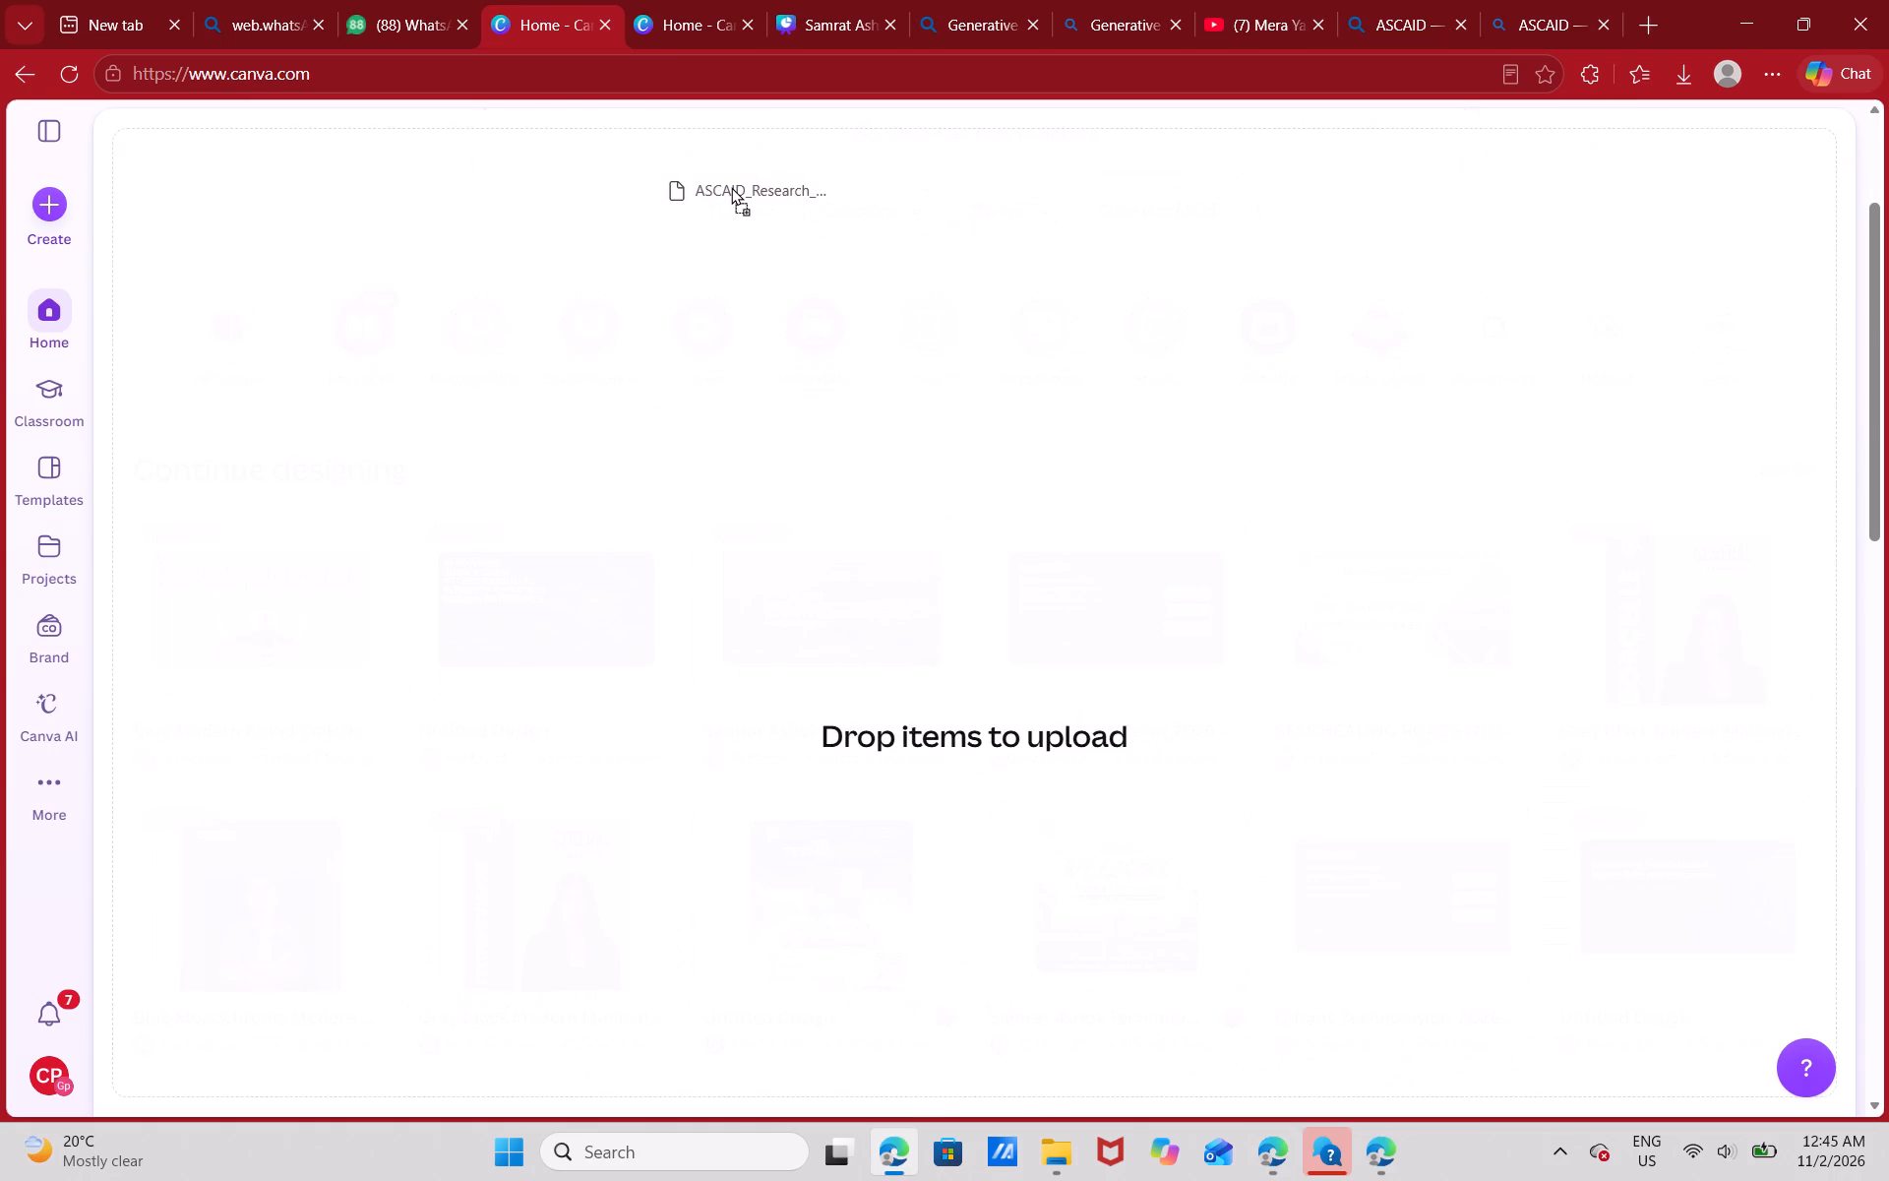
{"action": "left_click_drag", "start_coordinate": [731, 187], "coordinate": [961, 586]}
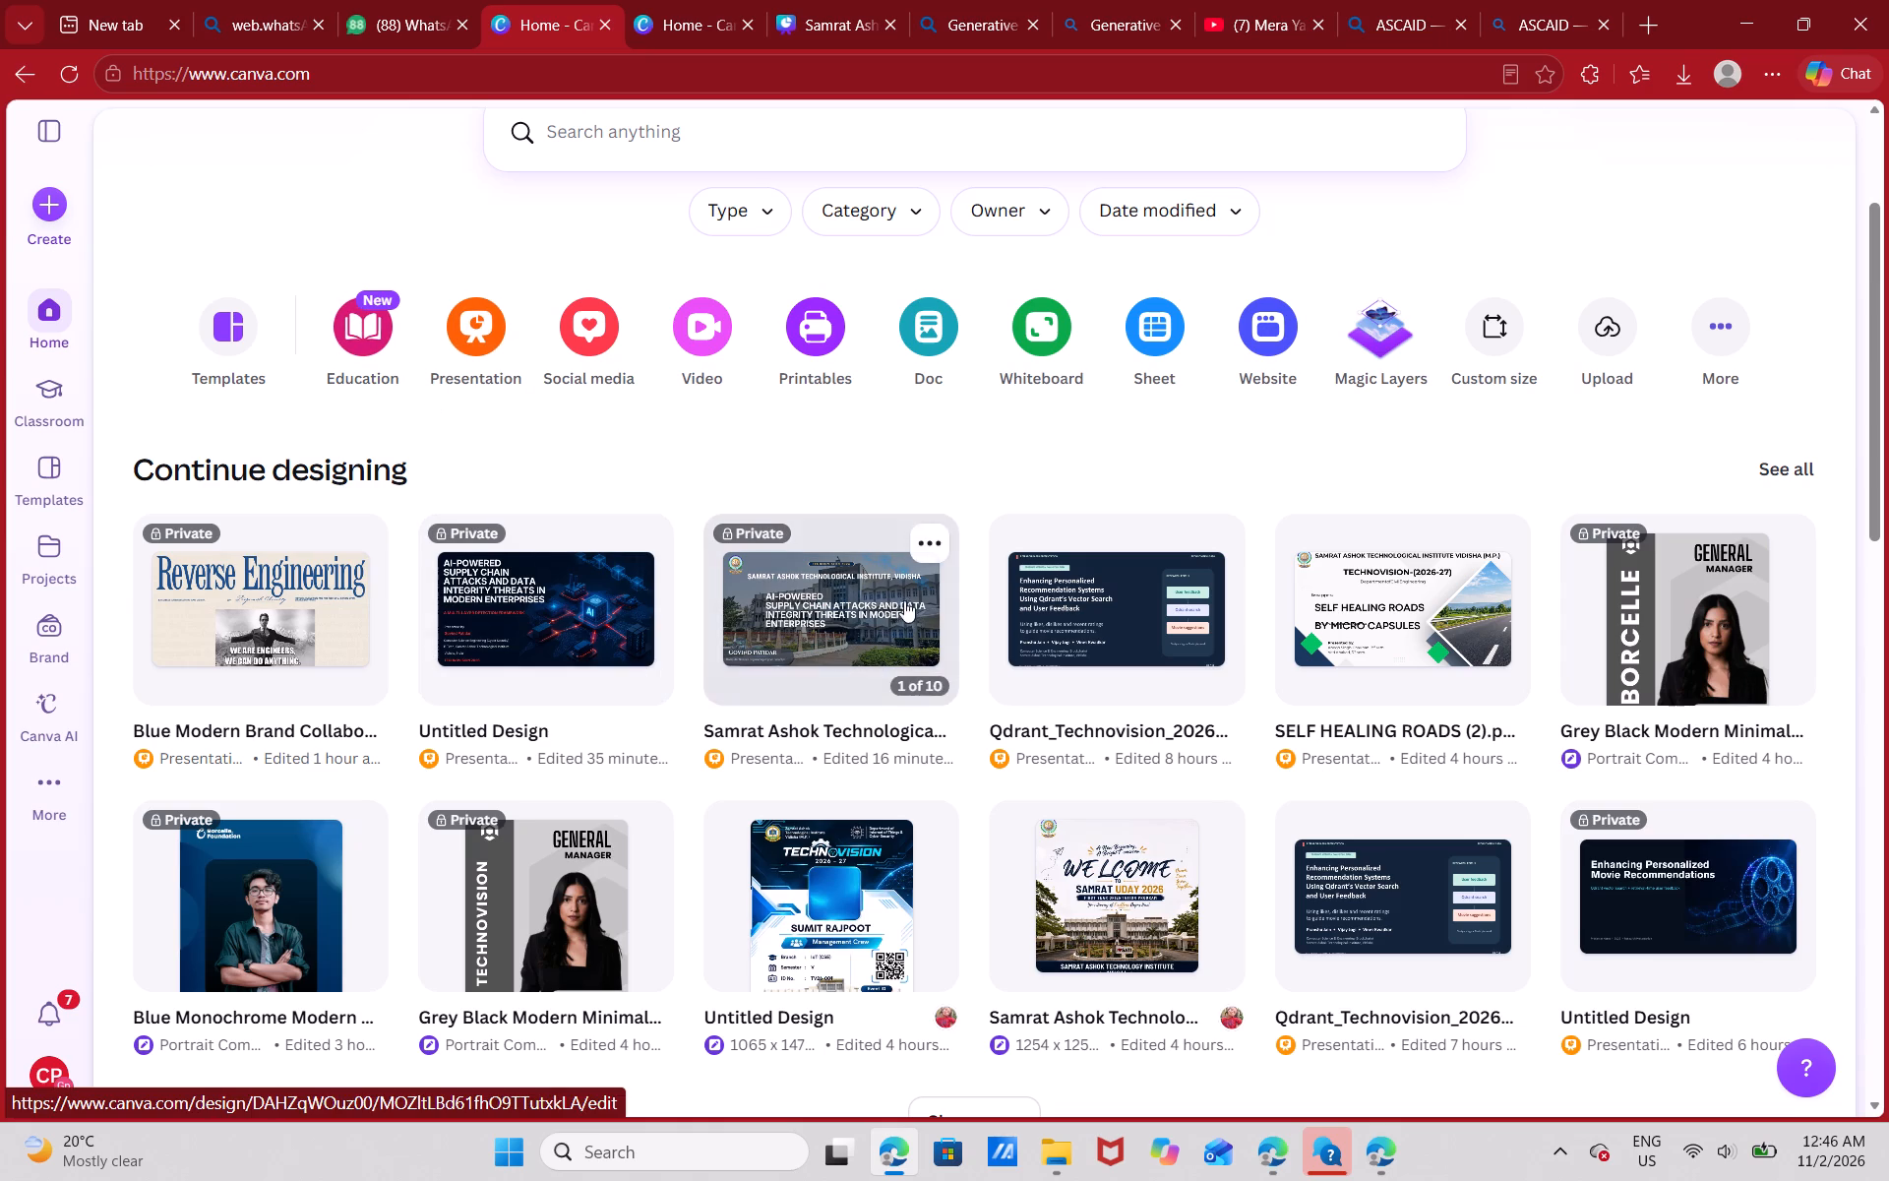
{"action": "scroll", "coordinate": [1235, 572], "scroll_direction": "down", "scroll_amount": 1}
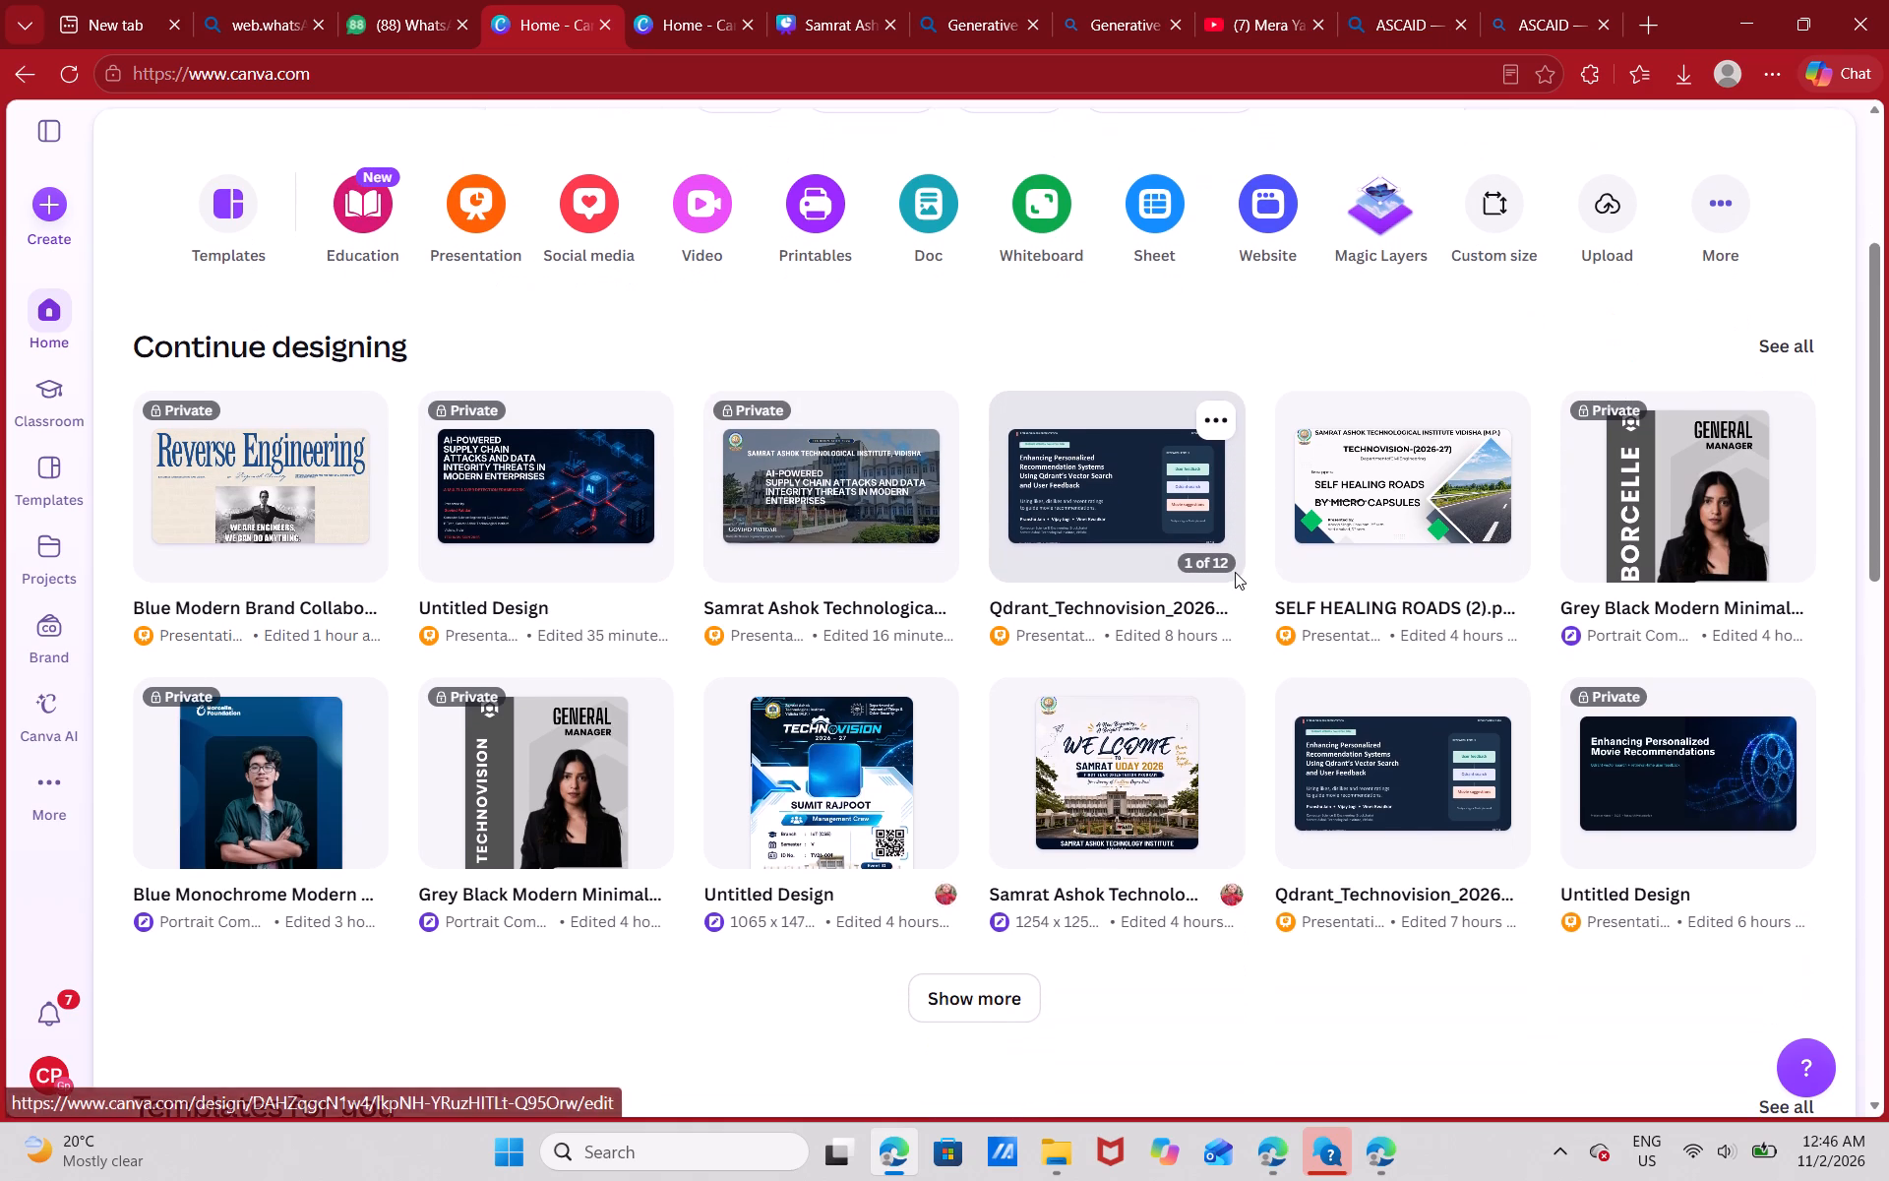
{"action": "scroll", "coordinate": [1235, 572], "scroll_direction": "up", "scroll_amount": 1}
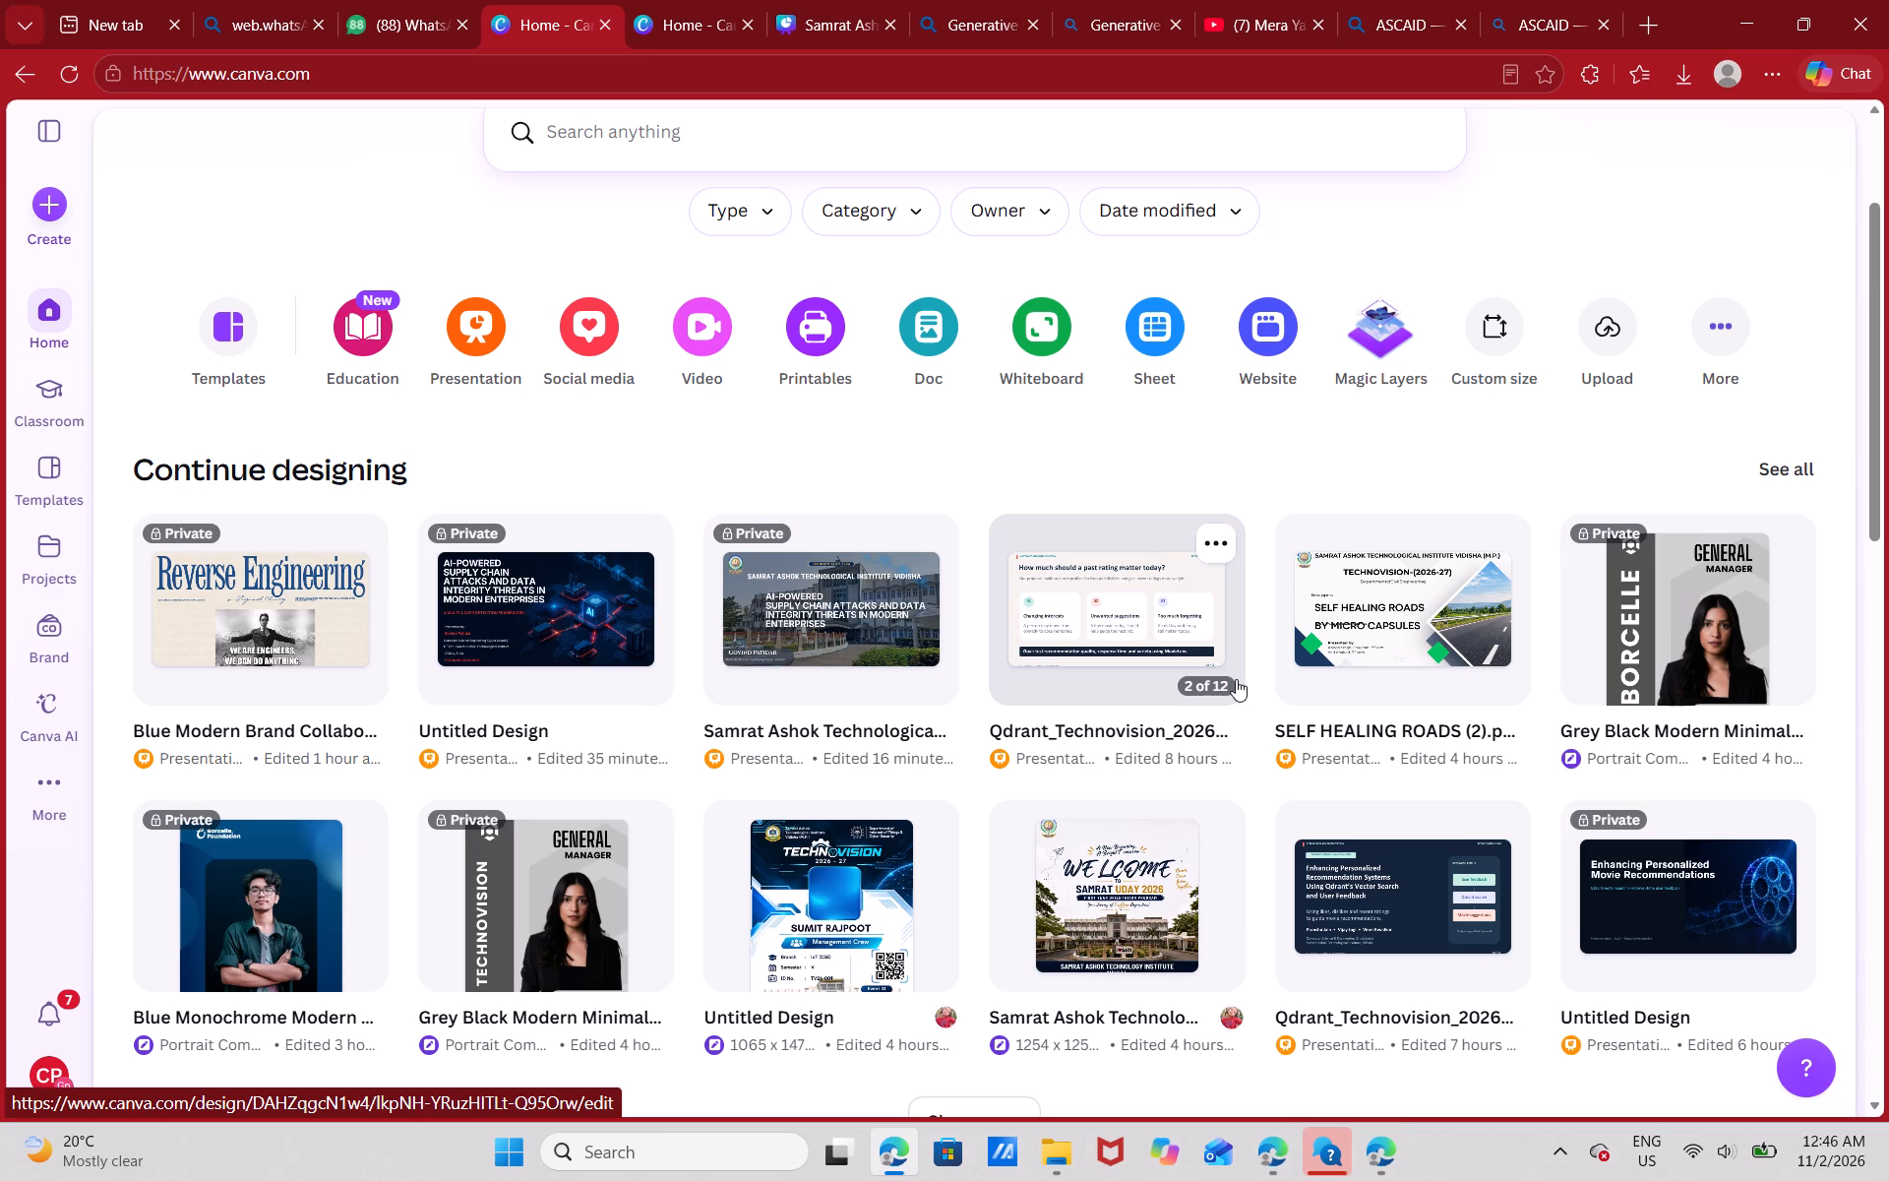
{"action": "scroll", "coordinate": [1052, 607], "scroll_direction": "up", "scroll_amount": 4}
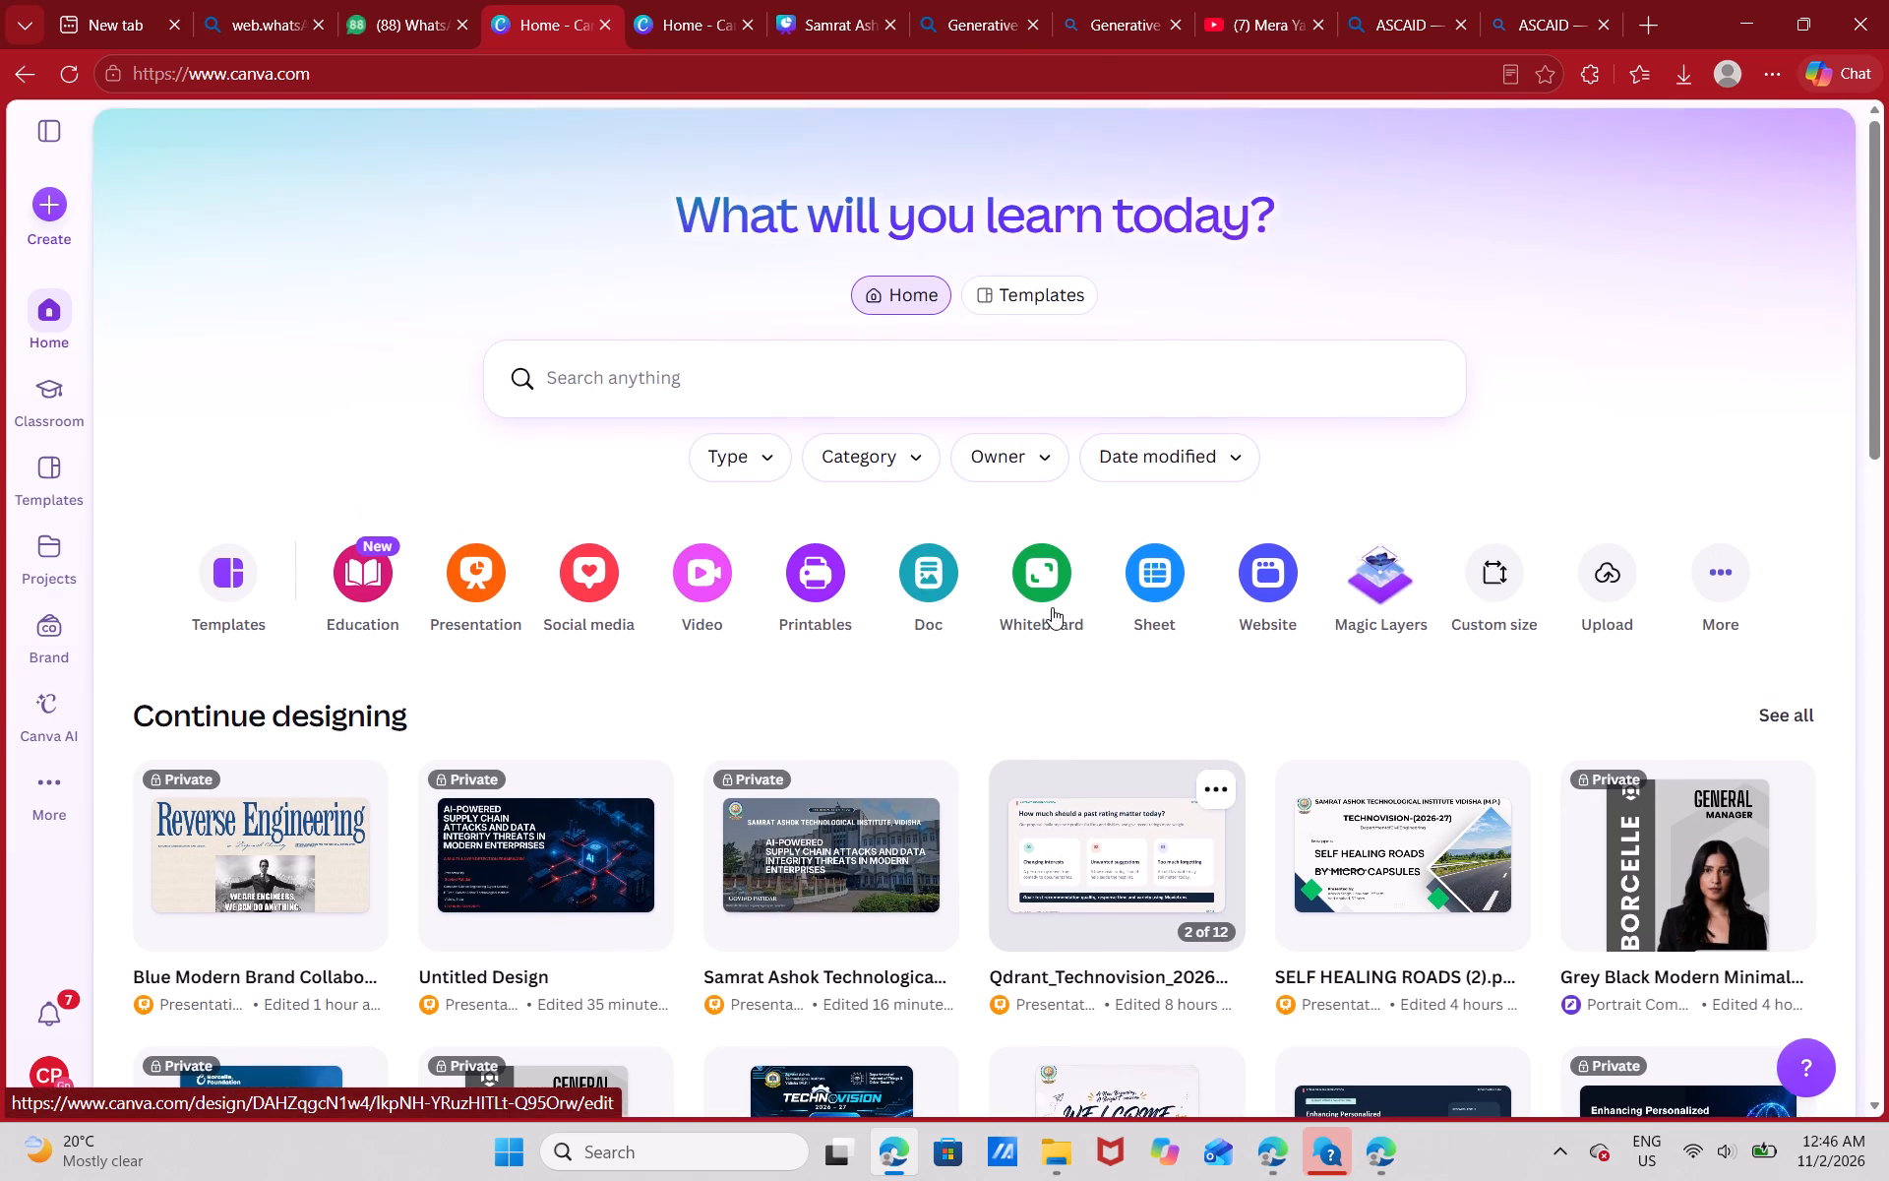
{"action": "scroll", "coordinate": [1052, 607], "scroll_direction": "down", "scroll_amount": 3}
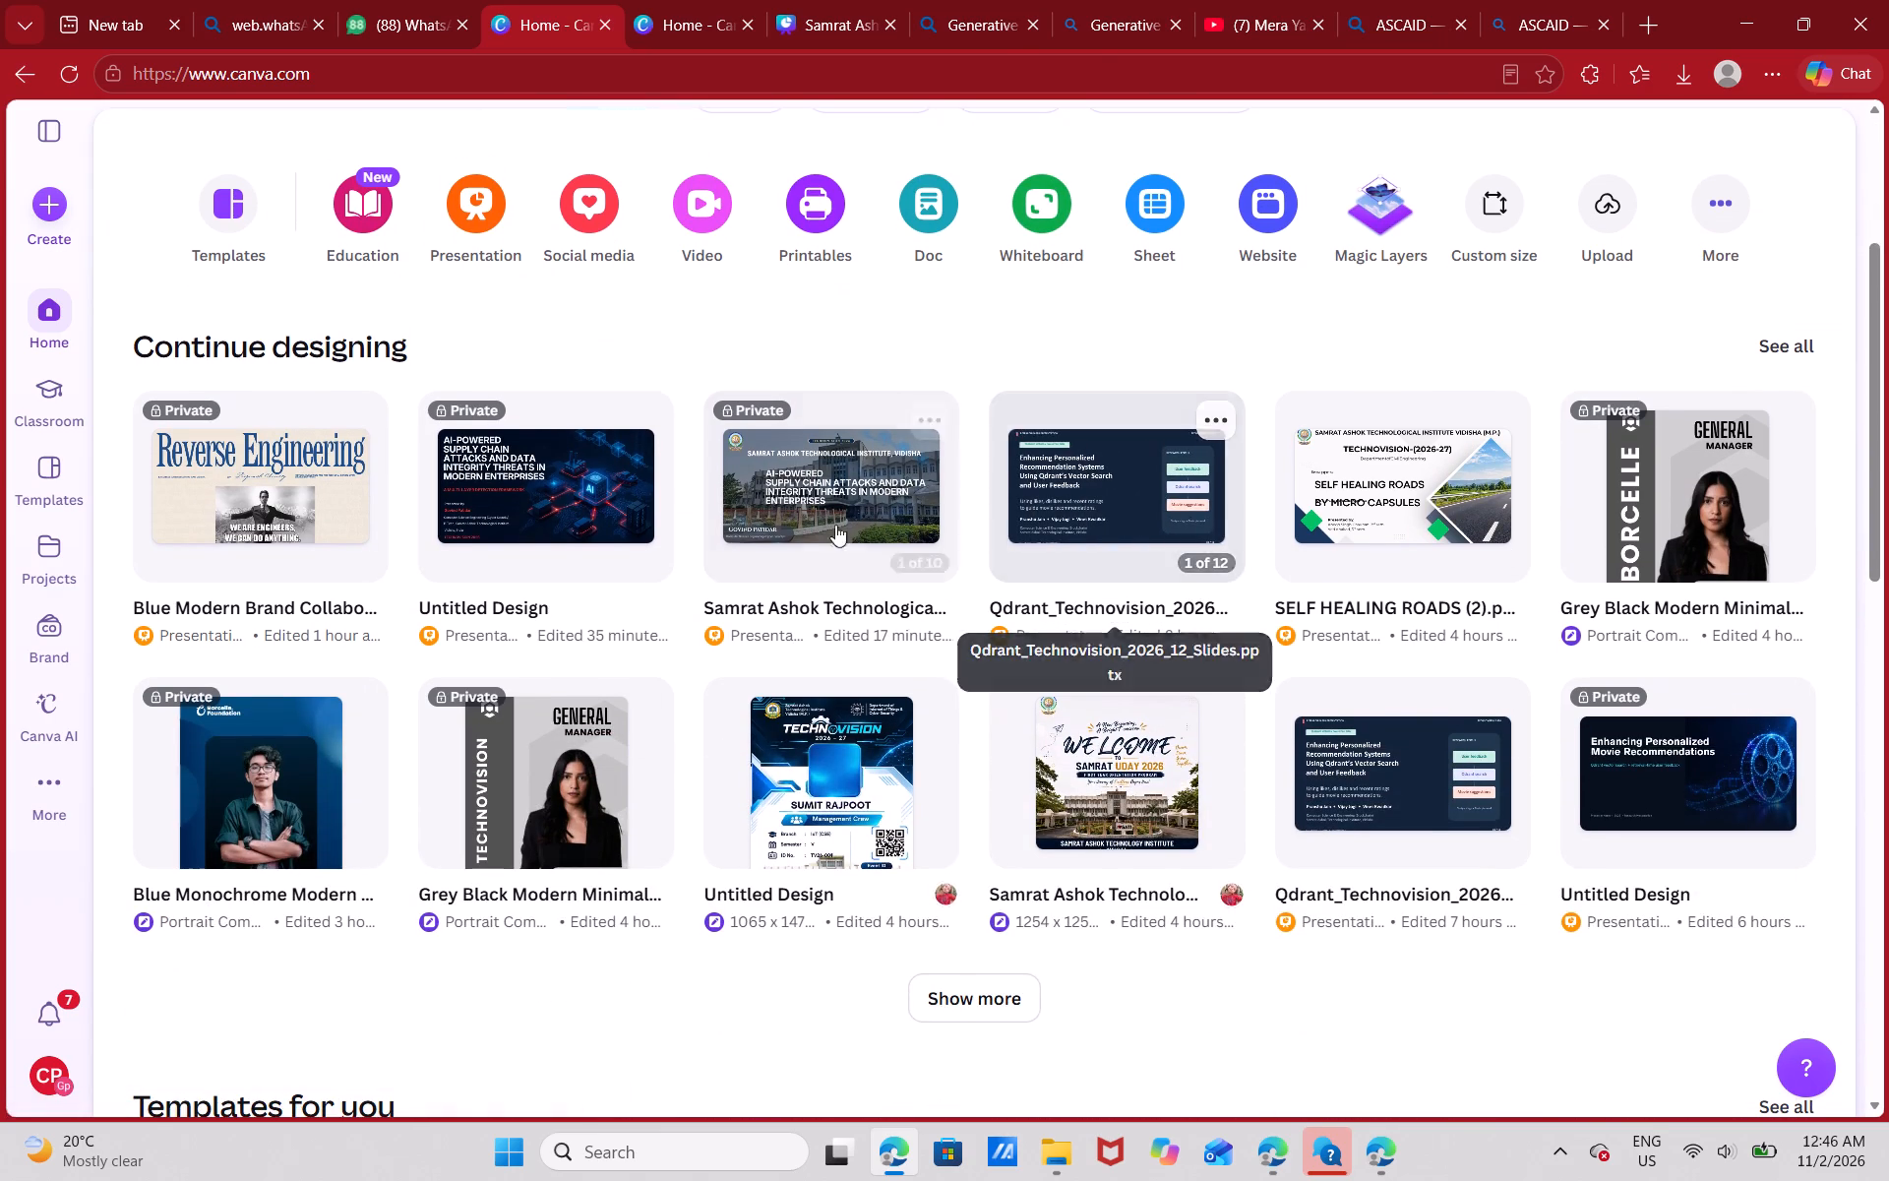
Upload the downloaded ASCAID_Research_Presentation_10_Slides (1).pptx to the Canva home page a second time.
{"action": "key", "text": "alt+Tab"}
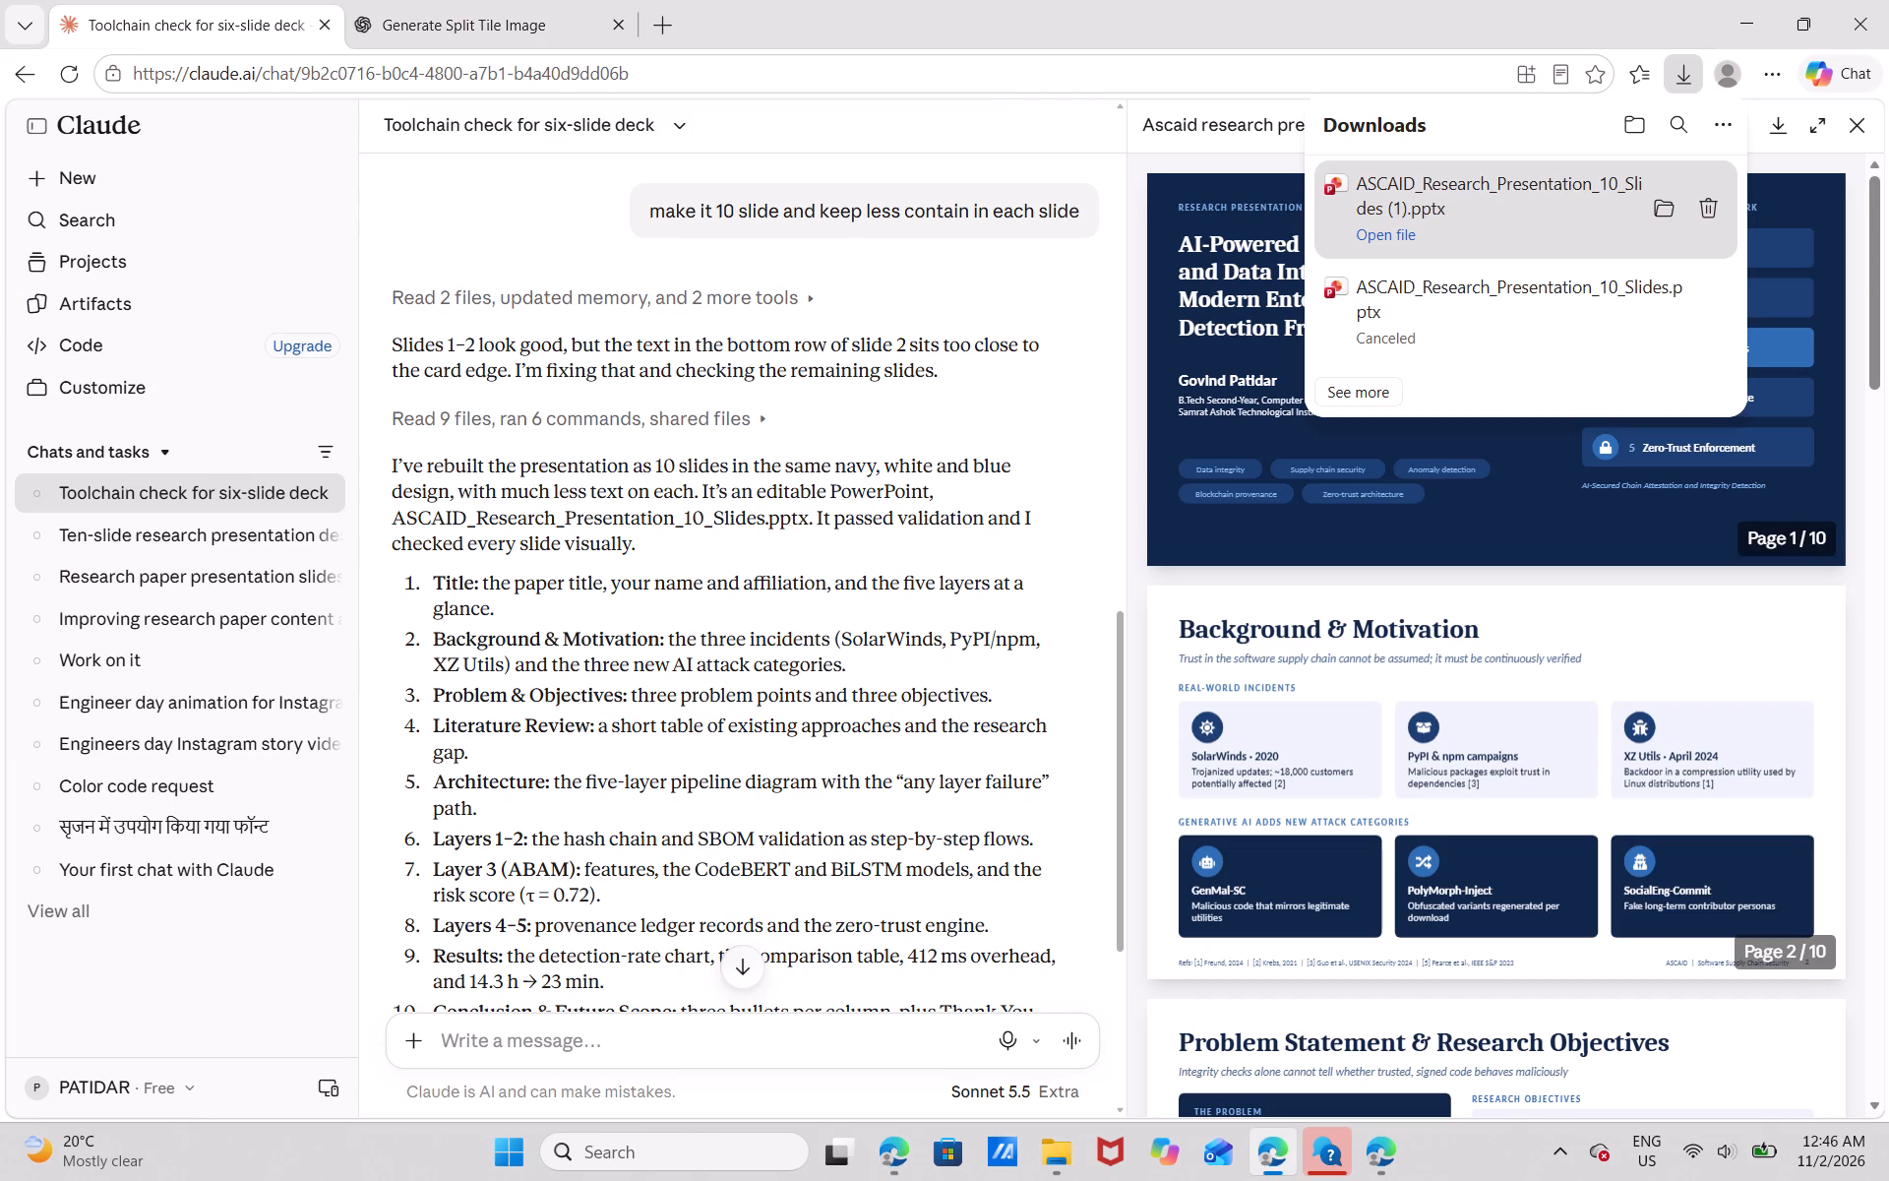
{"action": "left_click_drag", "start_coordinate": [1502, 220], "coordinate": [1007, 419]}
{"action": "key", "text": "alt+Tab"}
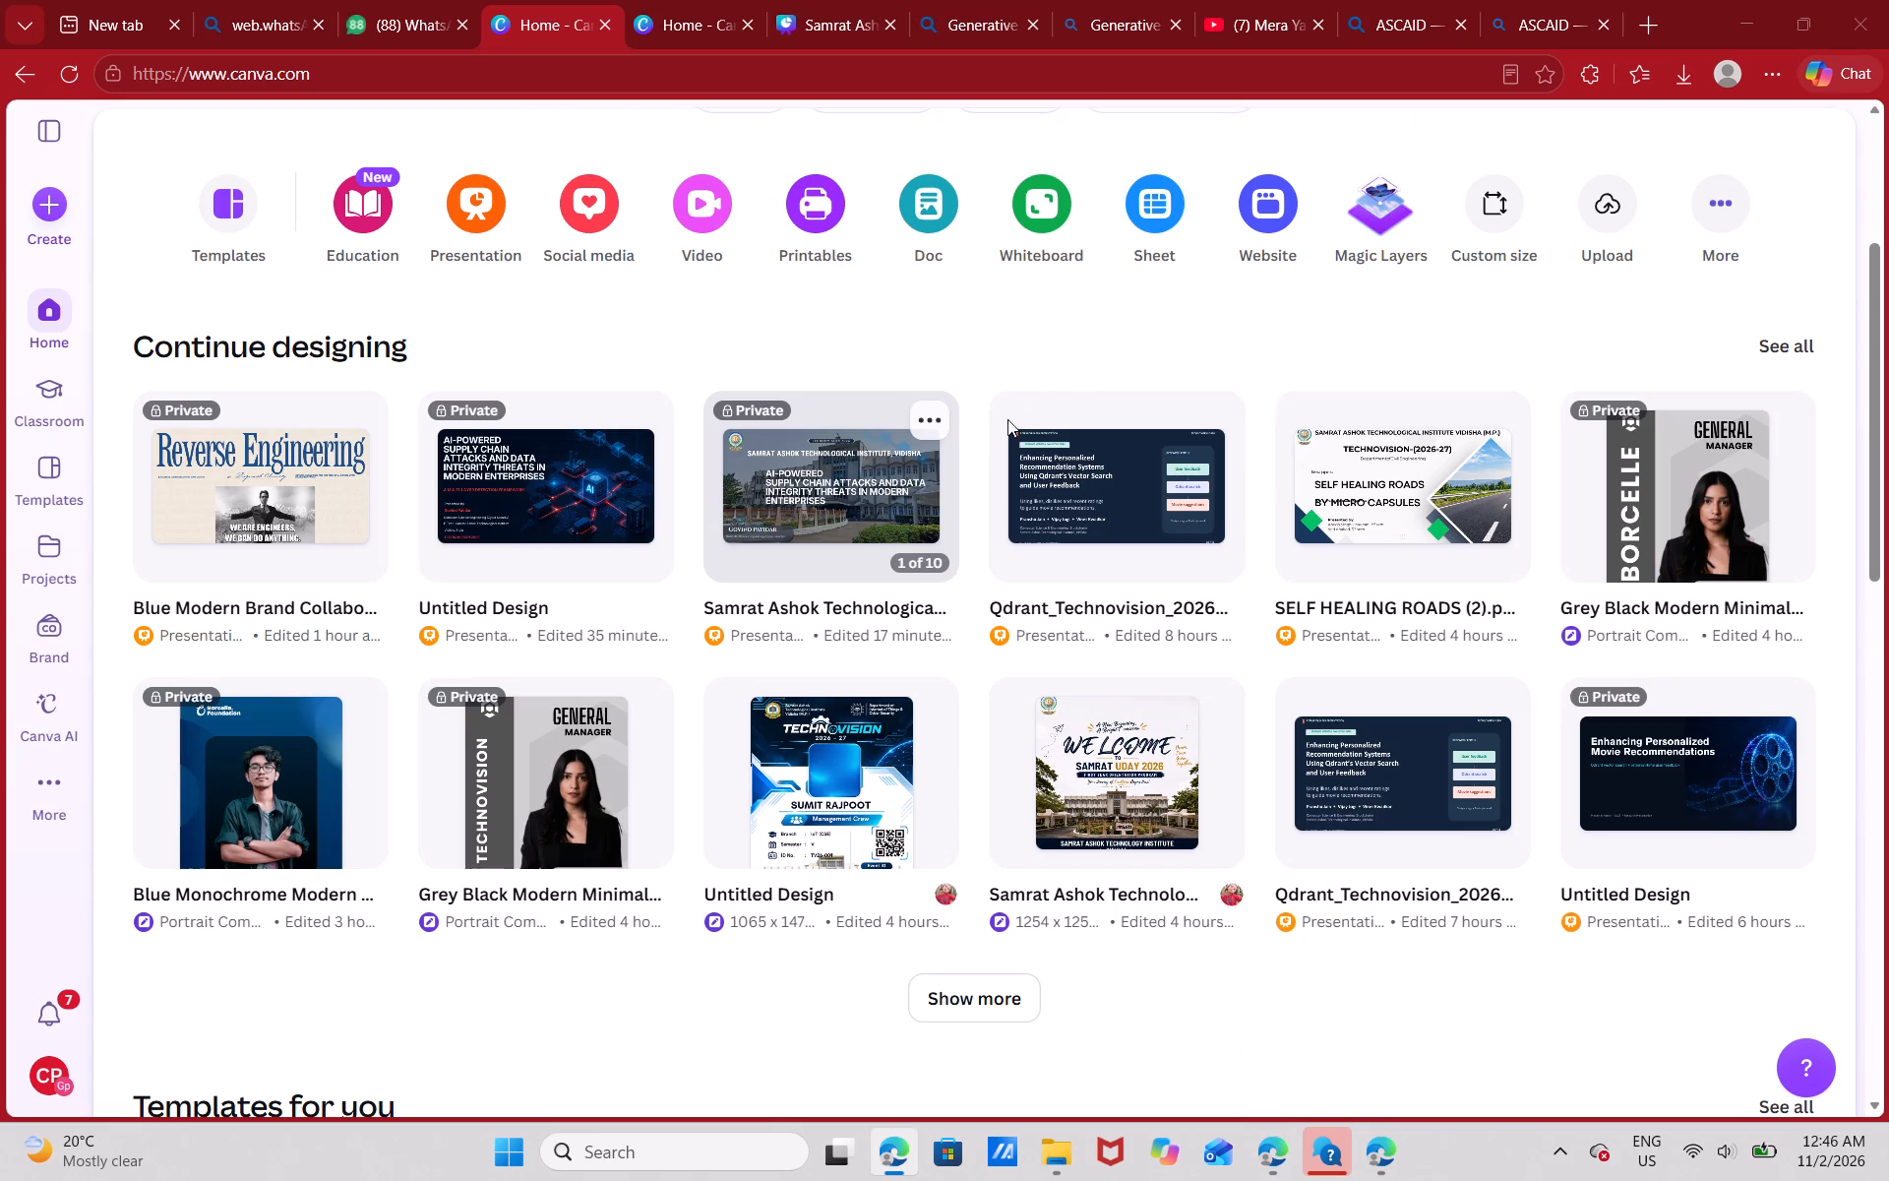
{"action": "left_click_drag", "start_coordinate": [1007, 419], "coordinate": [862, 674]}
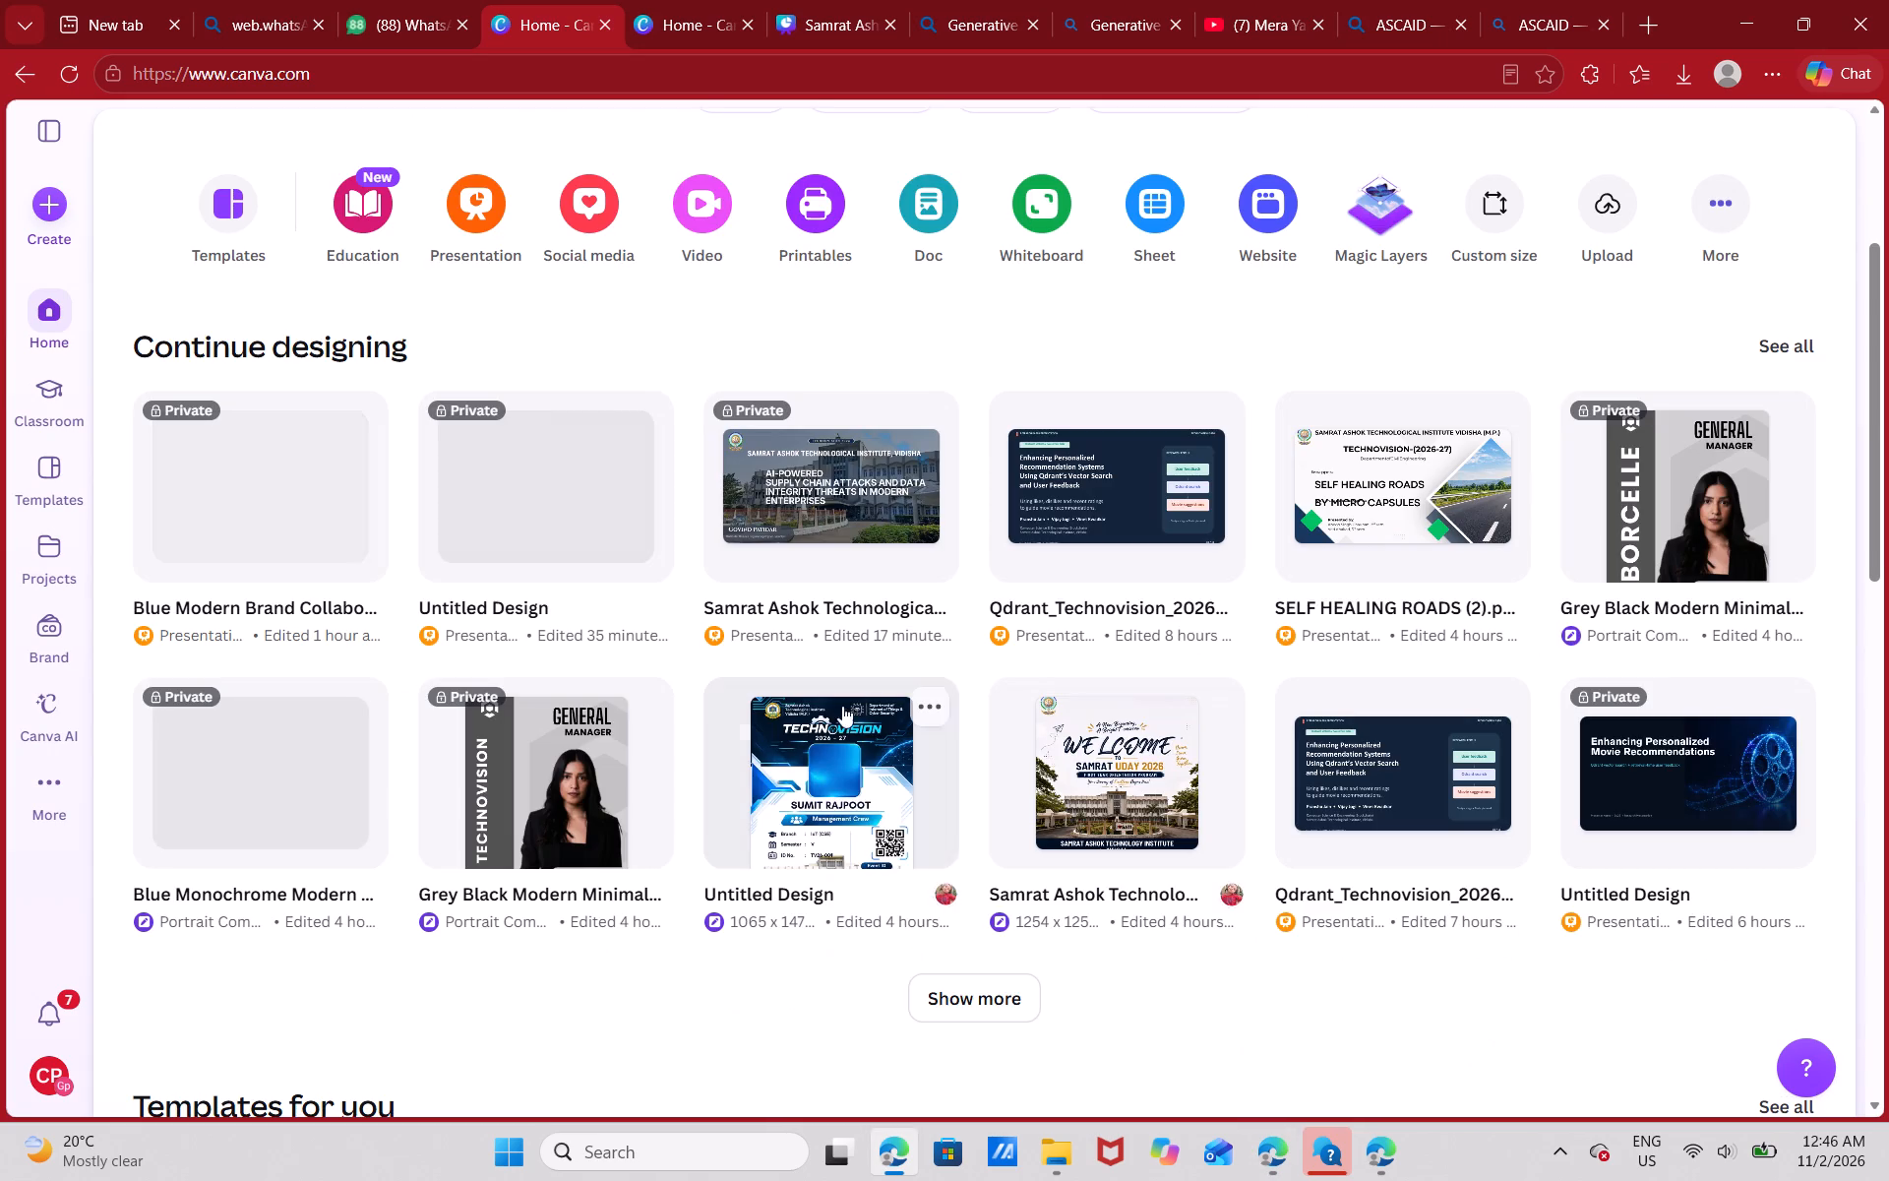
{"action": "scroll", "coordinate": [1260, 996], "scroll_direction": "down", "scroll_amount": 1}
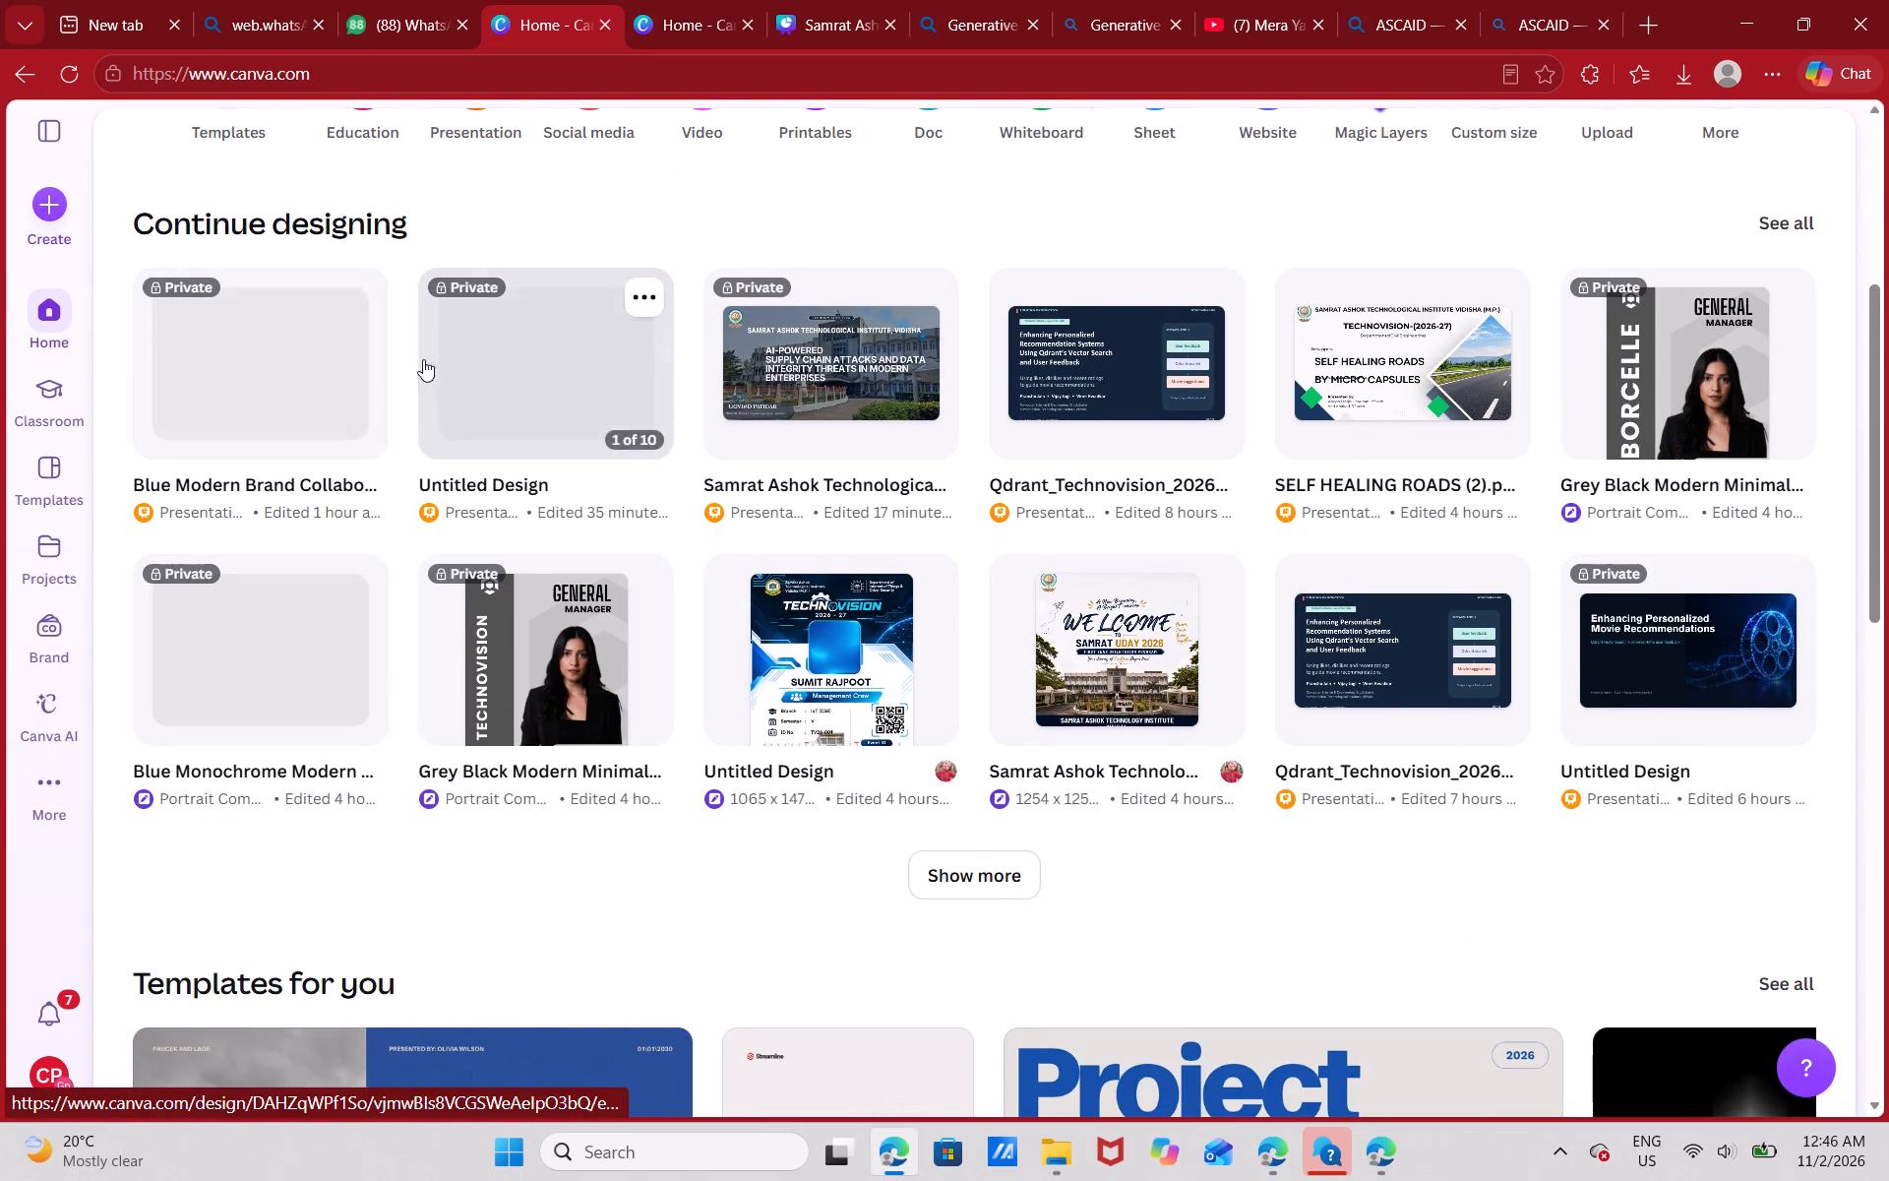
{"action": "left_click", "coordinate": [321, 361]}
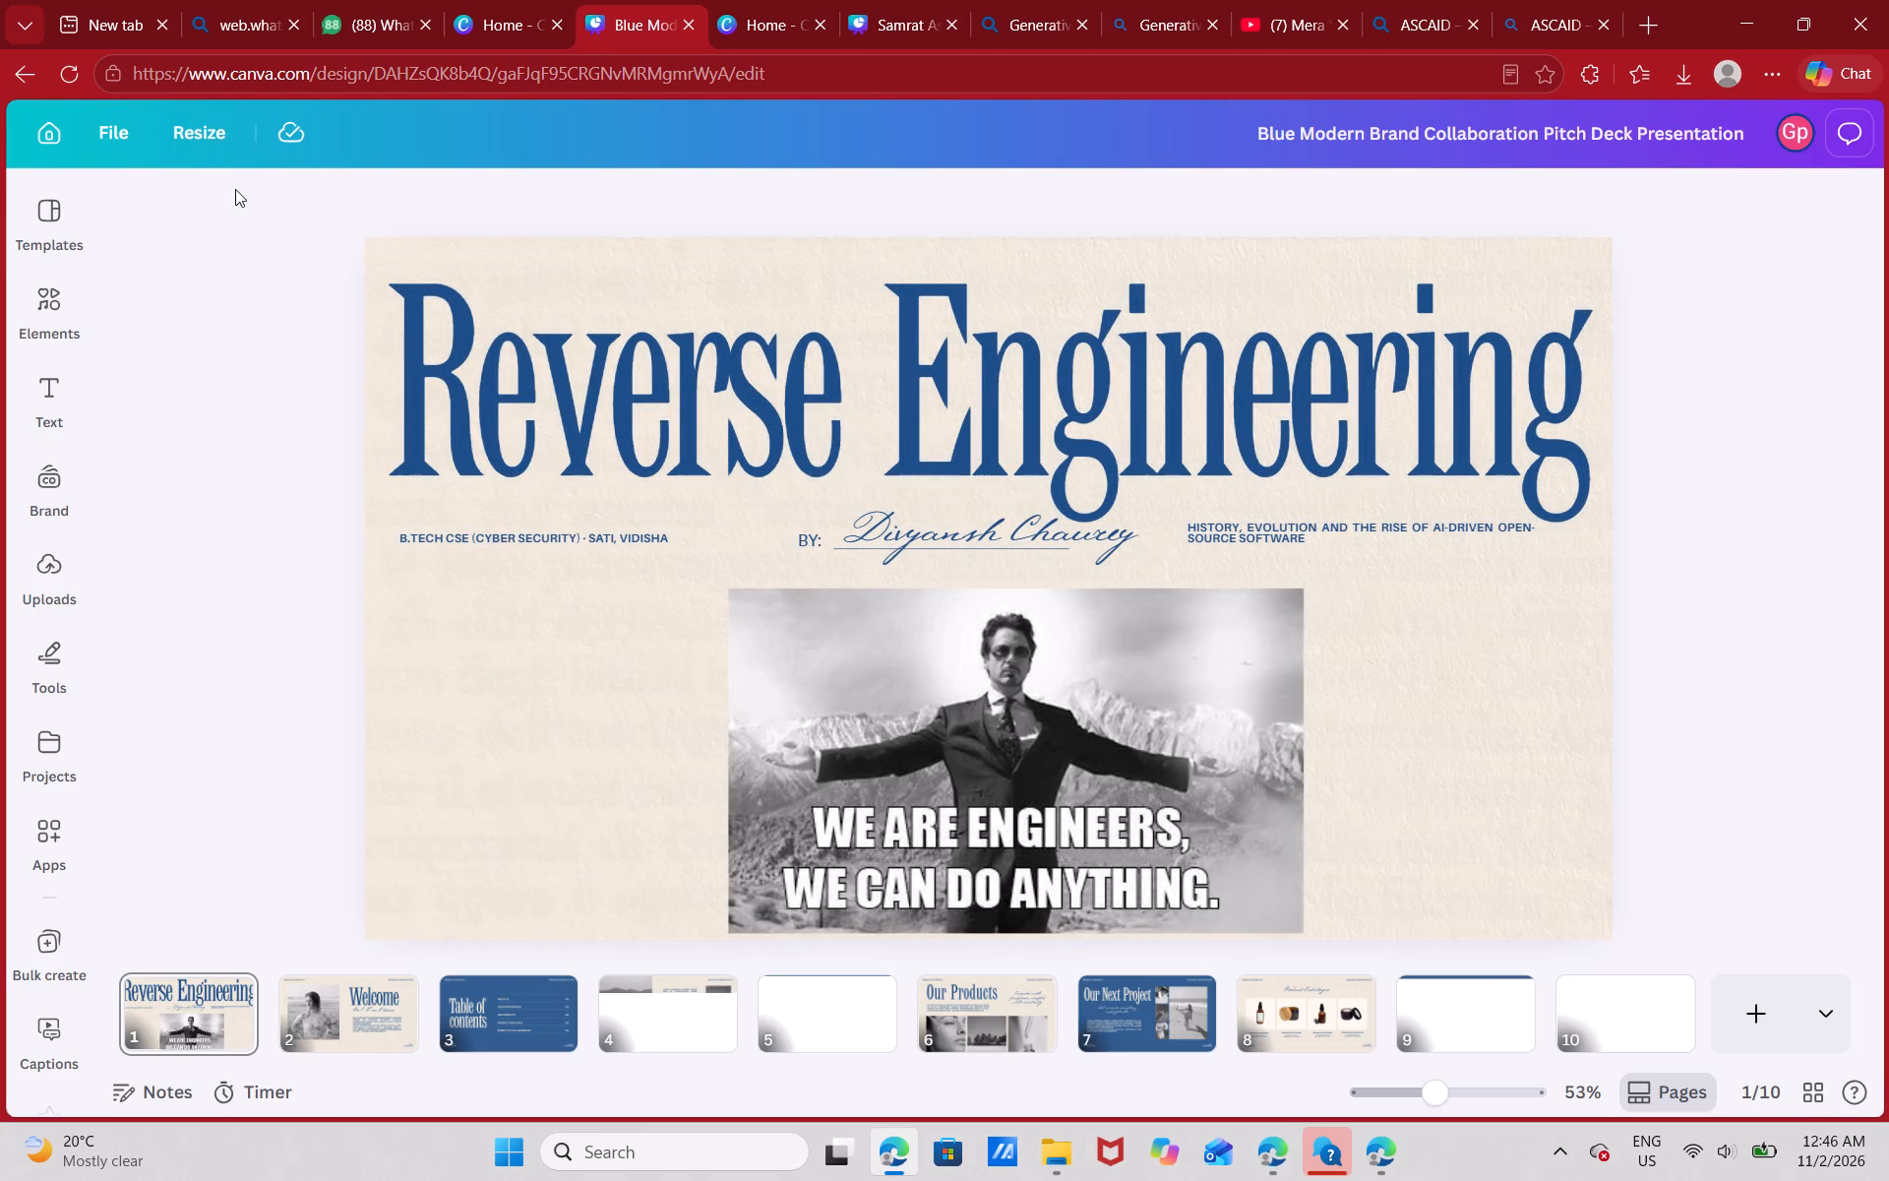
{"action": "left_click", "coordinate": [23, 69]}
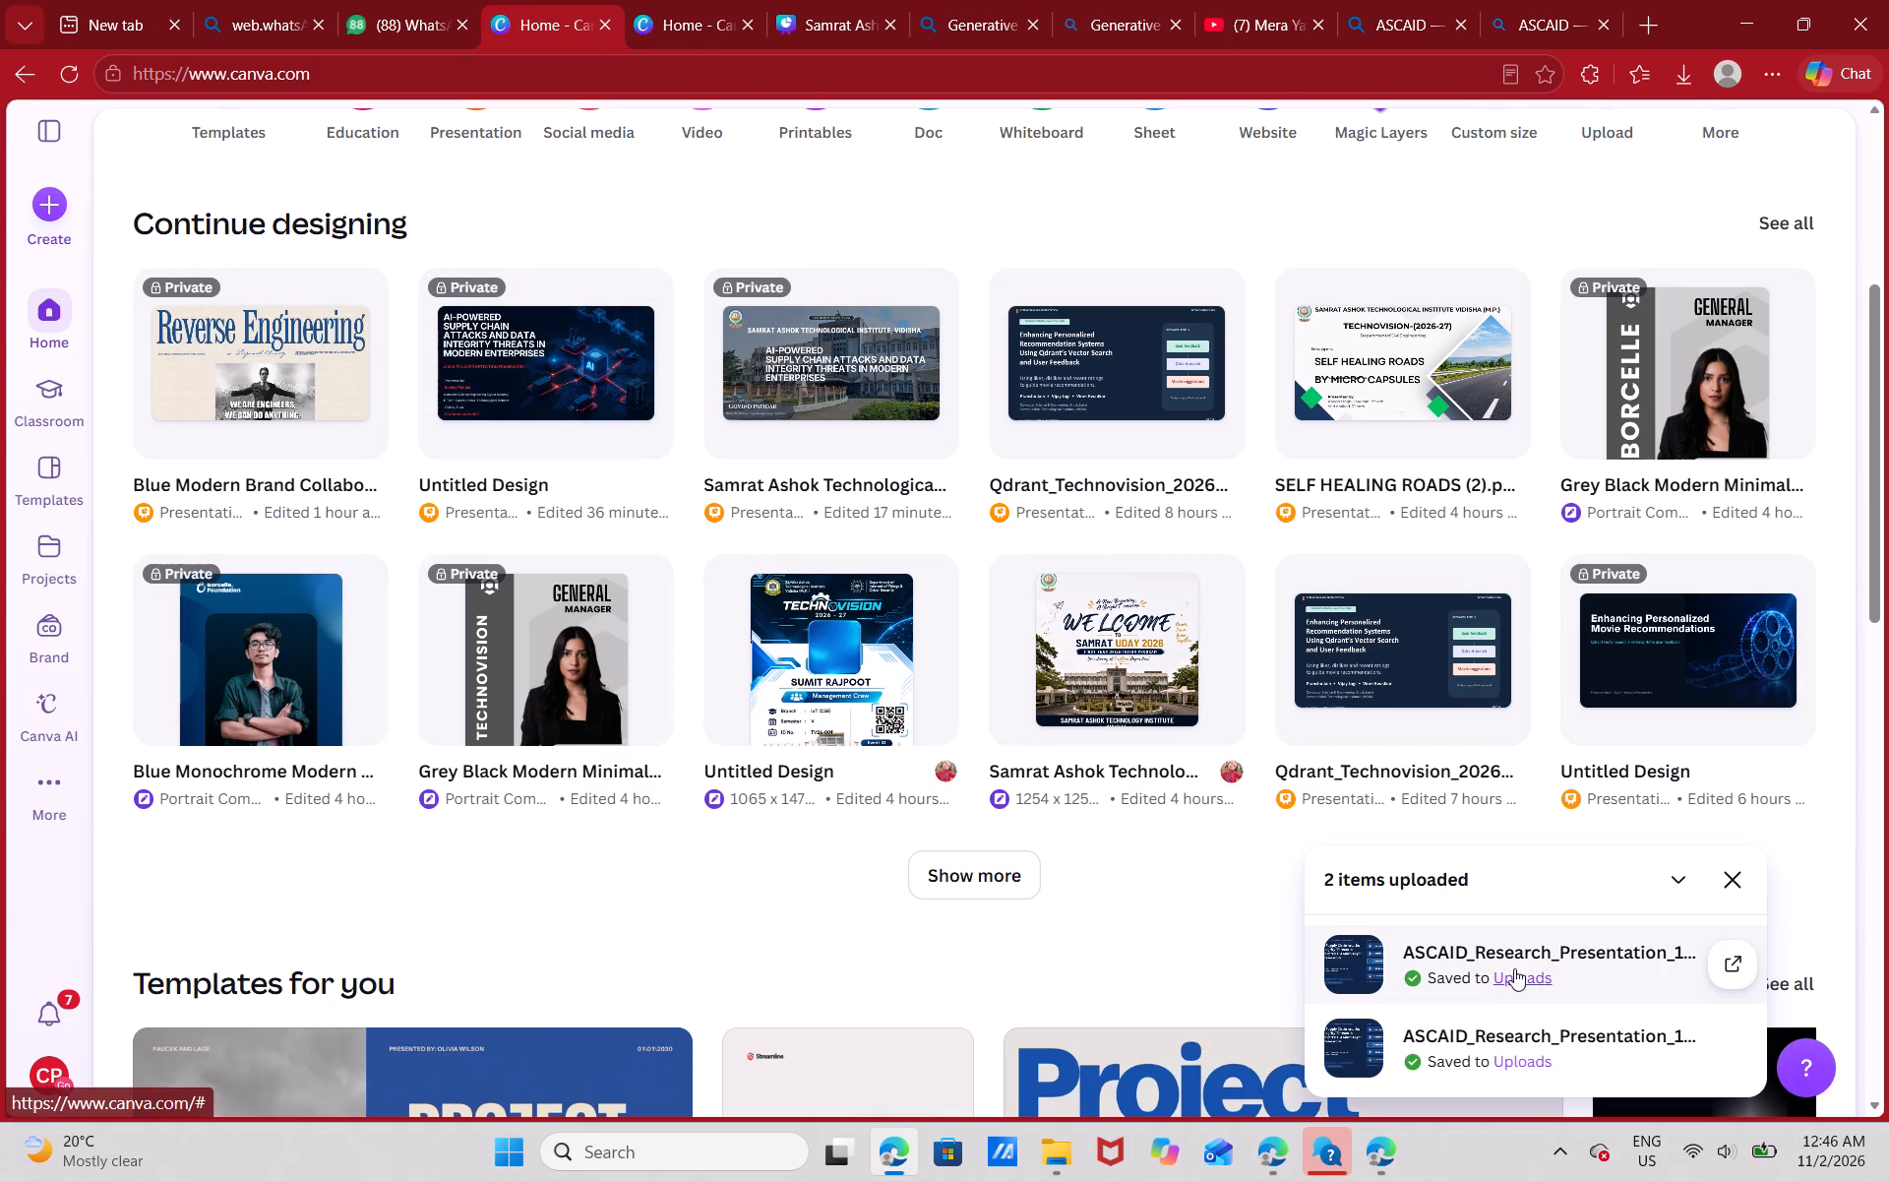
Open the first uploaded ASCAID research presentation in the Canva editor.
{"action": "left_click", "coordinate": [1467, 950]}
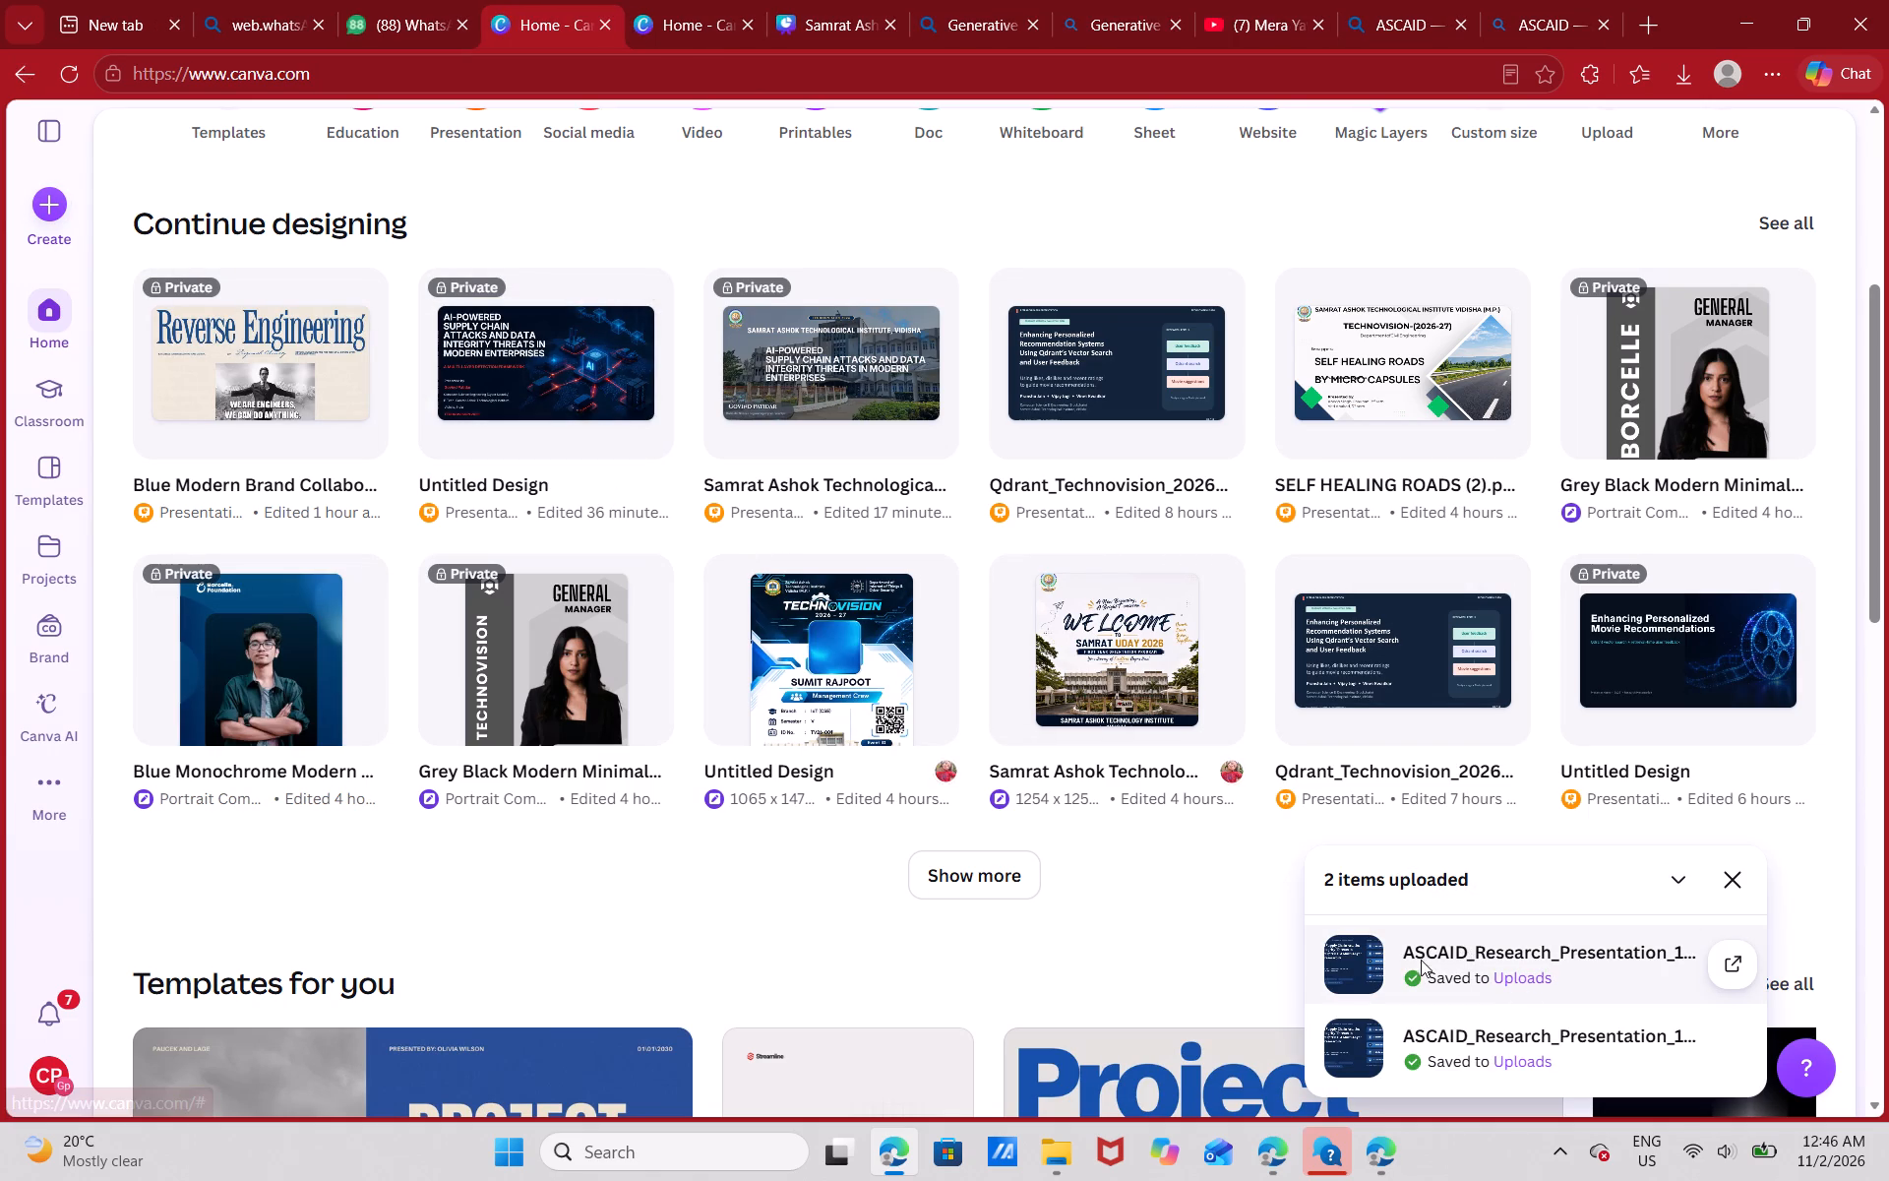
{"action": "left_click", "coordinate": [1722, 959]}
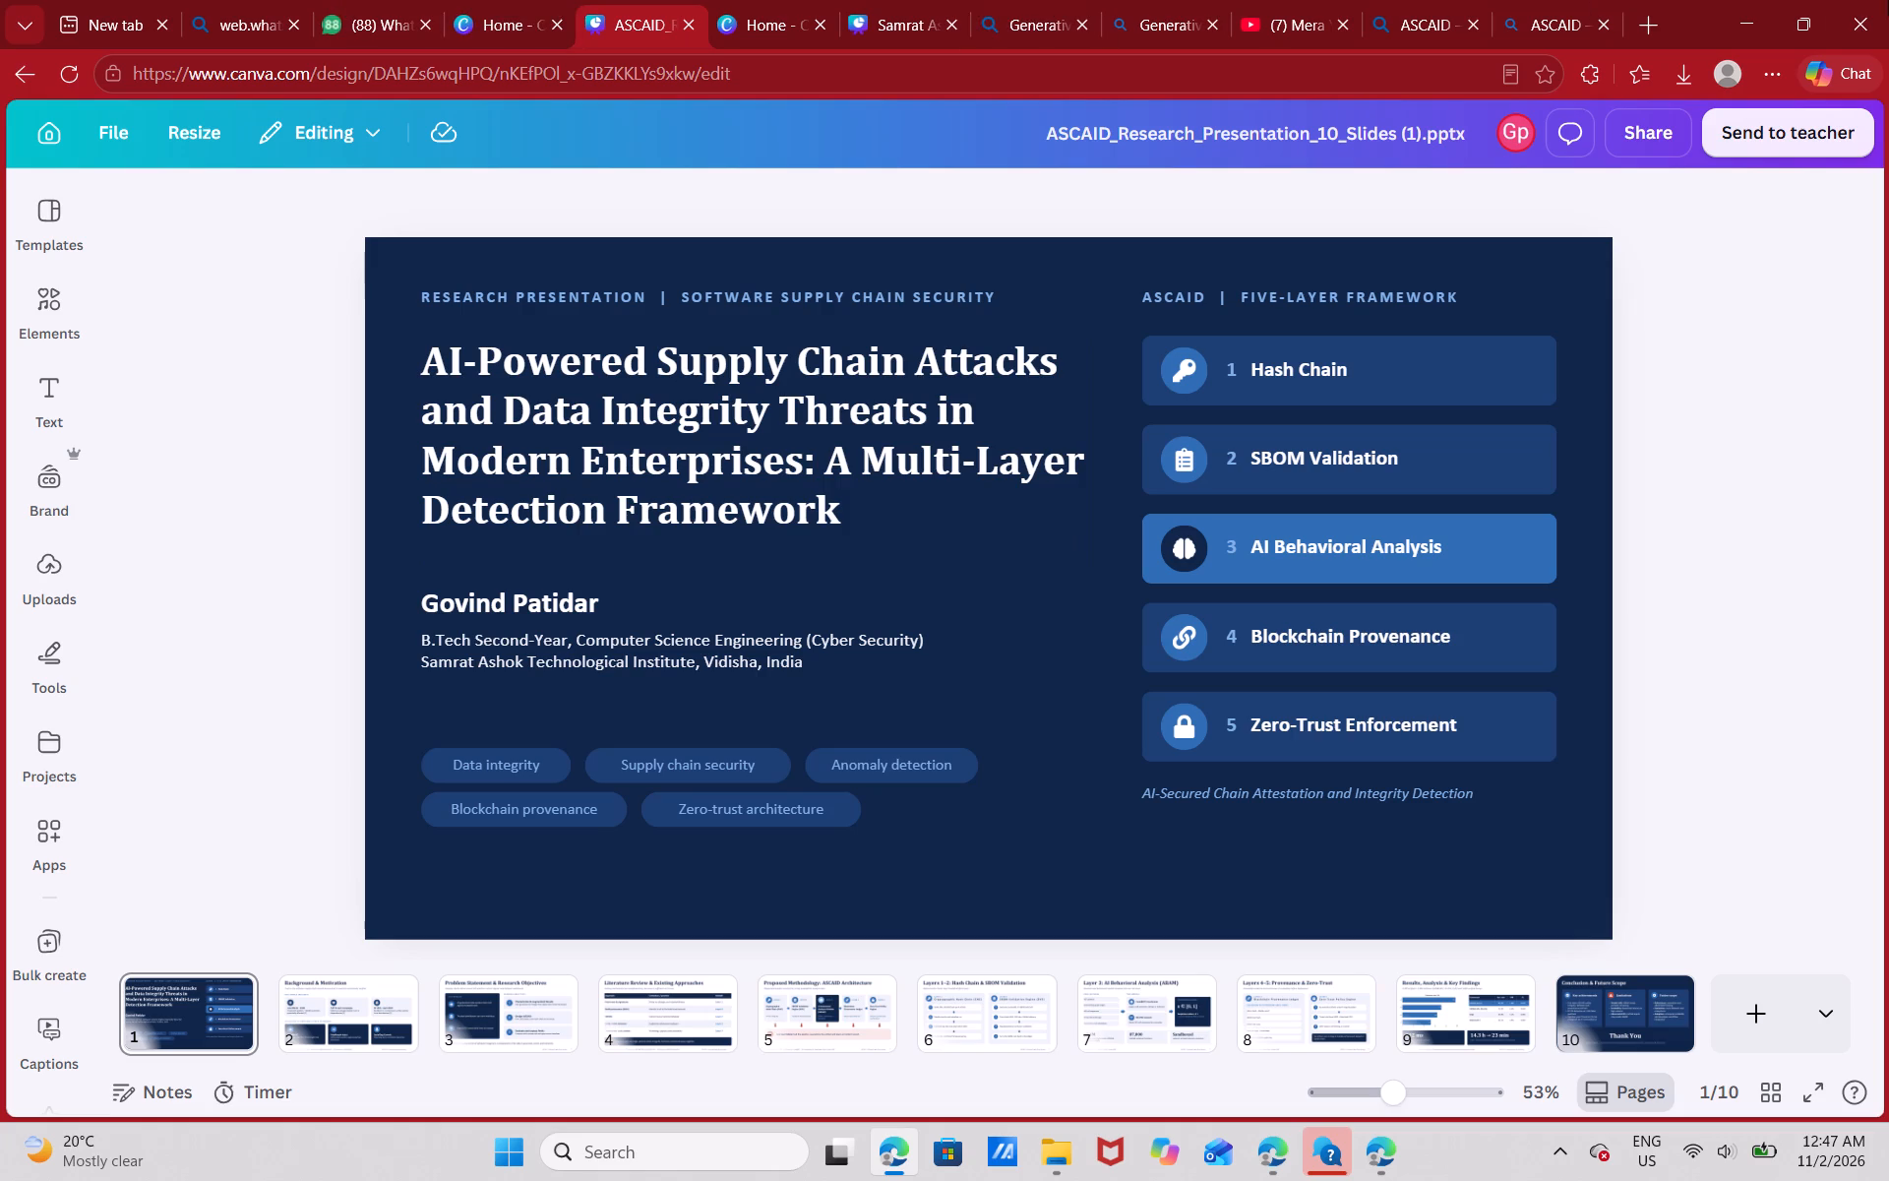
Review the imported slides from Background & Motivation through the ASCAID Architecture, and return to the title slide.
{"action": "left_click_drag", "start_coordinate": [366, 1026], "coordinate": [377, 1024]}
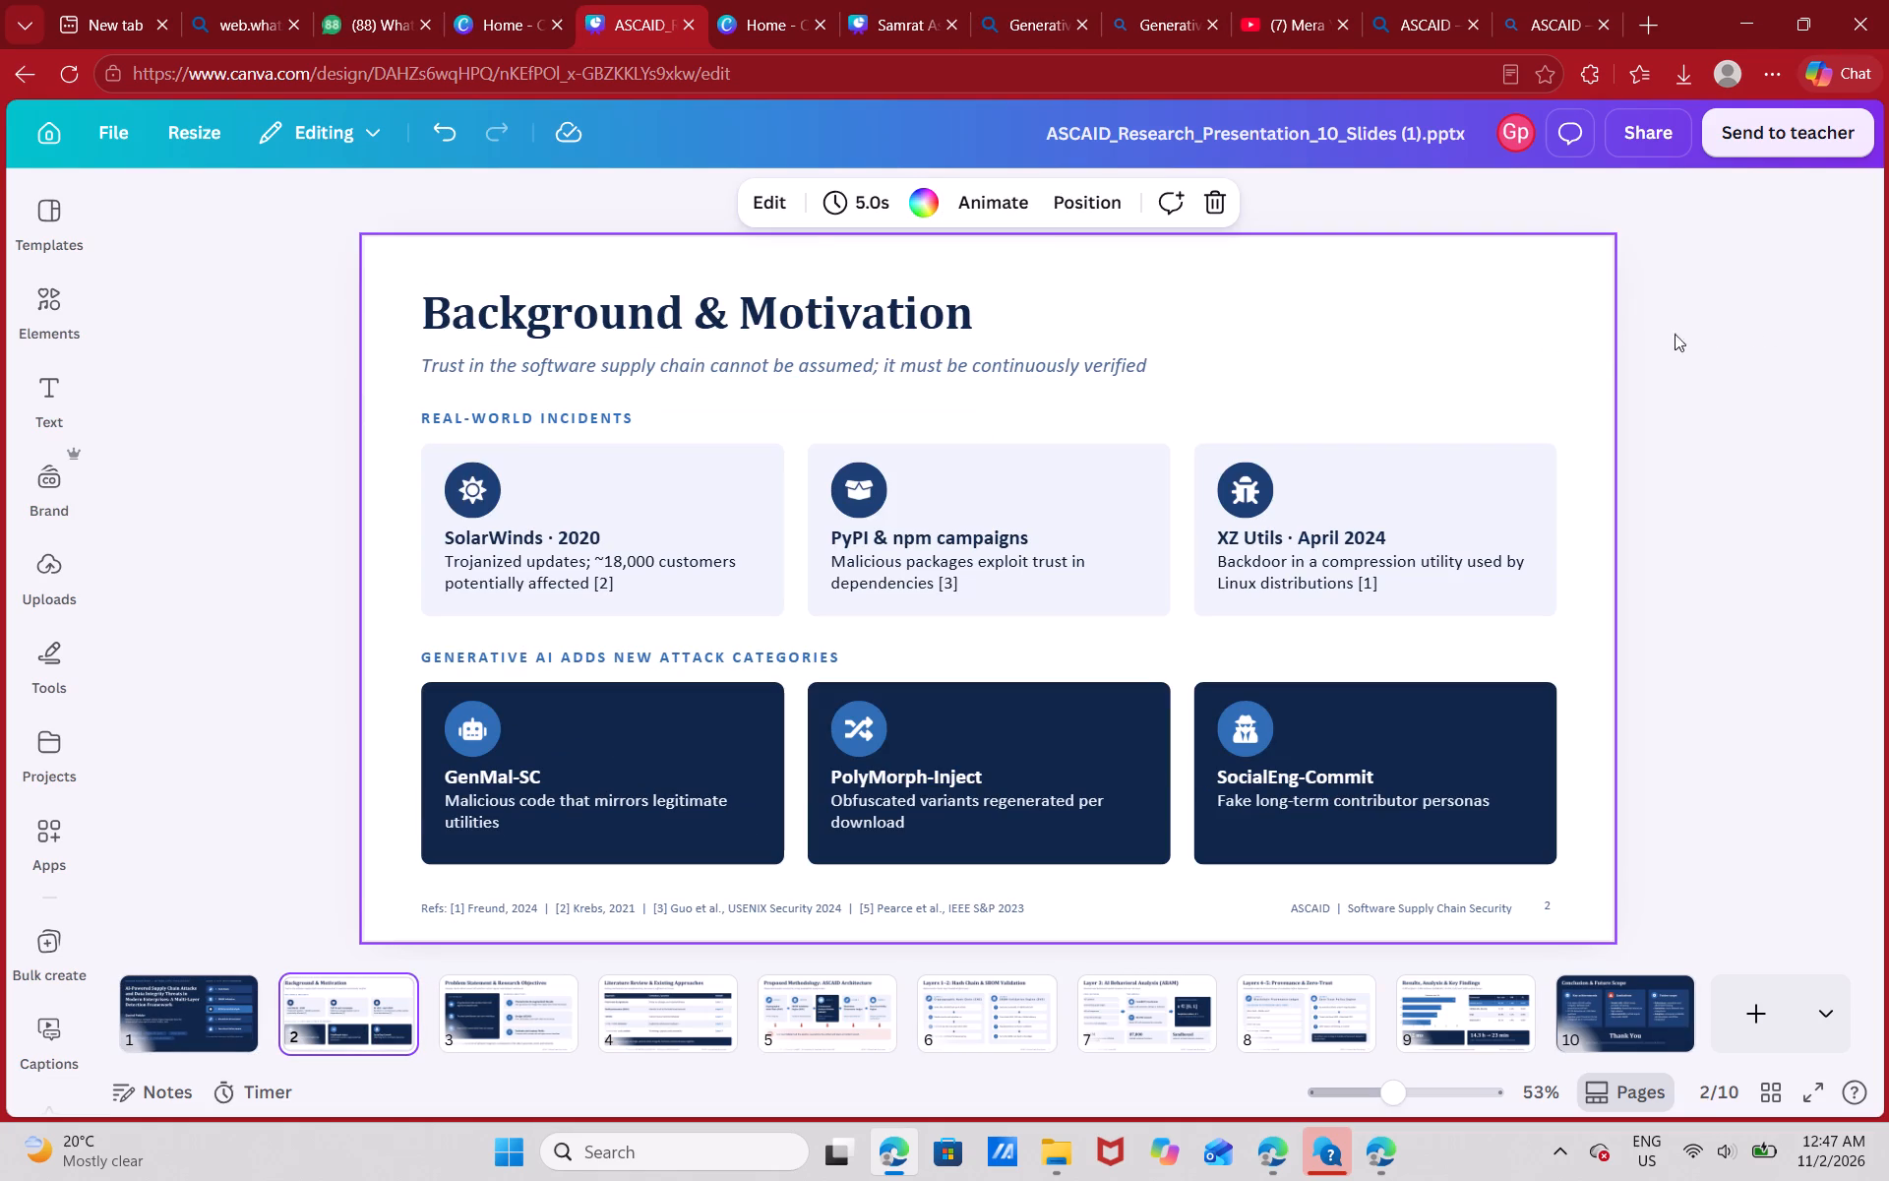
{"action": "left_click", "coordinate": [543, 996]}
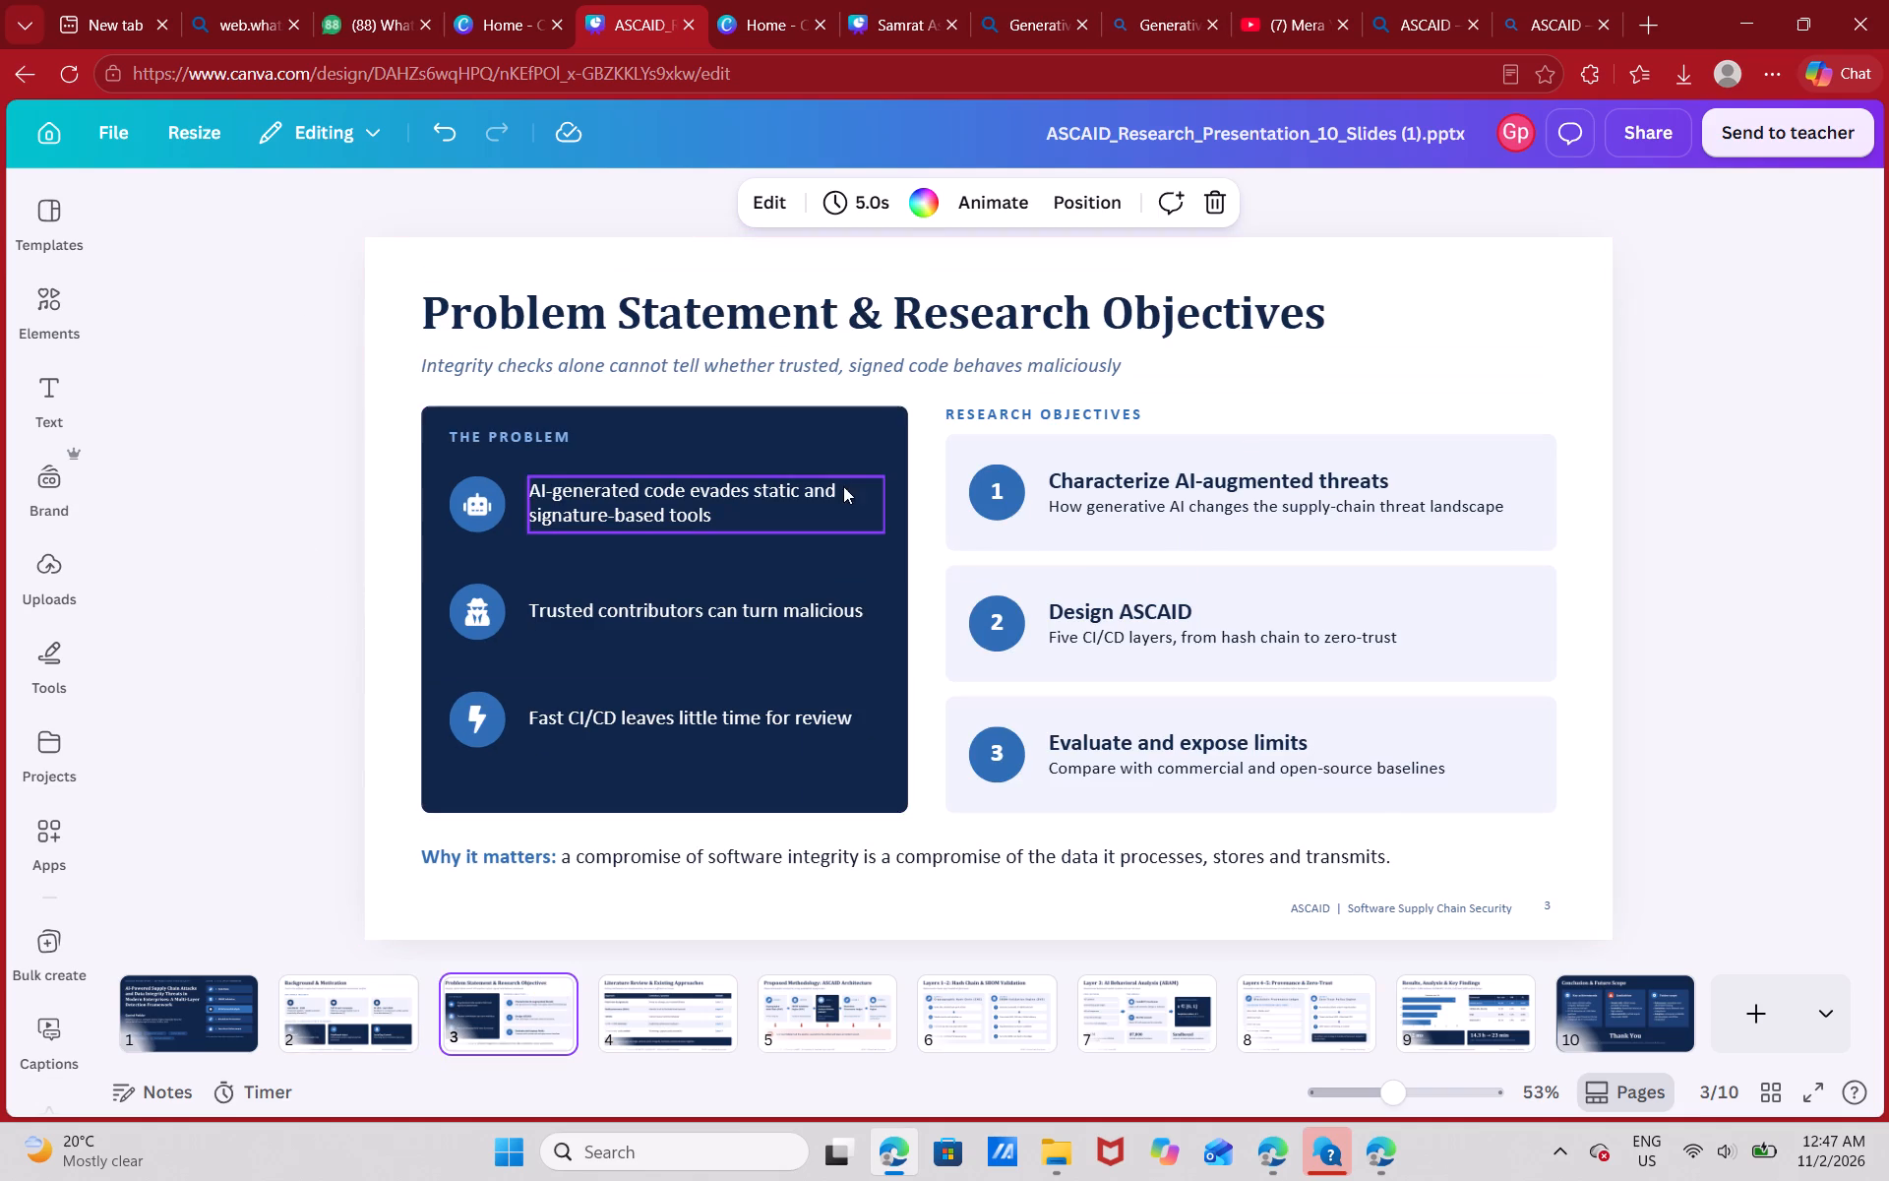
{"action": "left_click", "coordinate": [683, 1008]}
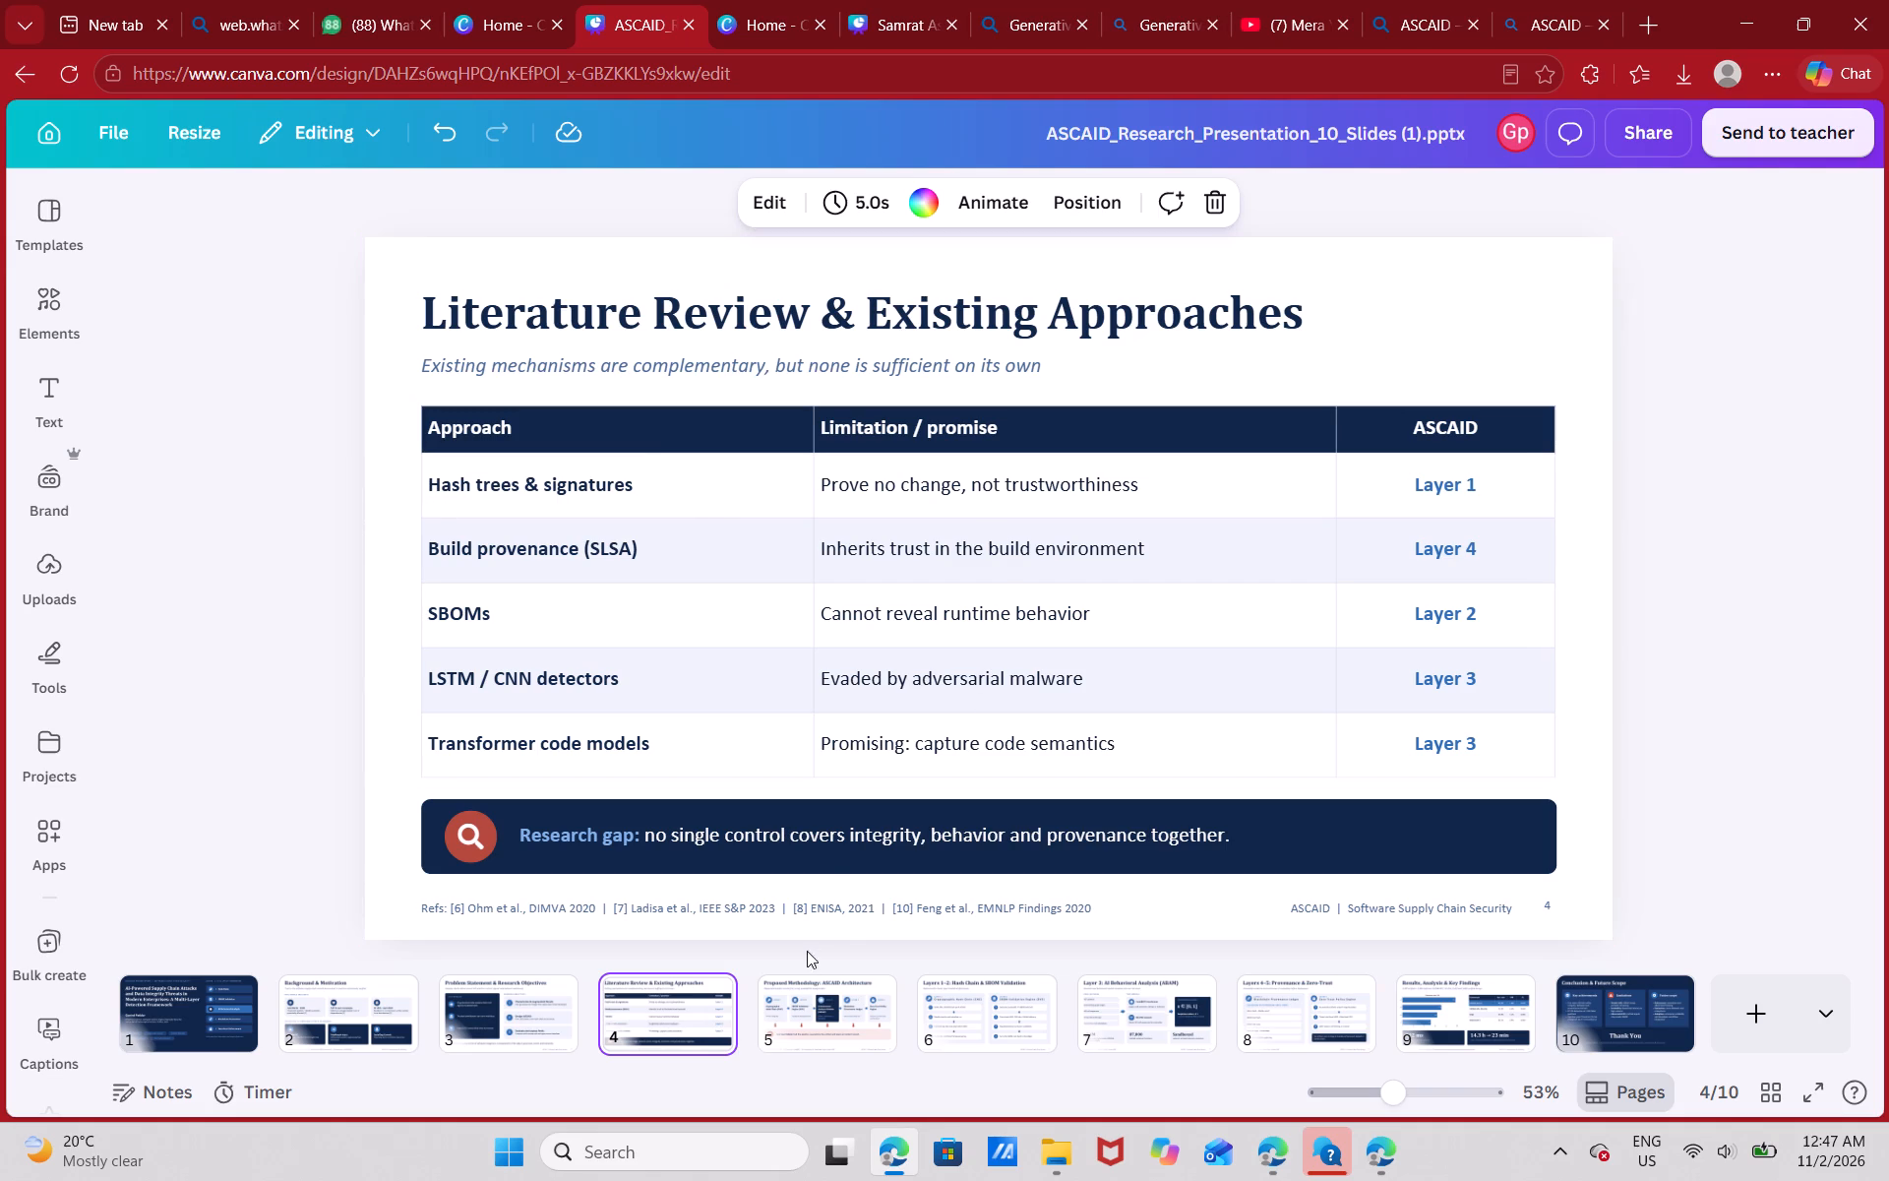
{"action": "left_click", "coordinate": [786, 988]}
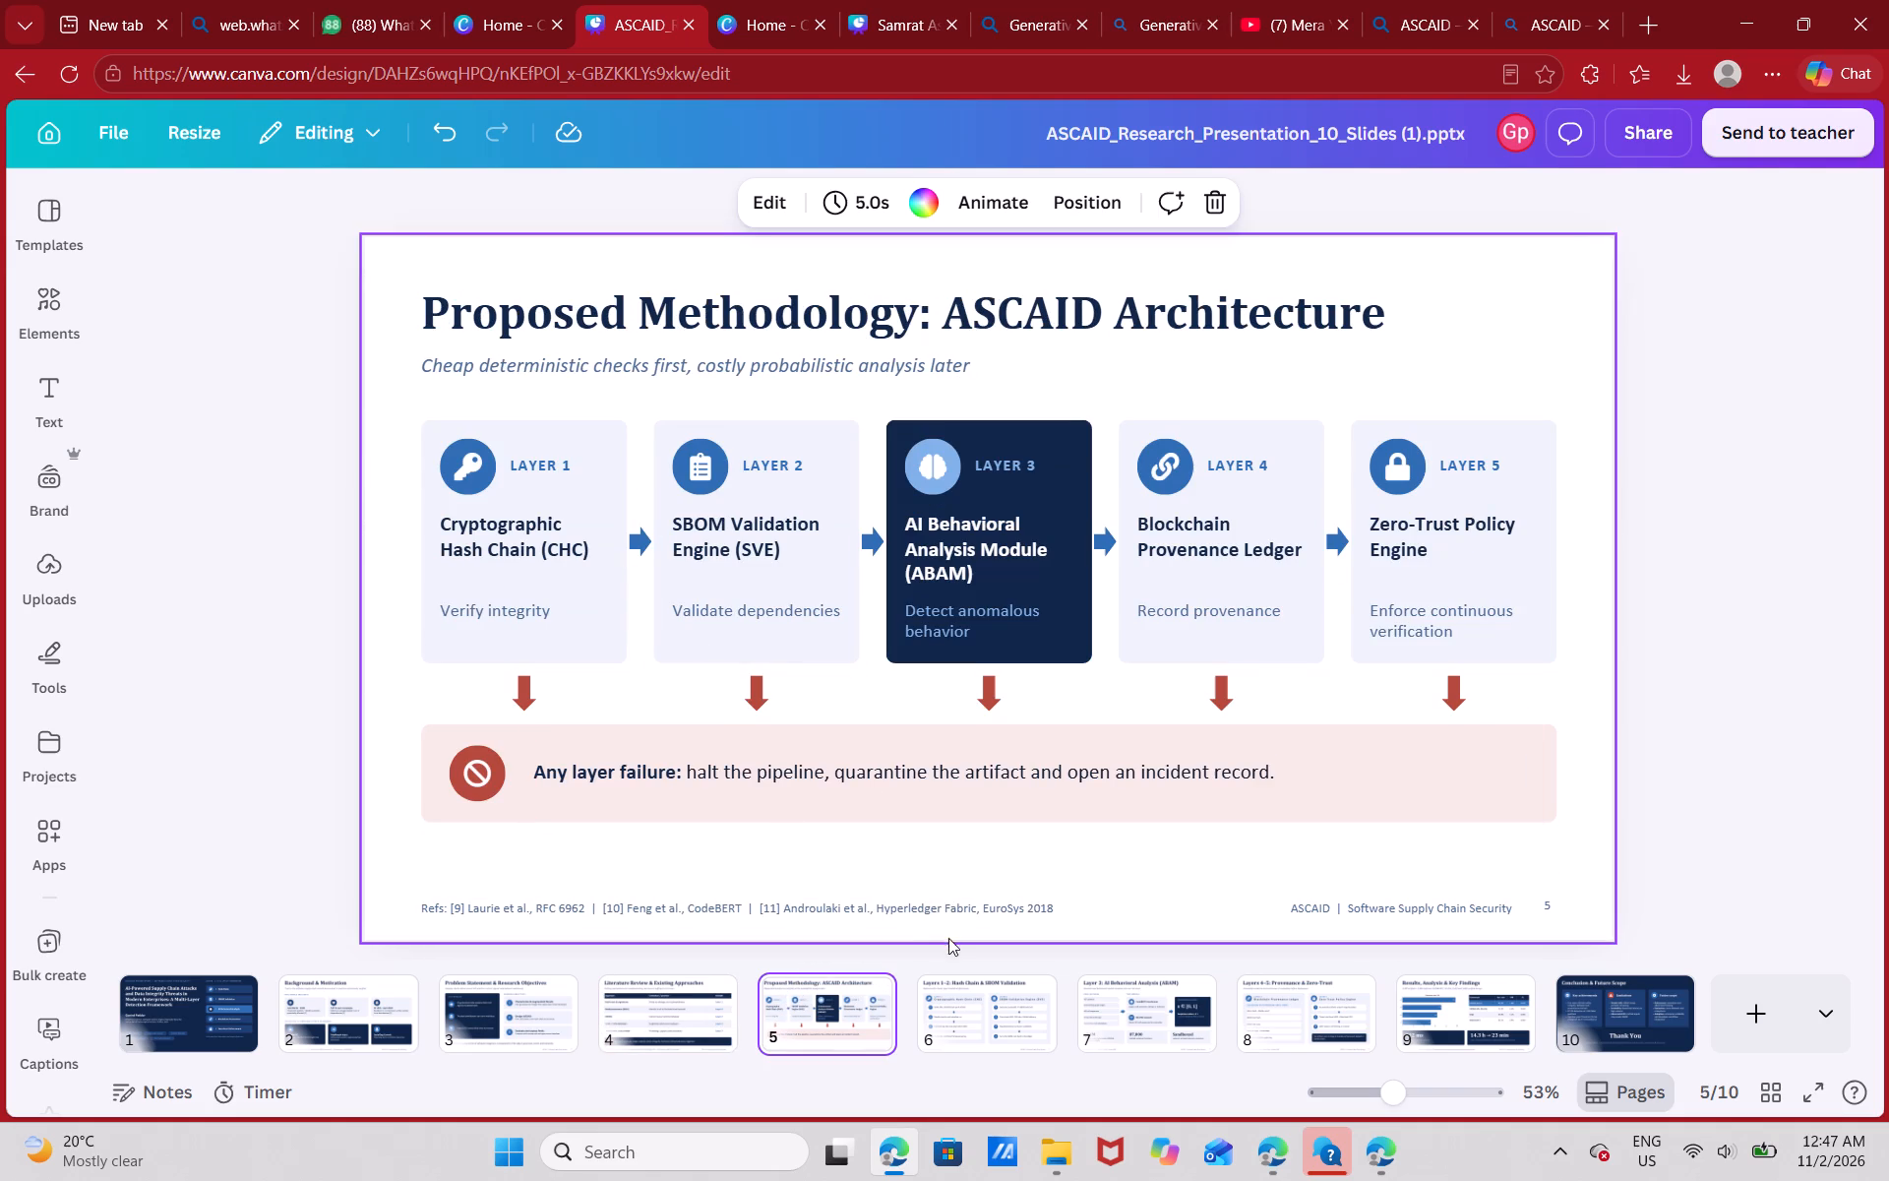
{"action": "left_click", "coordinate": [950, 1002]}
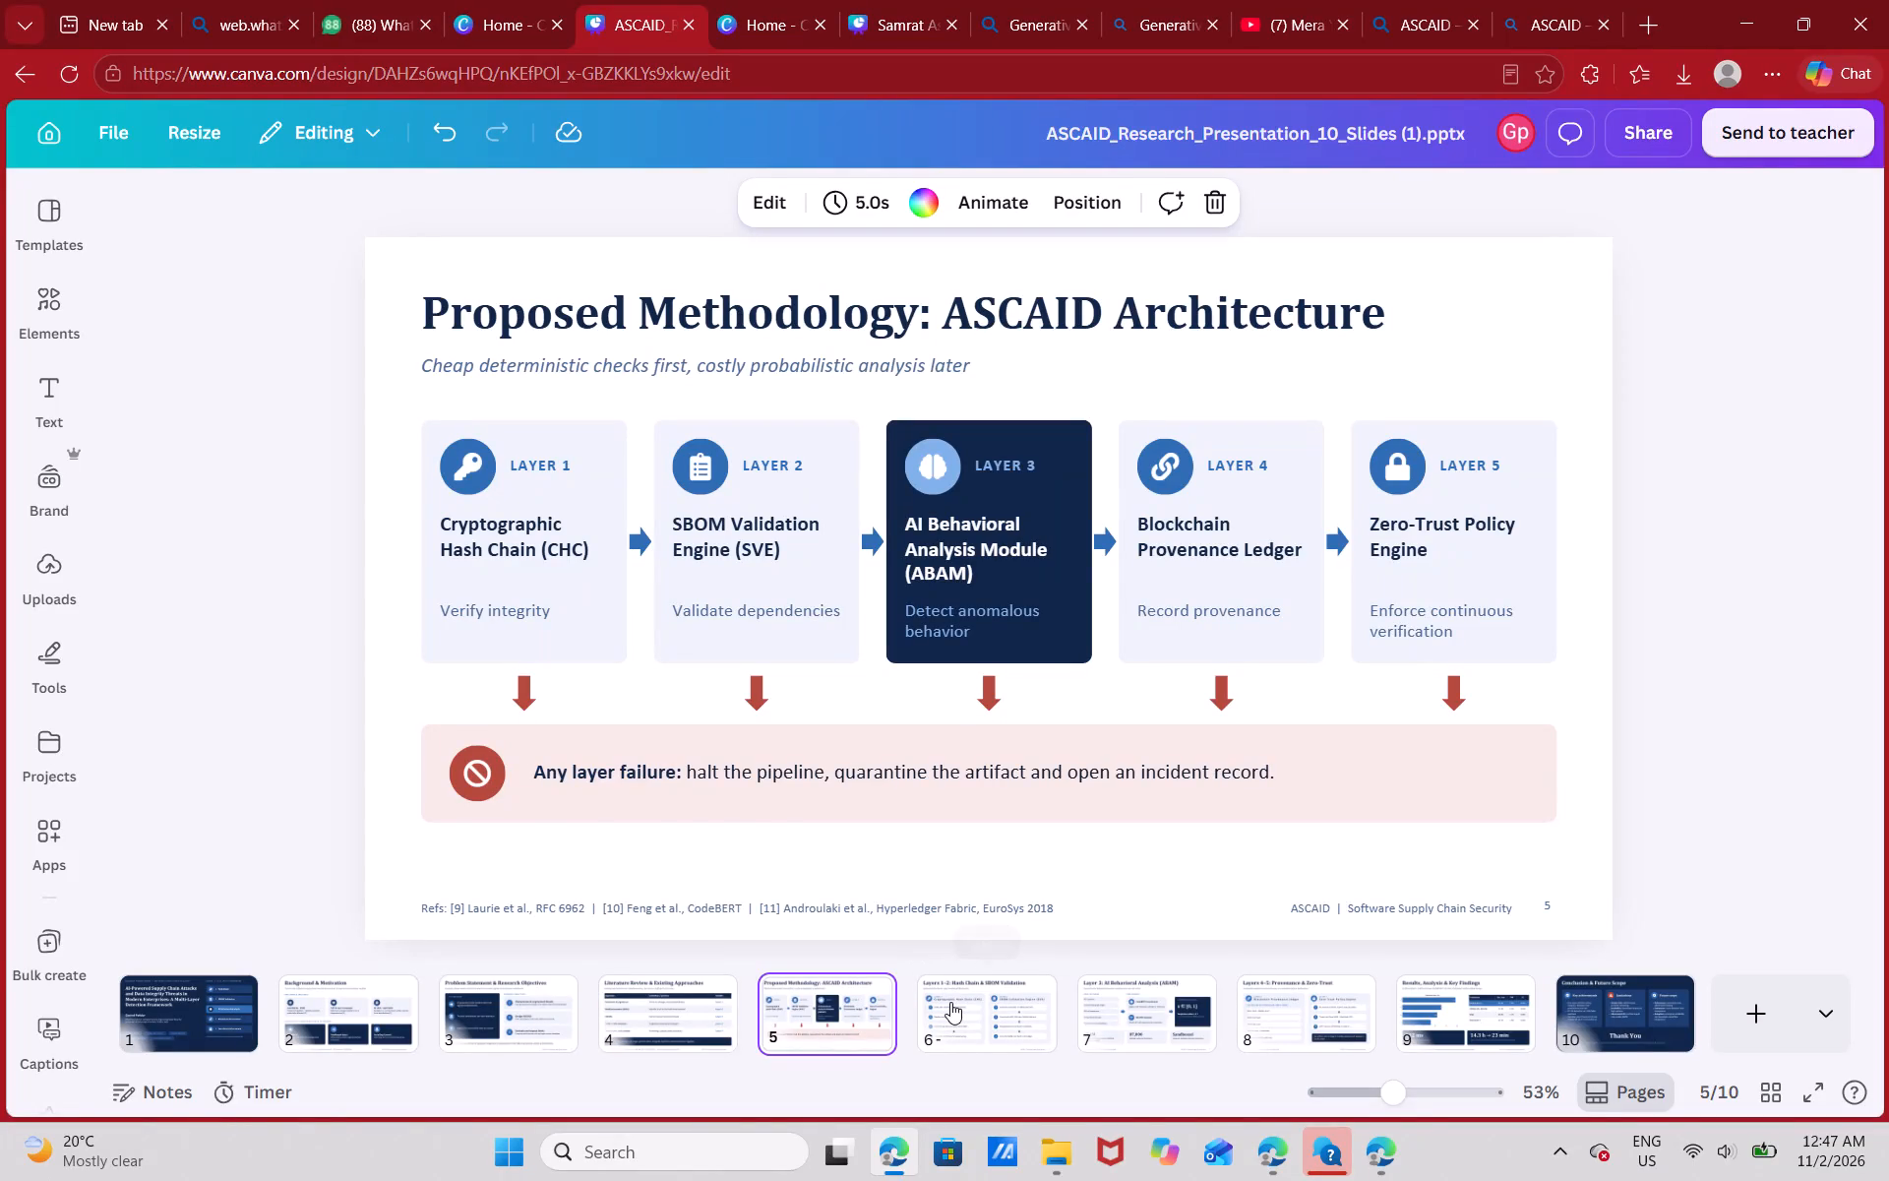
{"action": "left_click", "coordinate": [206, 1001]}
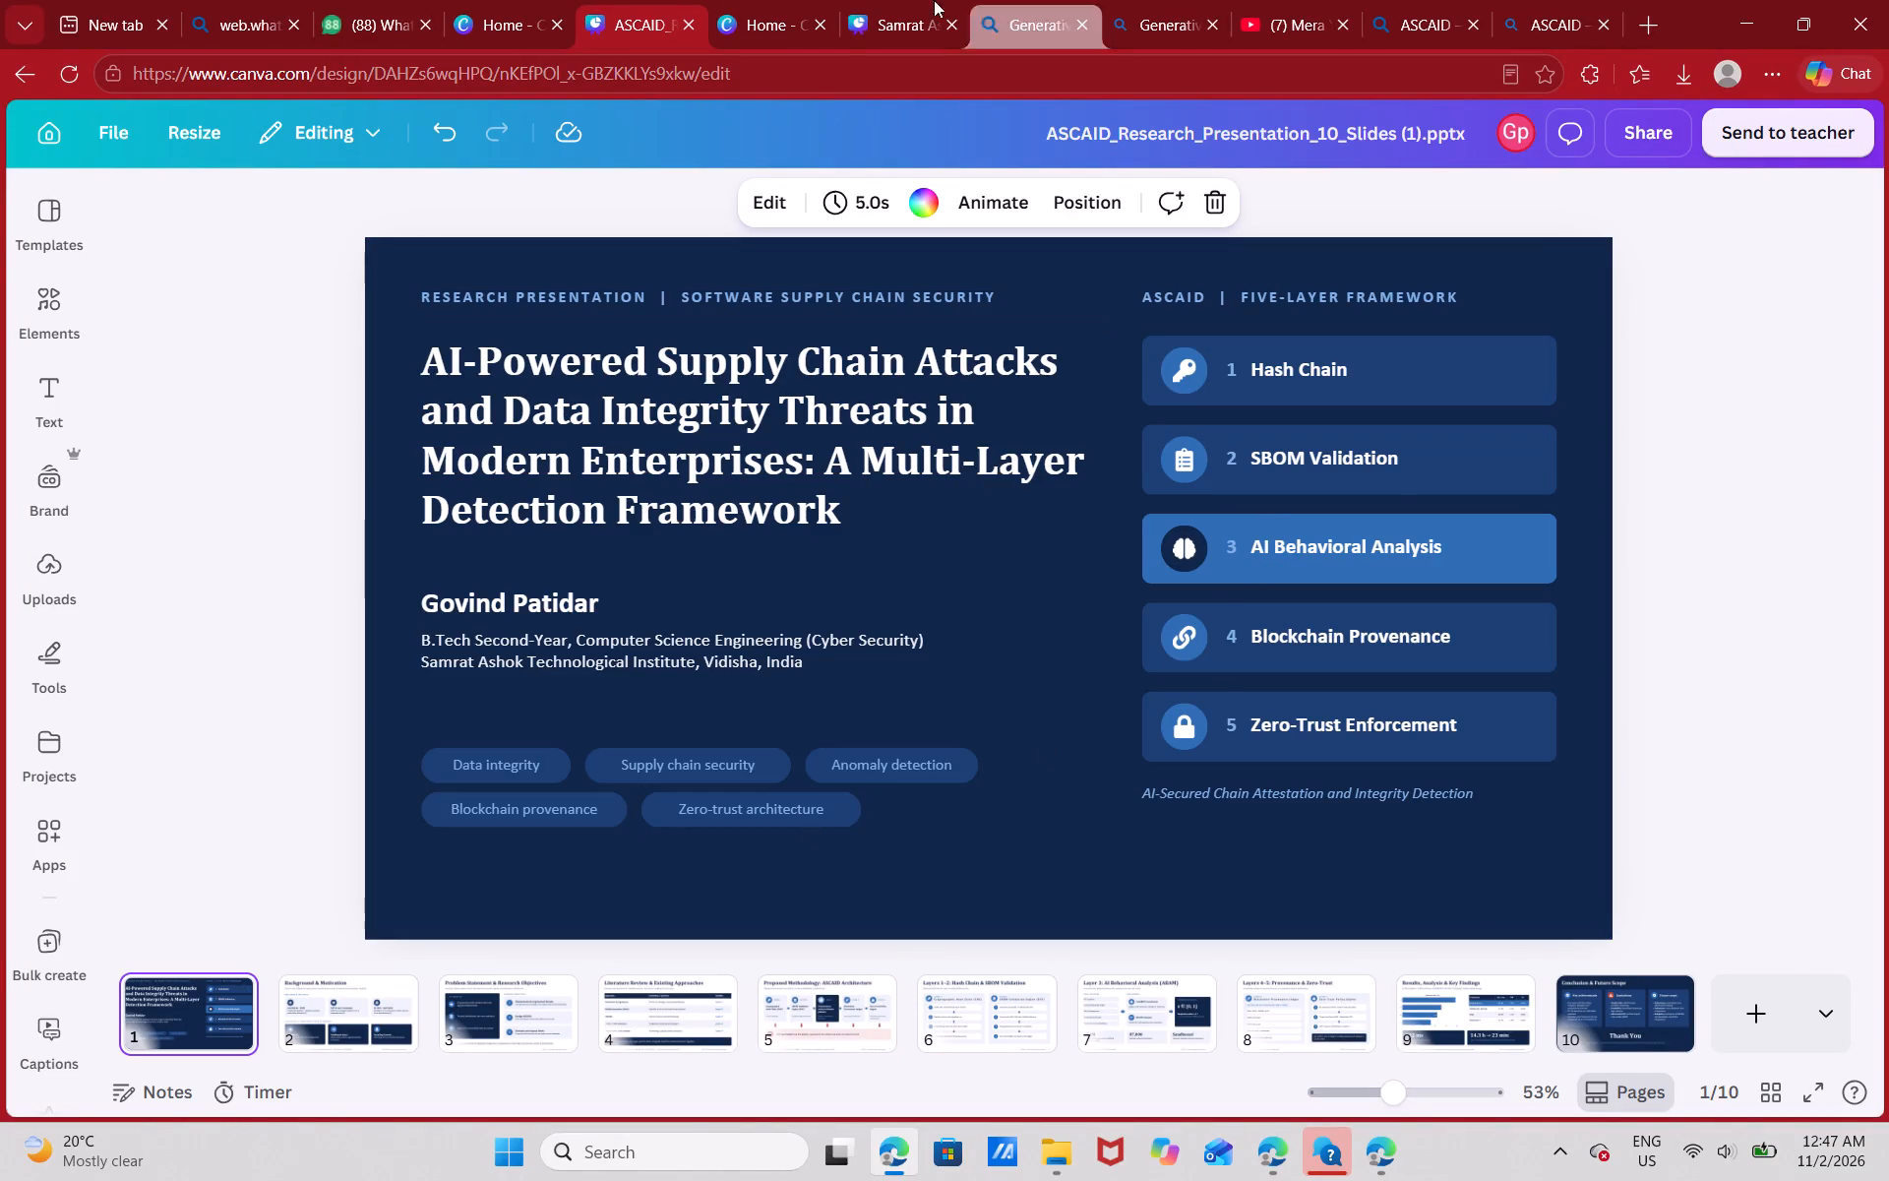
Close the spare Canva home page and return to the Samrat Ashok Technological Institute Vidisha design.
{"action": "left_click", "coordinate": [803, 0]}
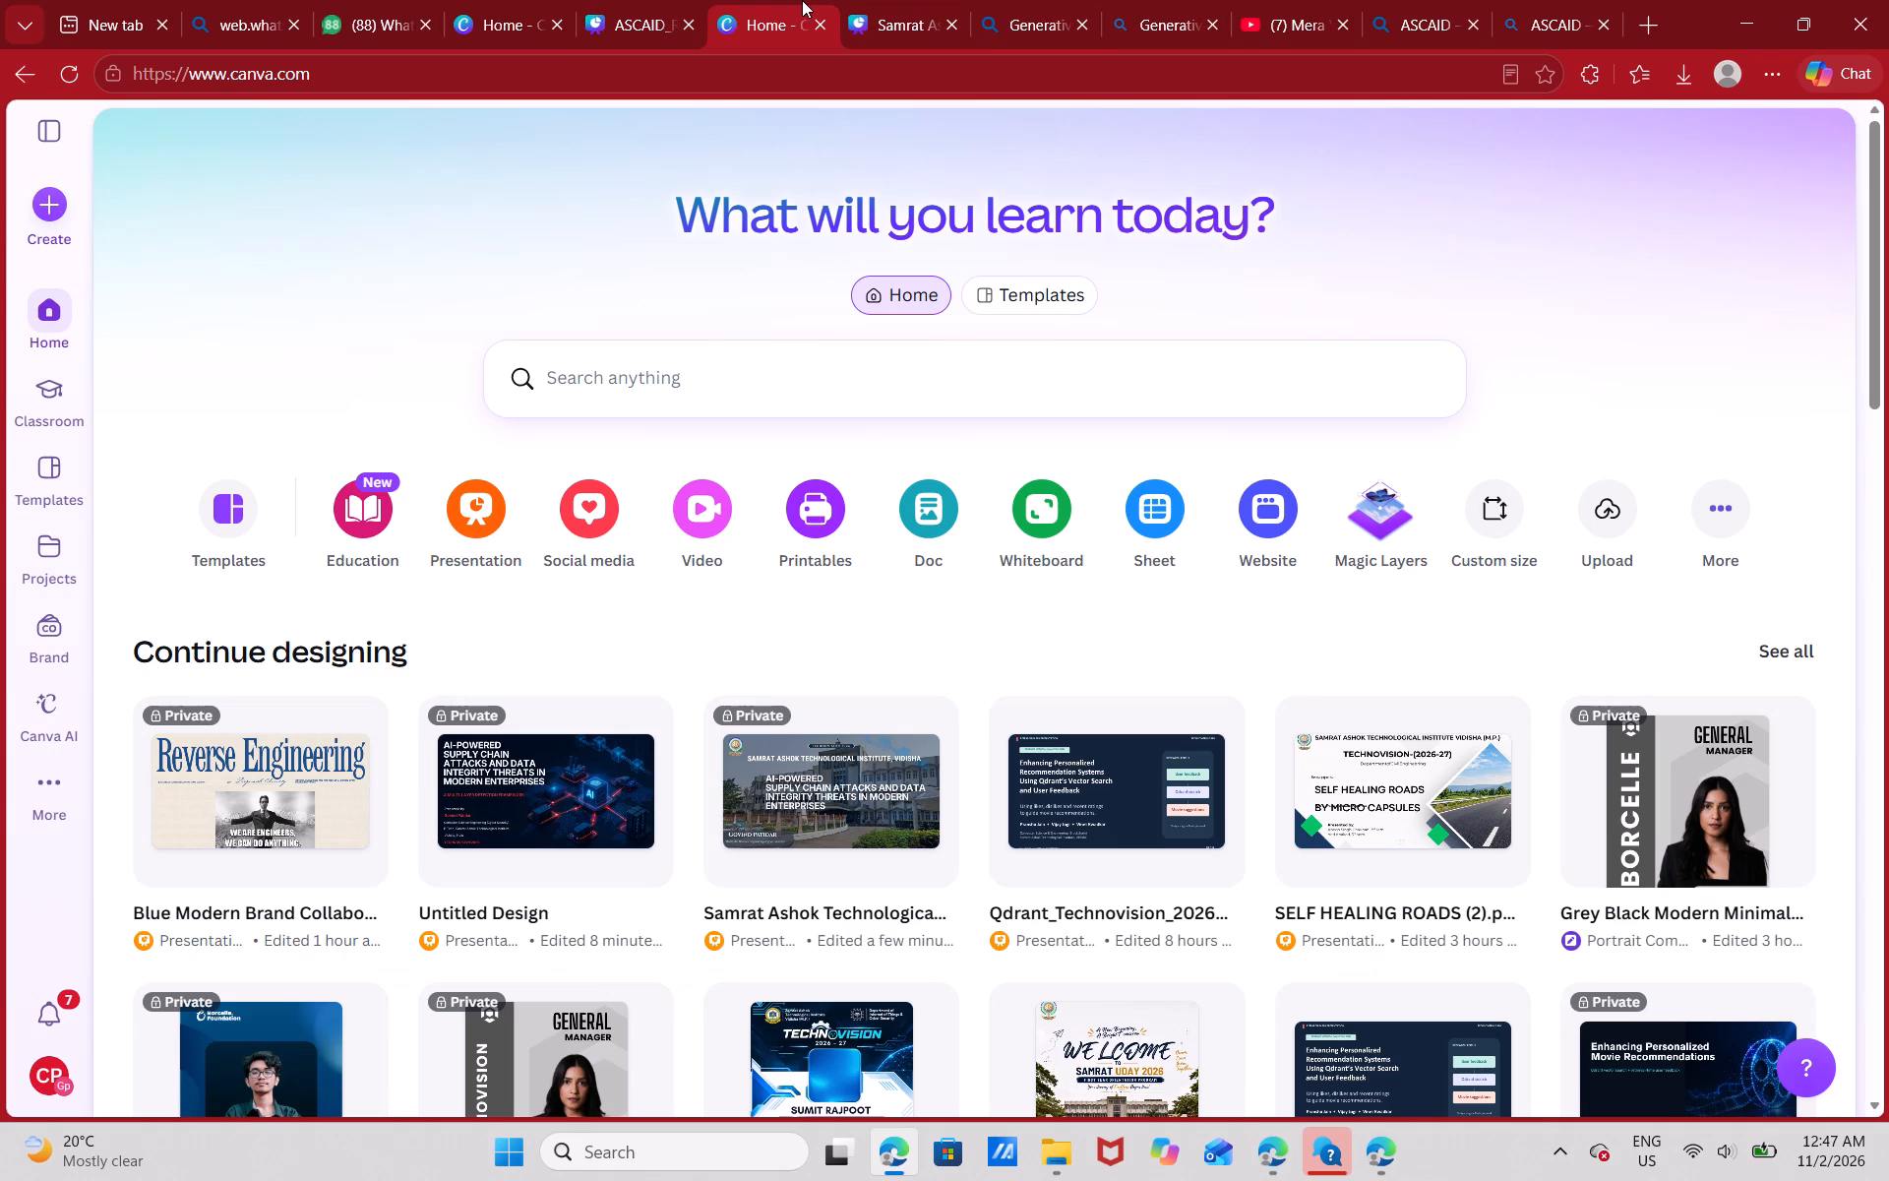
{"action": "left_click", "coordinate": [819, 27]}
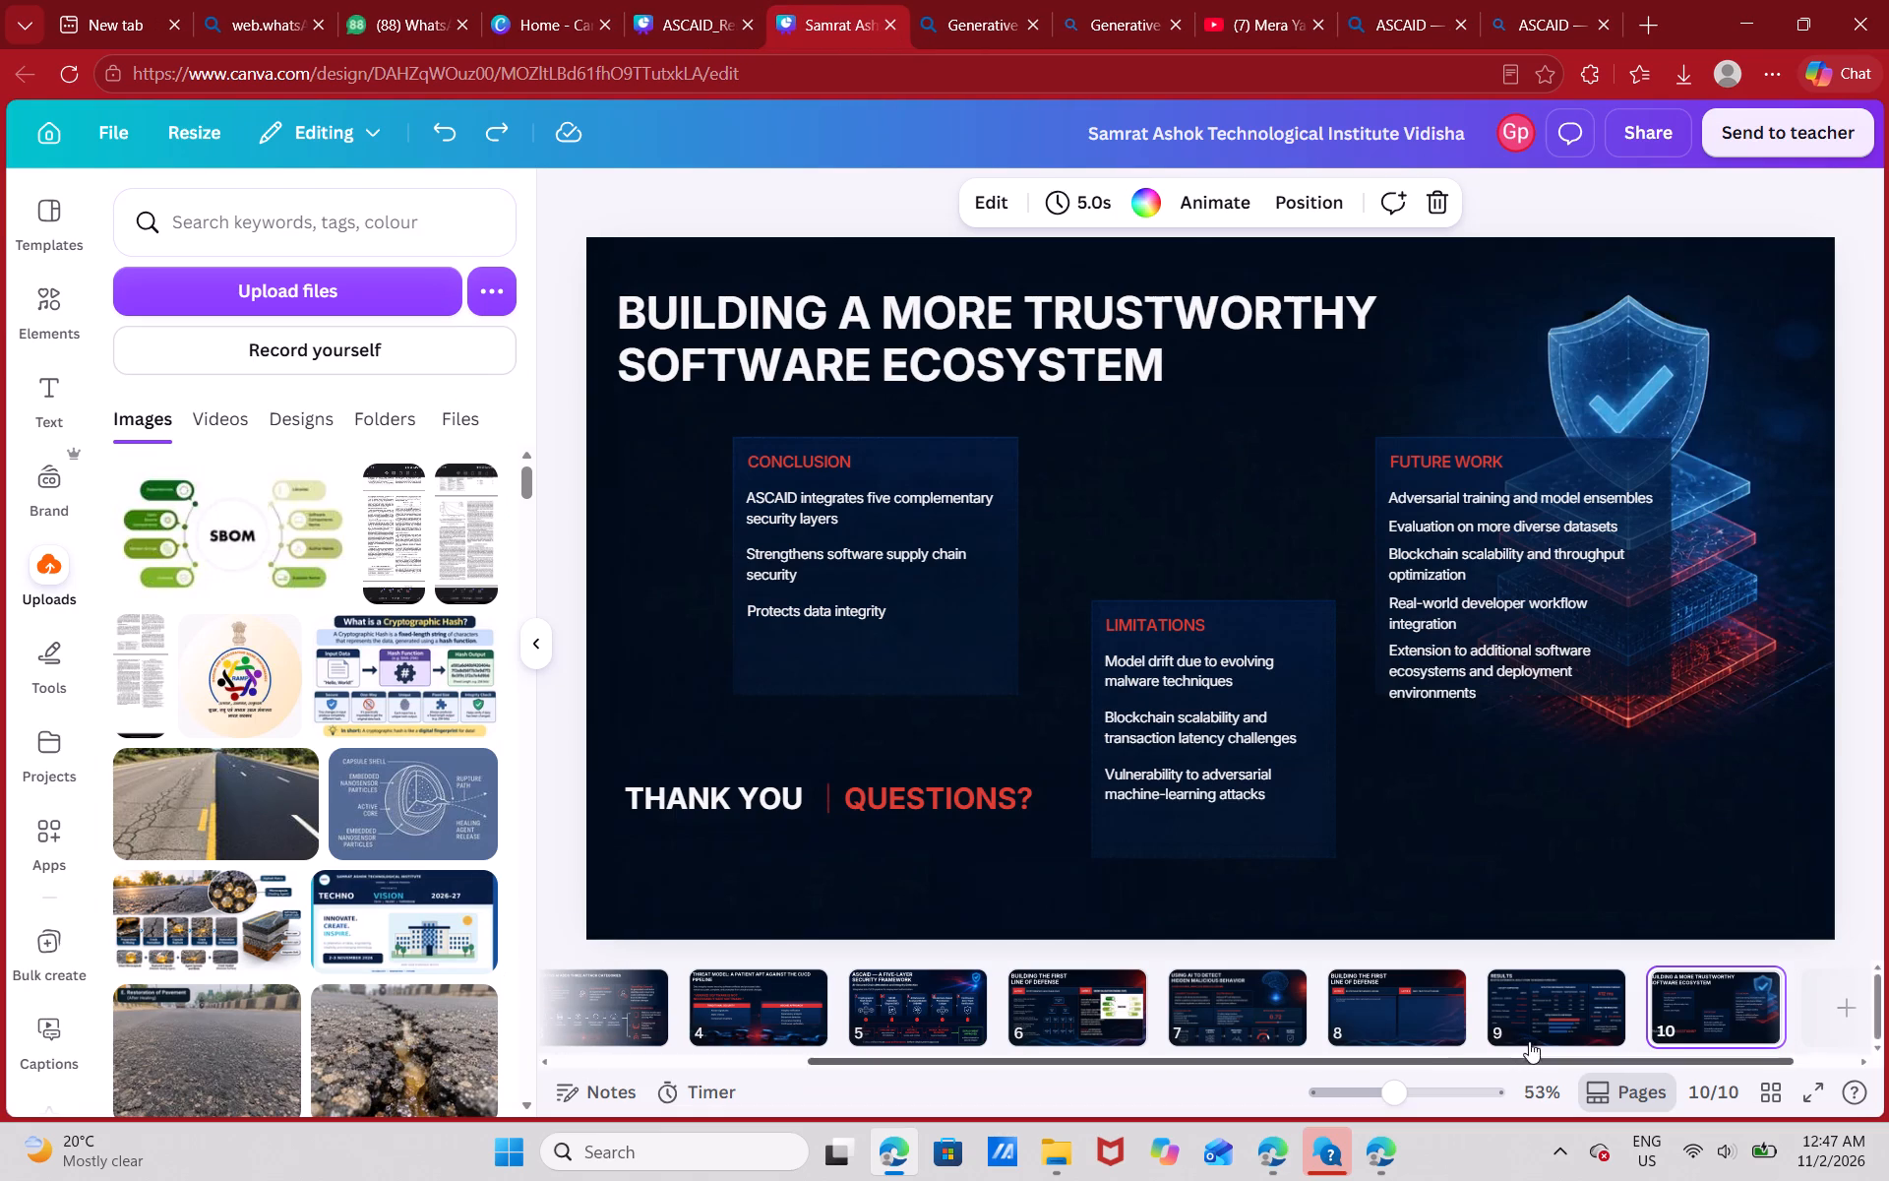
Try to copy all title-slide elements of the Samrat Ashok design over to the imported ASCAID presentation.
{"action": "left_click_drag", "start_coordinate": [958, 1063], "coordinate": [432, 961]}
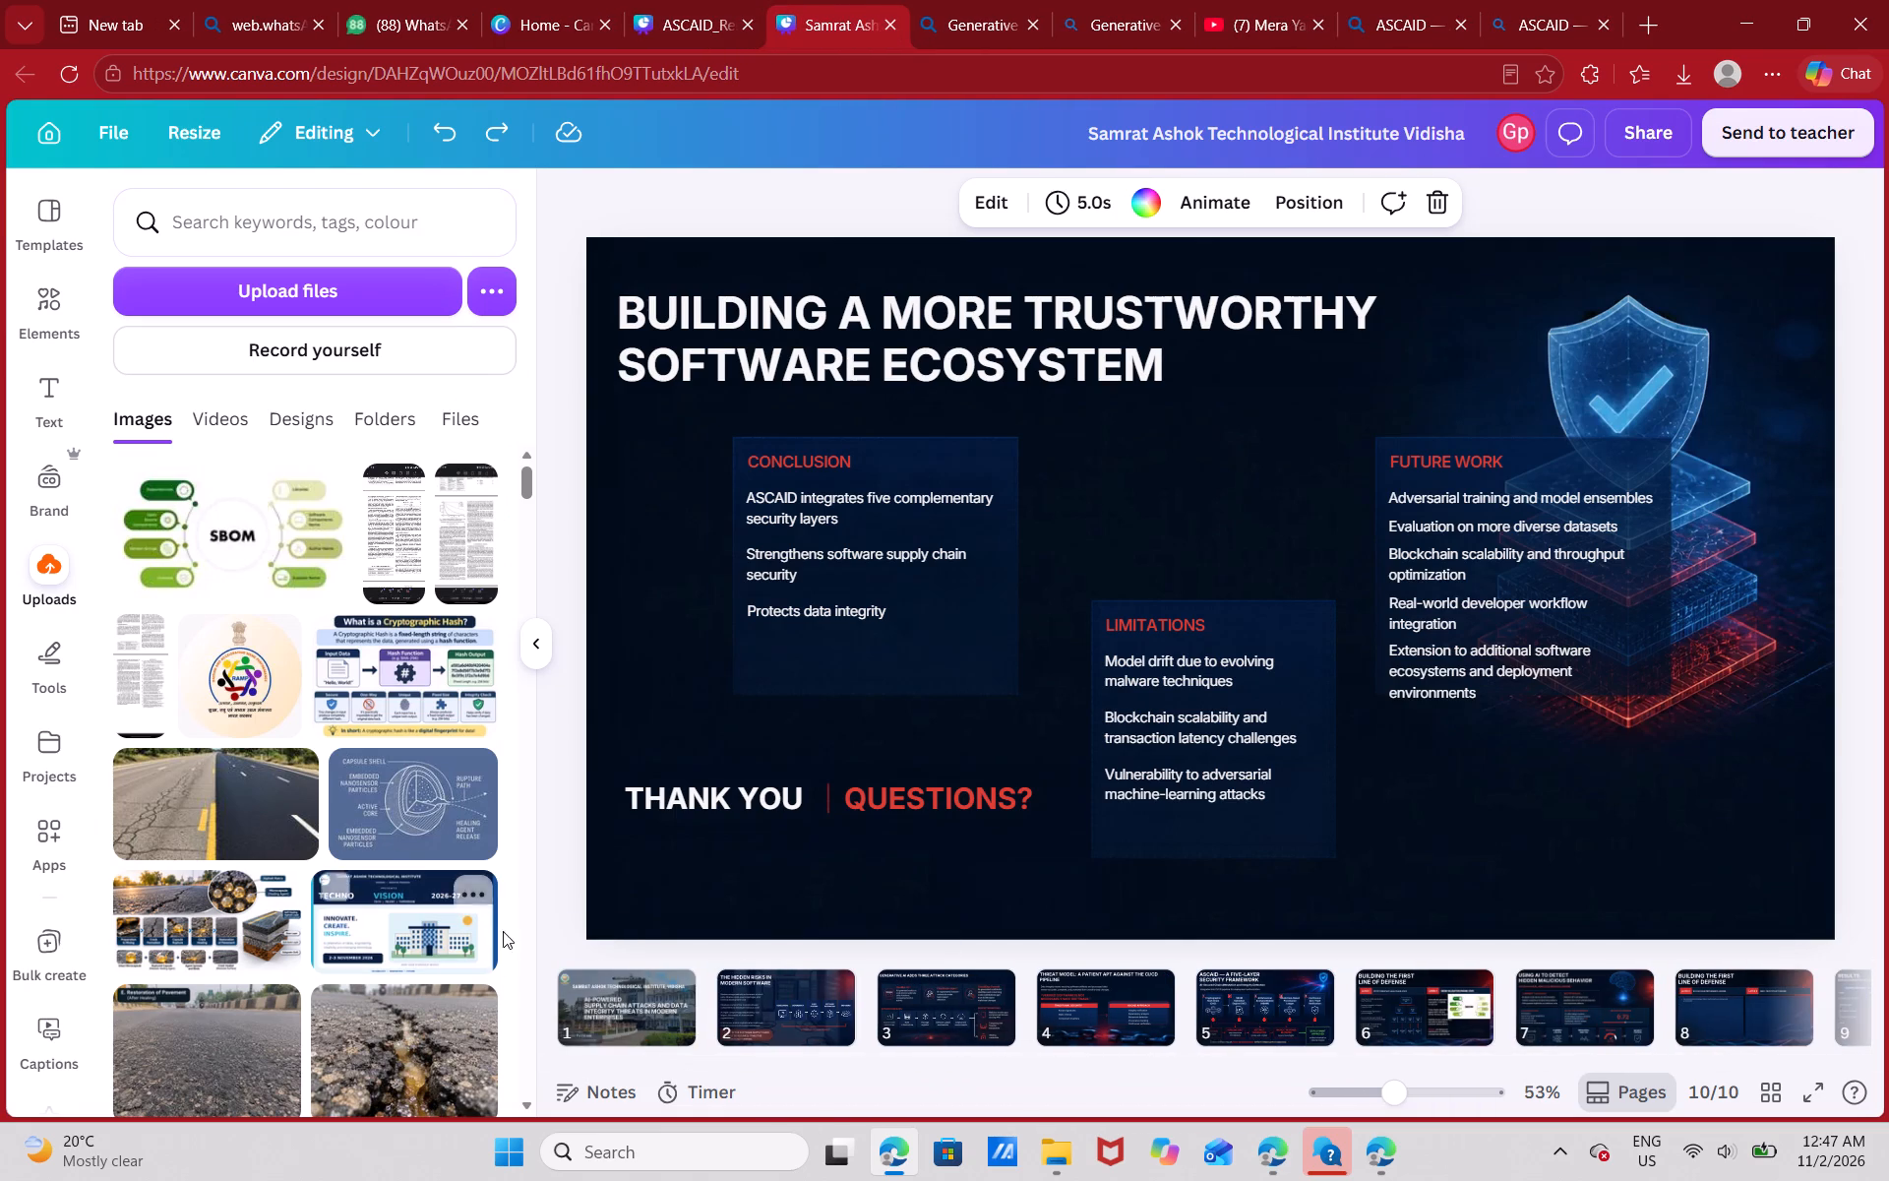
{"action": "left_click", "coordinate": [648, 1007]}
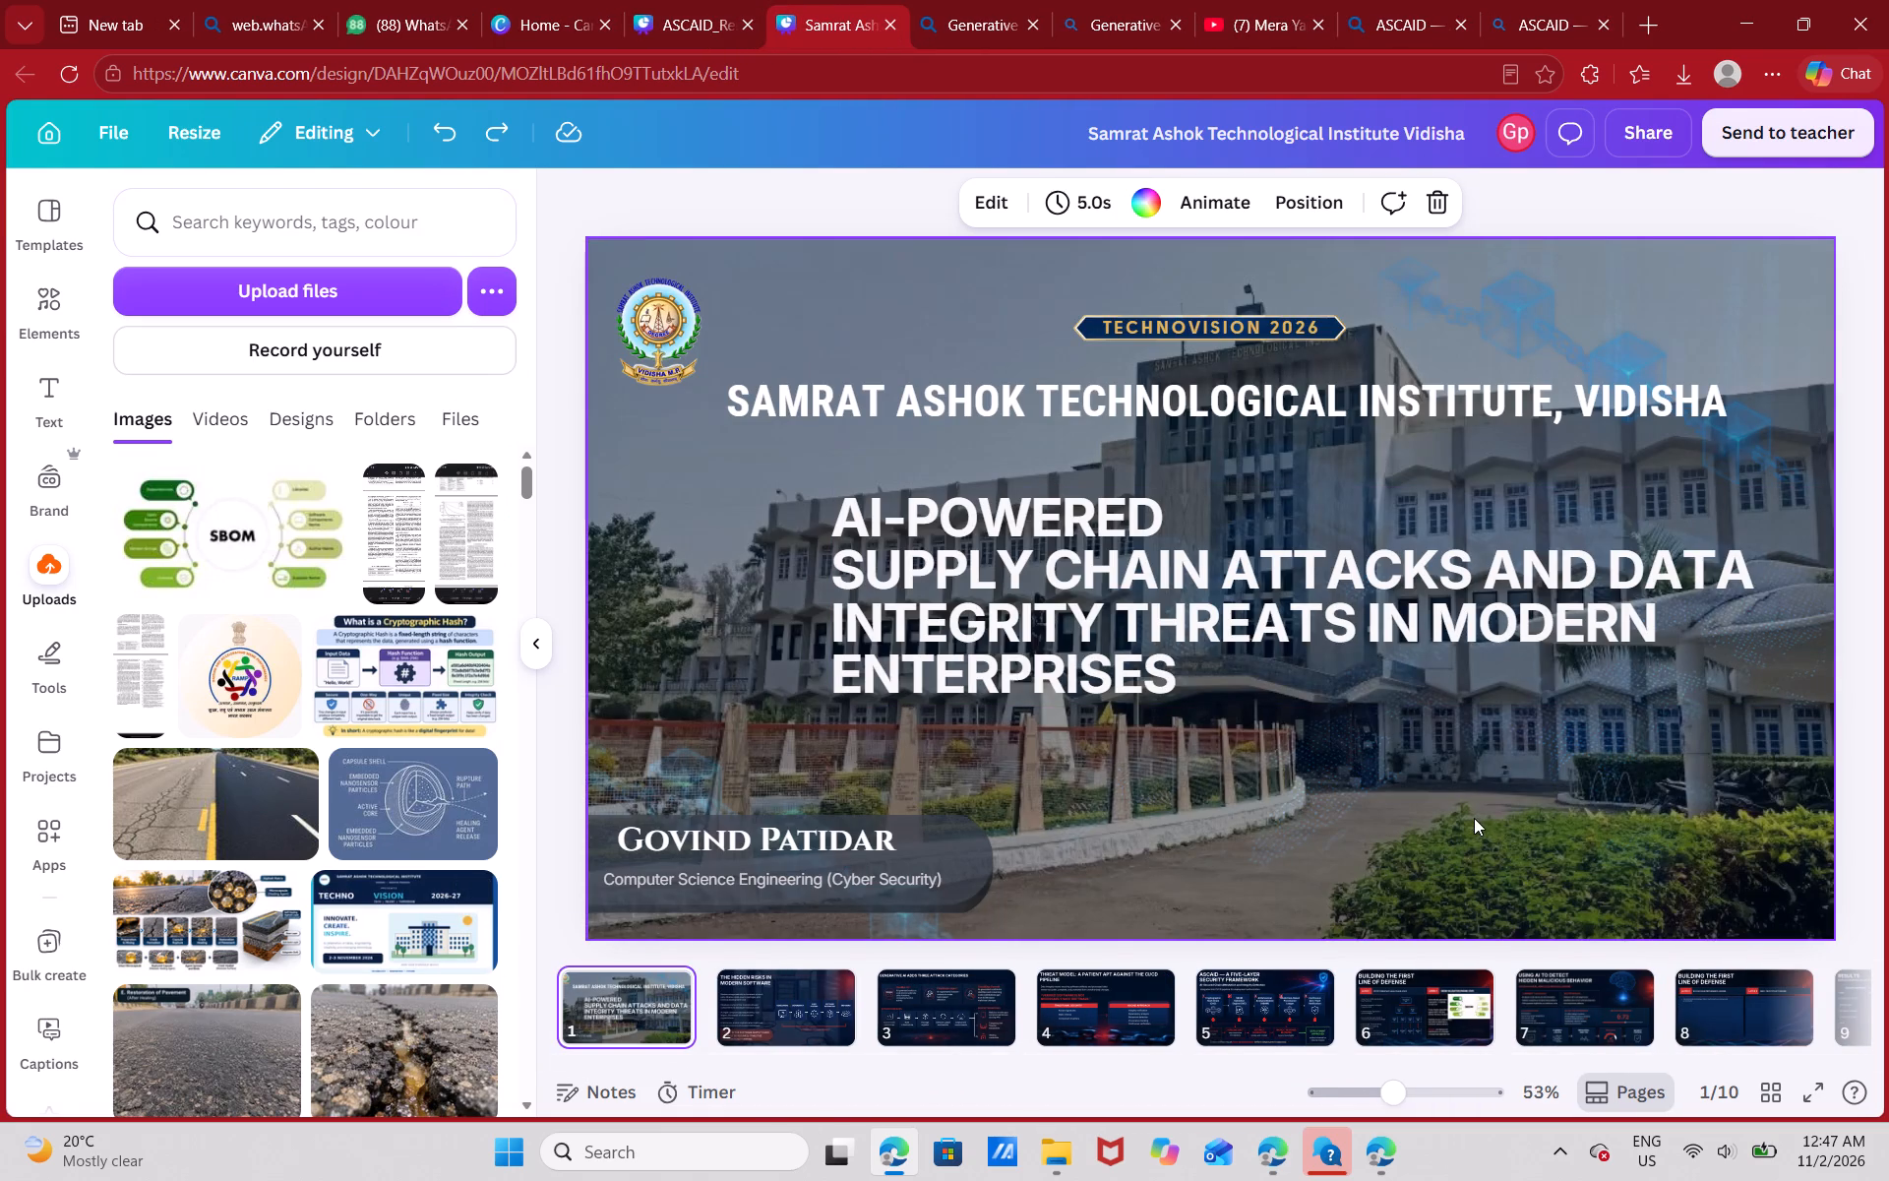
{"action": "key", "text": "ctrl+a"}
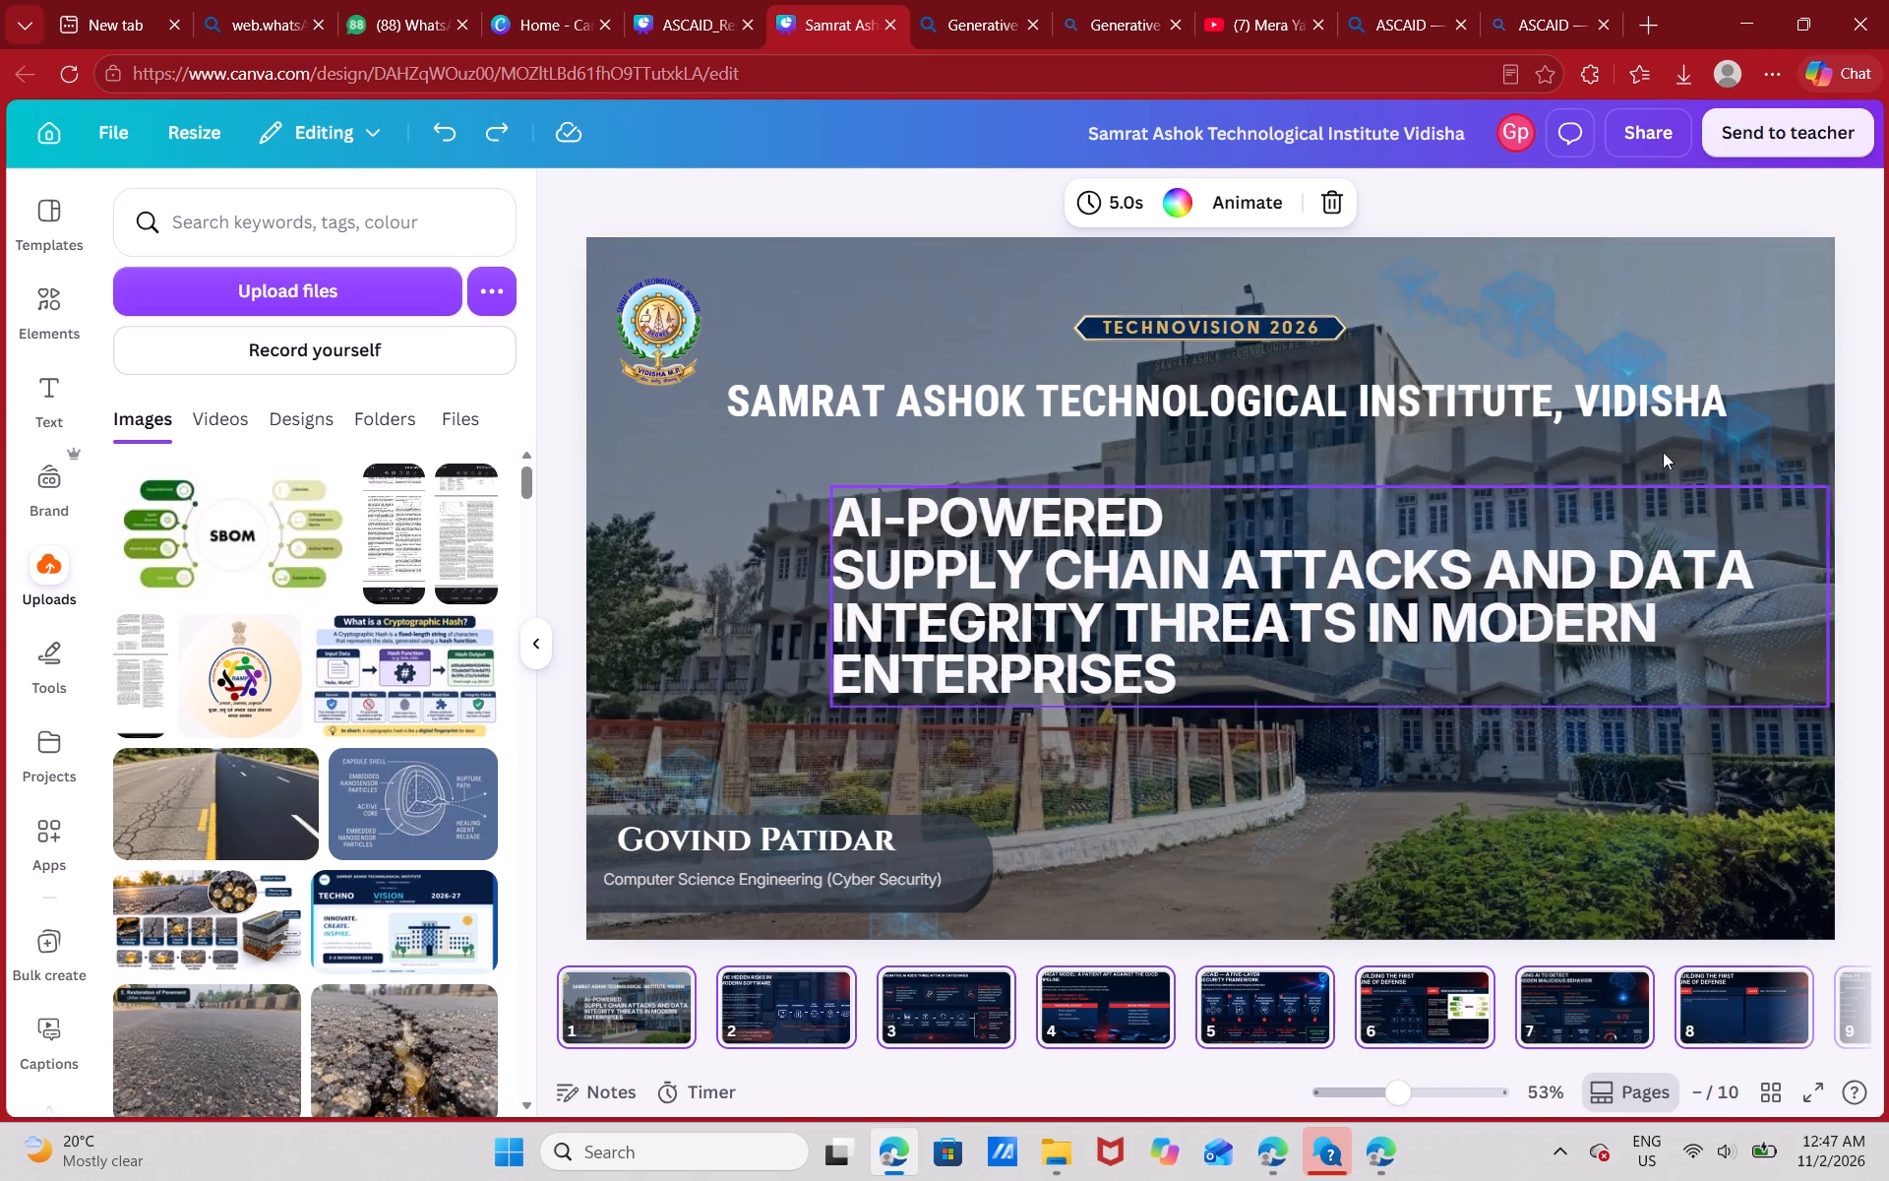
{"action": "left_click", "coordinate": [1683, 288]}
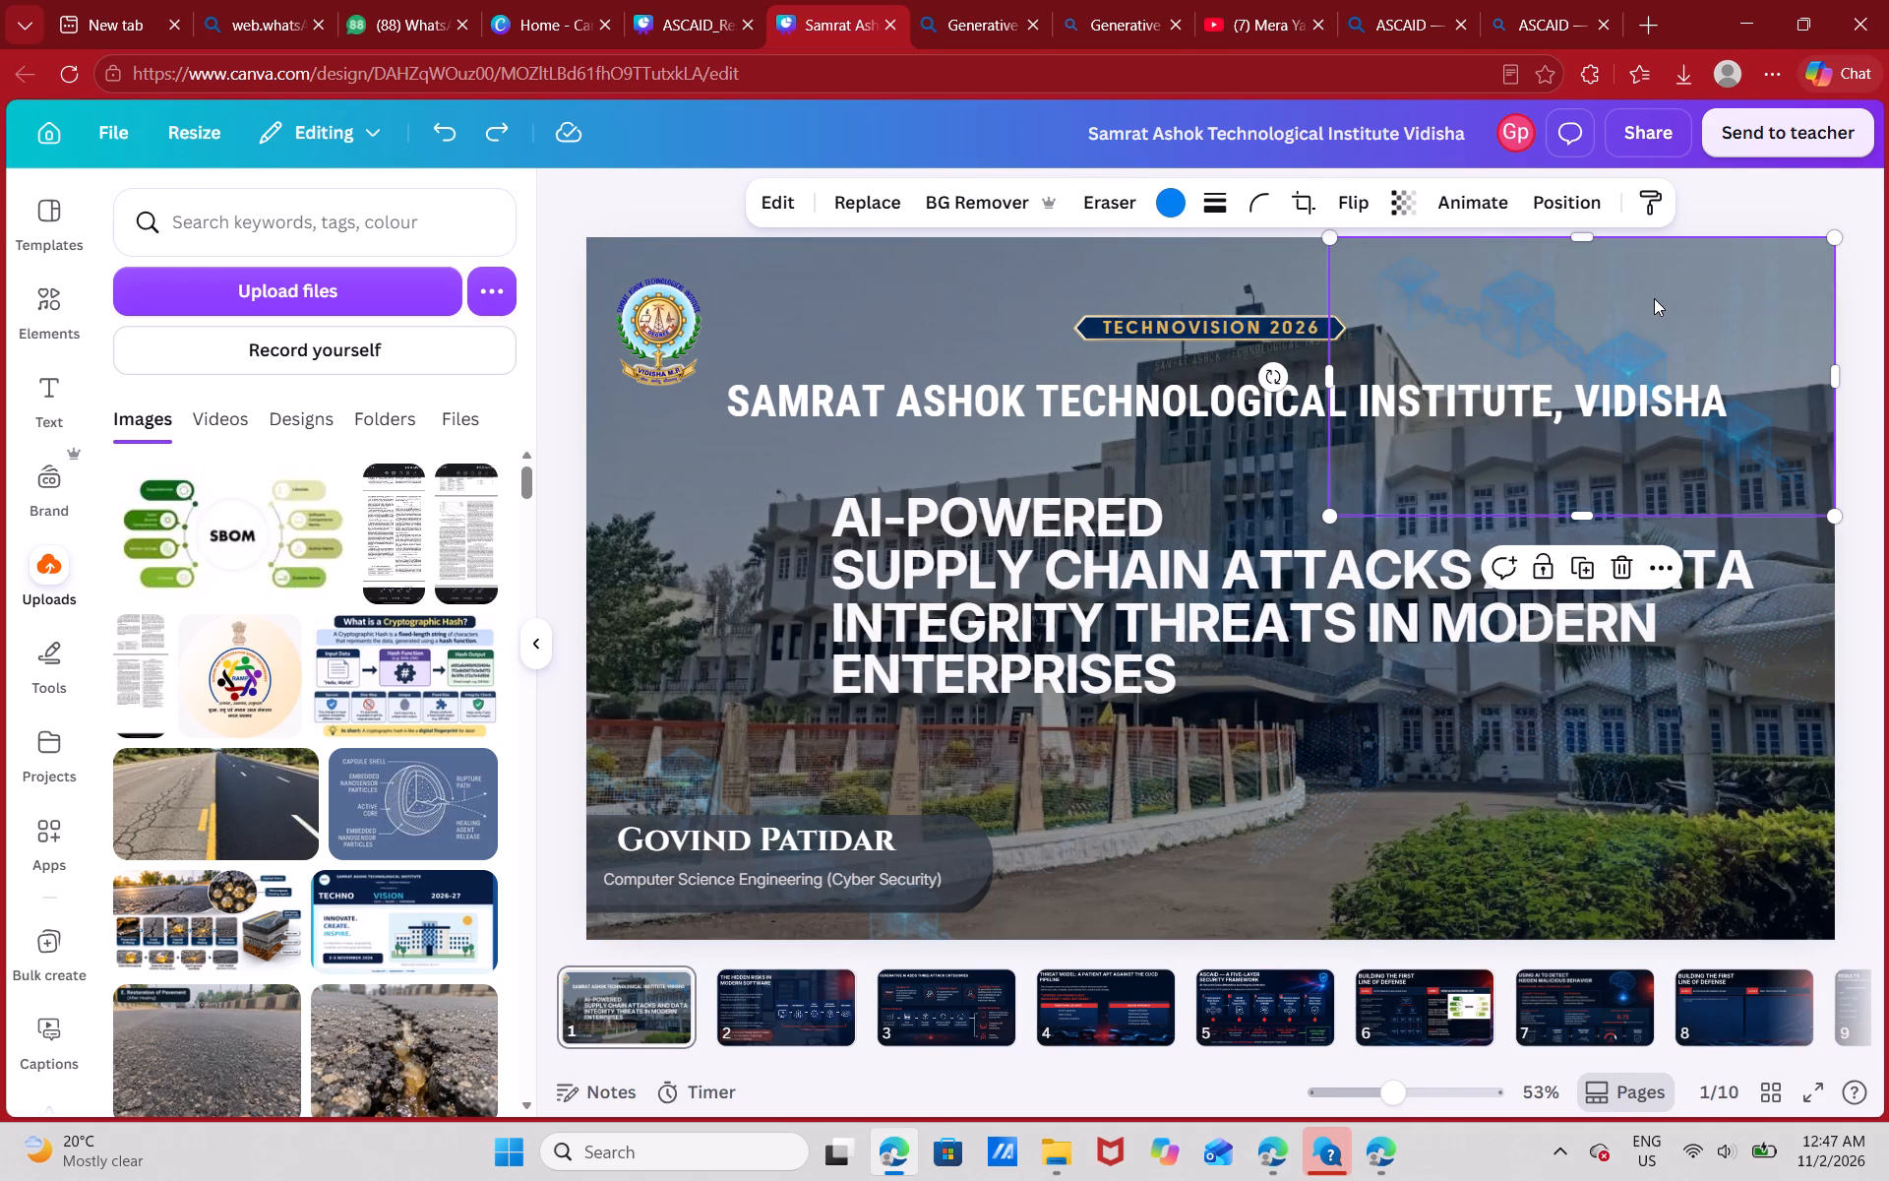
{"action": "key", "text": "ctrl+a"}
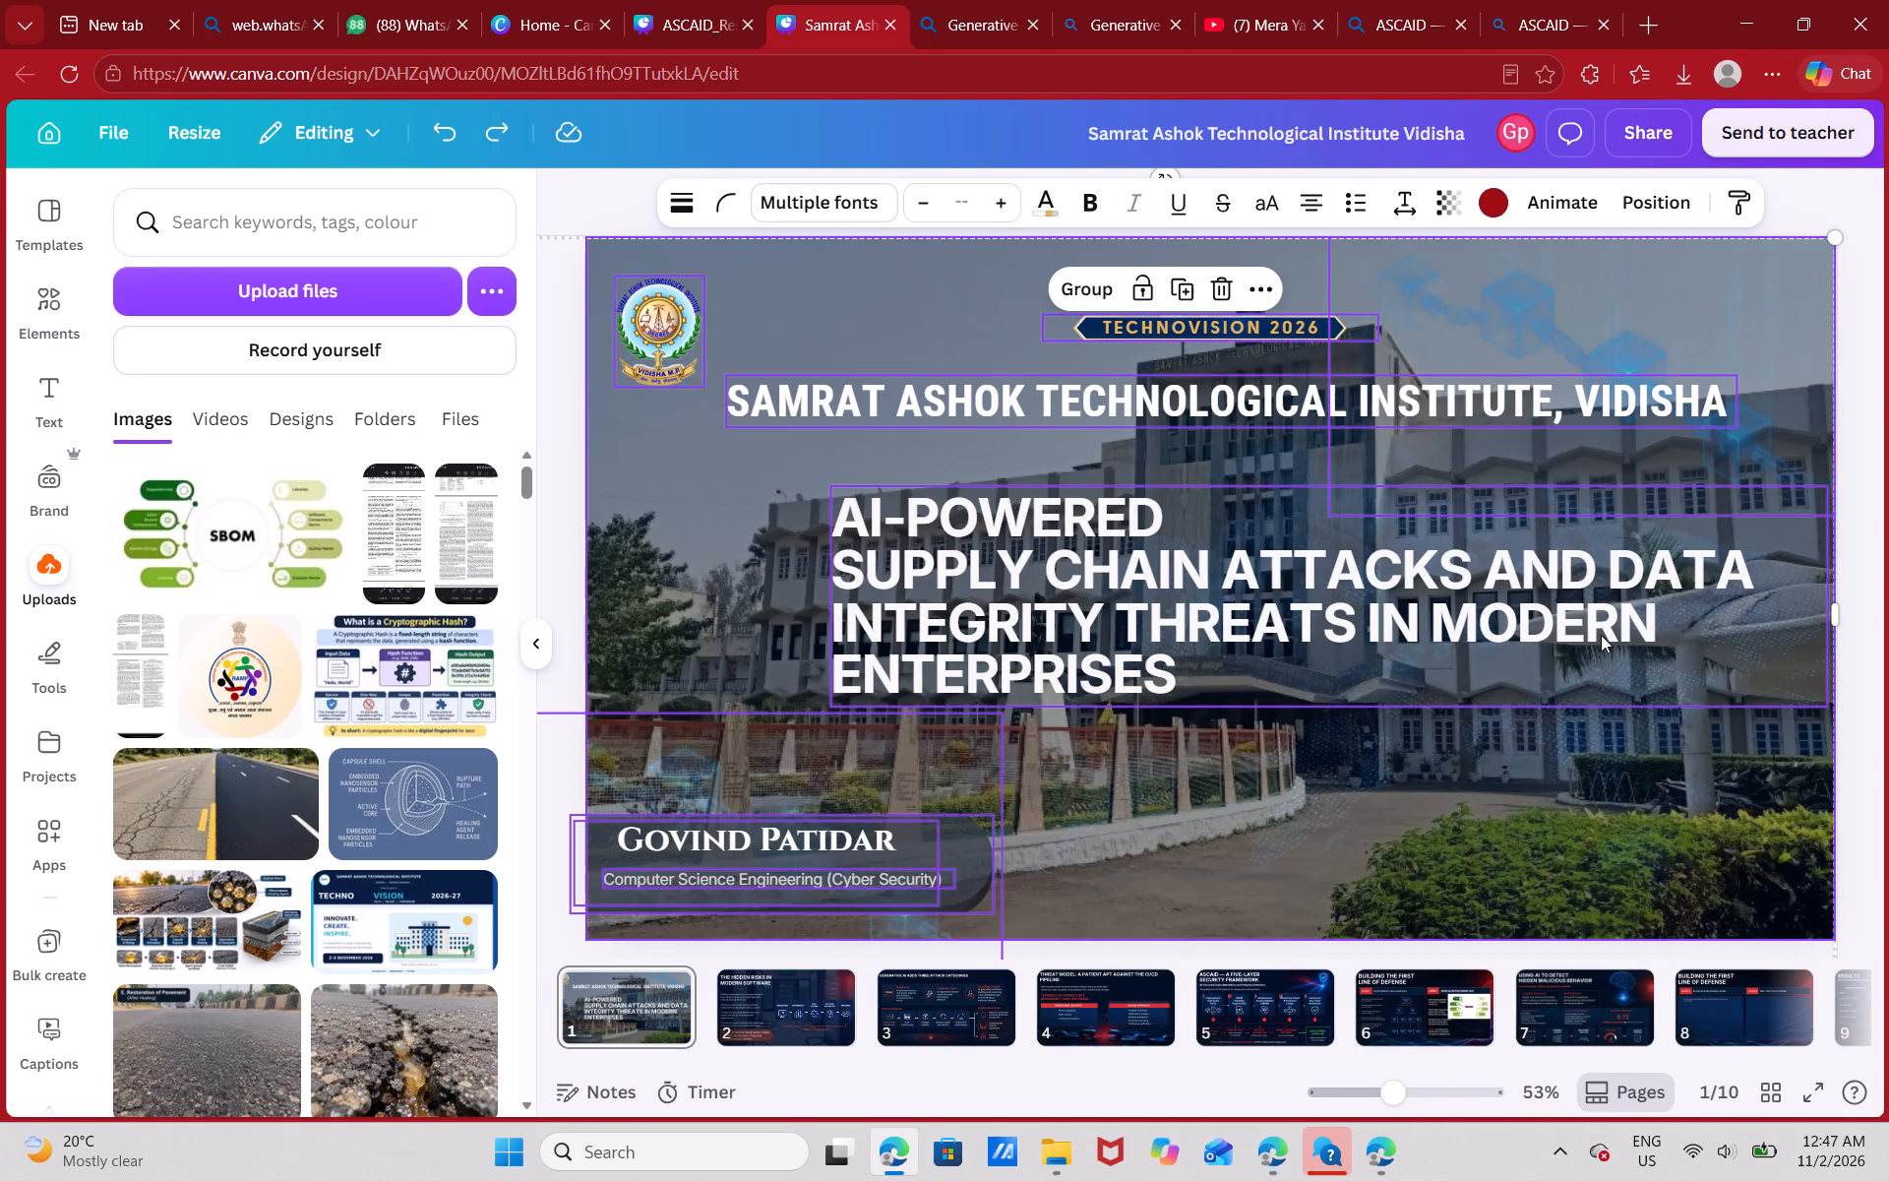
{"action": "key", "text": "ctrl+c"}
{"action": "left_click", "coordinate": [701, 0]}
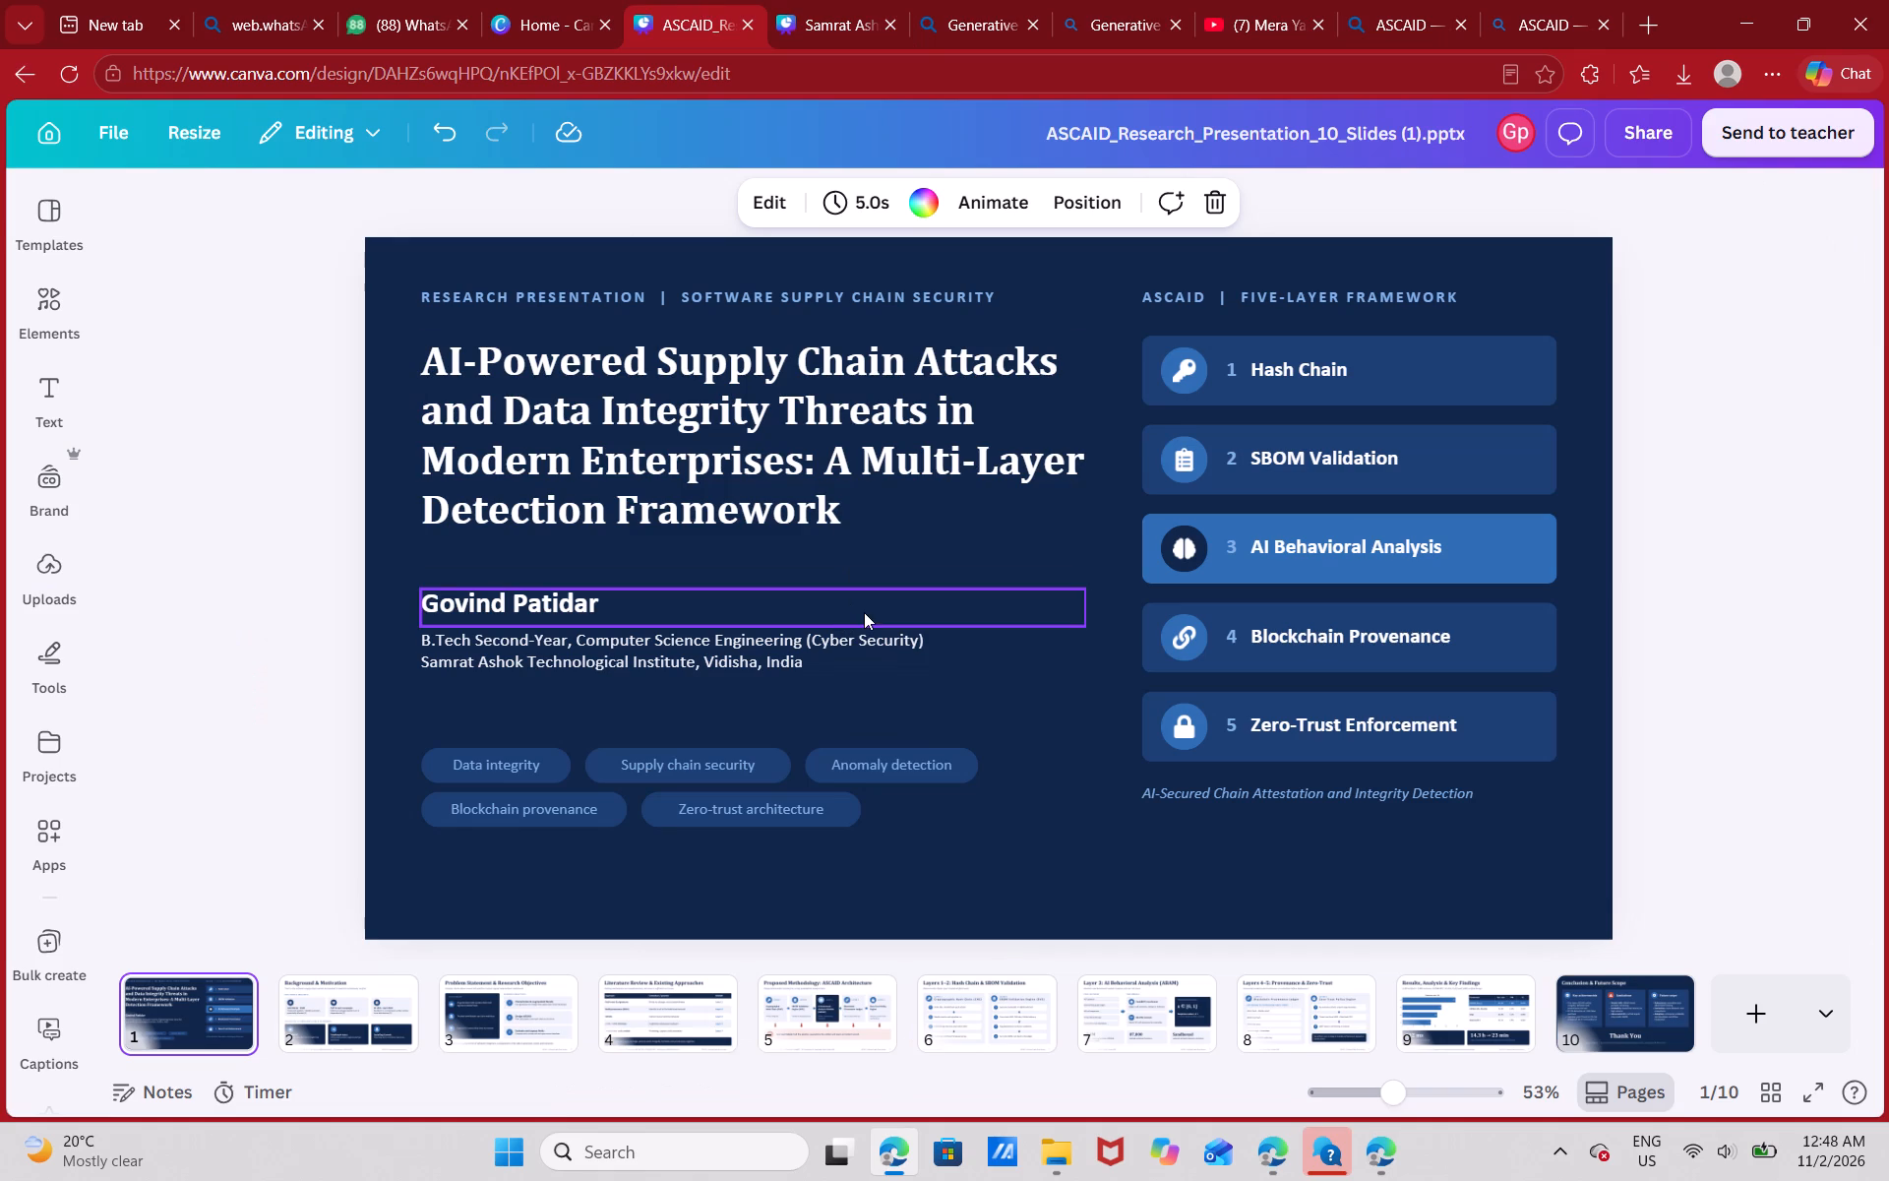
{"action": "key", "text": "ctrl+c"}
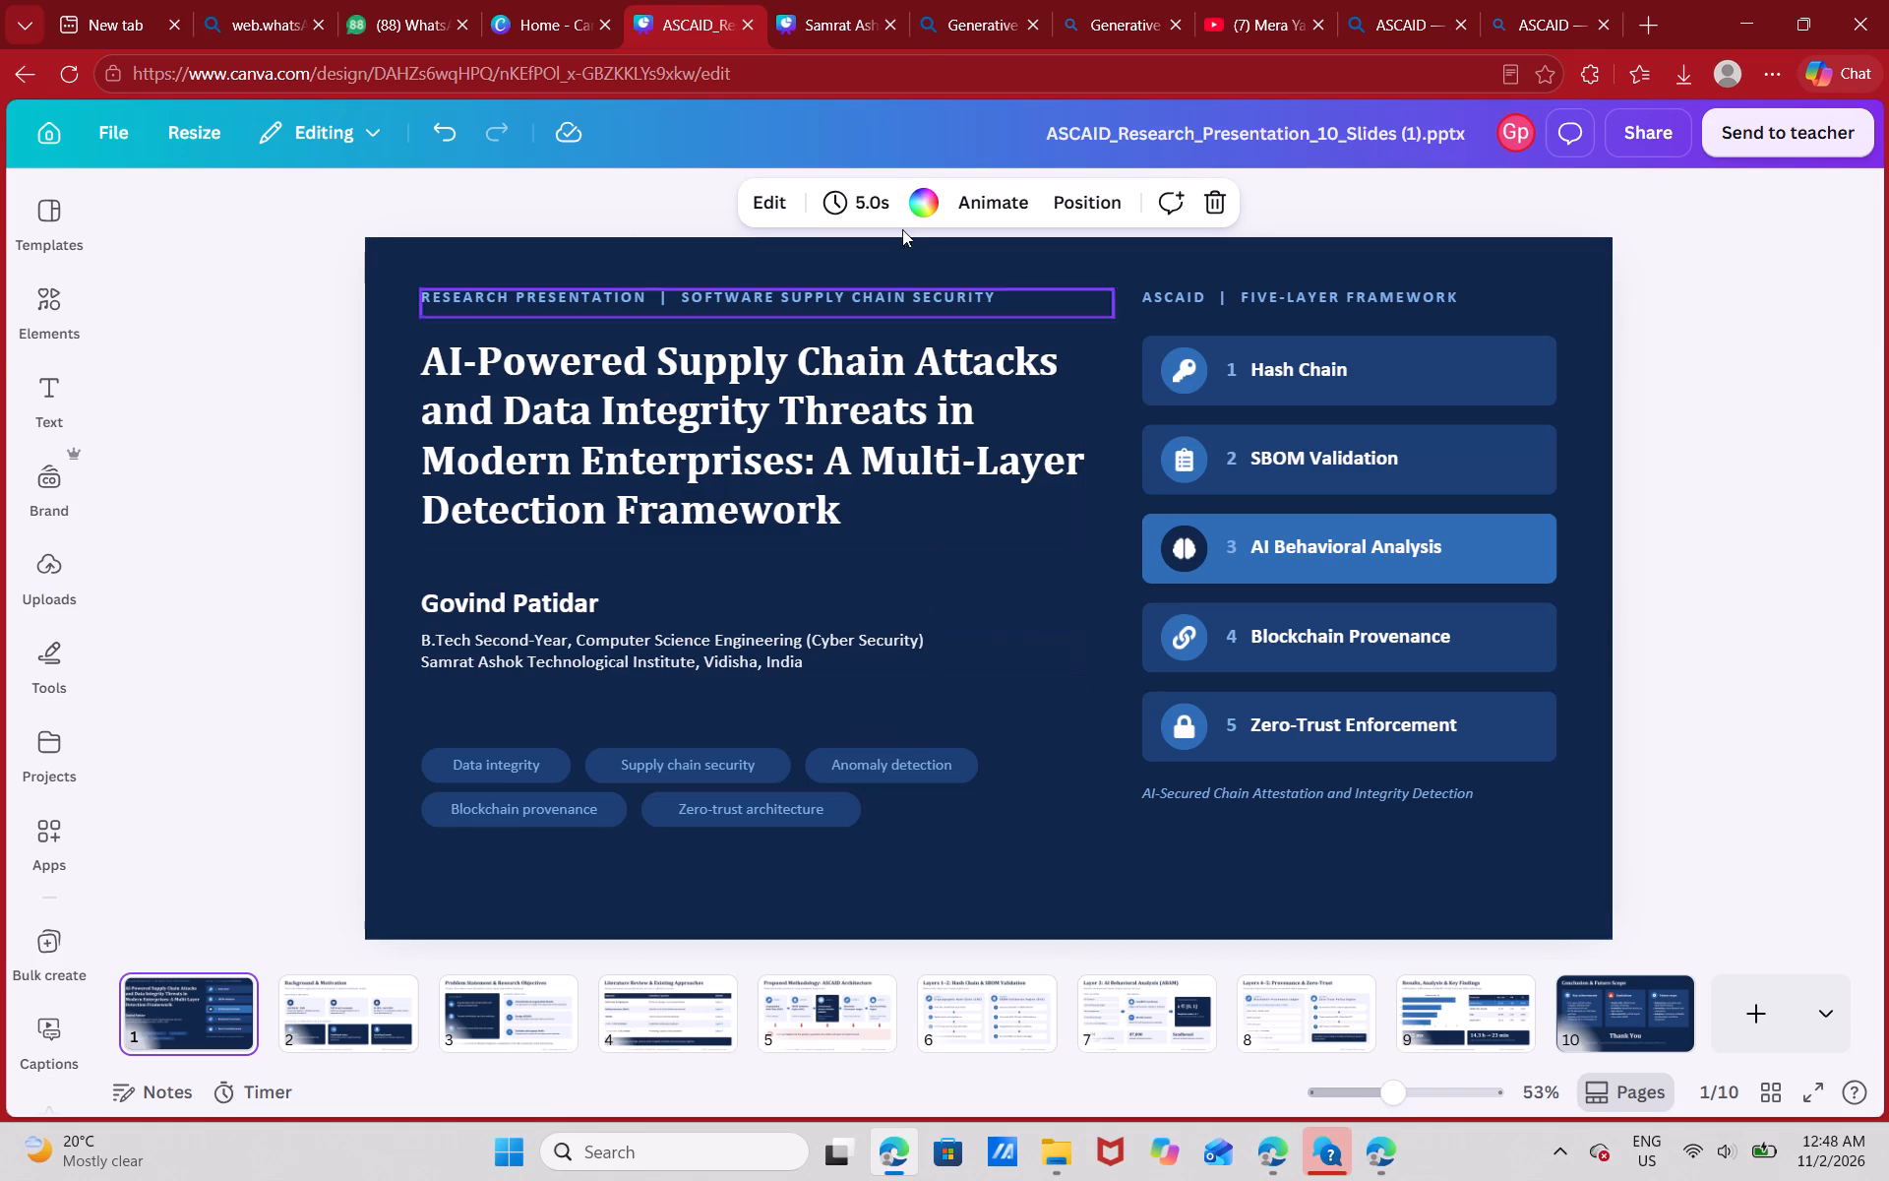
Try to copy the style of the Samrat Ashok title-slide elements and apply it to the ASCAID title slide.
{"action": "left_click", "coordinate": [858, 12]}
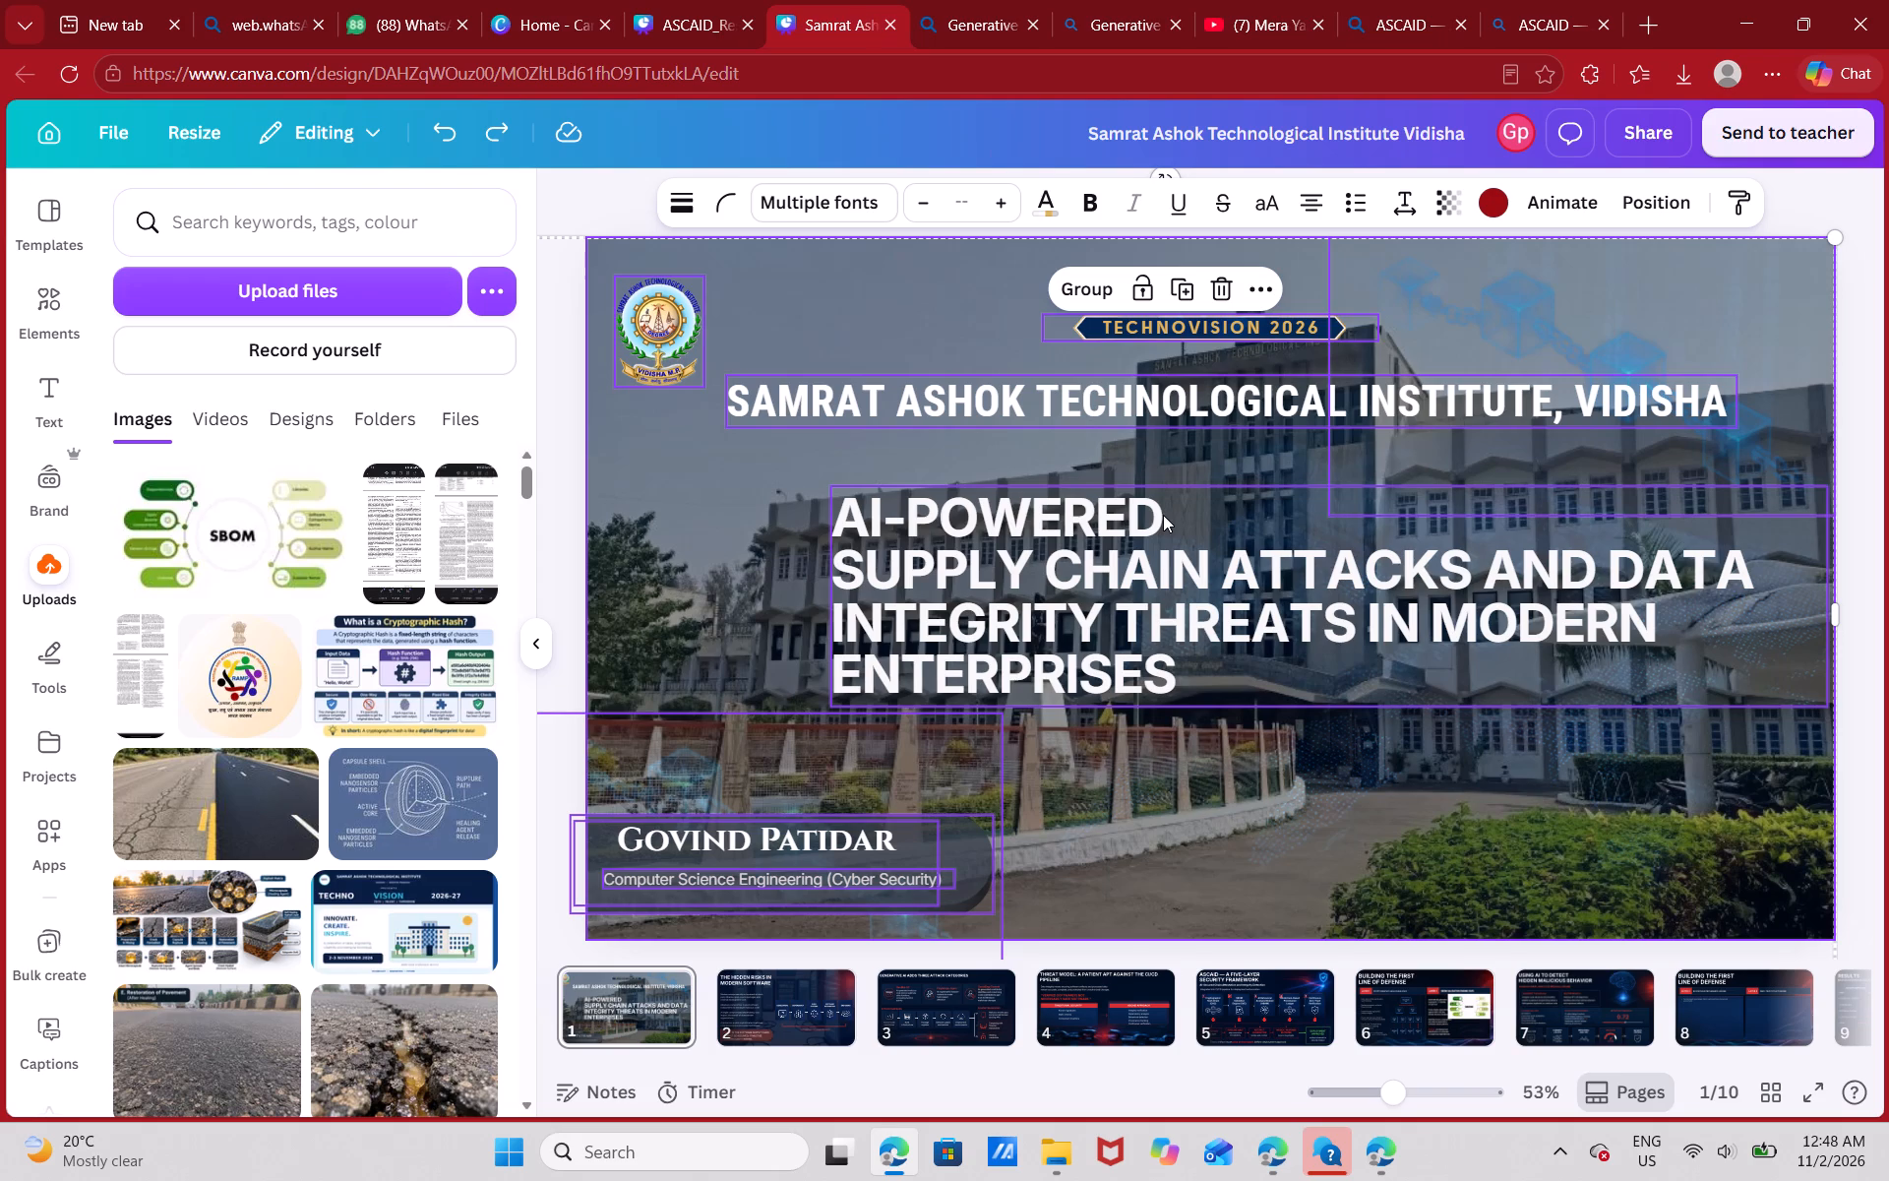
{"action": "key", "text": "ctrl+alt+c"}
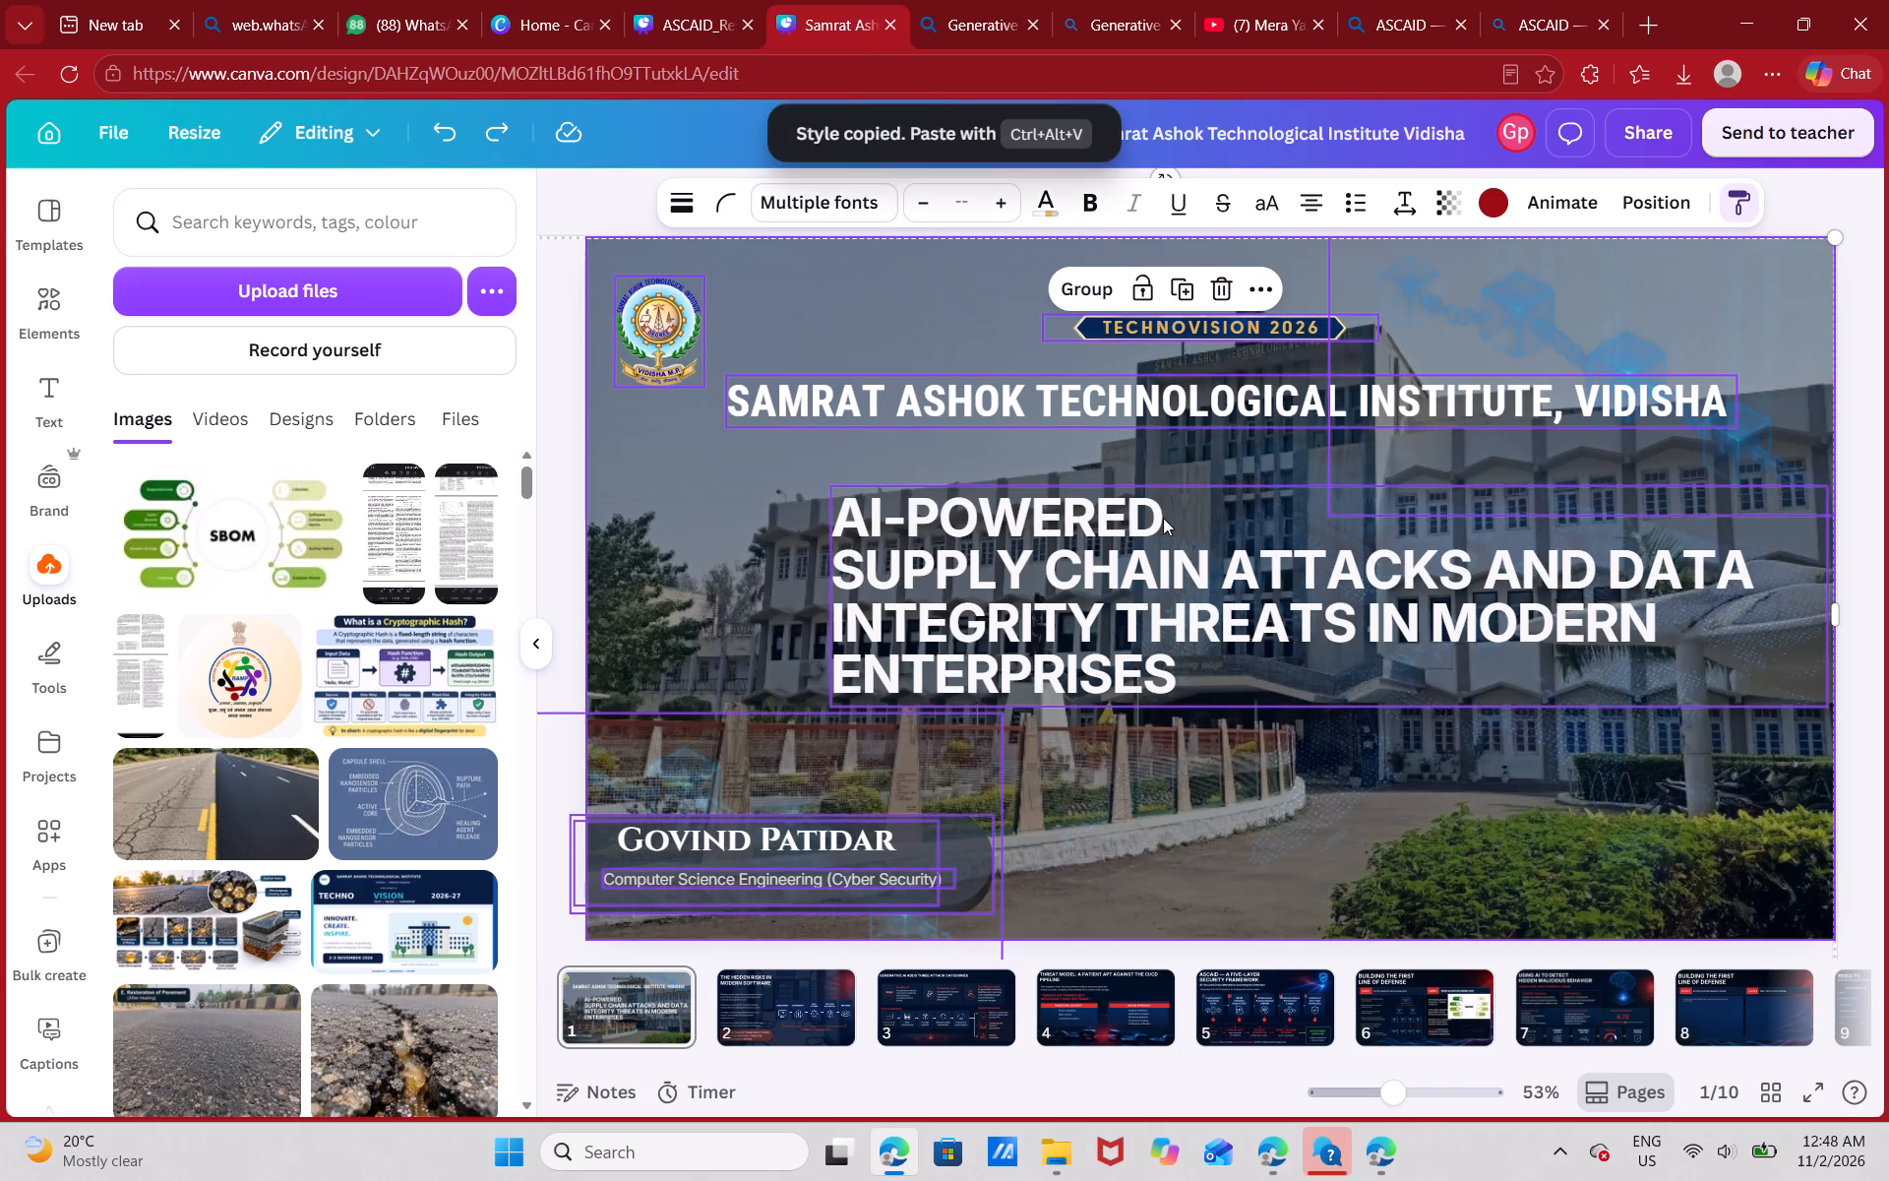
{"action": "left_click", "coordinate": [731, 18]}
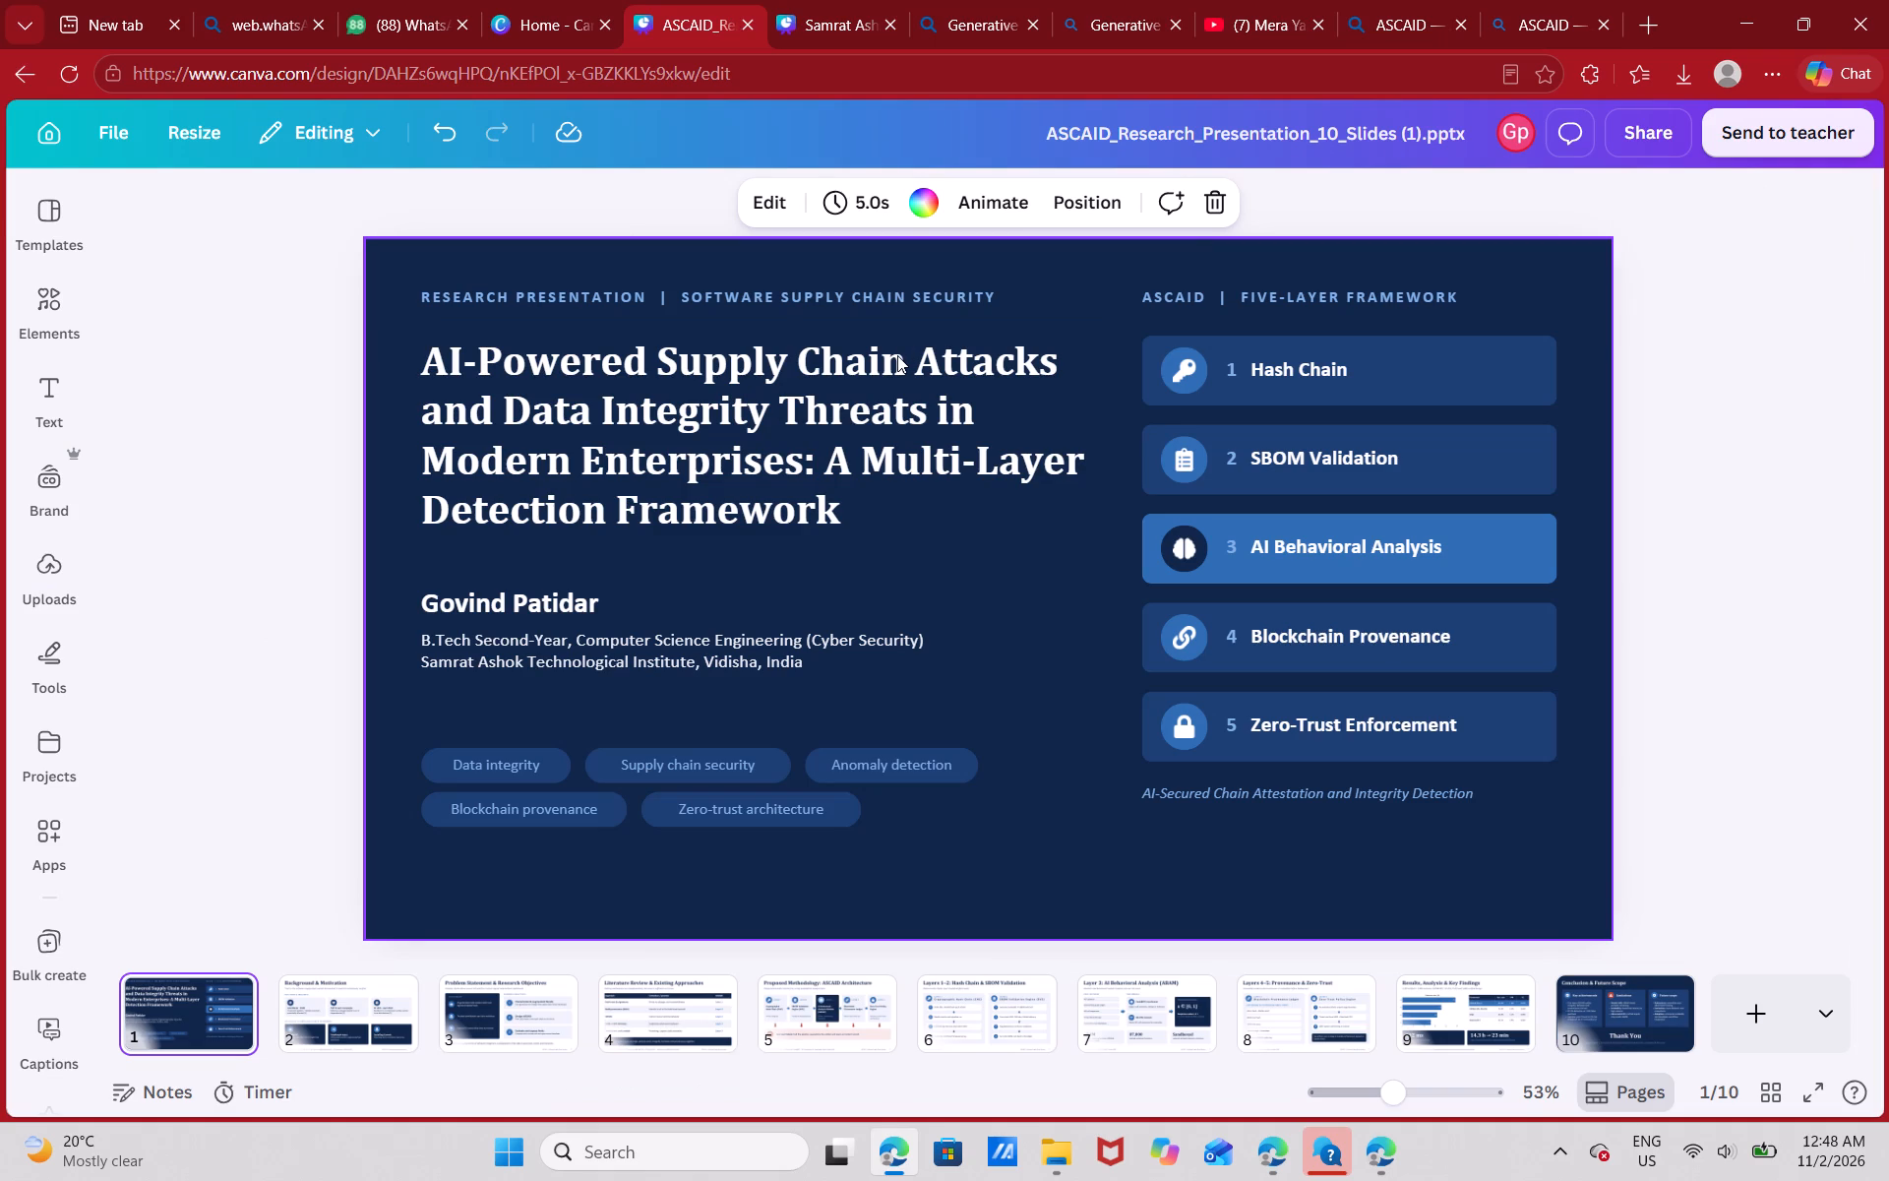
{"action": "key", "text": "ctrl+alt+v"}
Delete the dark background, the title and heading text, and the "ASCAID | Five-Layer Framework" label from the ASCAID title slide.
{"action": "left_click", "coordinate": [1005, 270]}
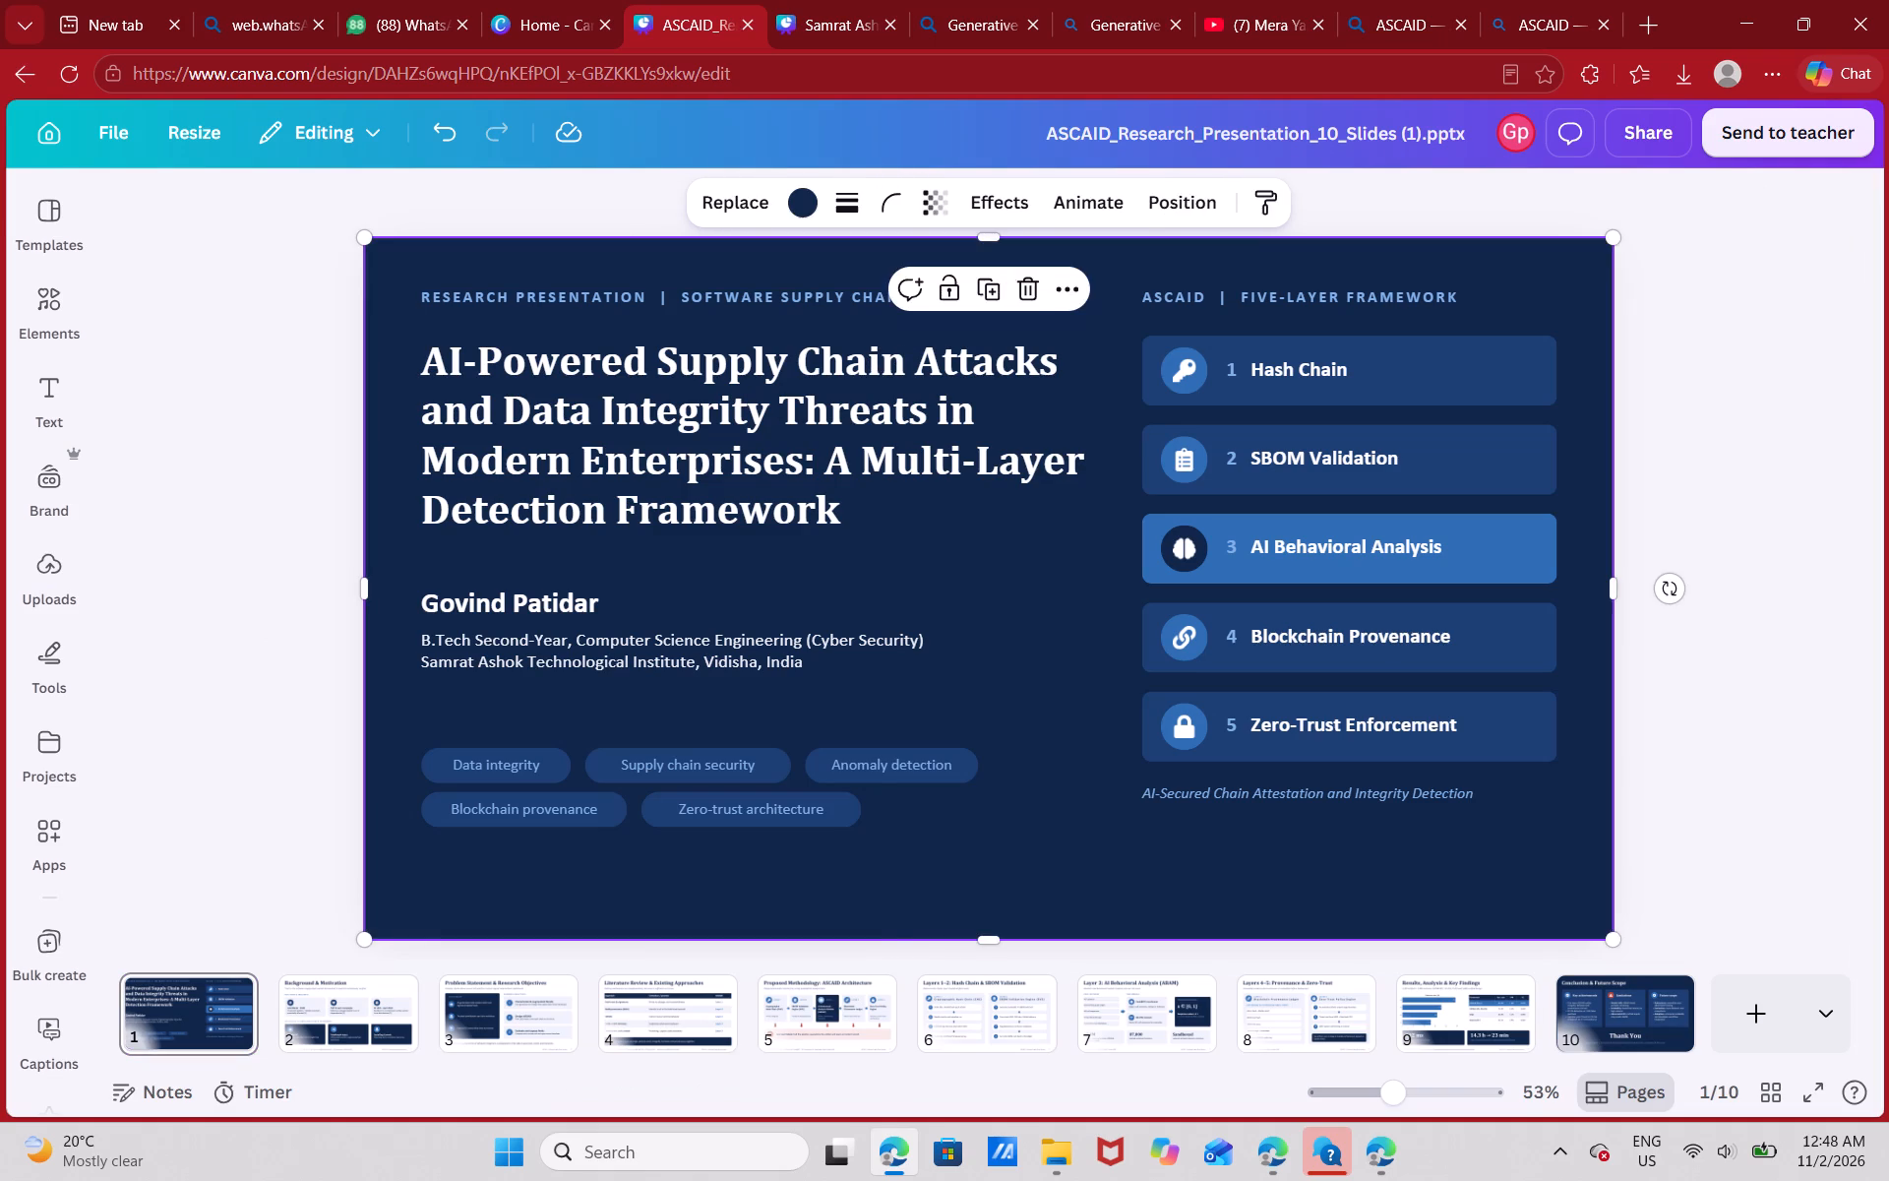
{"action": "key", "text": "BackSpace"}
{"action": "left_click", "coordinate": [990, 380]}
{"action": "key", "text": "BackSpace"}
{"action": "left_click", "coordinate": [962, 297]}
{"action": "key", "text": "BackSpace"}
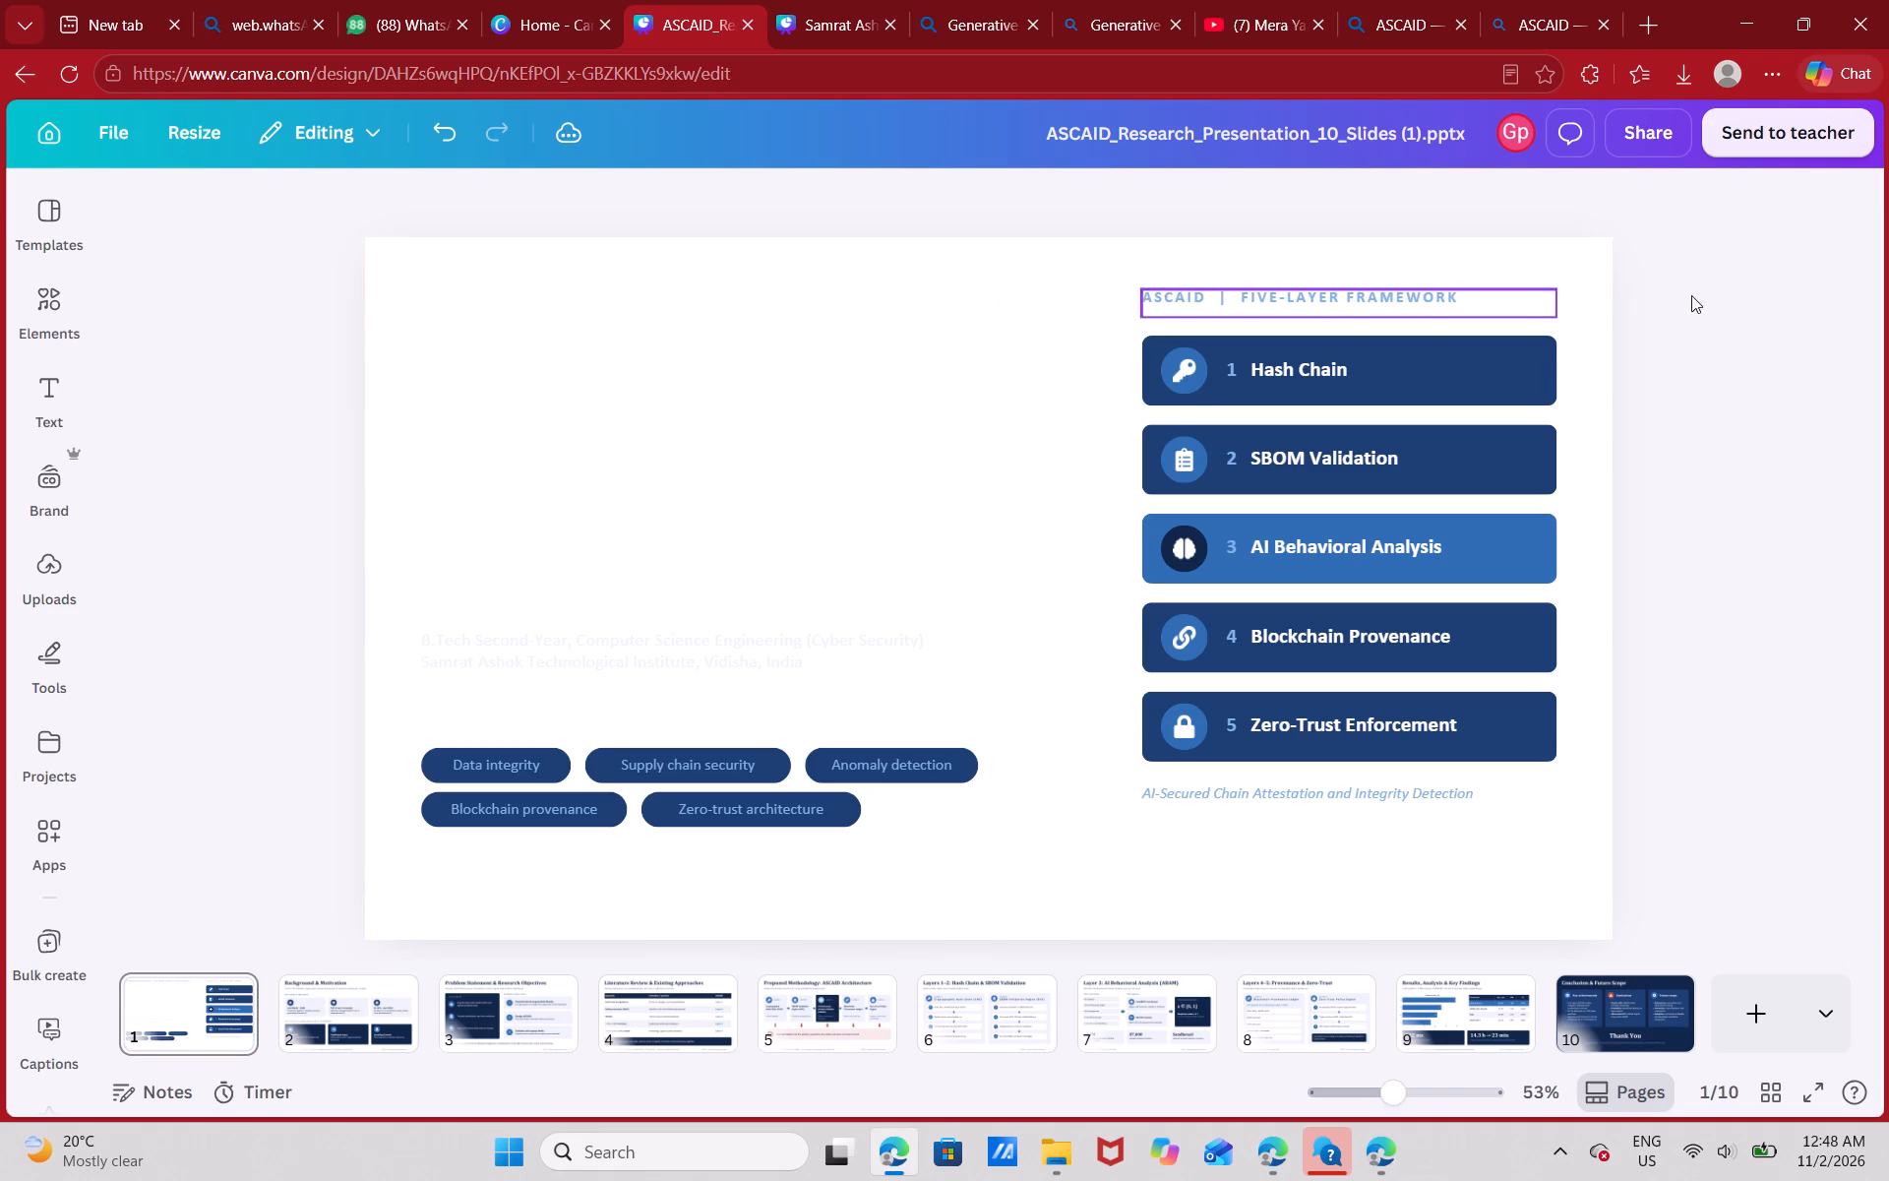
{"action": "left_click", "coordinate": [1486, 306]}
{"action": "key", "text": "BackSpace"}
Delete the five layer name labels, from Hash Chain through Zero-Trust Enforcement, from the ASCAID title slide.
{"action": "left_click", "coordinate": [1360, 361]}
{"action": "key", "text": "BackSpace"}
{"action": "left_click", "coordinate": [1375, 444]}
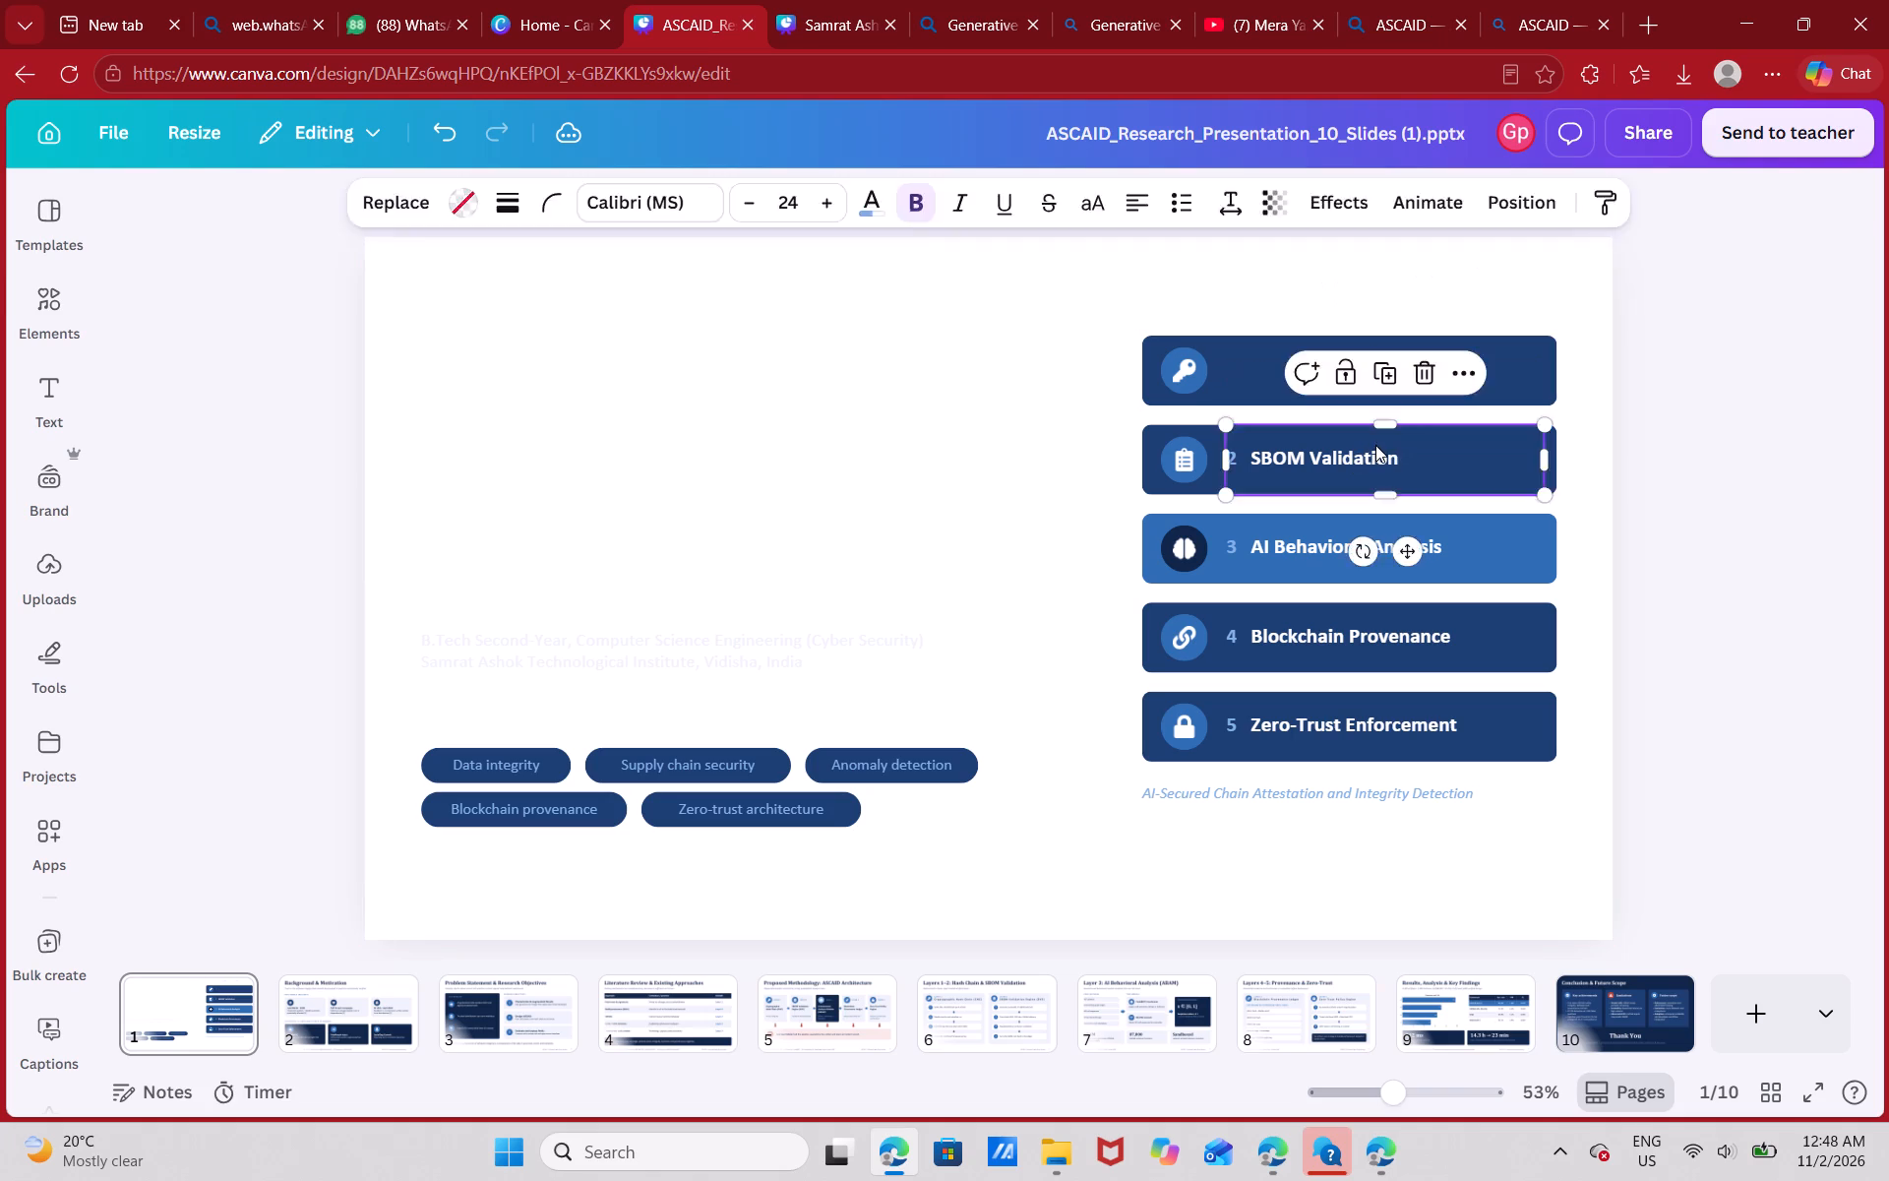
{"action": "key", "text": "BackSpace"}
{"action": "left_click", "coordinate": [1409, 525]}
{"action": "key", "text": "BackSpace"}
{"action": "left_click", "coordinate": [1400, 606]}
{"action": "key", "text": "BackSpace"}
{"action": "left_click", "coordinate": [1398, 690]}
{"action": "left_click", "coordinate": [1395, 706]}
{"action": "key", "text": "BackSpace"}
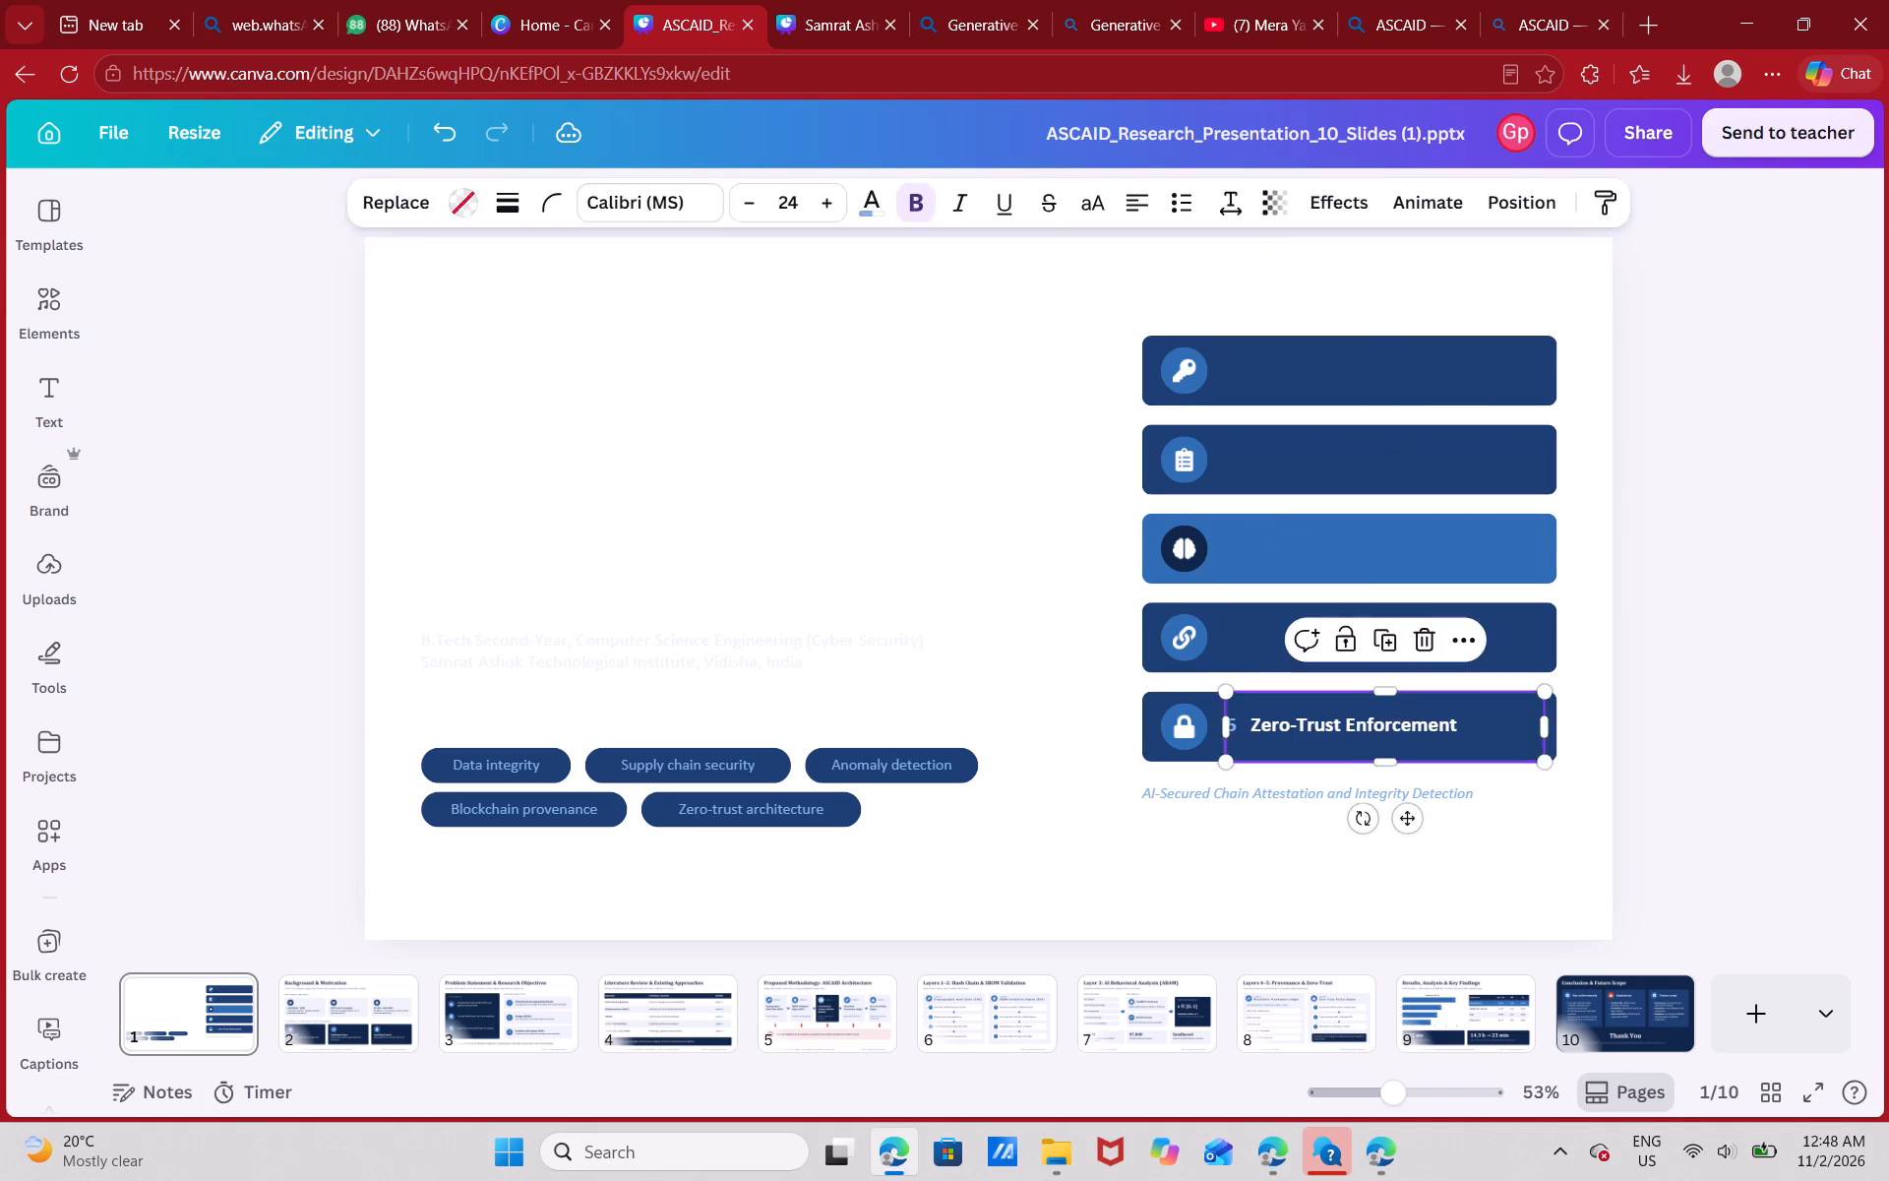
Delete the bars and icons of the Zero-Trust Enforcement, Blockchain Provenance and AI Behavioral Analysis layers.
{"action": "left_click", "coordinate": [1197, 723]}
{"action": "key", "text": "BackSpace"}
{"action": "left_click", "coordinate": [1278, 734]}
{"action": "key", "text": "BackSpace"}
{"action": "left_click", "coordinate": [1220, 623]}
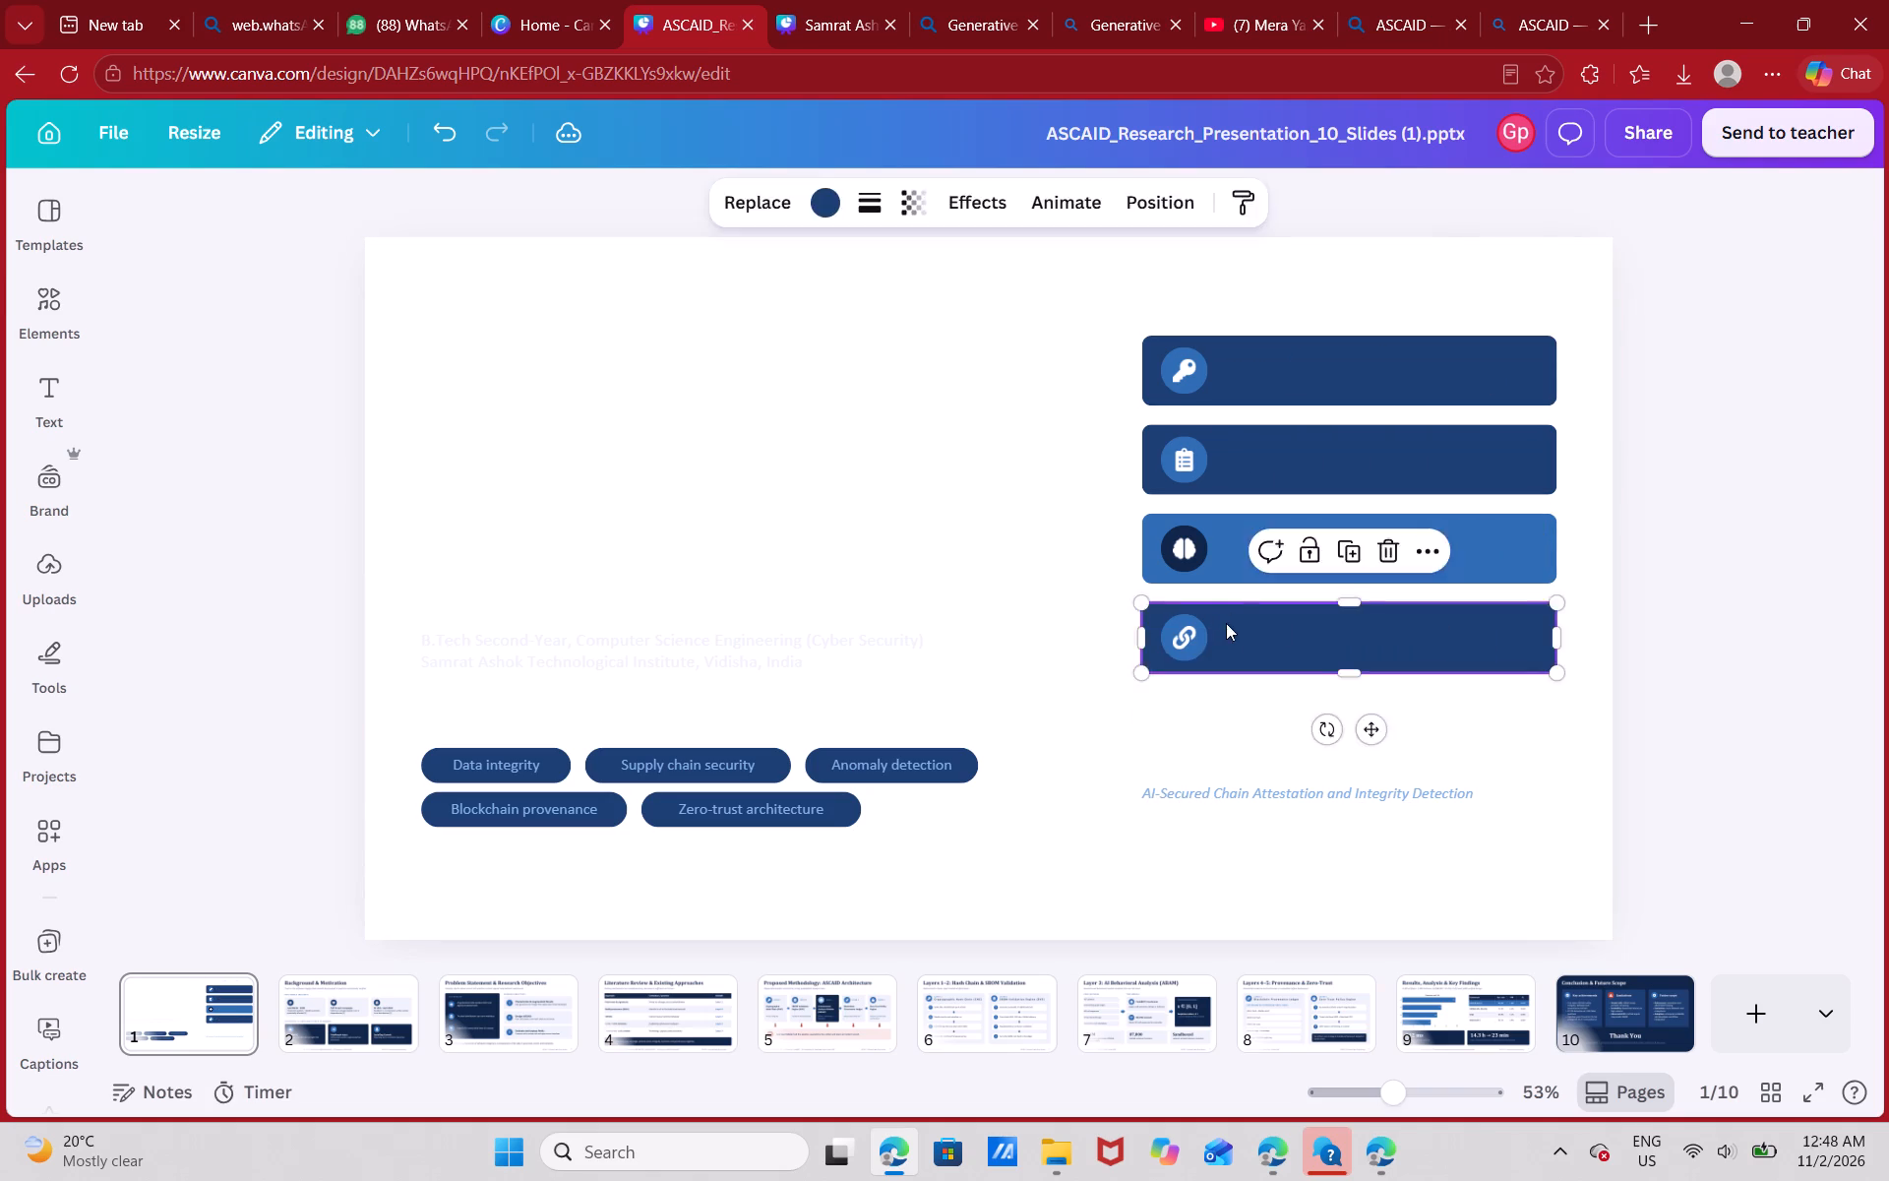
{"action": "key", "text": "BackSpace"}
{"action": "left_click", "coordinate": [1200, 619]}
{"action": "key", "text": "BackSpace"}
{"action": "left_click", "coordinate": [1308, 538]}
{"action": "key", "text": "BackSpace"}
{"action": "left_click", "coordinate": [1205, 544]}
{"action": "key", "text": "BackSpace"}
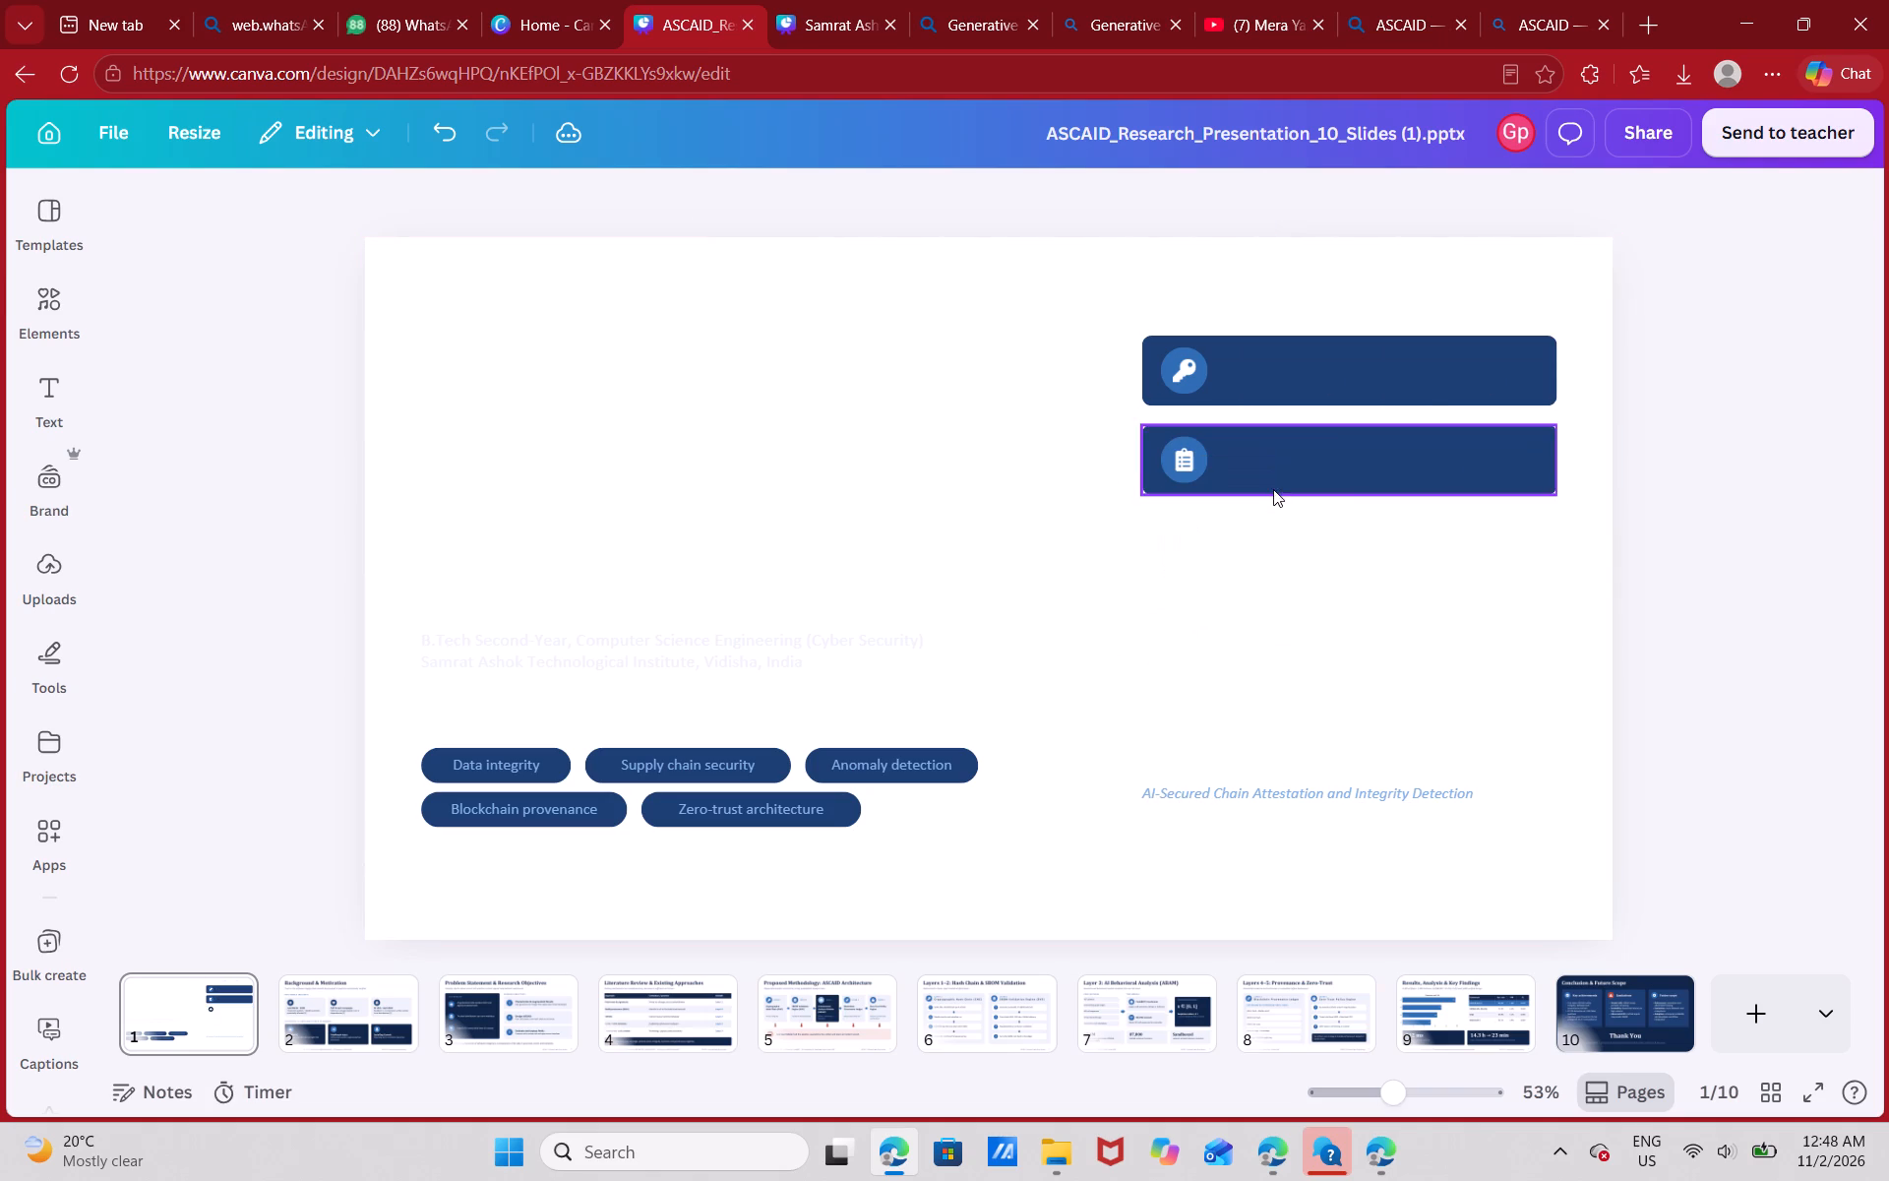
Delete the bars and icons of the SBOM Validation and Hash Chain layers, along with the italic ASCAID tagline.
{"action": "left_click", "coordinate": [1274, 486]}
{"action": "key", "text": "BackSpace"}
{"action": "left_click", "coordinate": [1211, 452]}
{"action": "left_click", "coordinate": [1163, 452]}
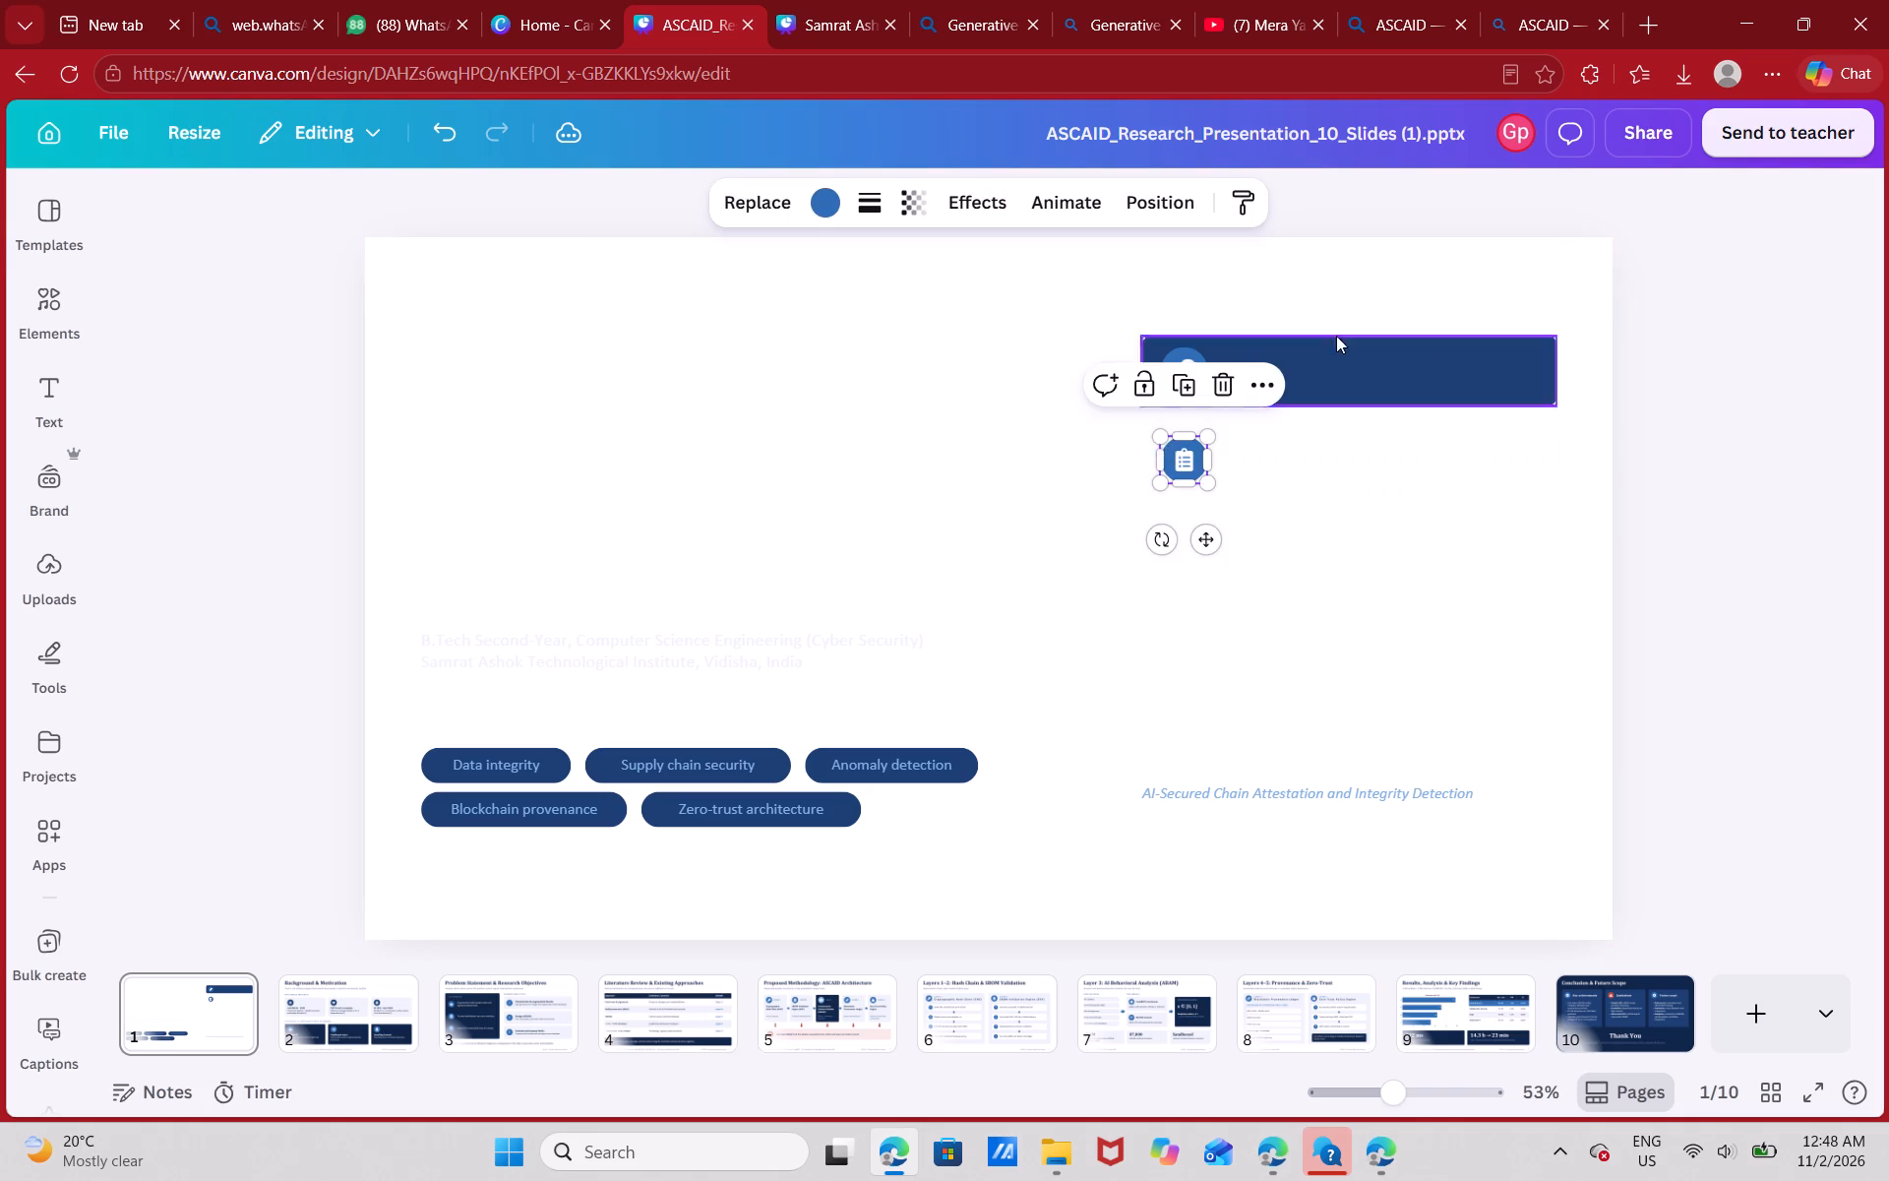
{"action": "key", "text": "BackSpace"}
{"action": "left_click", "coordinate": [1343, 344]}
{"action": "key", "text": "BackSpace"}
{"action": "left_click", "coordinate": [1204, 374]}
{"action": "key", "text": "BackSpace"}
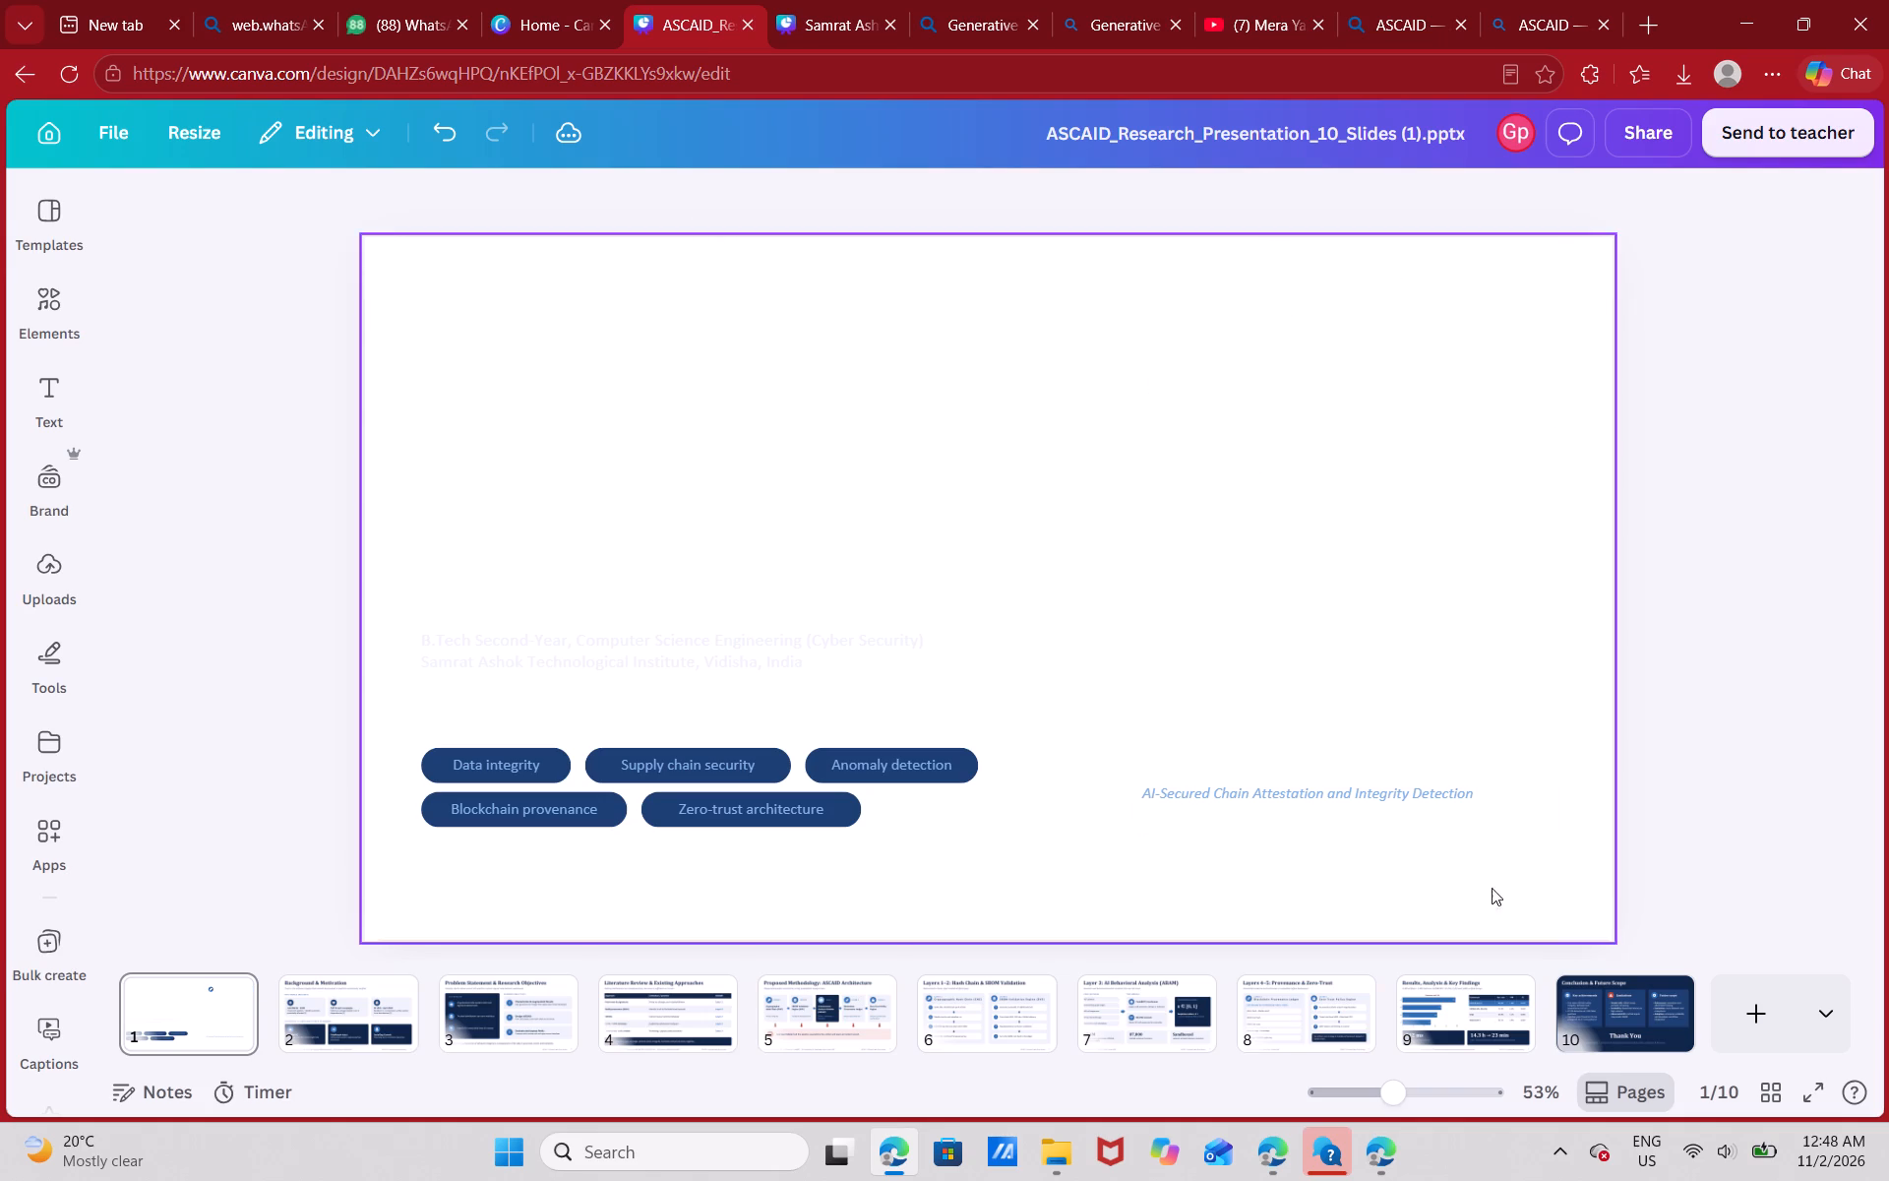
{"action": "left_click", "coordinate": [1408, 782]}
{"action": "key", "text": "BackSpace"}
Delete the five keyword pills and the B.Tech affiliation text, leaving the ASCAID title slide blank.
{"action": "left_click", "coordinate": [927, 757]}
{"action": "key", "text": "BackSpace"}
{"action": "left_click", "coordinate": [755, 808]}
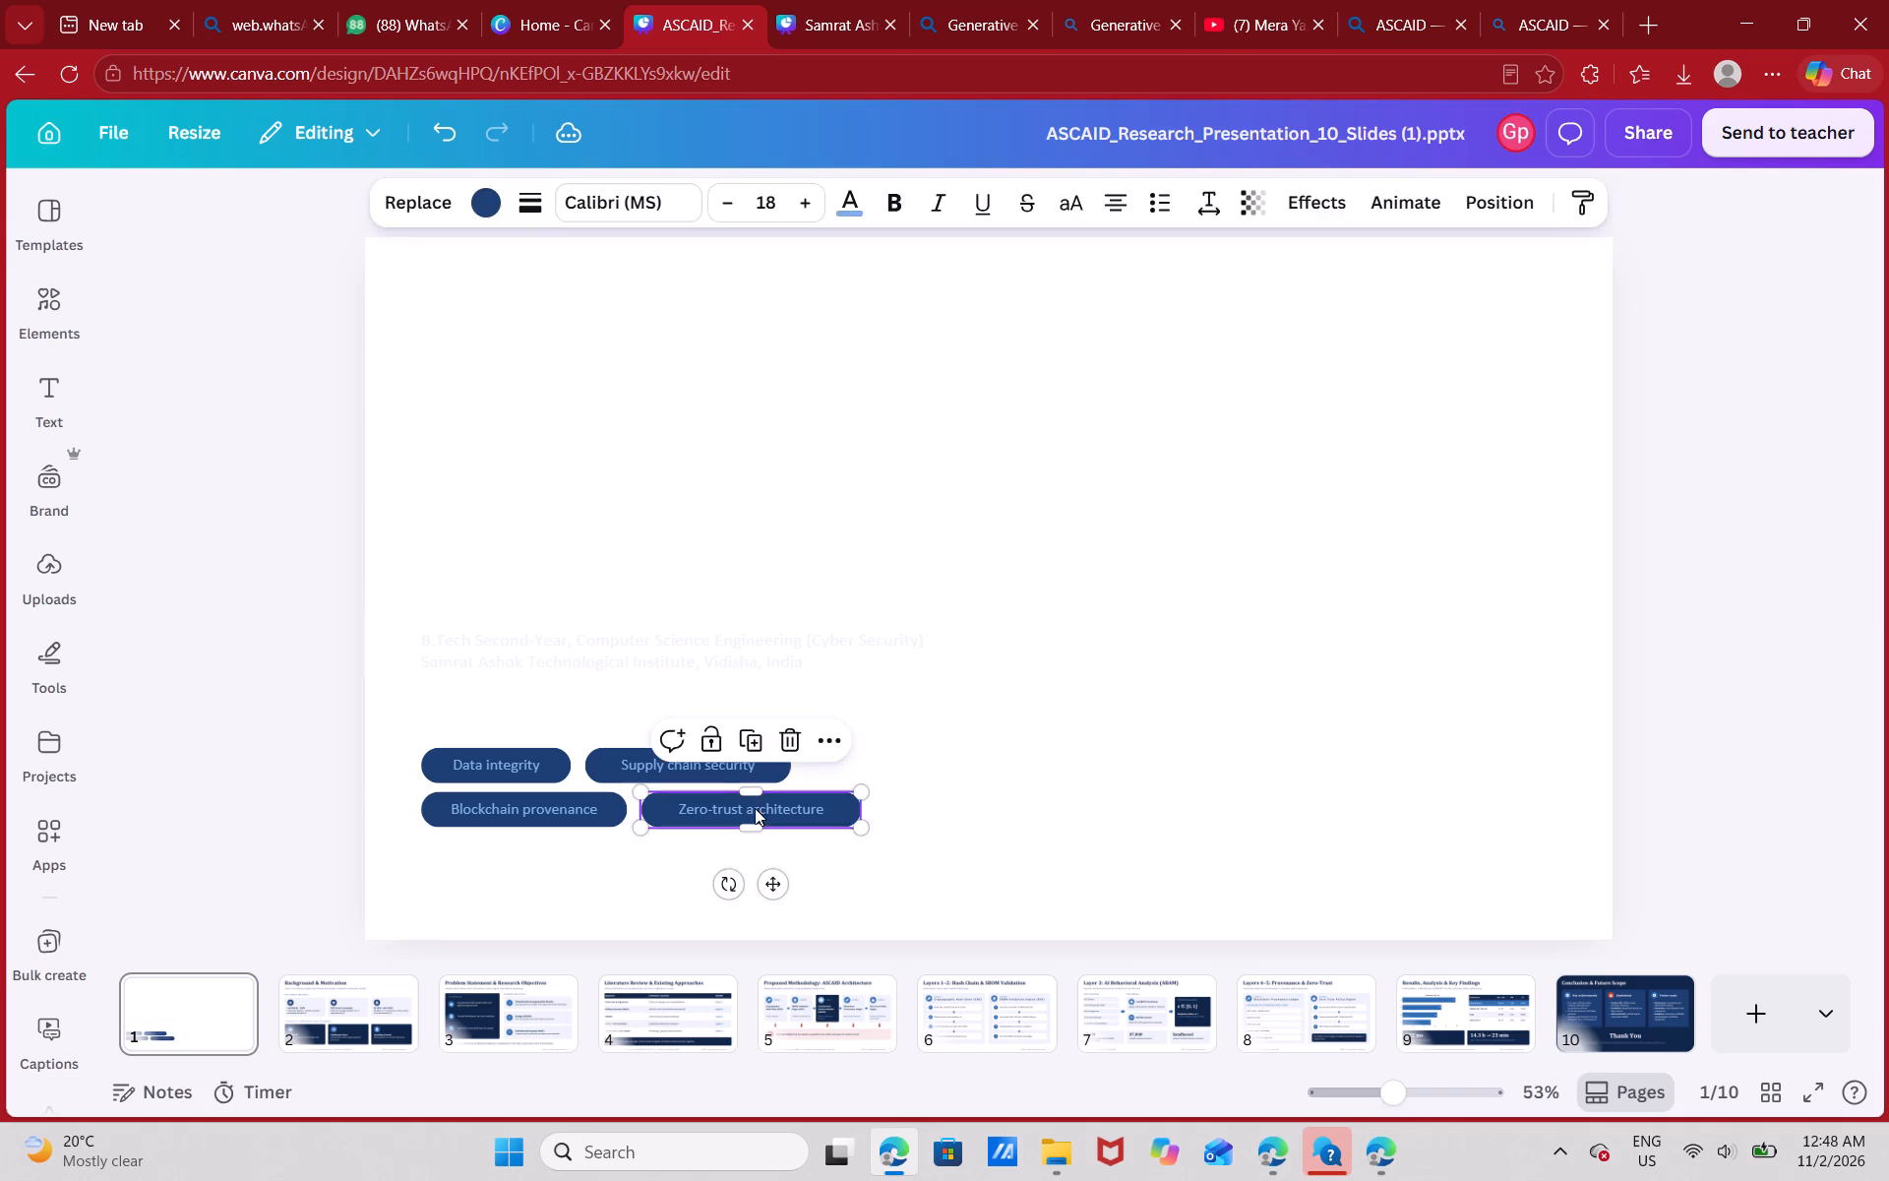
{"action": "key", "text": "BackSpace"}
{"action": "left_click", "coordinate": [745, 758]}
{"action": "key", "text": "BackSpace"}
{"action": "left_click", "coordinate": [568, 800]}
{"action": "key", "text": "BackSpace"}
{"action": "left_click", "coordinate": [554, 766]}
{"action": "key", "text": "BackSpace"}
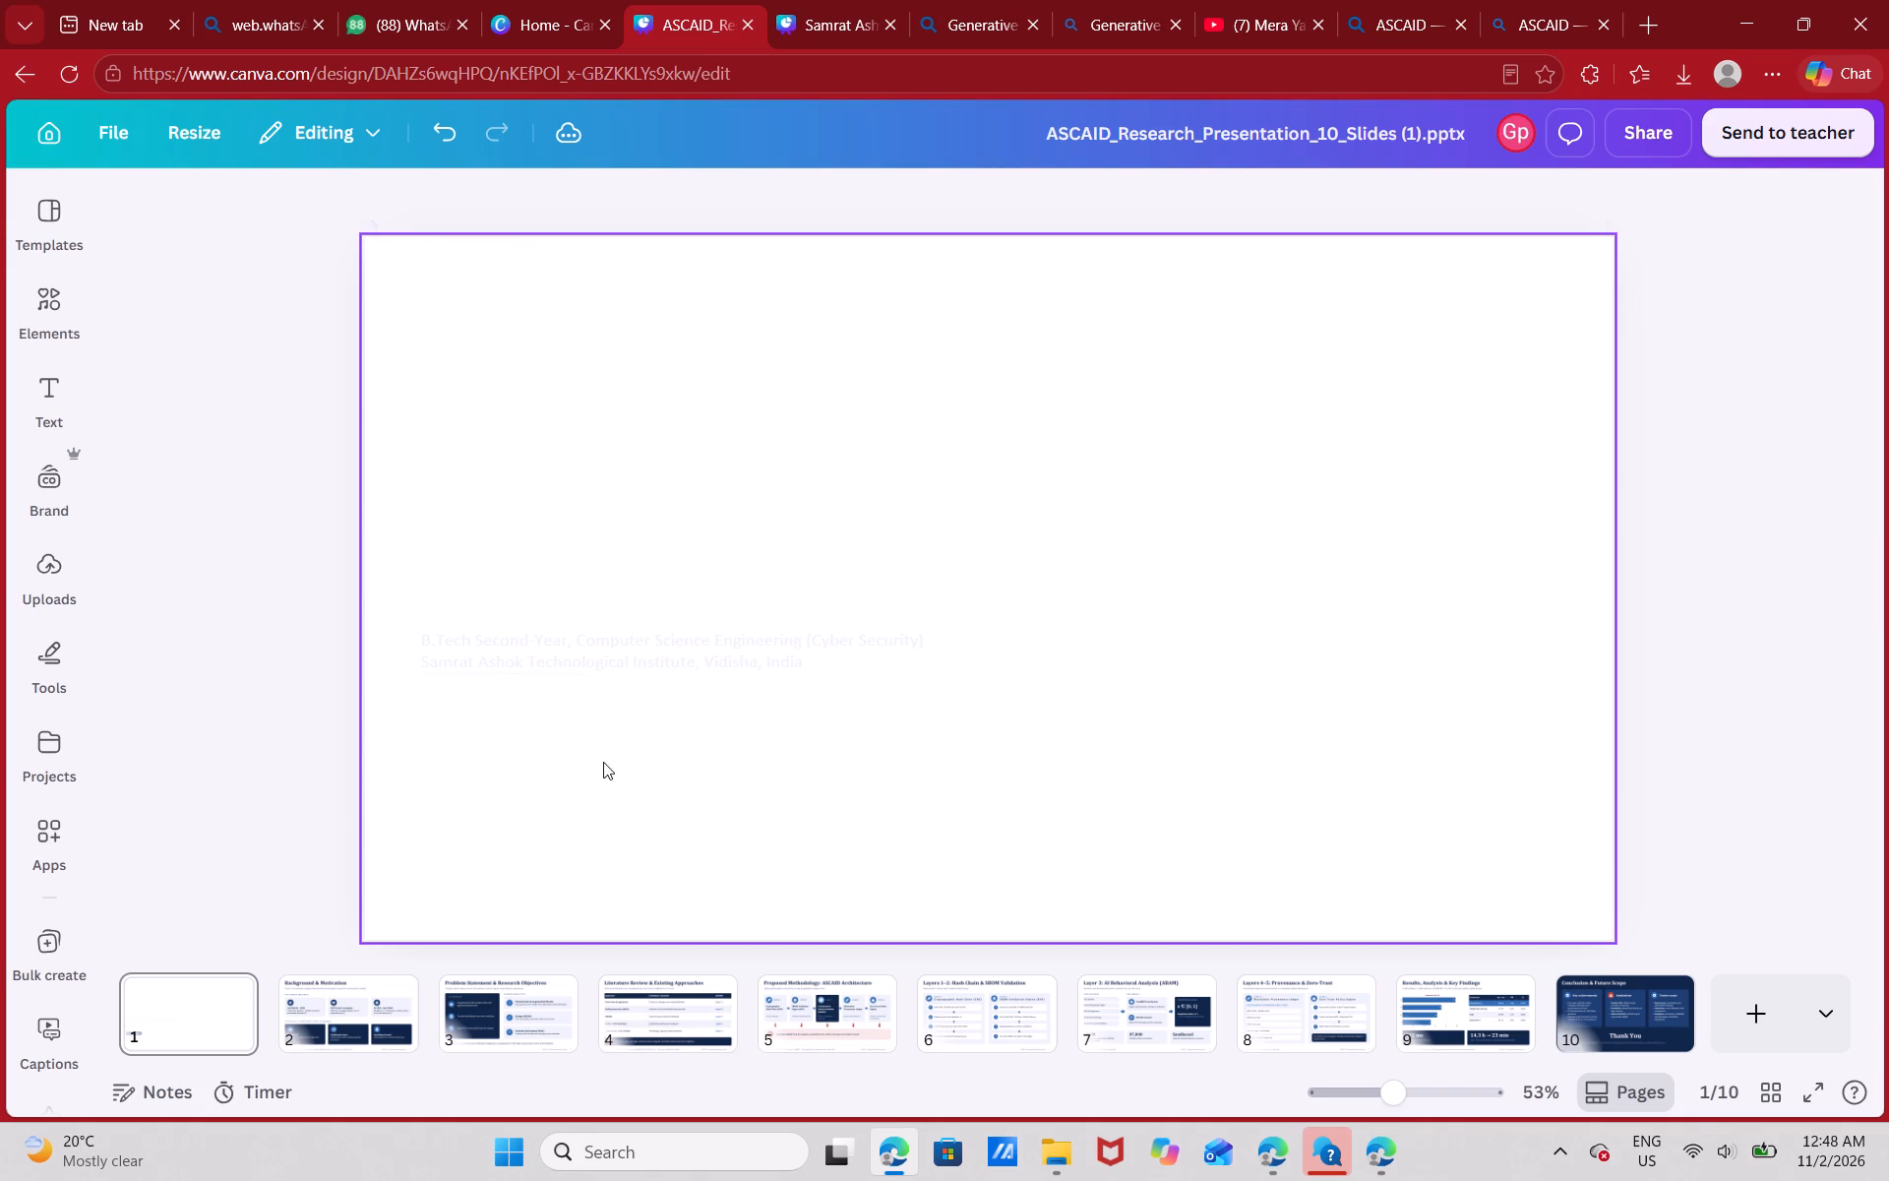
{"action": "left_click", "coordinate": [768, 672]}
{"action": "key", "text": "BackSpace"}
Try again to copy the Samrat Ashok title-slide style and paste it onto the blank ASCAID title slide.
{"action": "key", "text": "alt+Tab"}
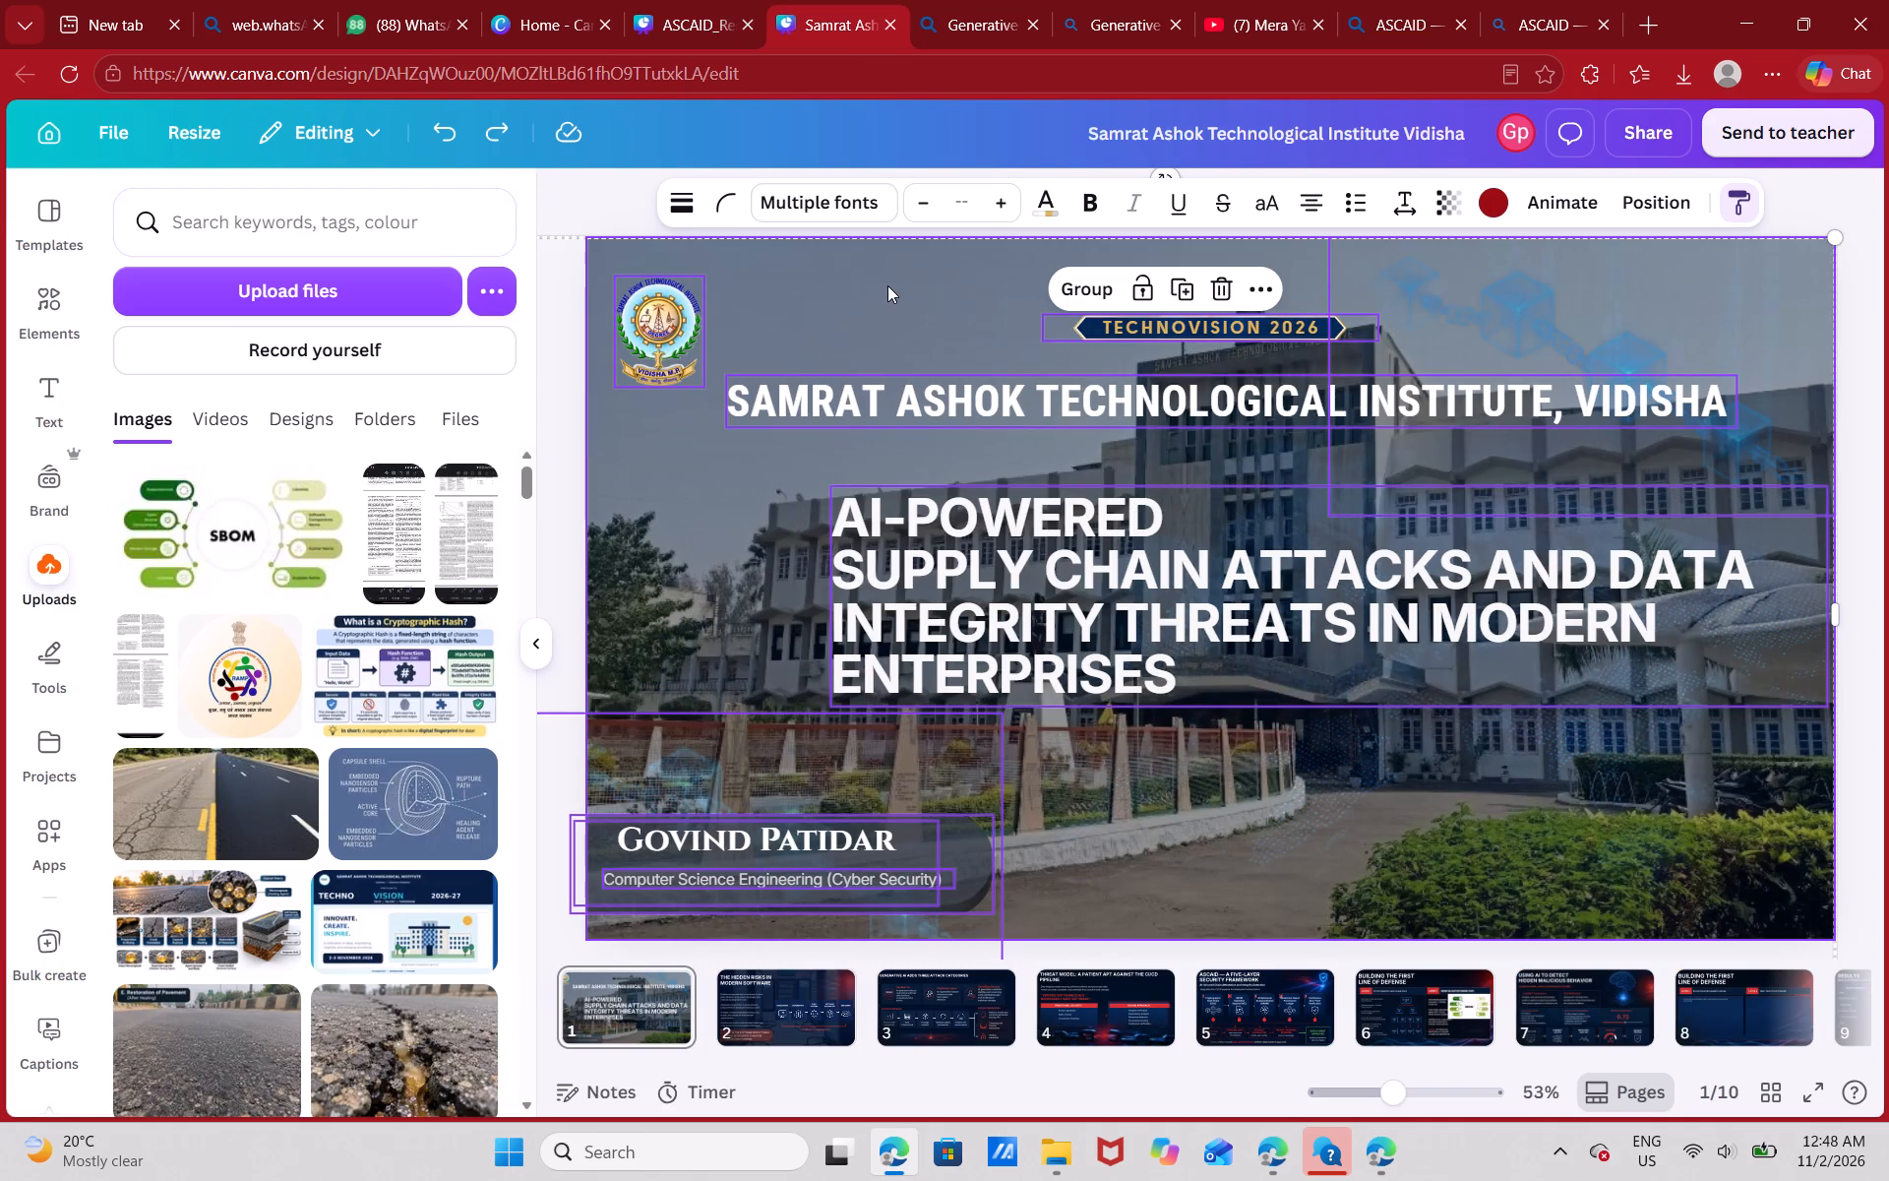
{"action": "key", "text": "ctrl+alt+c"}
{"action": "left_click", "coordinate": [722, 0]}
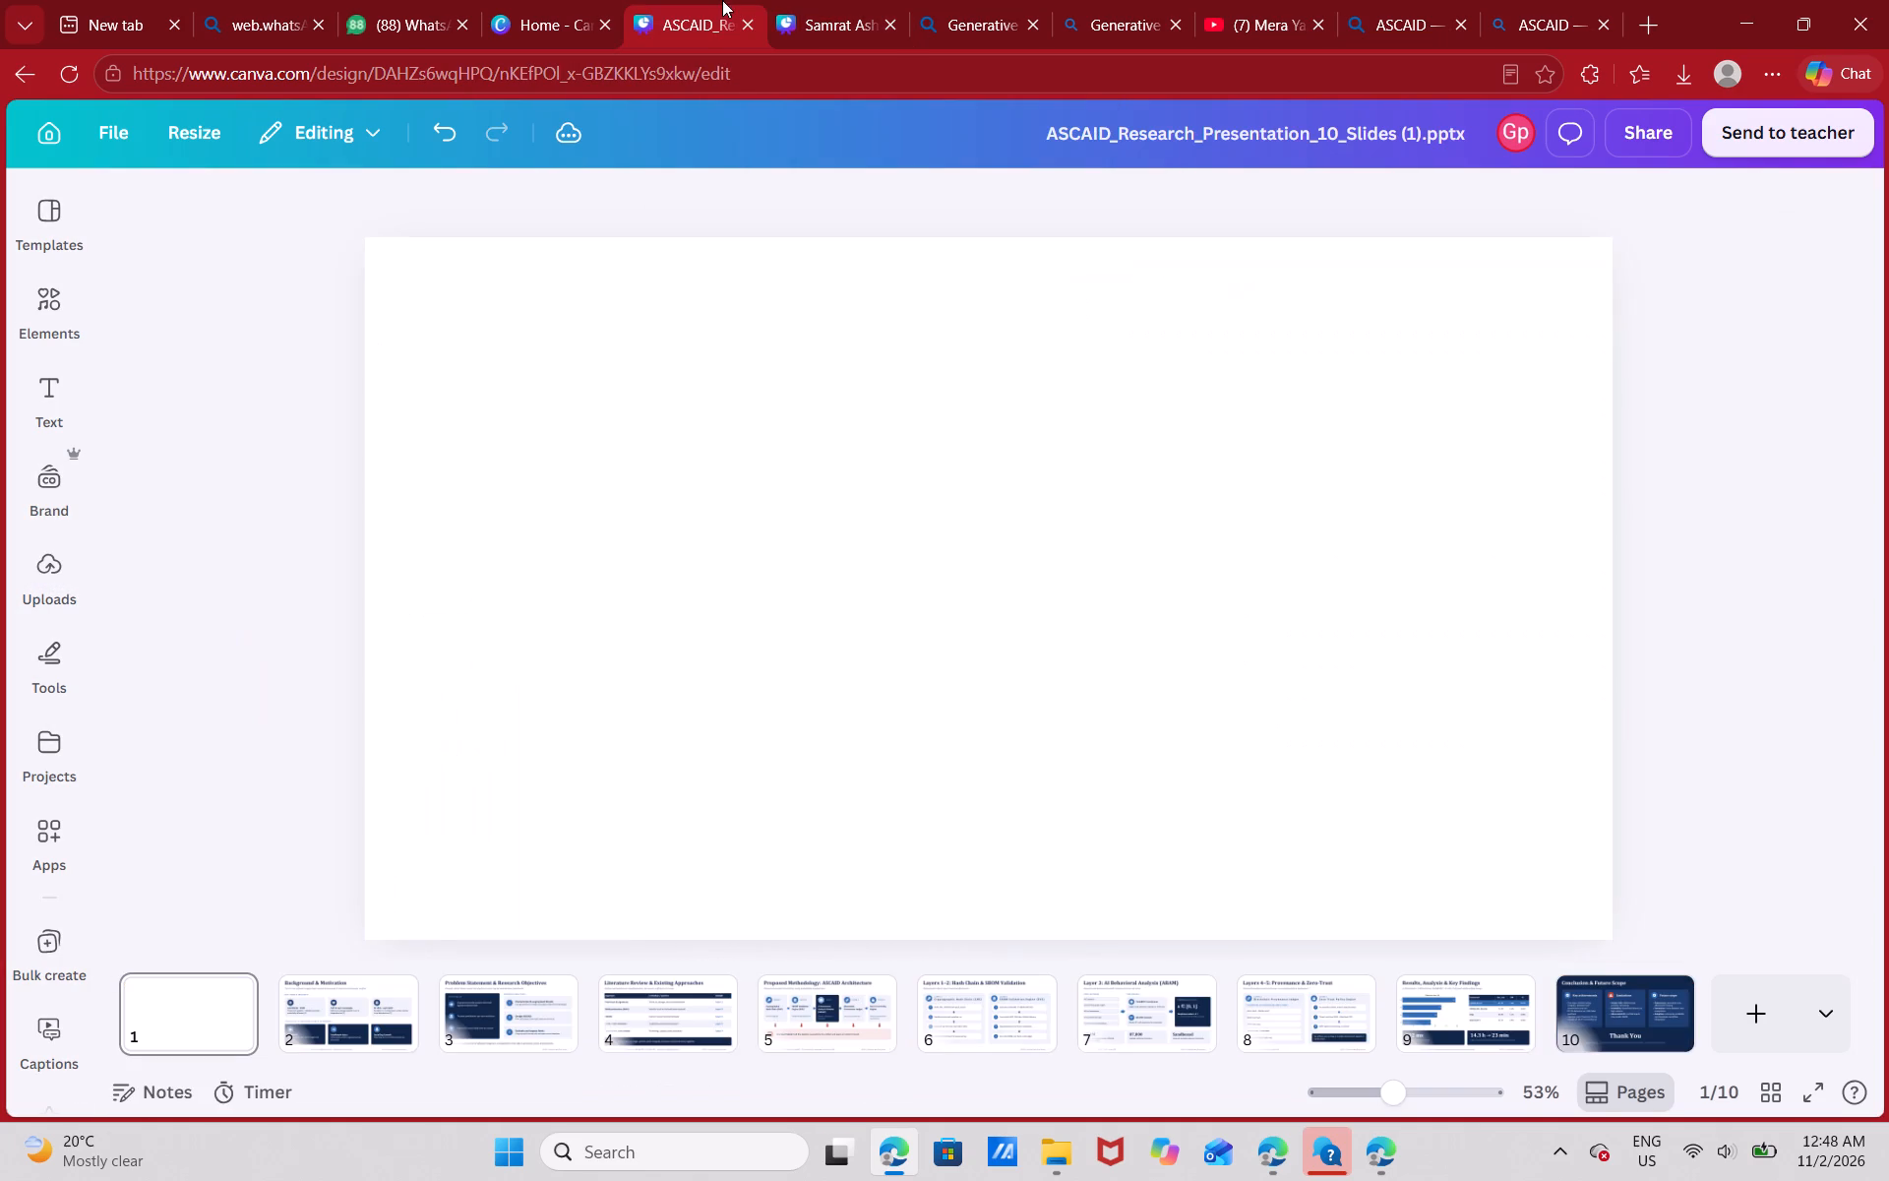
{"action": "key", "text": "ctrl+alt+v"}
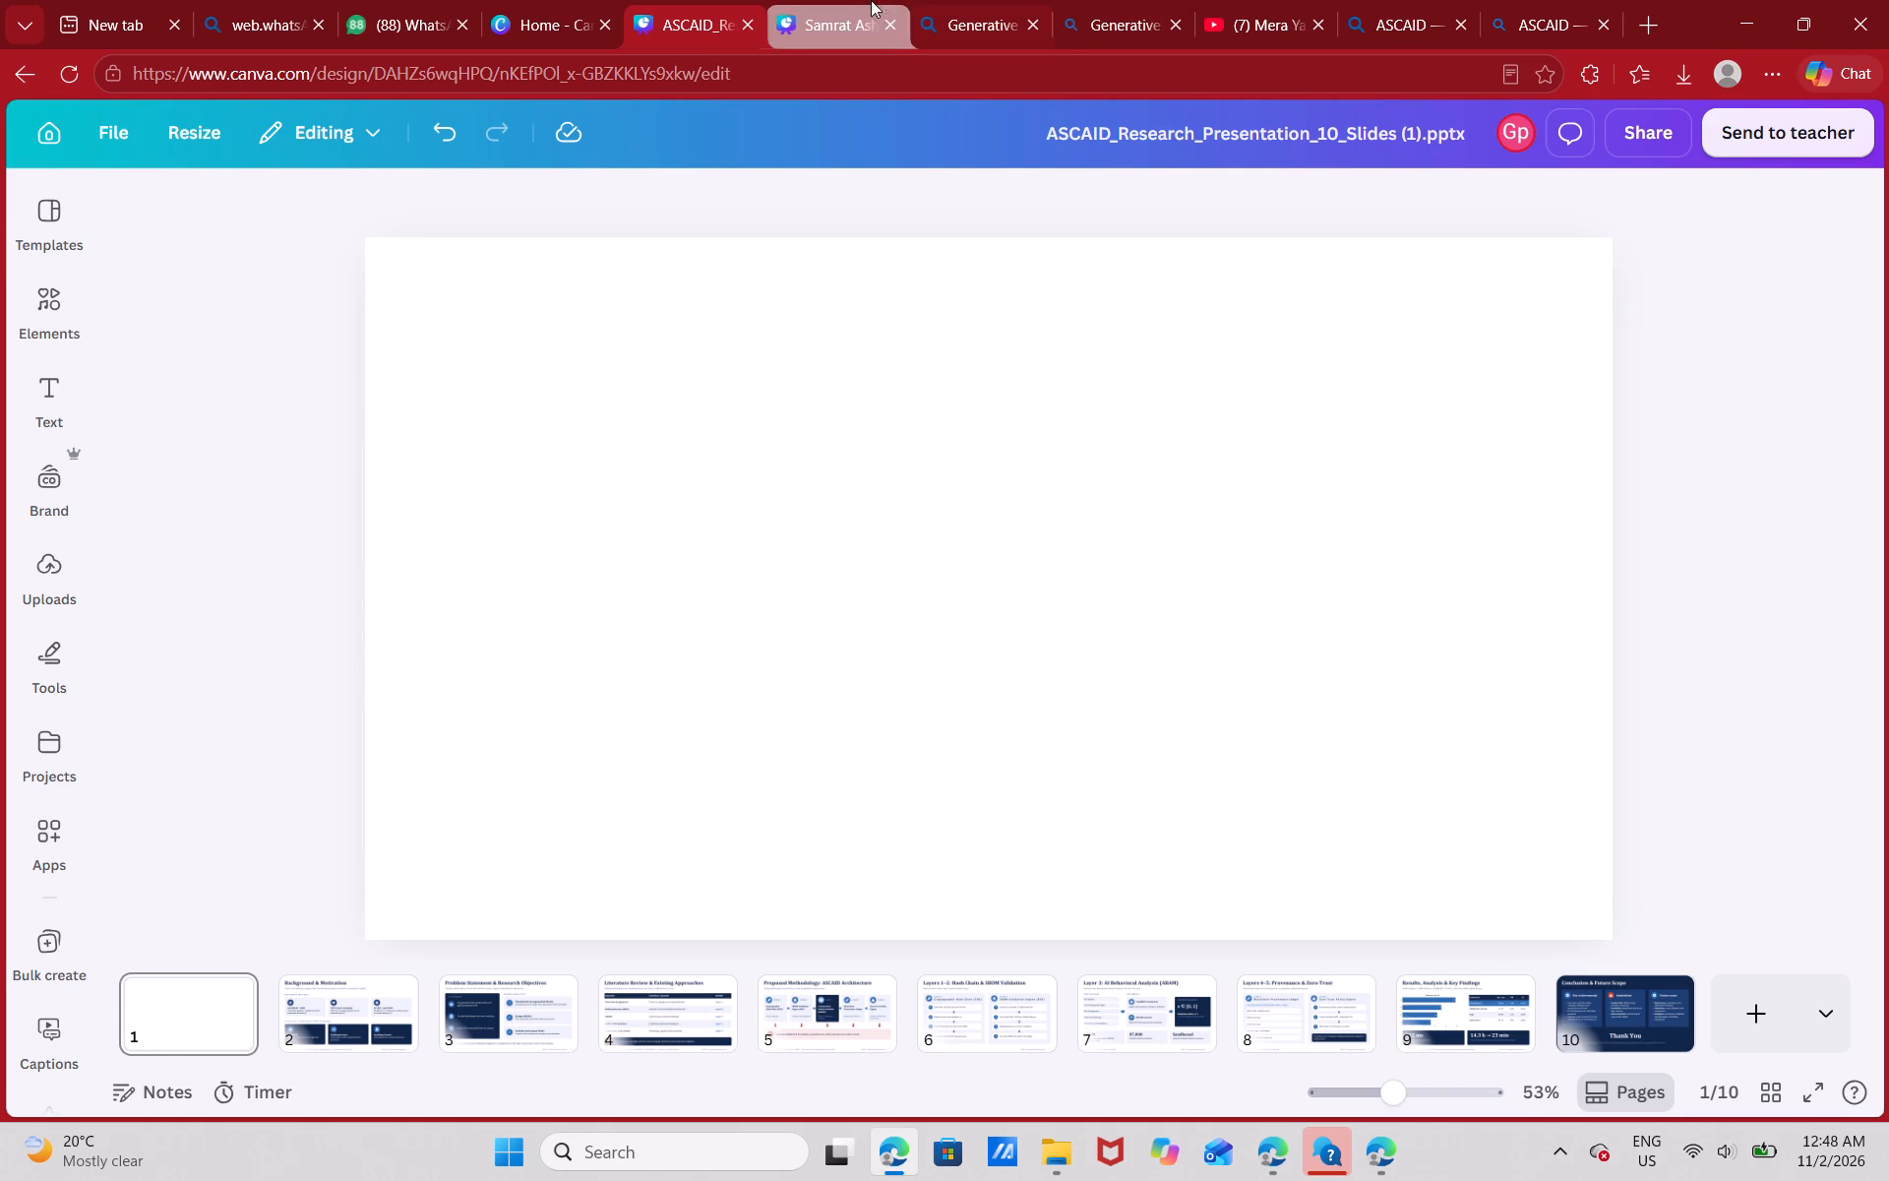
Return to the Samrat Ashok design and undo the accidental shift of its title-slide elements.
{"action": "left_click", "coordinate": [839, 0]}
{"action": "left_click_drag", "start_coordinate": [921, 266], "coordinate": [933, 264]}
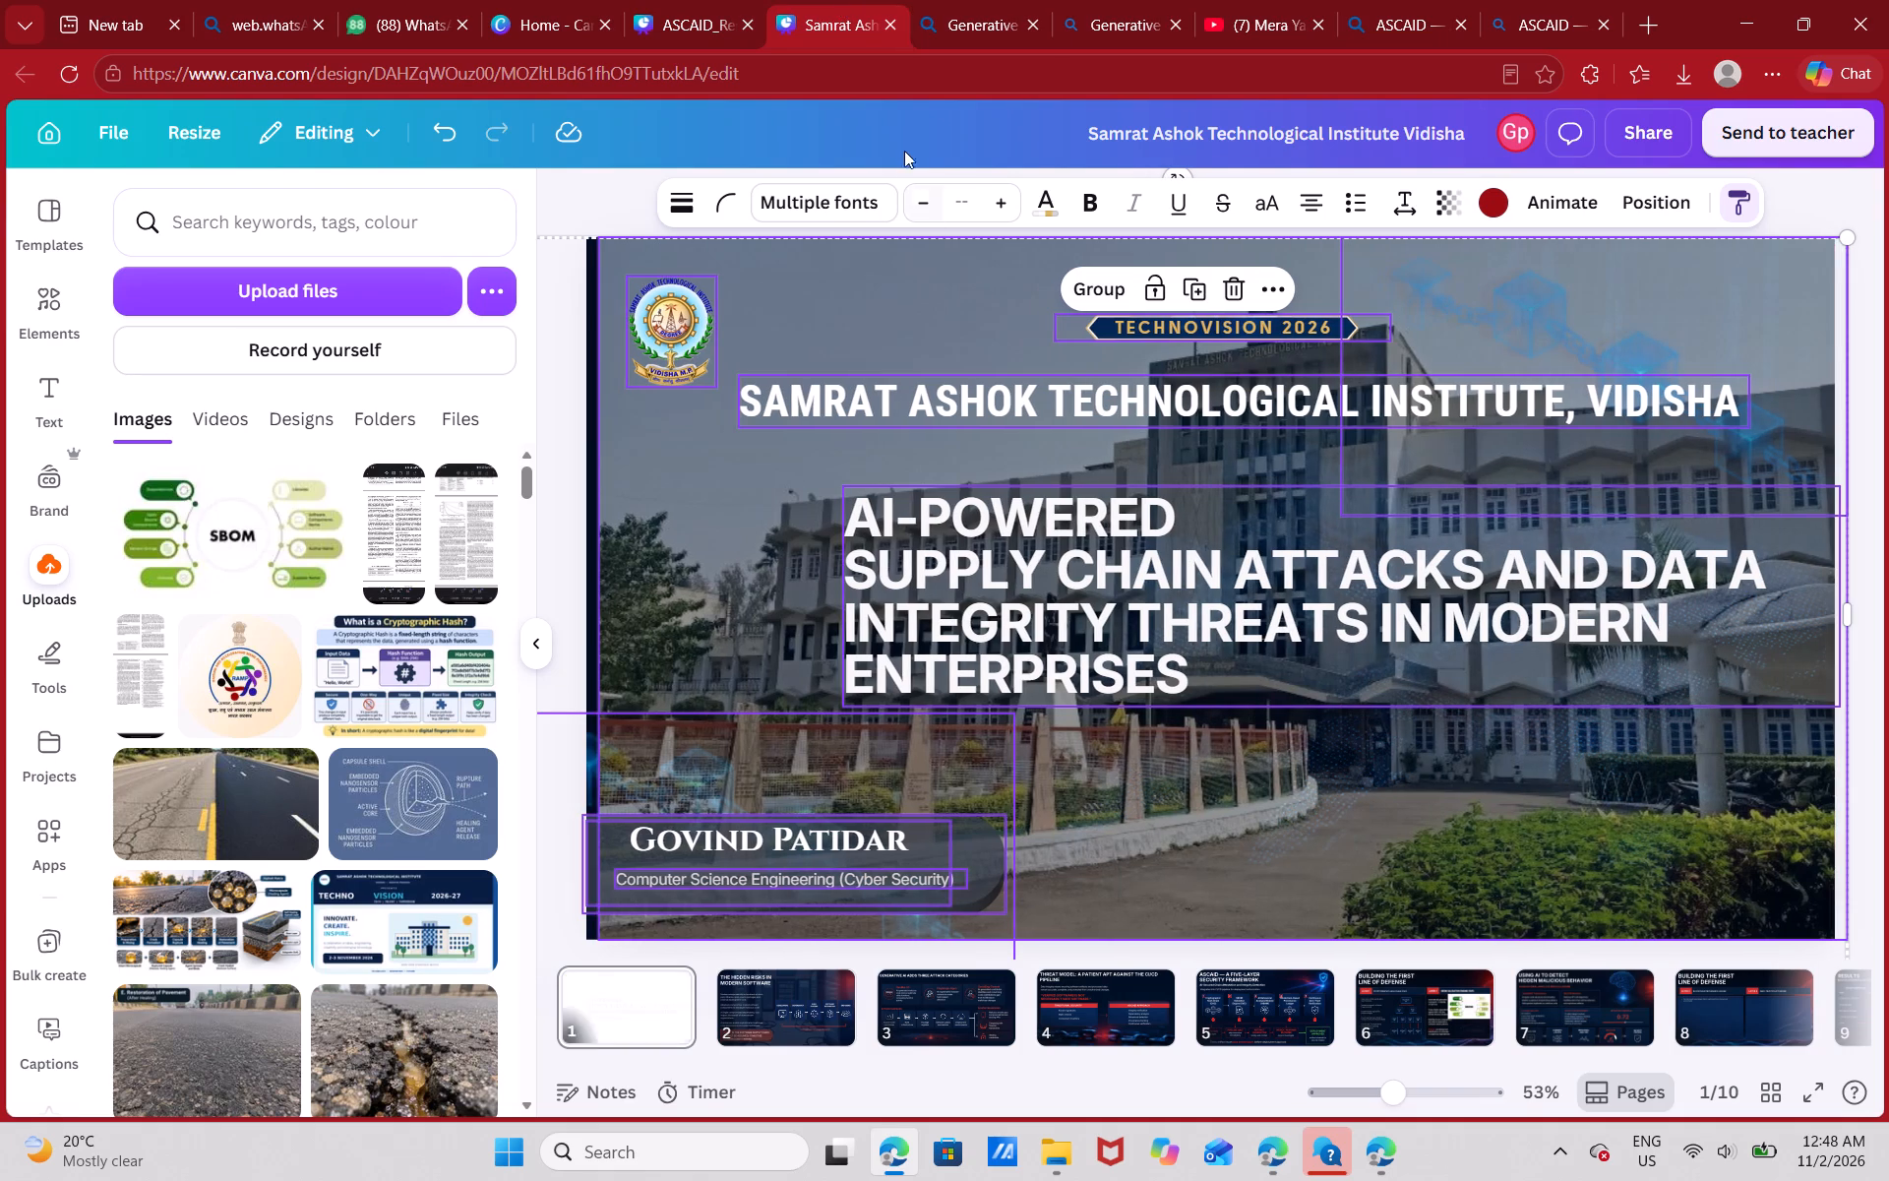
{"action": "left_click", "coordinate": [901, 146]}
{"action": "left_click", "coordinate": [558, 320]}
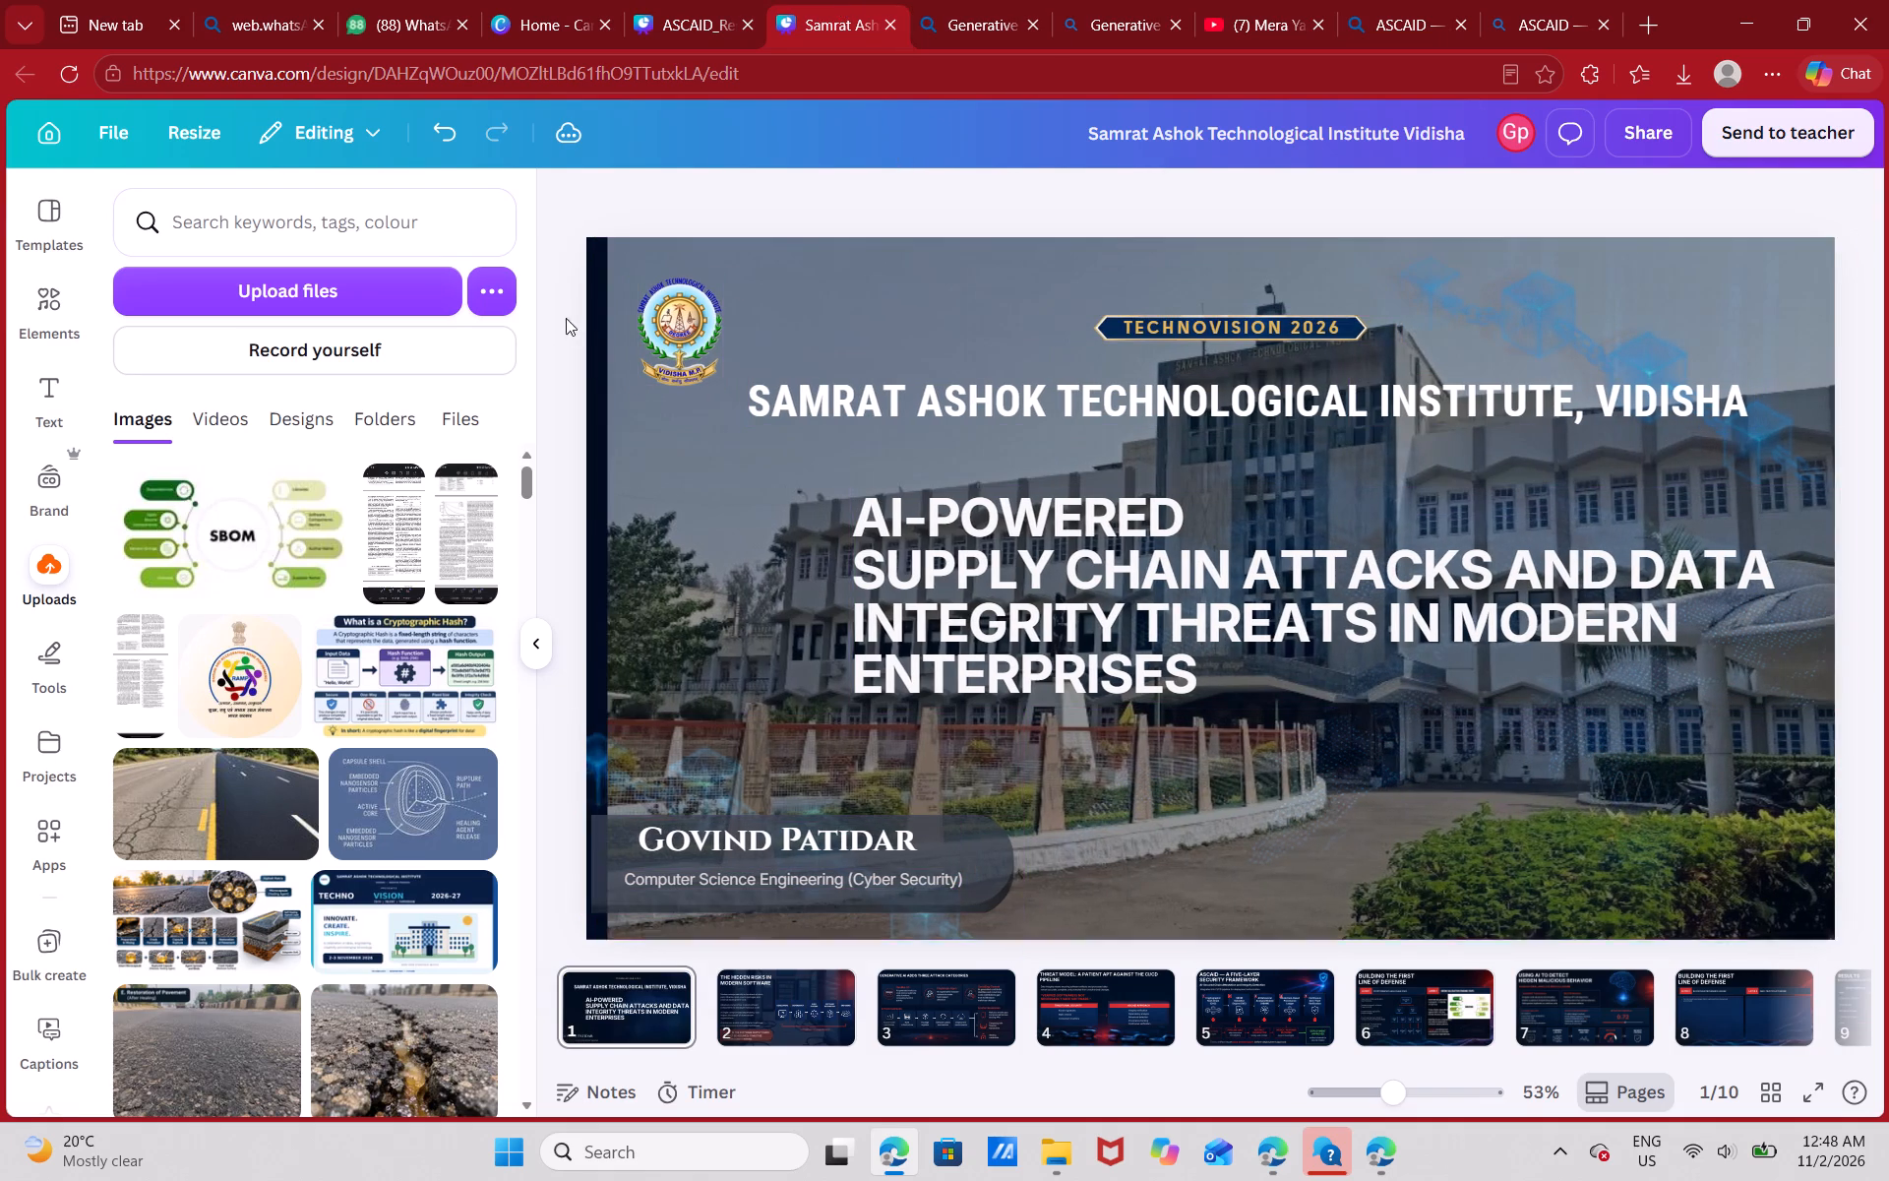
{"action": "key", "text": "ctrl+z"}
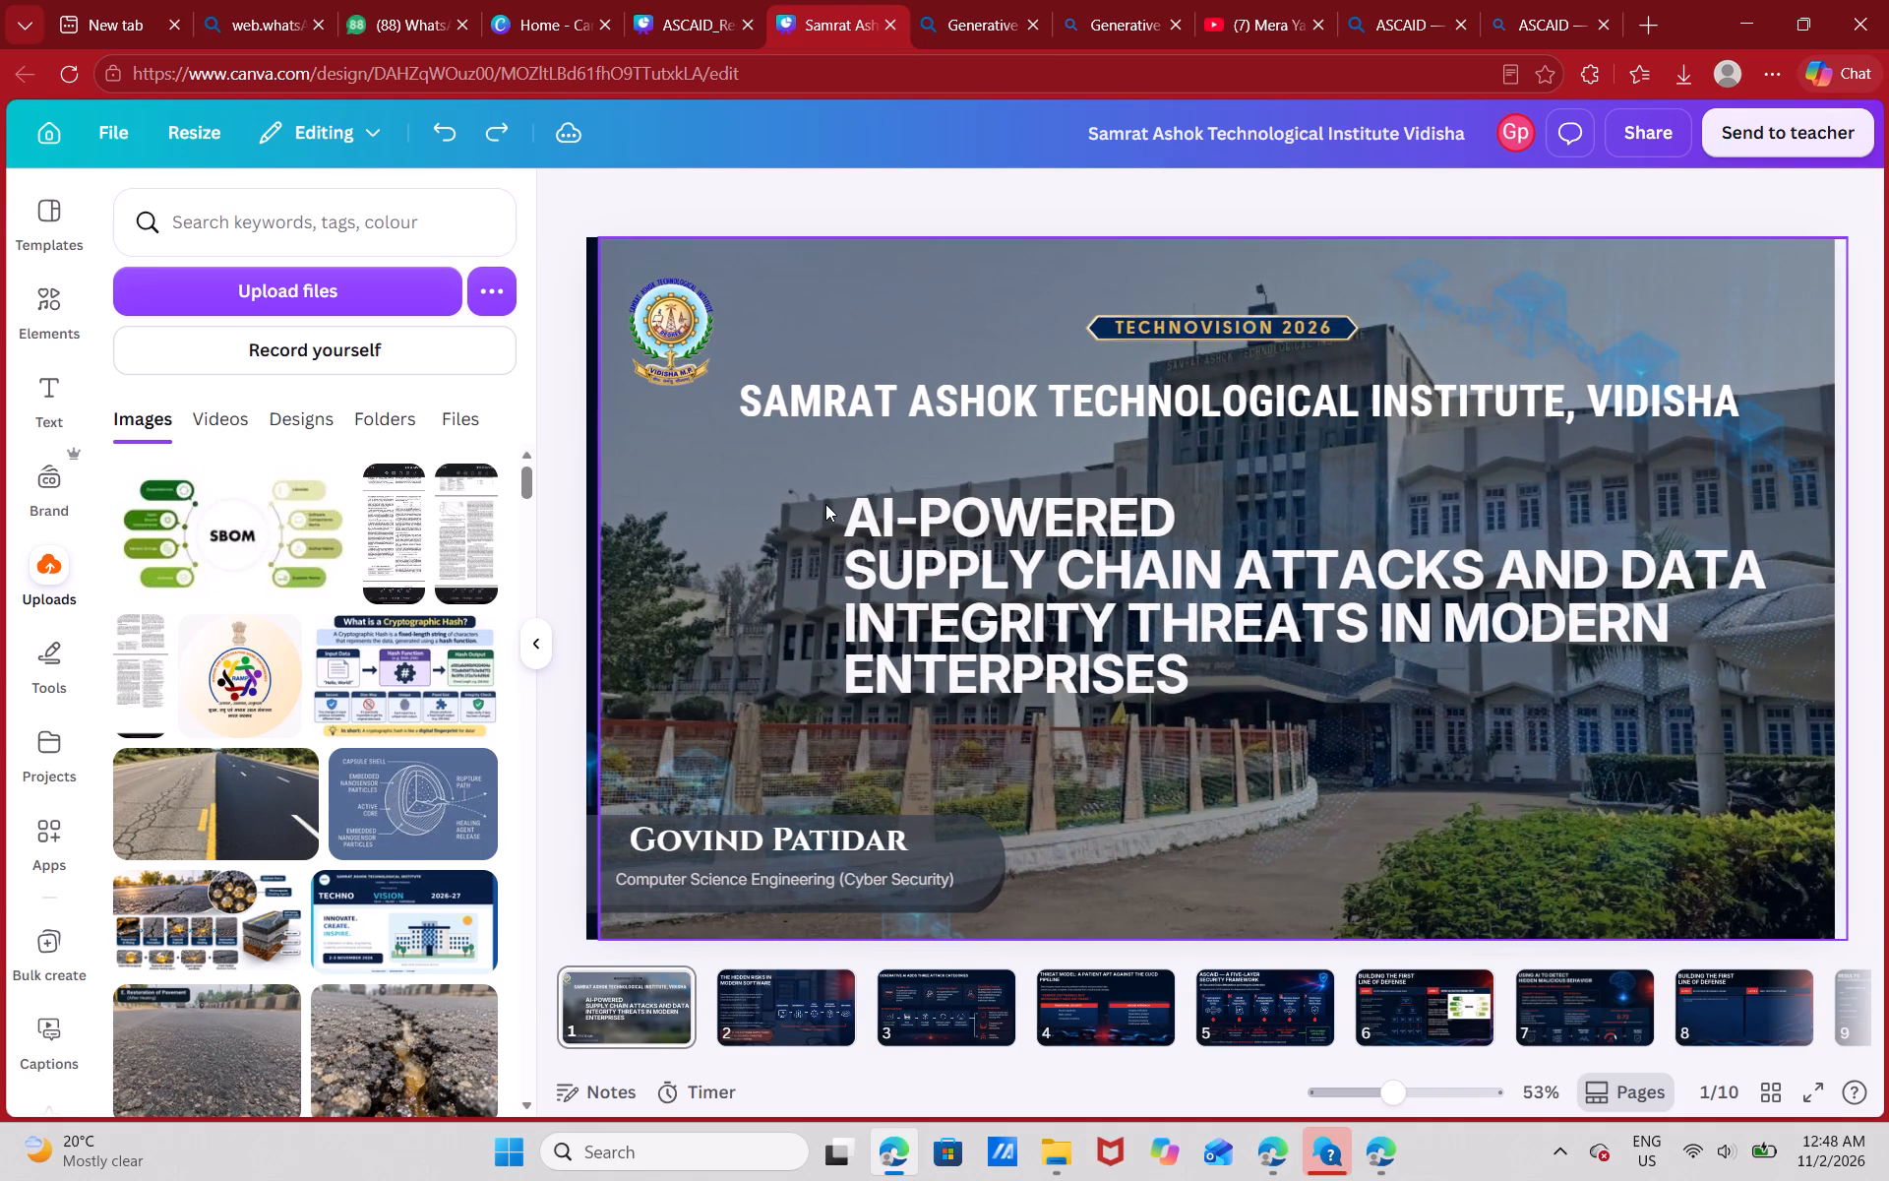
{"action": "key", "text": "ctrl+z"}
Copy the institute building photo from the Samrat Ashok title slide and paste it onto the blank ASCAID title slide.
{"action": "left_click", "coordinate": [809, 283]}
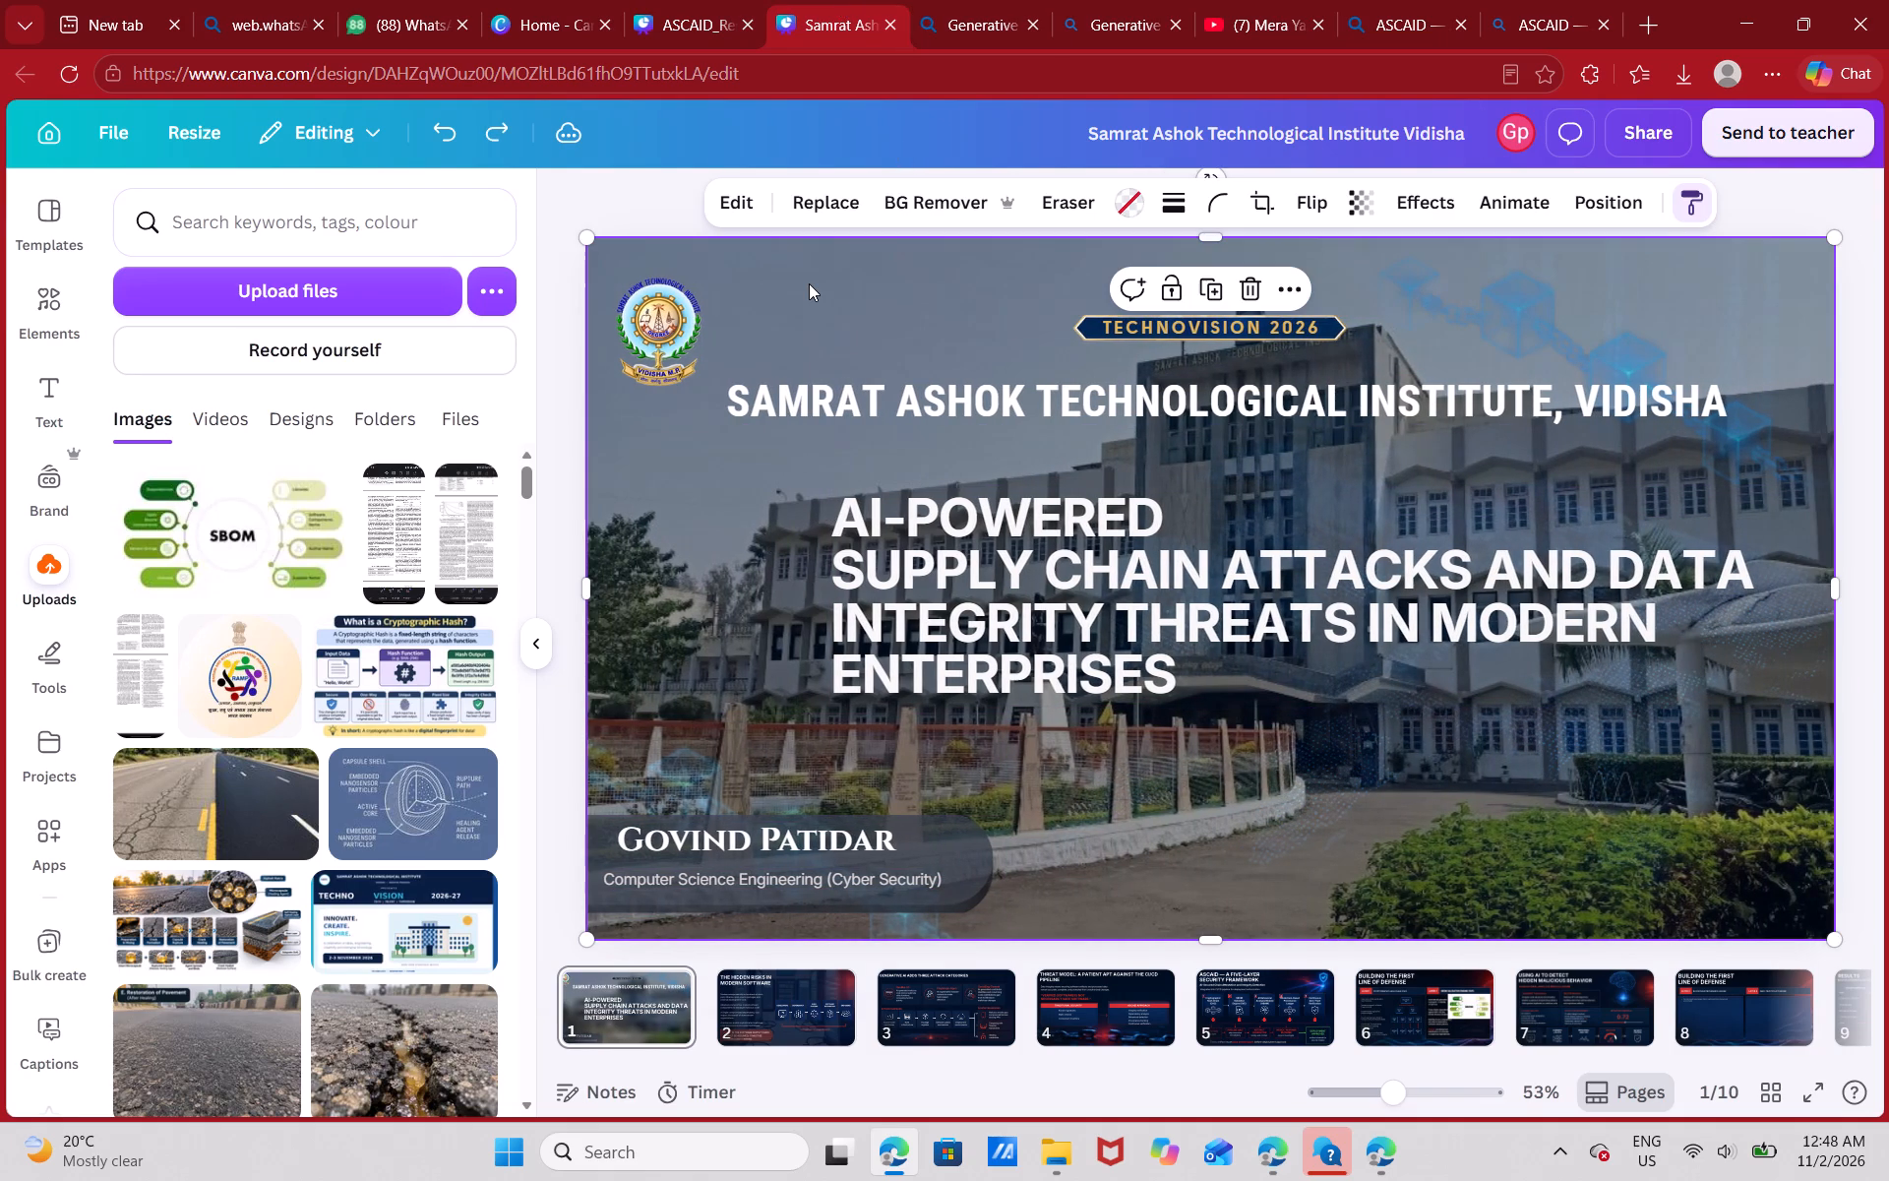
{"action": "key", "text": "ctrl+c"}
{"action": "left_click", "coordinate": [684, 0]}
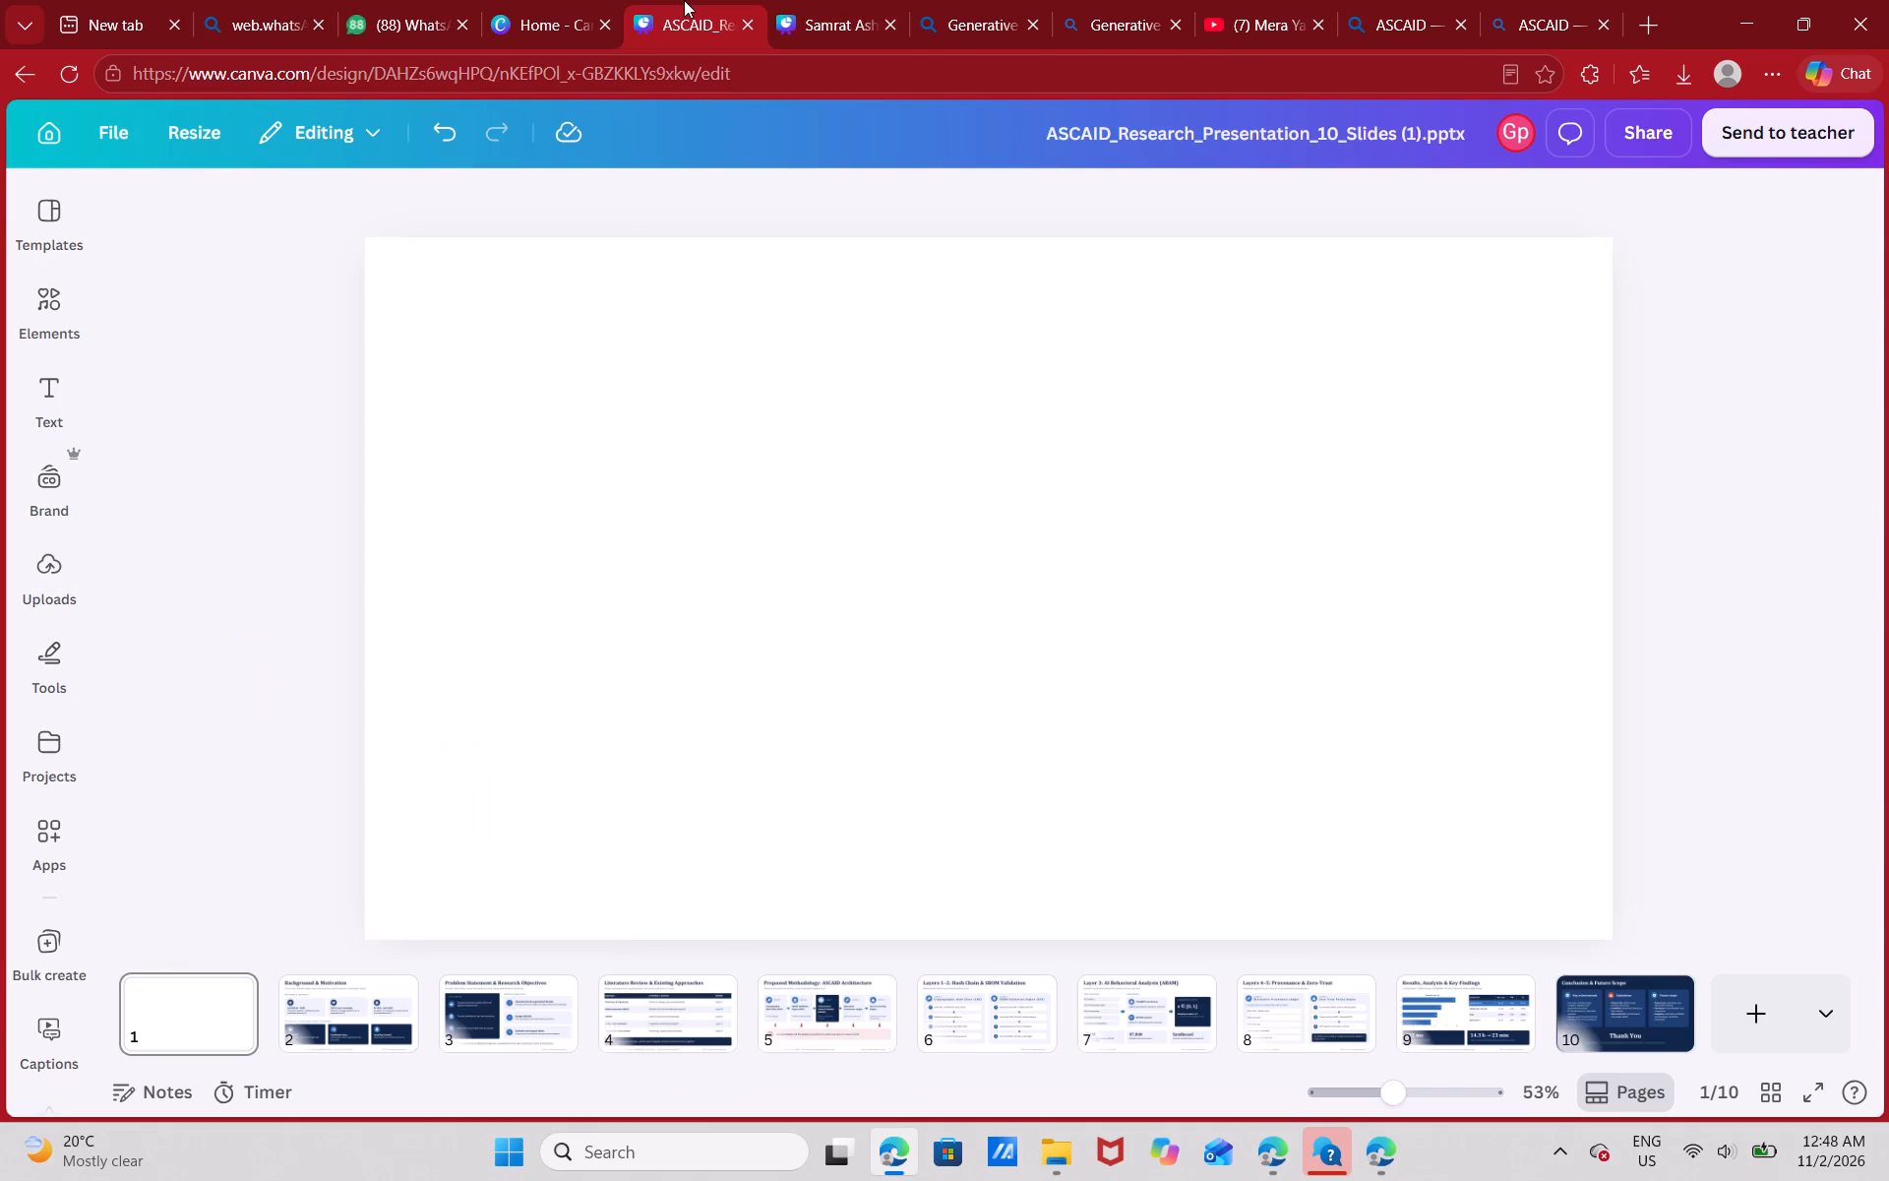
{"action": "key", "text": "ctrl+v"}
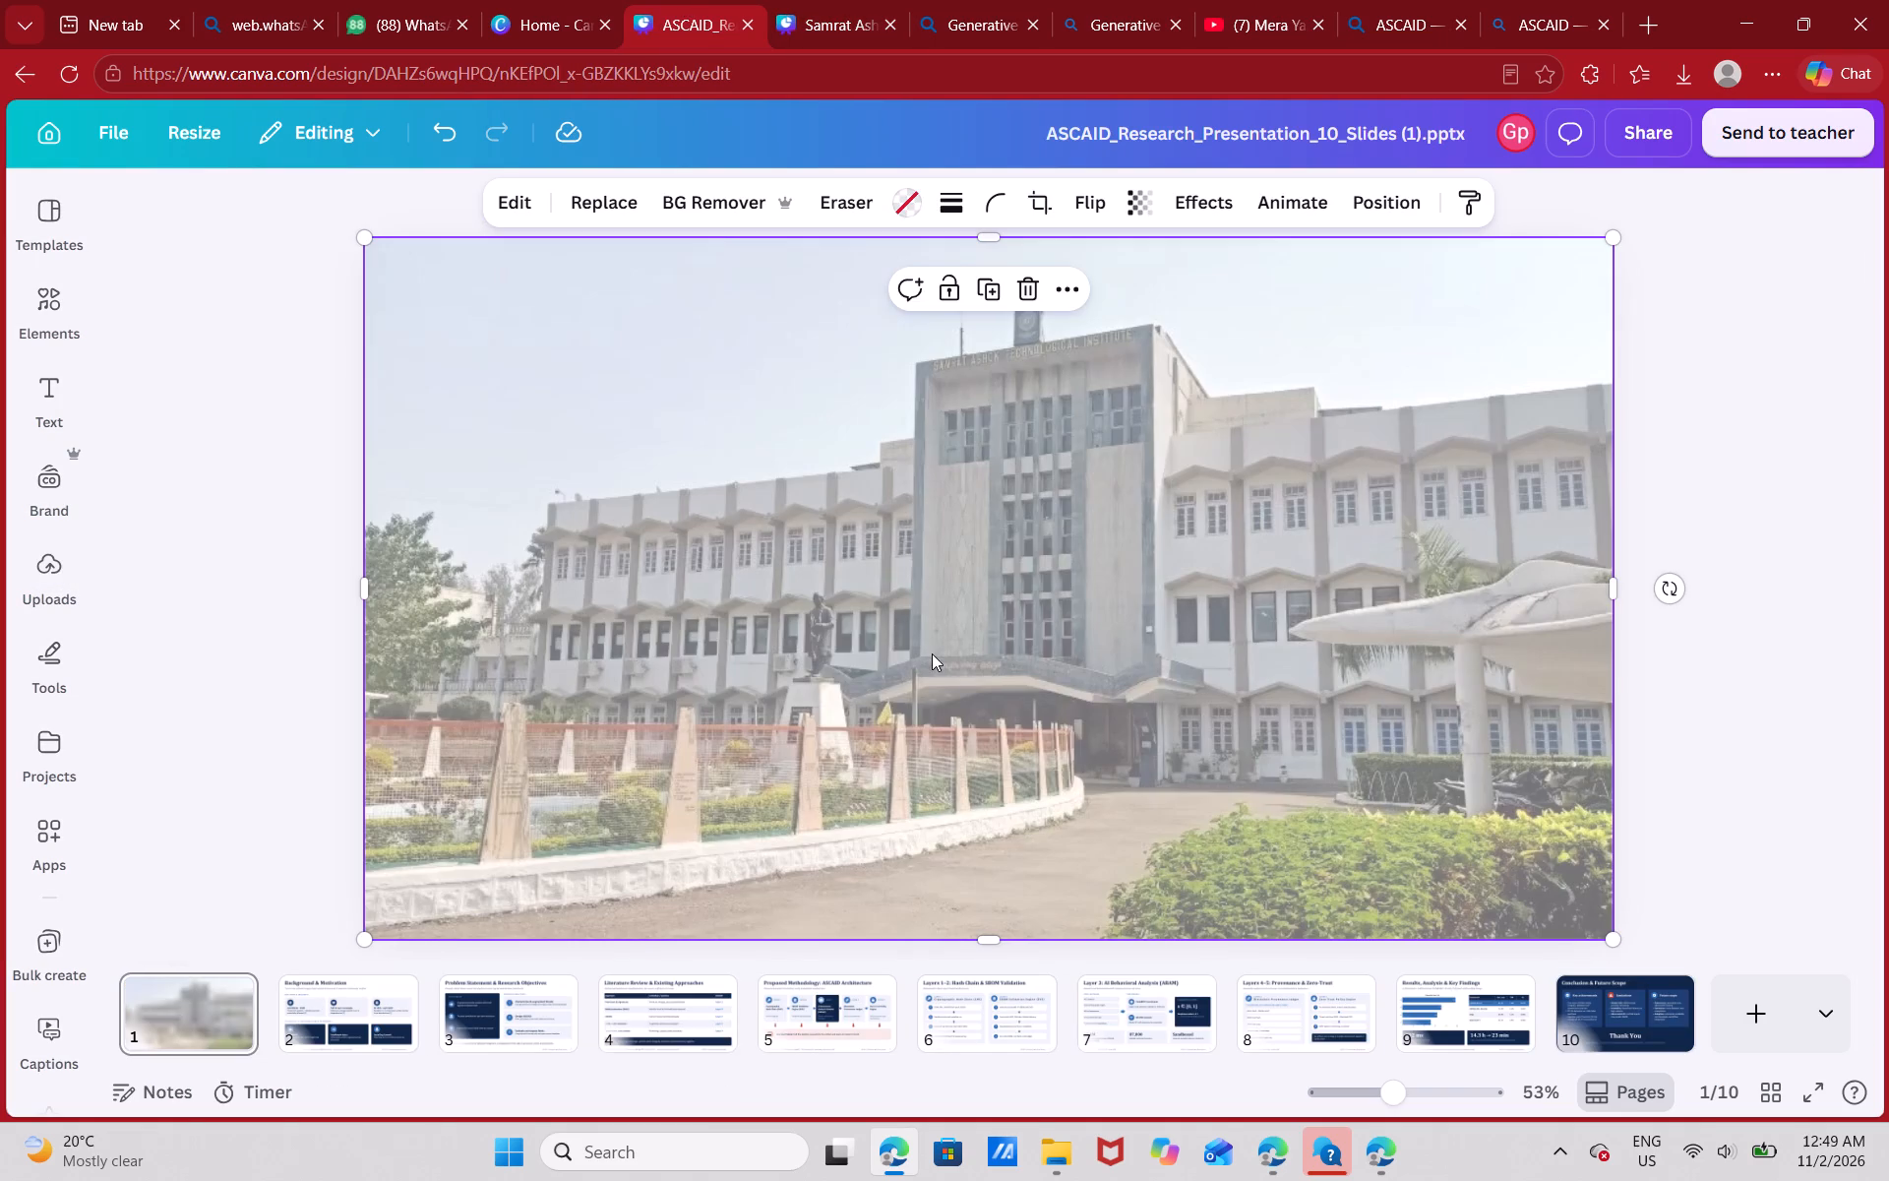
{"action": "left_click", "coordinate": [1742, 336]}
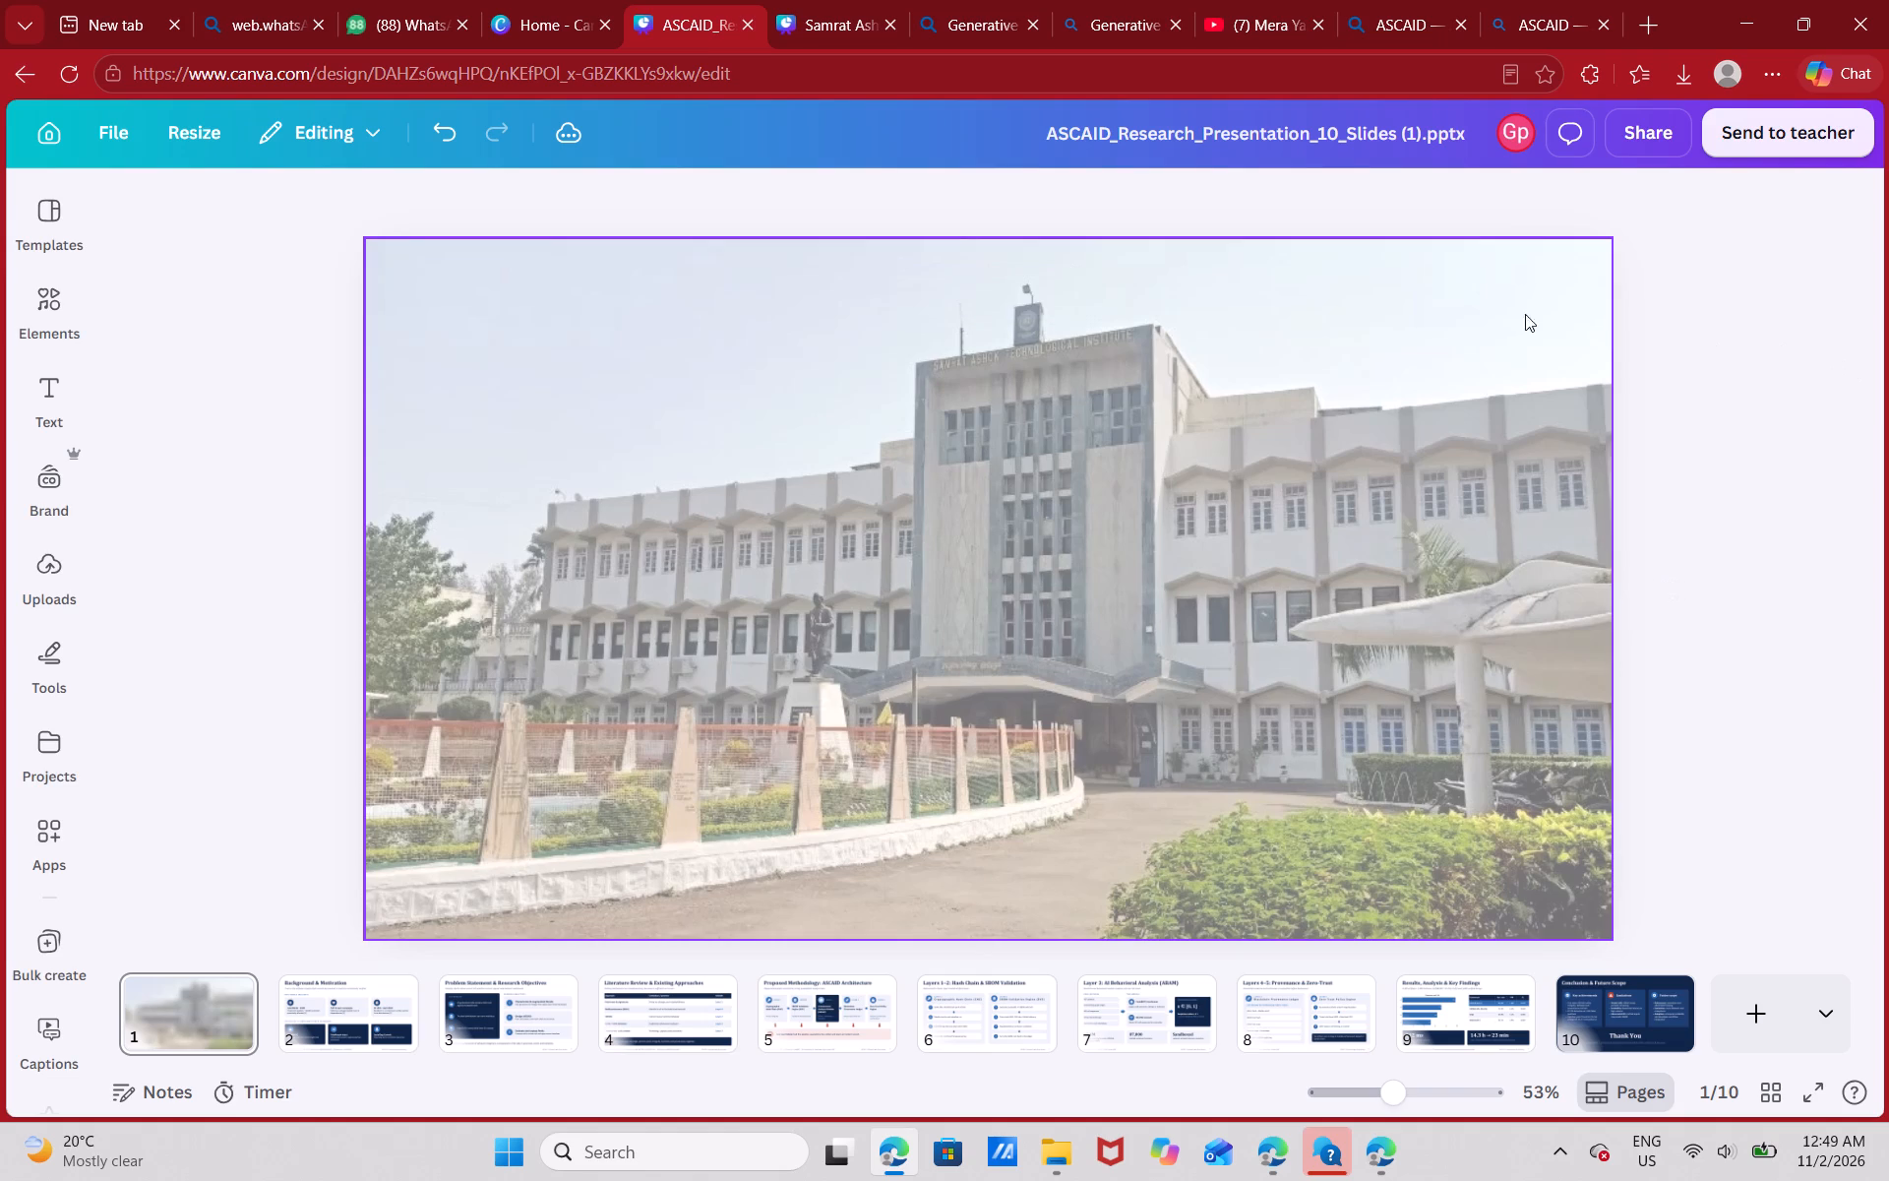
Copy the TECHNOVISION 2026 badge from the Samrat Ashok title slide and paste it onto the ASCAID title slide.
{"action": "key", "text": "alt+Tab"}
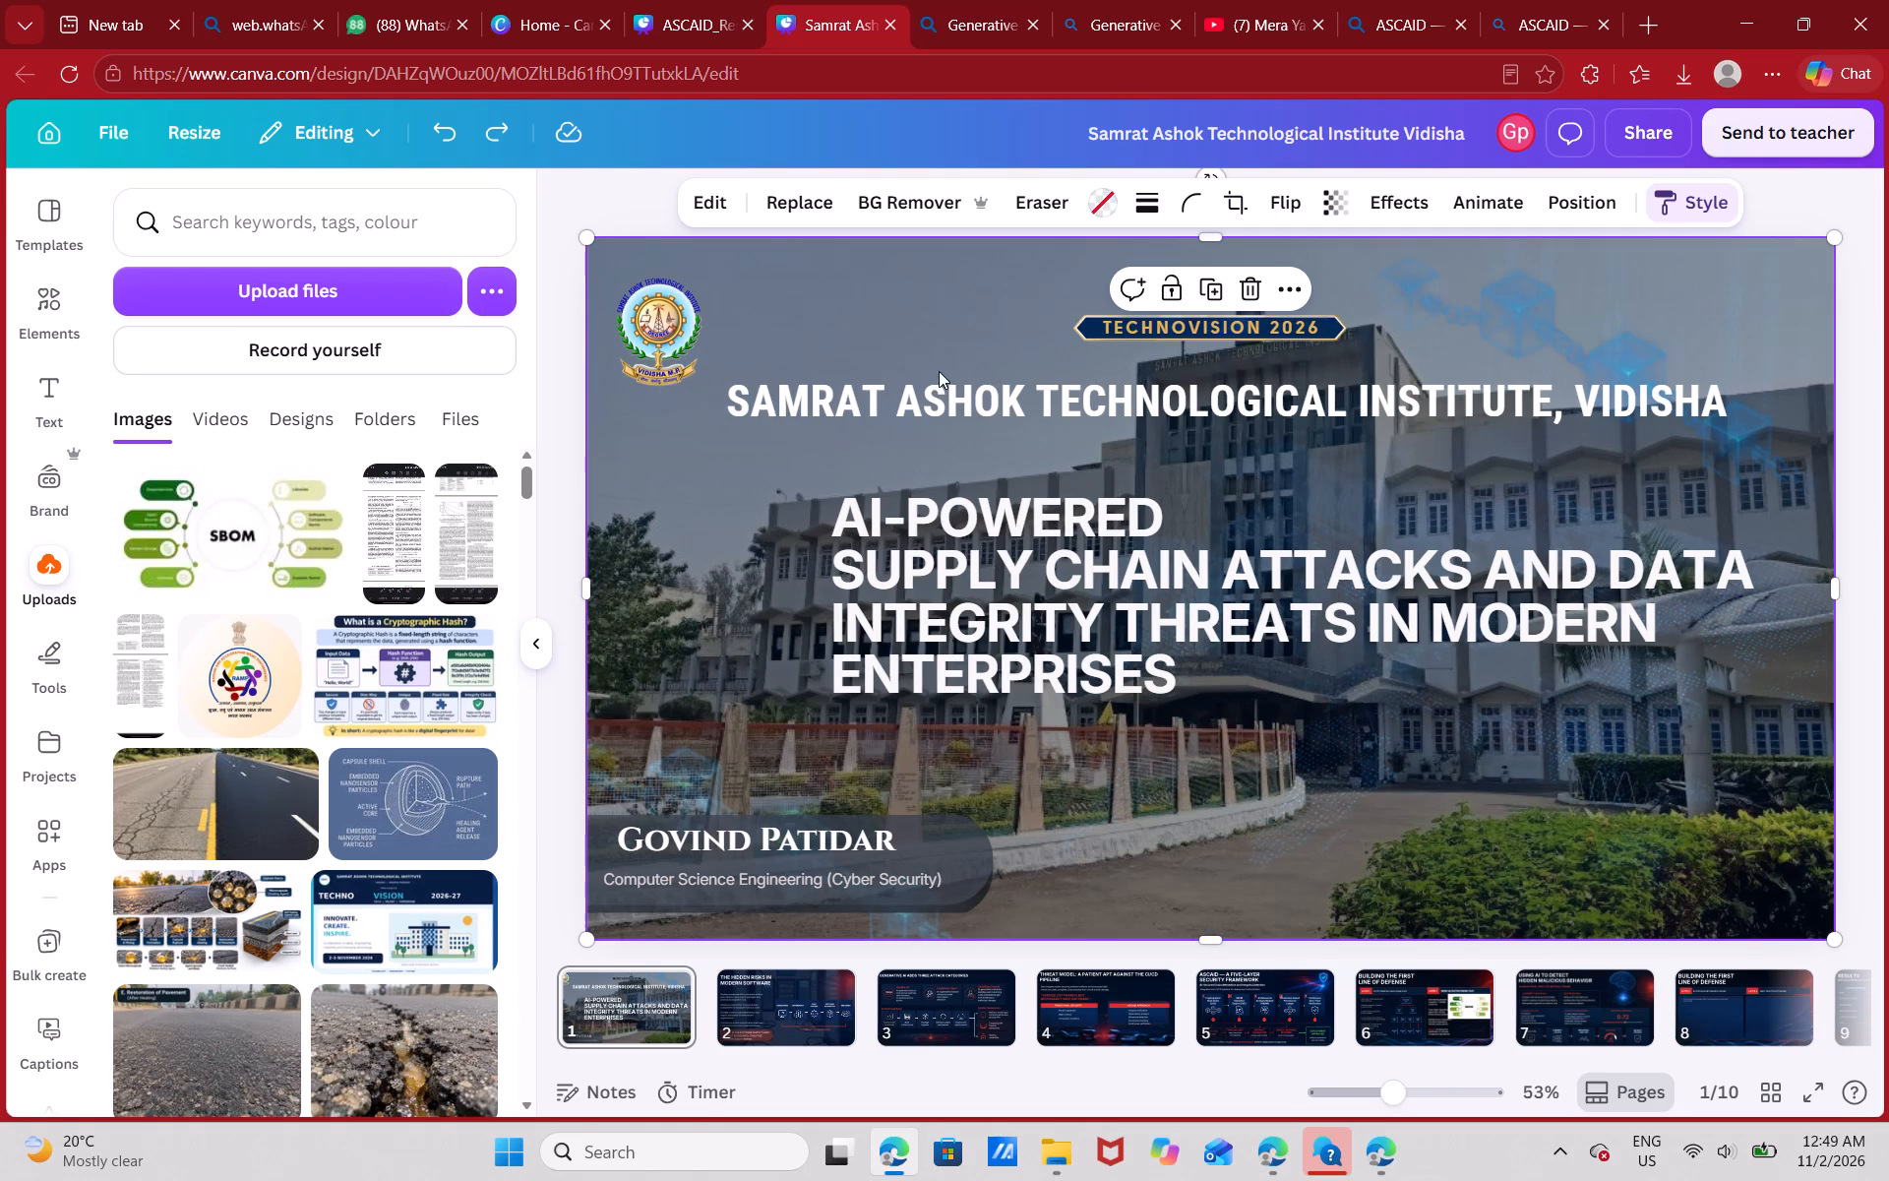
{"action": "left_click", "coordinate": [1245, 320]}
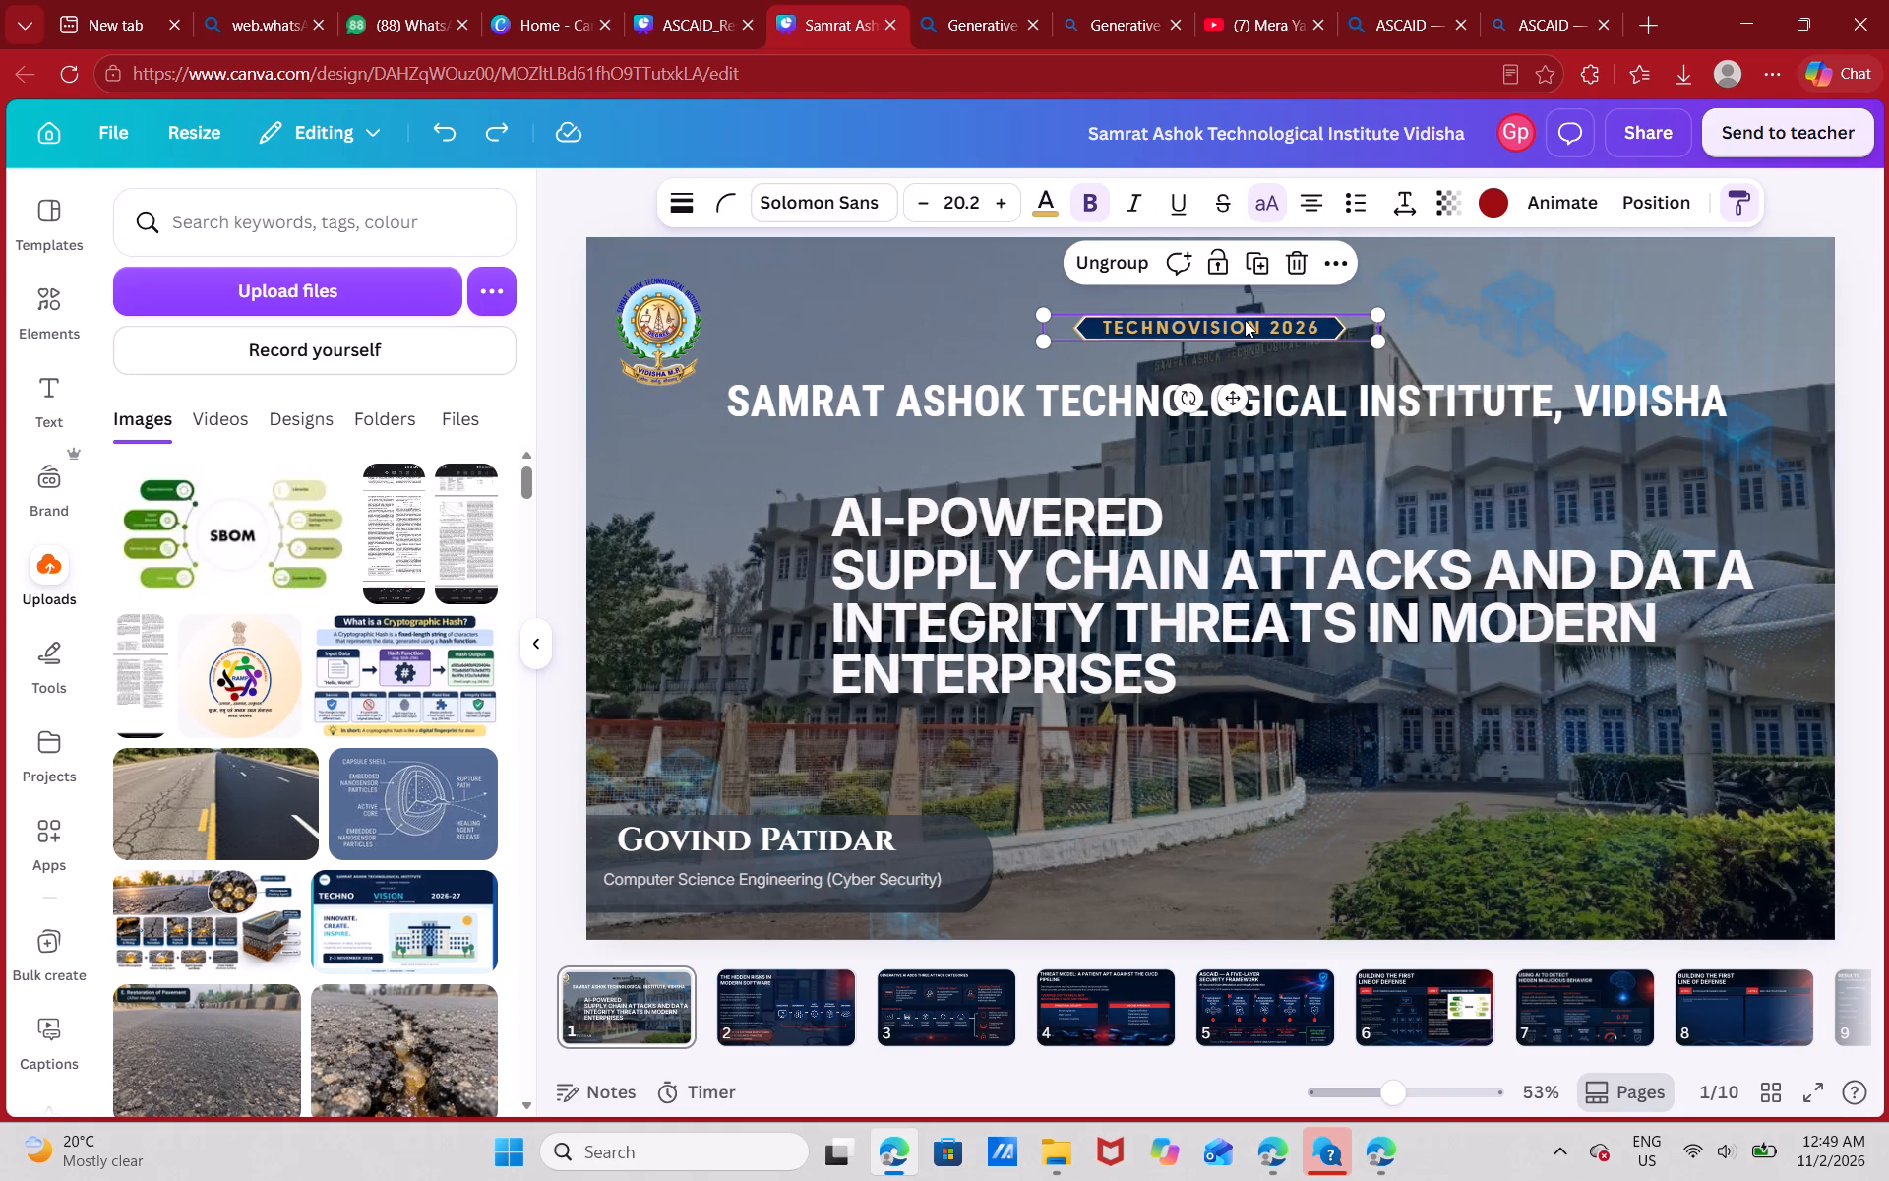
{"action": "key", "text": "ctrl+c"}
{"action": "key", "text": "alt+Tab"}
{"action": "key", "text": "ctrl+v"}
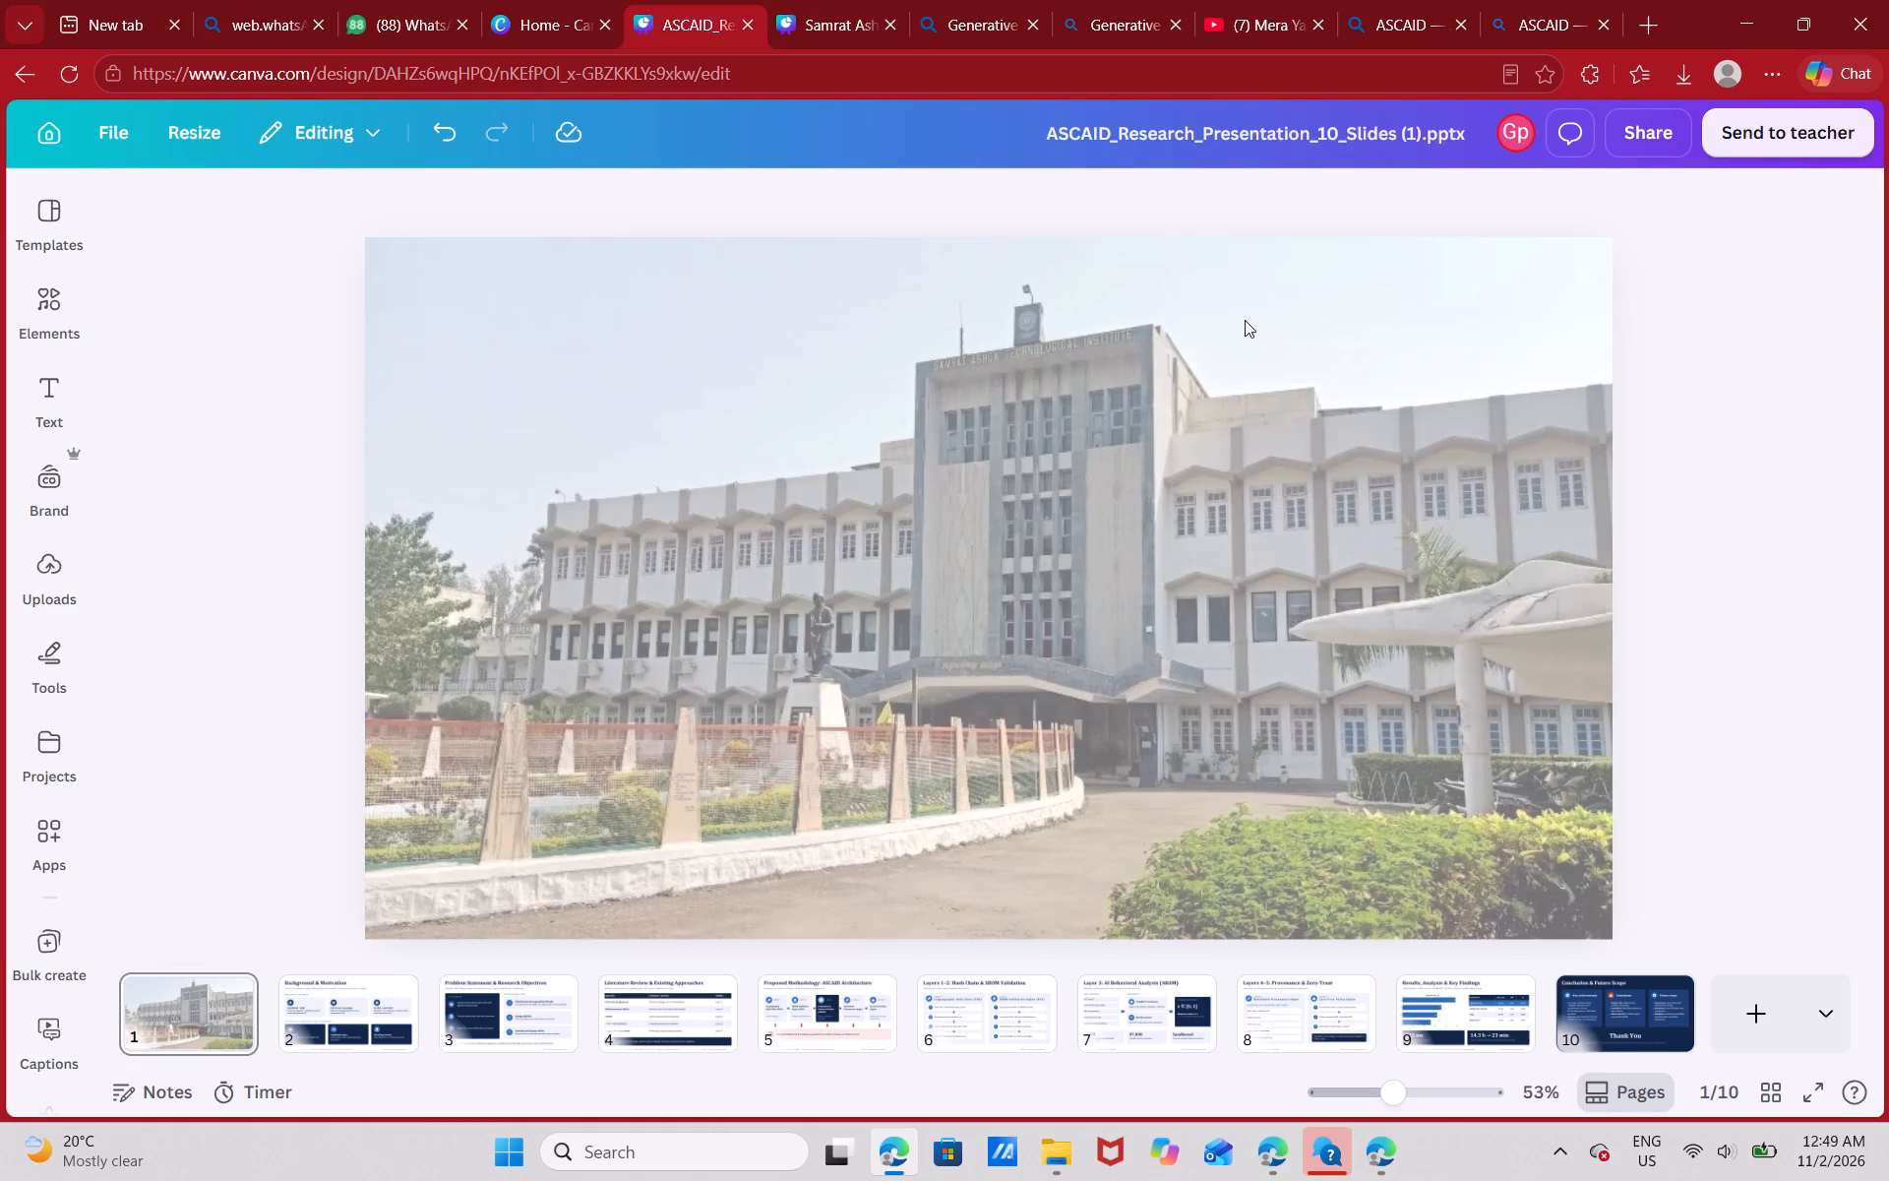
{"action": "key", "text": "ctrl+v"}
Copy the institute name heading from the Samrat Ashok title slide and paste it onto the ASCAID title slide.
{"action": "key", "text": "alt+Tab"}
{"action": "left_click", "coordinate": [1164, 419]}
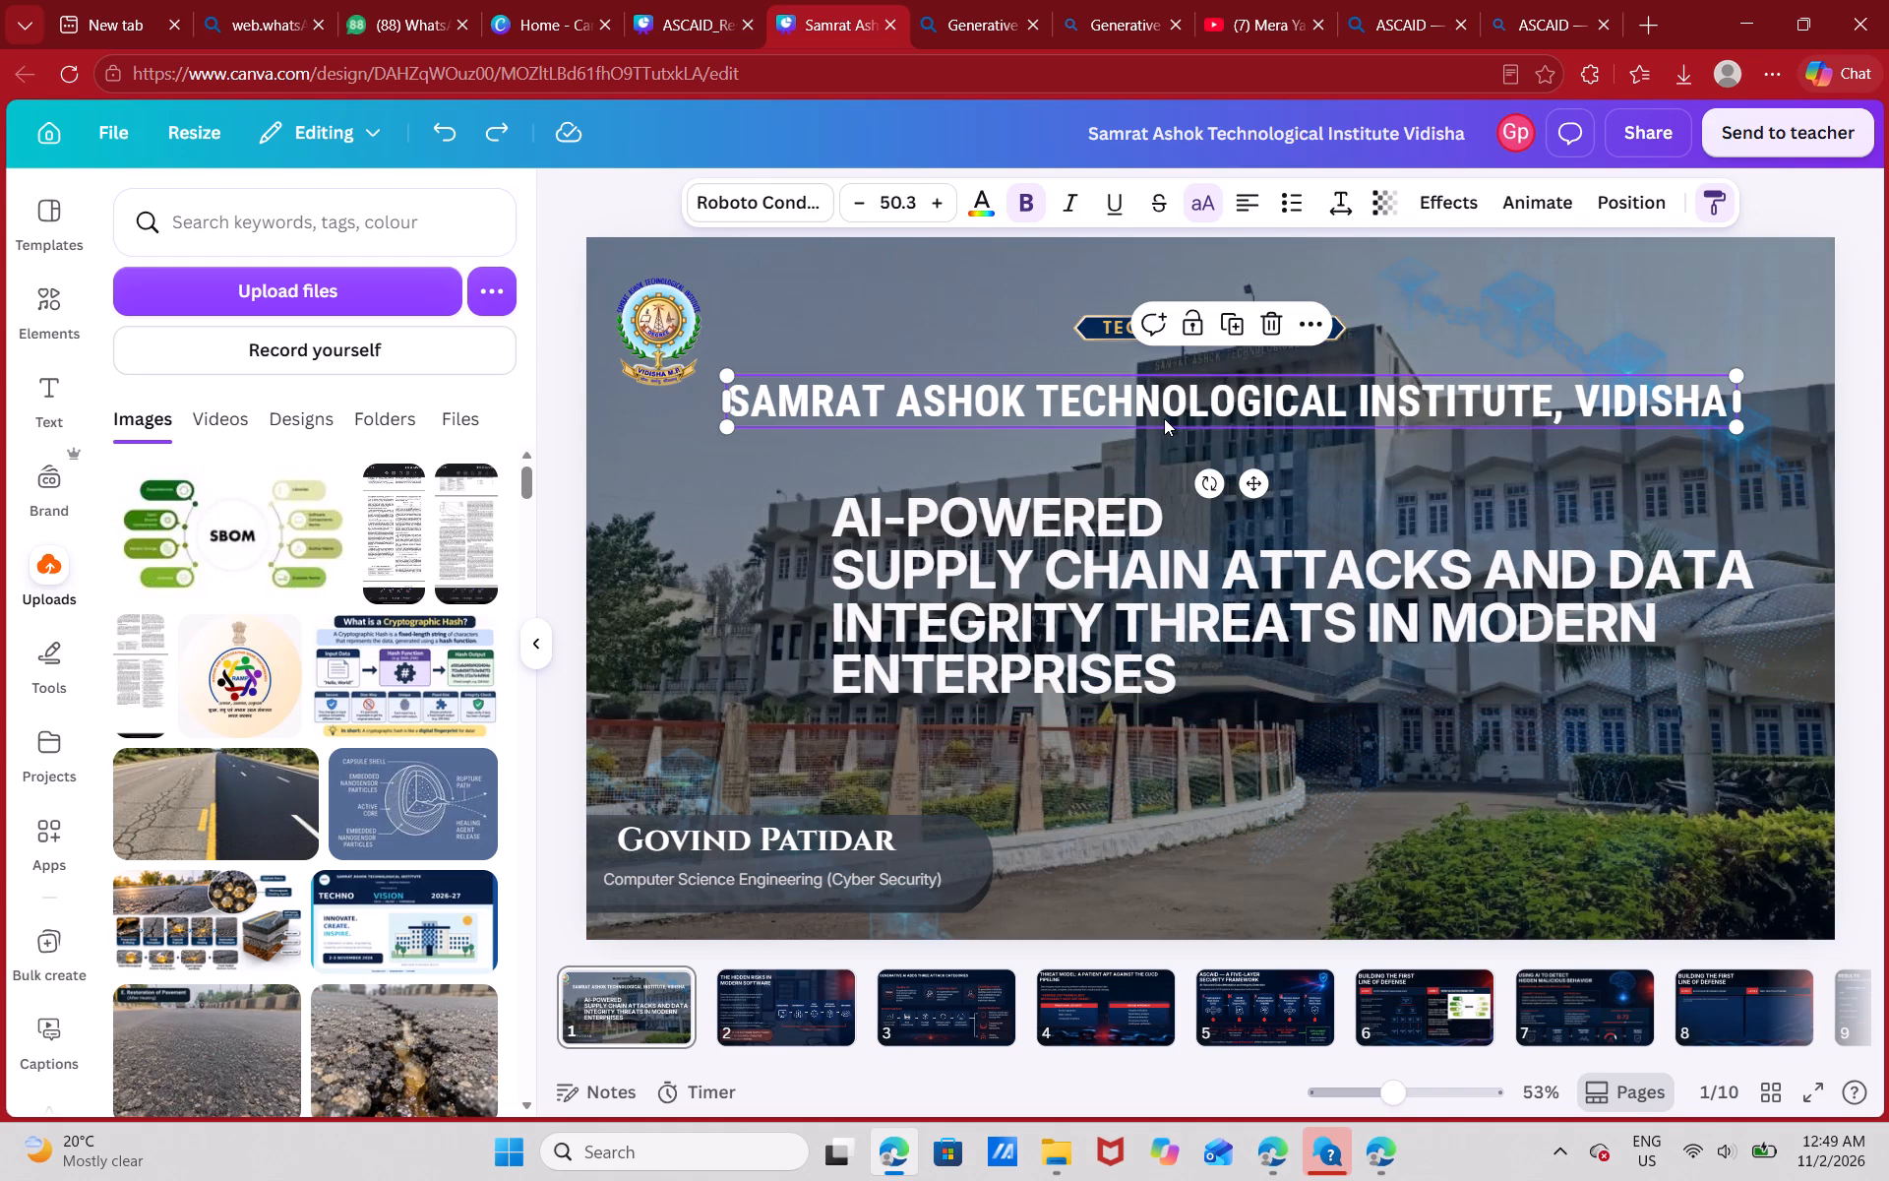
{"action": "key", "text": "ctrl+c"}
{"action": "key", "text": "alt+Tab"}
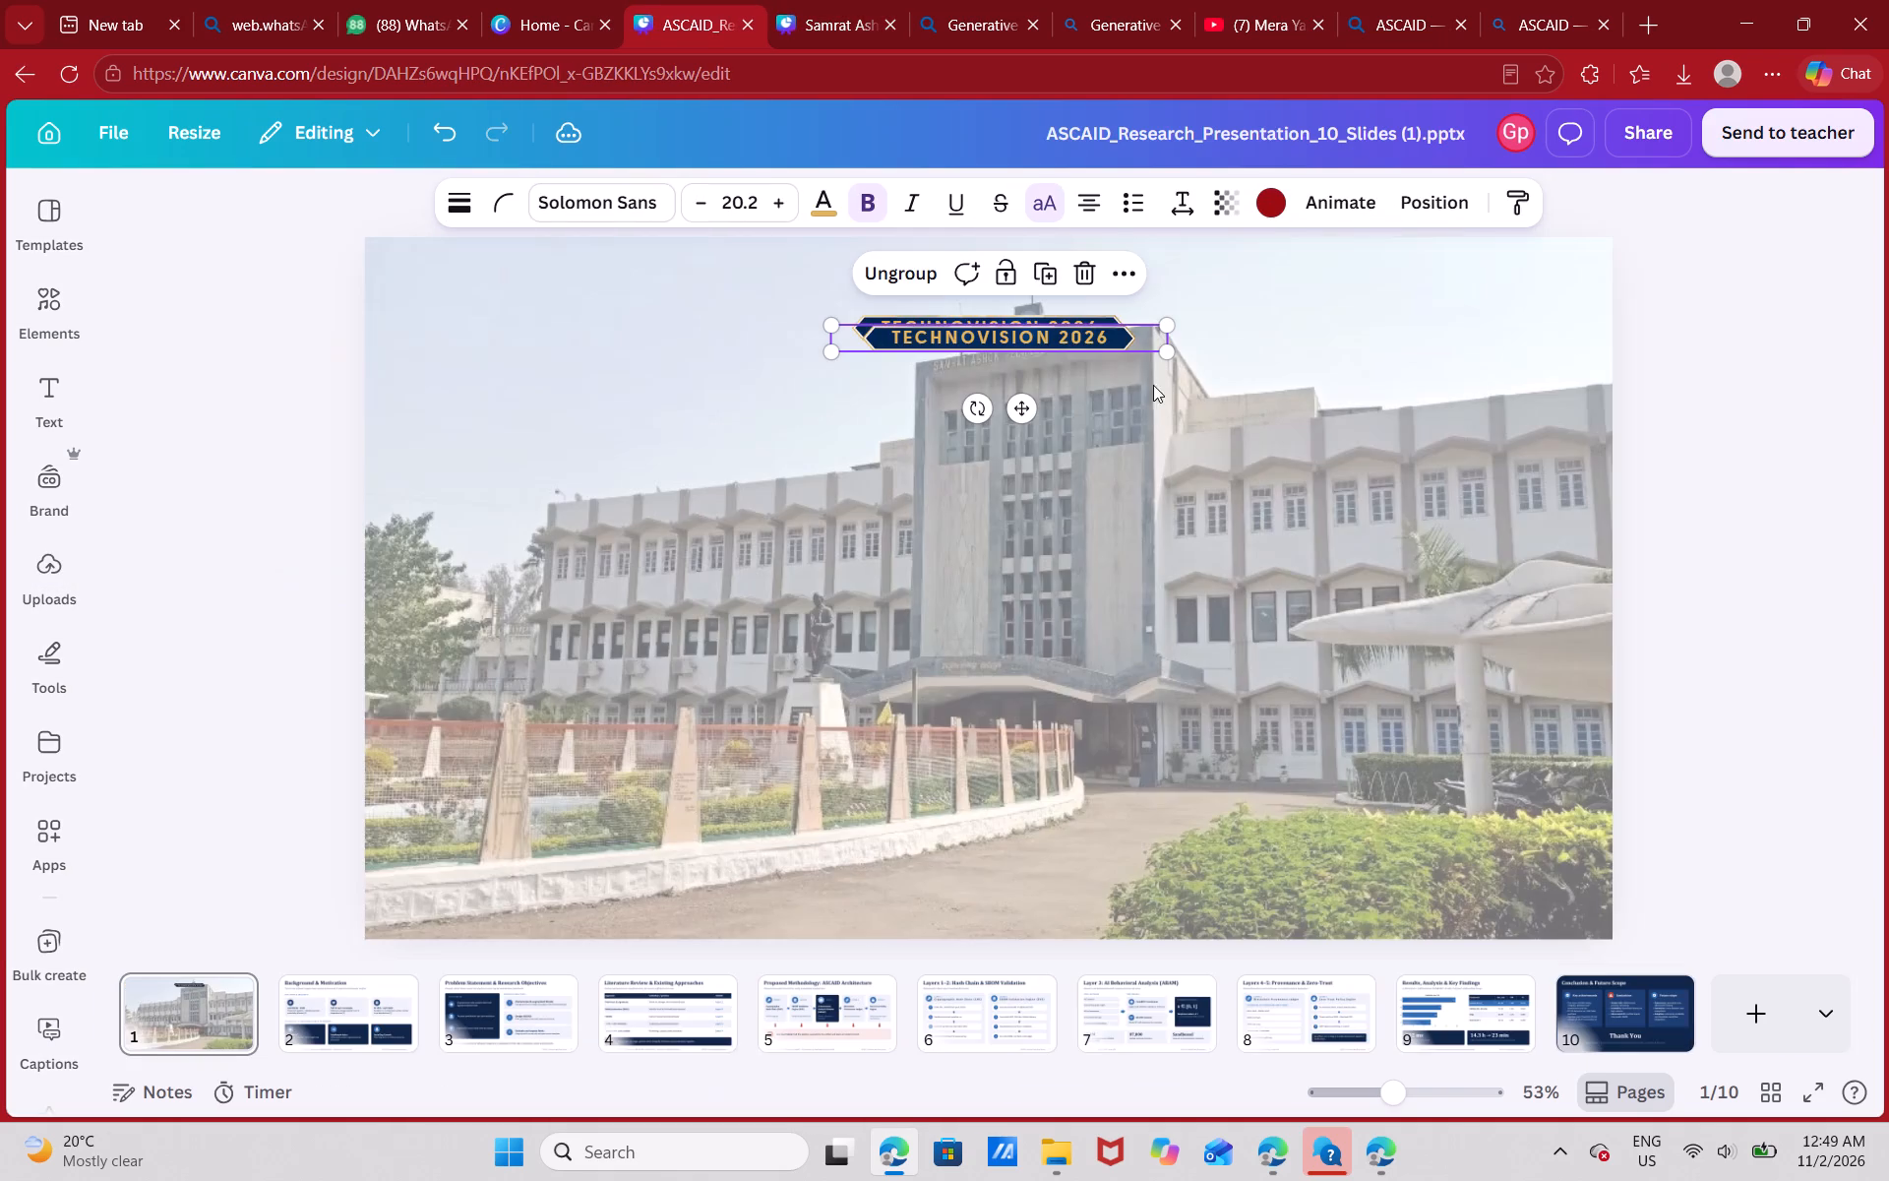
{"action": "key", "text": "ctrl+v"}
Move the duplicate TECHNOVISION 2026 badge clear of the original on the ASCAID title slide and delete it.
{"action": "left_click_drag", "start_coordinate": [1110, 342], "coordinate": [1117, 365]}
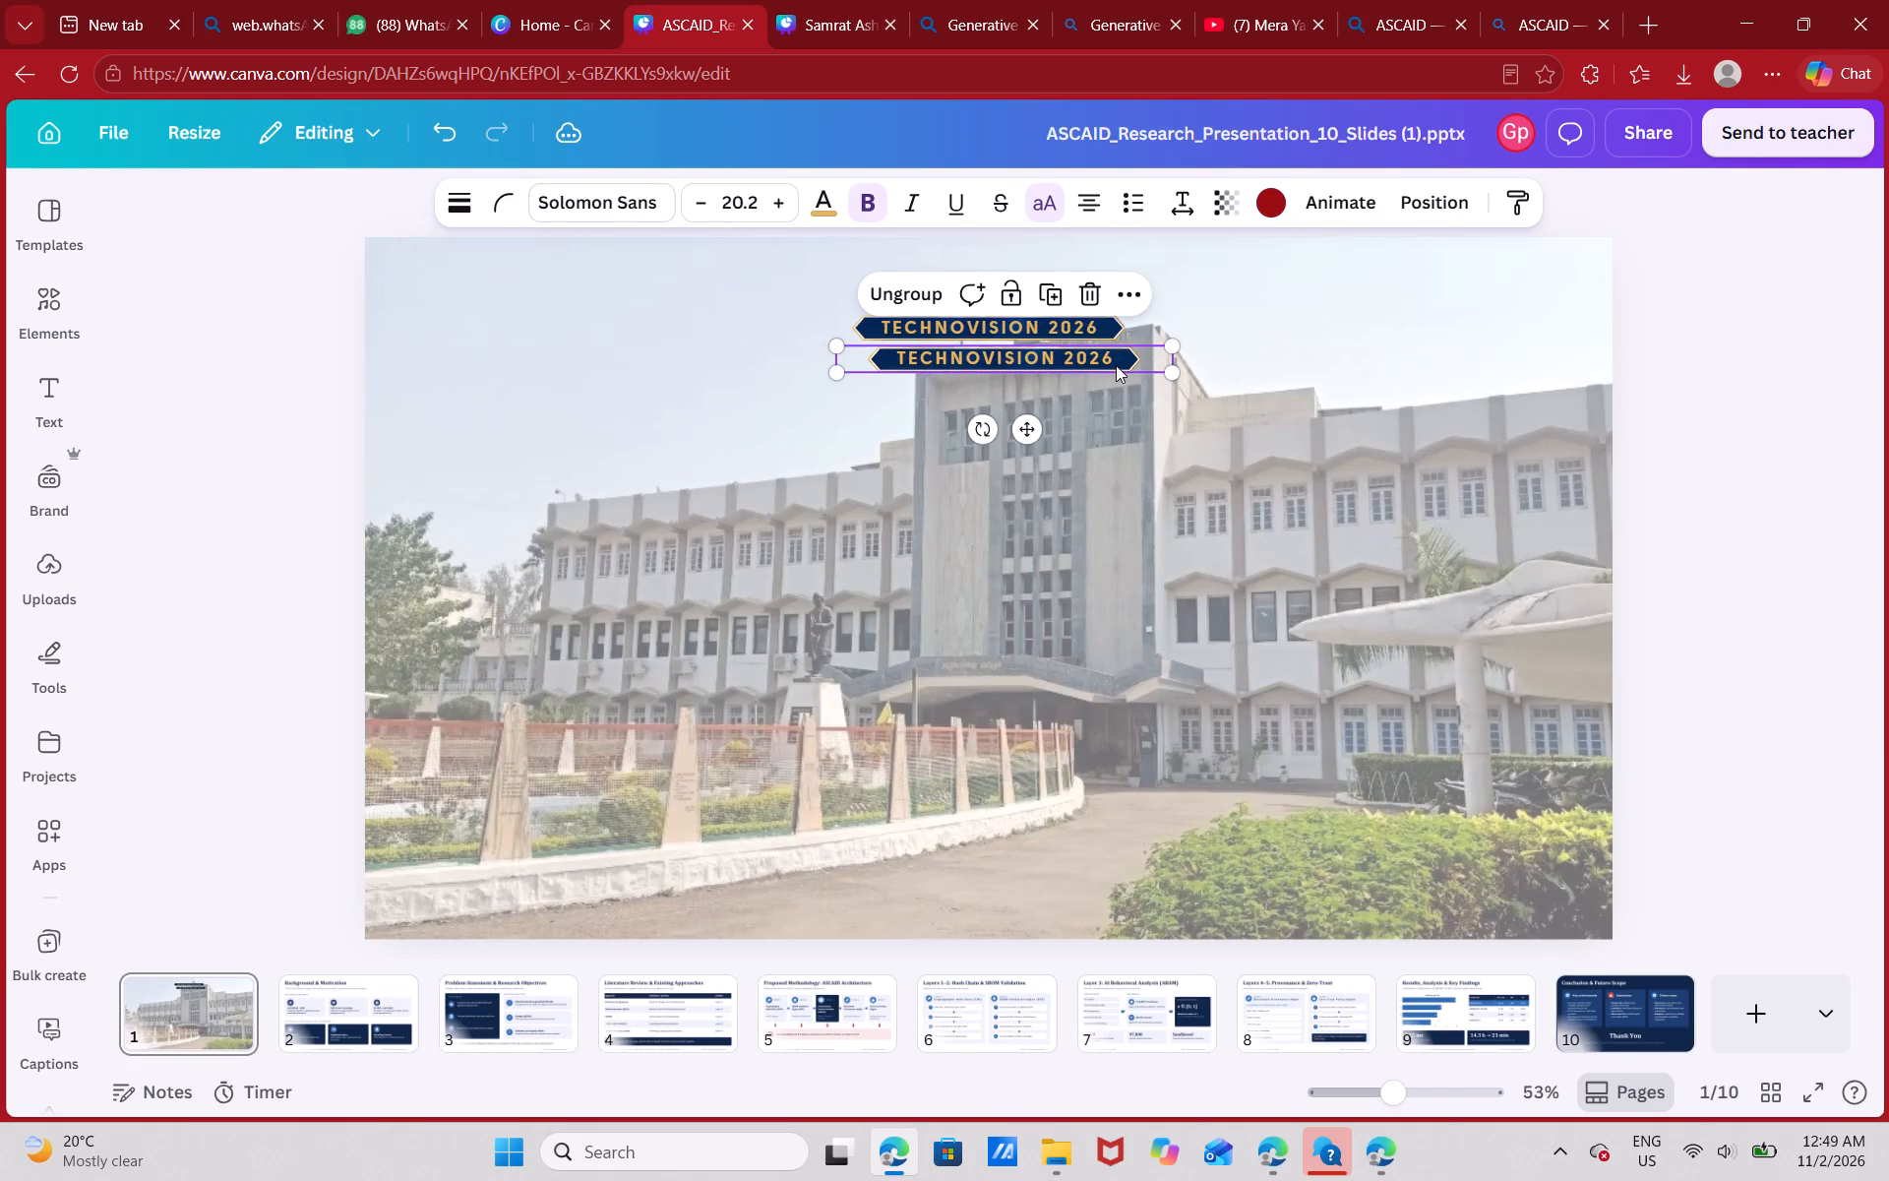
{"action": "key", "text": "BackSpace"}
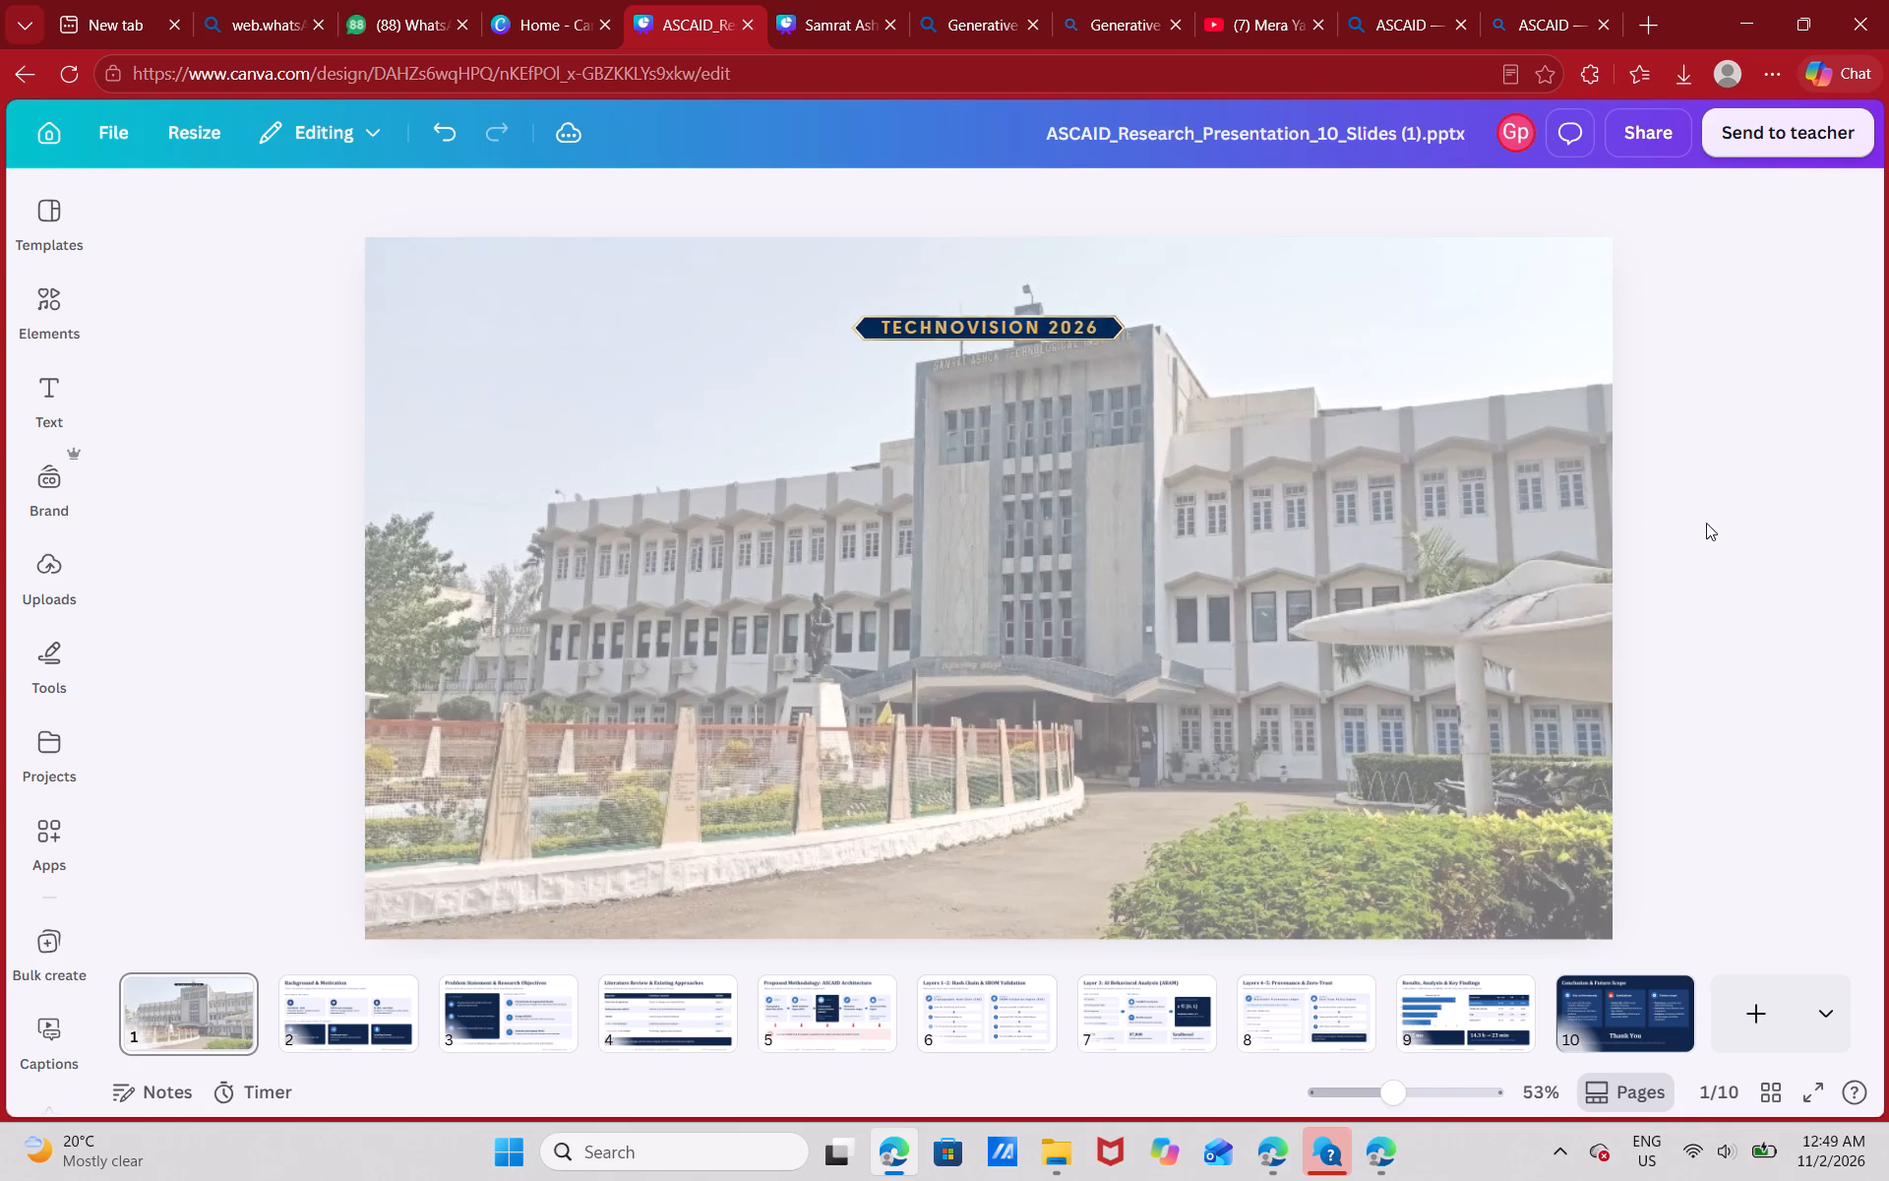
{"action": "left_click", "coordinate": [1719, 520]}
Copy the institute logo from the Samrat Ashok title slide and paste it onto the ASCAID title slide.
{"action": "key", "text": "alt+Tab"}
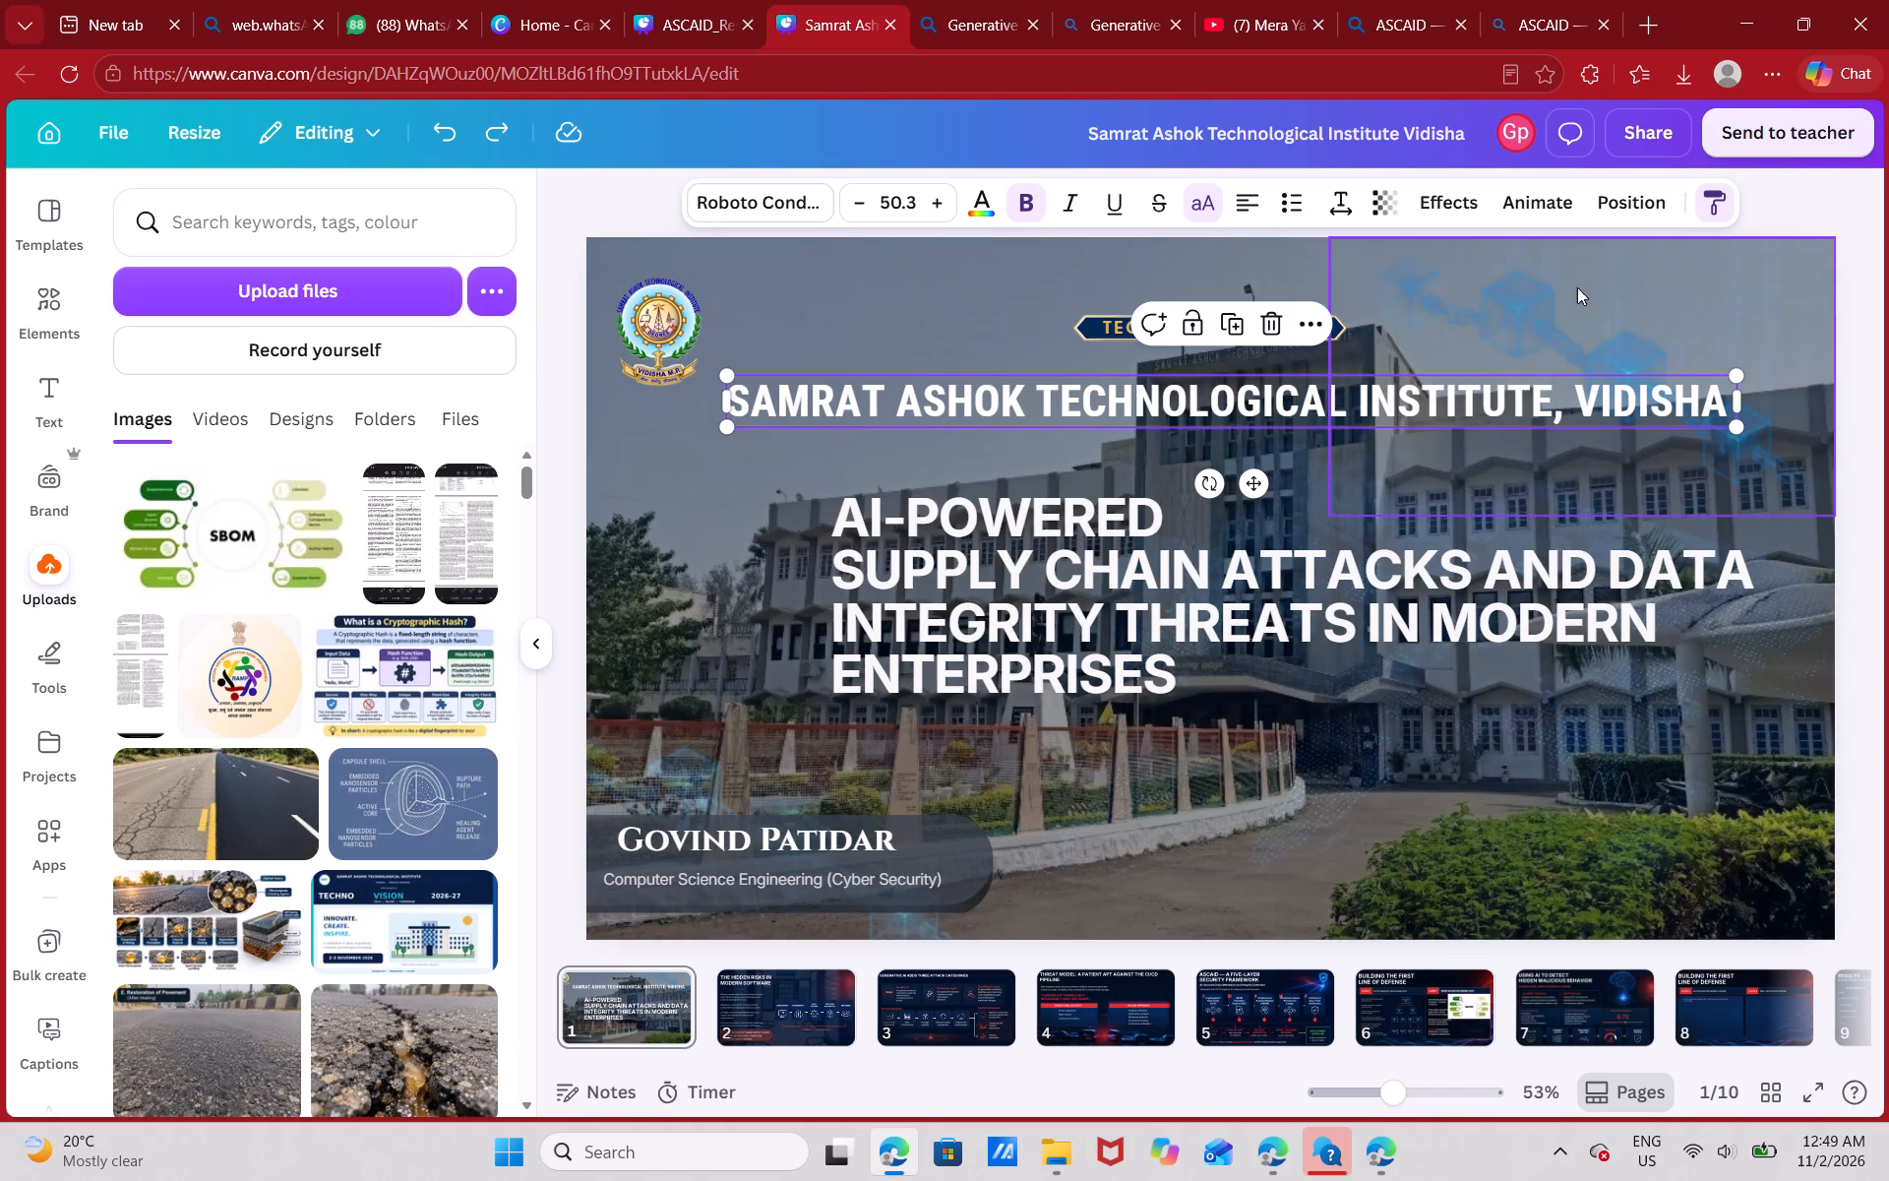
{"action": "left_click", "coordinate": [651, 336]}
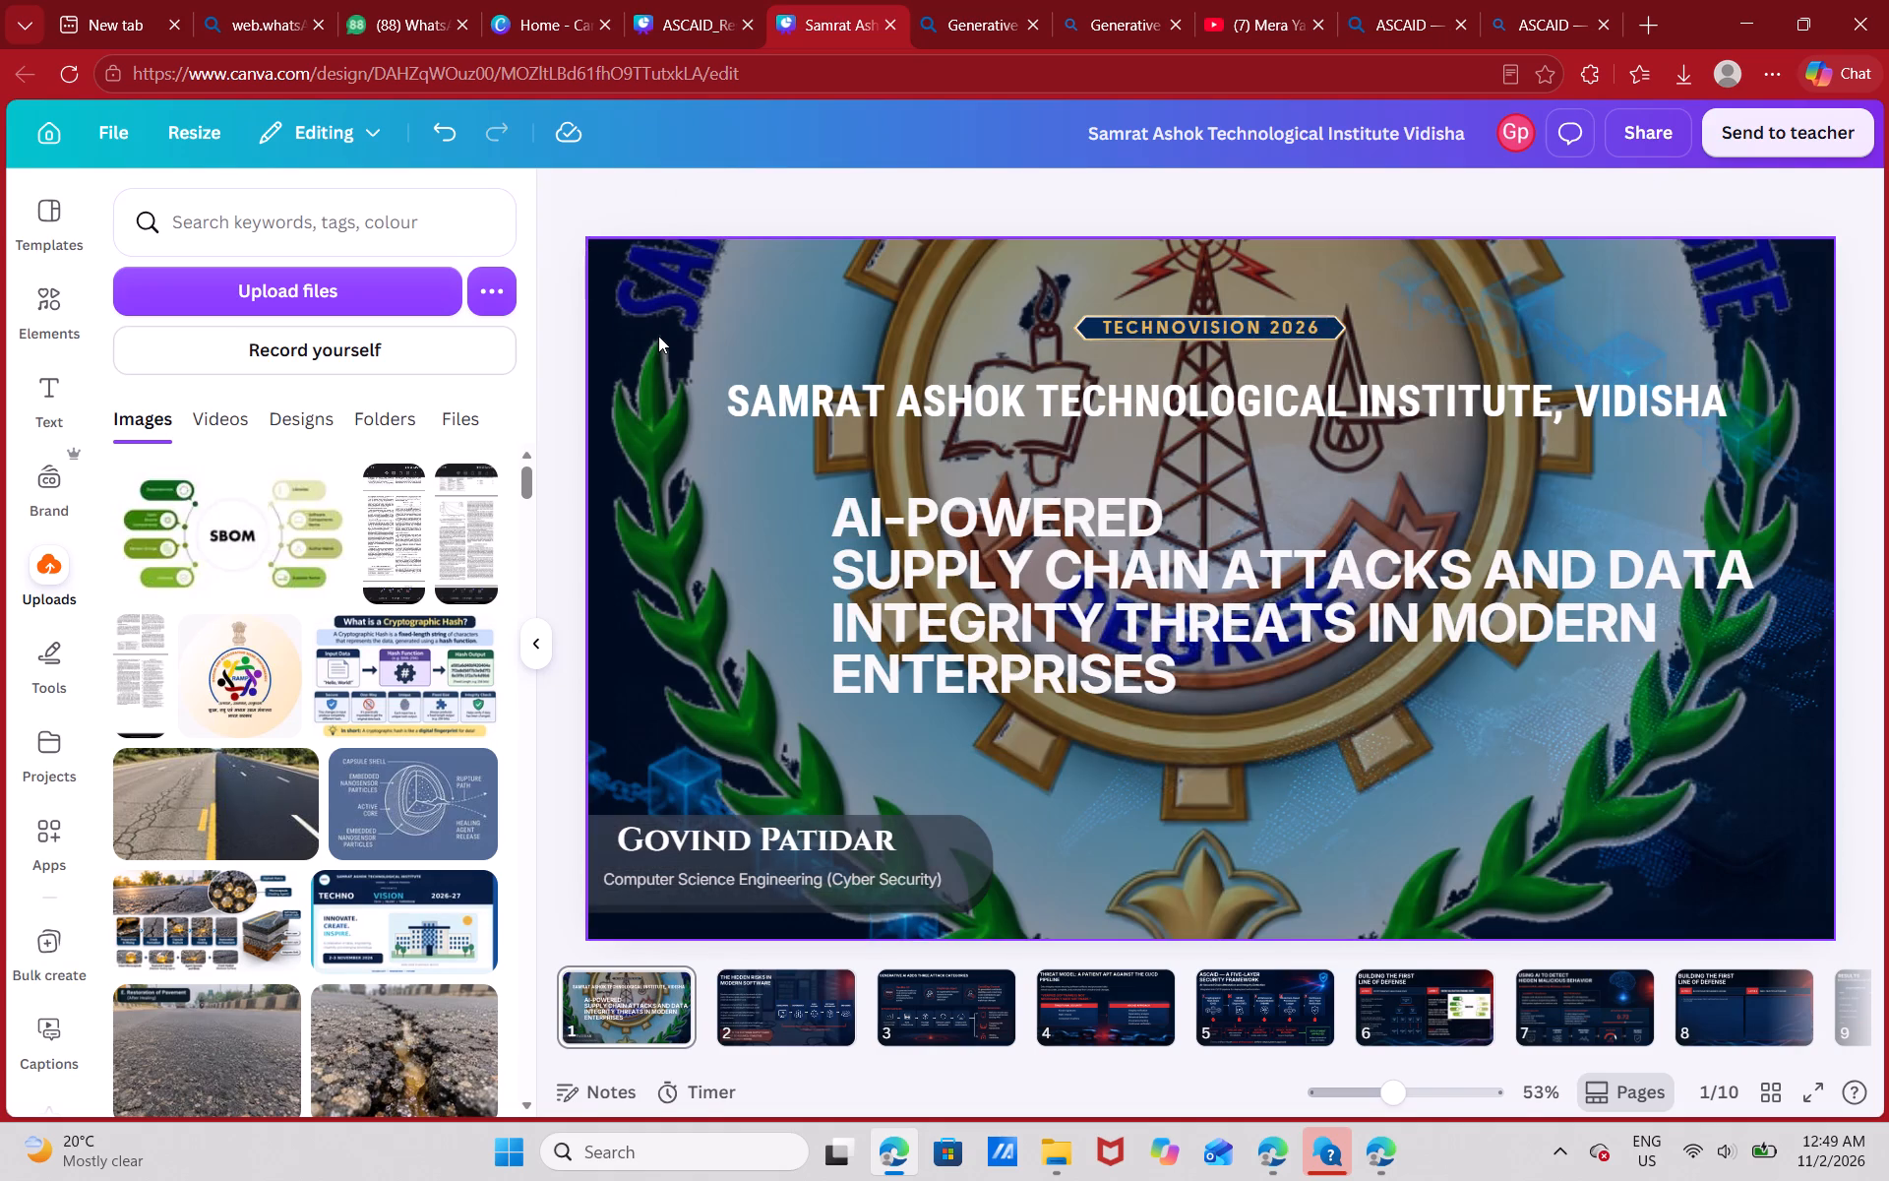
{"action": "key", "text": "ctrl+c"}
{"action": "key", "text": "ctrl+z"}
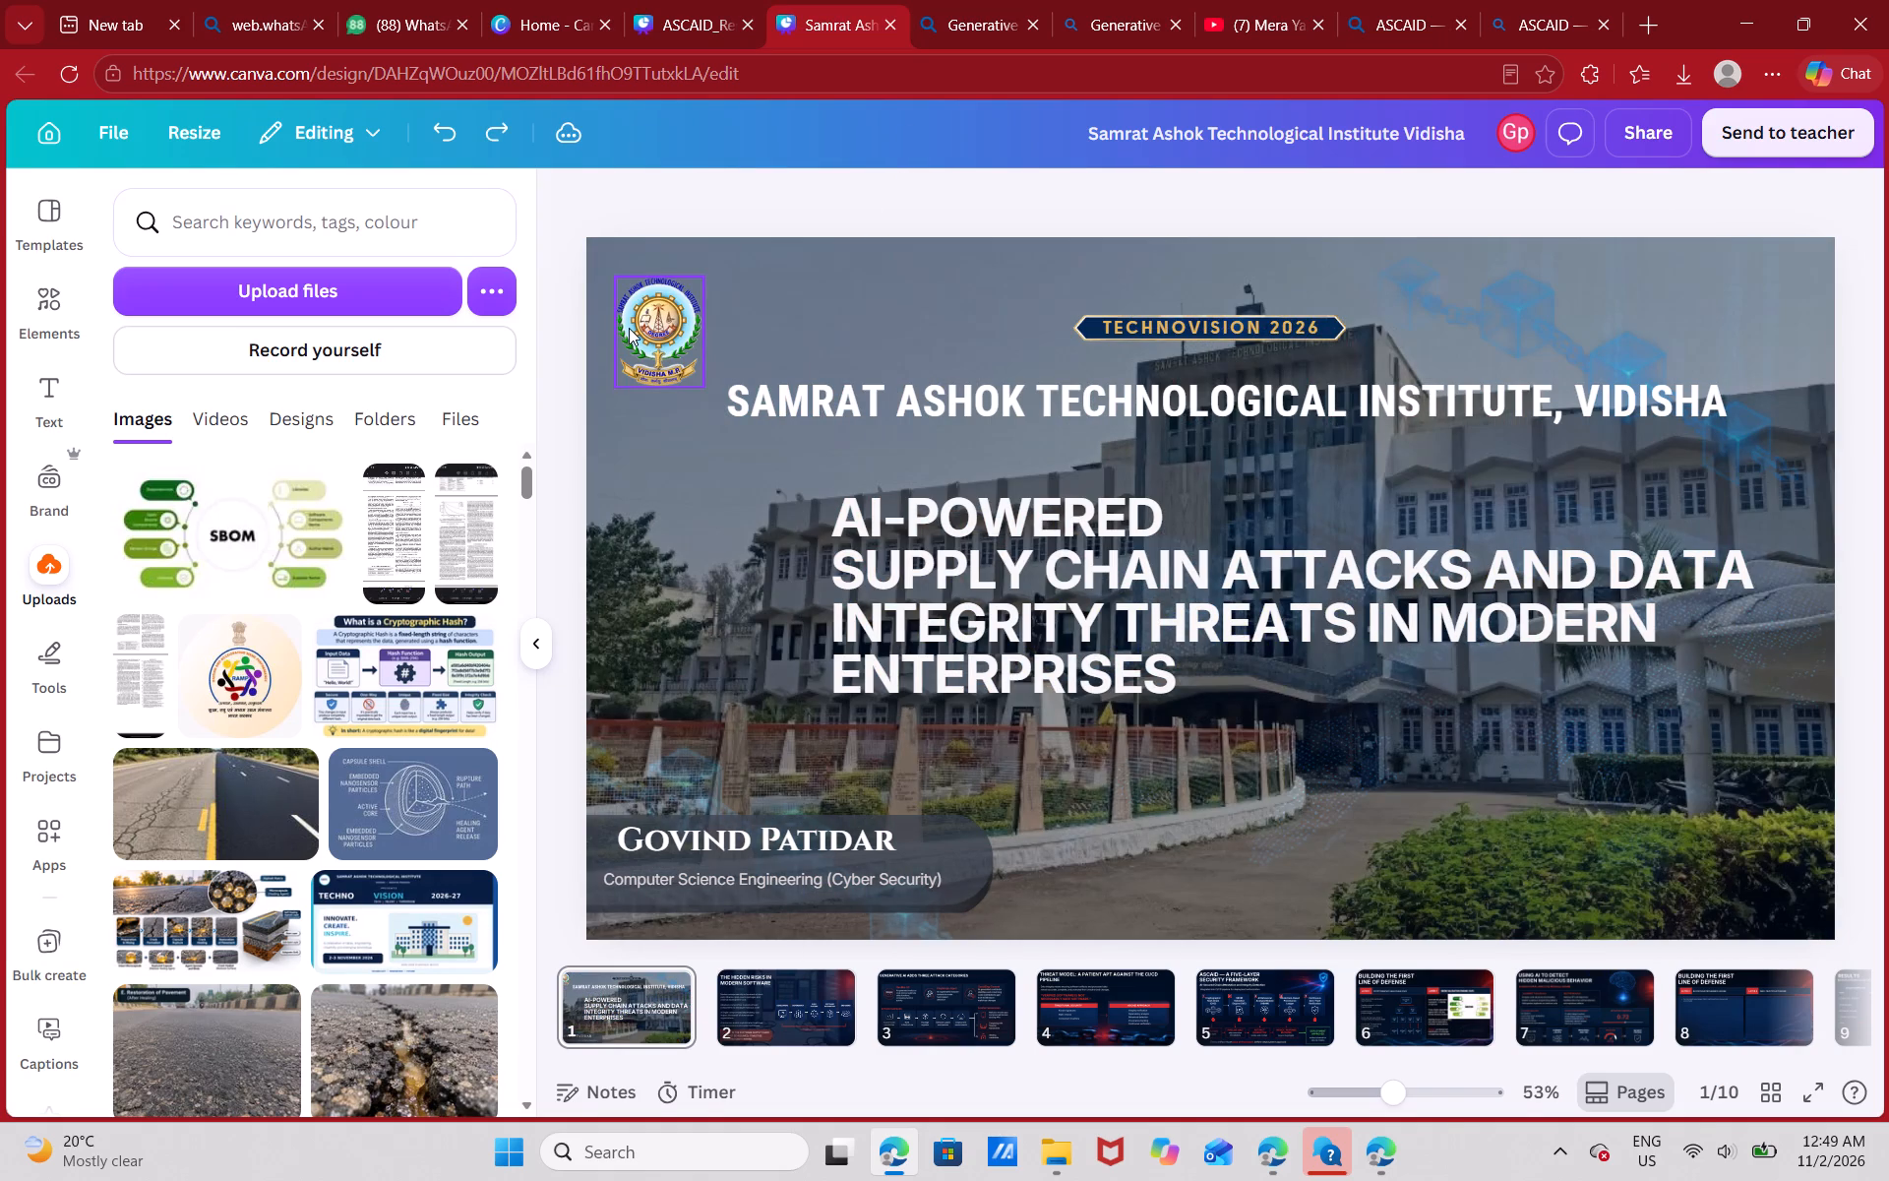
{"action": "left_click", "coordinate": [629, 328]}
{"action": "key", "text": "ctrl+c"}
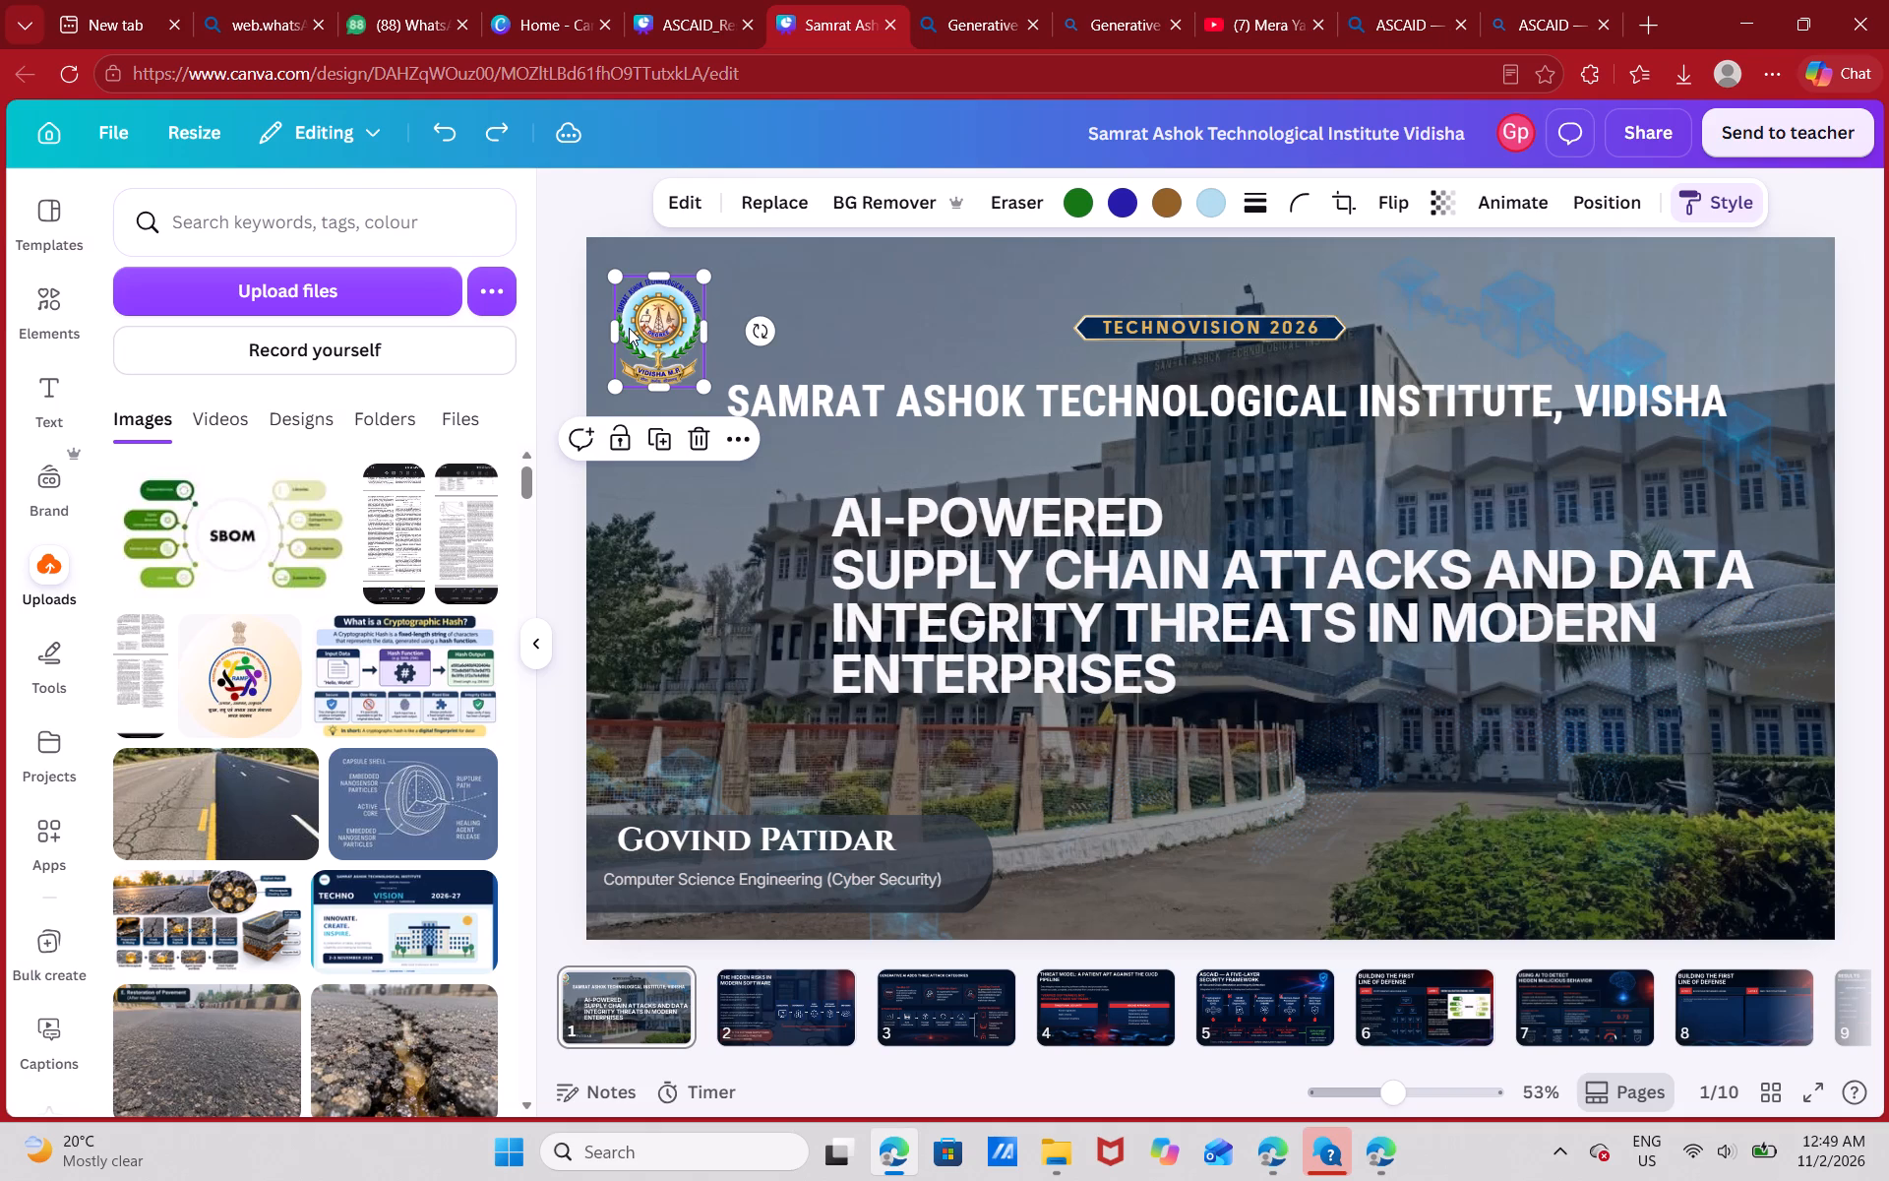
{"action": "key", "text": "alt+Tab"}
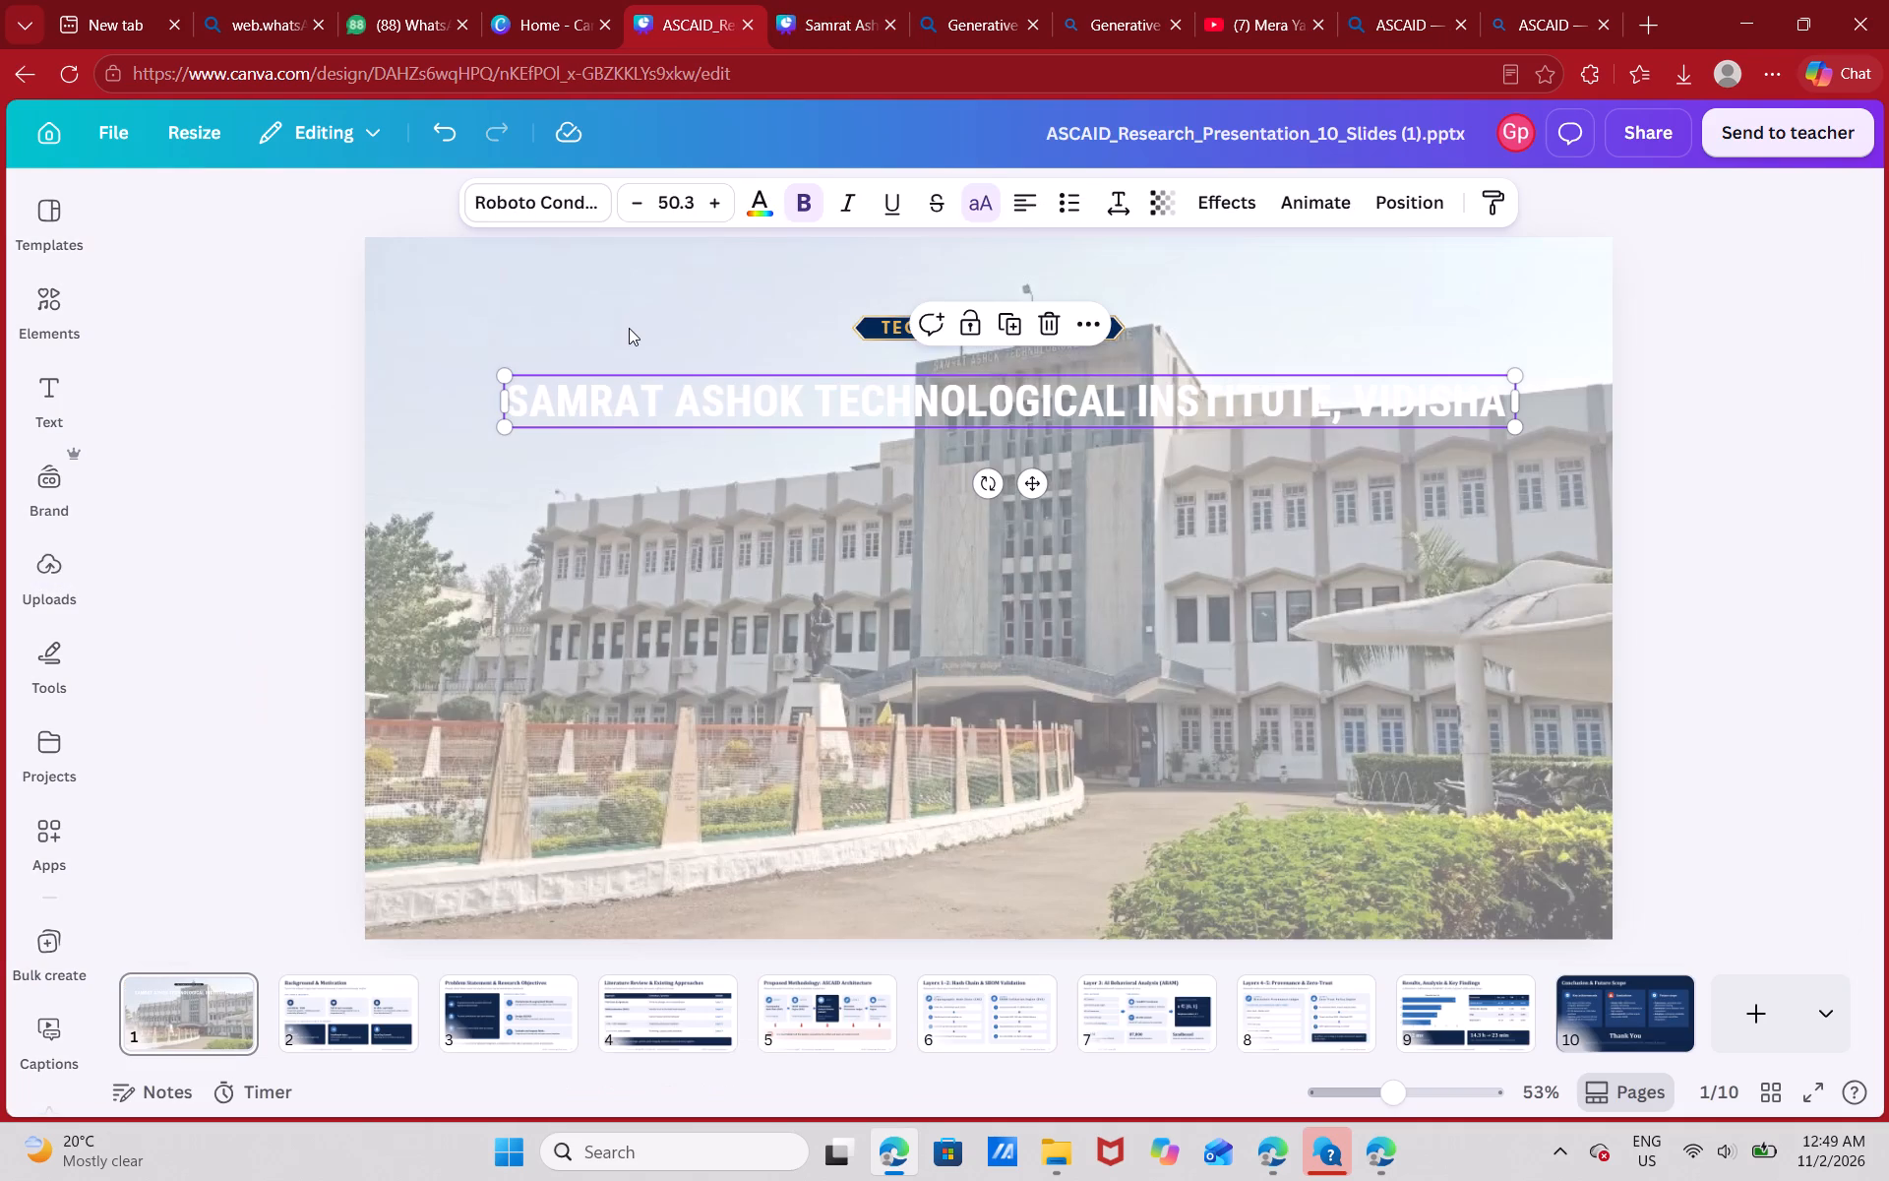
{"action": "key", "text": "ctrl+v"}
Copy the AI-Powered Supply Chain Attacks title text from the Samrat Ashok slide and paste it onto the ASCAID title slide.
{"action": "key", "text": "alt+Tab"}
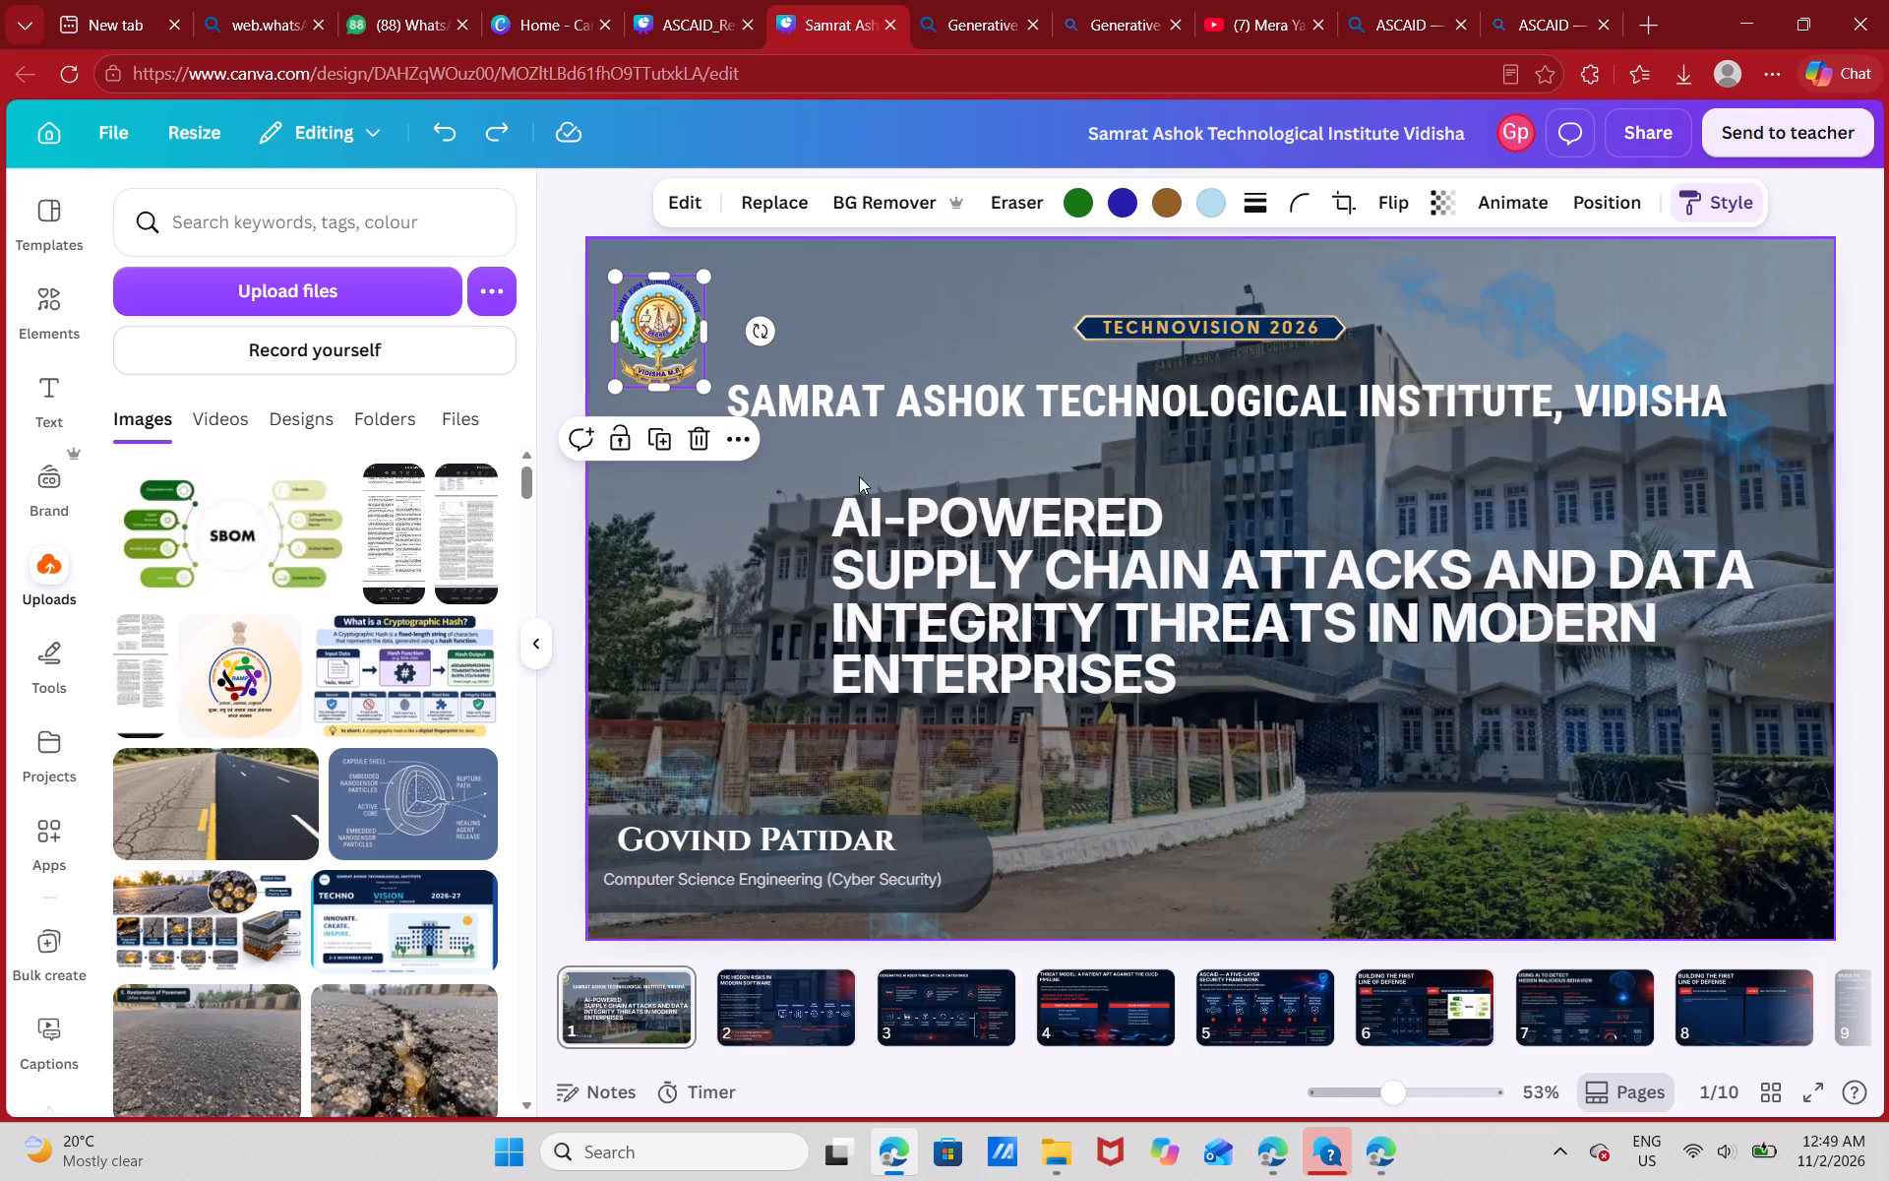
{"action": "left_click", "coordinate": [1166, 643]}
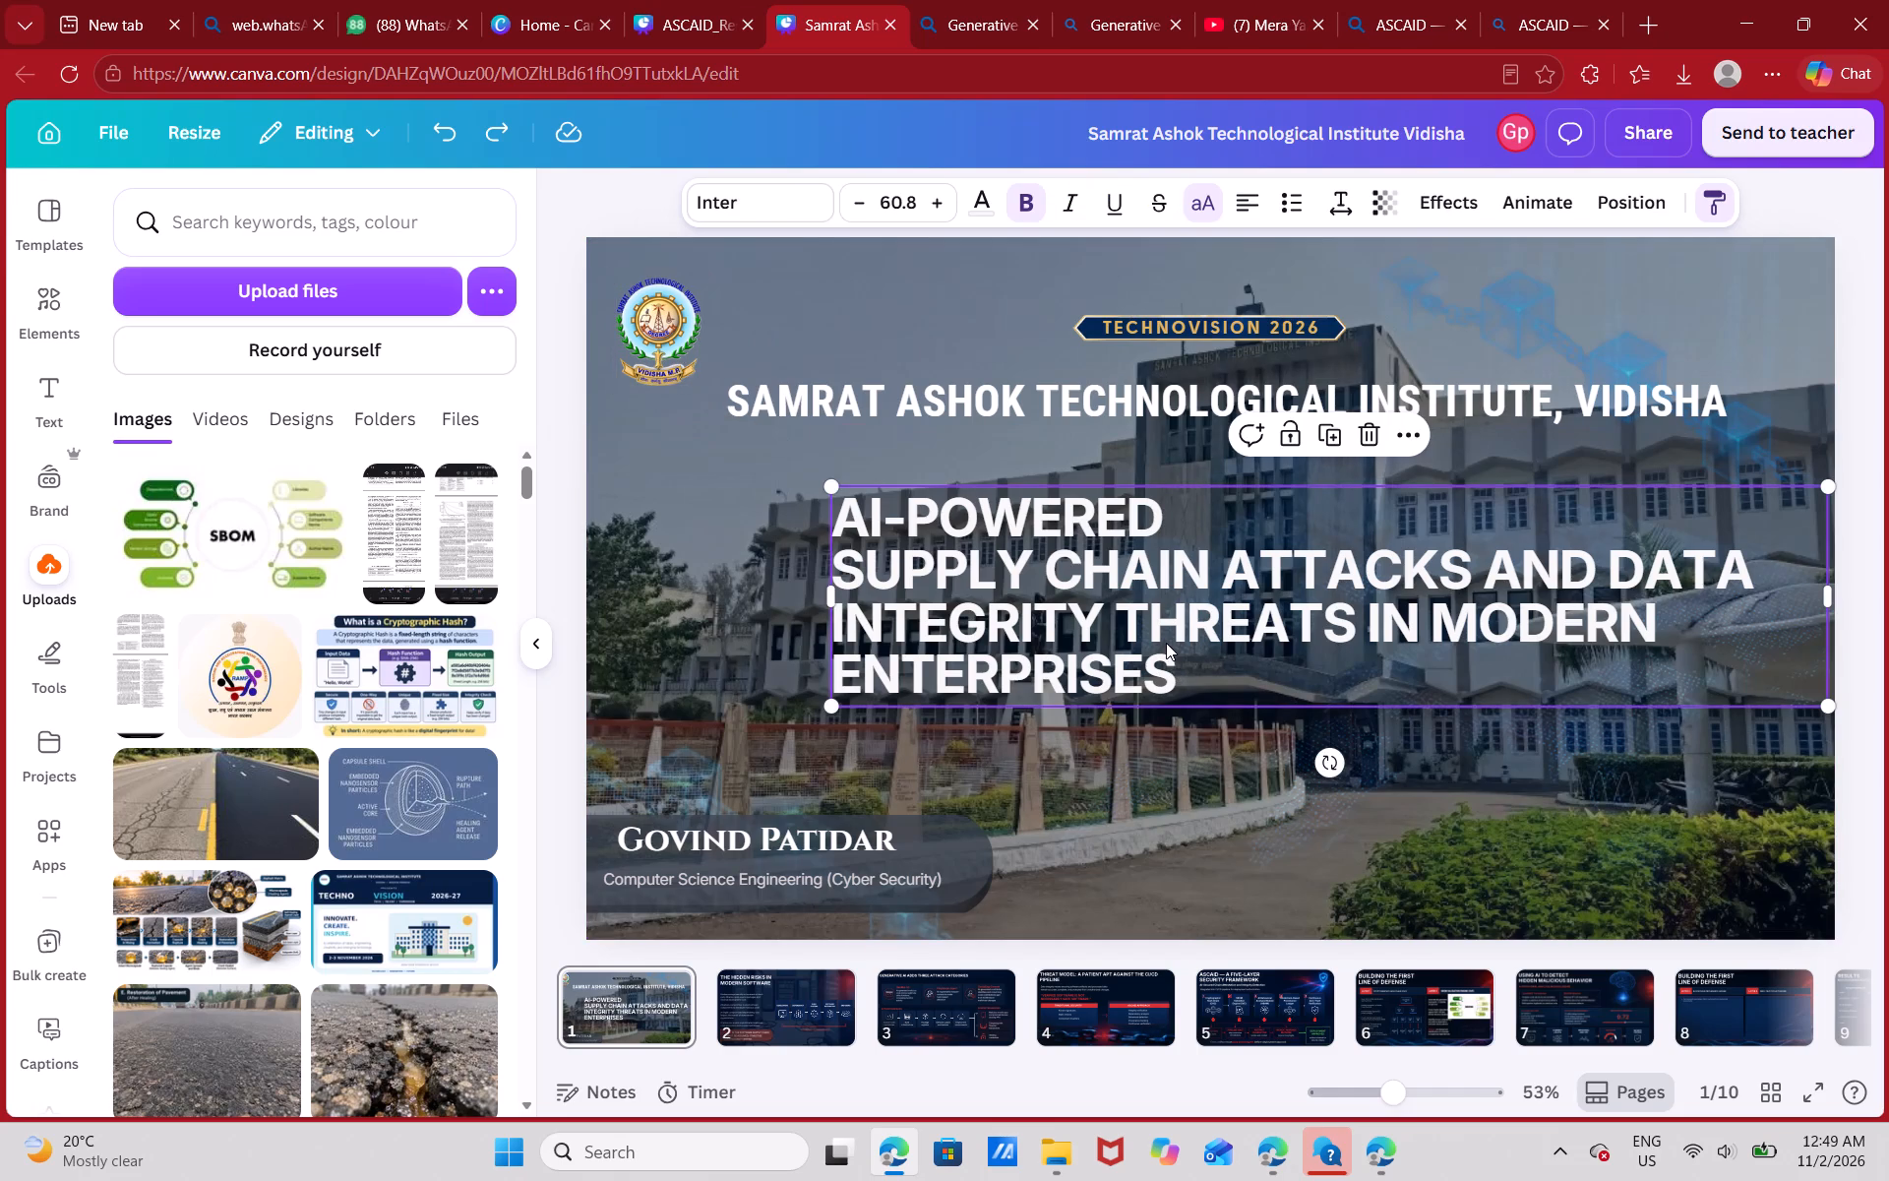
{"action": "key", "text": "ctrl+c"}
{"action": "key", "text": "alt+Tab"}
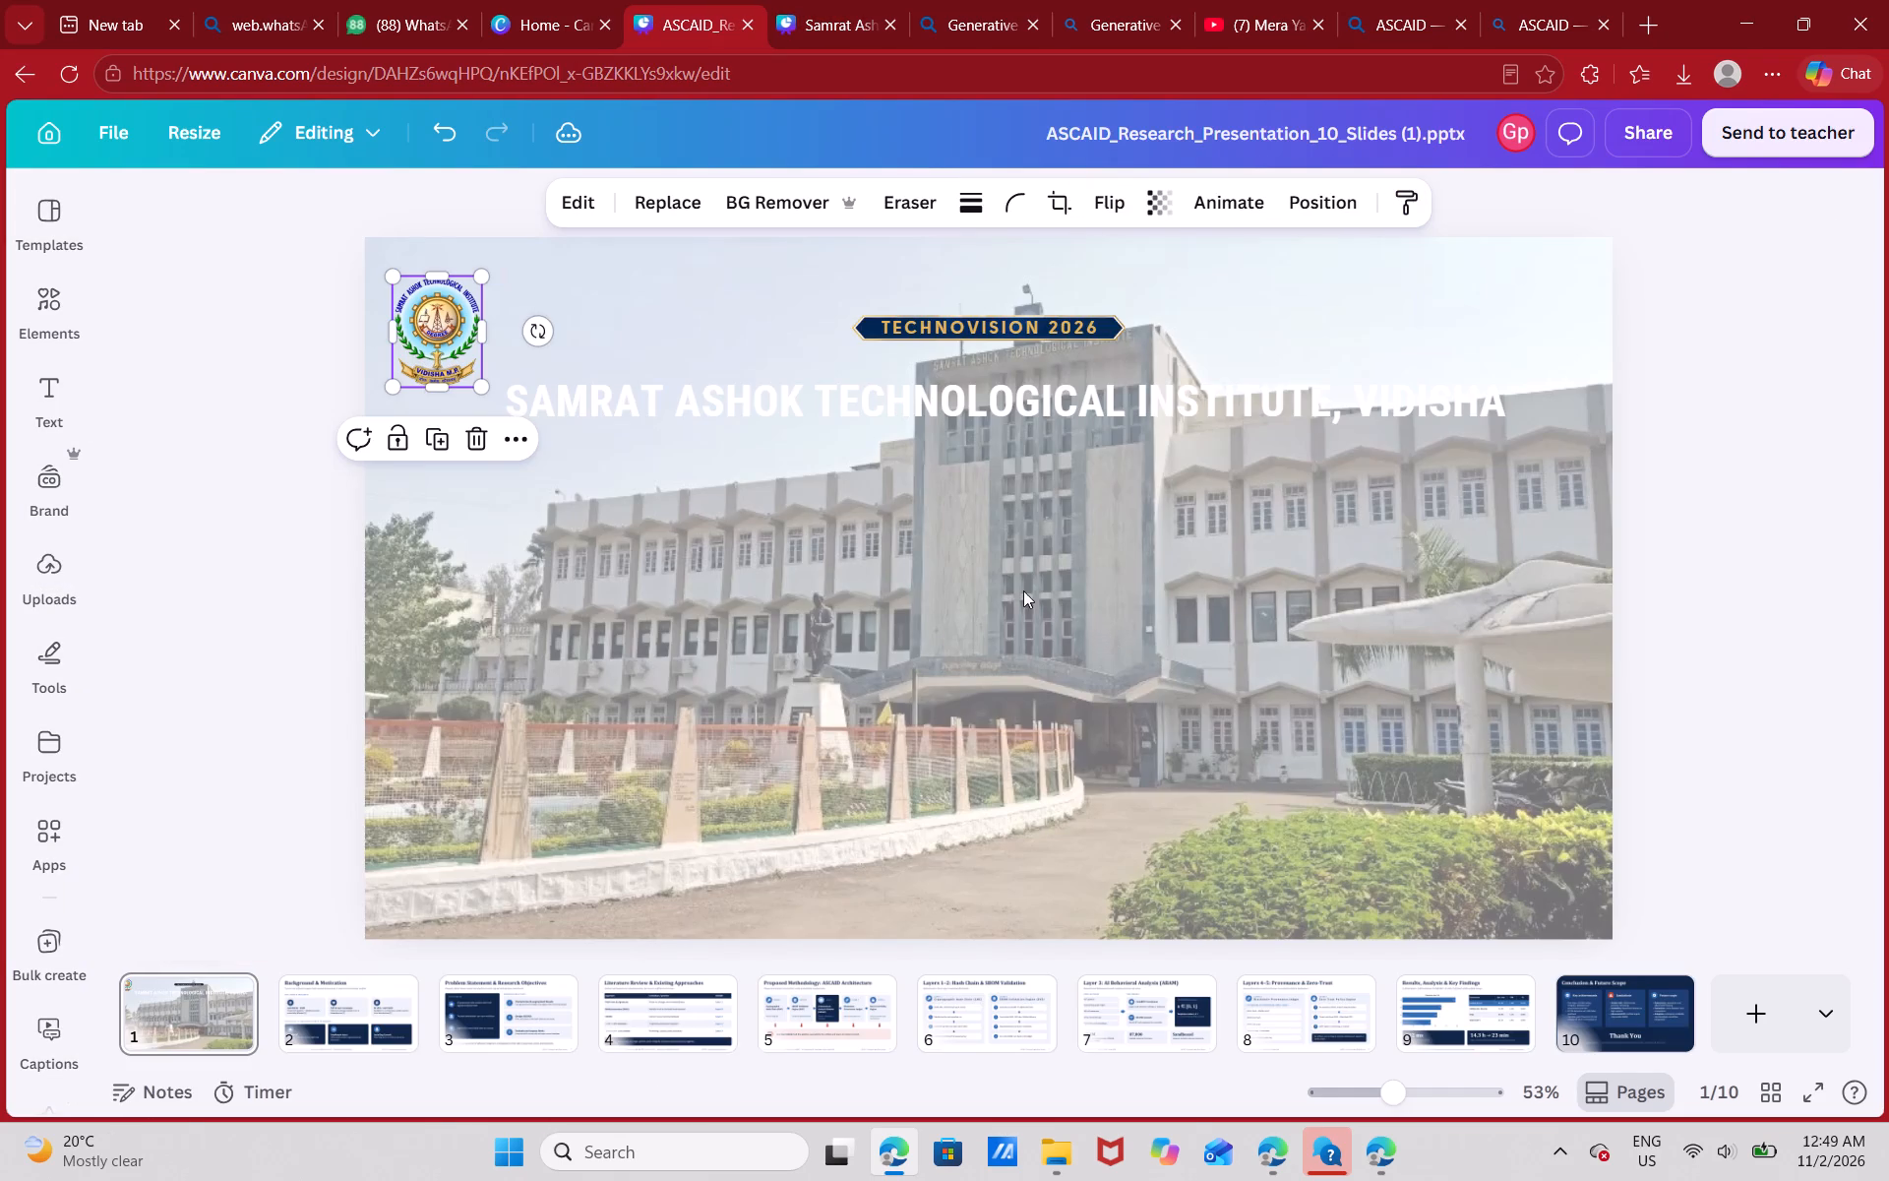
{"action": "key", "text": "ctrl+v"}
Group the presenter name, the department line and their dark background shape on the Samrat Ashok title slide.
{"action": "key", "text": "alt+Tab"}
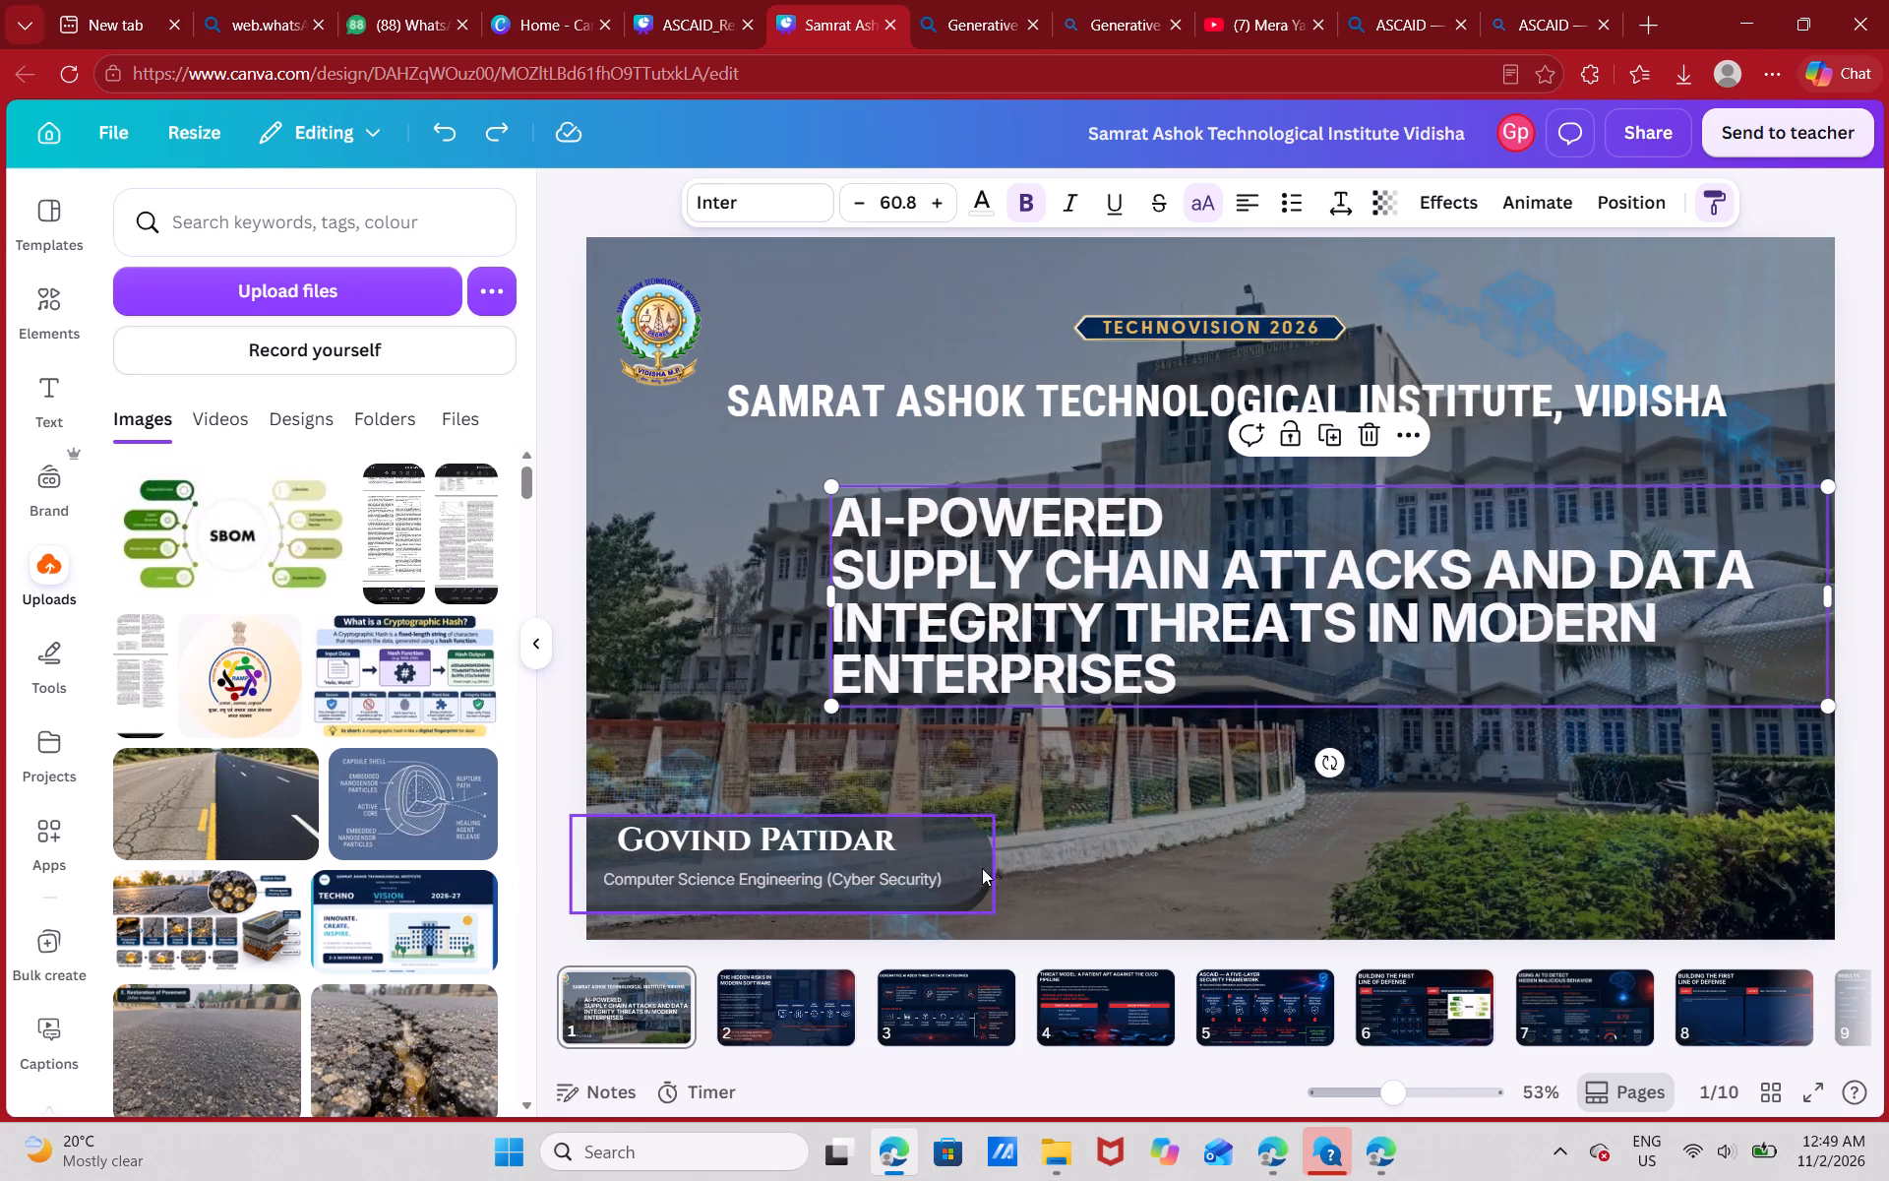
{"action": "left_click", "coordinate": [982, 868]}
{"action": "left_click", "coordinate": [871, 872]}
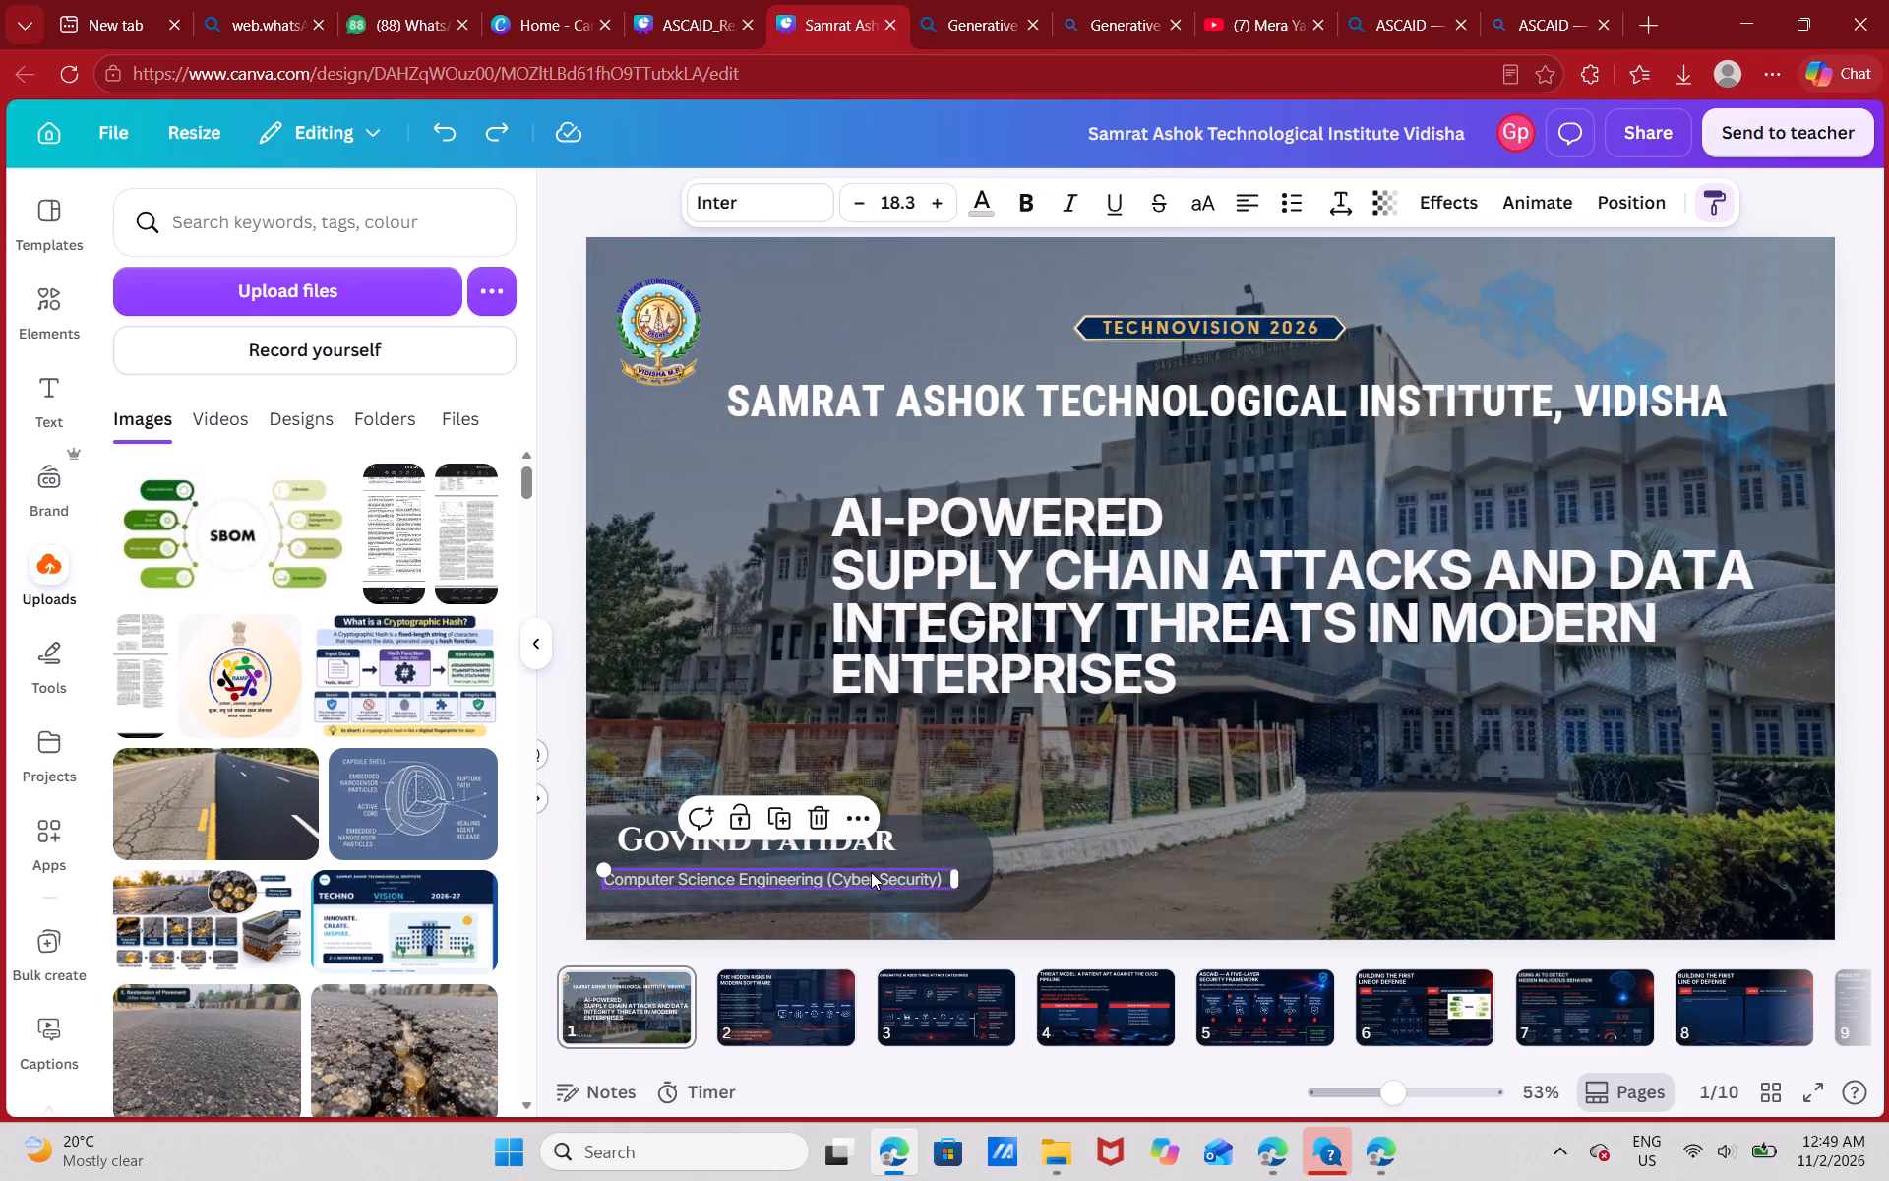
{"action": "left_click", "coordinate": [961, 845], "text": "shift"}
{"action": "left_click", "coordinate": [890, 833], "text": "shift"}
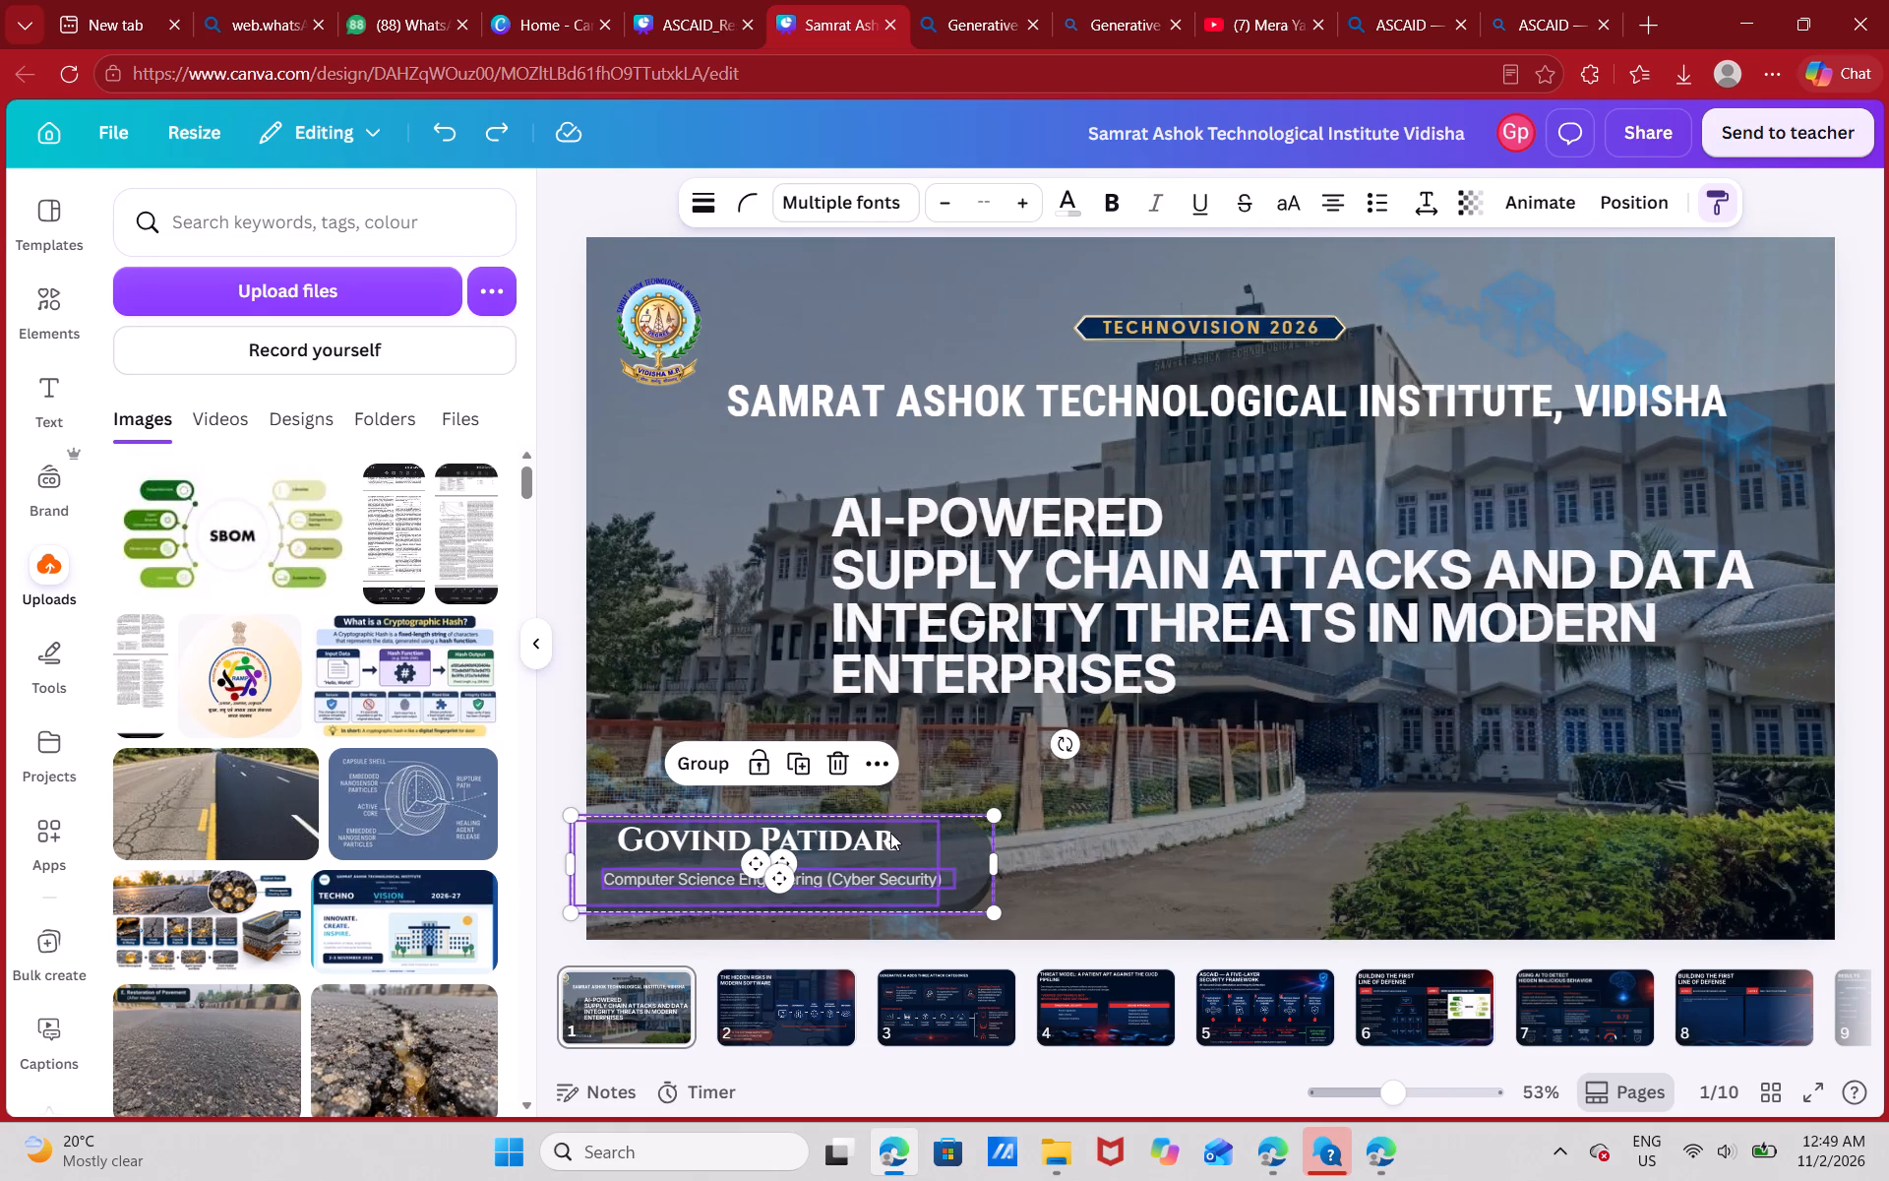
{"action": "left_click", "coordinate": [1020, 789]}
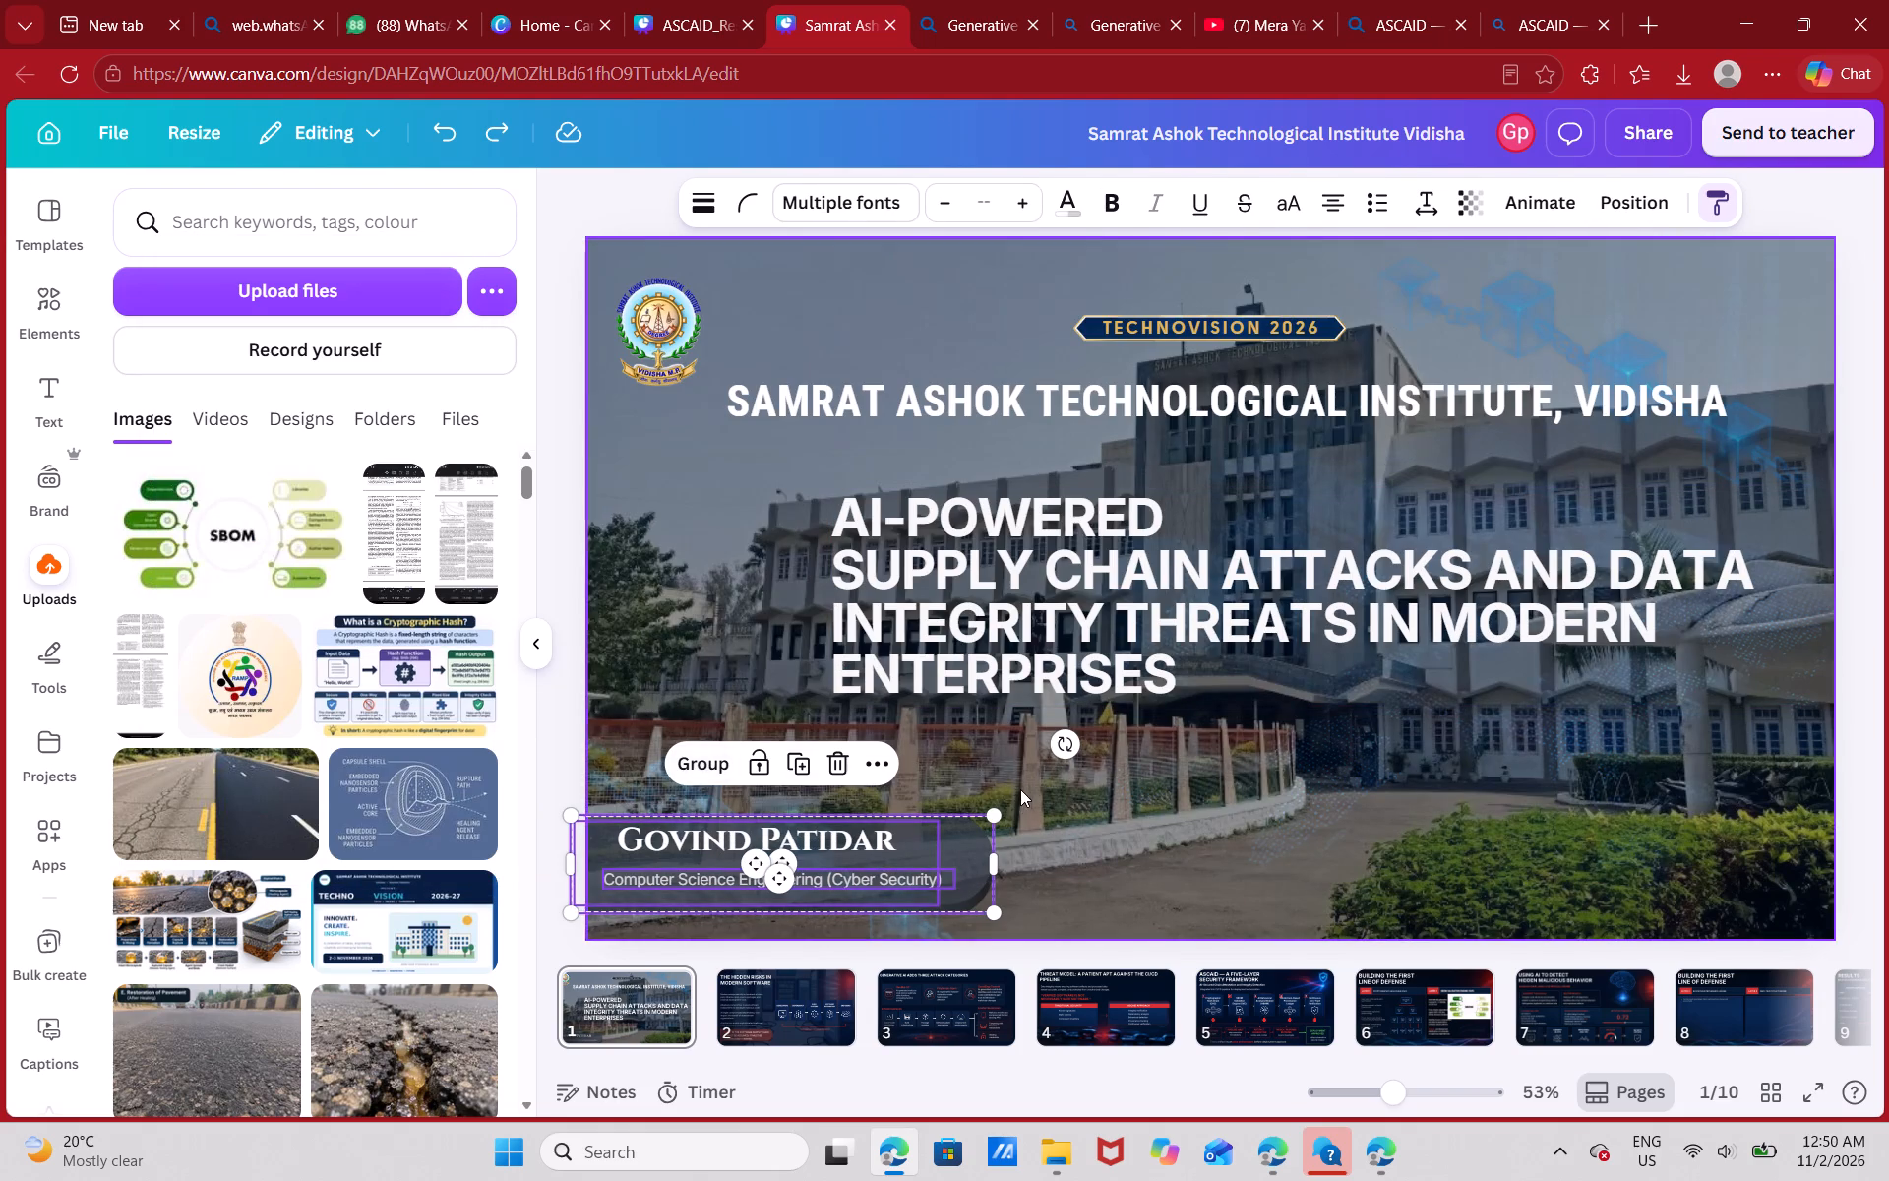
{"action": "left_click", "coordinate": [828, 841]}
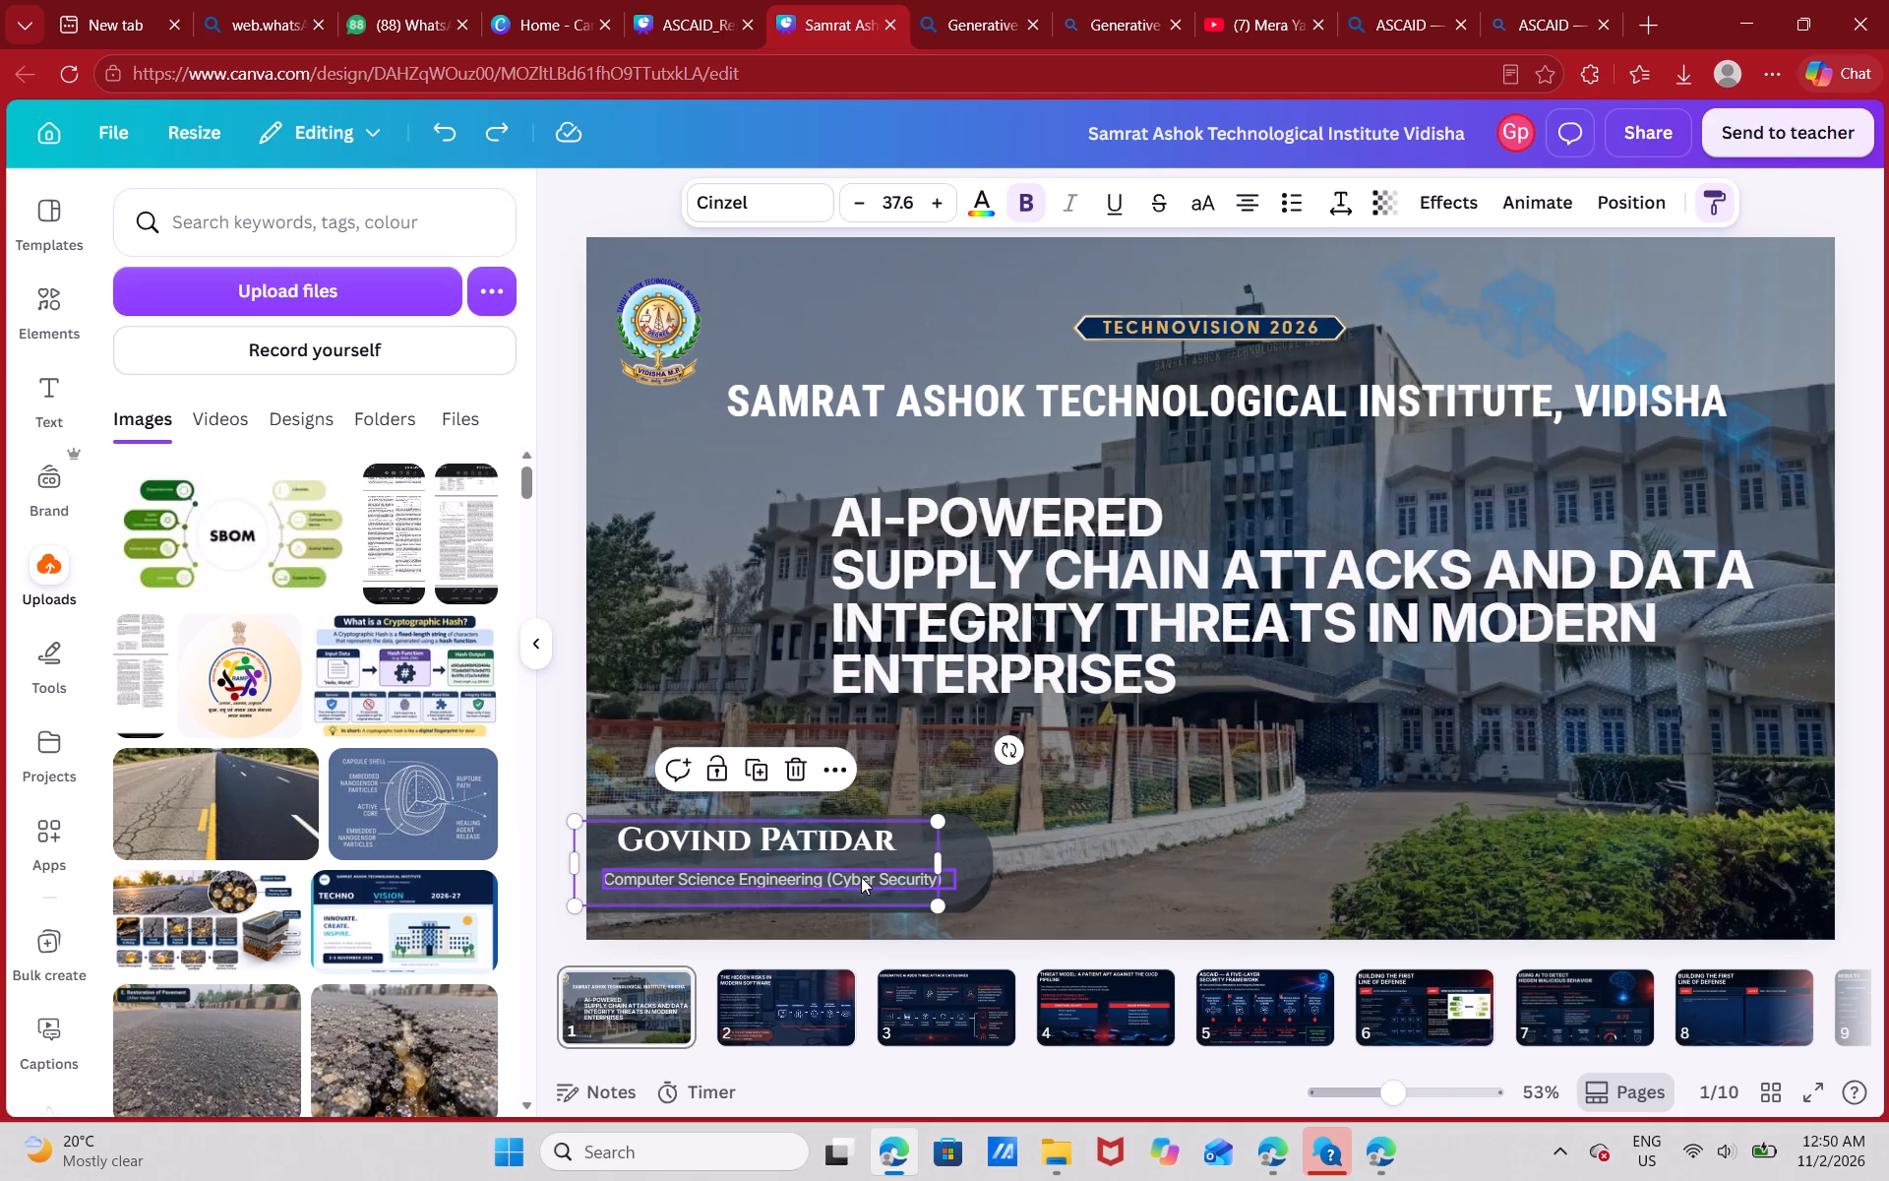
{"action": "left_click", "coordinate": [861, 877], "text": "shift"}
{"action": "left_click", "coordinate": [981, 850], "text": "shift"}
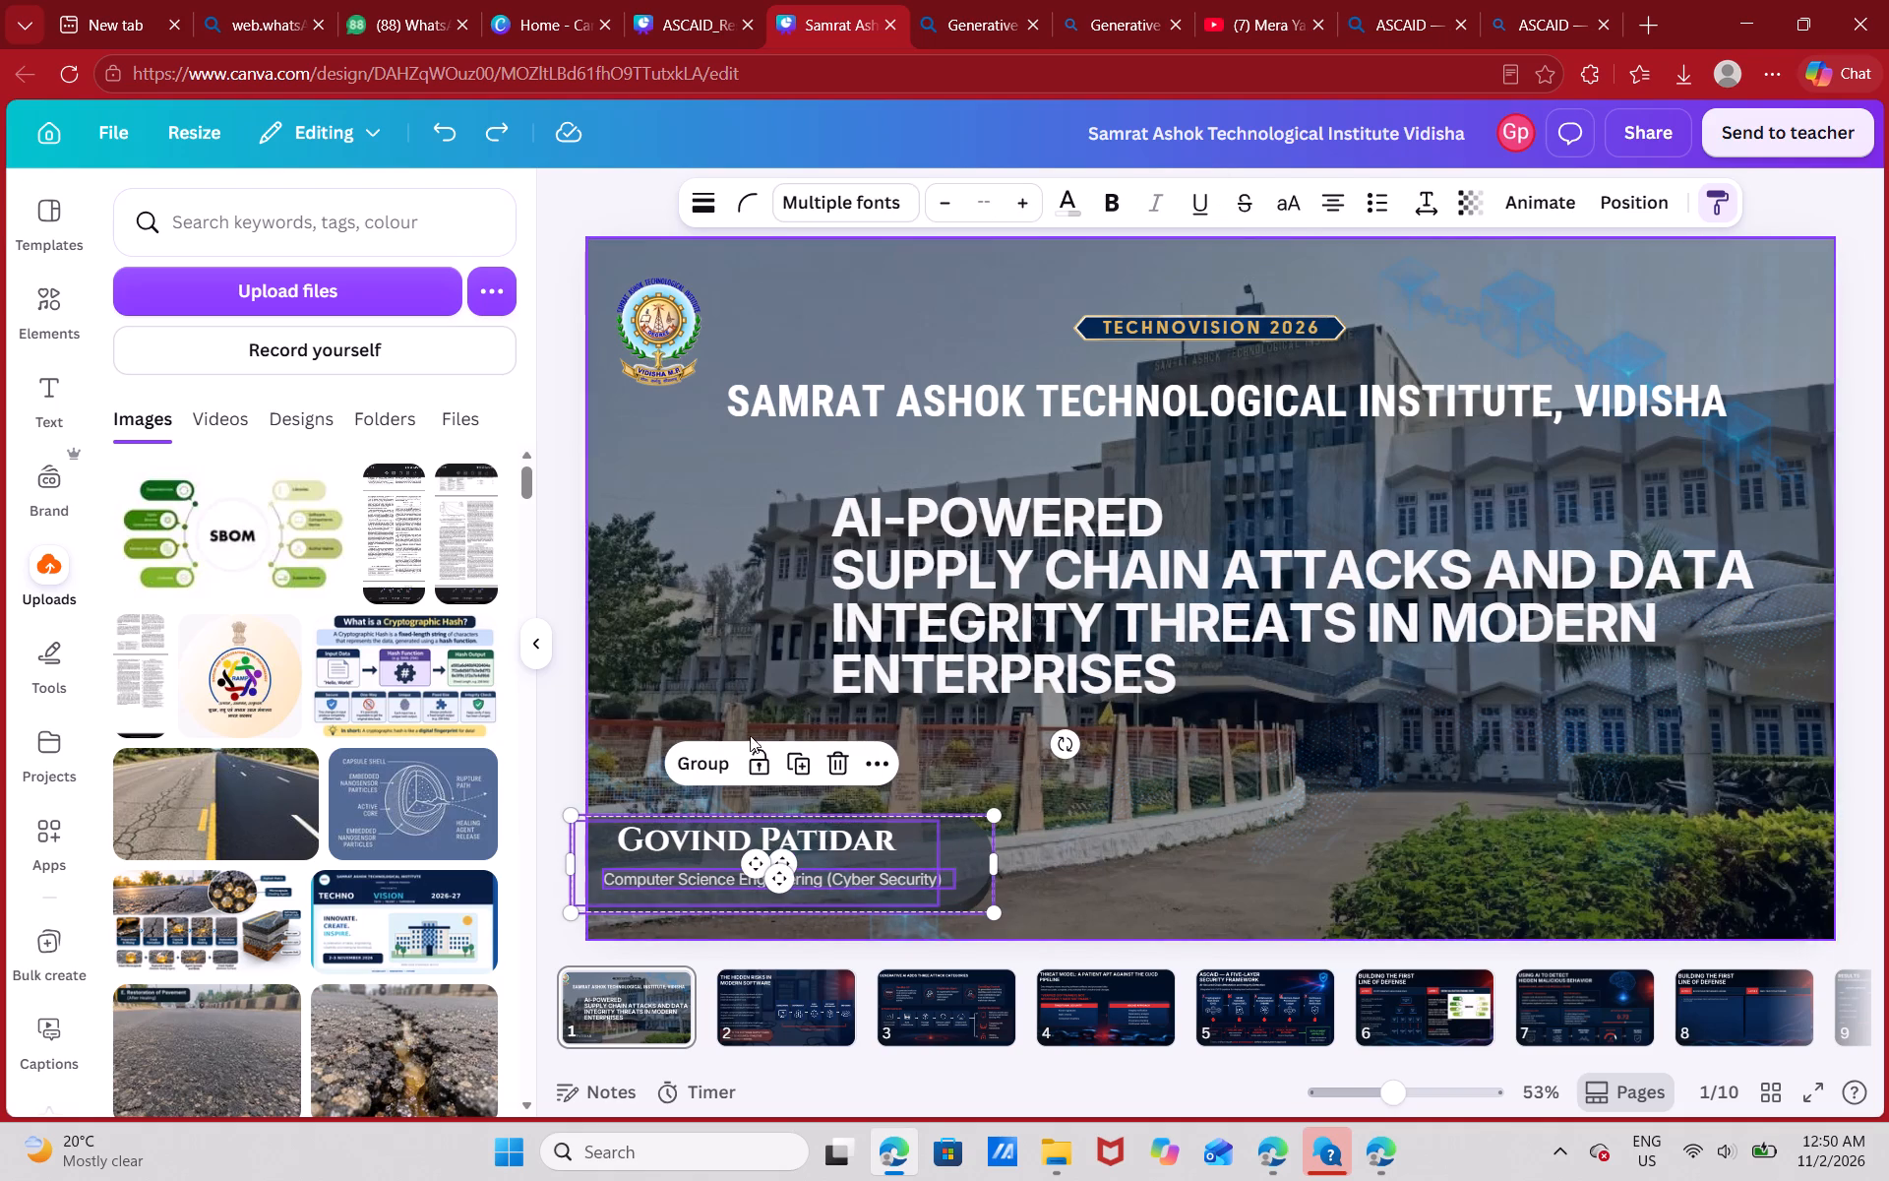
{"action": "left_click", "coordinate": [725, 757], "text": "shift"}
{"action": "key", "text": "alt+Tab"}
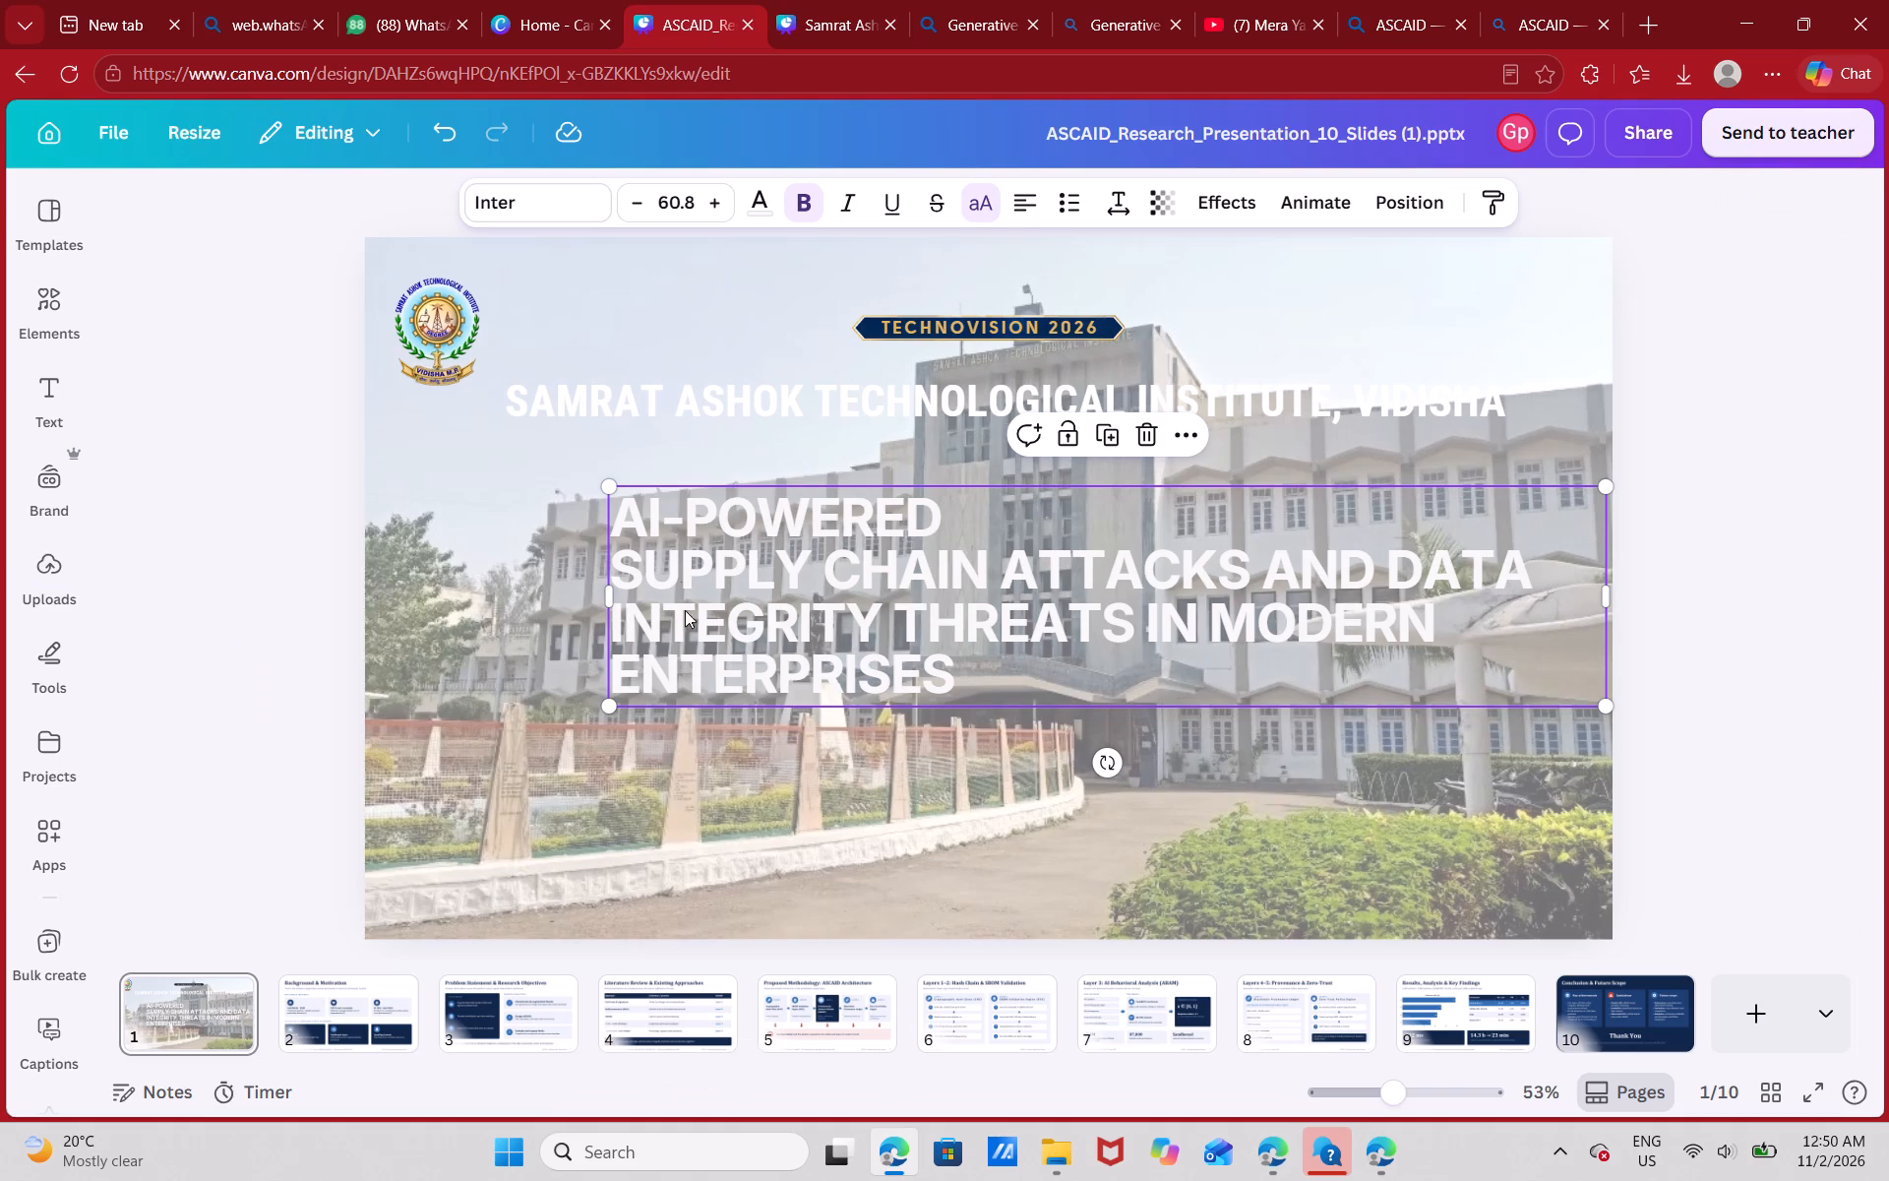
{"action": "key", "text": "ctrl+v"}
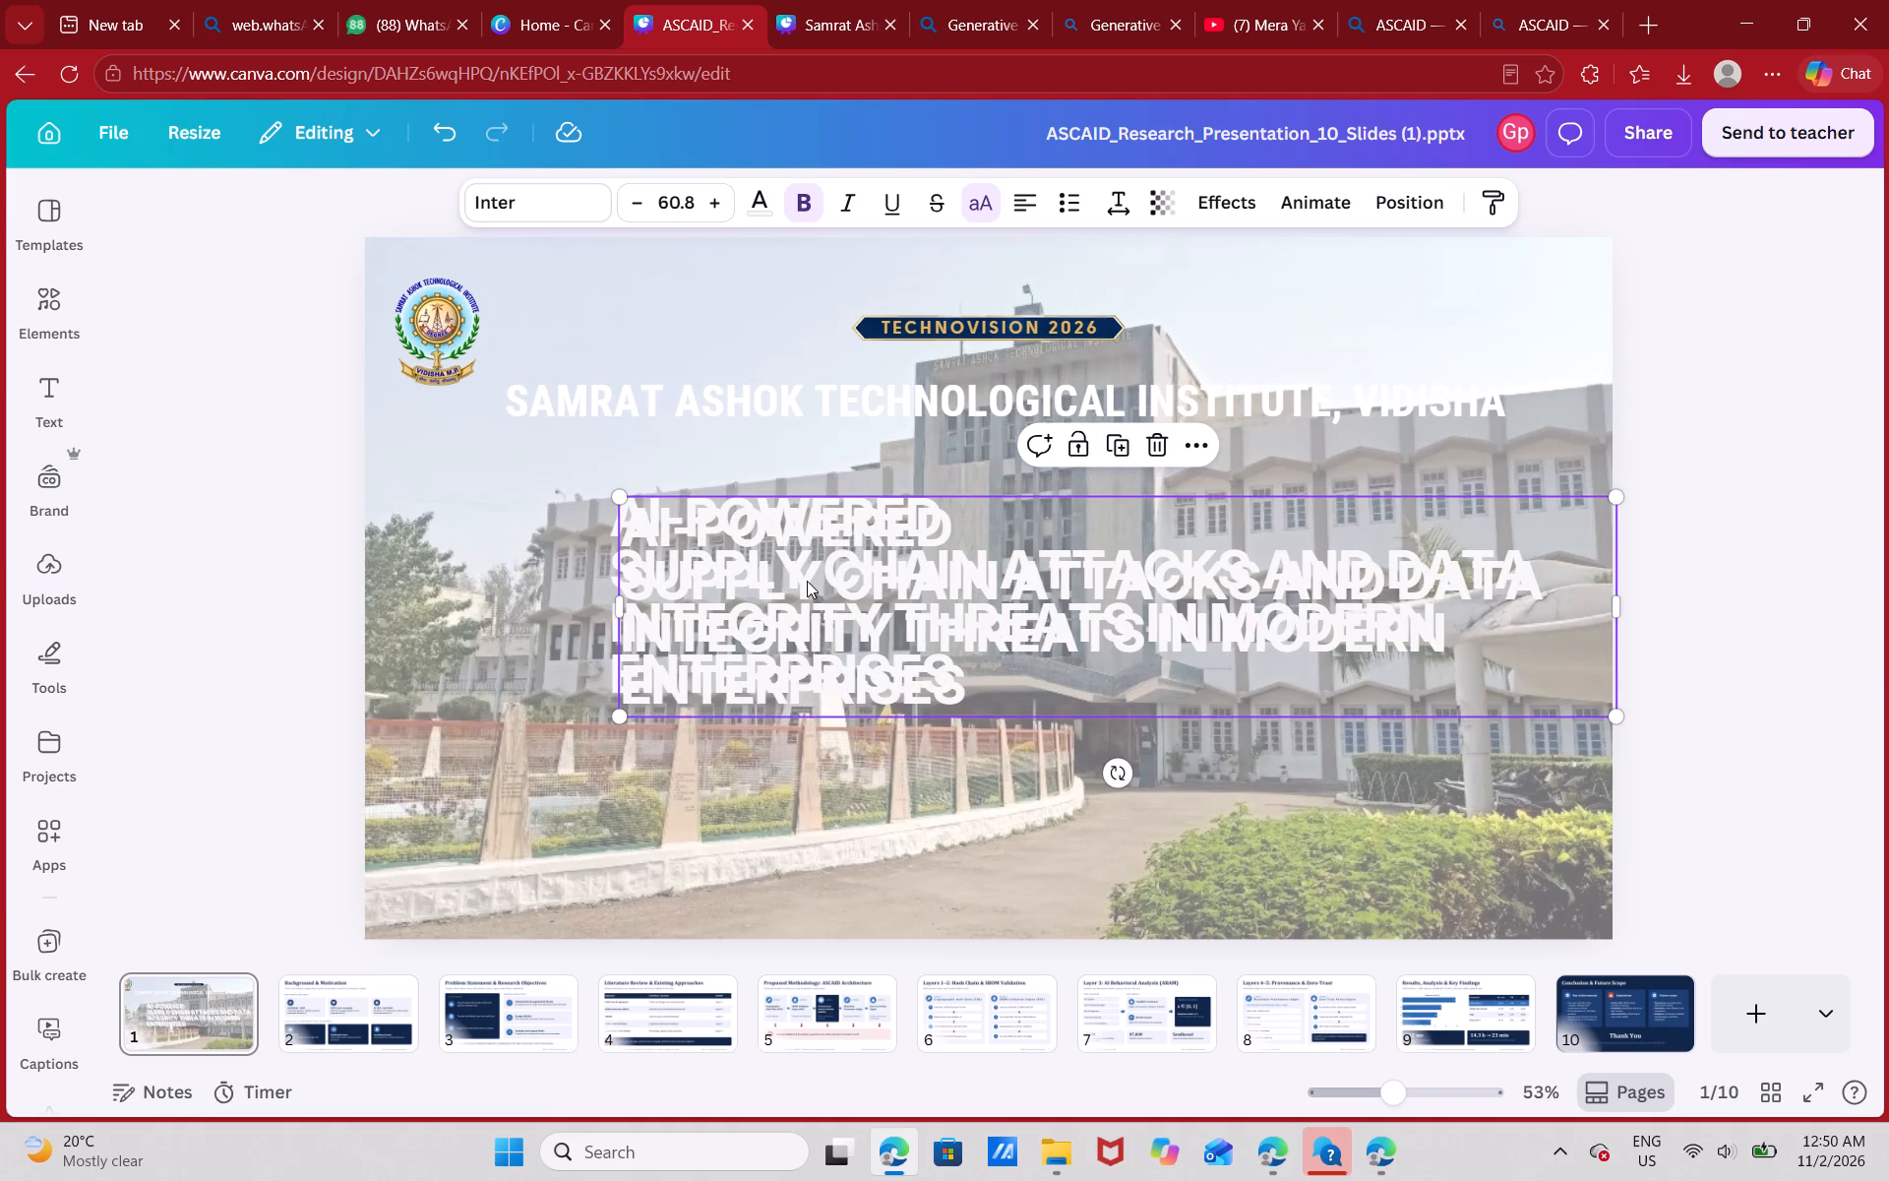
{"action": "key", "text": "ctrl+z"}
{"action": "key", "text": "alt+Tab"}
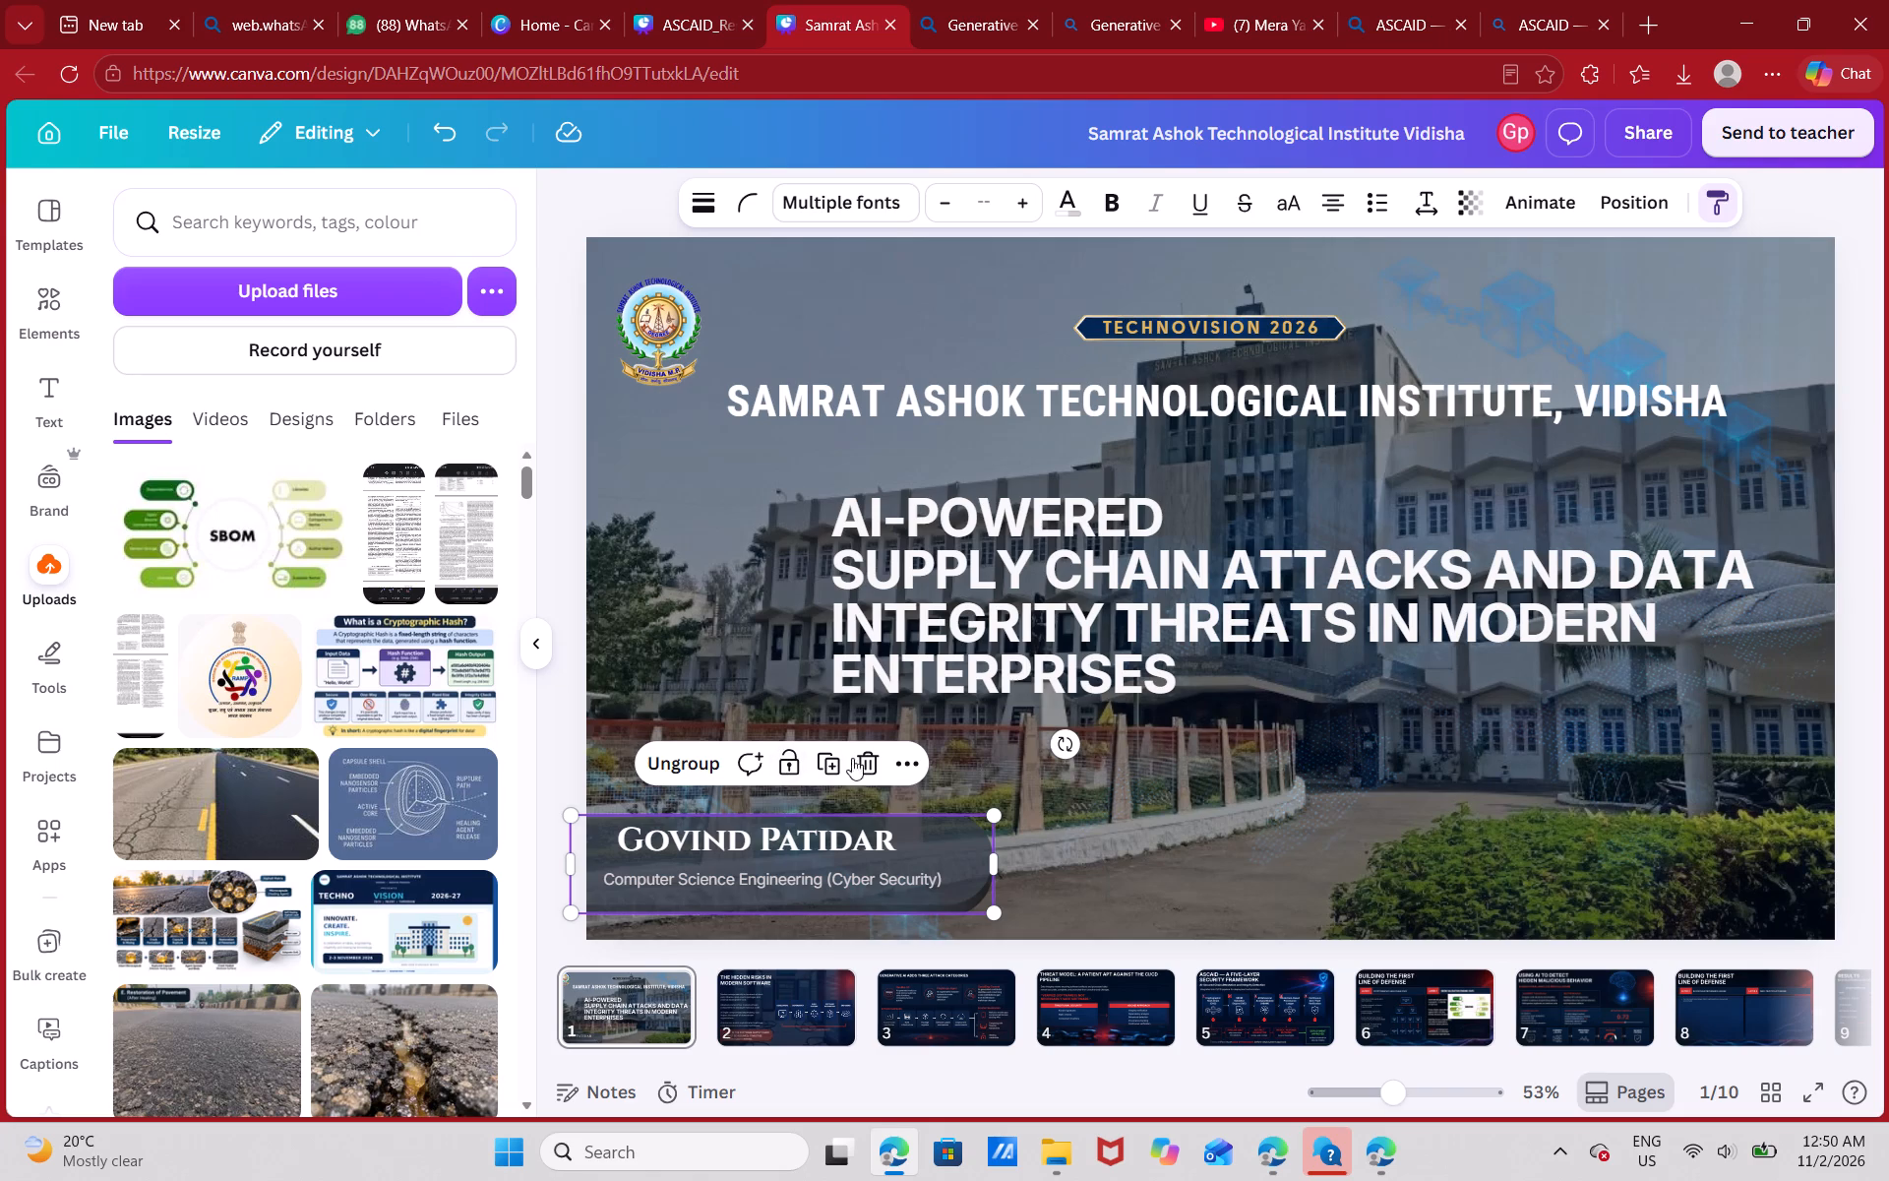
Copy the grouped presenter name card from the Samrat Ashok title slide and paste it onto the ASCAID title slide.
{"action": "left_click", "coordinate": [948, 863]}
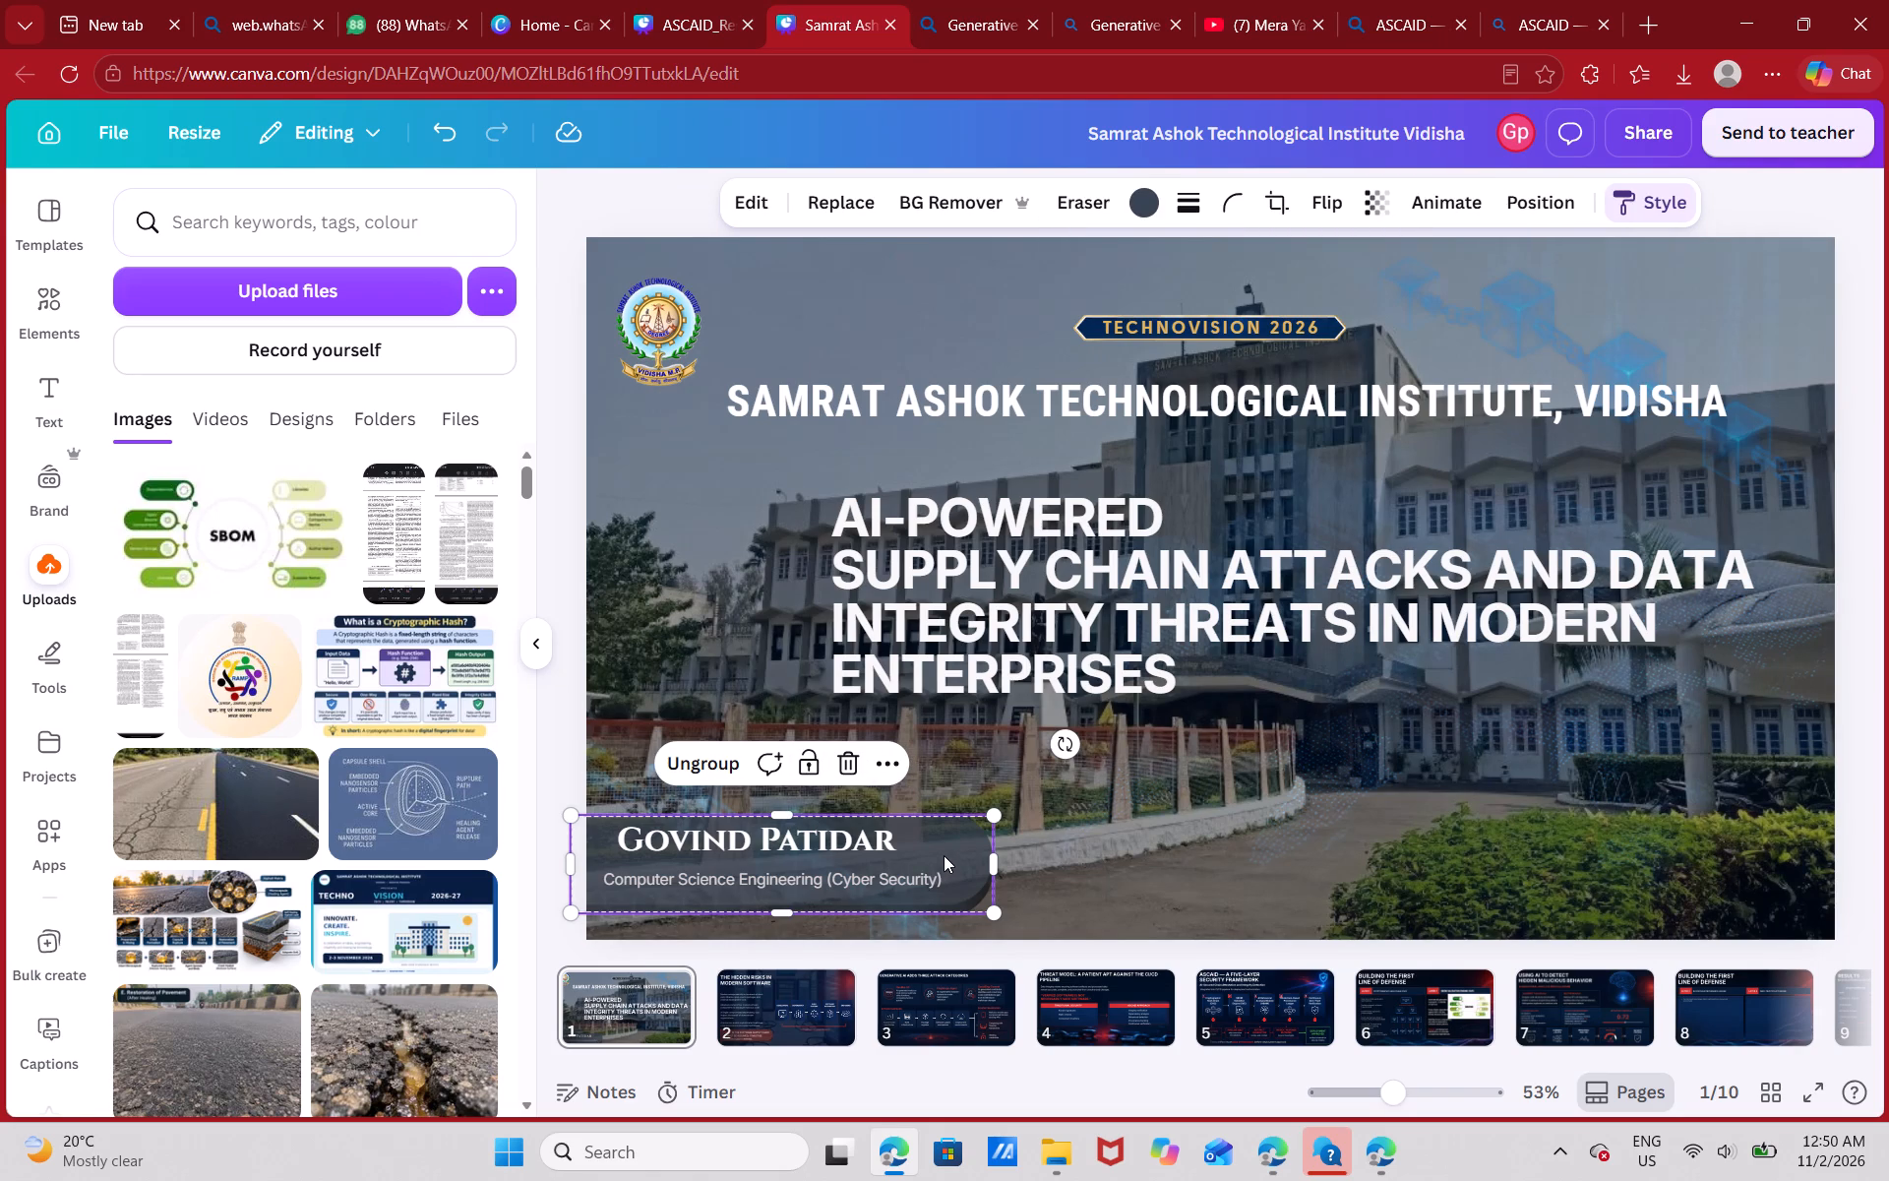
{"action": "left_click", "coordinate": [1197, 809]}
{"action": "left_click", "coordinate": [965, 843]}
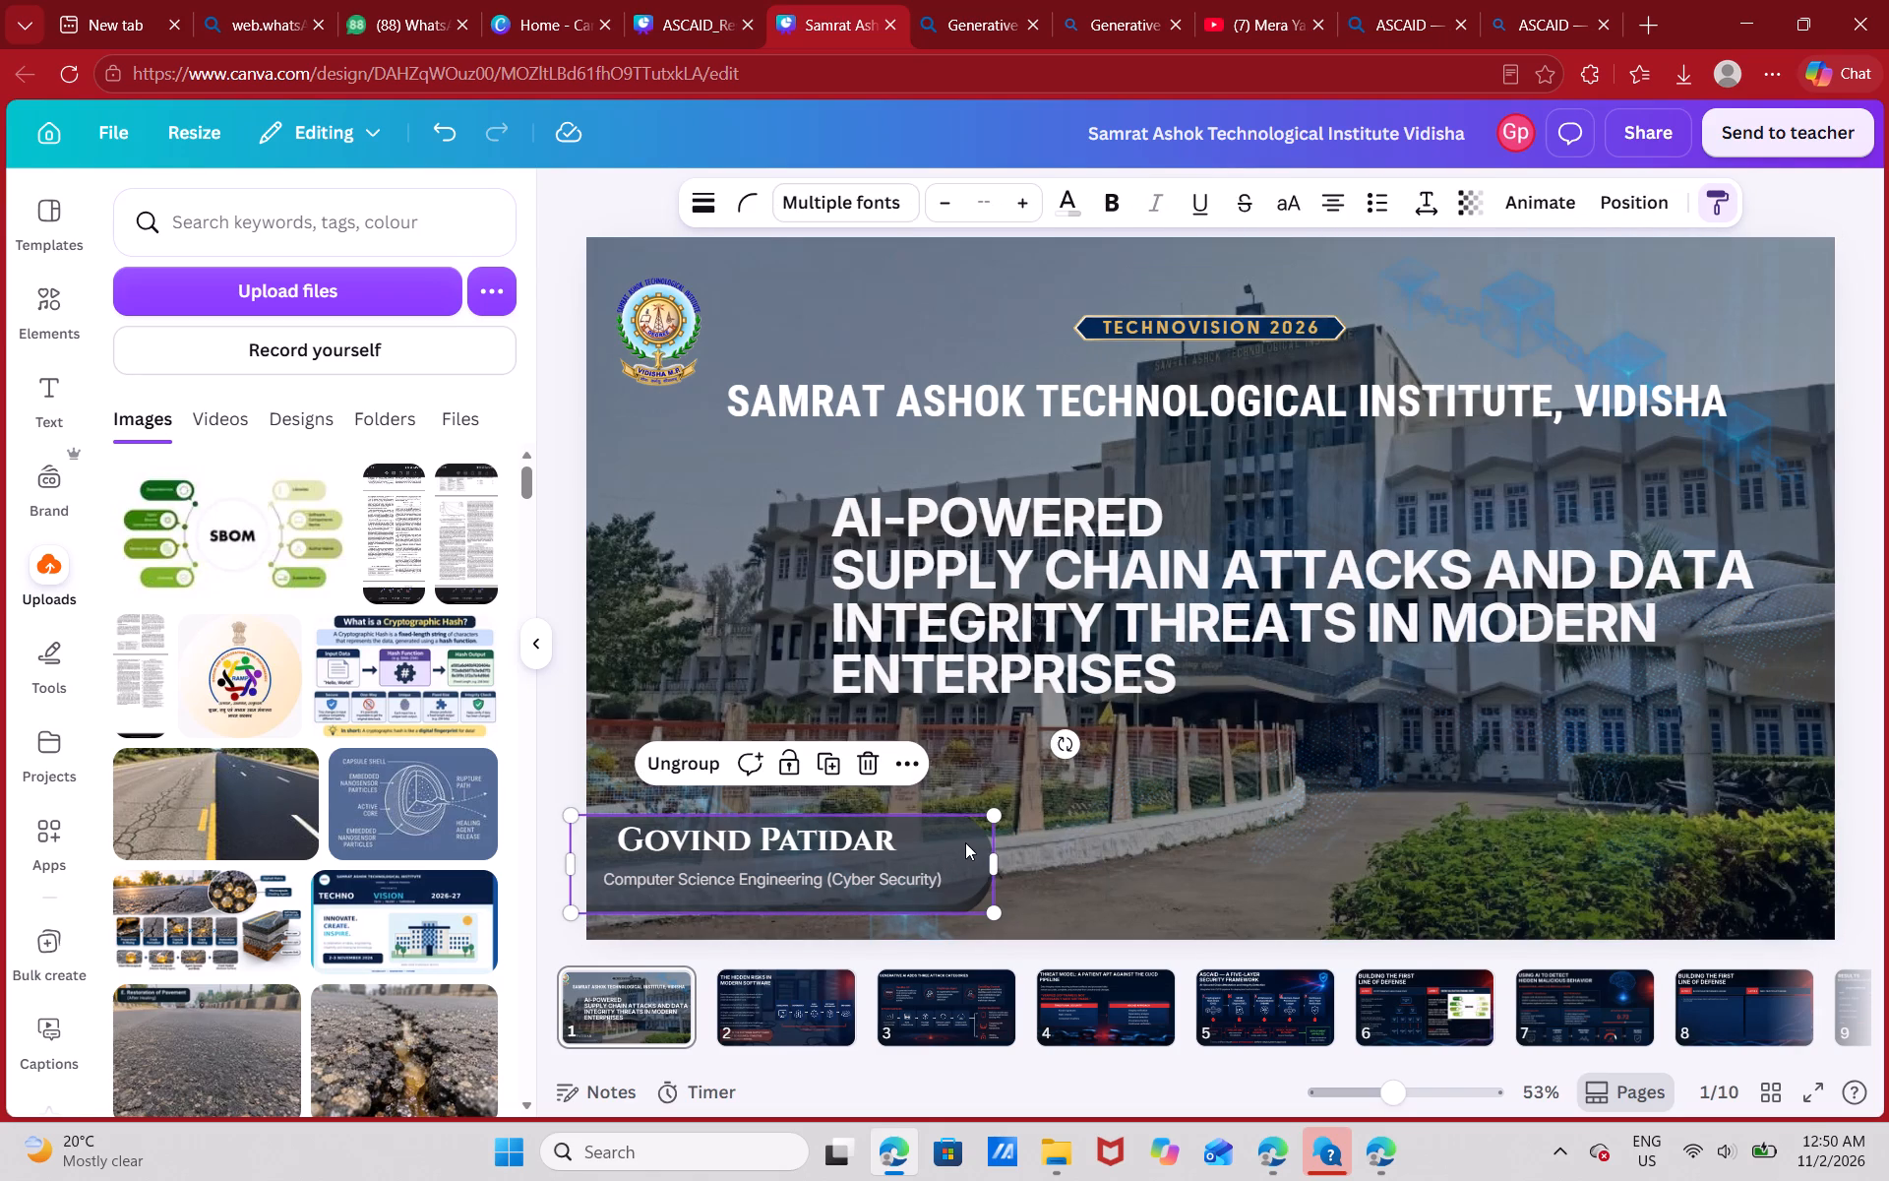
{"action": "key", "text": "ctrl+c"}
{"action": "key", "text": "alt+Tab"}
{"action": "key", "text": "ctrl+v"}
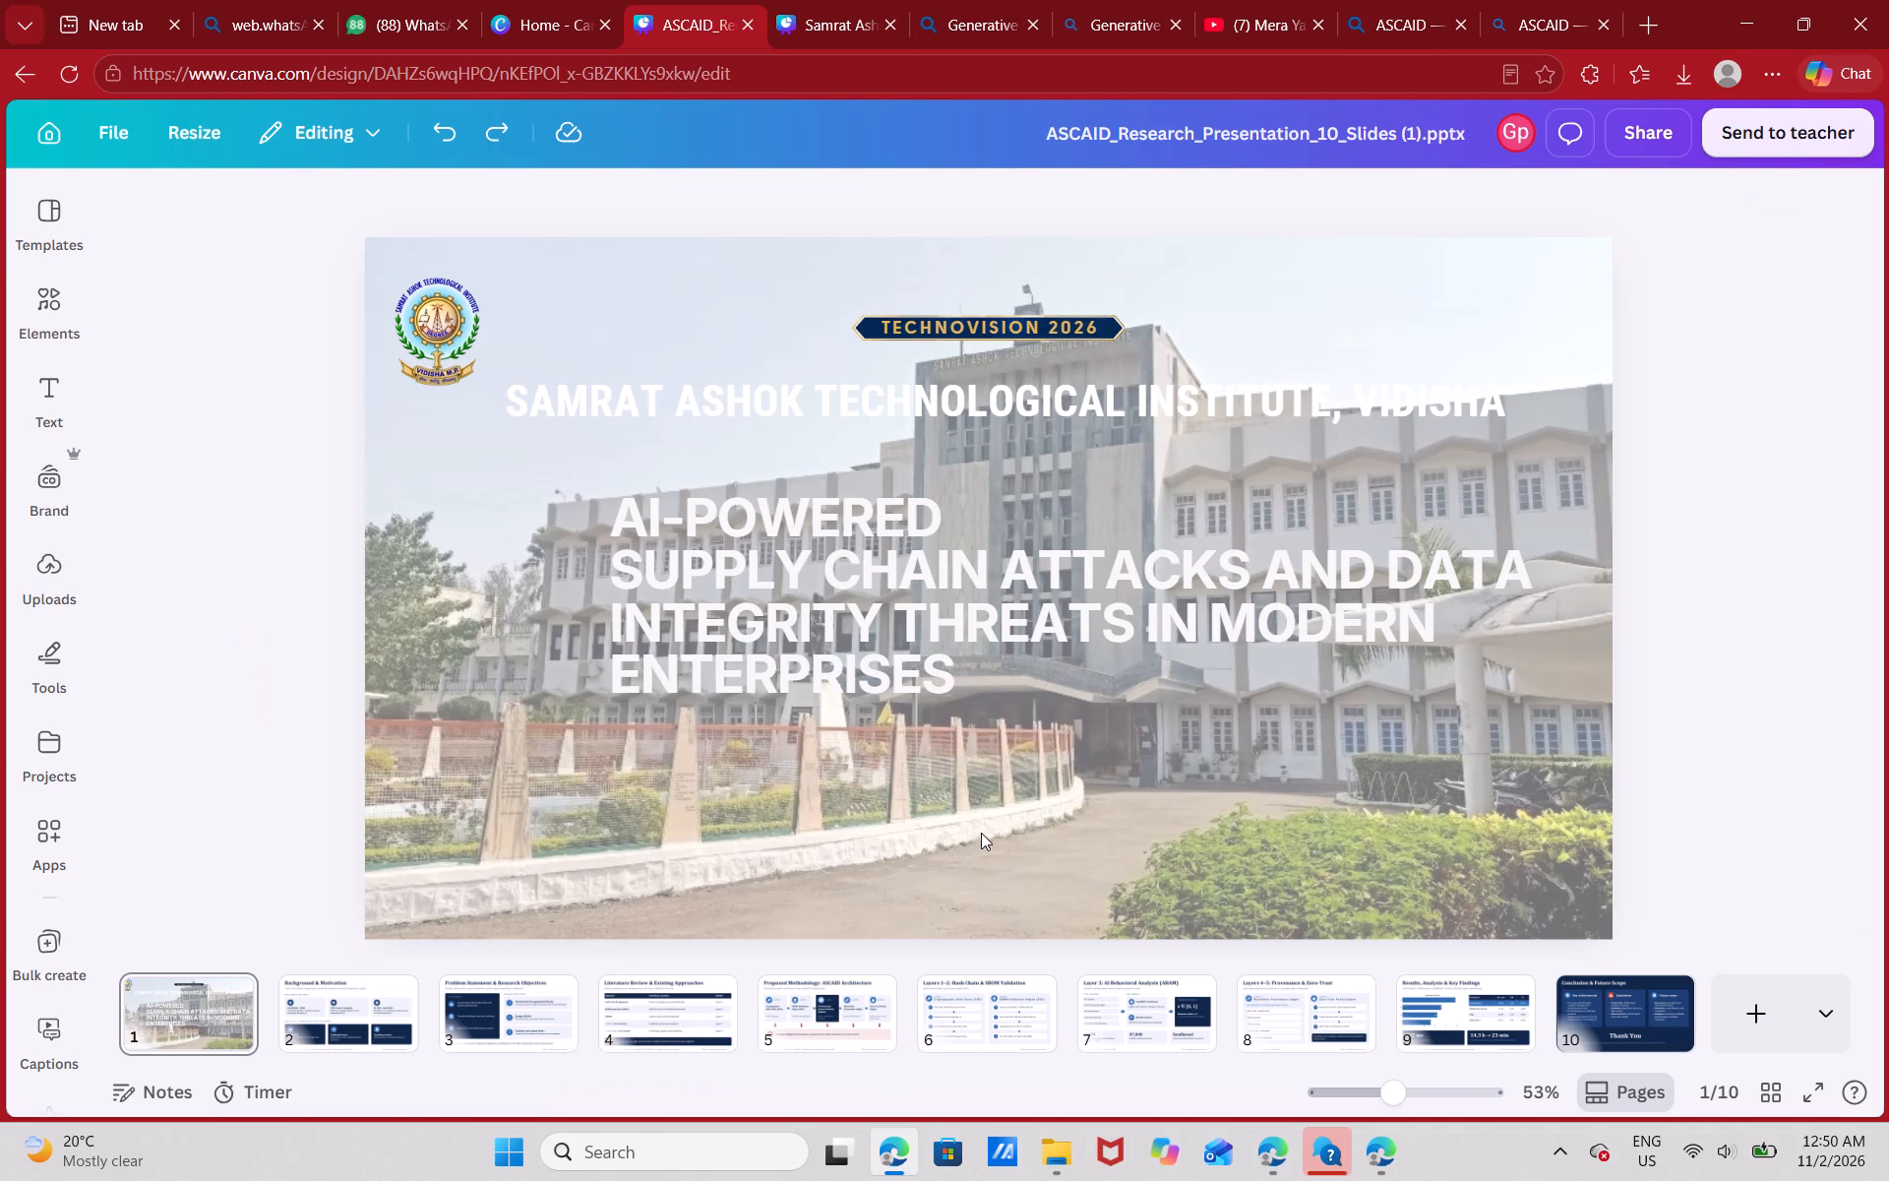
Set the transparency of the building background photo on the ASCAID title slide to 39.
{"action": "left_click", "coordinate": [1541, 590]}
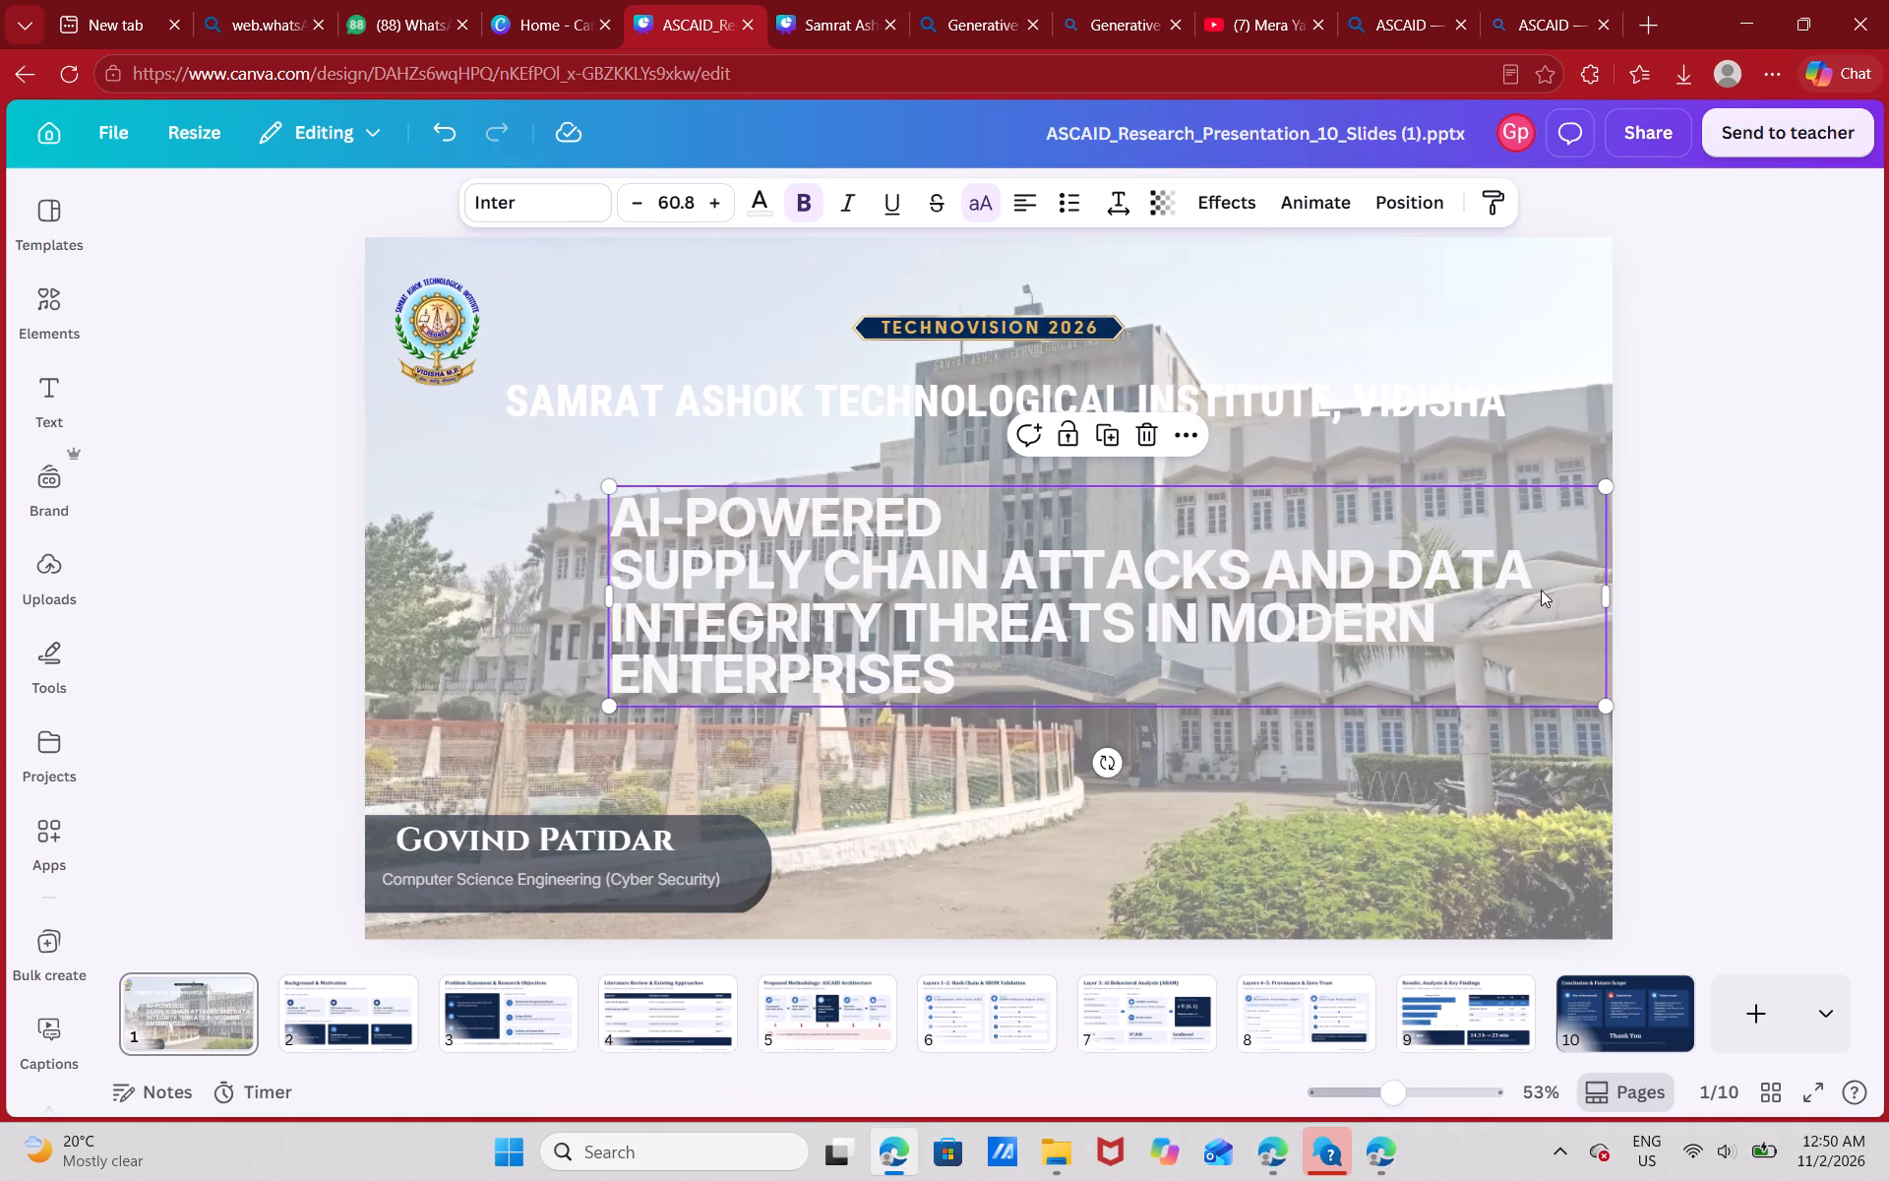
{"action": "left_click", "coordinate": [1722, 282]}
{"action": "left_click", "coordinate": [1534, 296]}
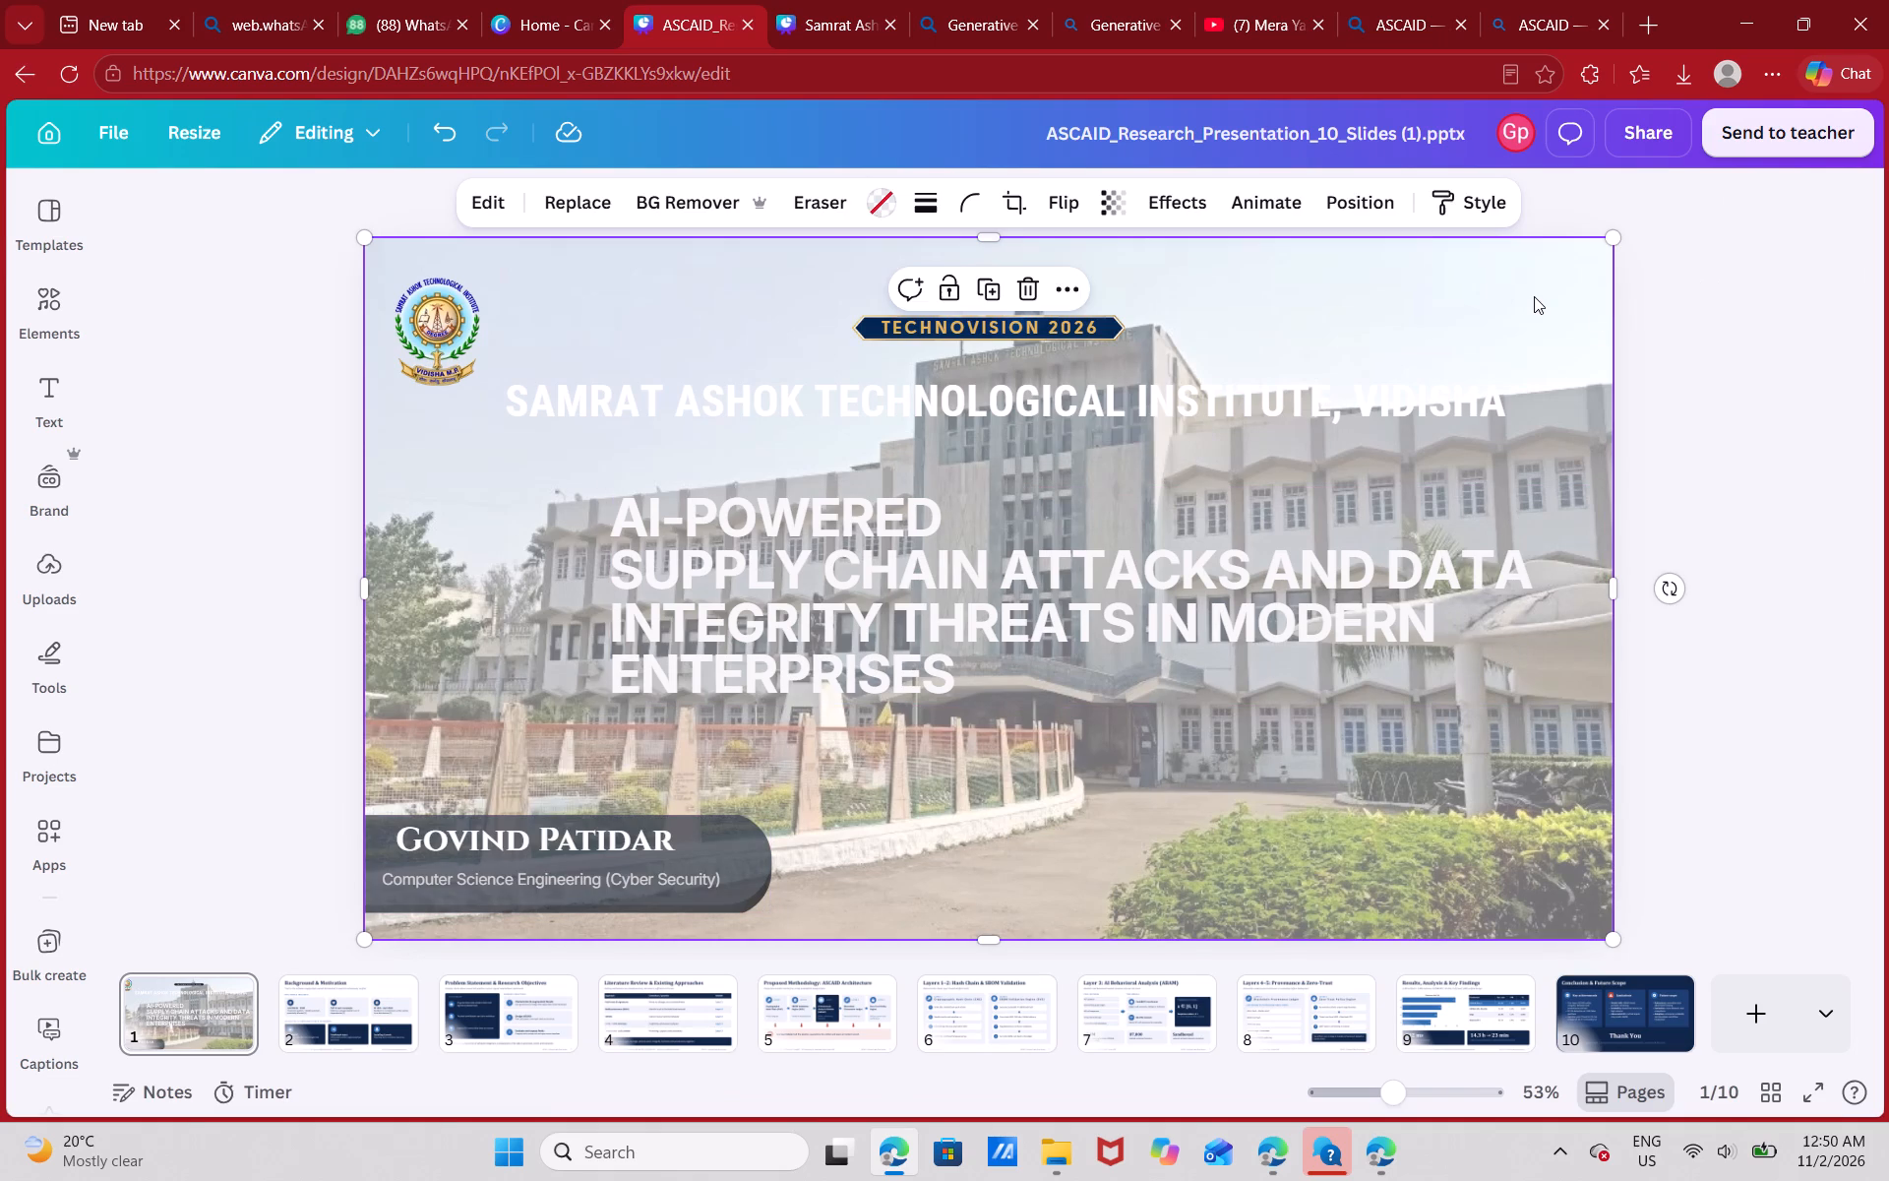
{"action": "left_click", "coordinate": [1108, 195]}
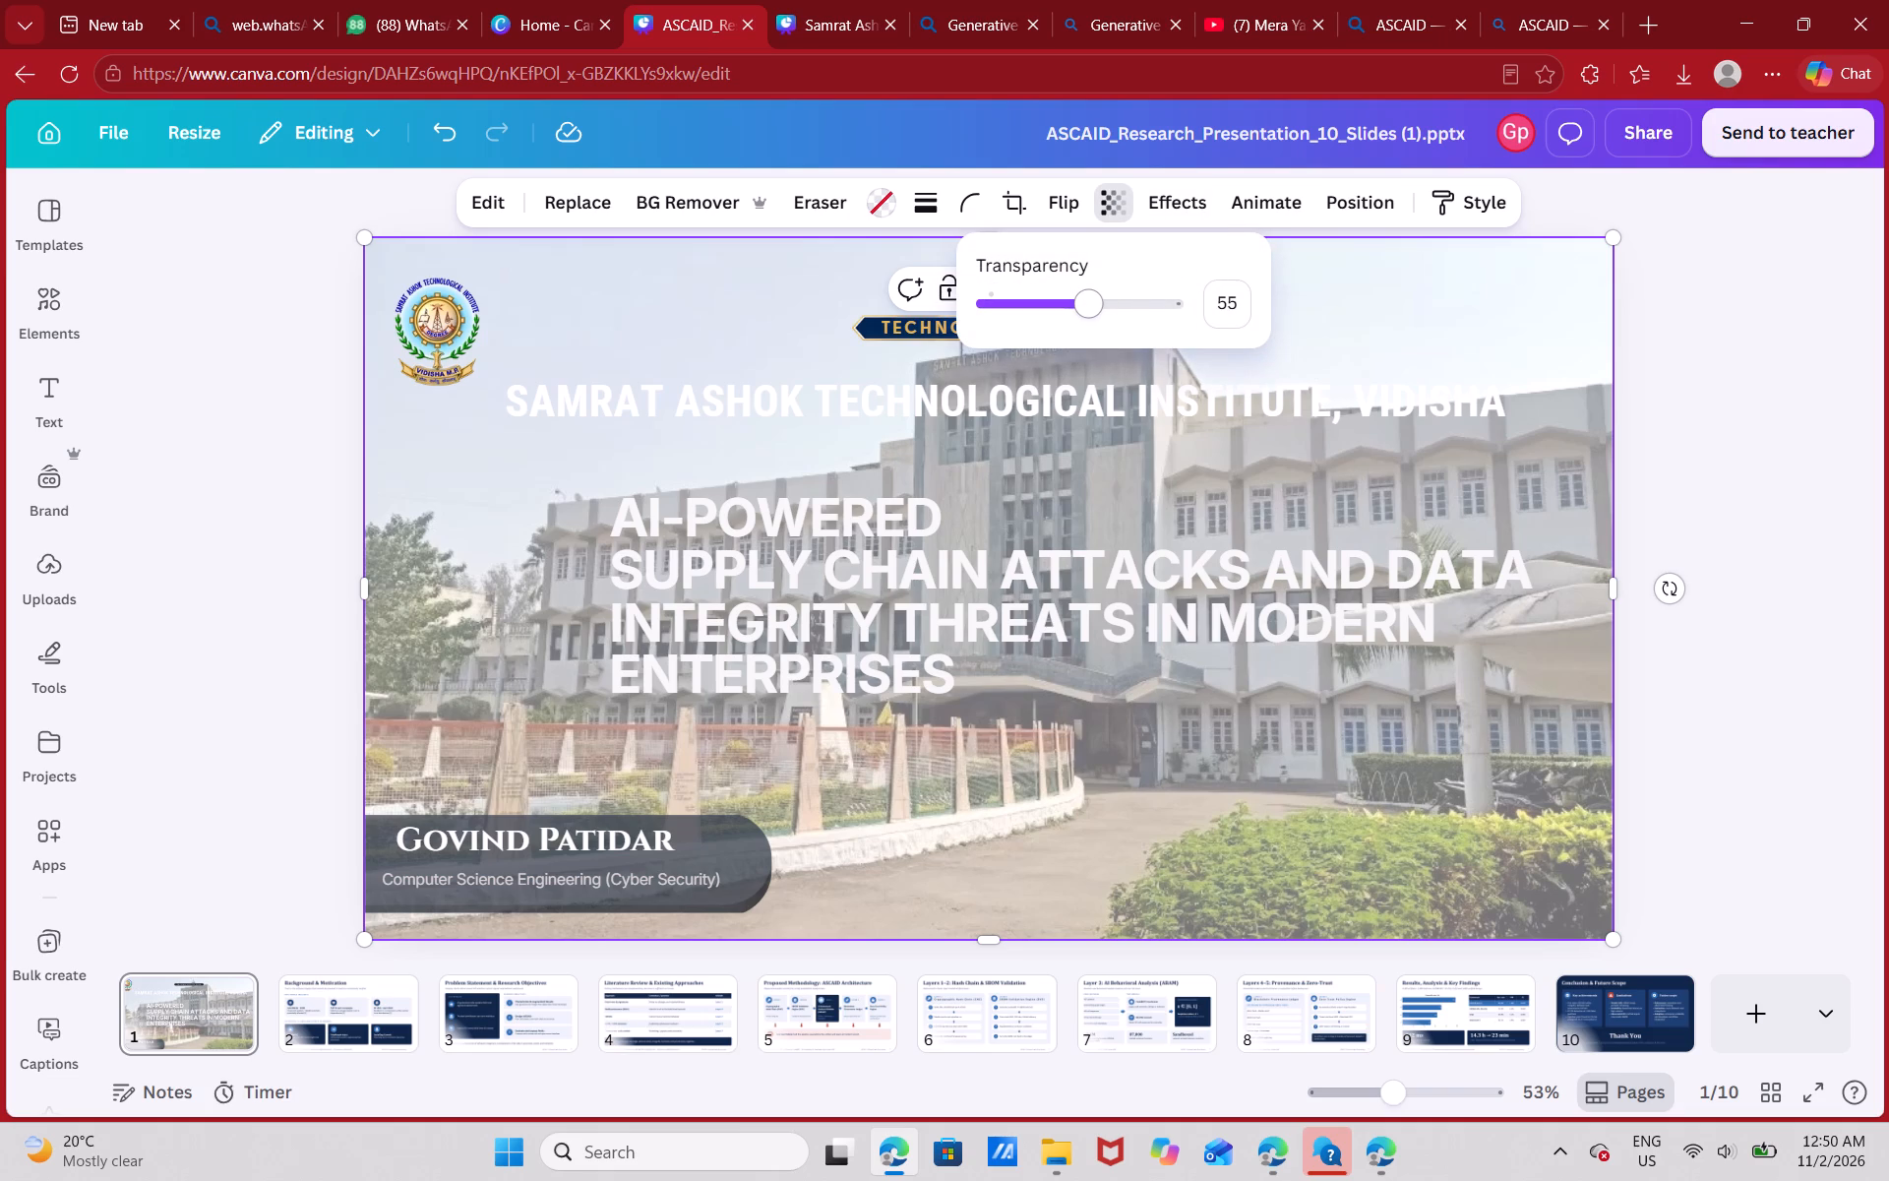
{"action": "left_click_drag", "start_coordinate": [1084, 303], "coordinate": [1037, 309]}
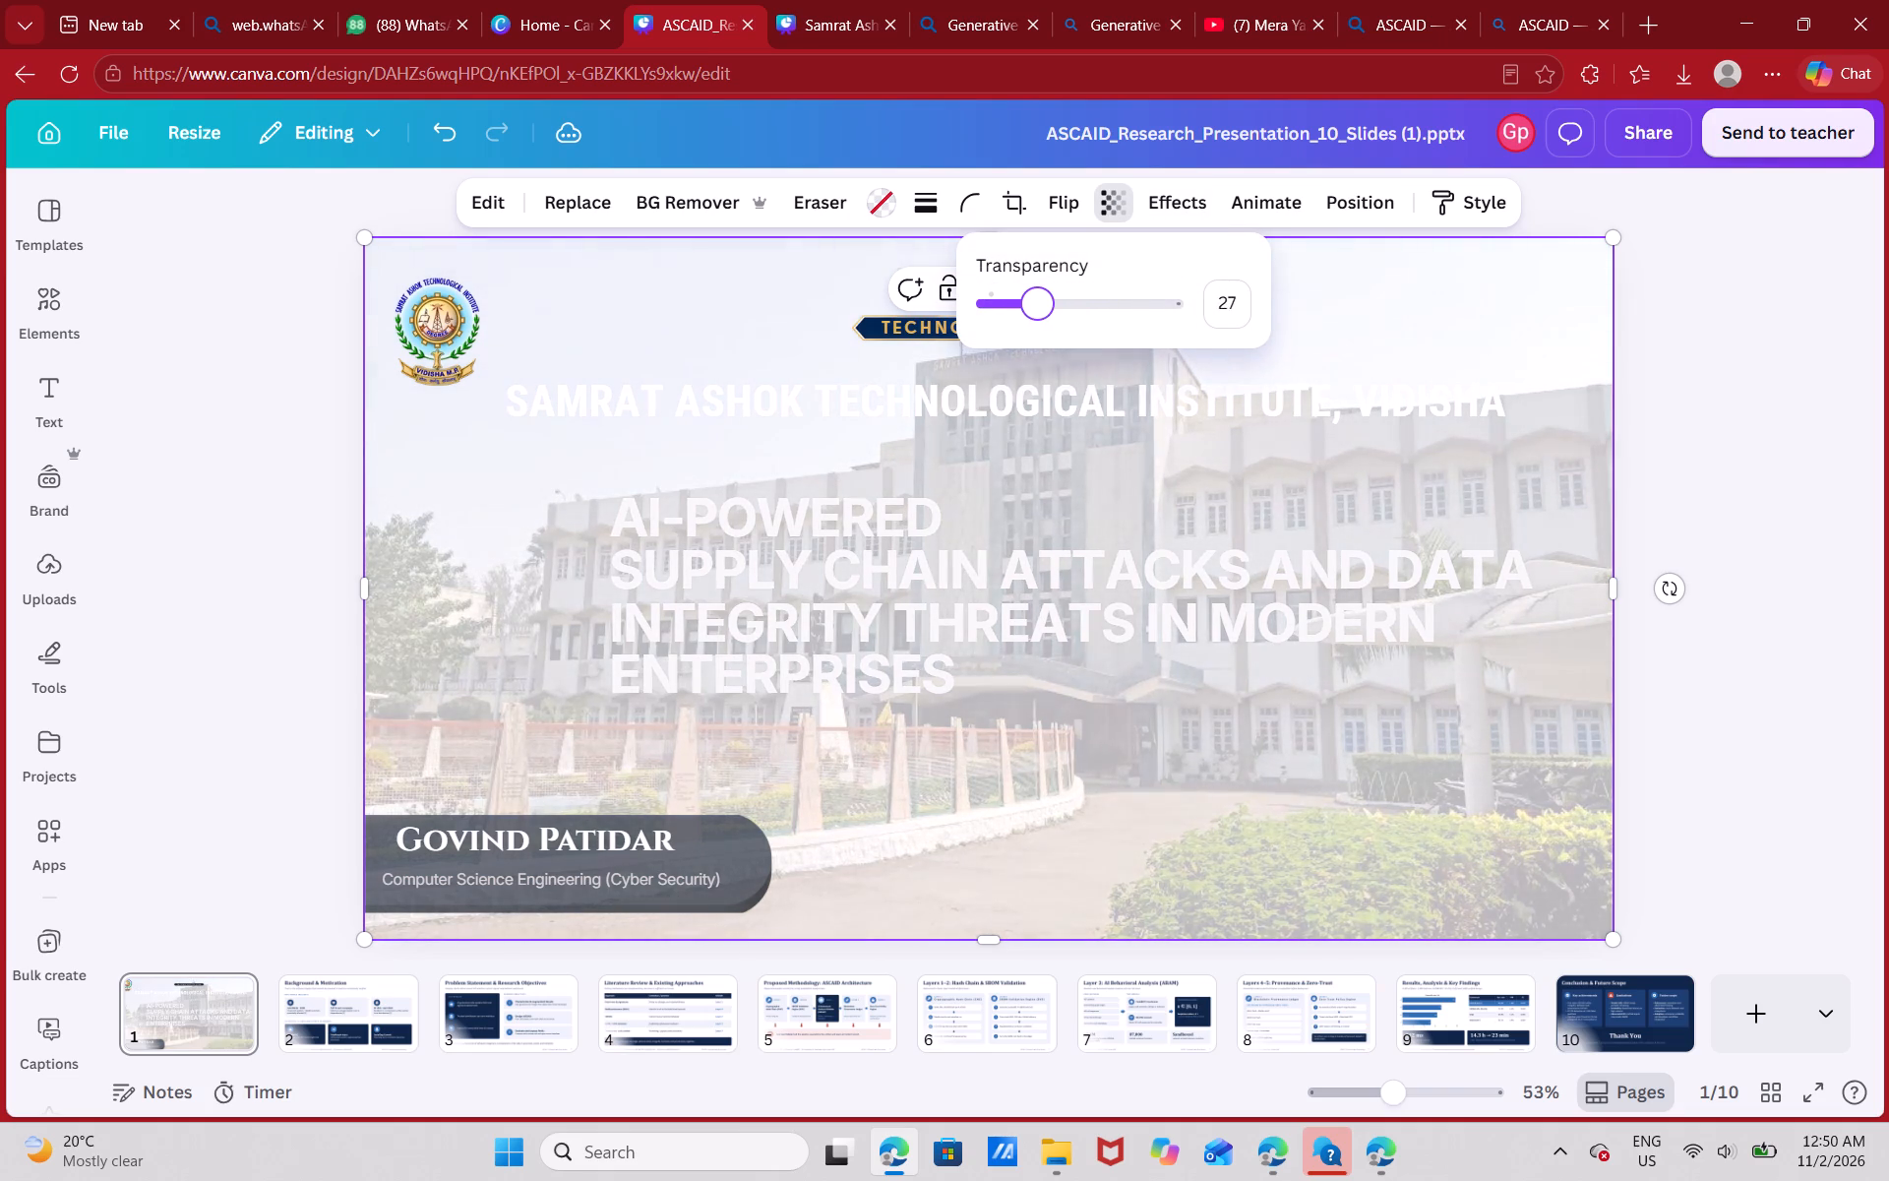
{"action": "left_click_drag", "start_coordinate": [1037, 309], "coordinate": [1059, 309]}
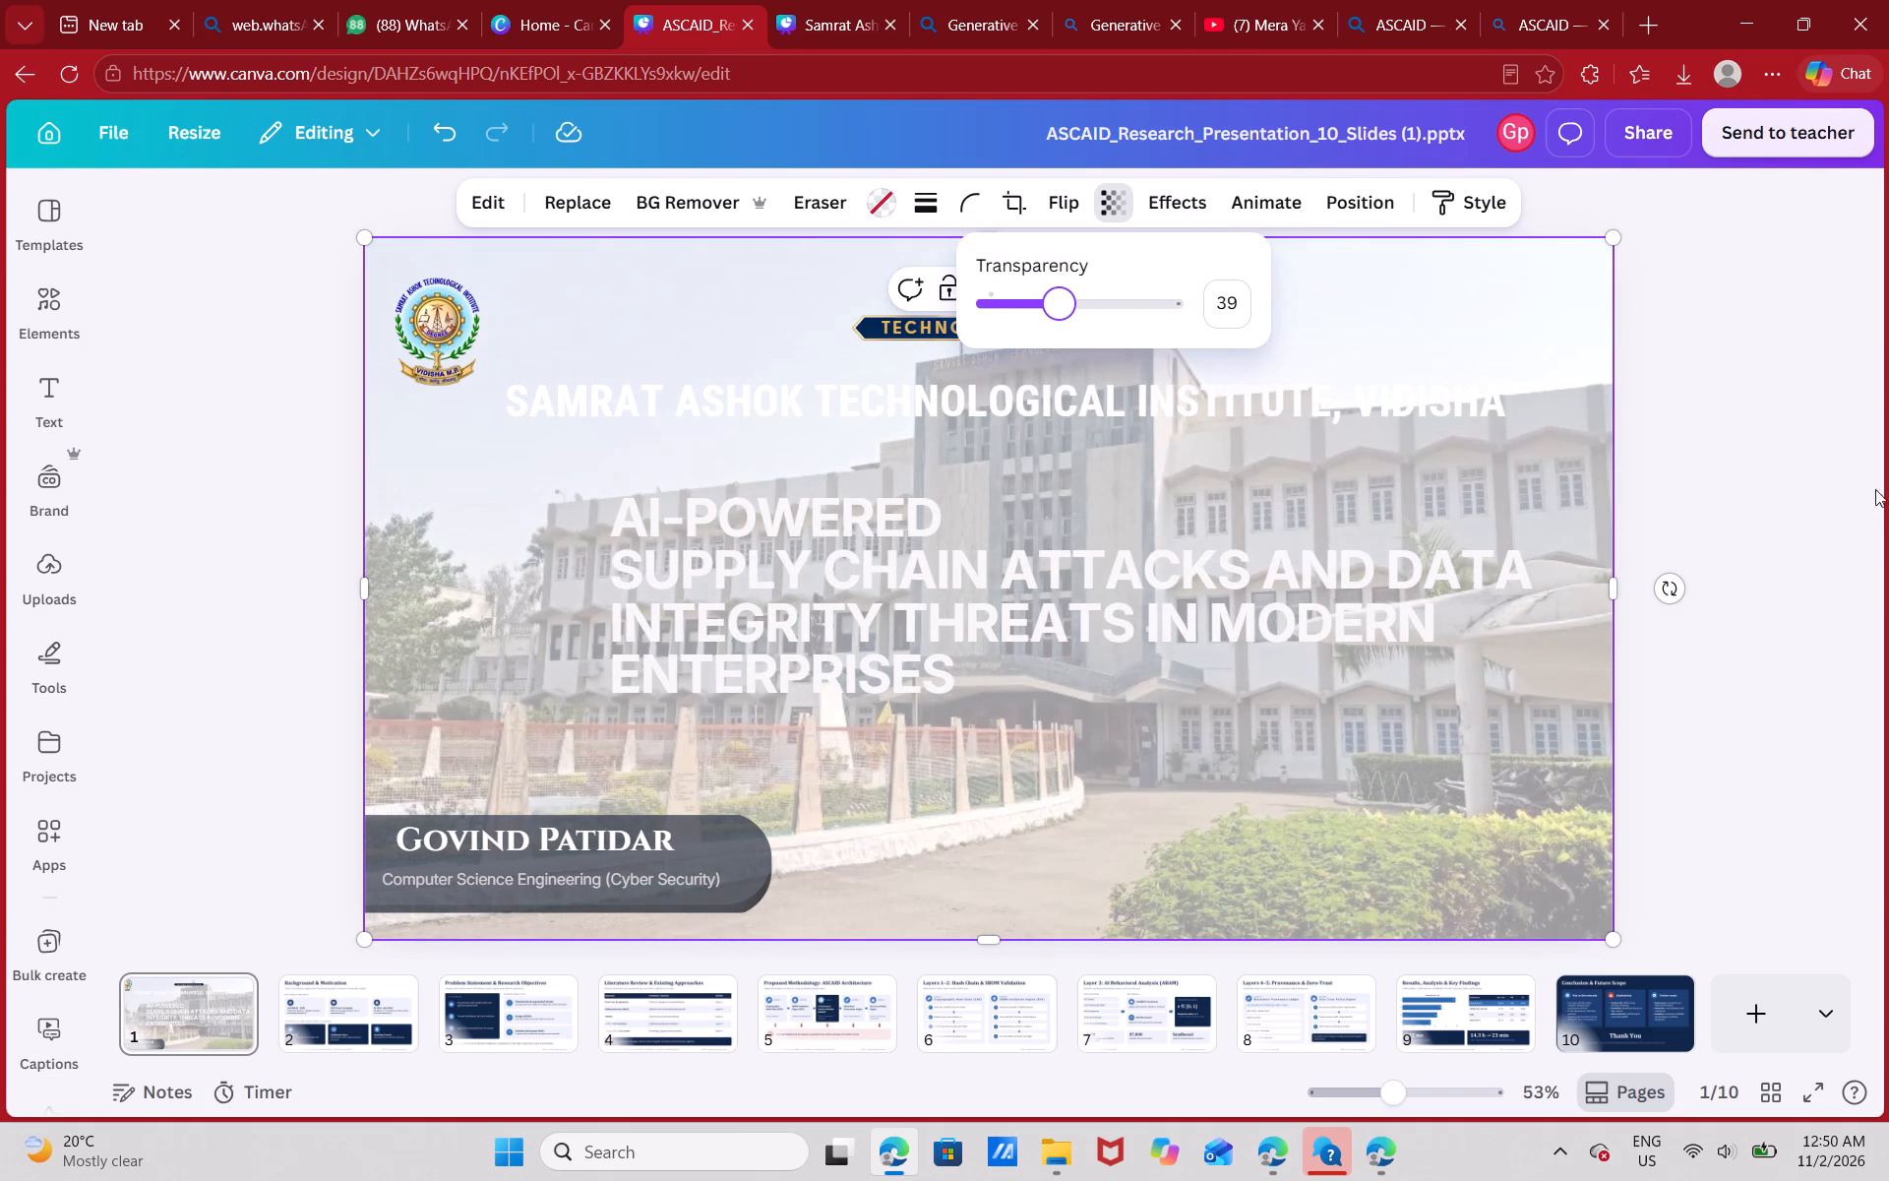
{"action": "left_click", "coordinate": [1731, 487]}
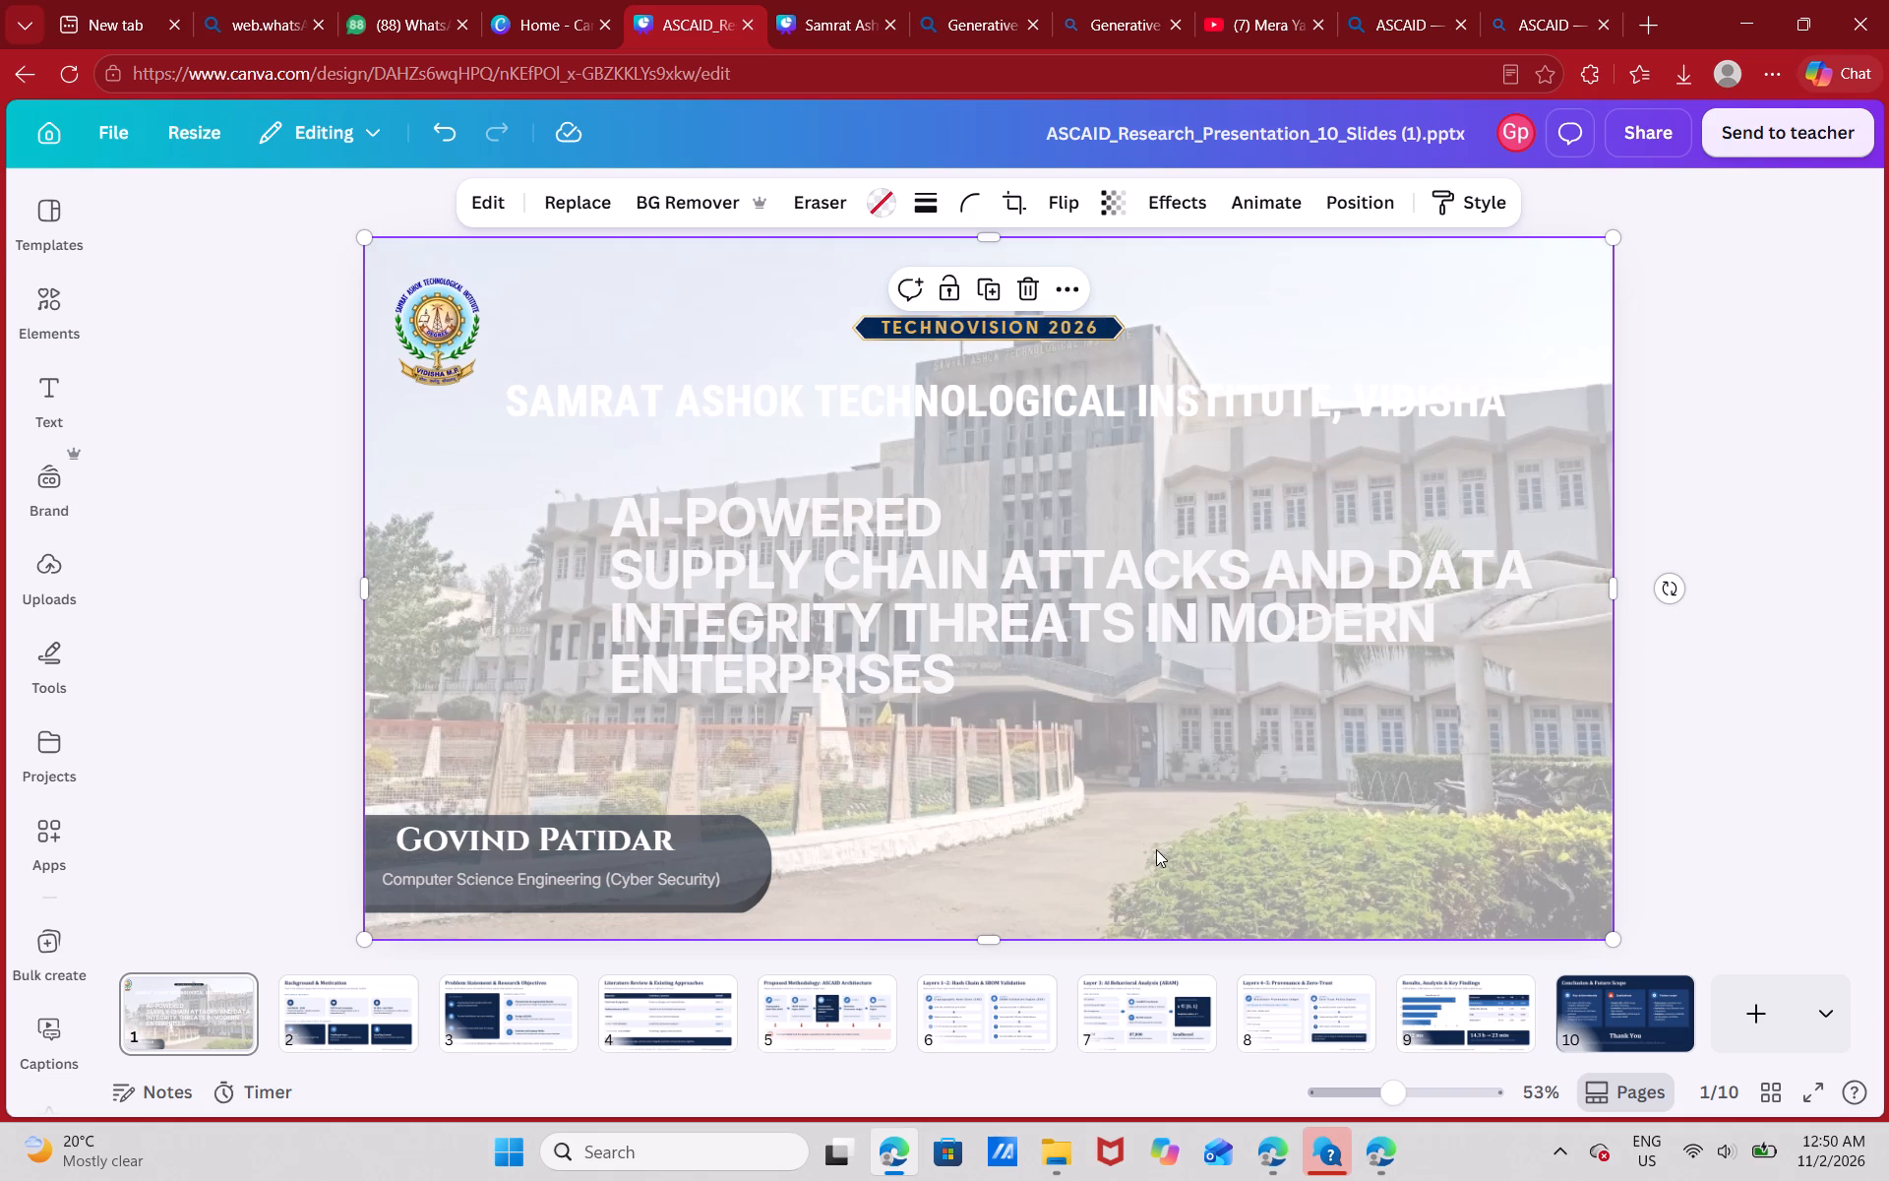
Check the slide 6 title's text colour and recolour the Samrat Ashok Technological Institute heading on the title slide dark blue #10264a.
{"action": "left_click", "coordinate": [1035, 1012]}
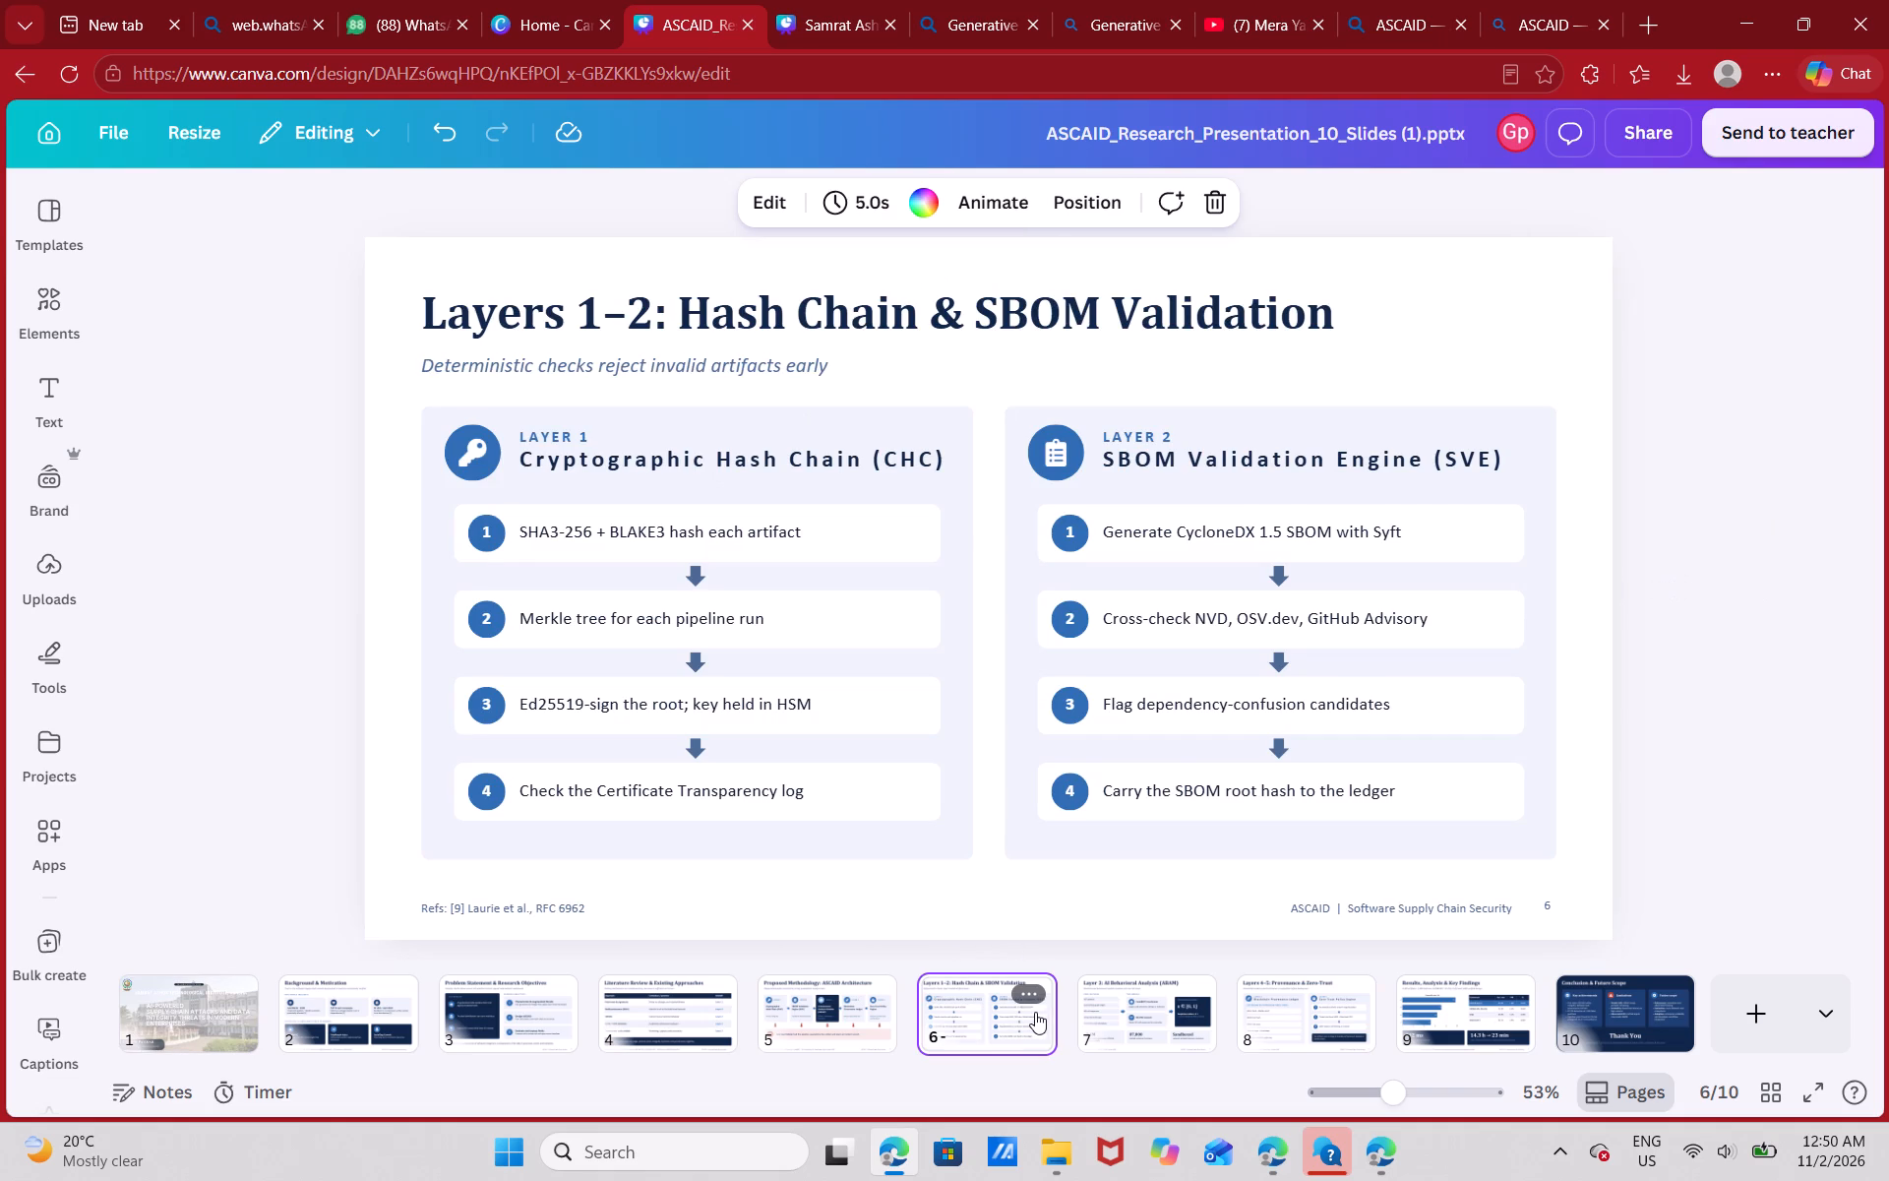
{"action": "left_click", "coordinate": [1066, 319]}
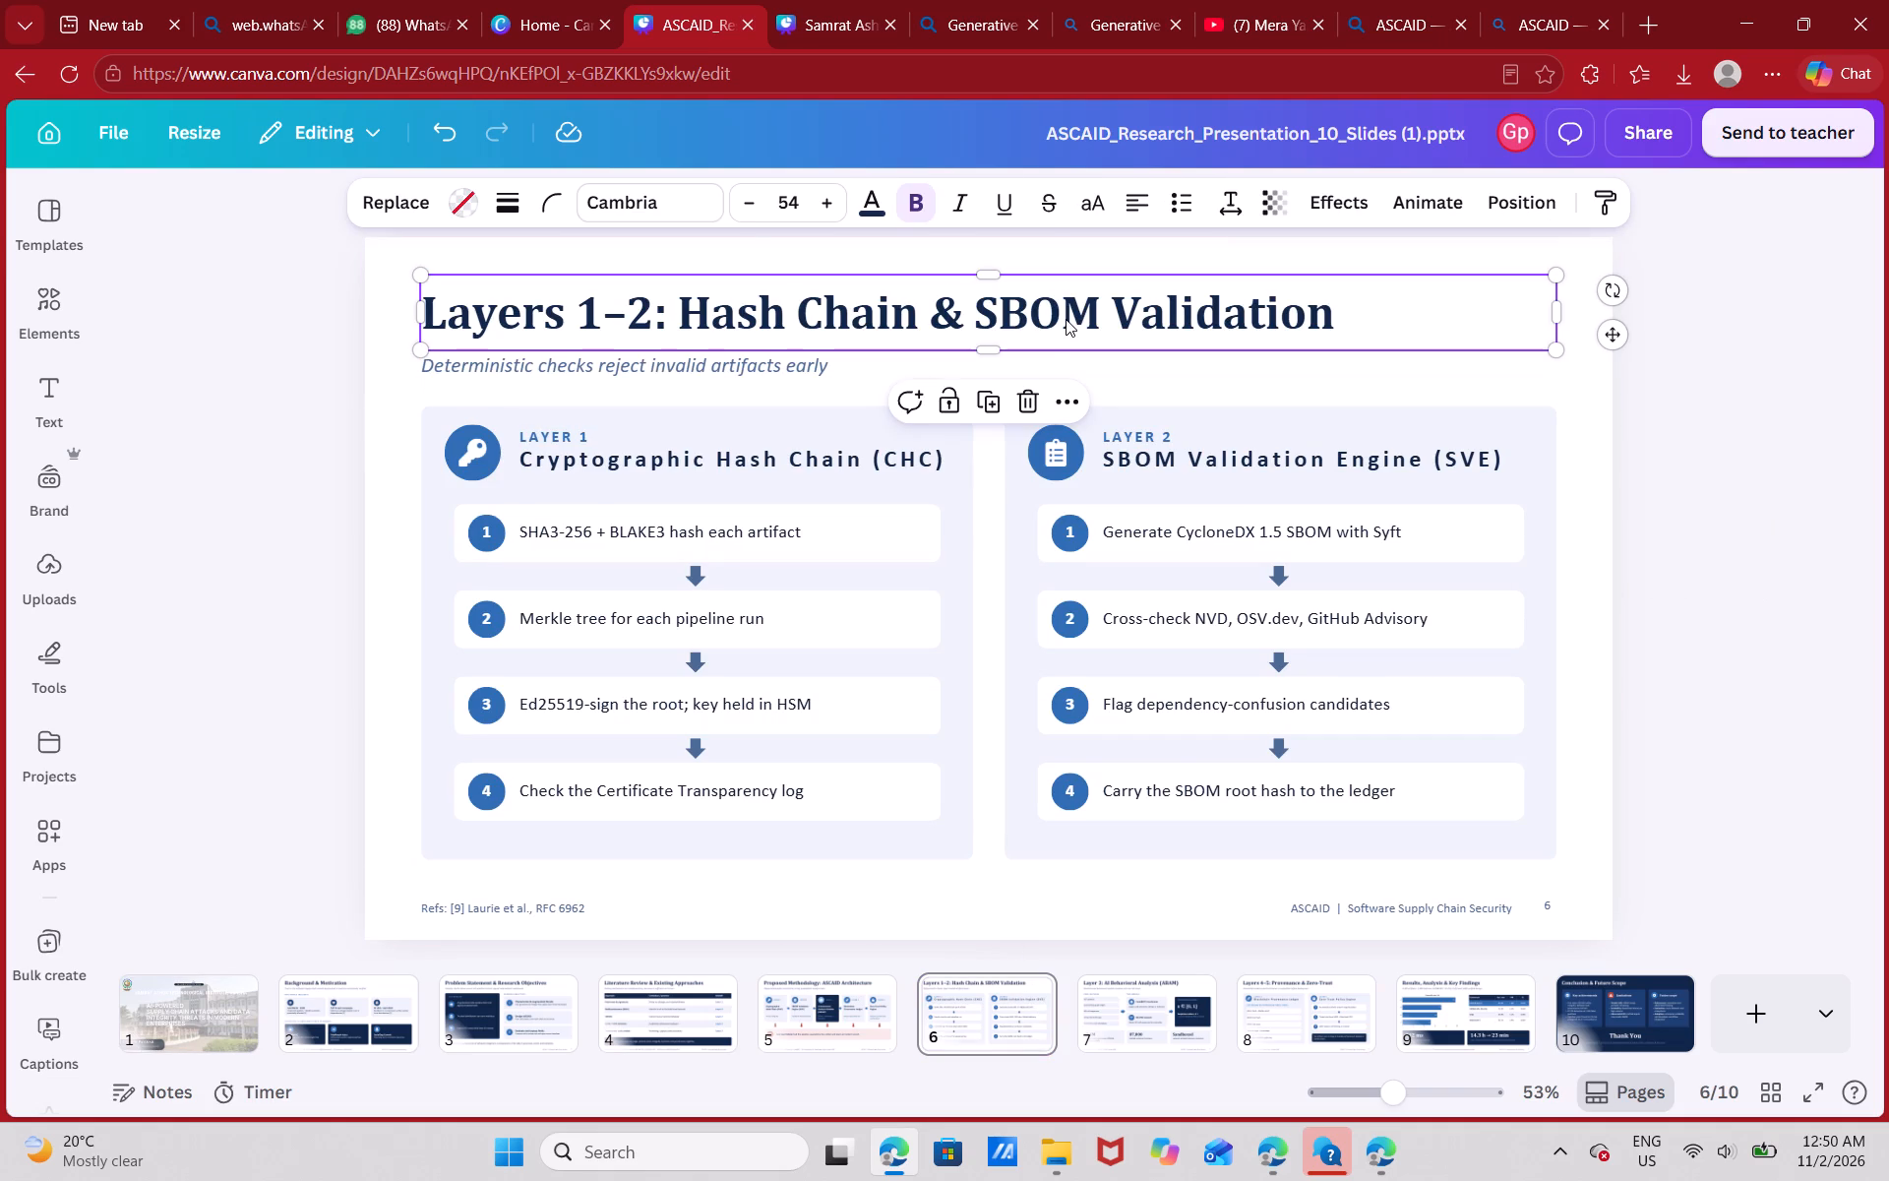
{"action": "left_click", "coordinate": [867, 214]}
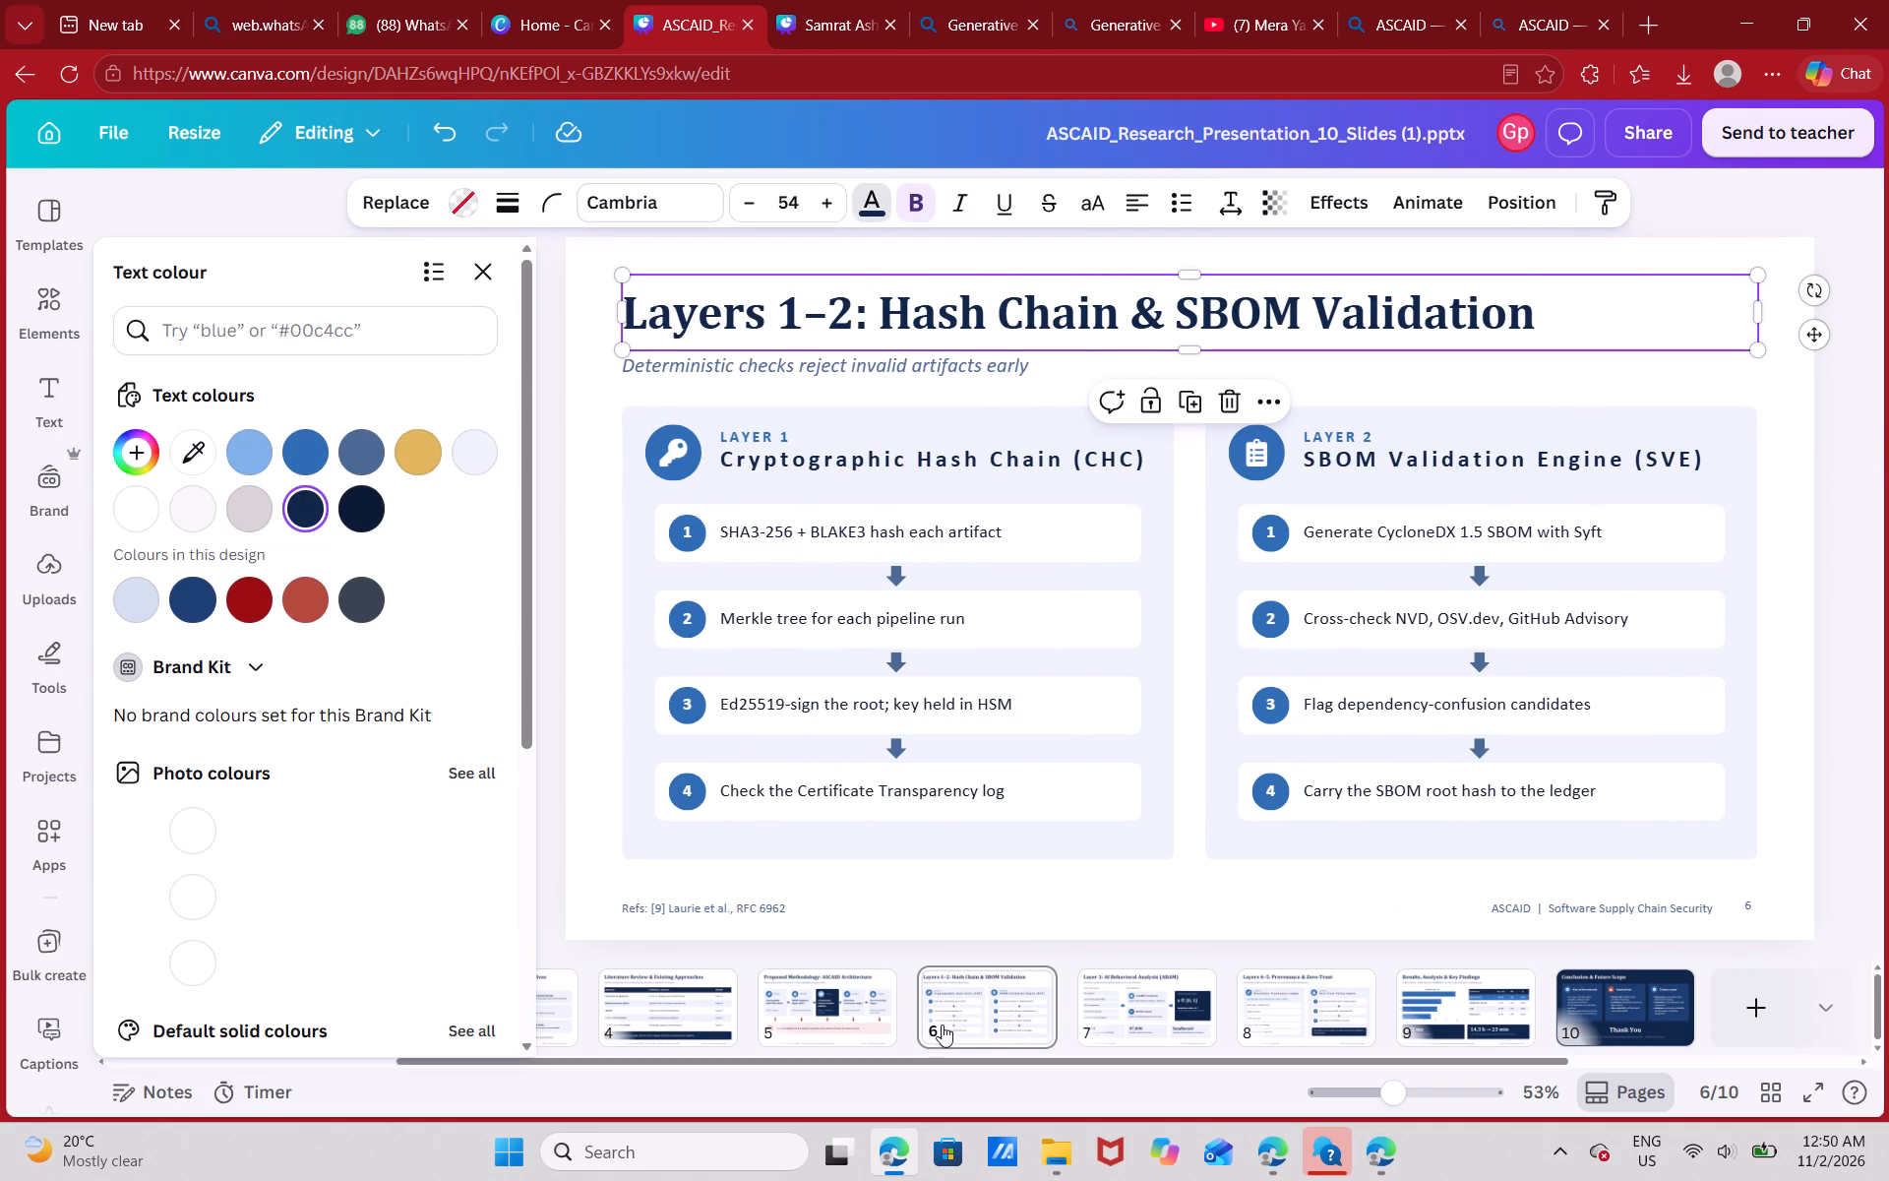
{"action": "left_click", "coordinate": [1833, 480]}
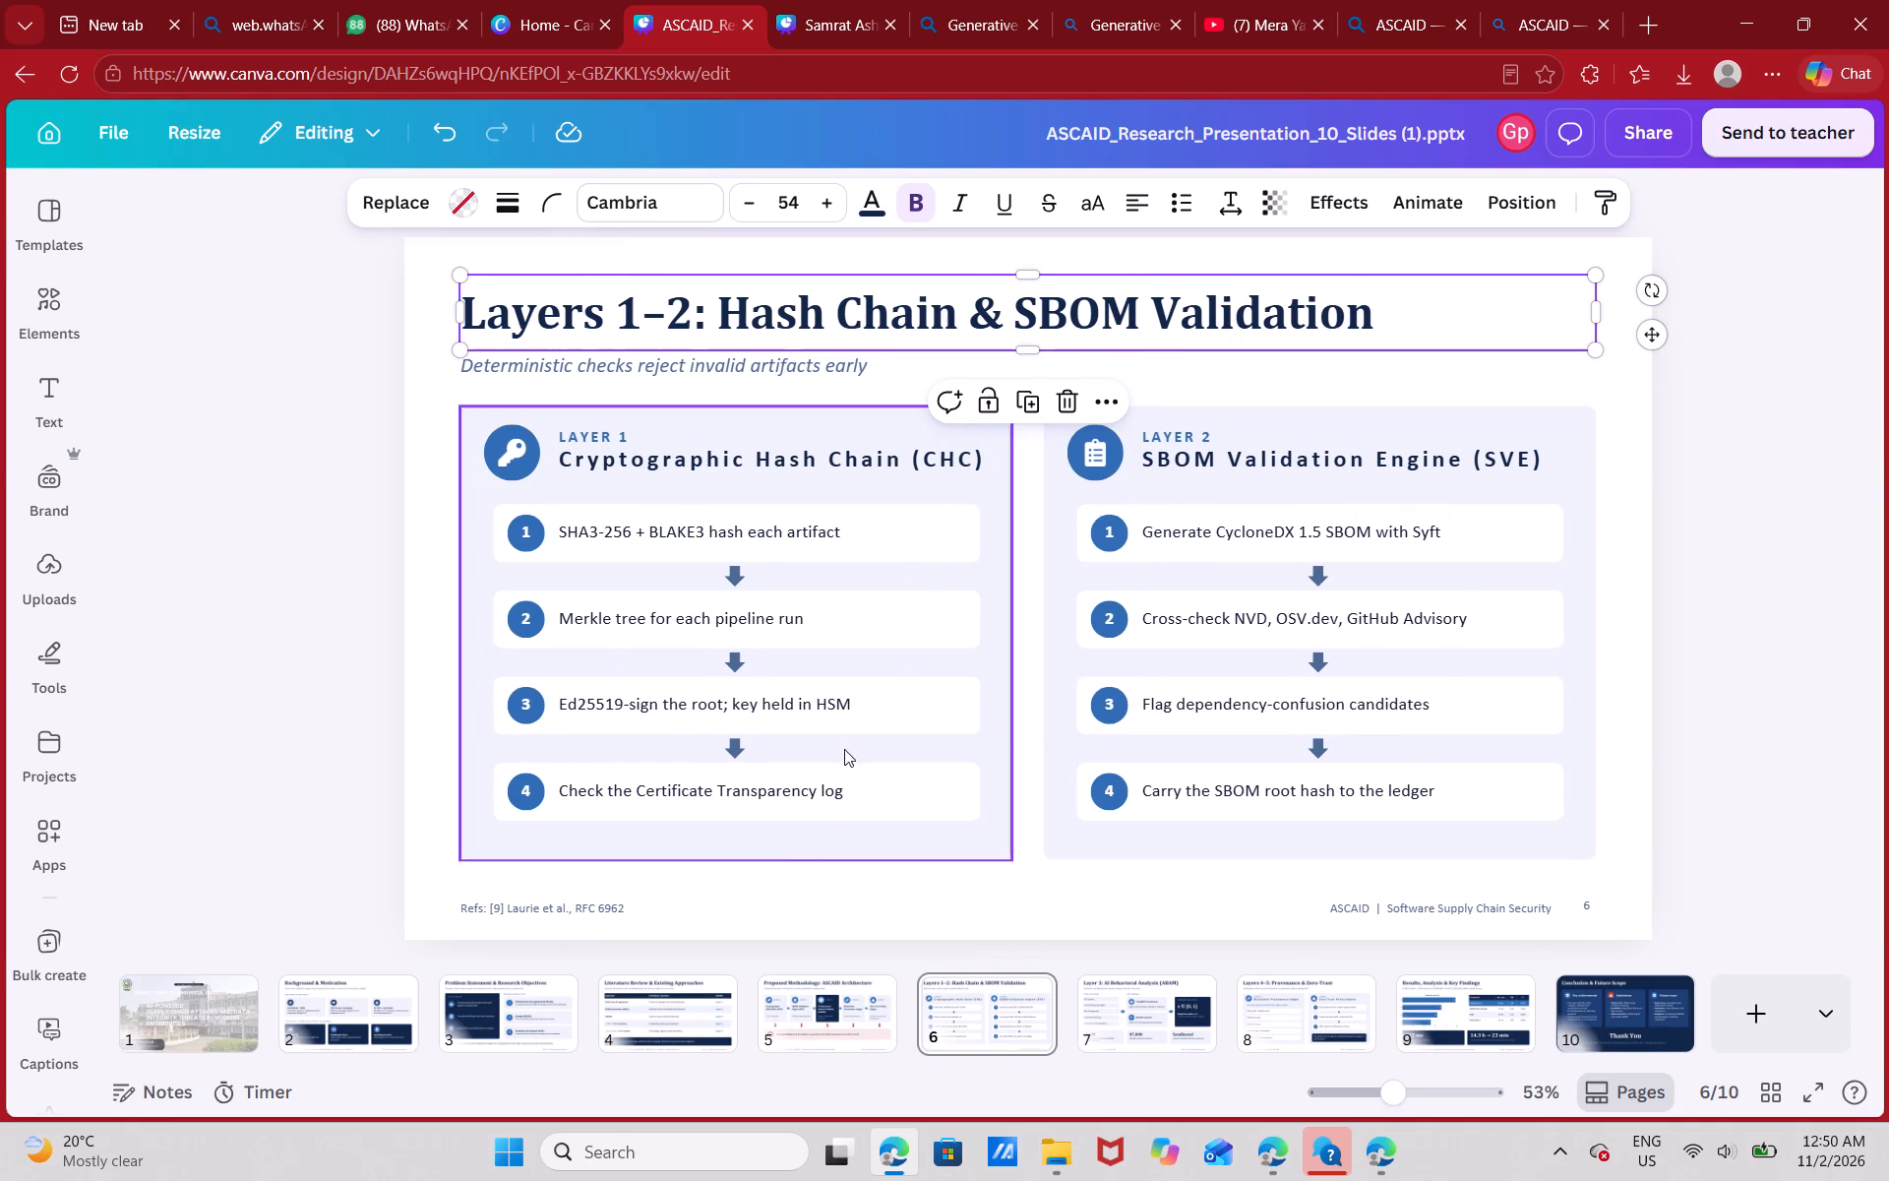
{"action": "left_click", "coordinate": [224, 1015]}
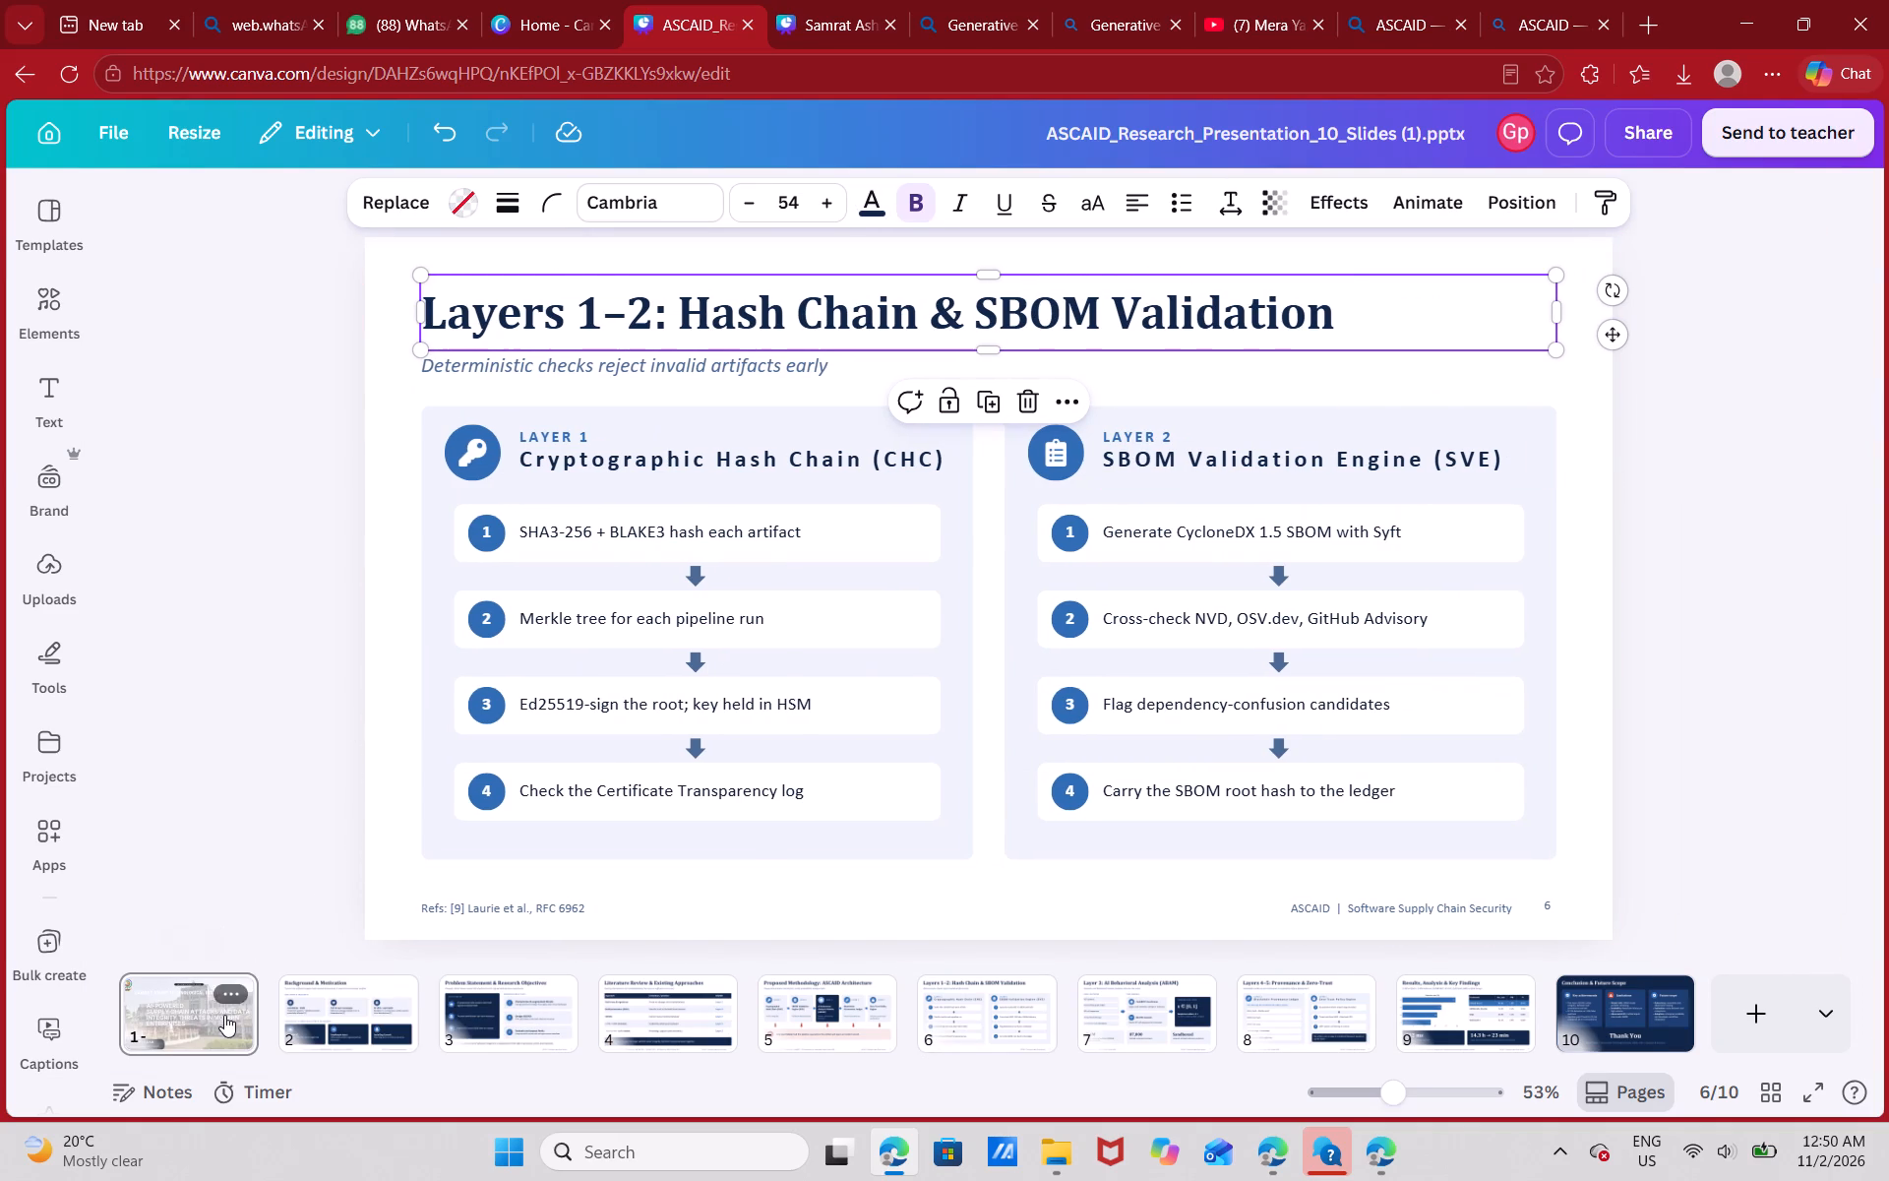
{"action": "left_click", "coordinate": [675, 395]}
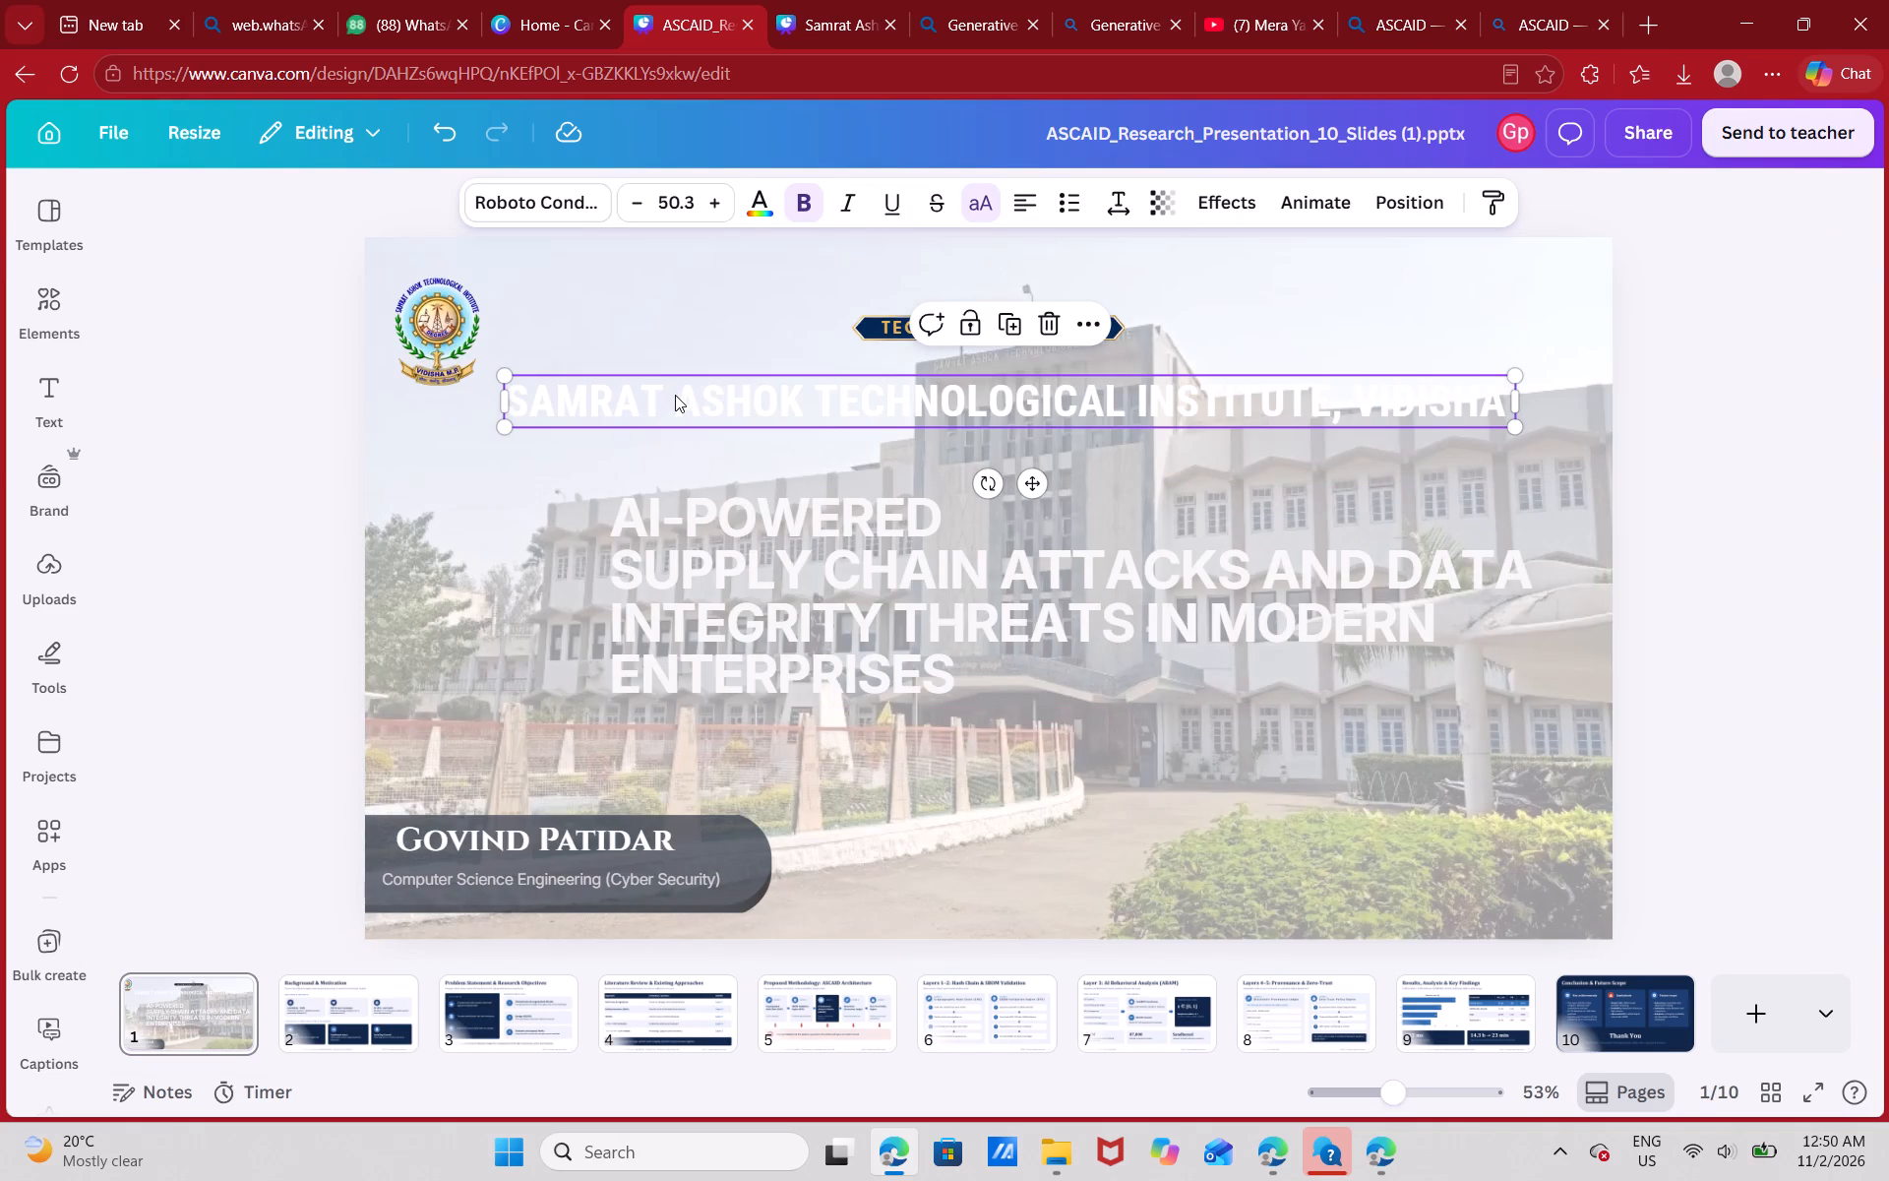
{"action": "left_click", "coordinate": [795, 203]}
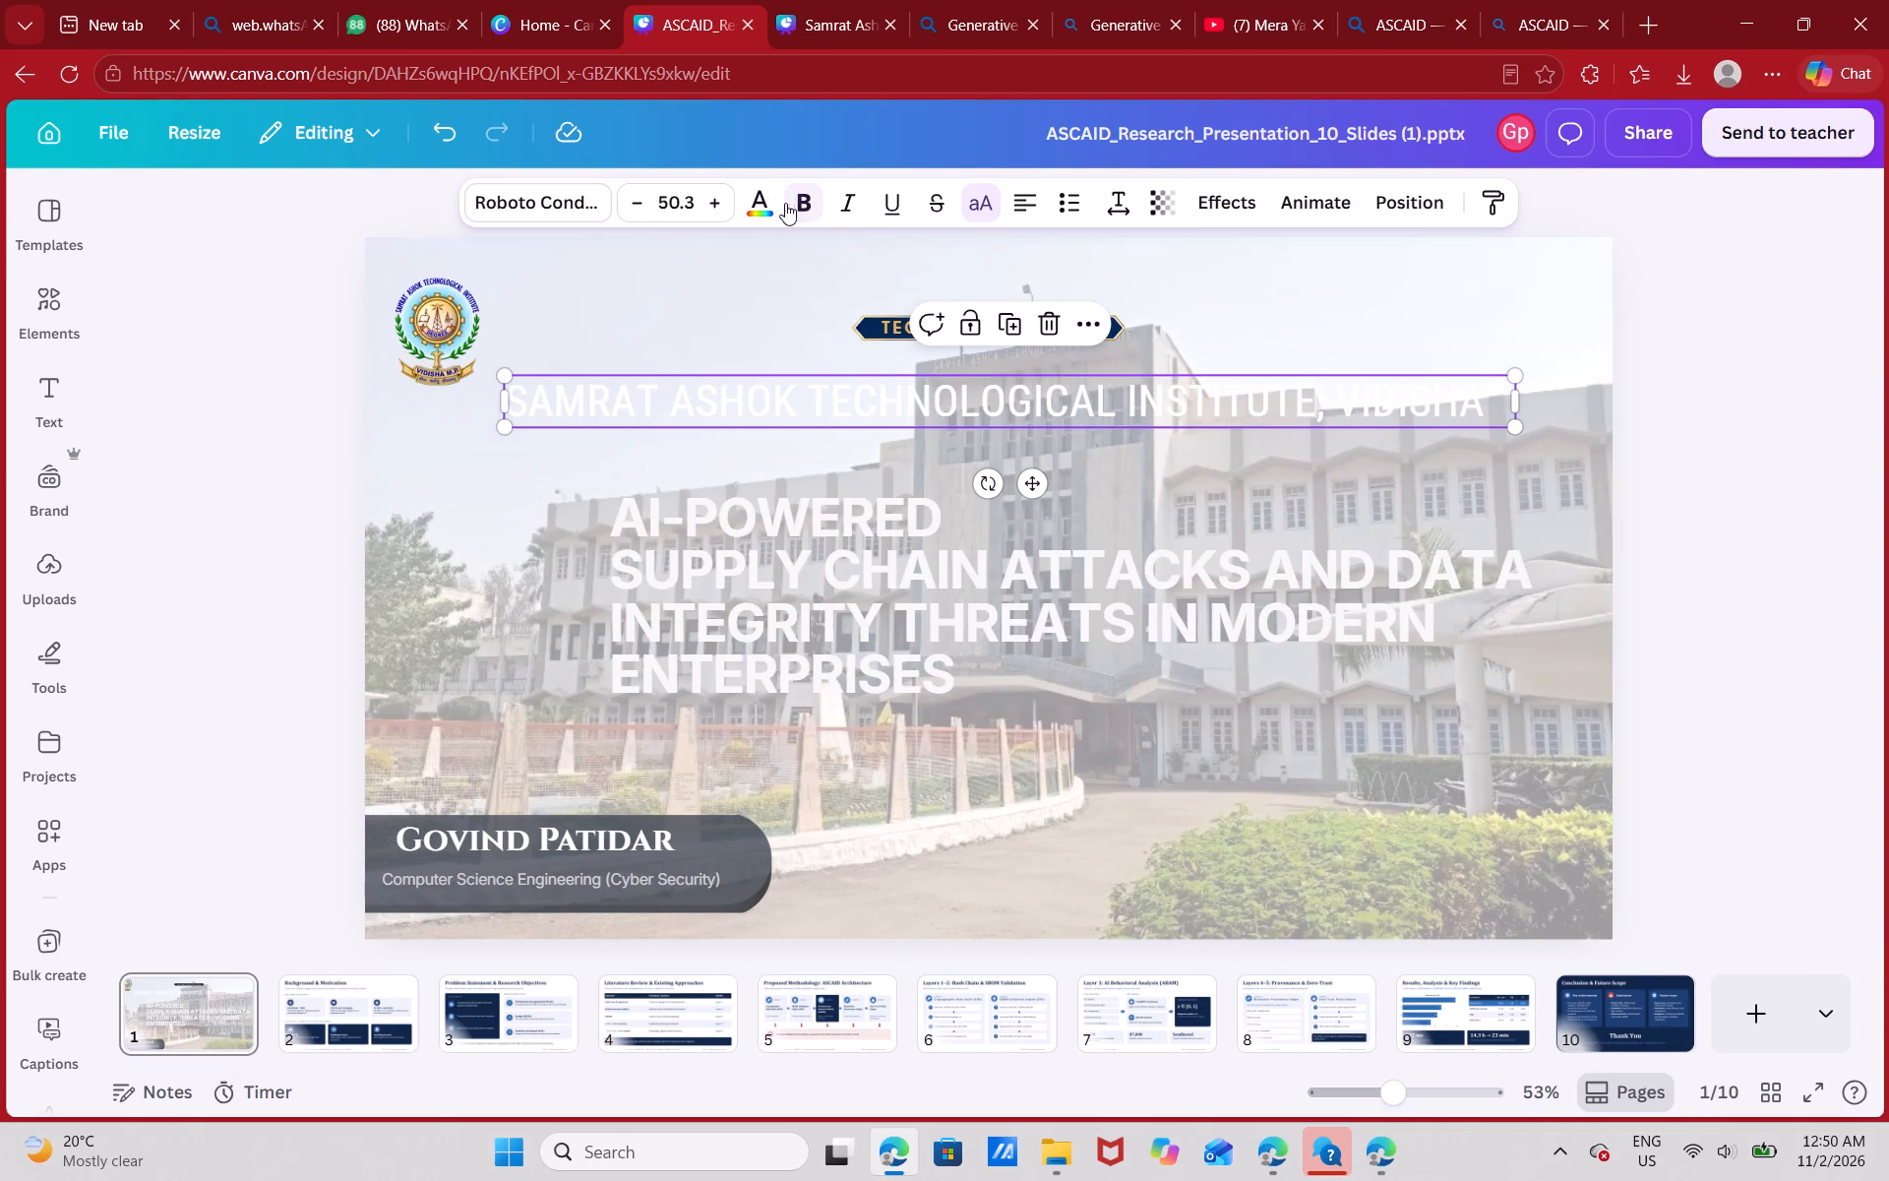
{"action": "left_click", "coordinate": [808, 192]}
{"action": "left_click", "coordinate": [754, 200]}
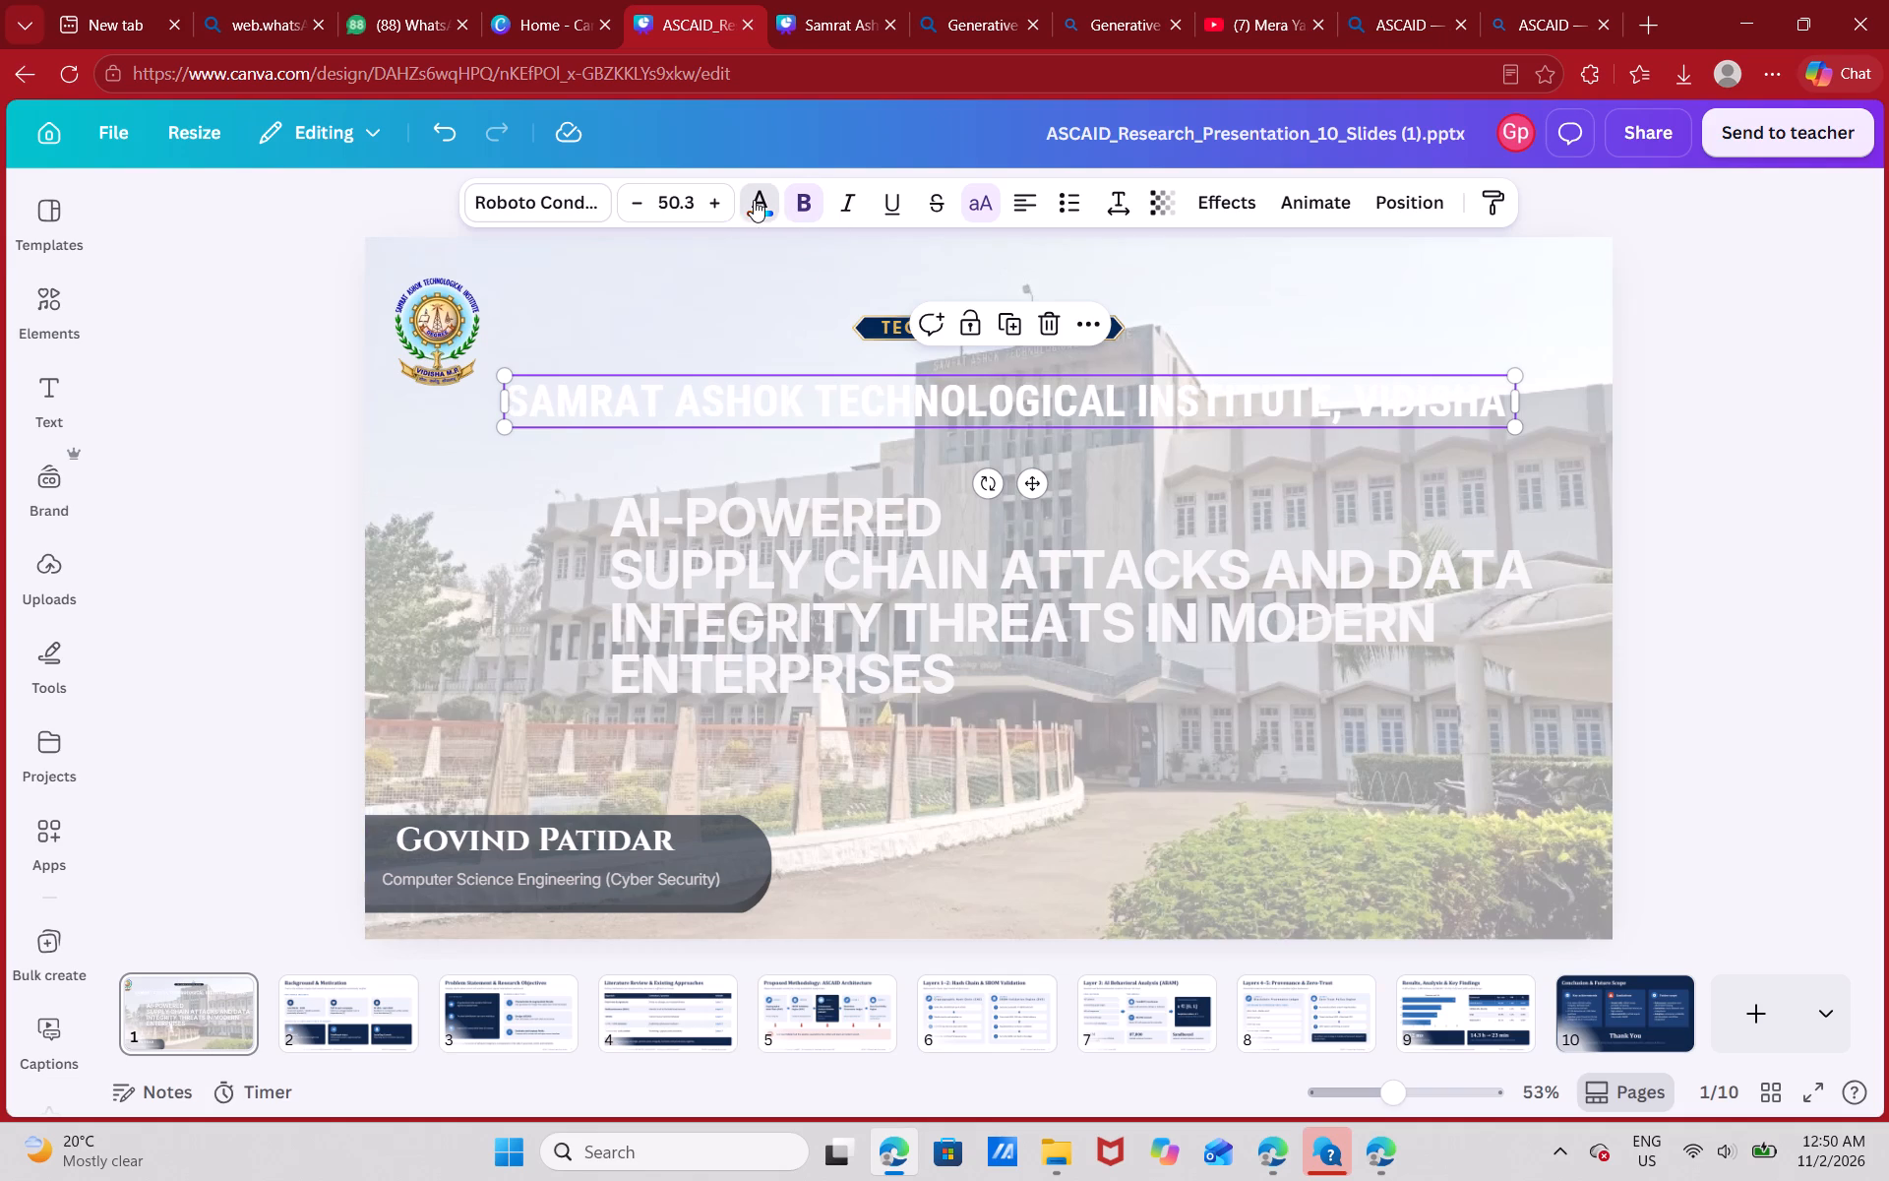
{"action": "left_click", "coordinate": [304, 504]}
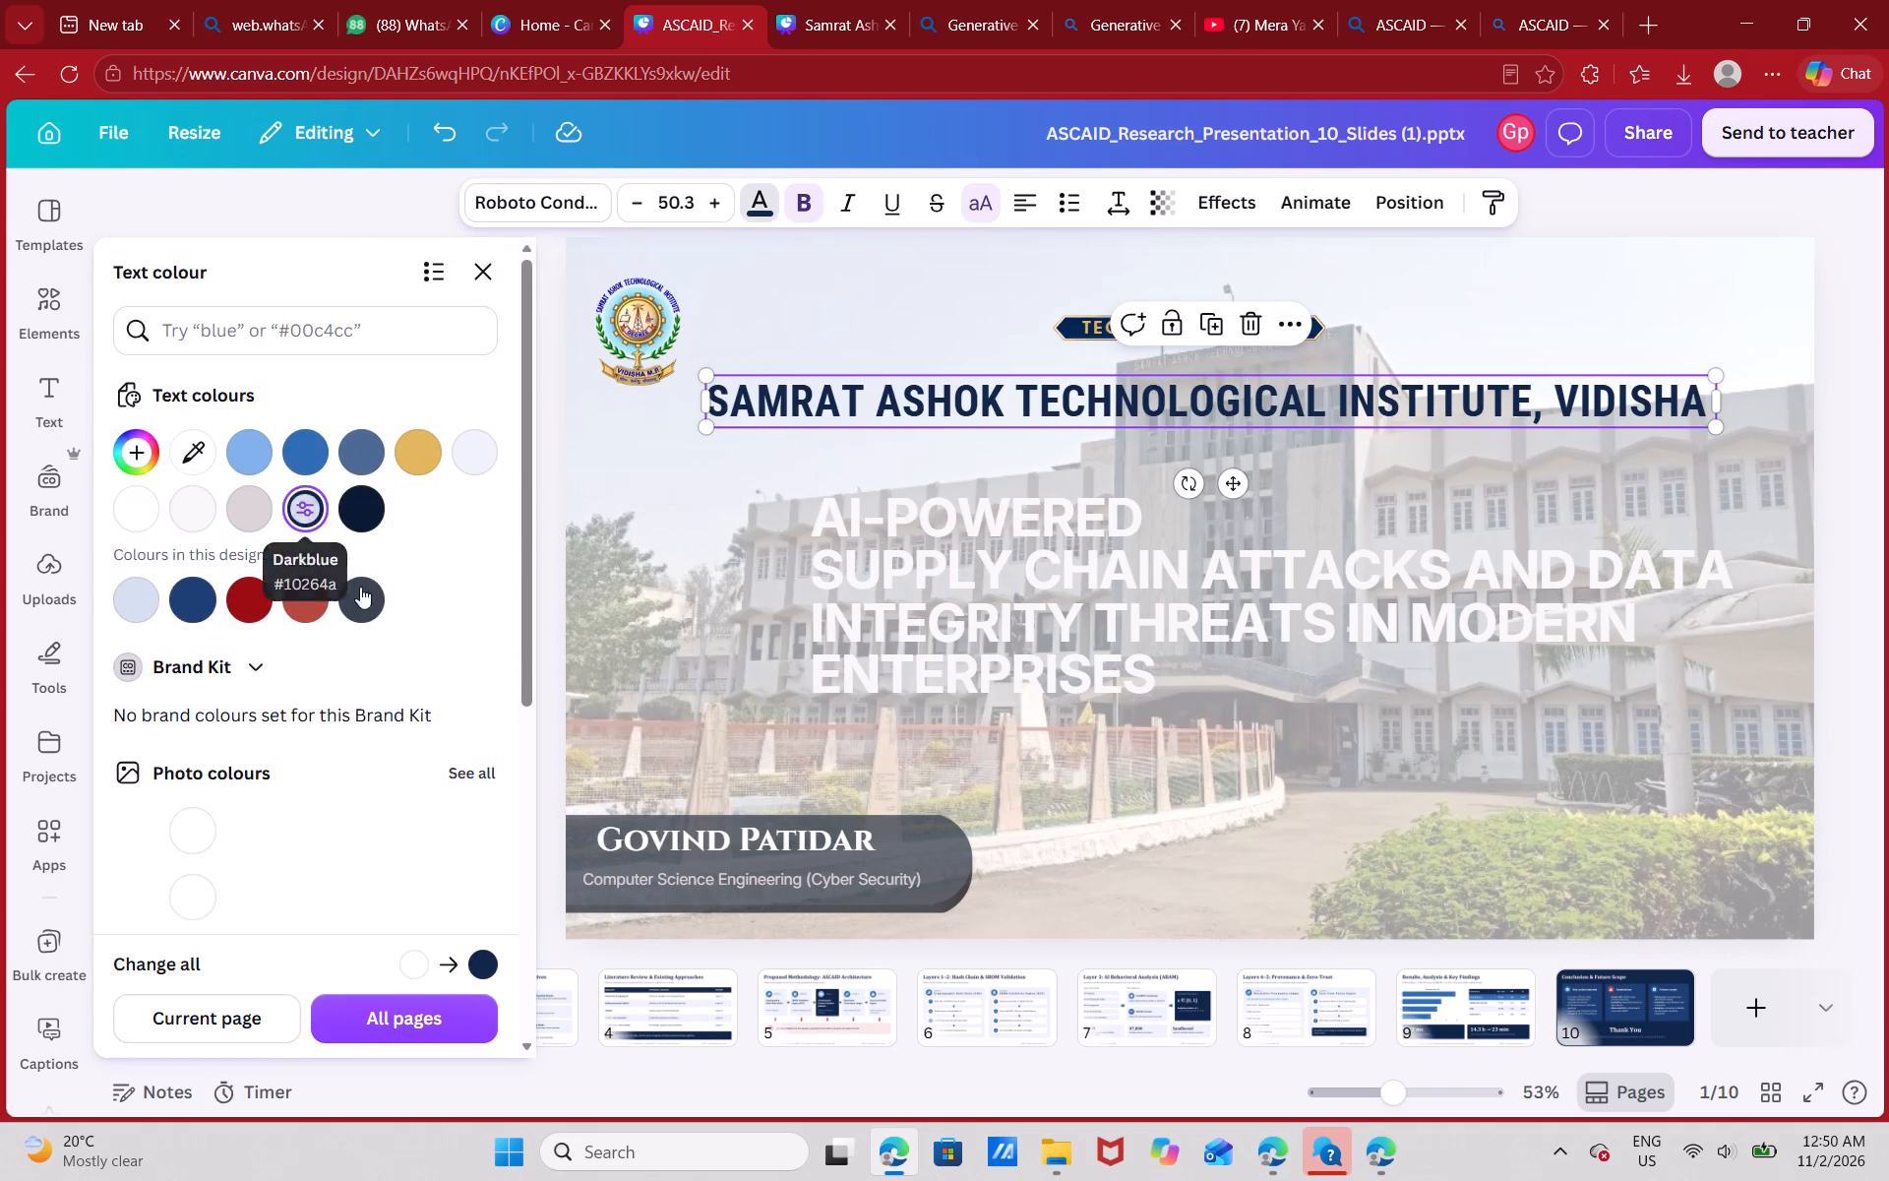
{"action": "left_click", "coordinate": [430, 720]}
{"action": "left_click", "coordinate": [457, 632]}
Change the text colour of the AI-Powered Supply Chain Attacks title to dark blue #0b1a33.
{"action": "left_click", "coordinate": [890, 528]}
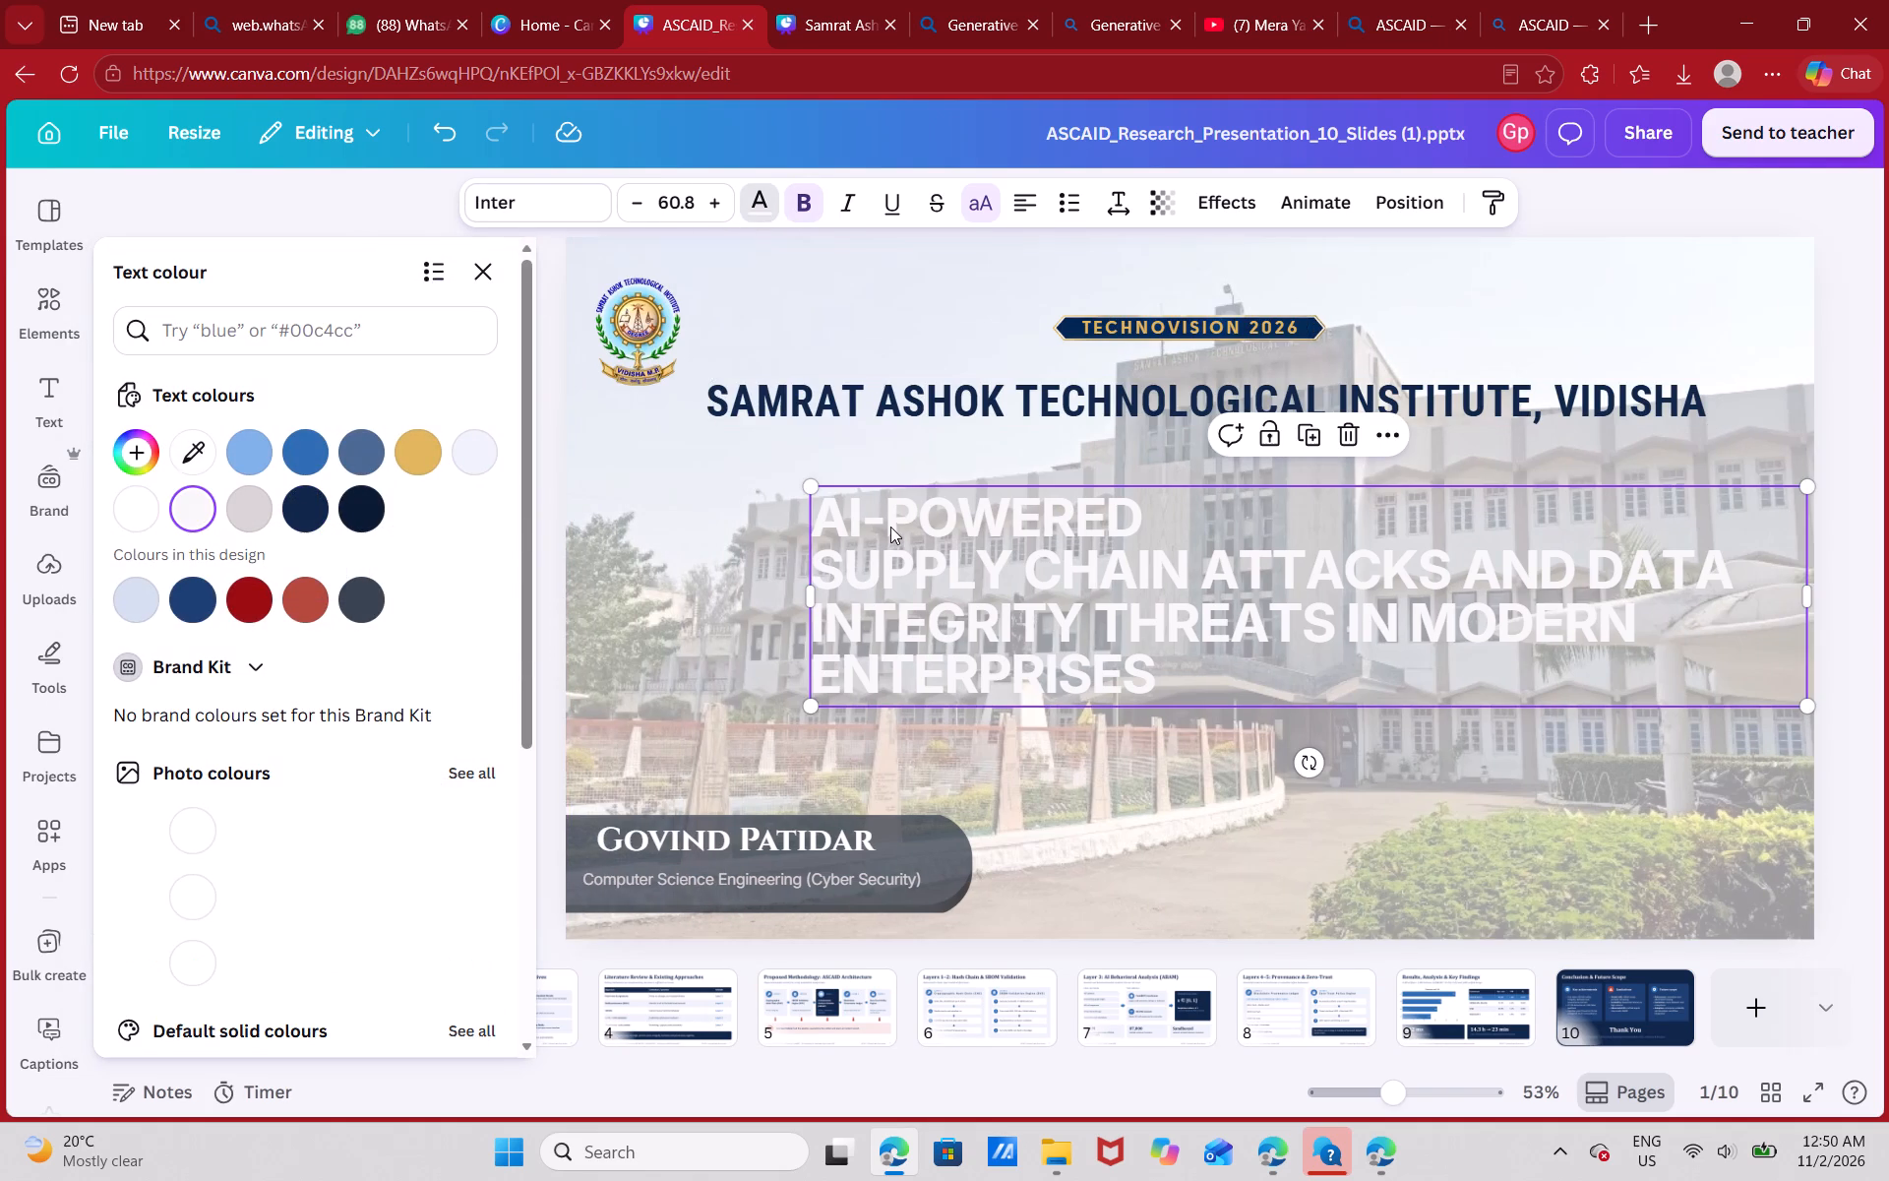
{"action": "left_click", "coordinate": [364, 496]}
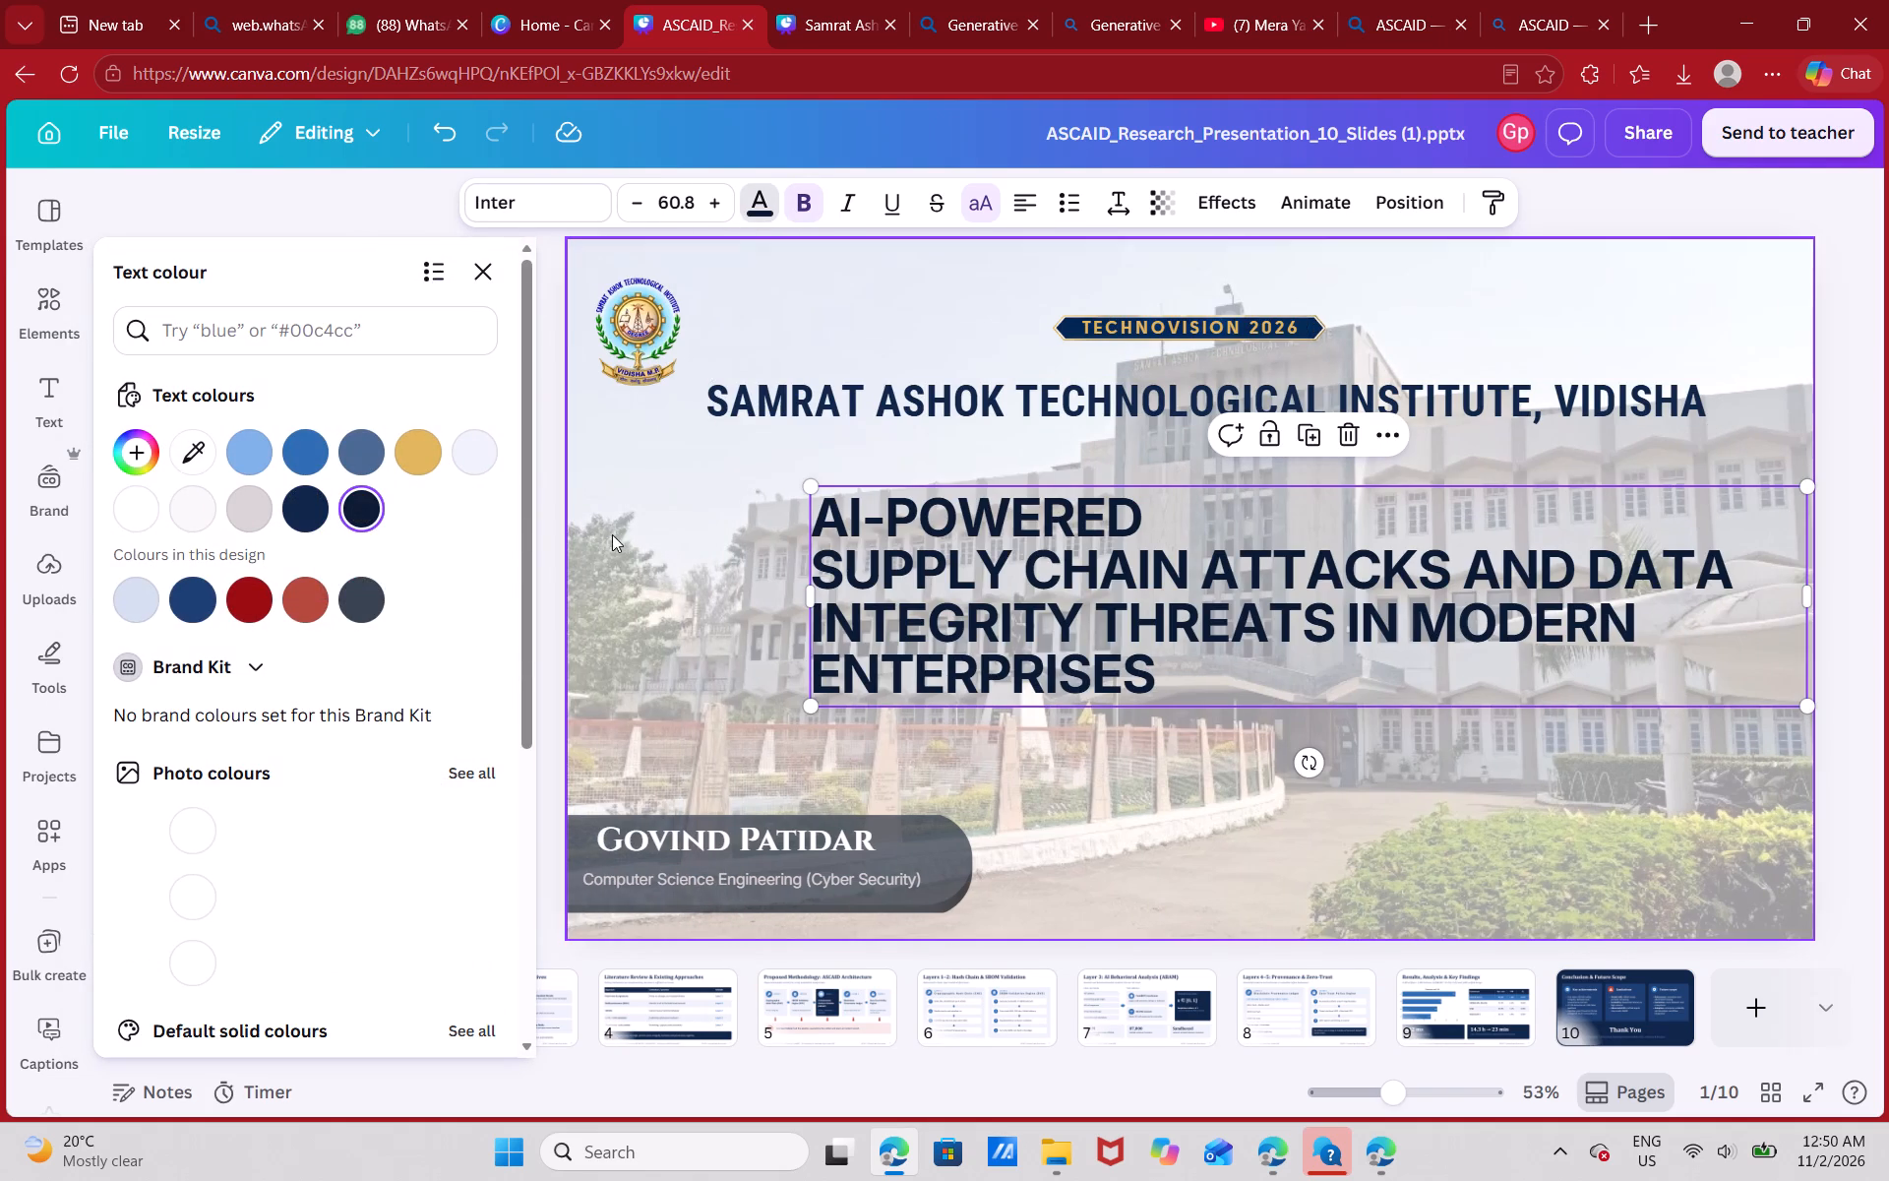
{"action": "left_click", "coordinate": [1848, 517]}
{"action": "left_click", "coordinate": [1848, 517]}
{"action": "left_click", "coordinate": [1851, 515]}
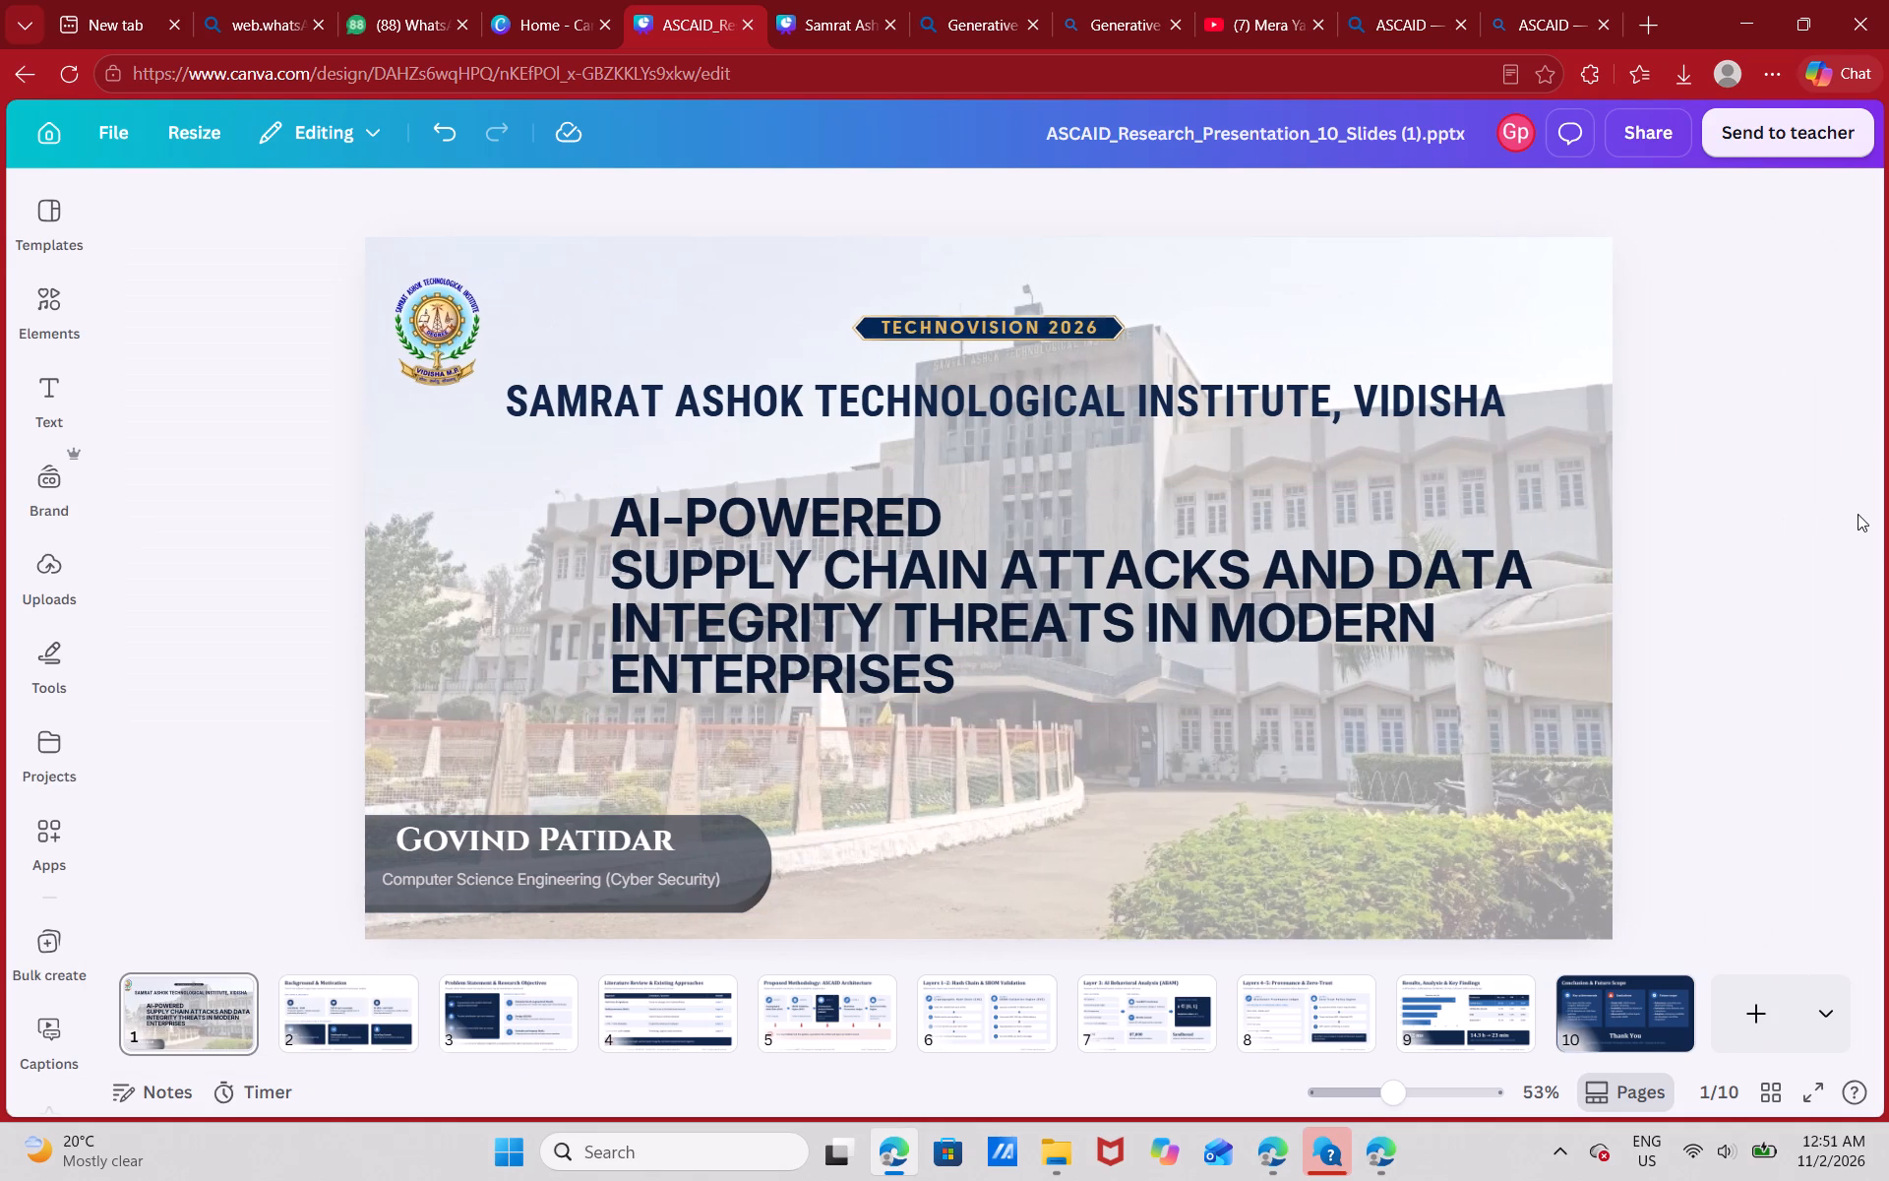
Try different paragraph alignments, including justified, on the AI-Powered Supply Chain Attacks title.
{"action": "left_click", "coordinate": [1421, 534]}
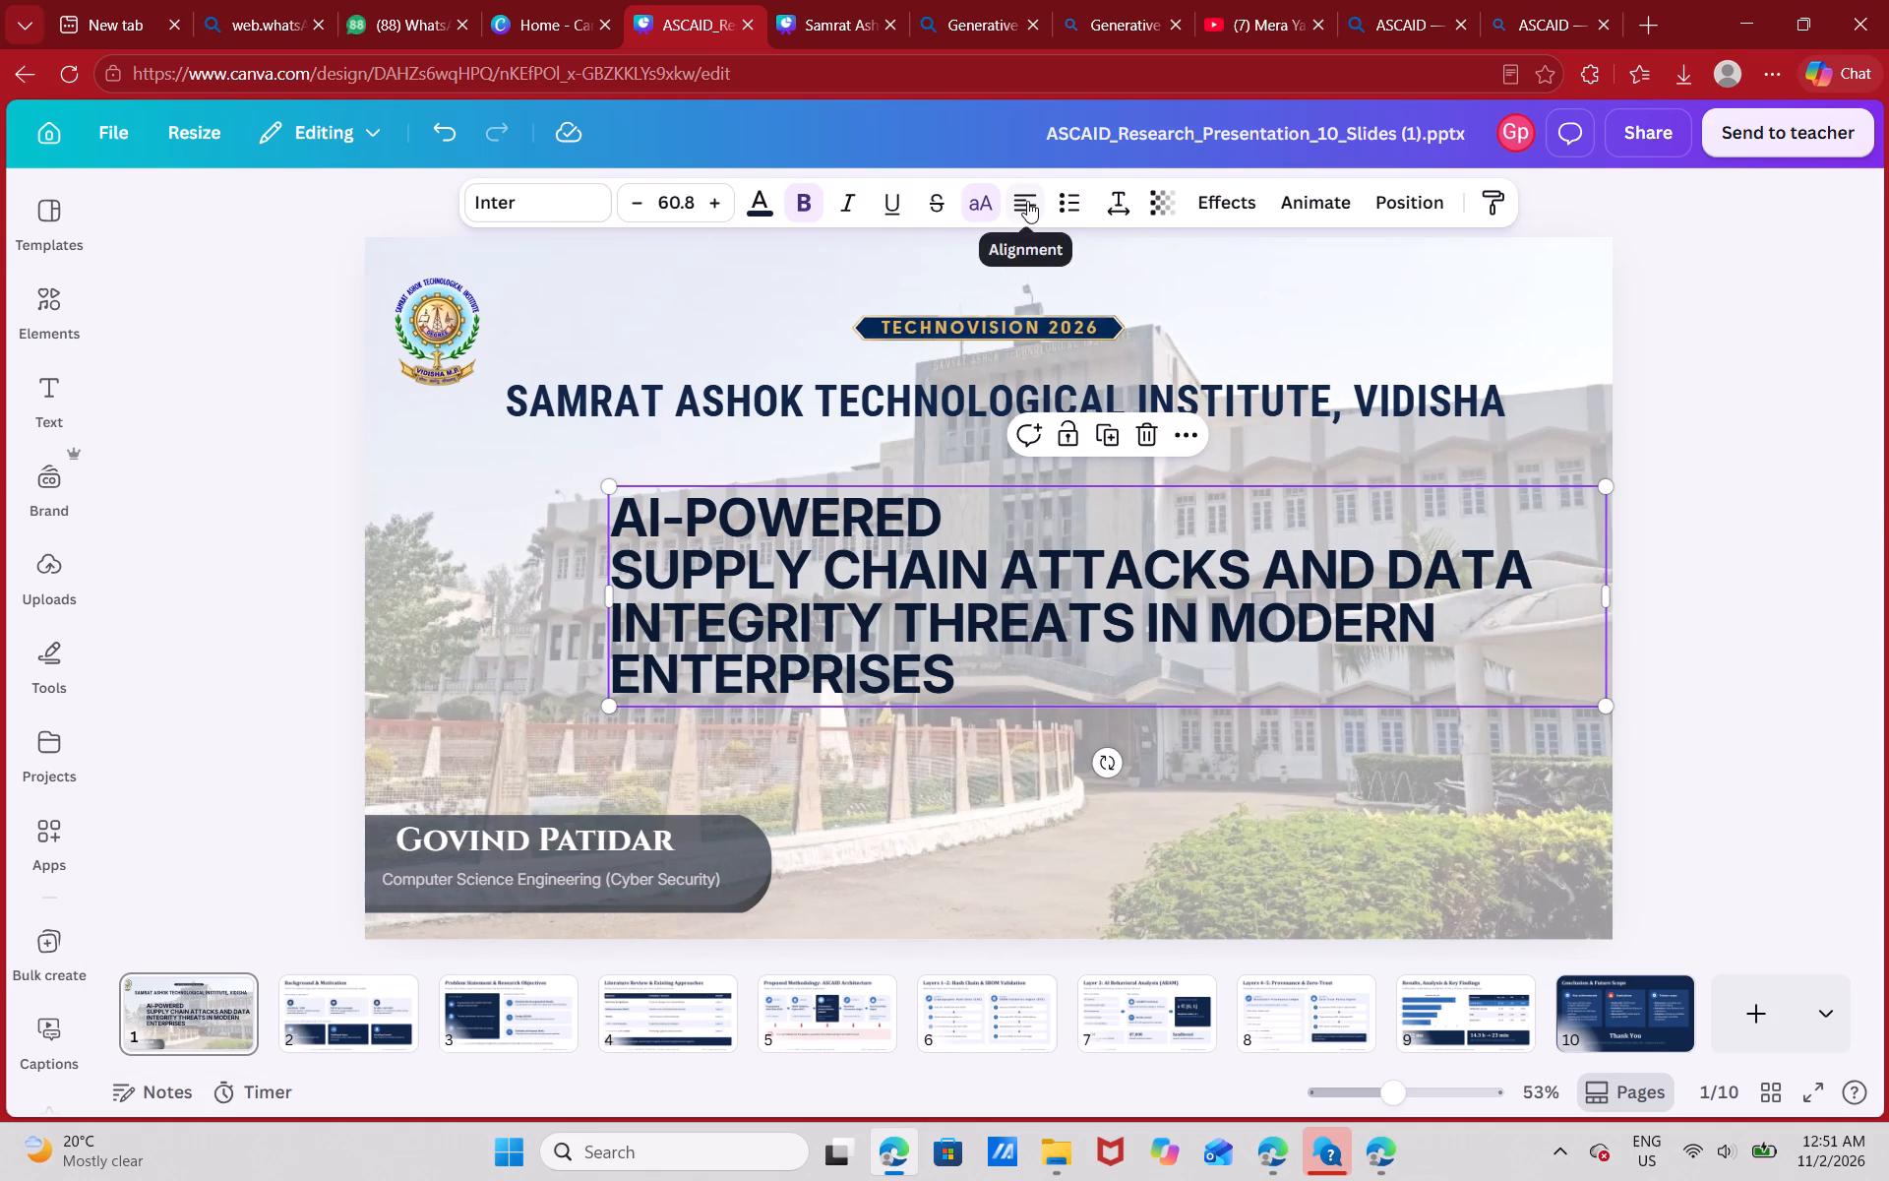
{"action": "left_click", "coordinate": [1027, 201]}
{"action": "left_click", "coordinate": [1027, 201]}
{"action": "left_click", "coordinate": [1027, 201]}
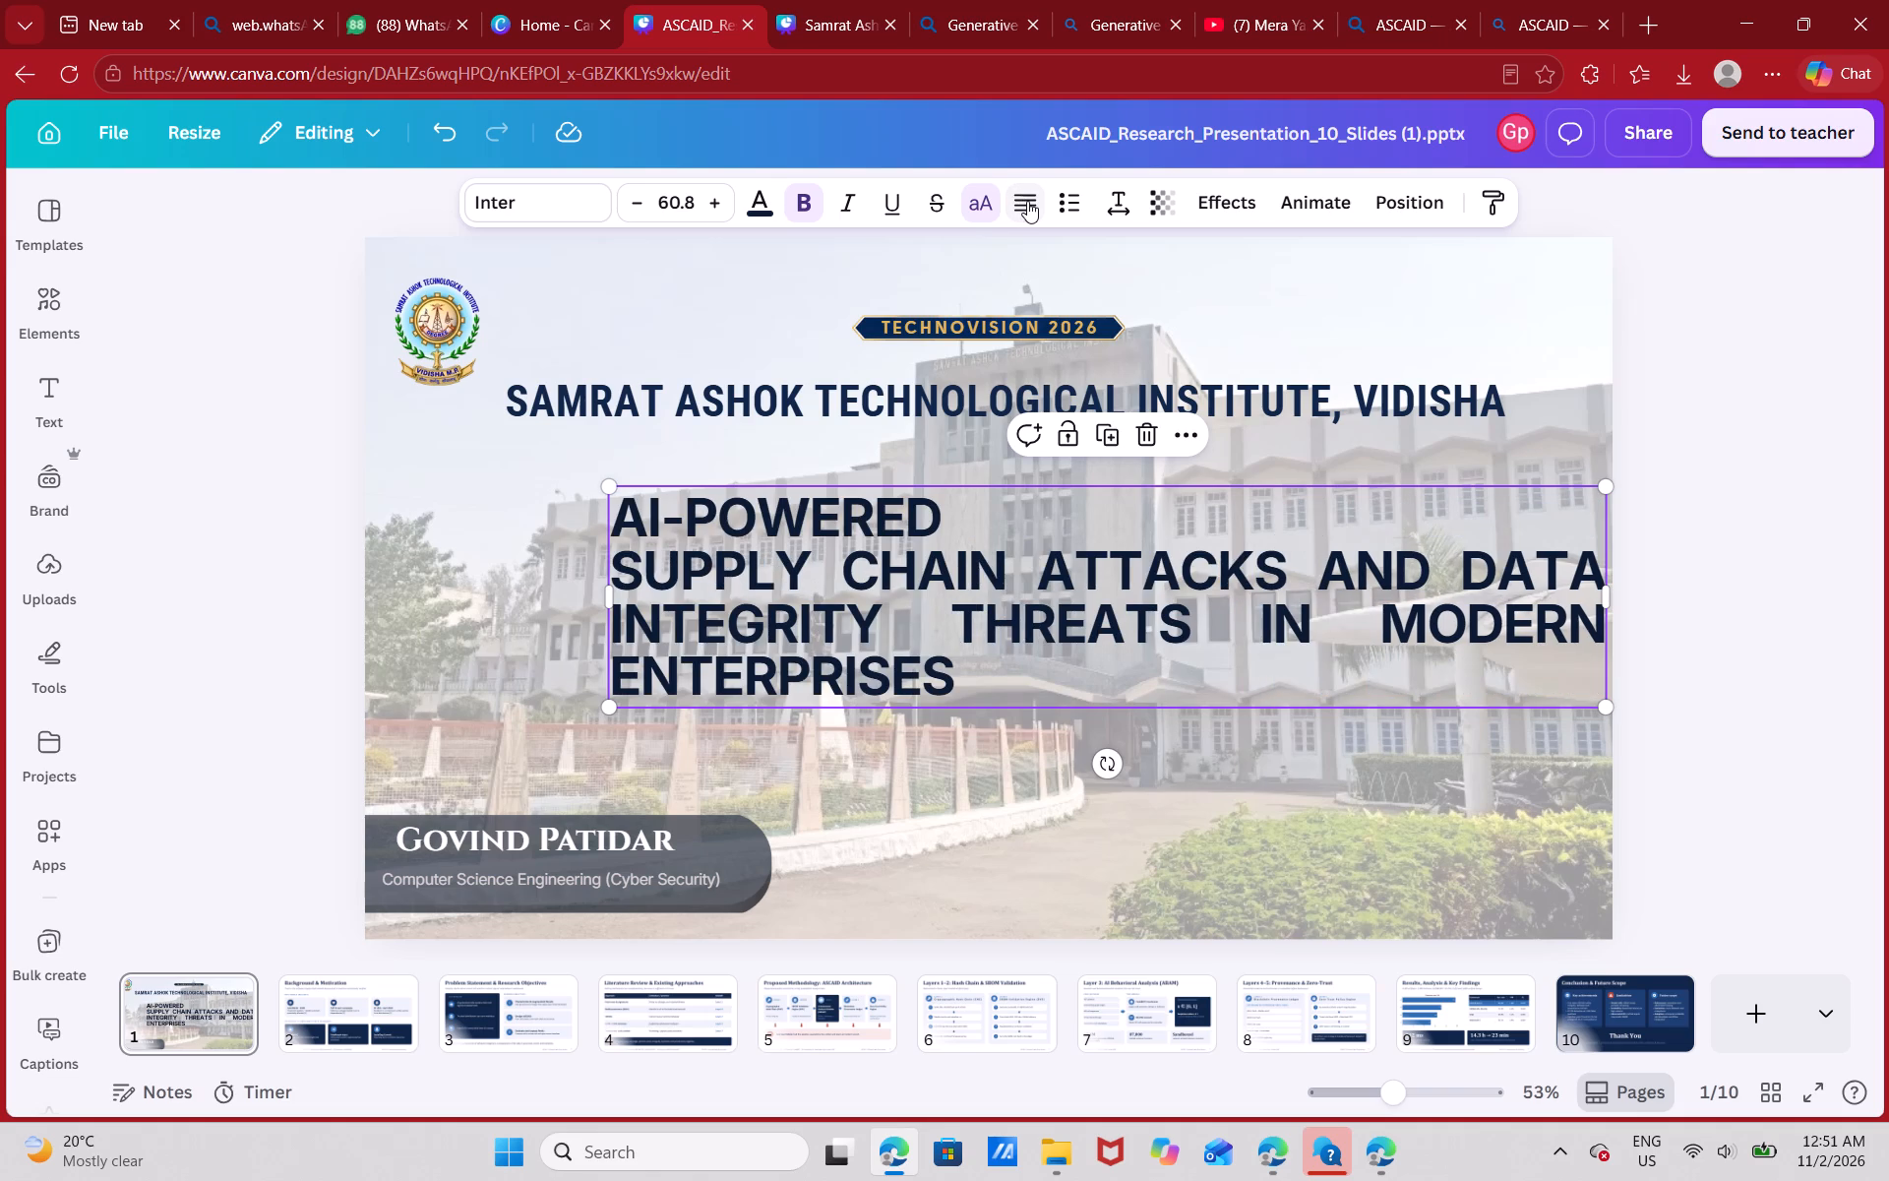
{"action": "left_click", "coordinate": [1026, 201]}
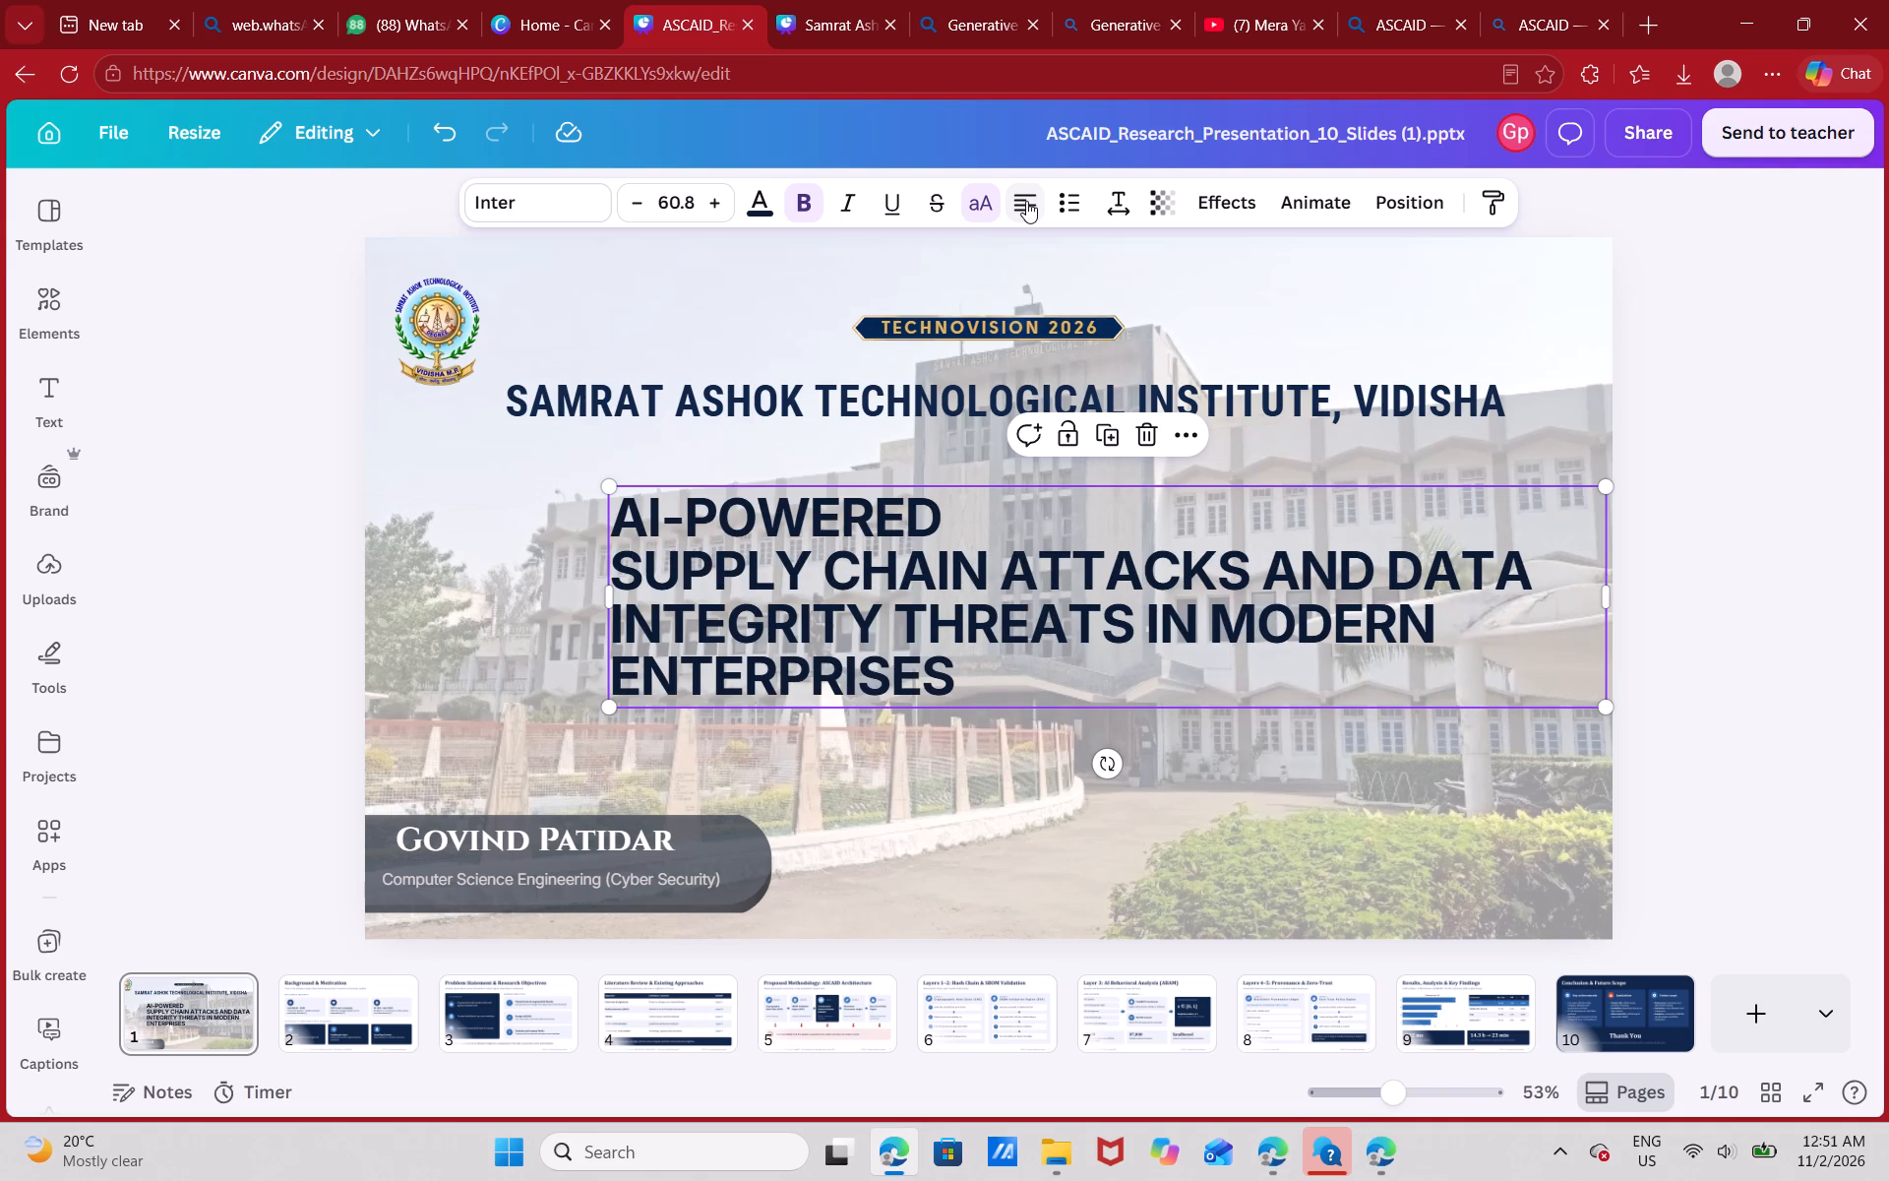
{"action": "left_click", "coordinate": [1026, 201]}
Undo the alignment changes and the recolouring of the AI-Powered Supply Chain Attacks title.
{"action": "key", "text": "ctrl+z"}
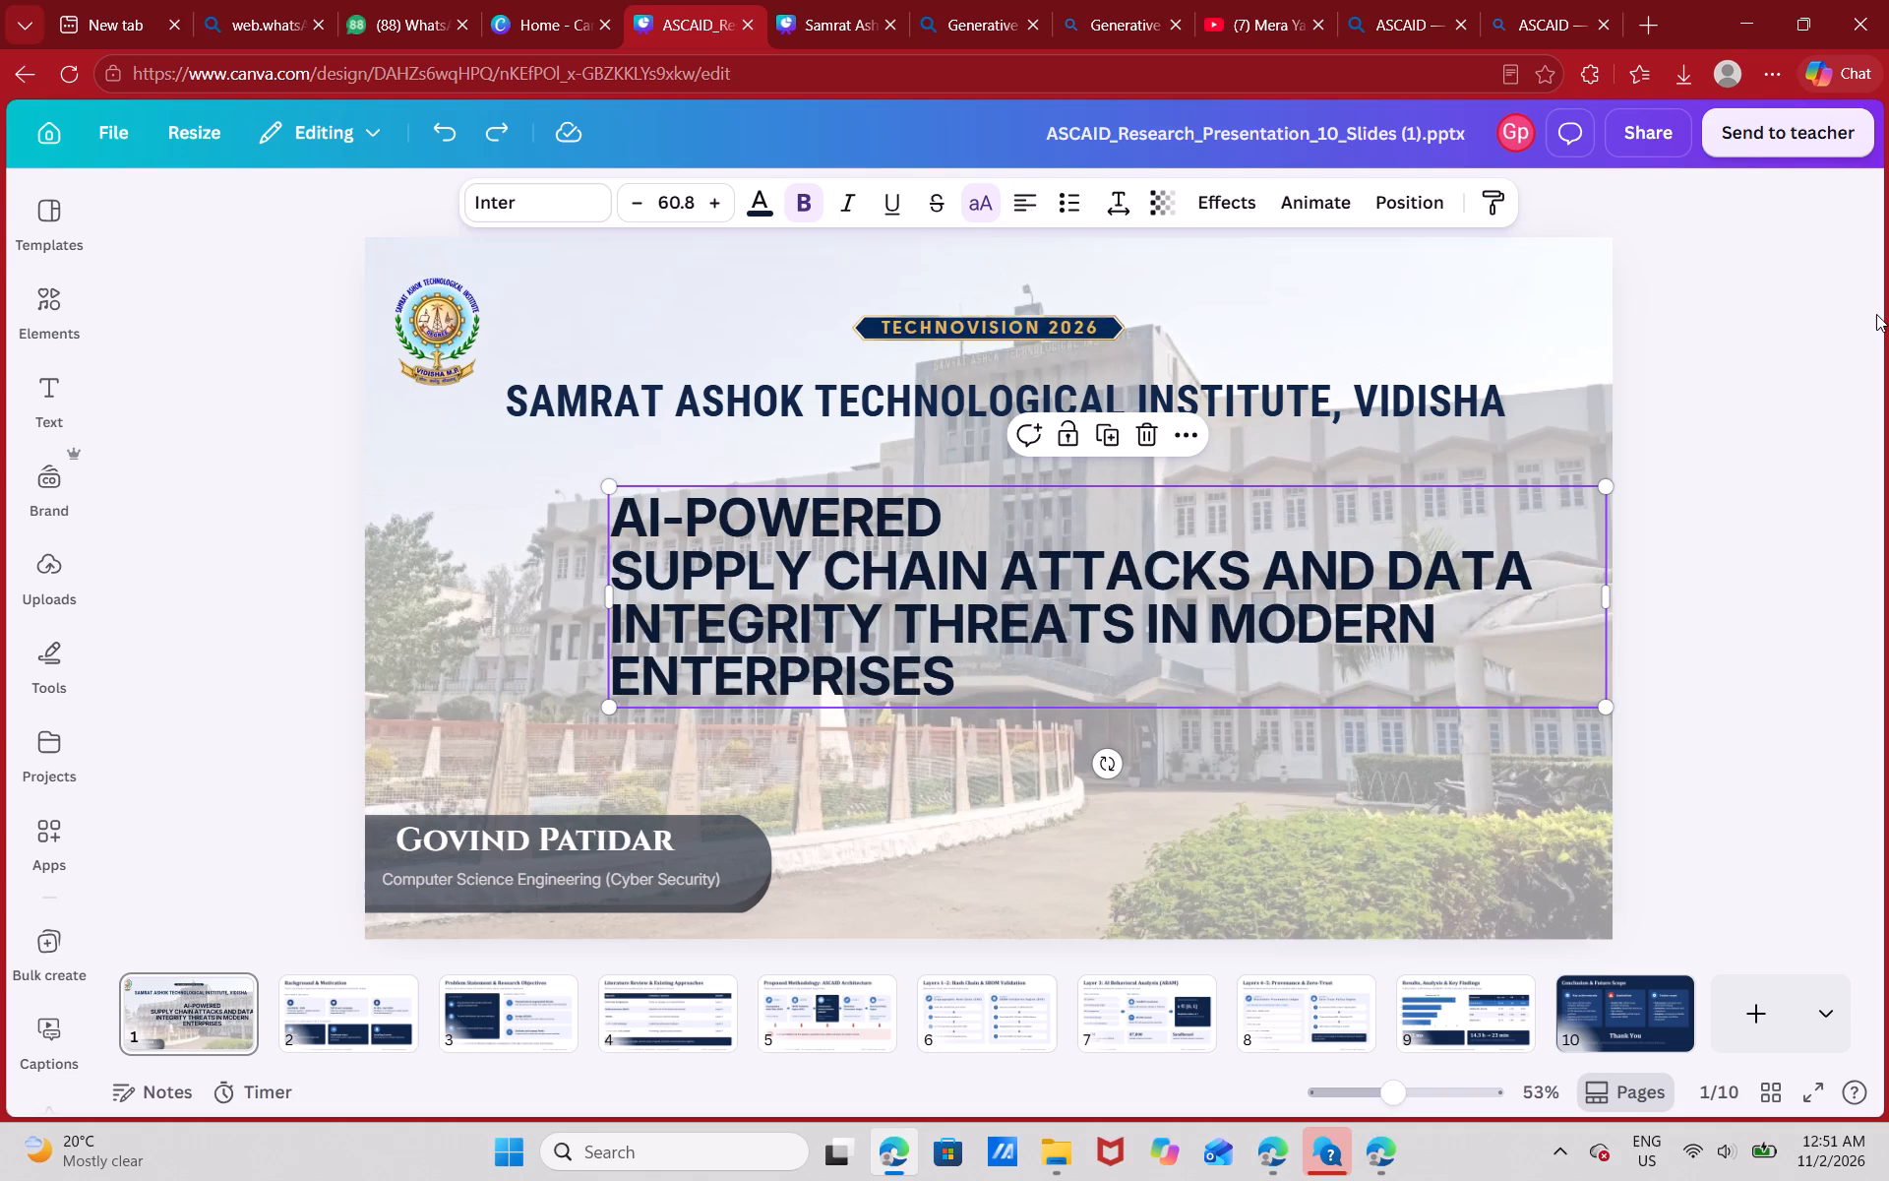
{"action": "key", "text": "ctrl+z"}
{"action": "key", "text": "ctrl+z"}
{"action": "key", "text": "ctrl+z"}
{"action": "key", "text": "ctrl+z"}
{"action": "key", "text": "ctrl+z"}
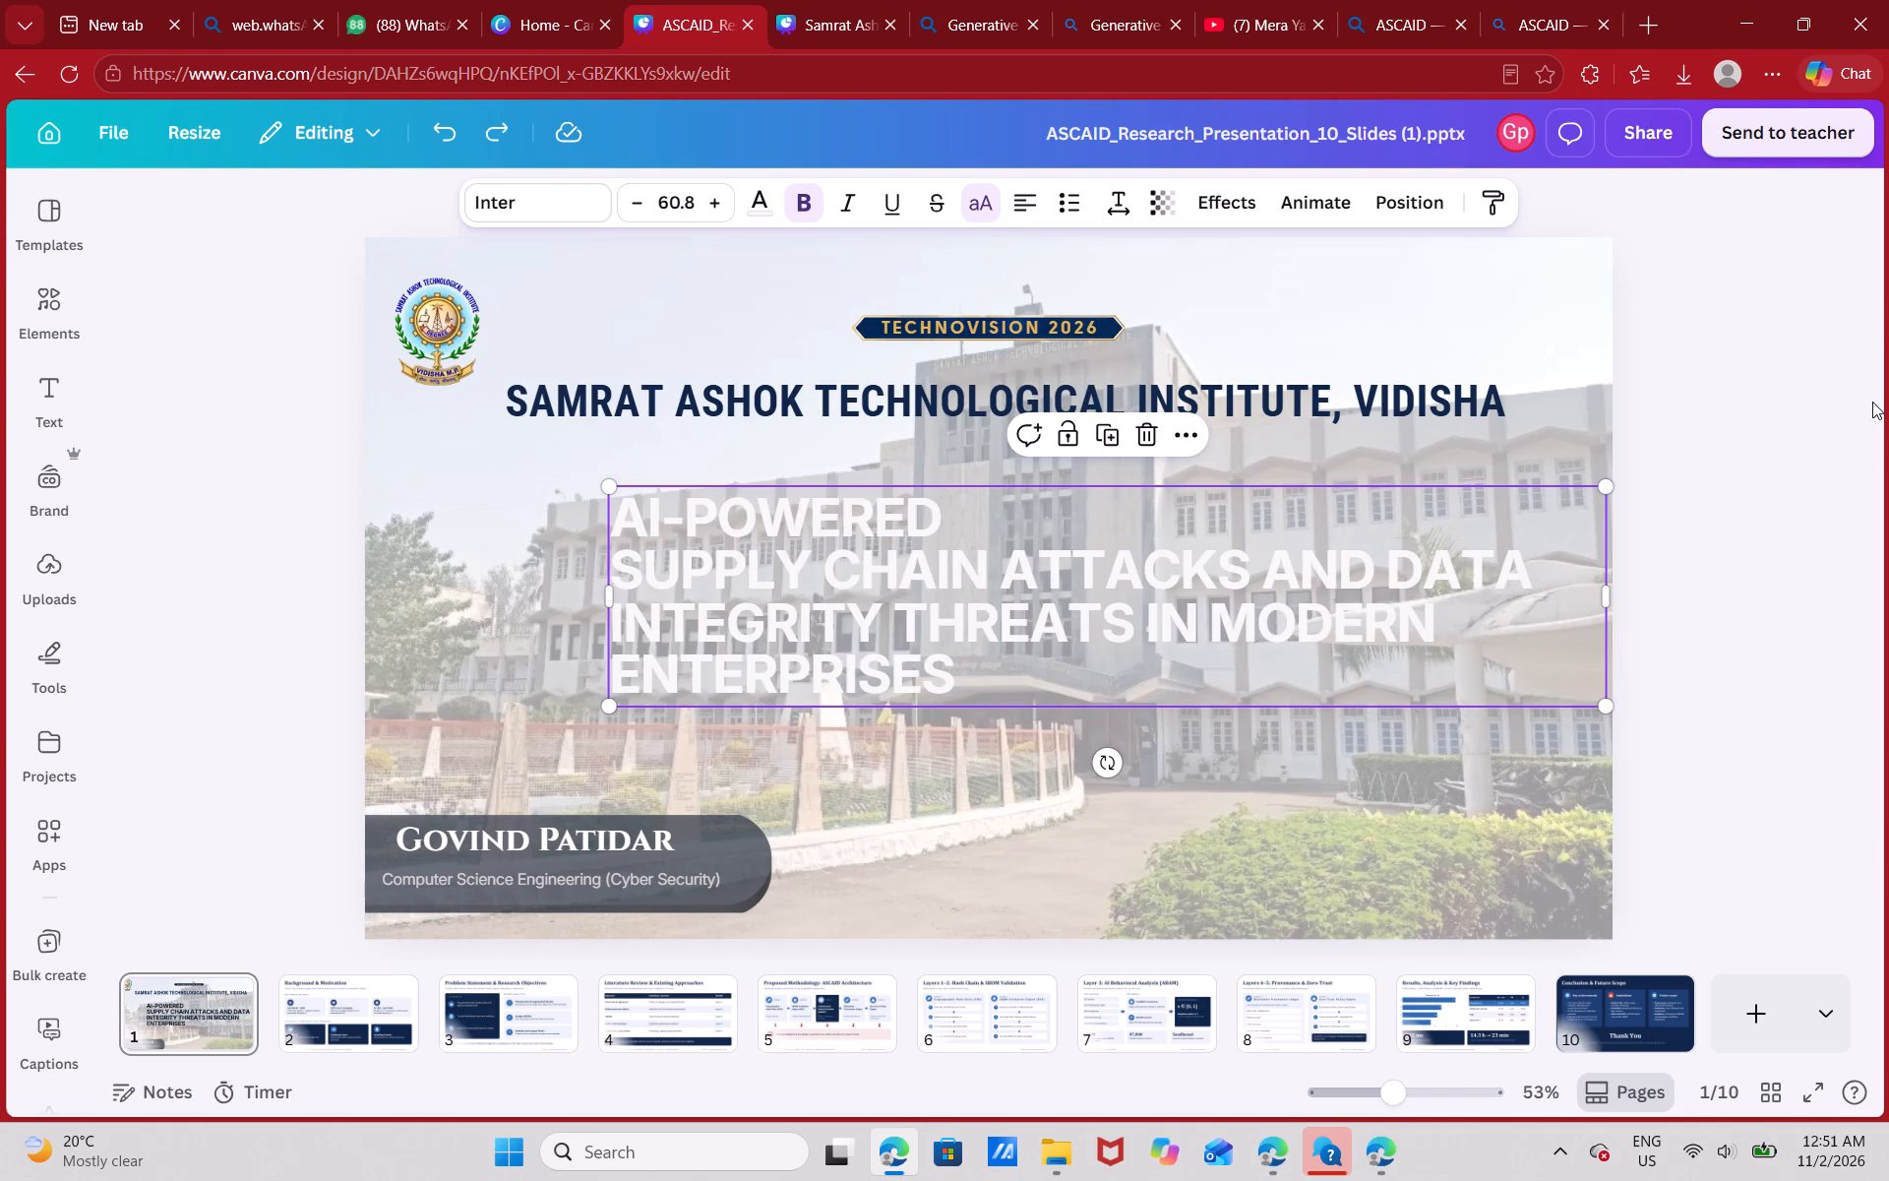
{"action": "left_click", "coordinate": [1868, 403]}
Try blue #2f6db5 on the AI-Powered Supply Chain Attacks title, then set its text colour to dark blue #0b1a33.
{"action": "left_click", "coordinate": [1179, 637]}
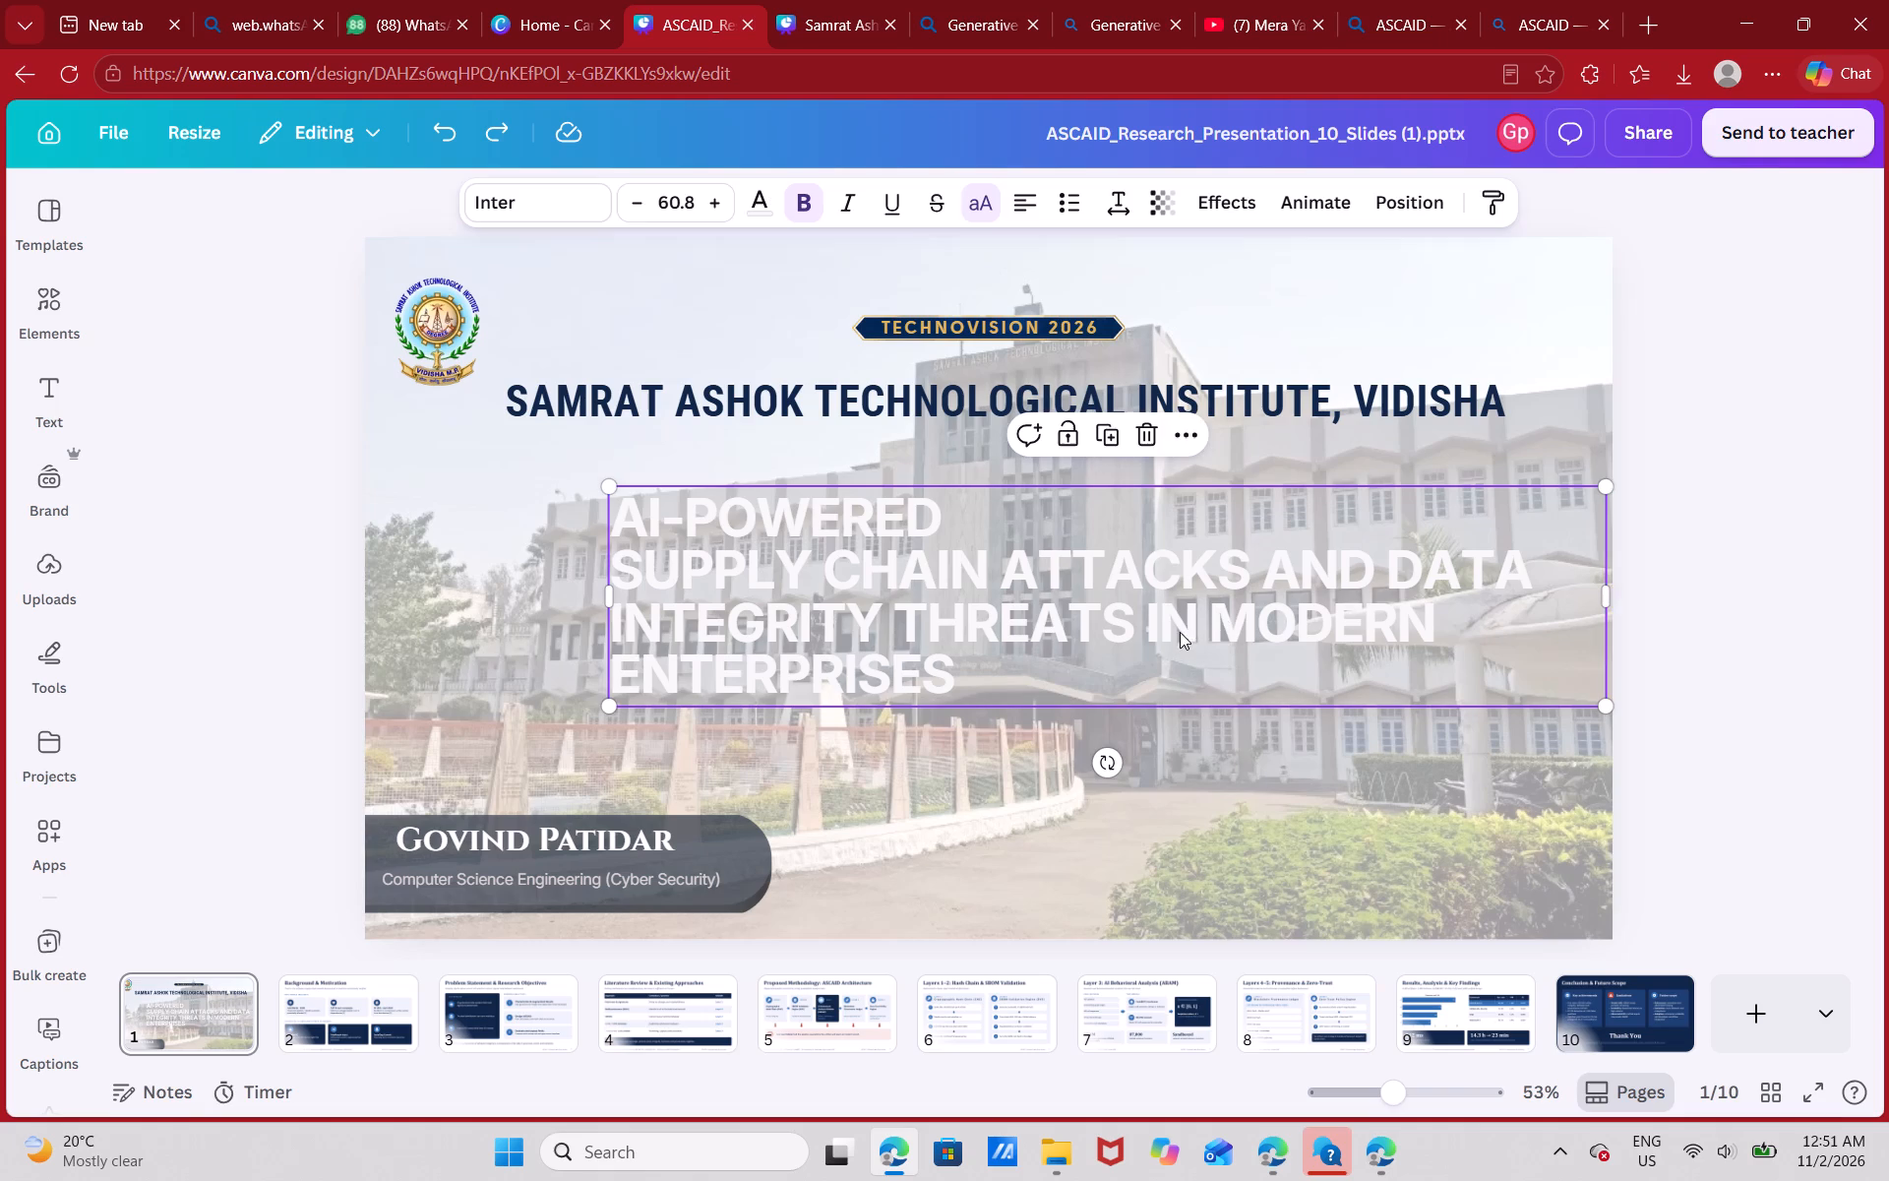
{"action": "left_click", "coordinate": [757, 196]}
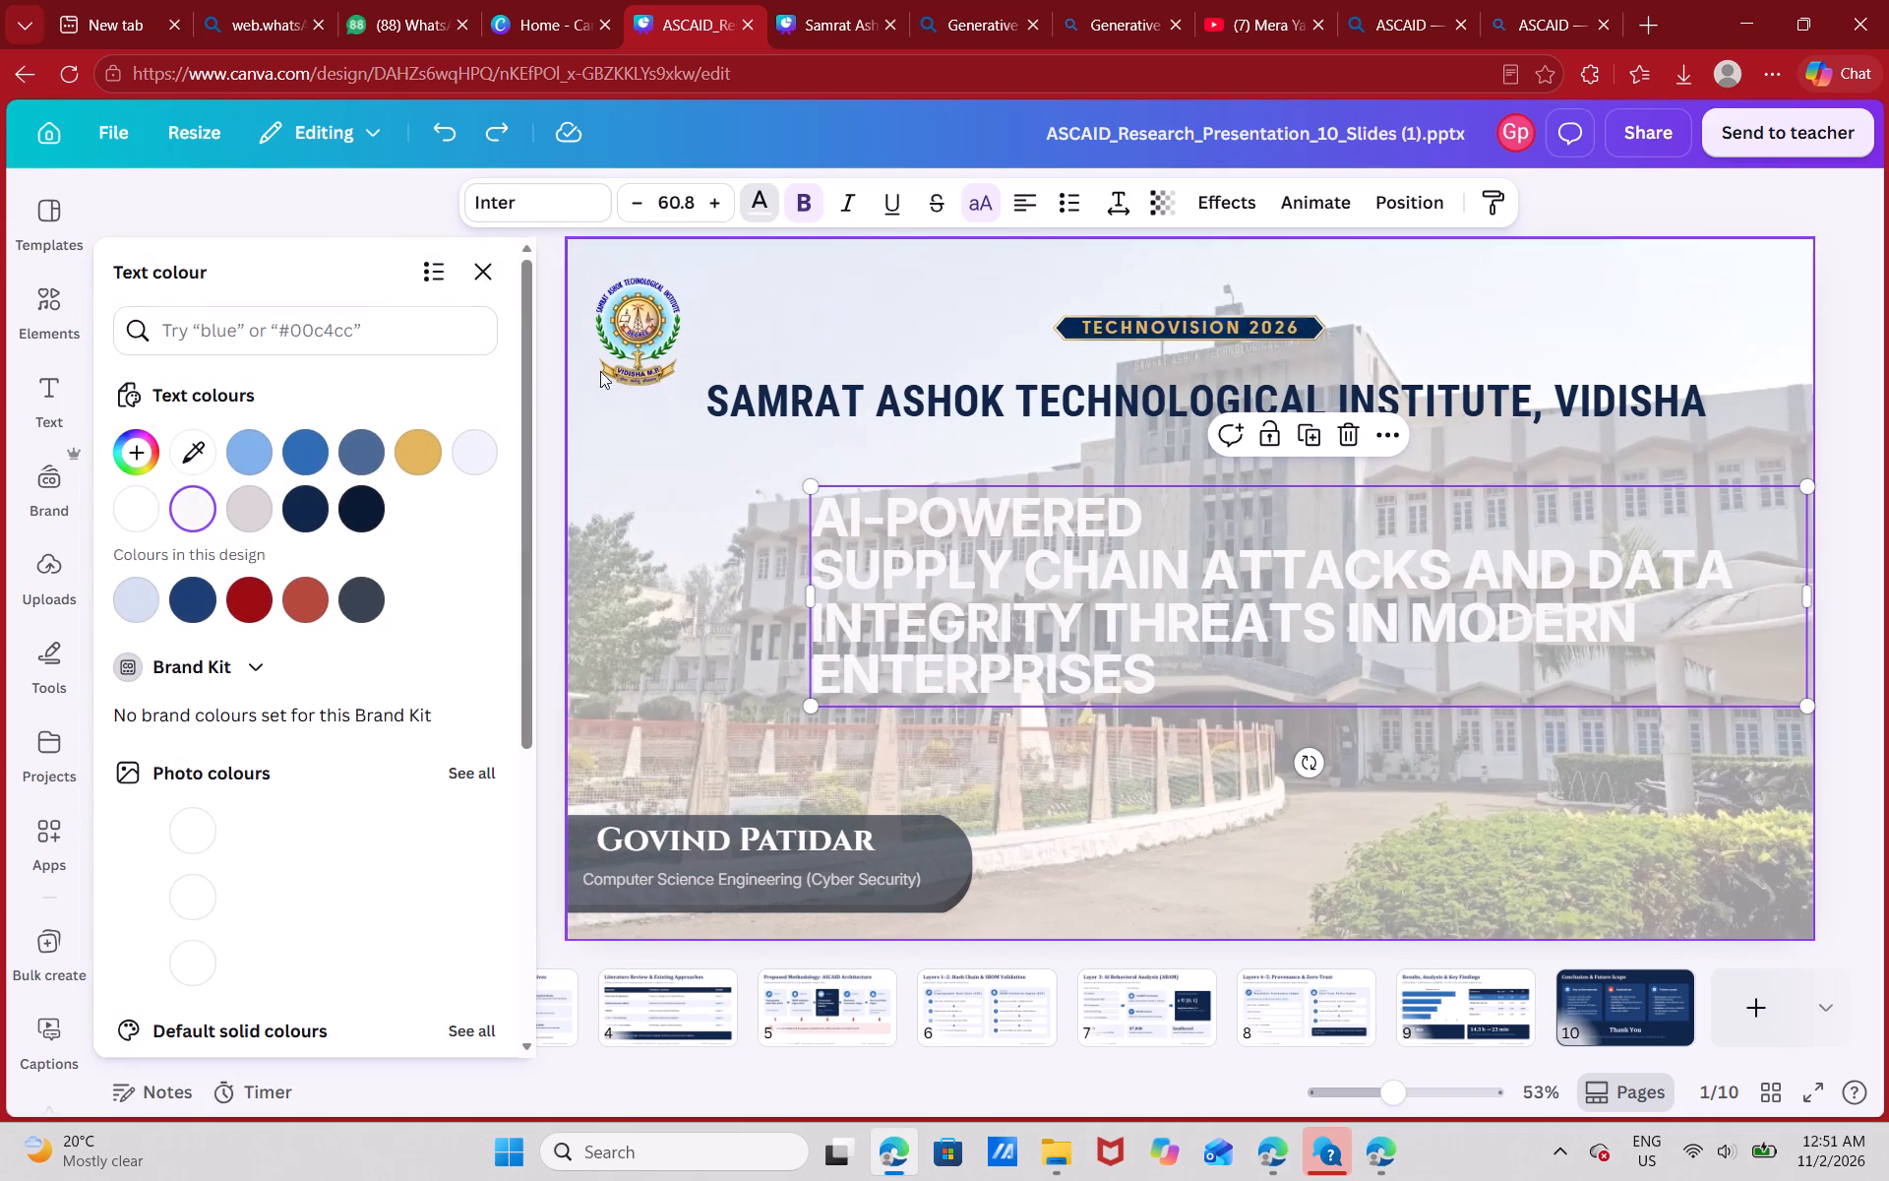
{"action": "left_click", "coordinate": [304, 440]}
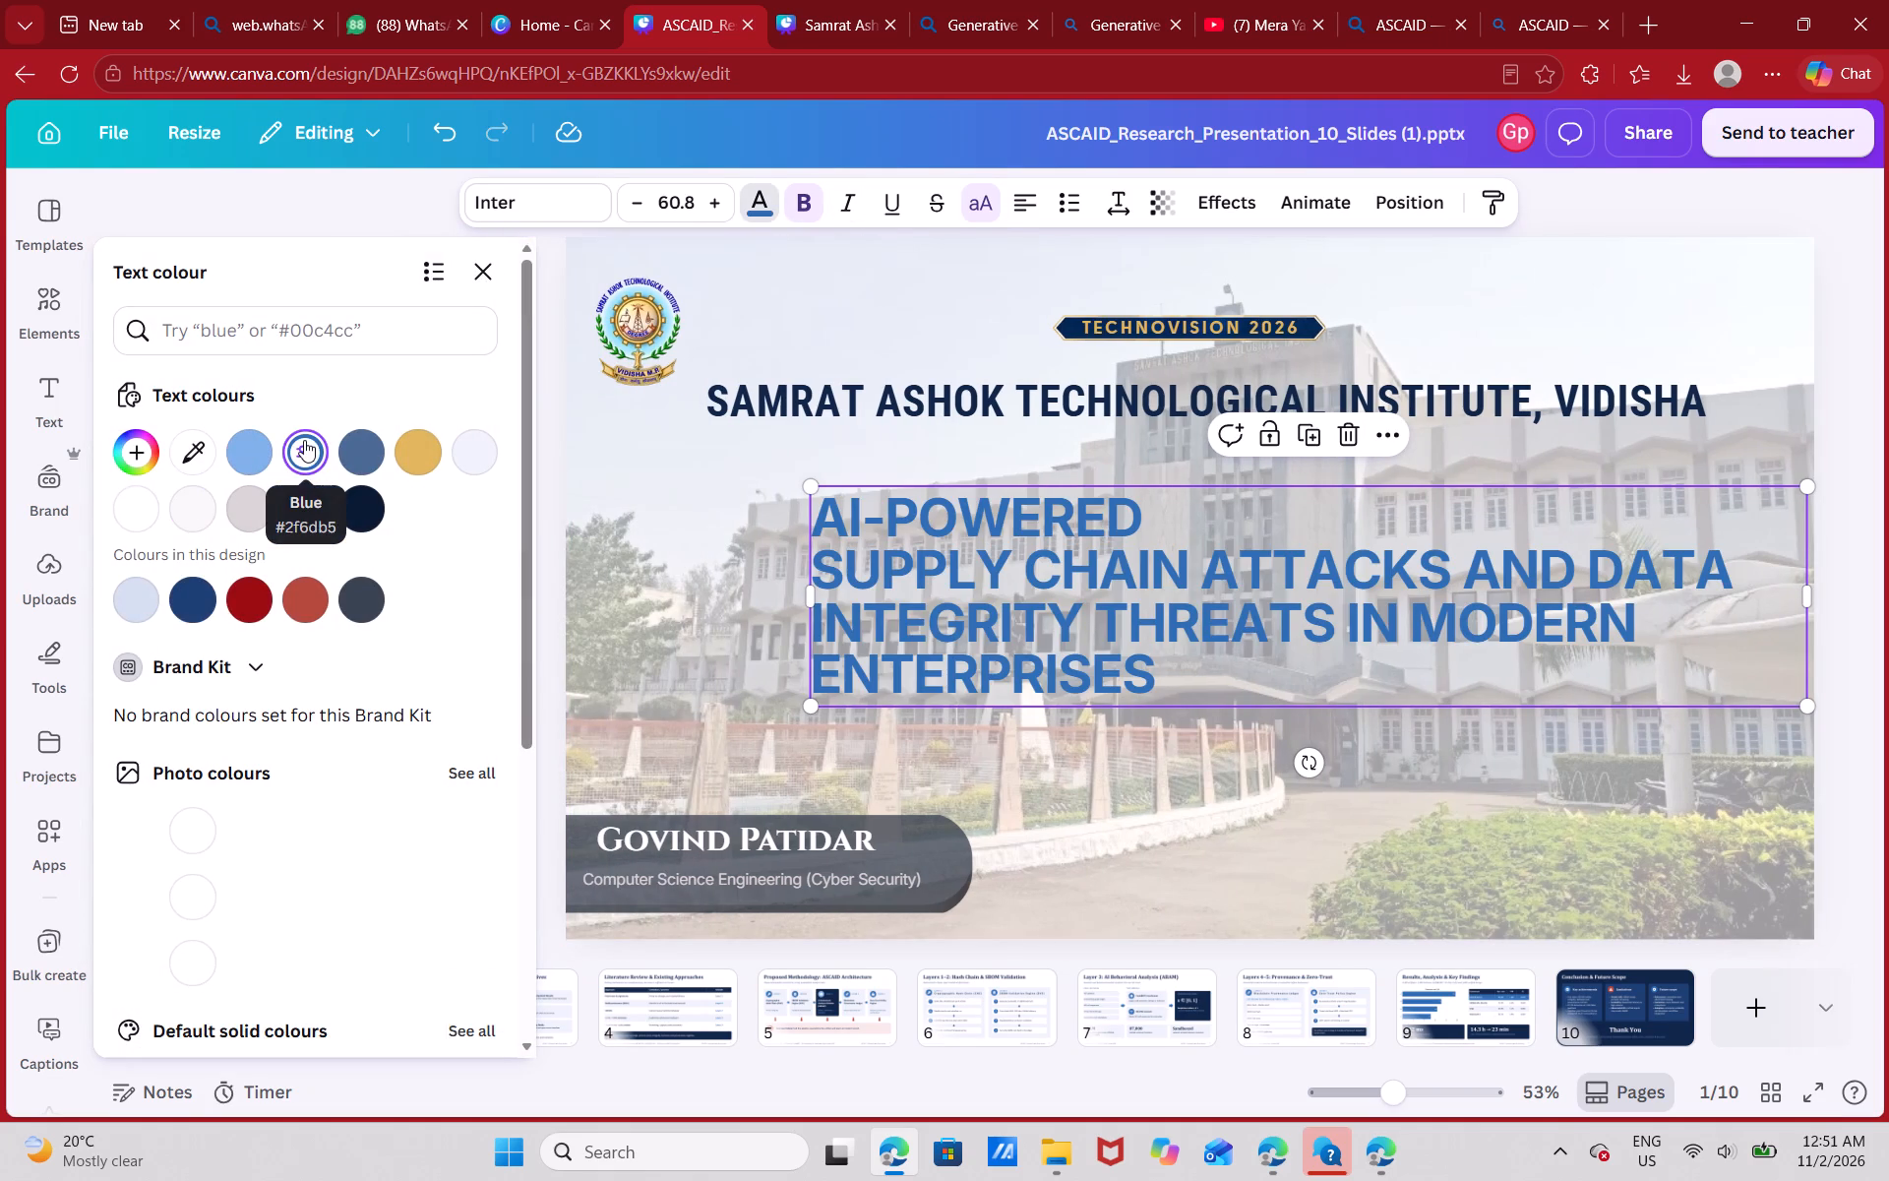
{"action": "left_click", "coordinate": [361, 516]}
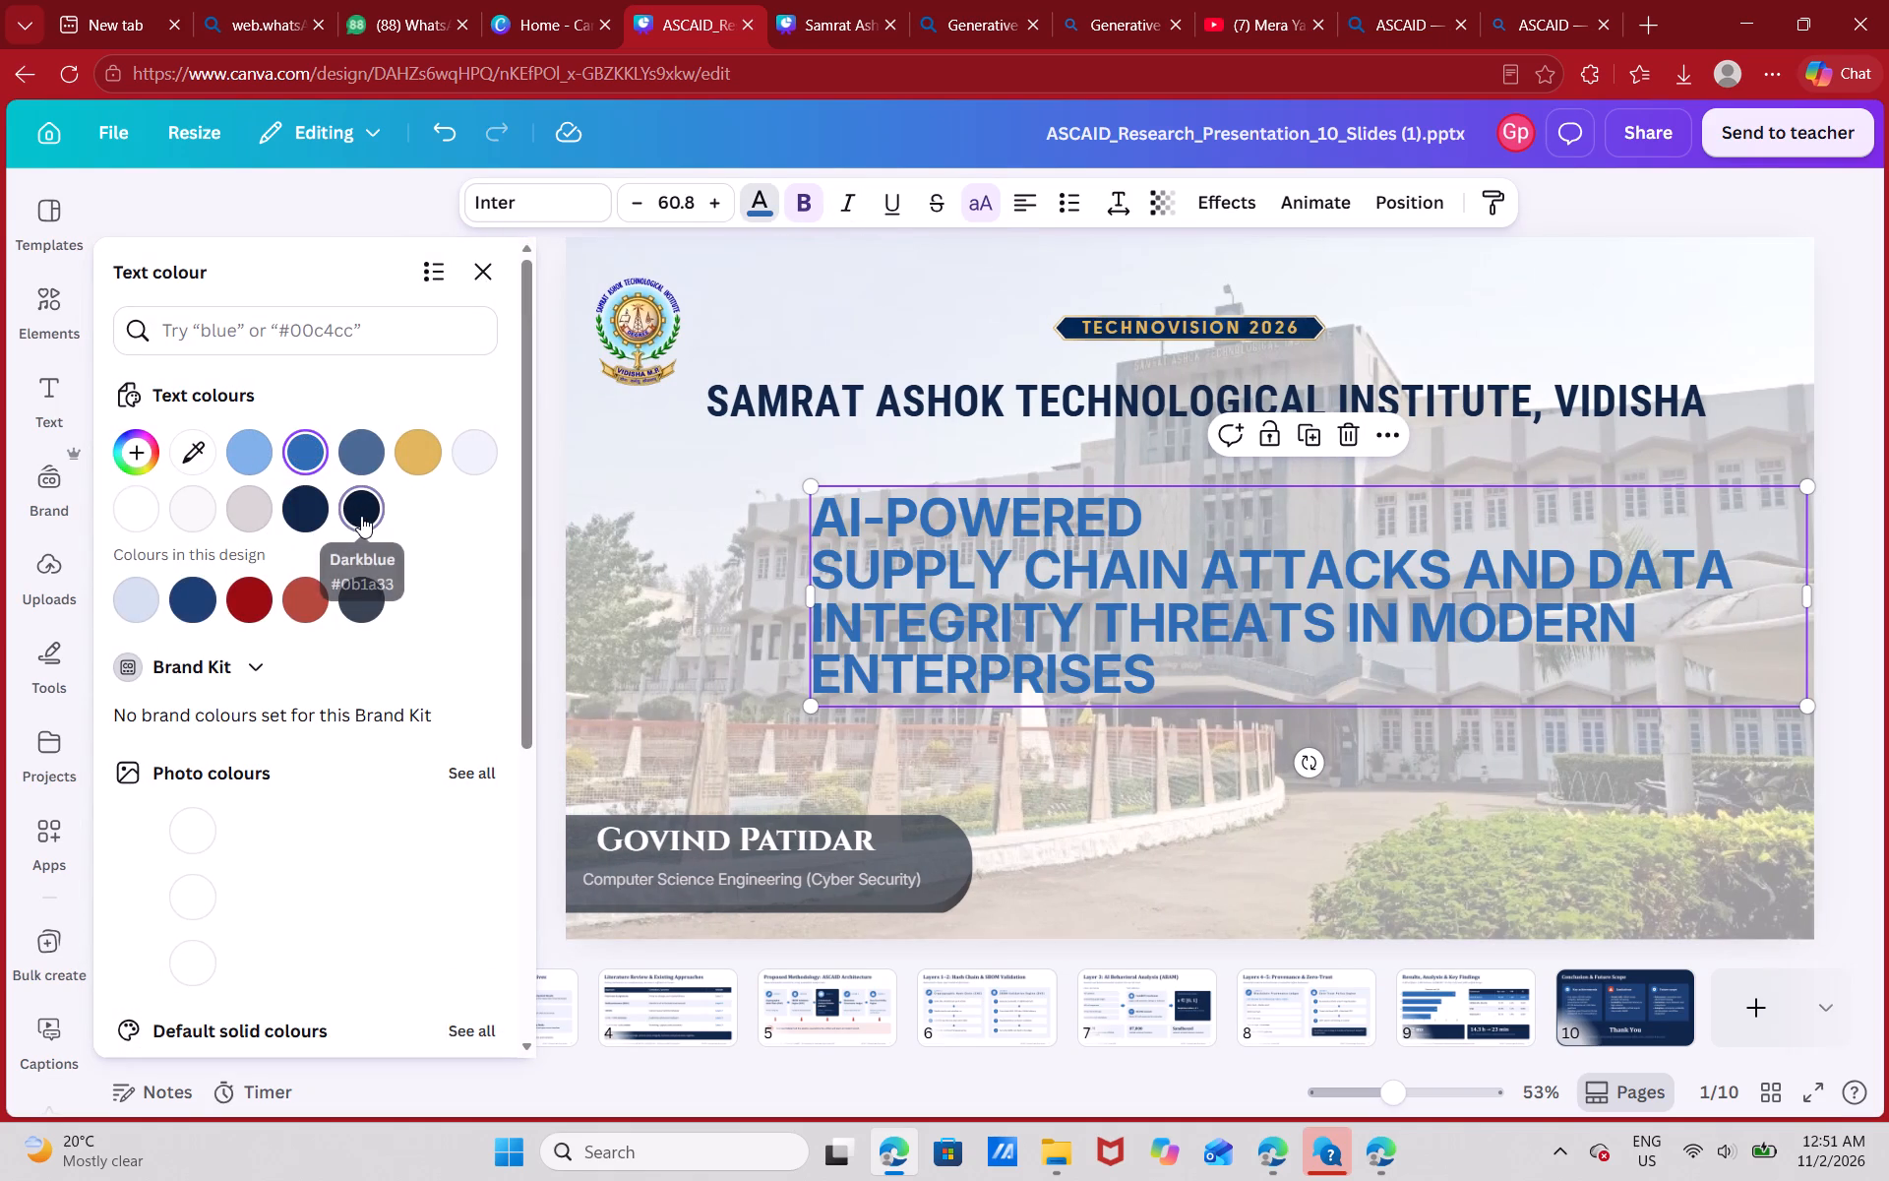
{"action": "left_click", "coordinate": [1839, 368]}
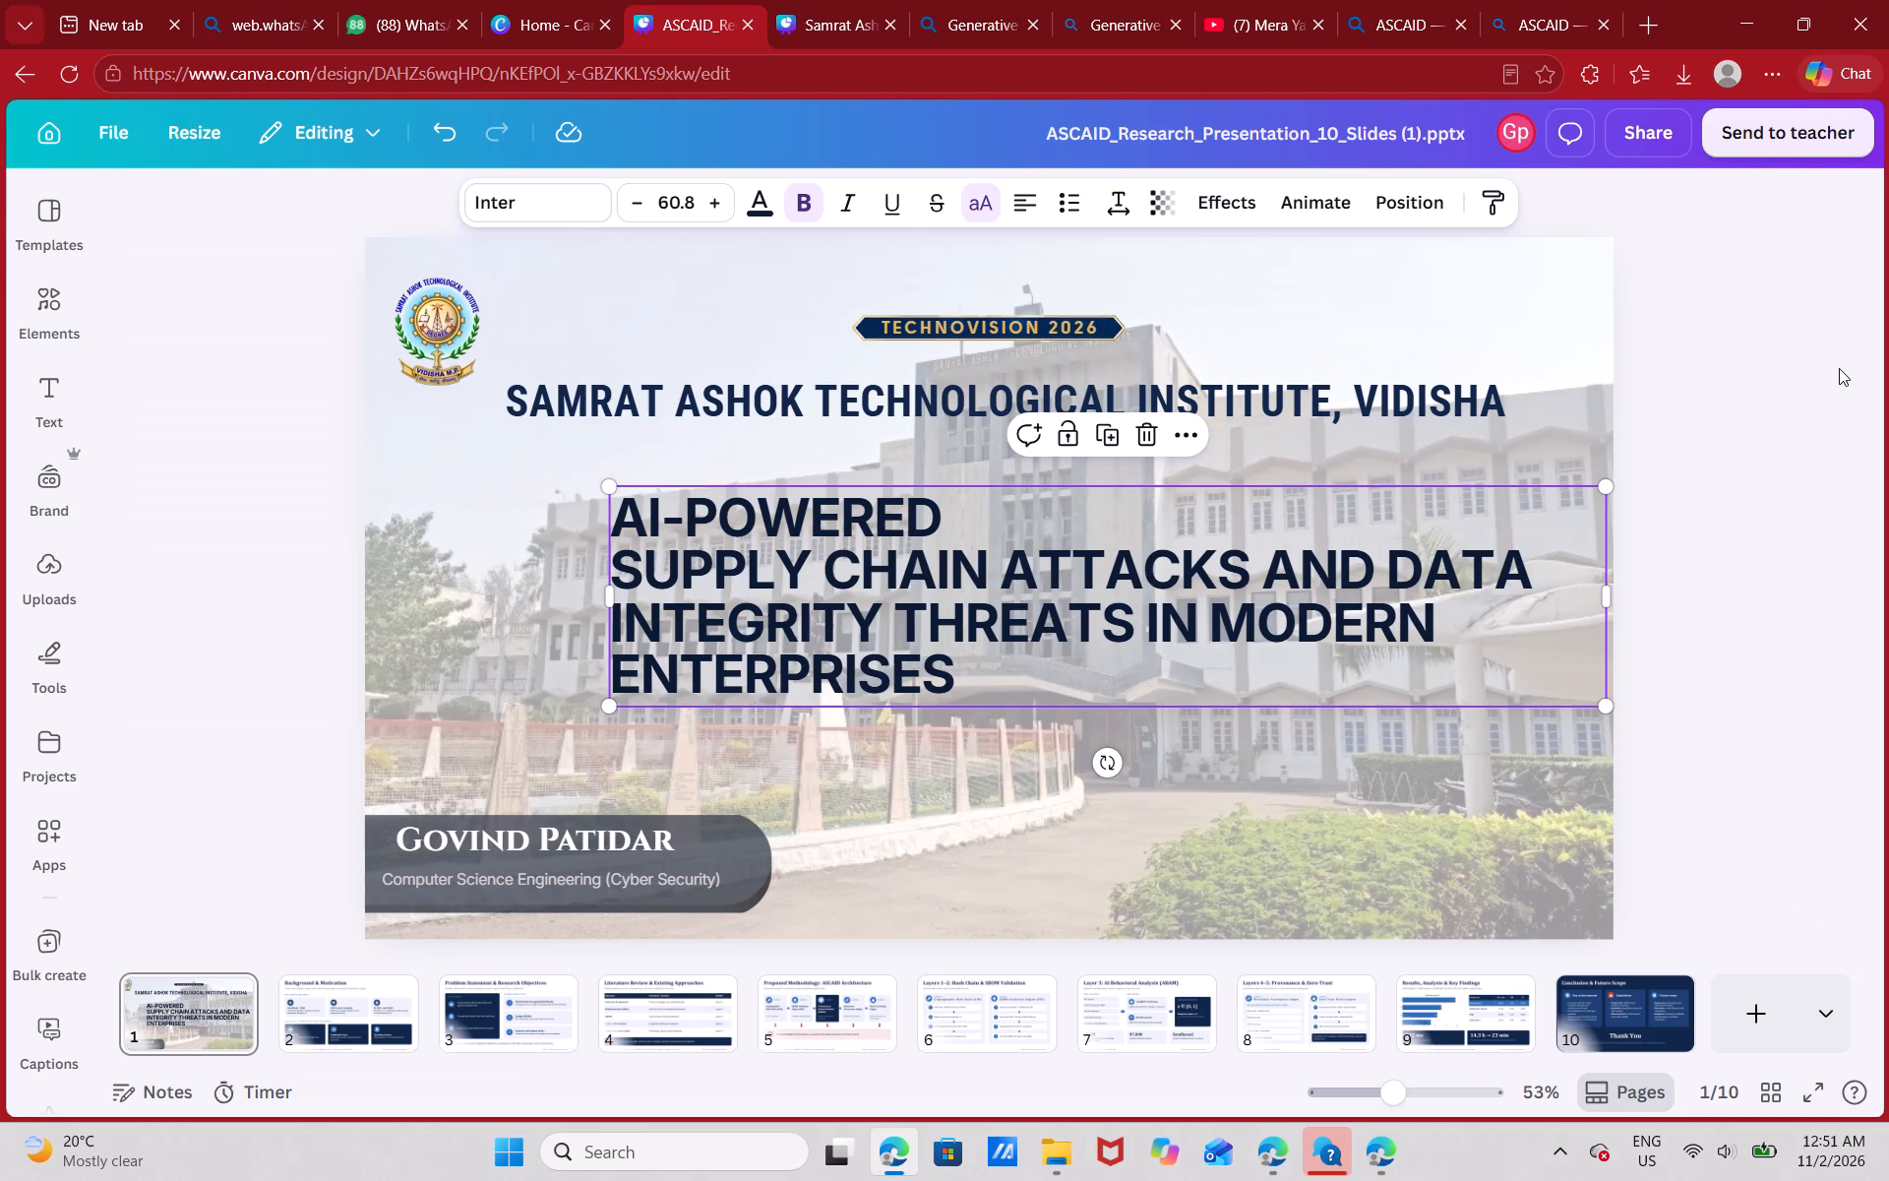
{"action": "left_click", "coordinate": [1839, 368]}
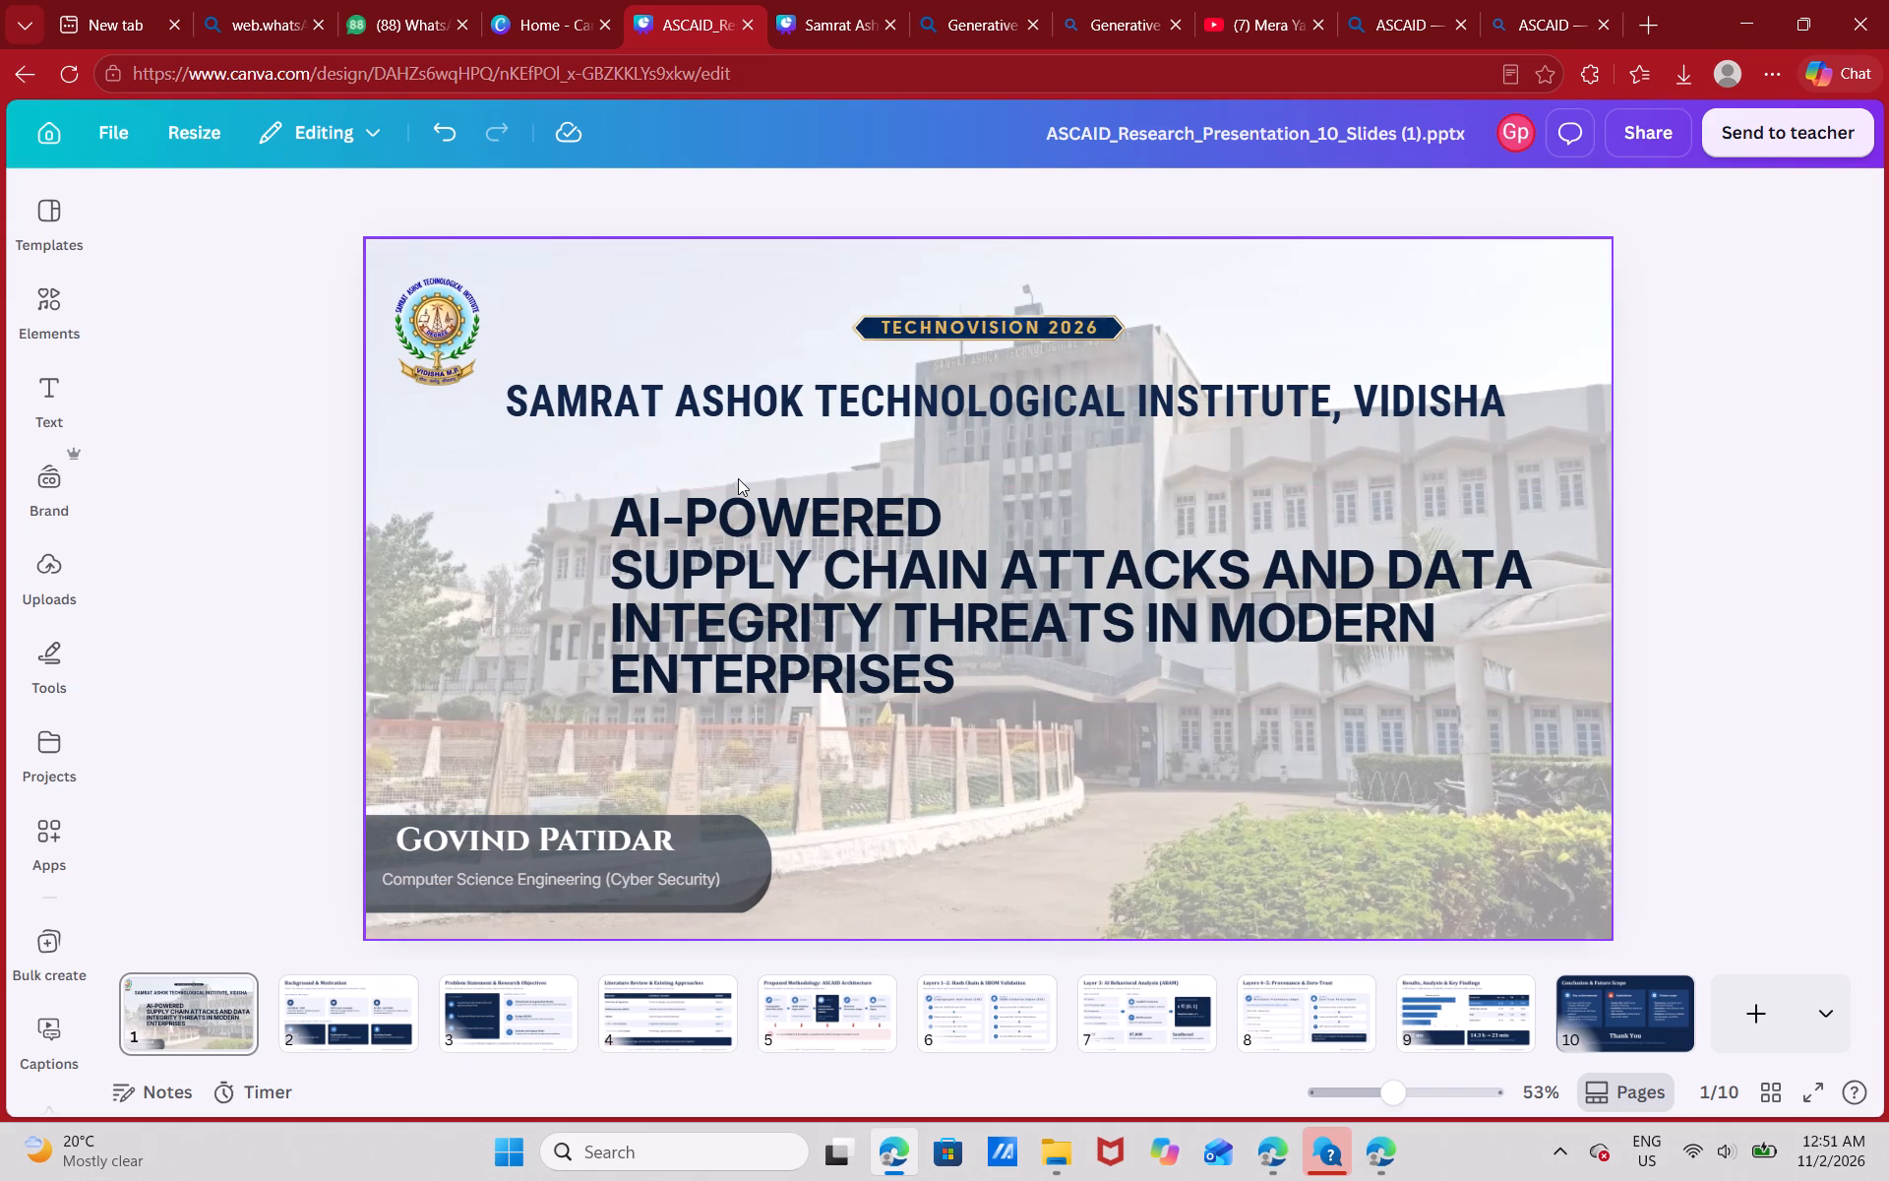
Compare with slide 2 and recolour the title slide's Samrat Ashok Technological Institute heading in the design's lighter navy blue.
{"action": "left_click", "coordinate": [311, 1012]}
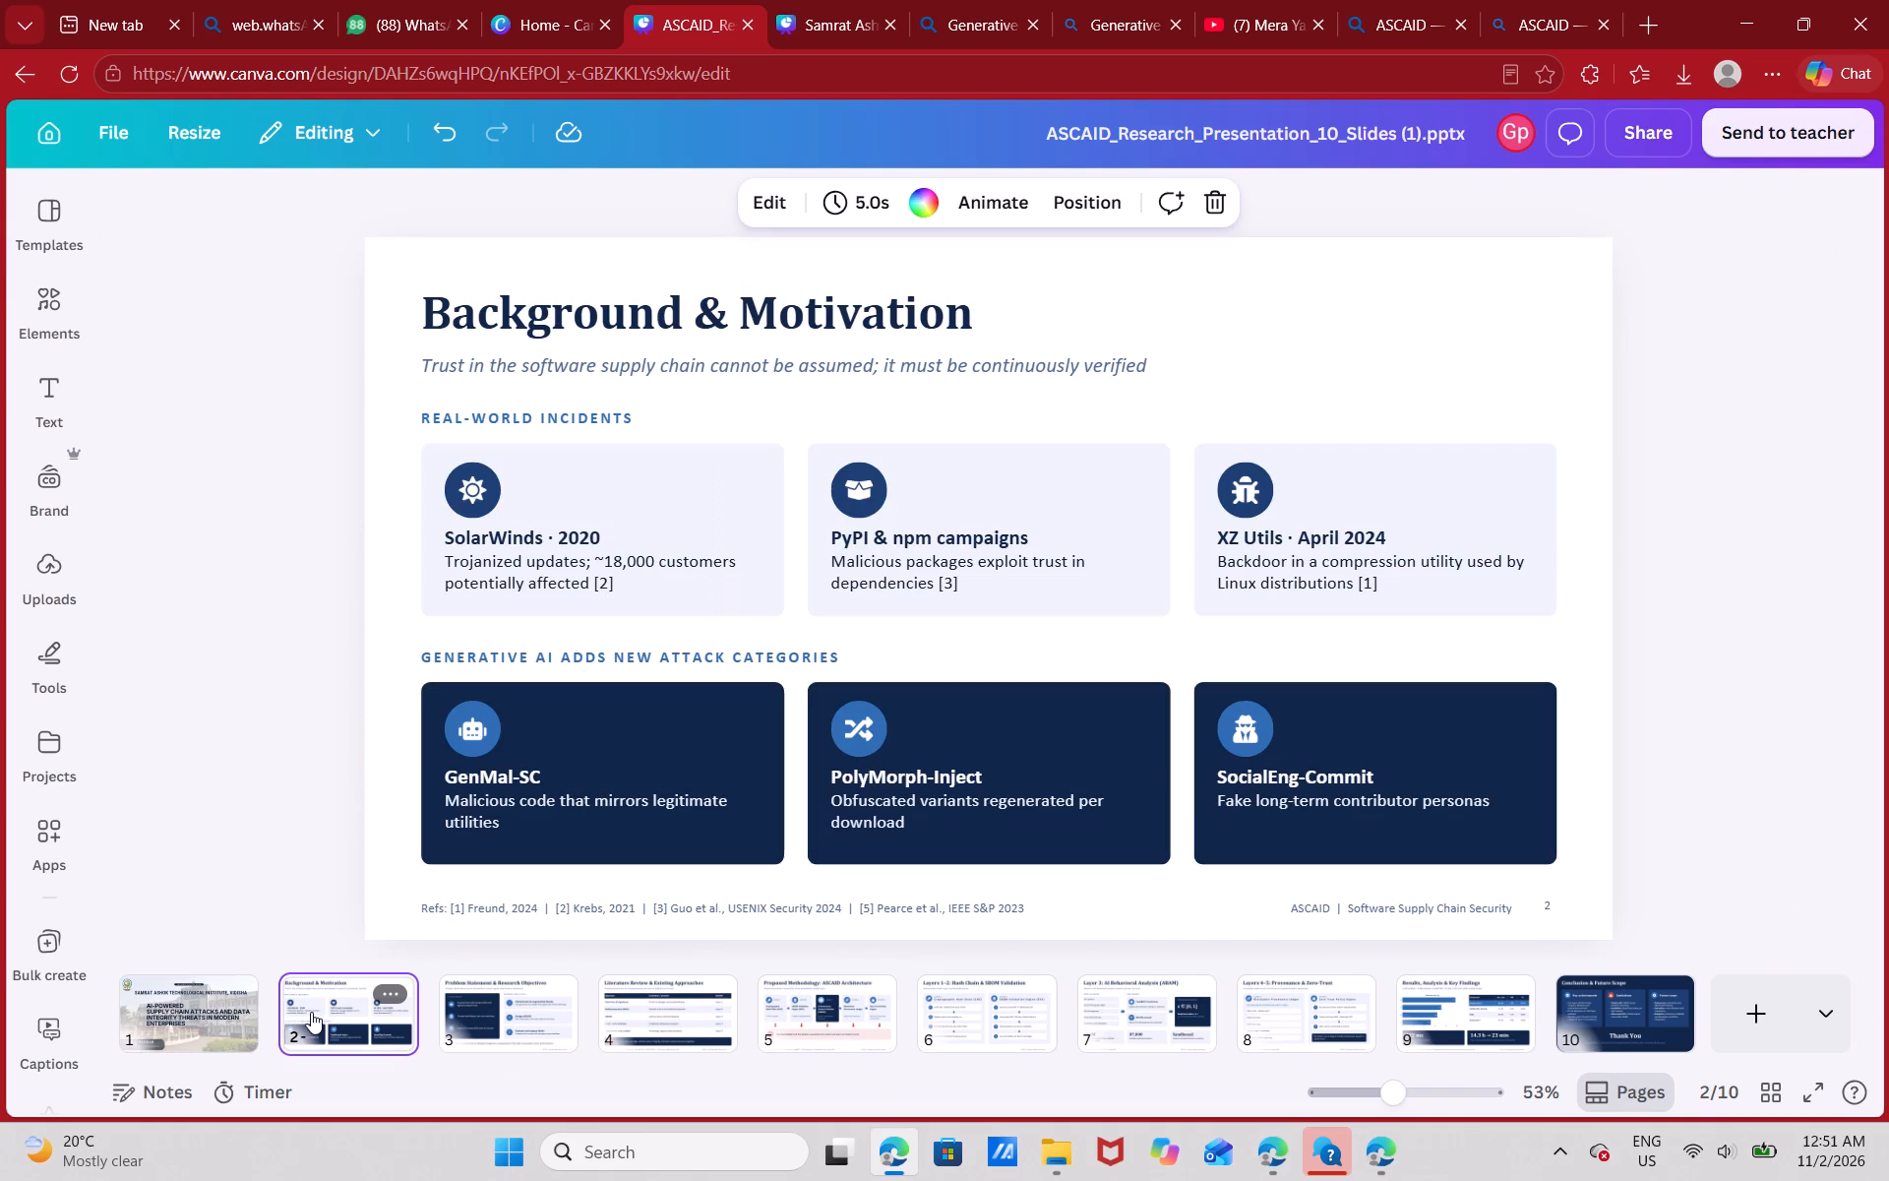
{"action": "left_click", "coordinate": [226, 1016]}
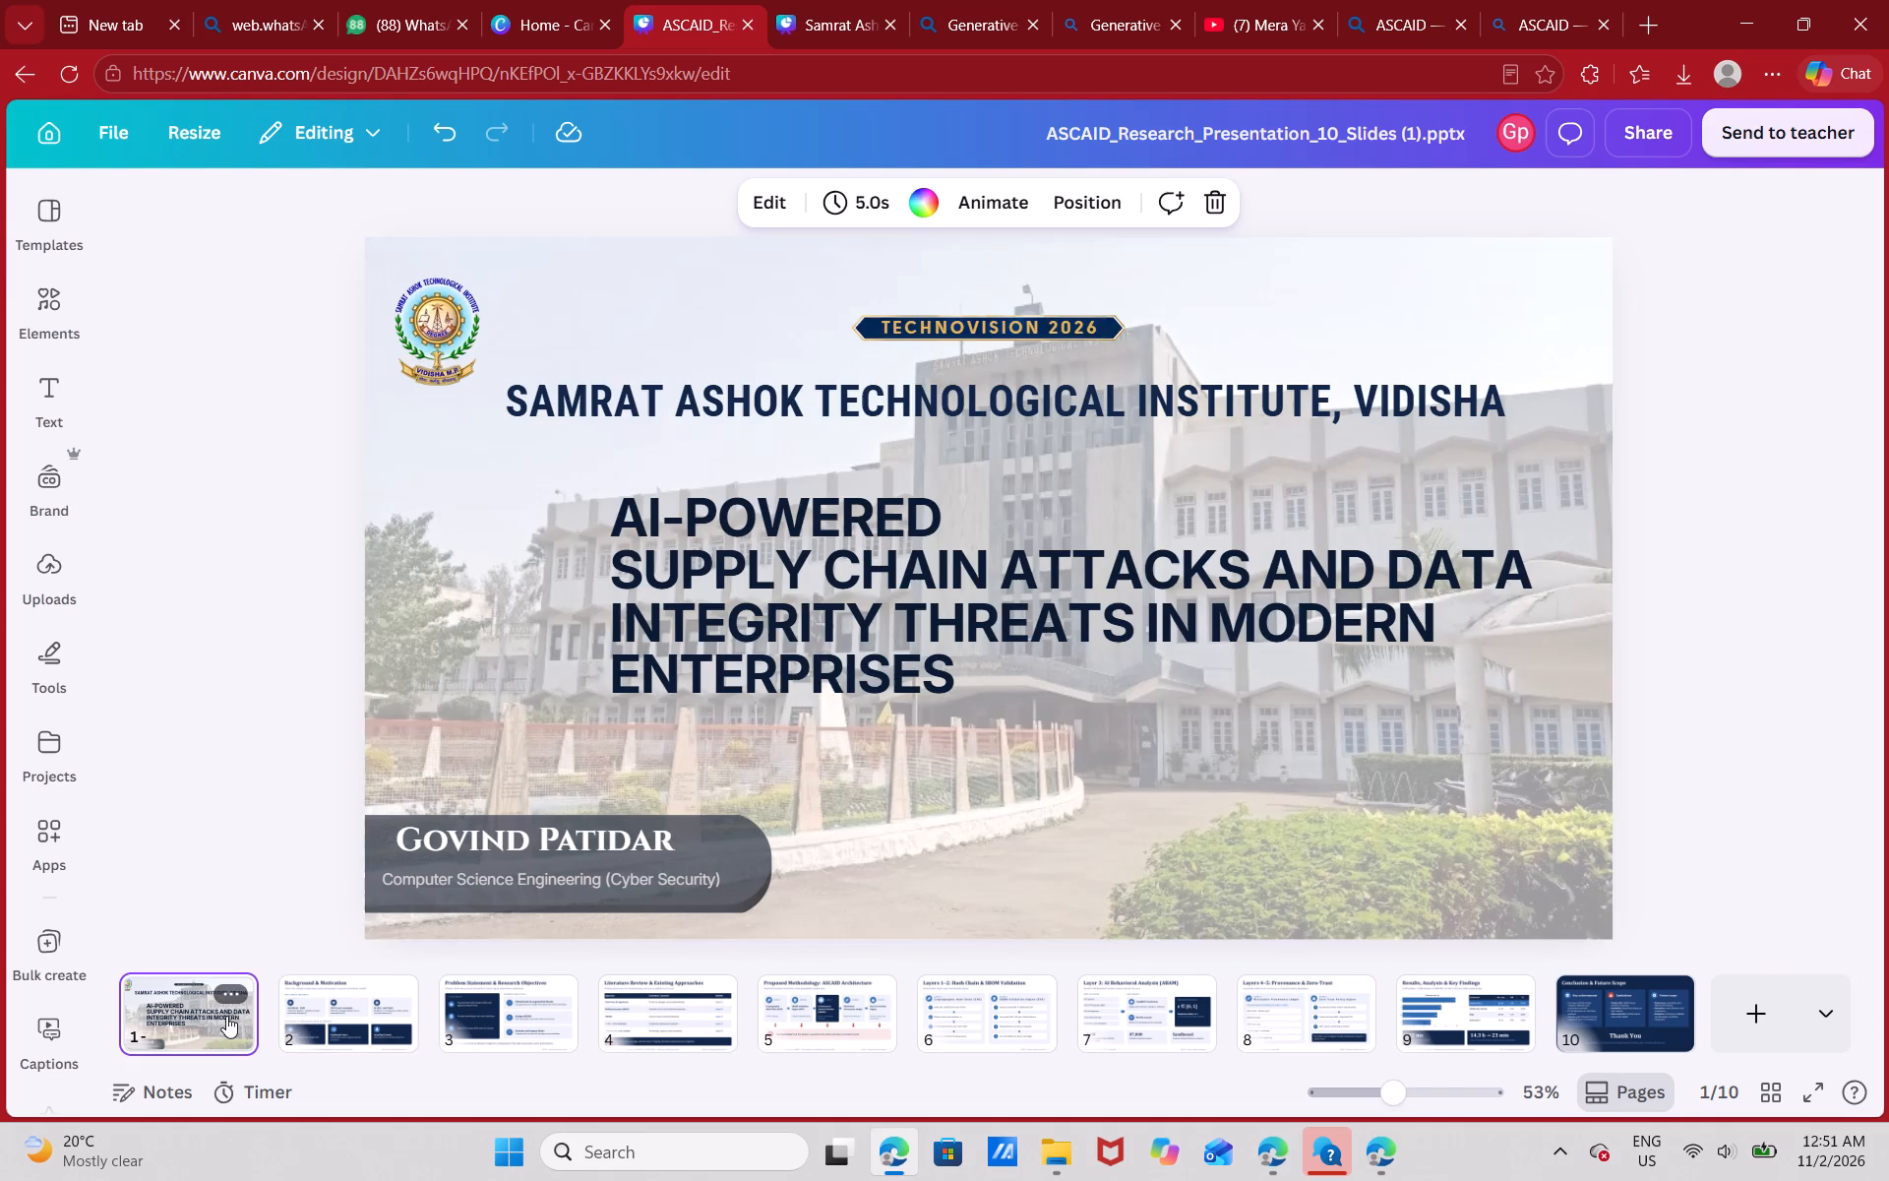
{"action": "left_click", "coordinate": [709, 413]}
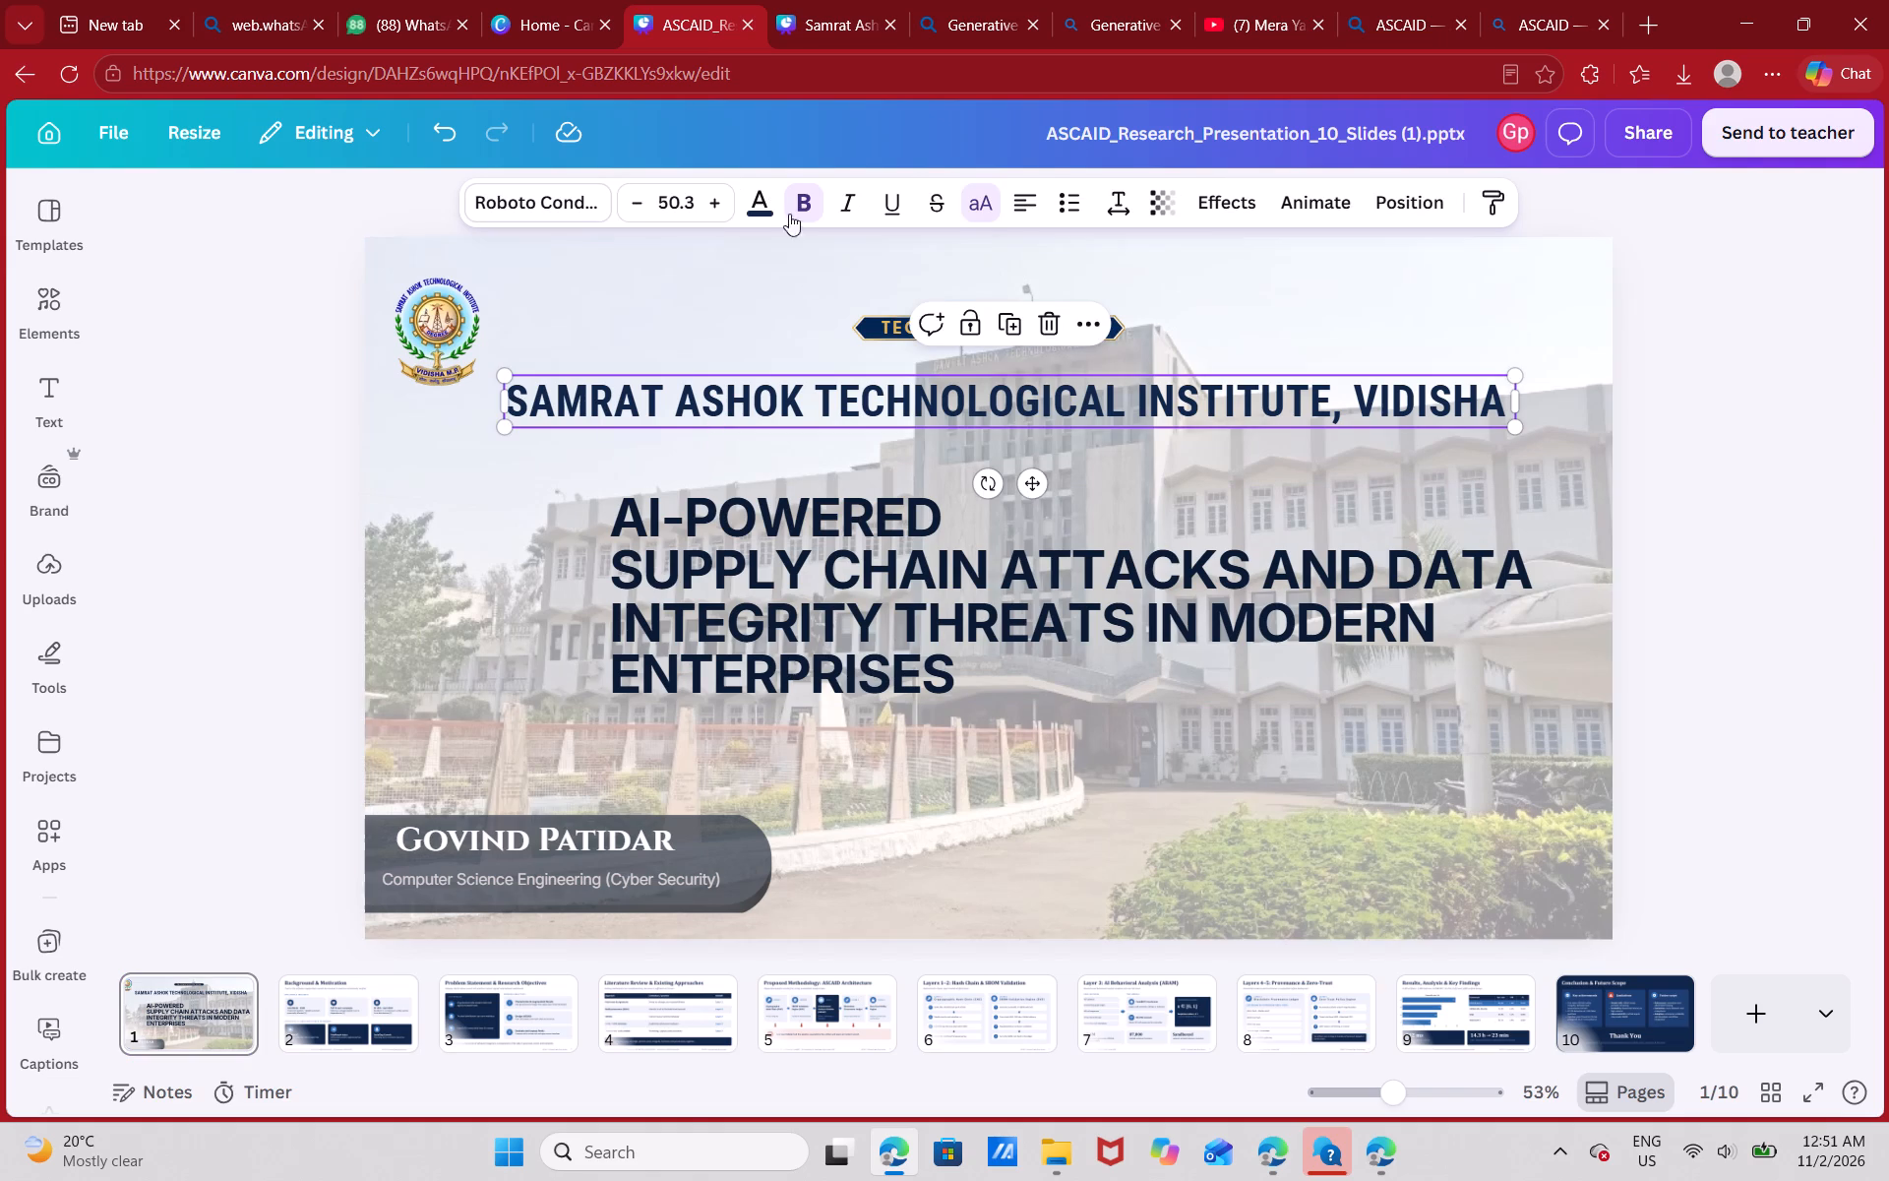
{"action": "left_click", "coordinate": [764, 203]}
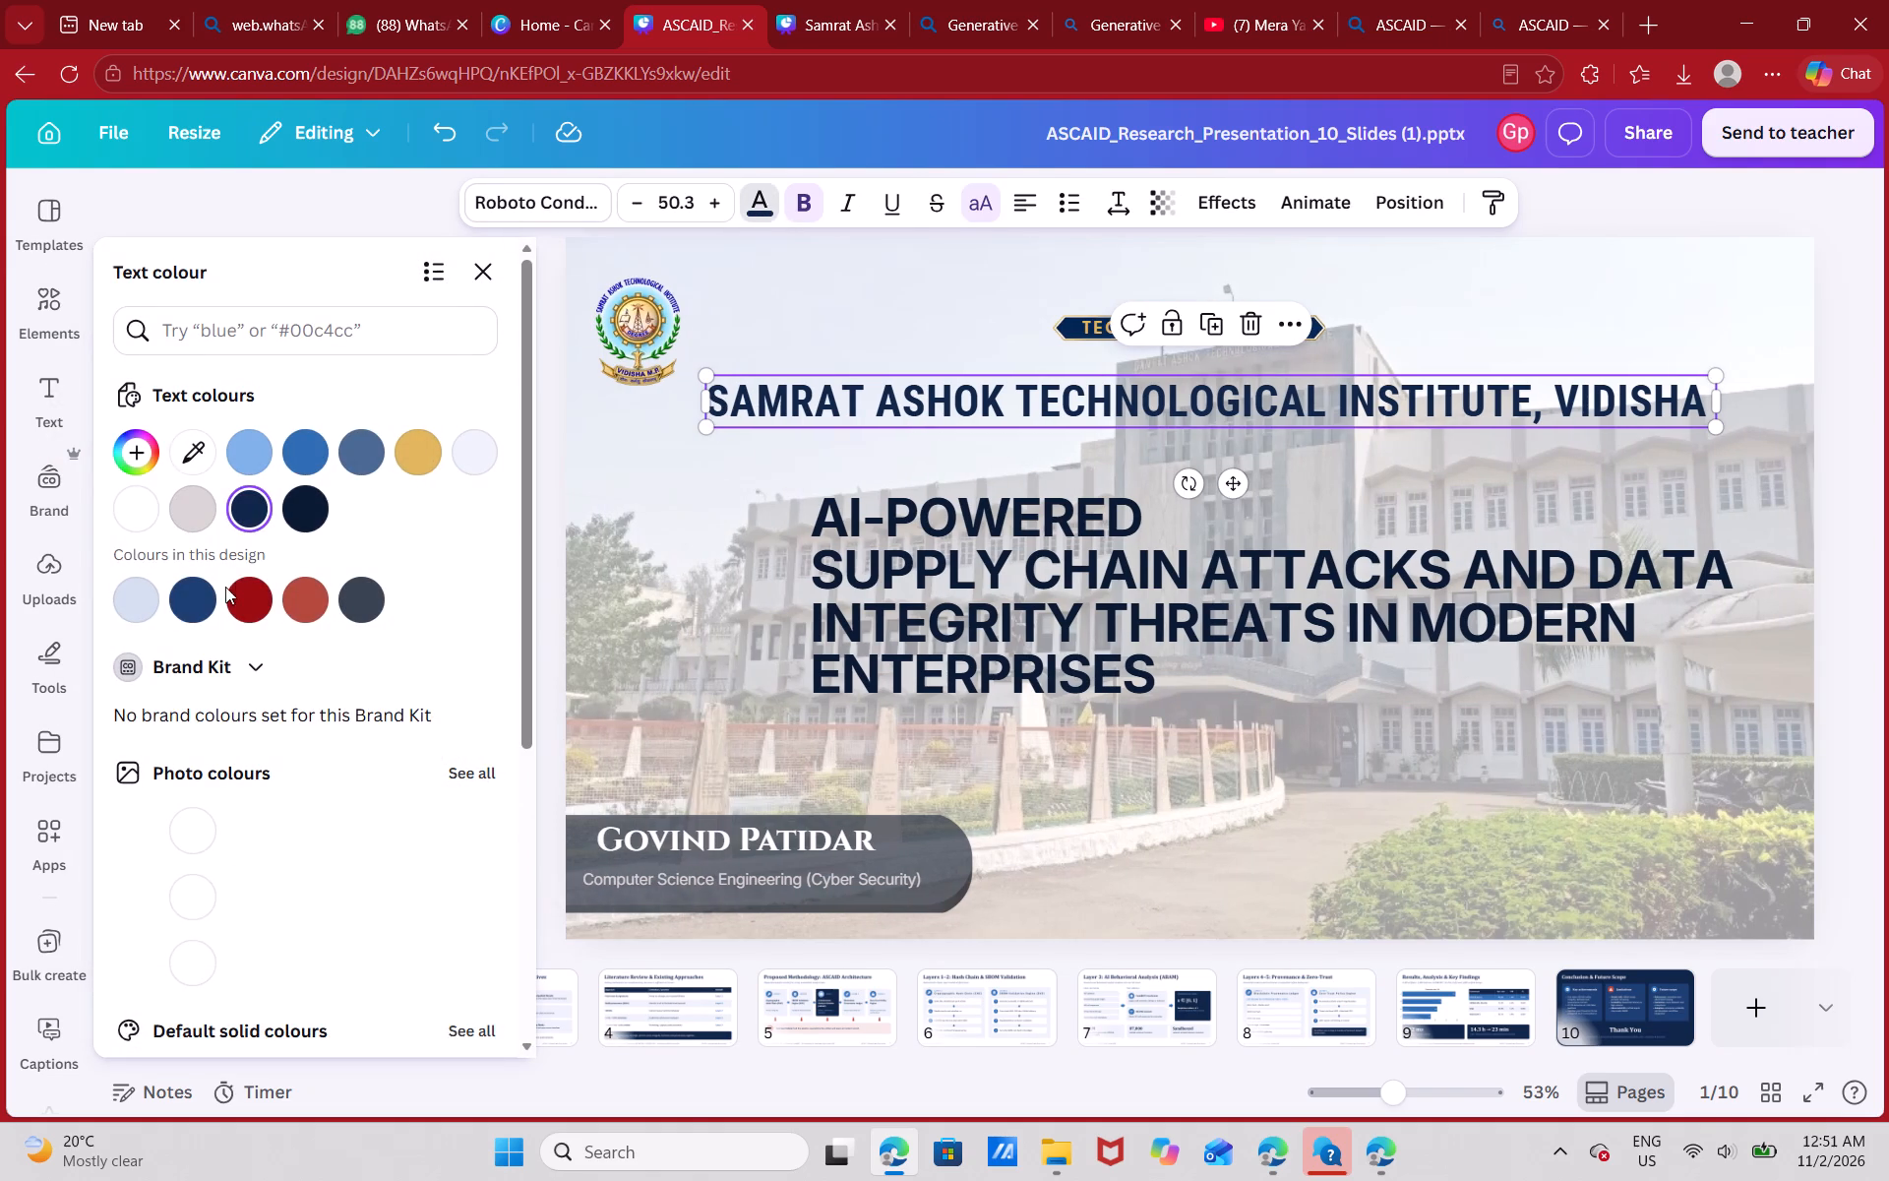
{"action": "left_click", "coordinate": [194, 600]}
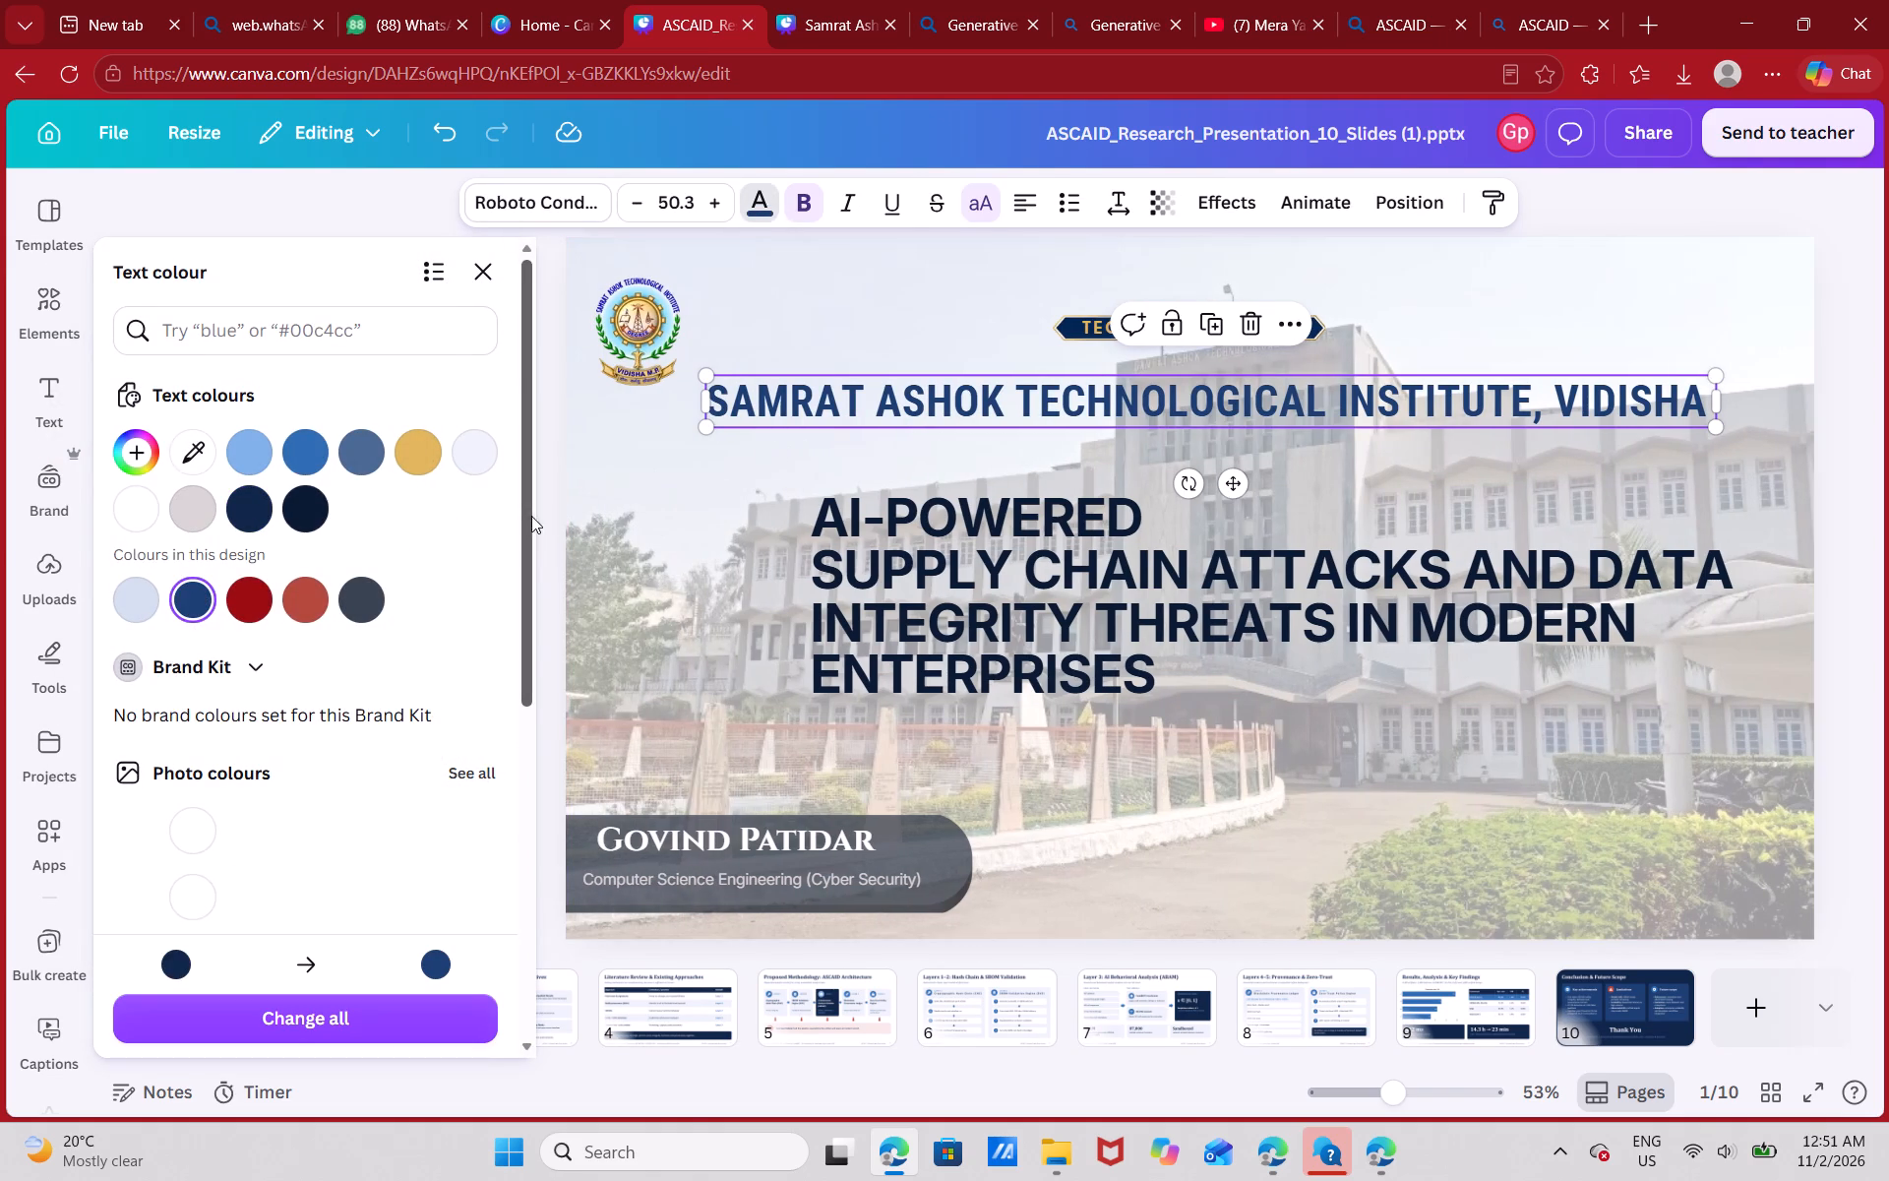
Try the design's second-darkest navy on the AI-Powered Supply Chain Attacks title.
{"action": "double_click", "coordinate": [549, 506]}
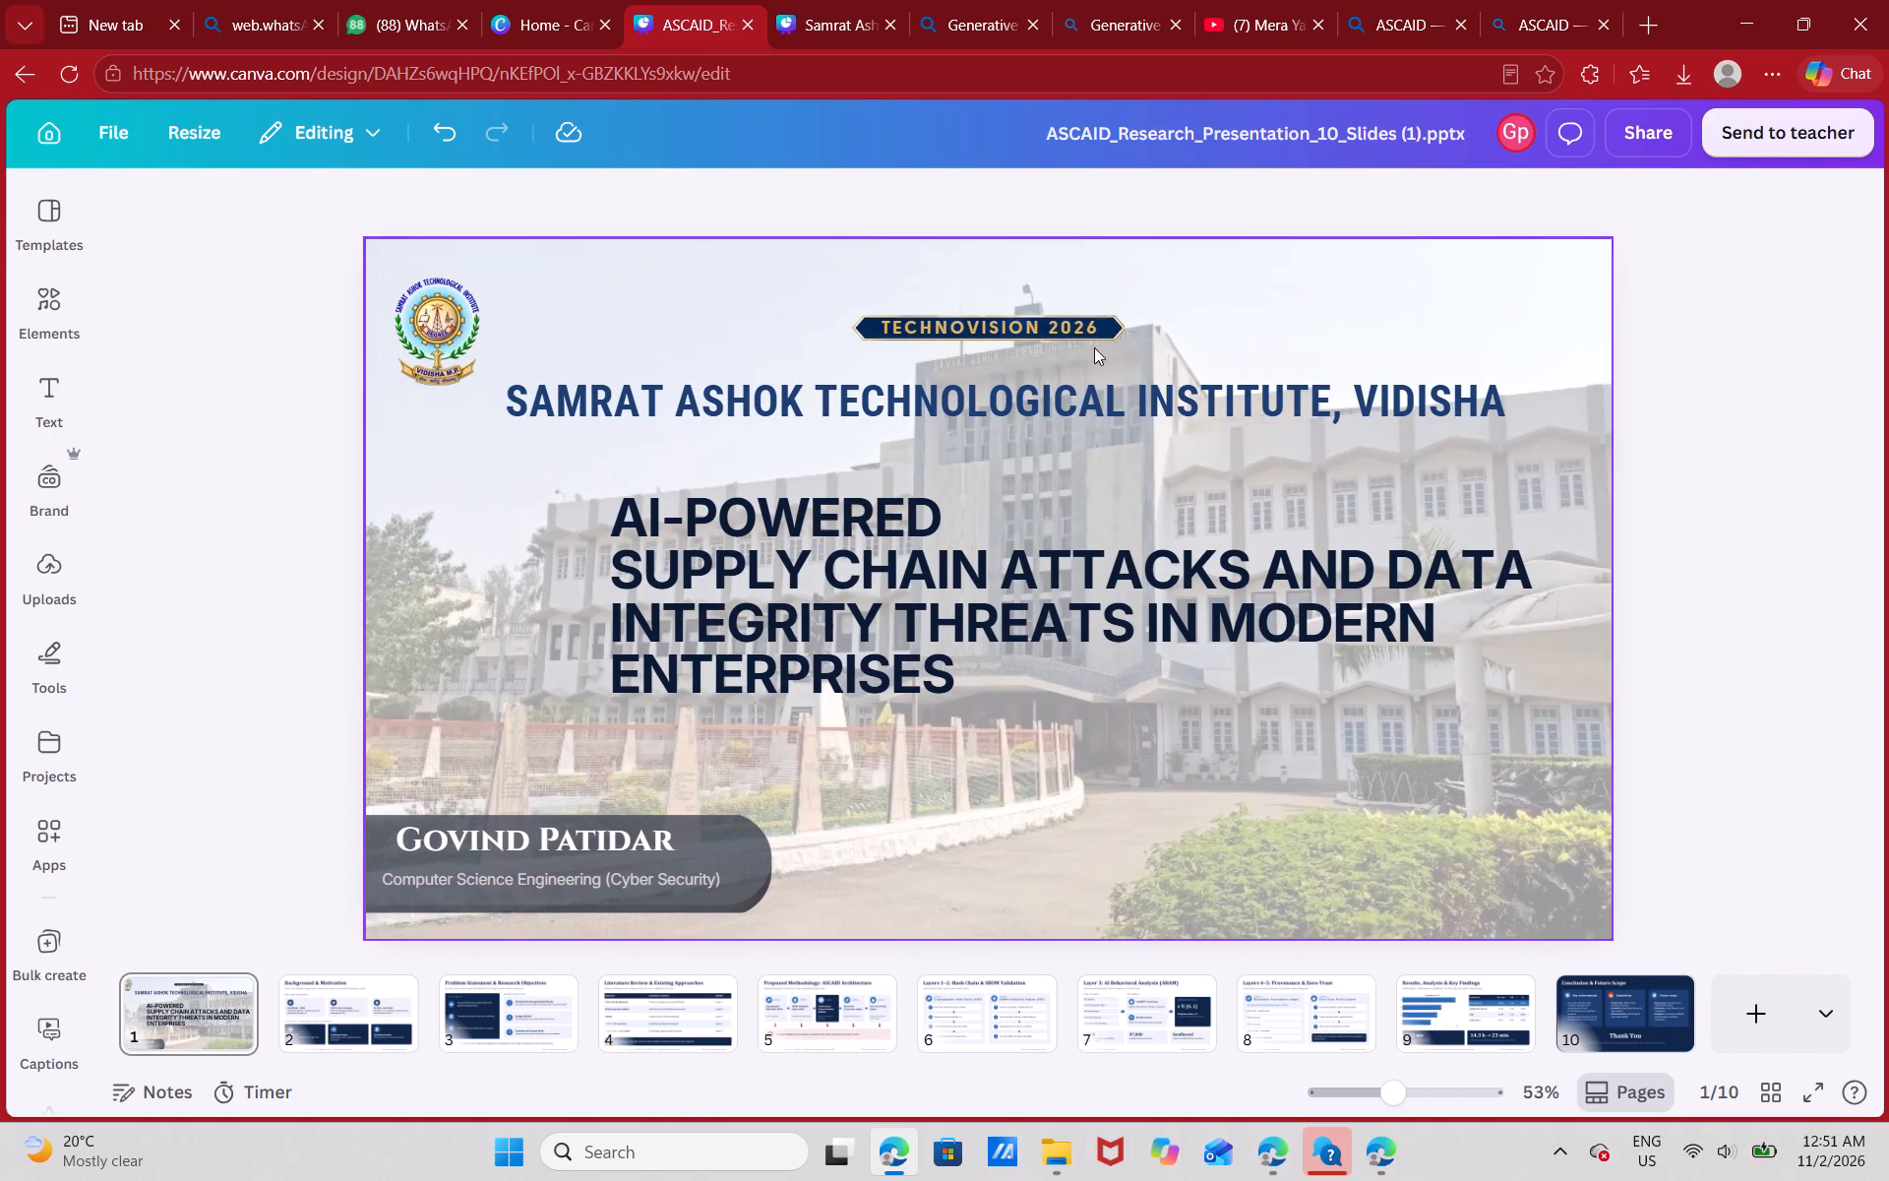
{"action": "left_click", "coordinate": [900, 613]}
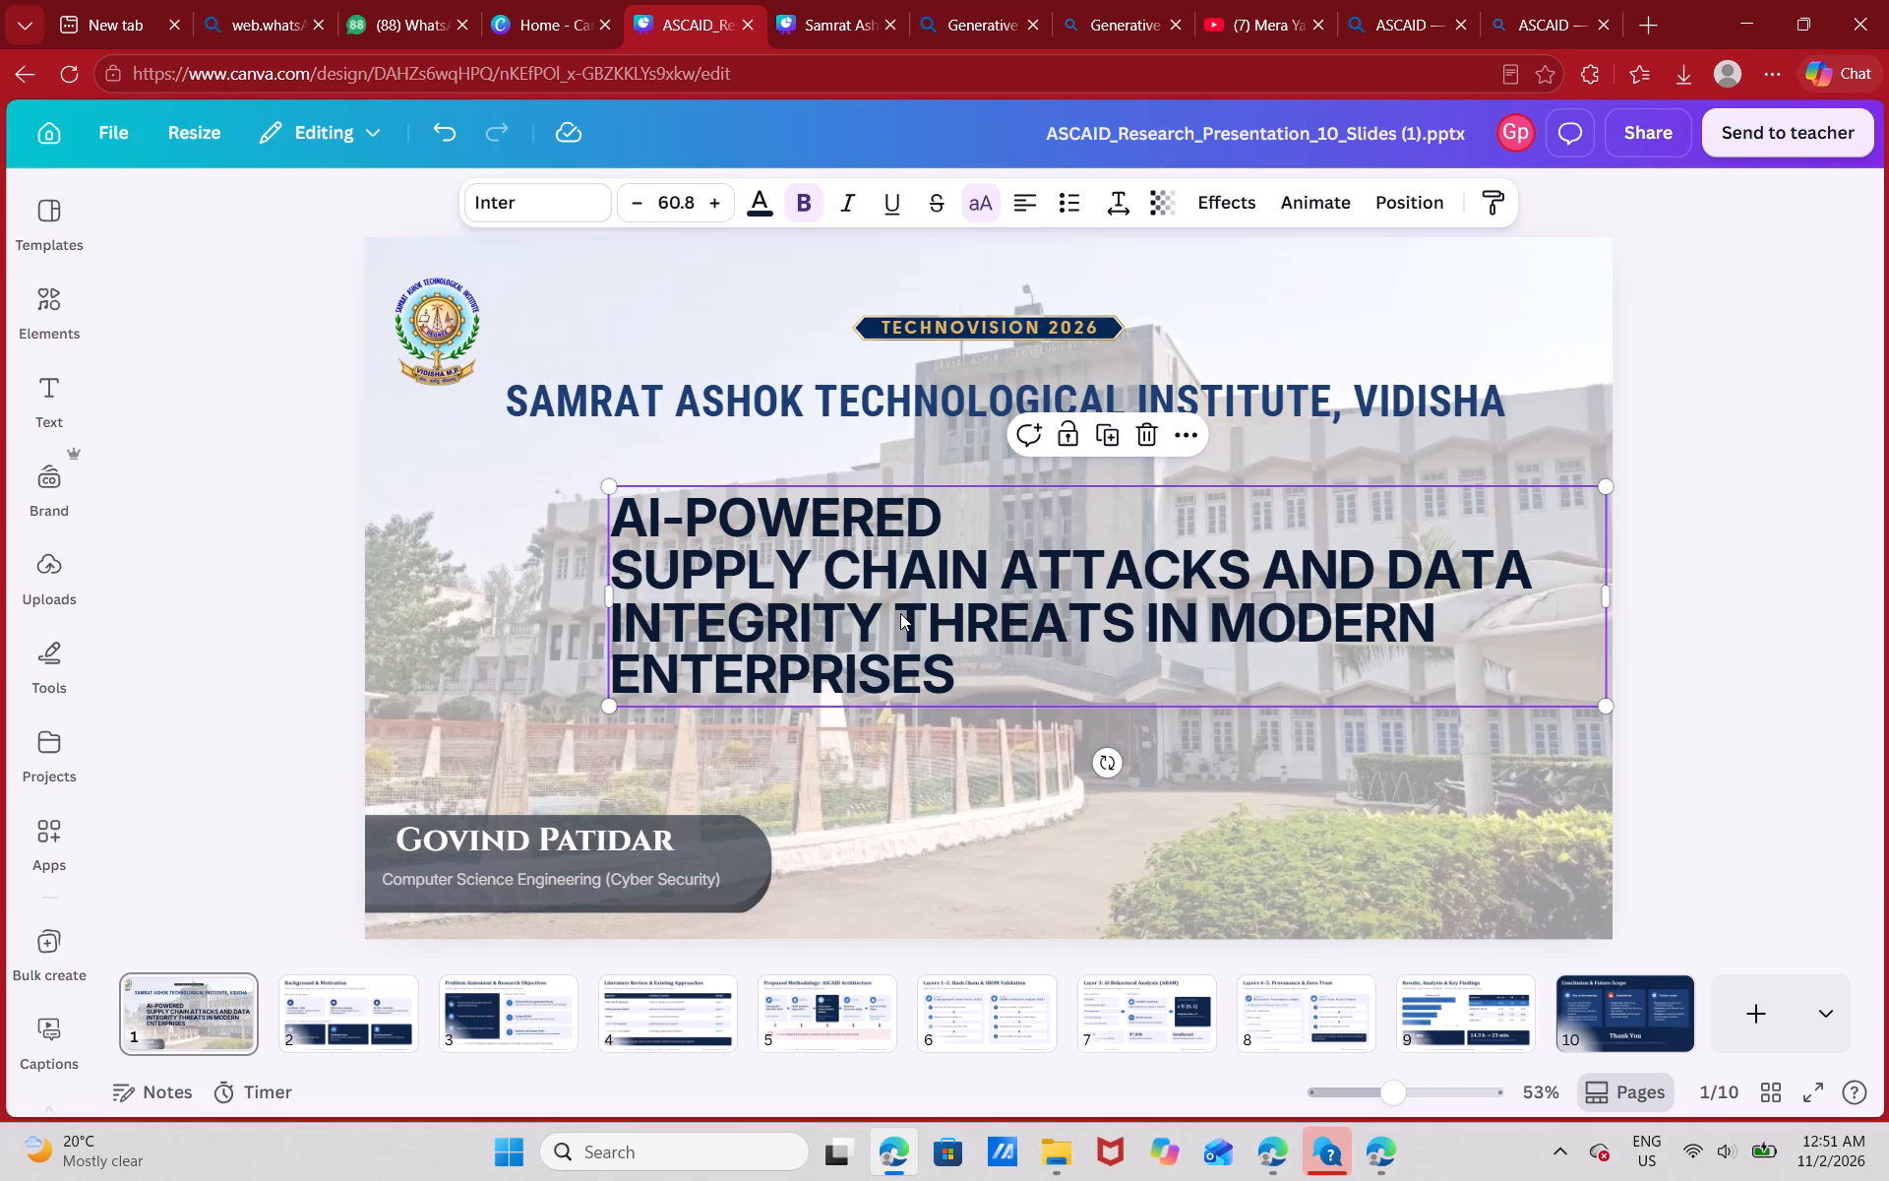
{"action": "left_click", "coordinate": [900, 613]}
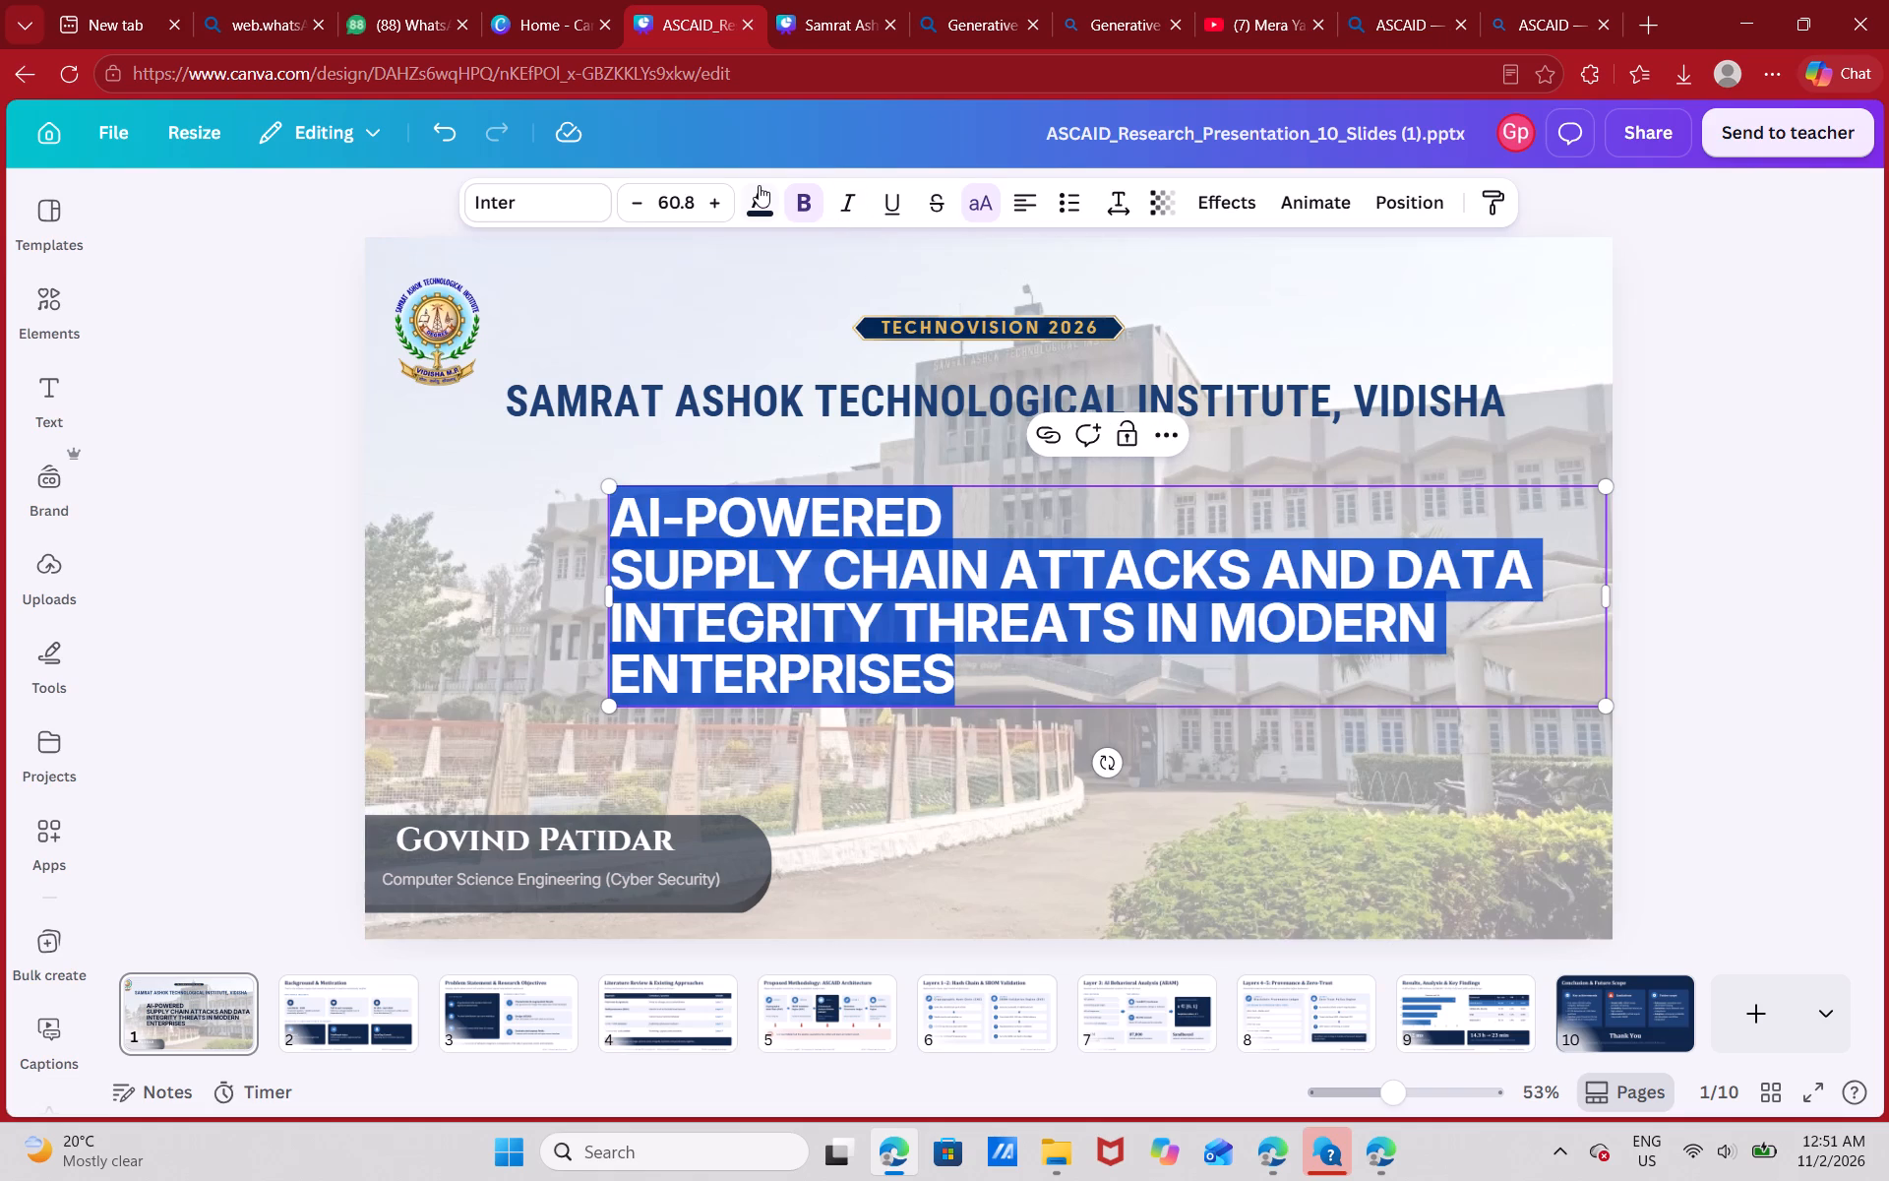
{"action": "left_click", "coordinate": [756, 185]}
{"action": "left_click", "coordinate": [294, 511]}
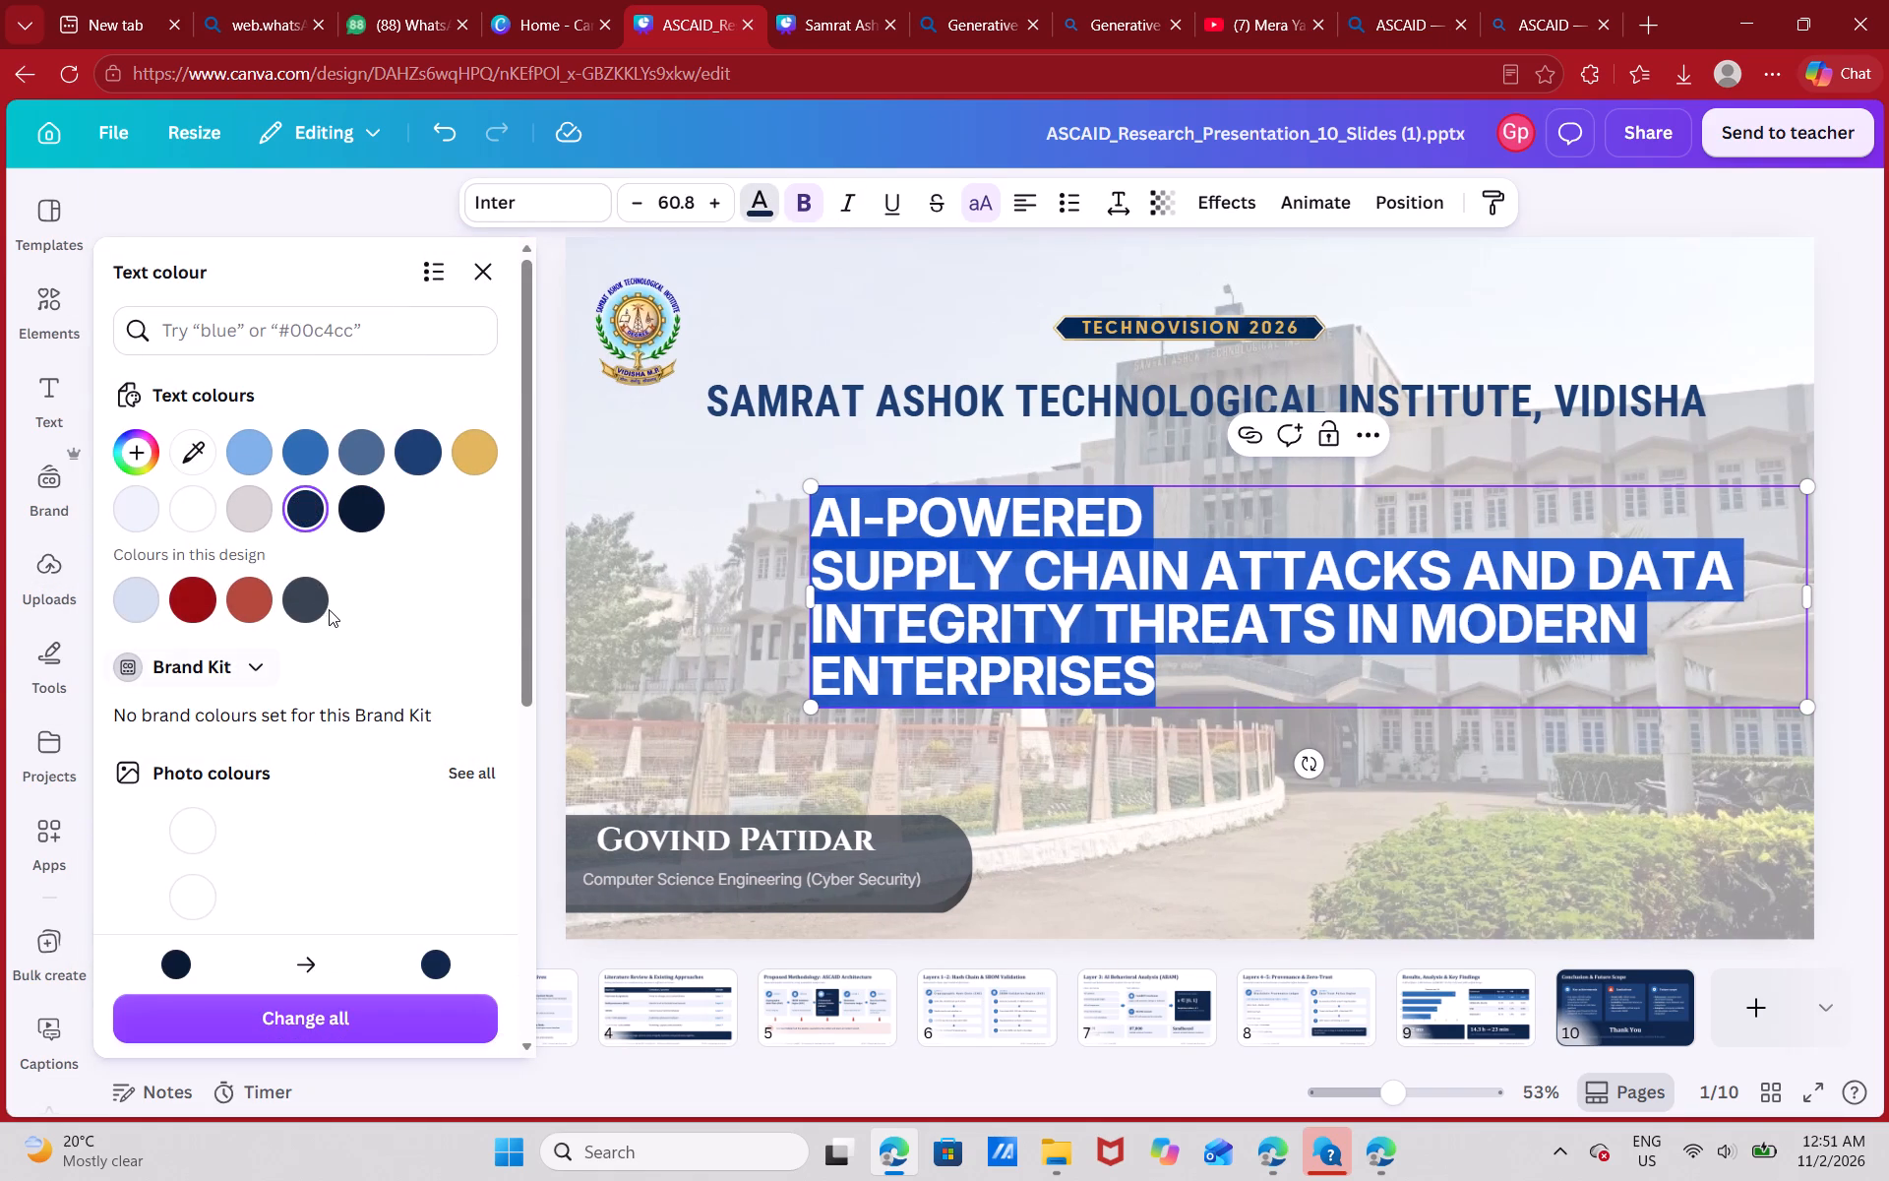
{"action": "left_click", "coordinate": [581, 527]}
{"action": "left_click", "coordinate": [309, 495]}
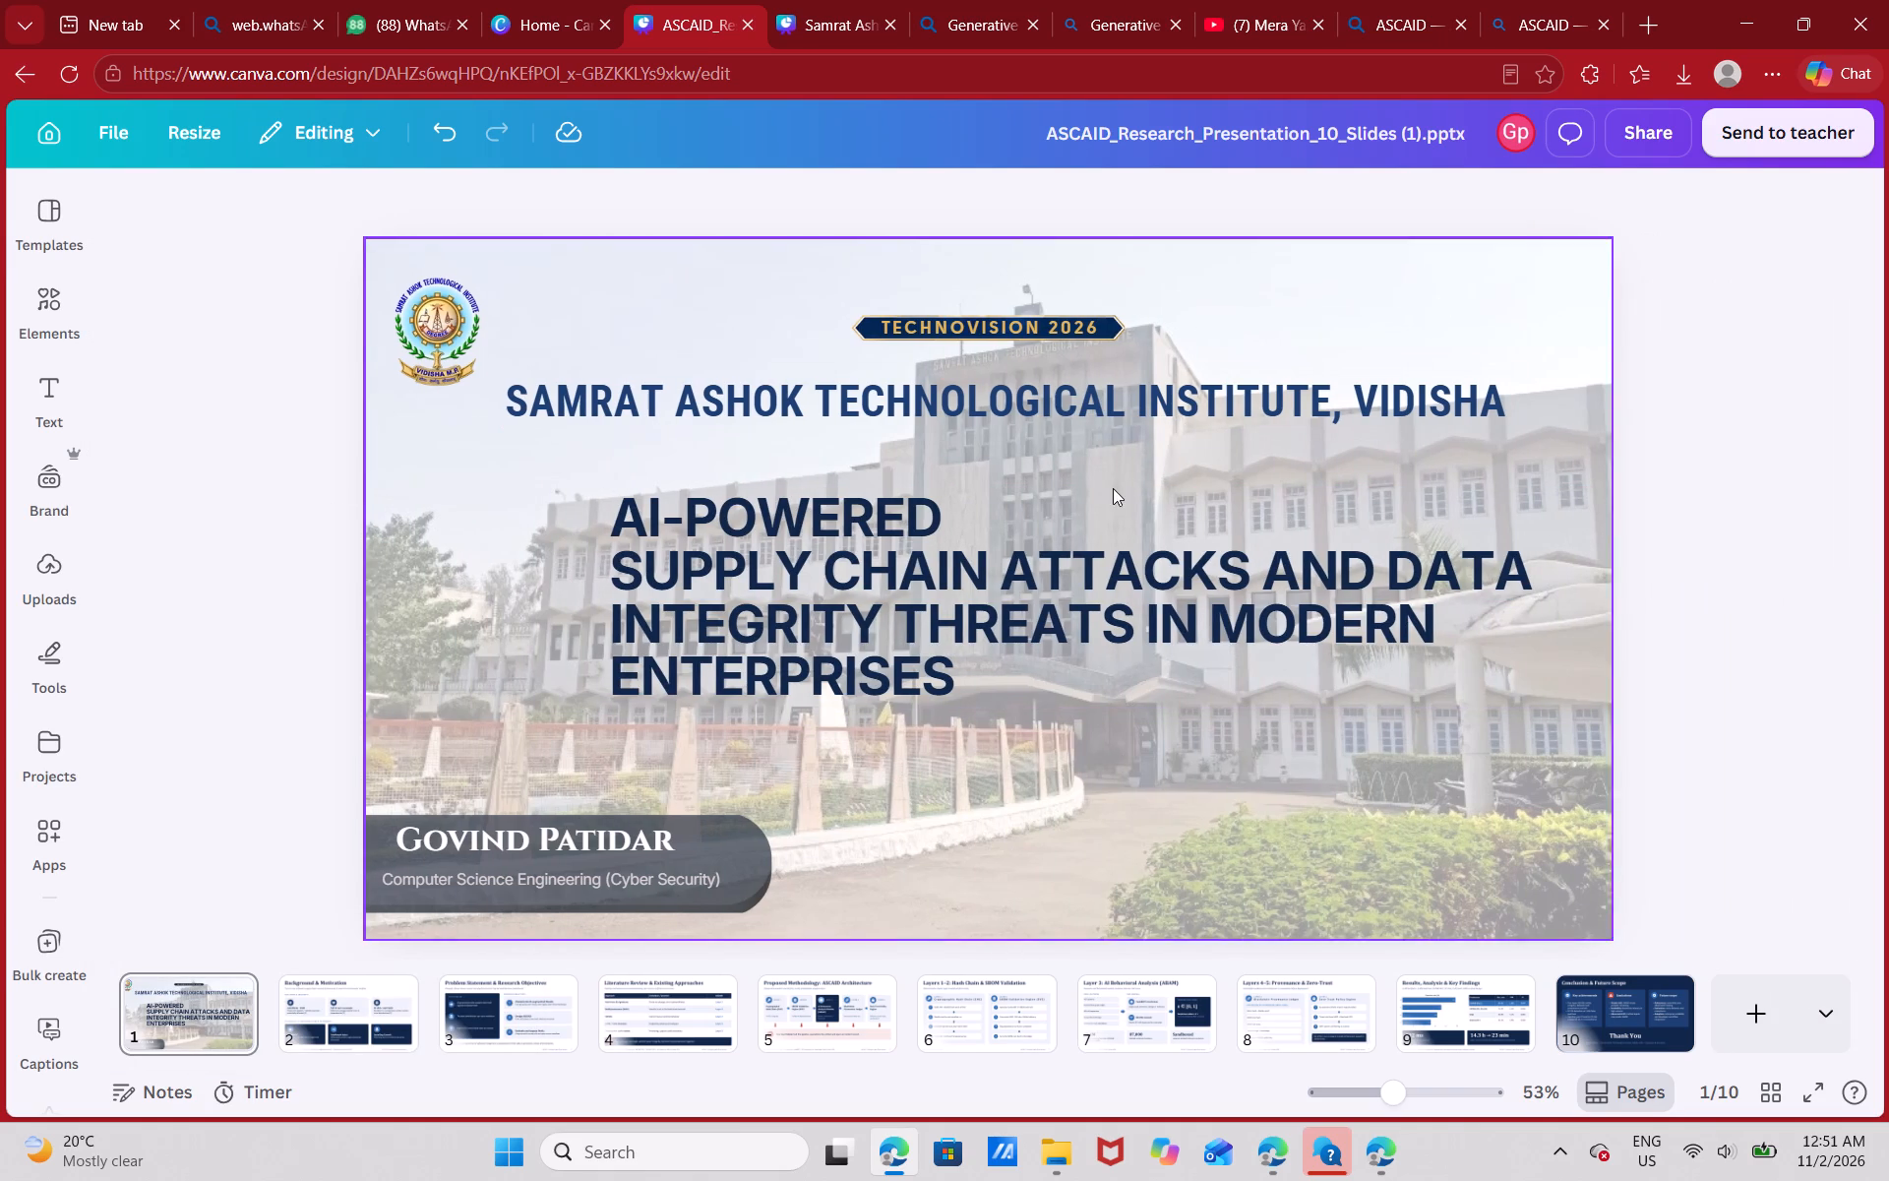
Recolour the AI-Powered Supply Chain Attacks title in the same lighter navy blue as the institute heading.
{"action": "left_click", "coordinate": [1101, 553]}
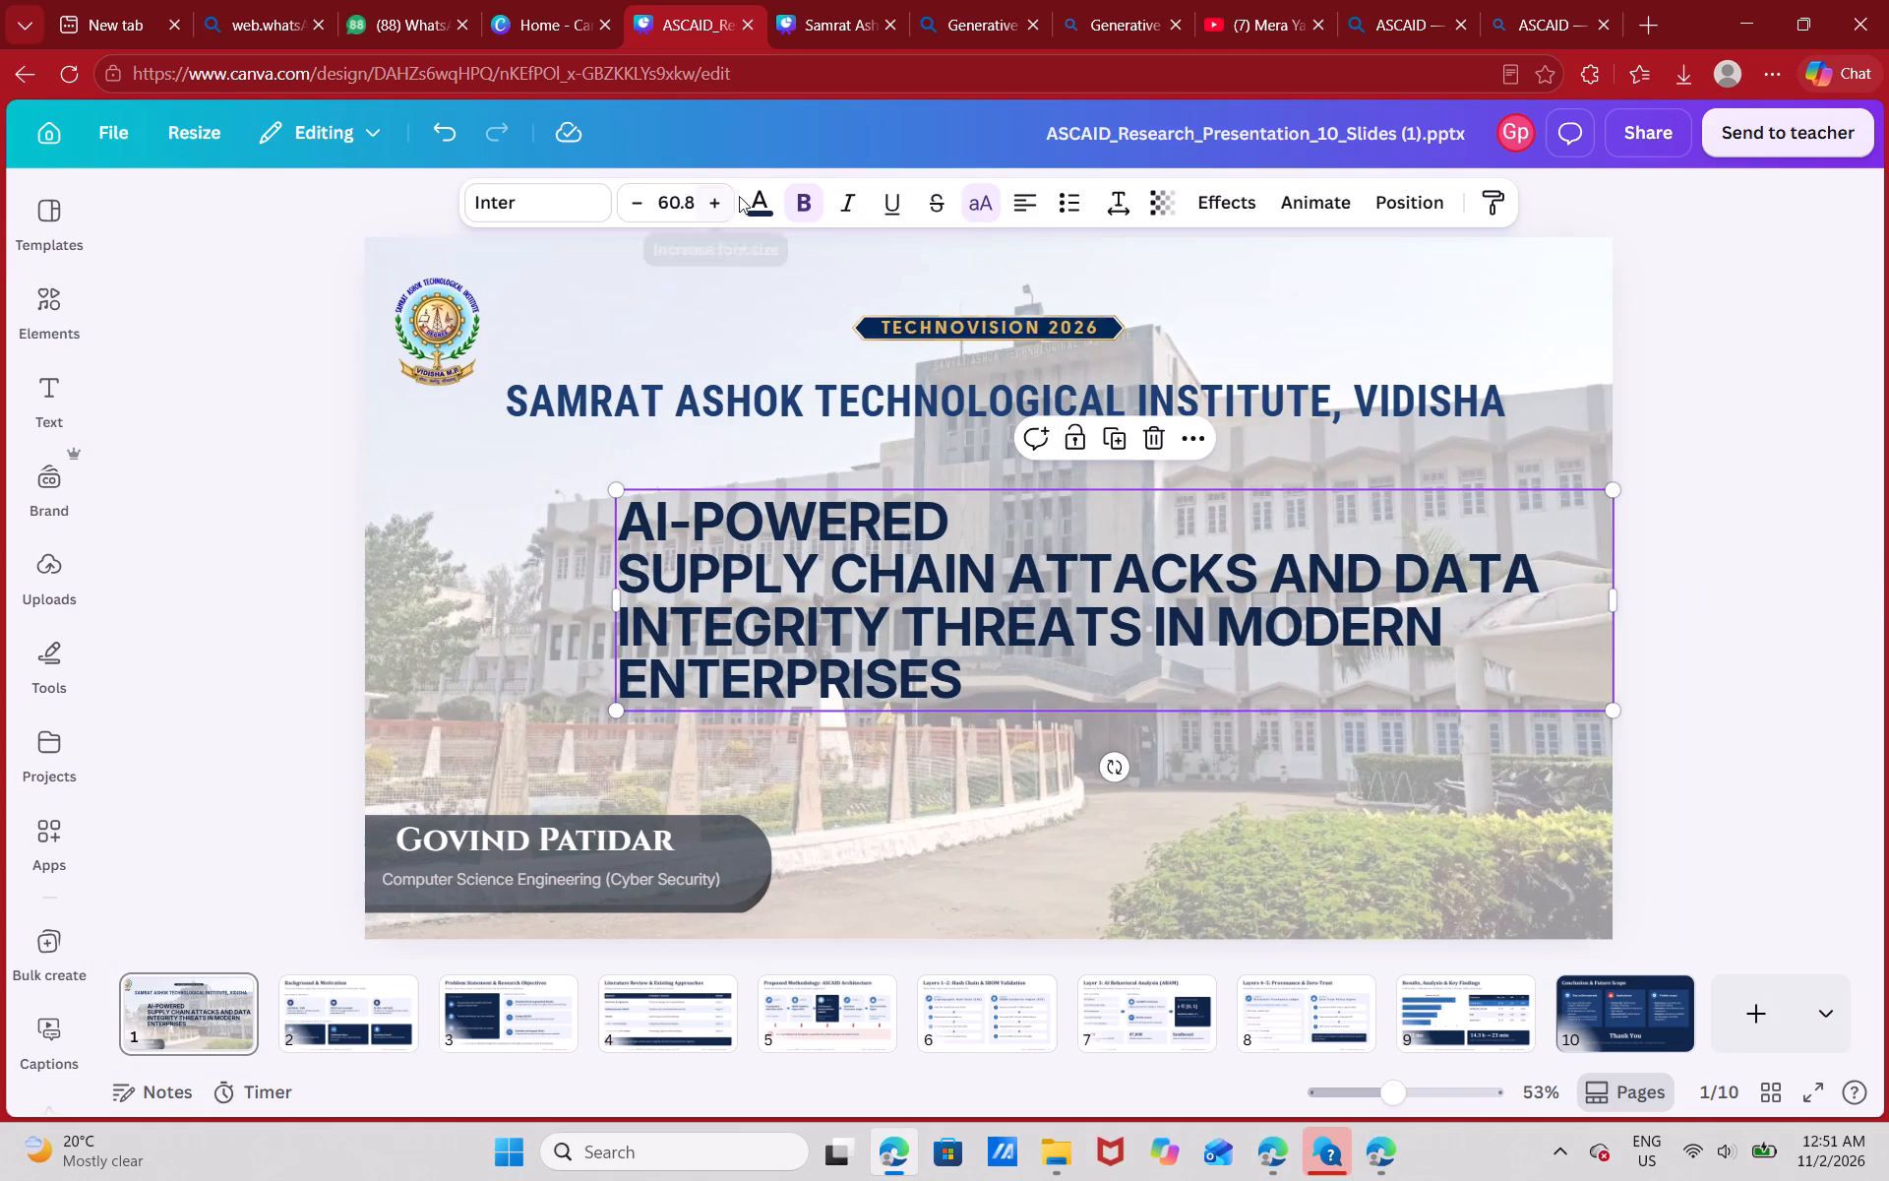
{"action": "left_click", "coordinate": [752, 195]}
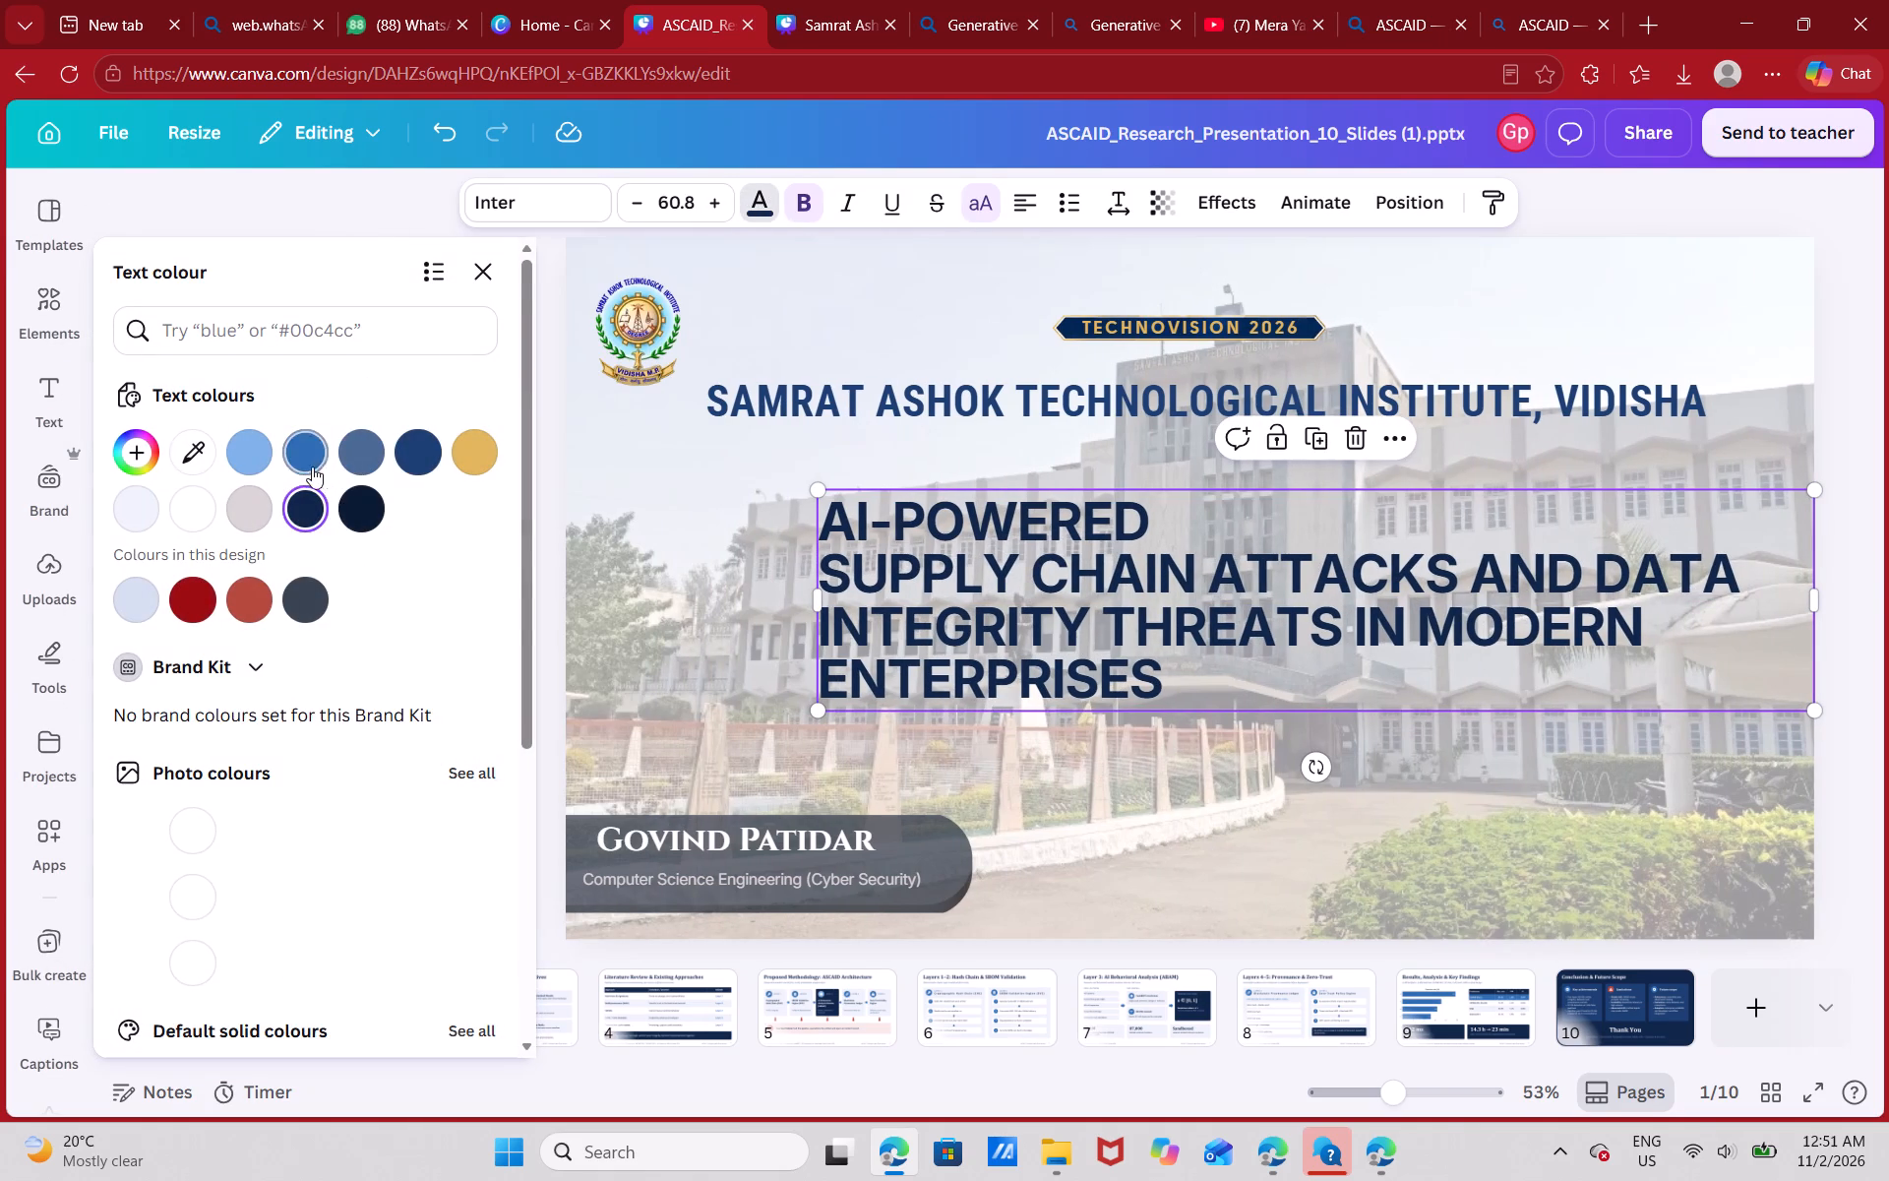
{"action": "left_click", "coordinate": [423, 463]}
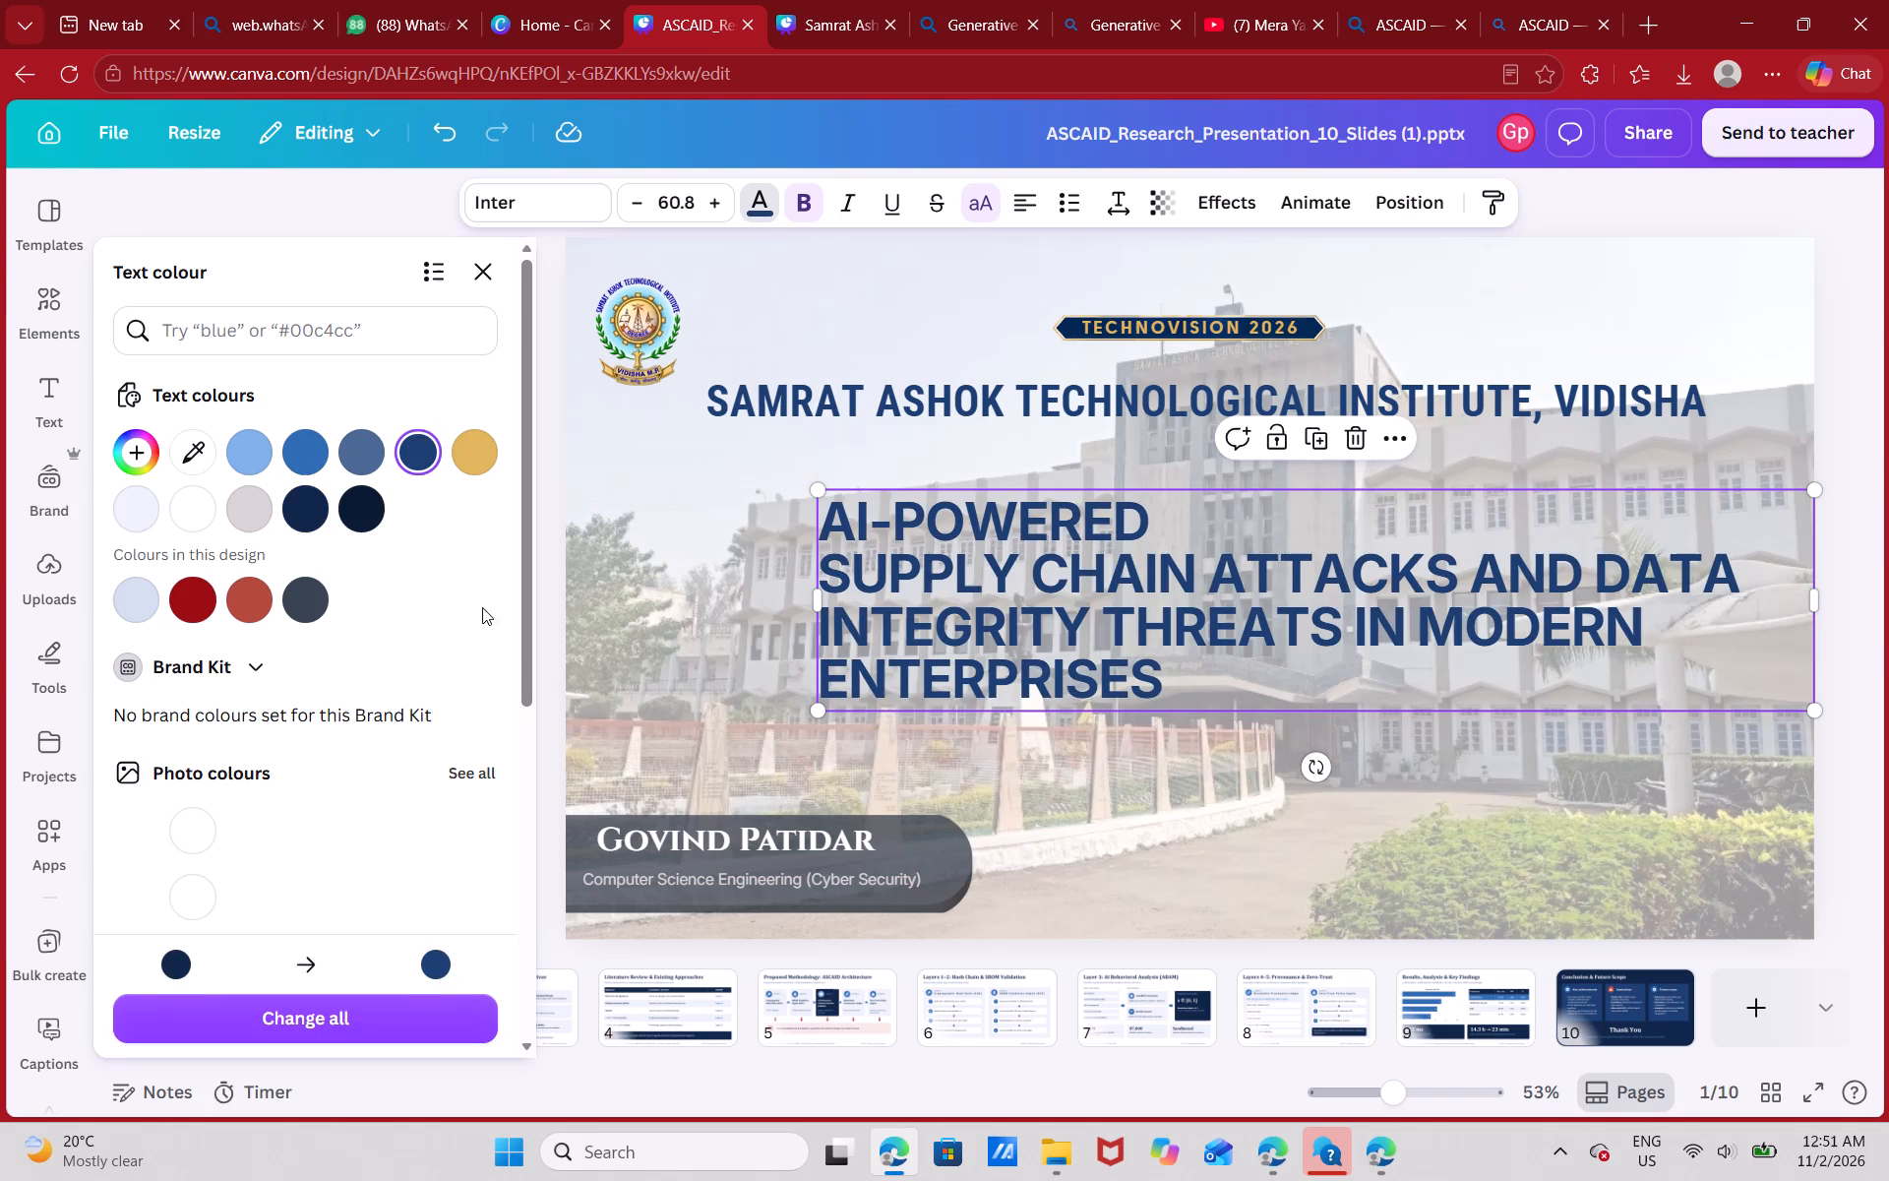
{"action": "double_click", "coordinate": [544, 589]}
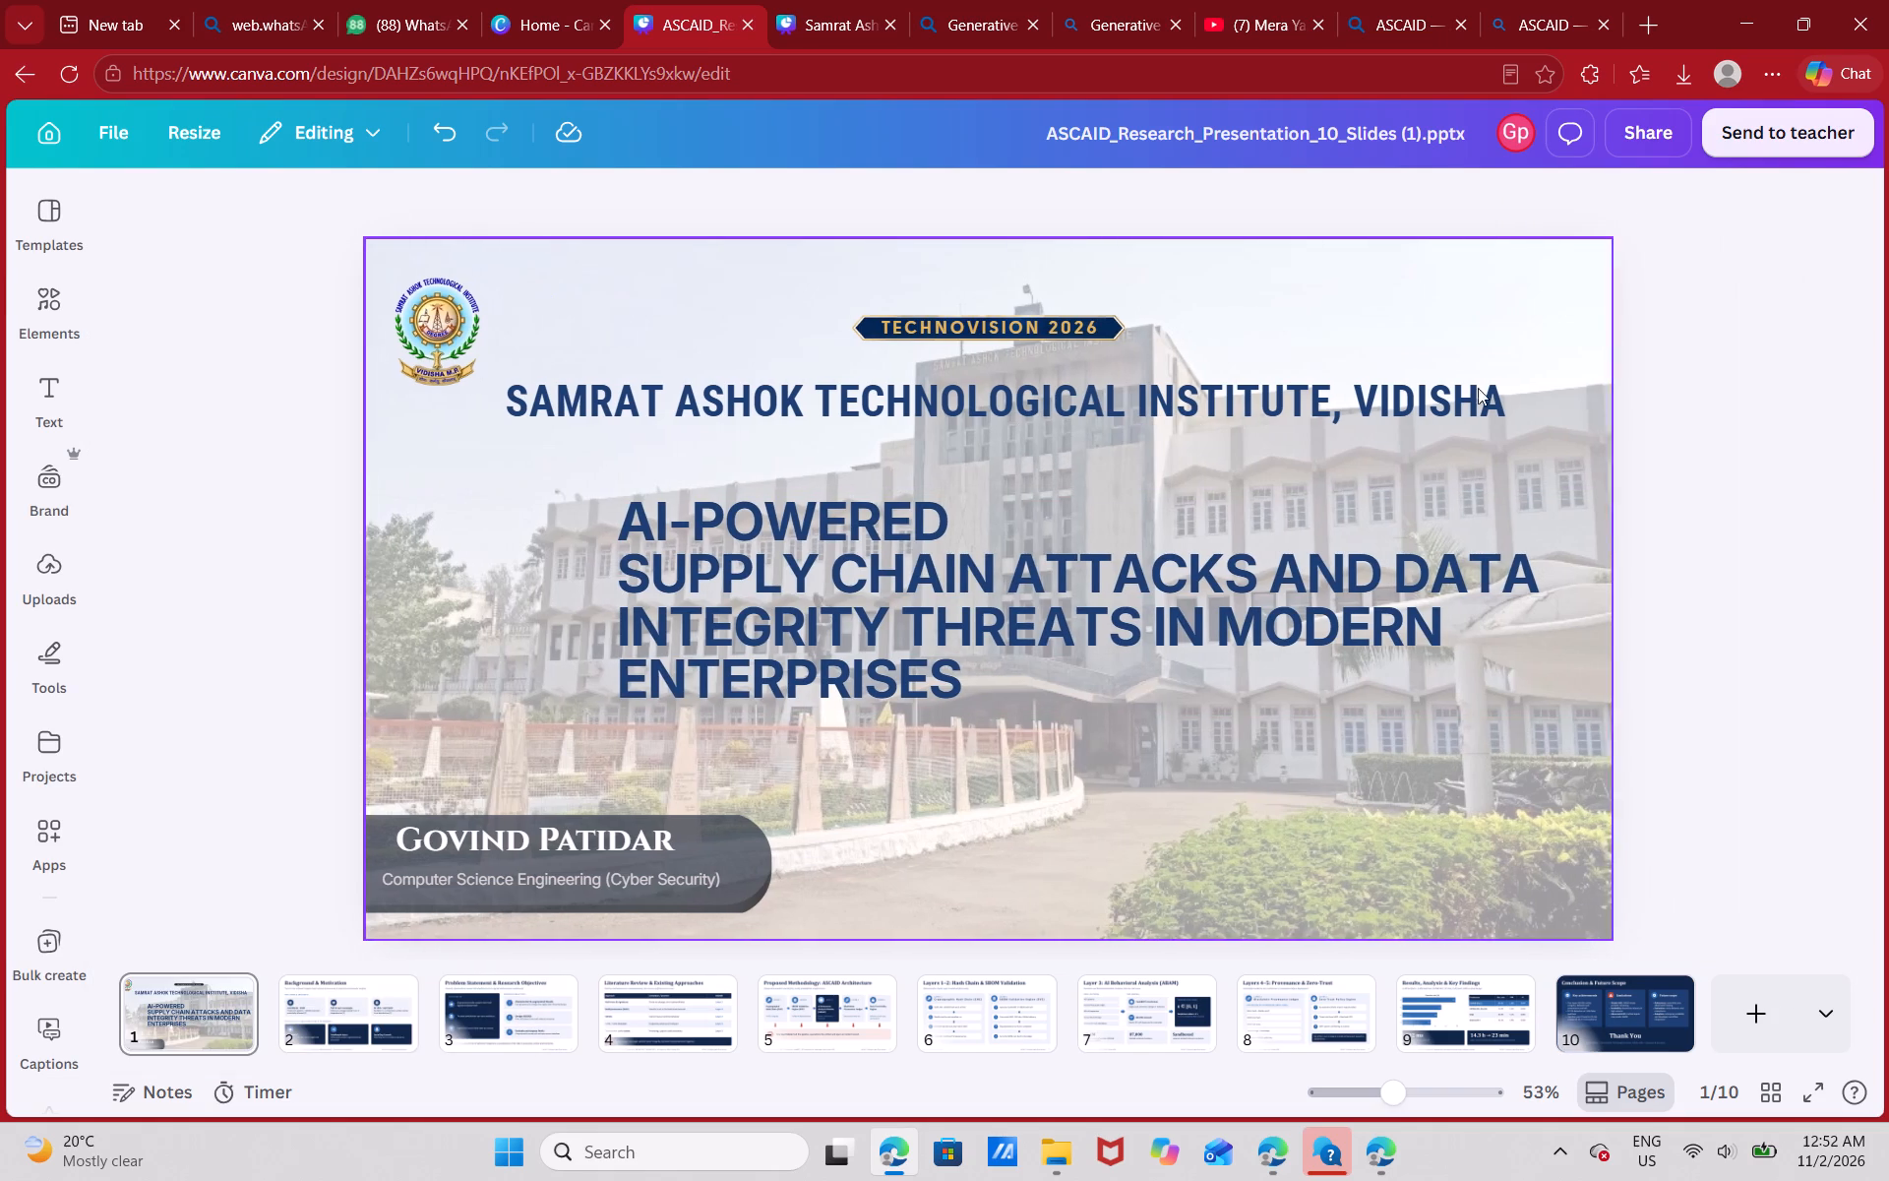
{"action": "left_click_drag", "start_coordinate": [1752, 371], "coordinate": [1773, 365]}
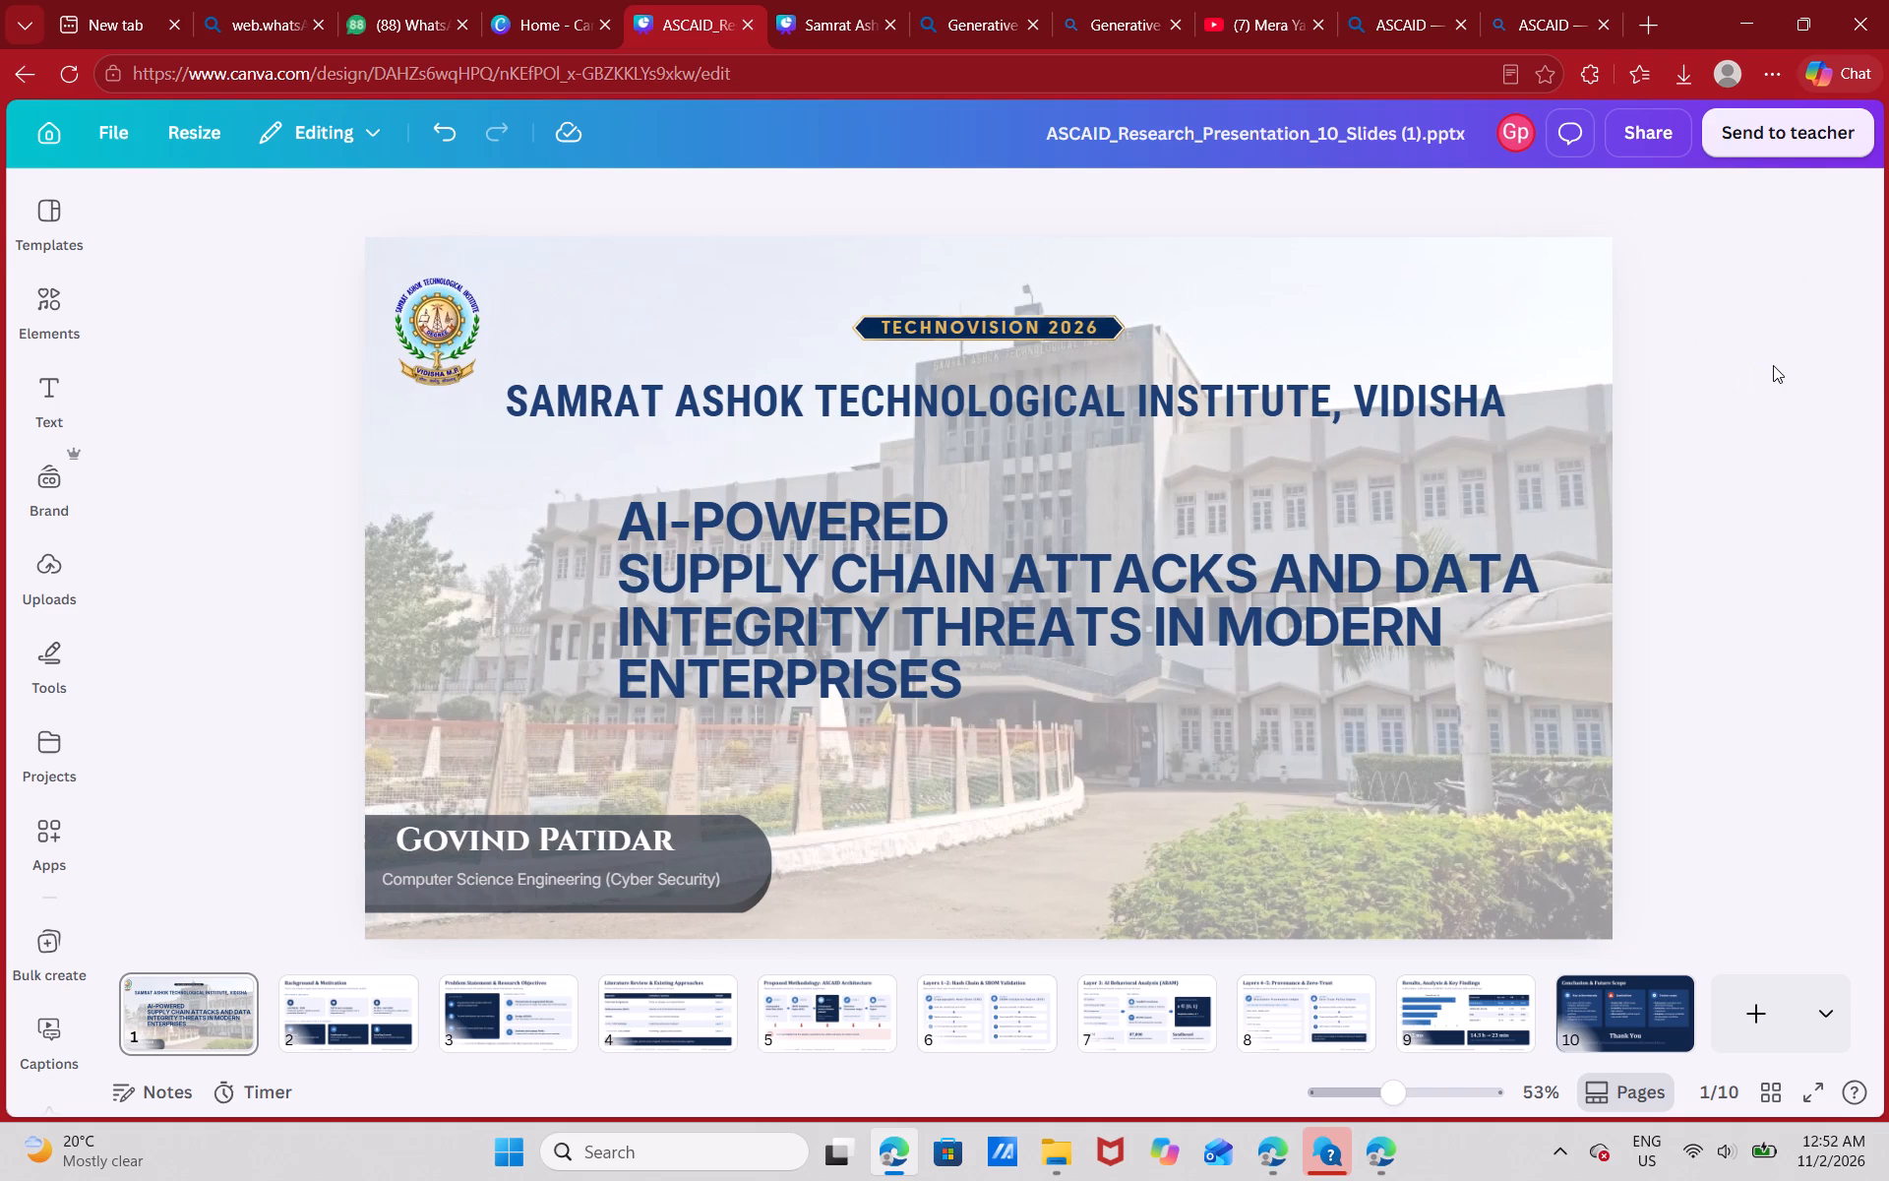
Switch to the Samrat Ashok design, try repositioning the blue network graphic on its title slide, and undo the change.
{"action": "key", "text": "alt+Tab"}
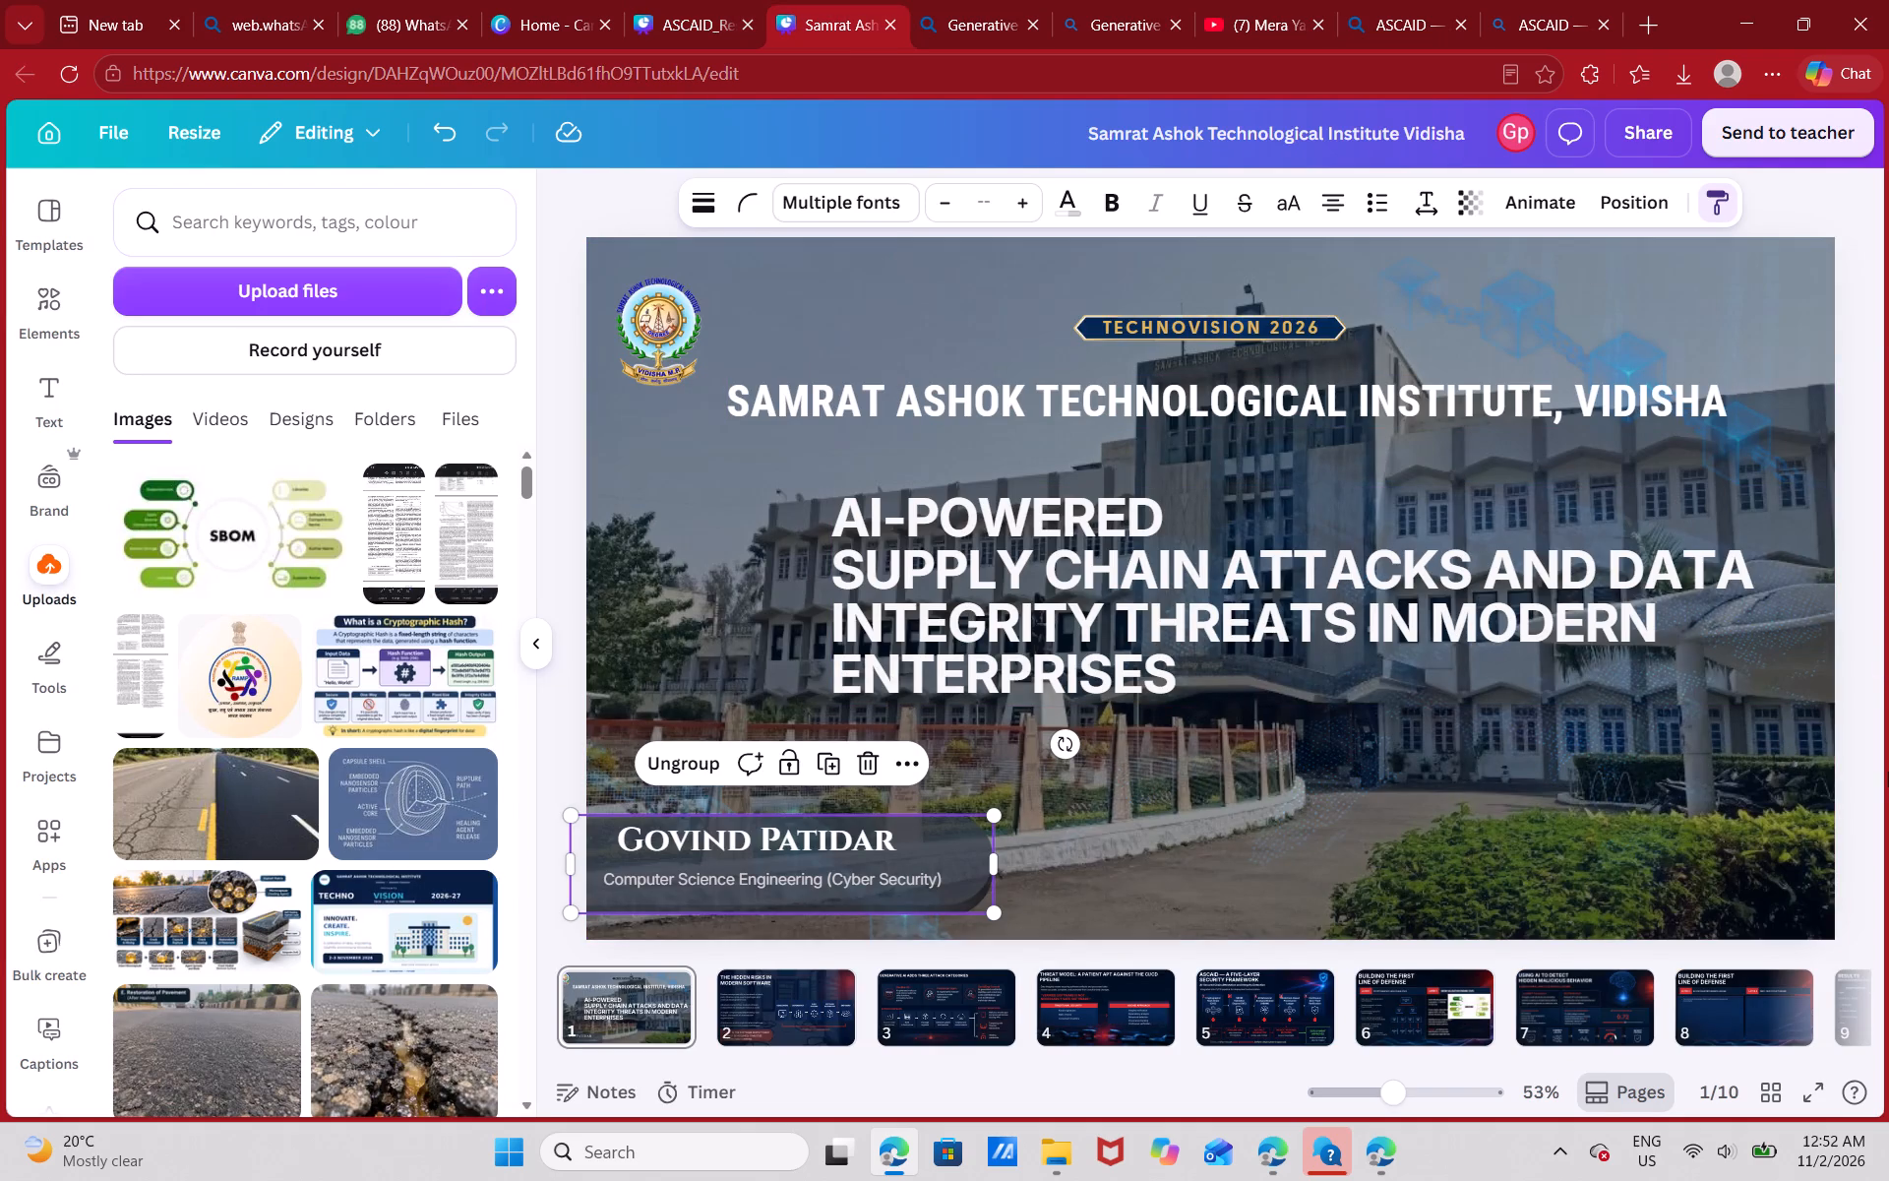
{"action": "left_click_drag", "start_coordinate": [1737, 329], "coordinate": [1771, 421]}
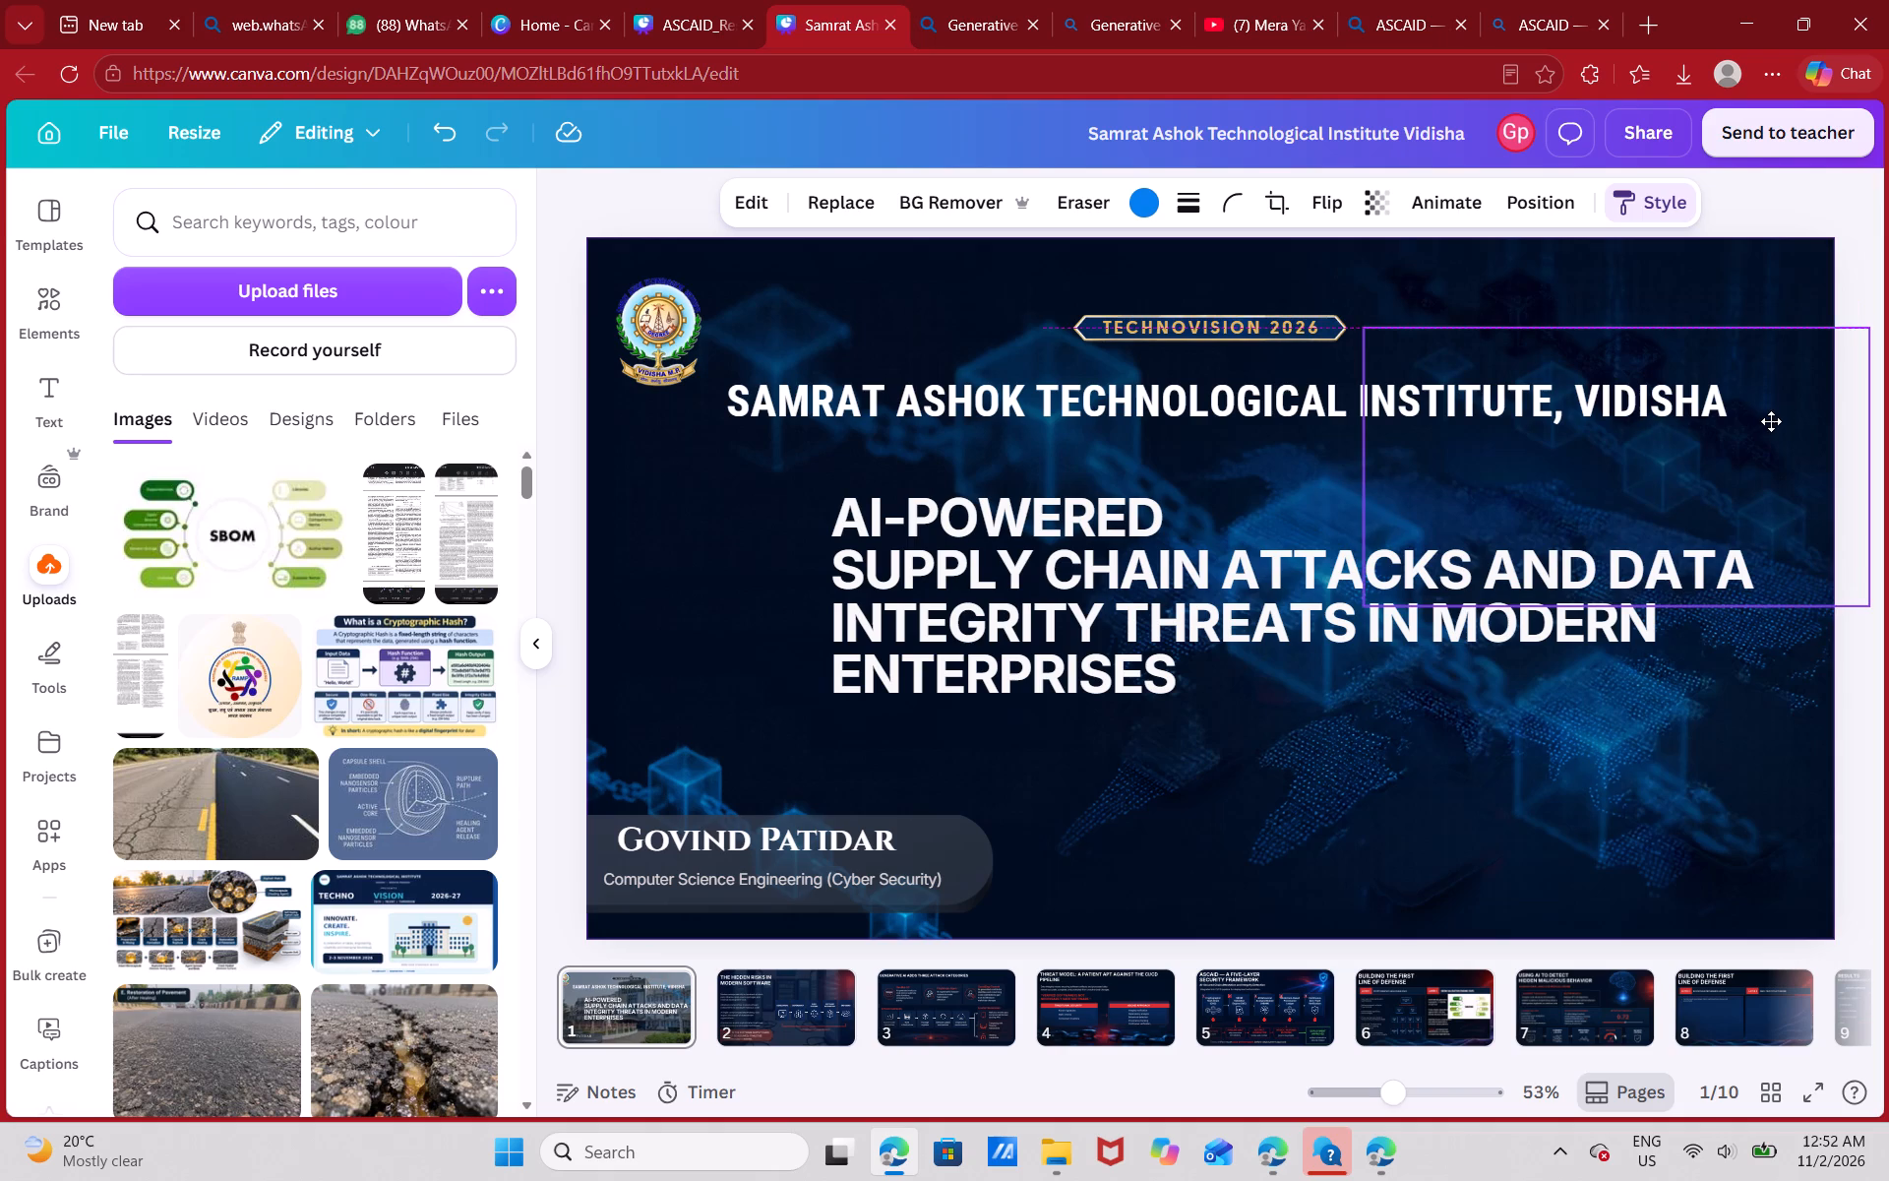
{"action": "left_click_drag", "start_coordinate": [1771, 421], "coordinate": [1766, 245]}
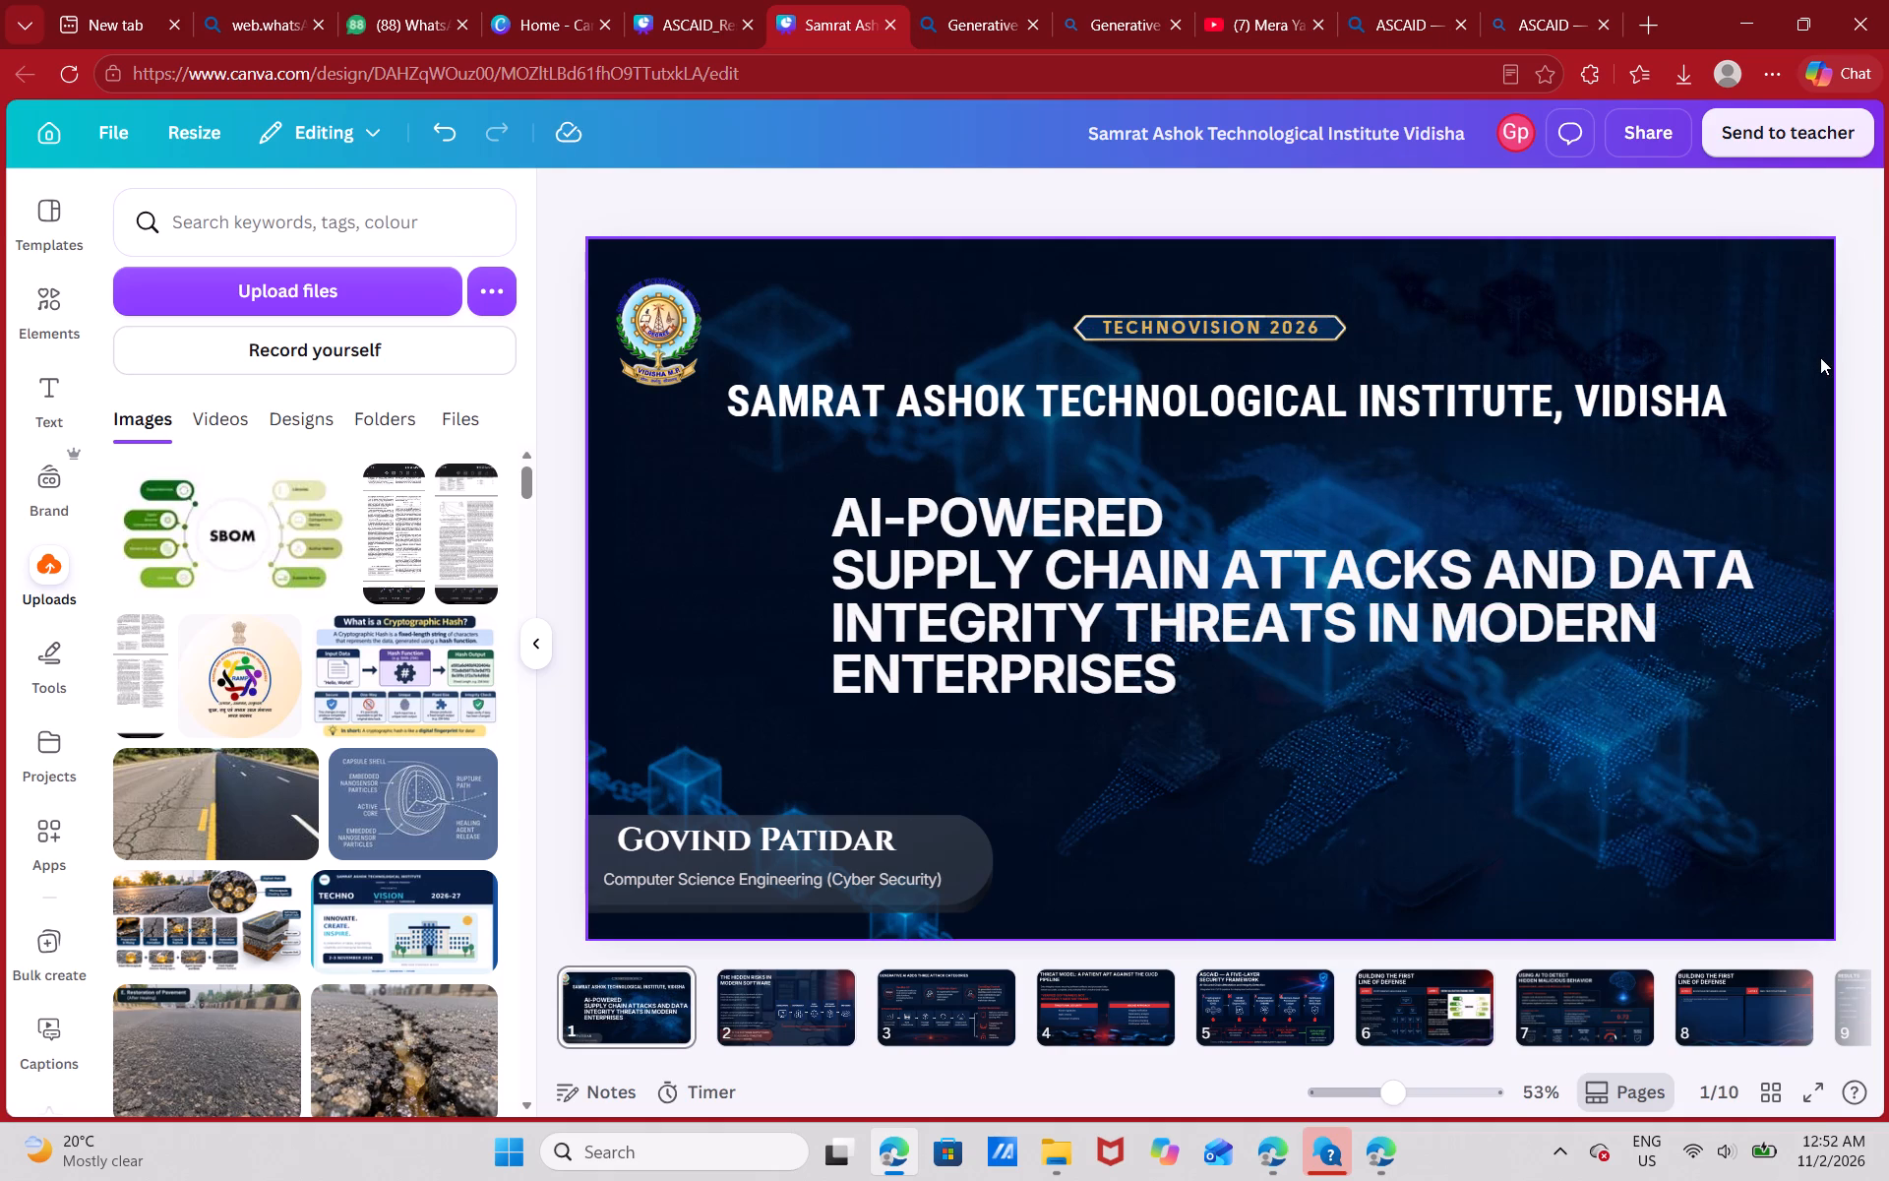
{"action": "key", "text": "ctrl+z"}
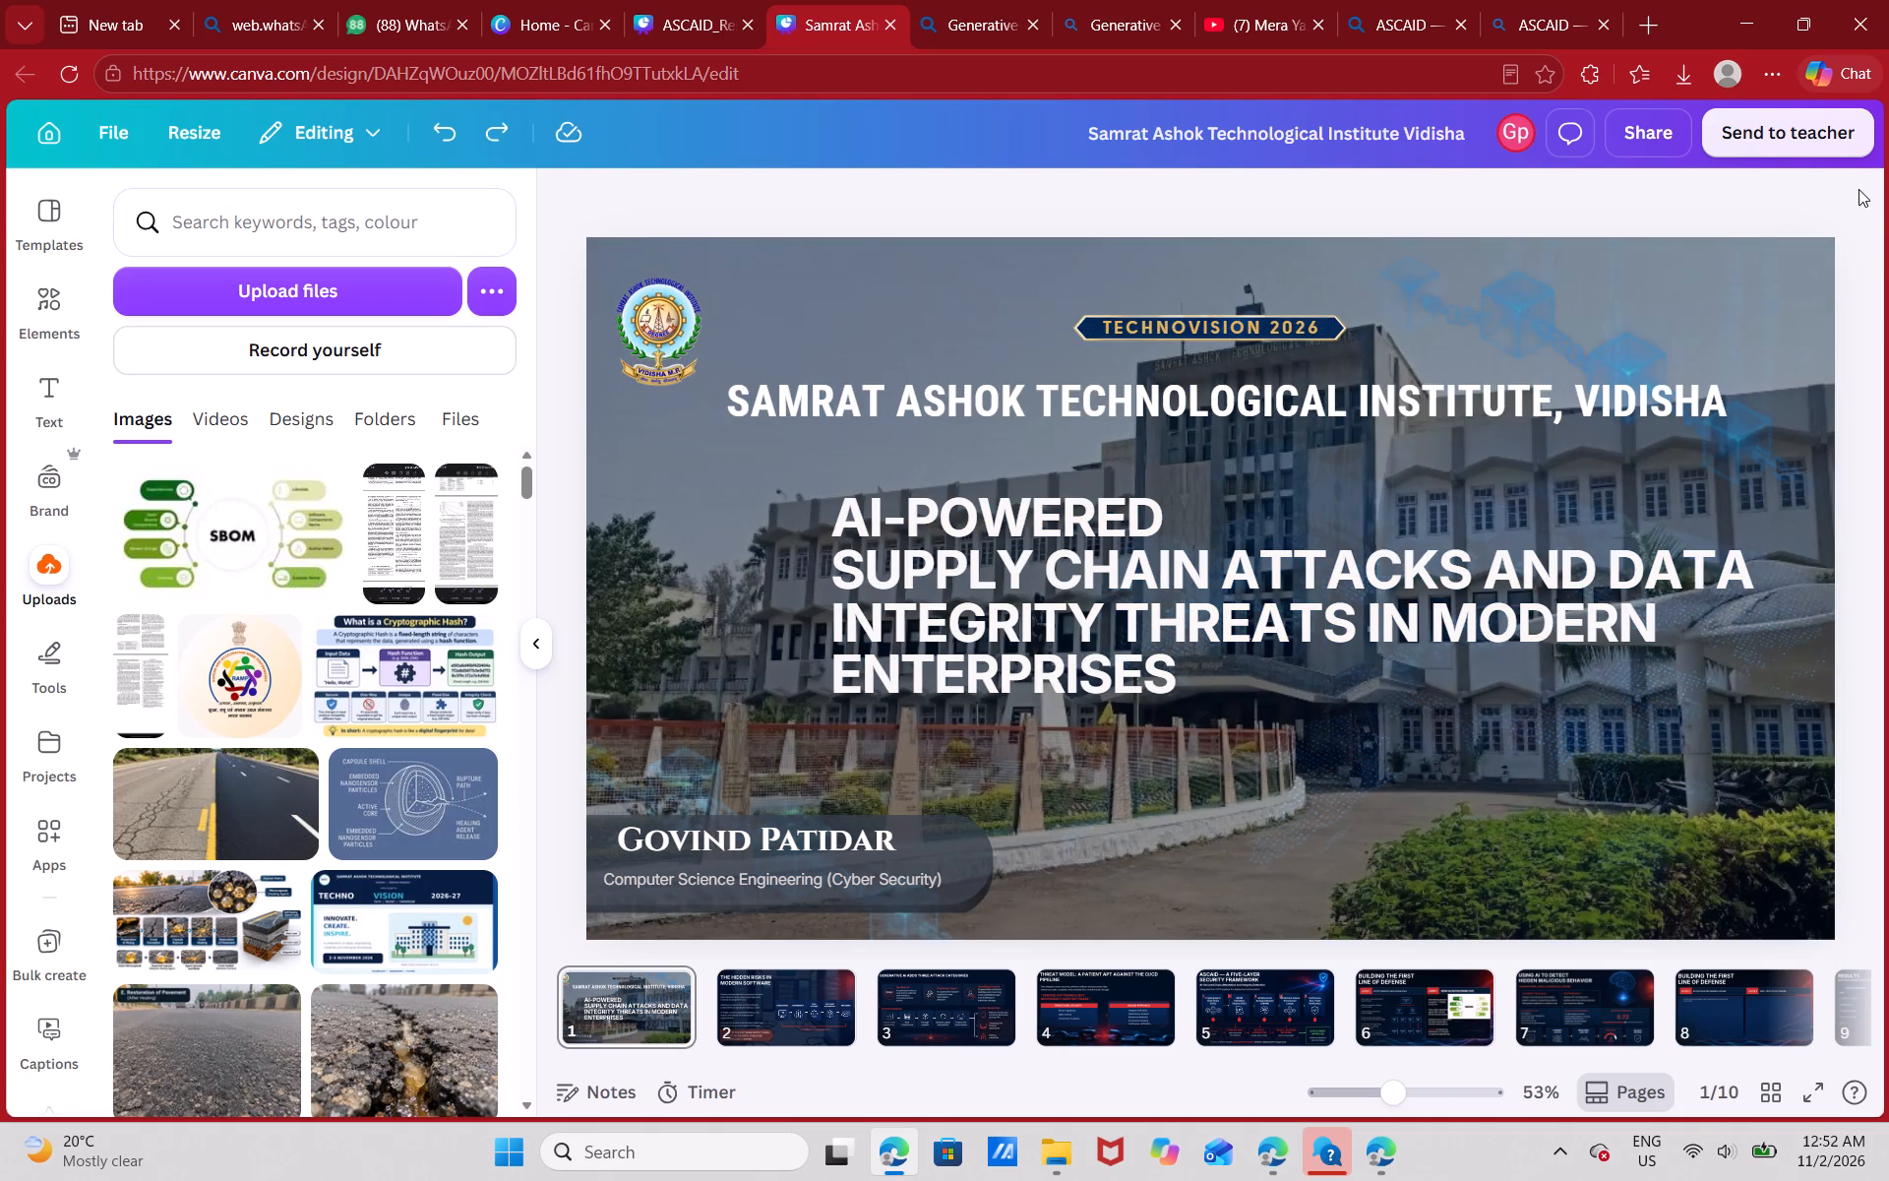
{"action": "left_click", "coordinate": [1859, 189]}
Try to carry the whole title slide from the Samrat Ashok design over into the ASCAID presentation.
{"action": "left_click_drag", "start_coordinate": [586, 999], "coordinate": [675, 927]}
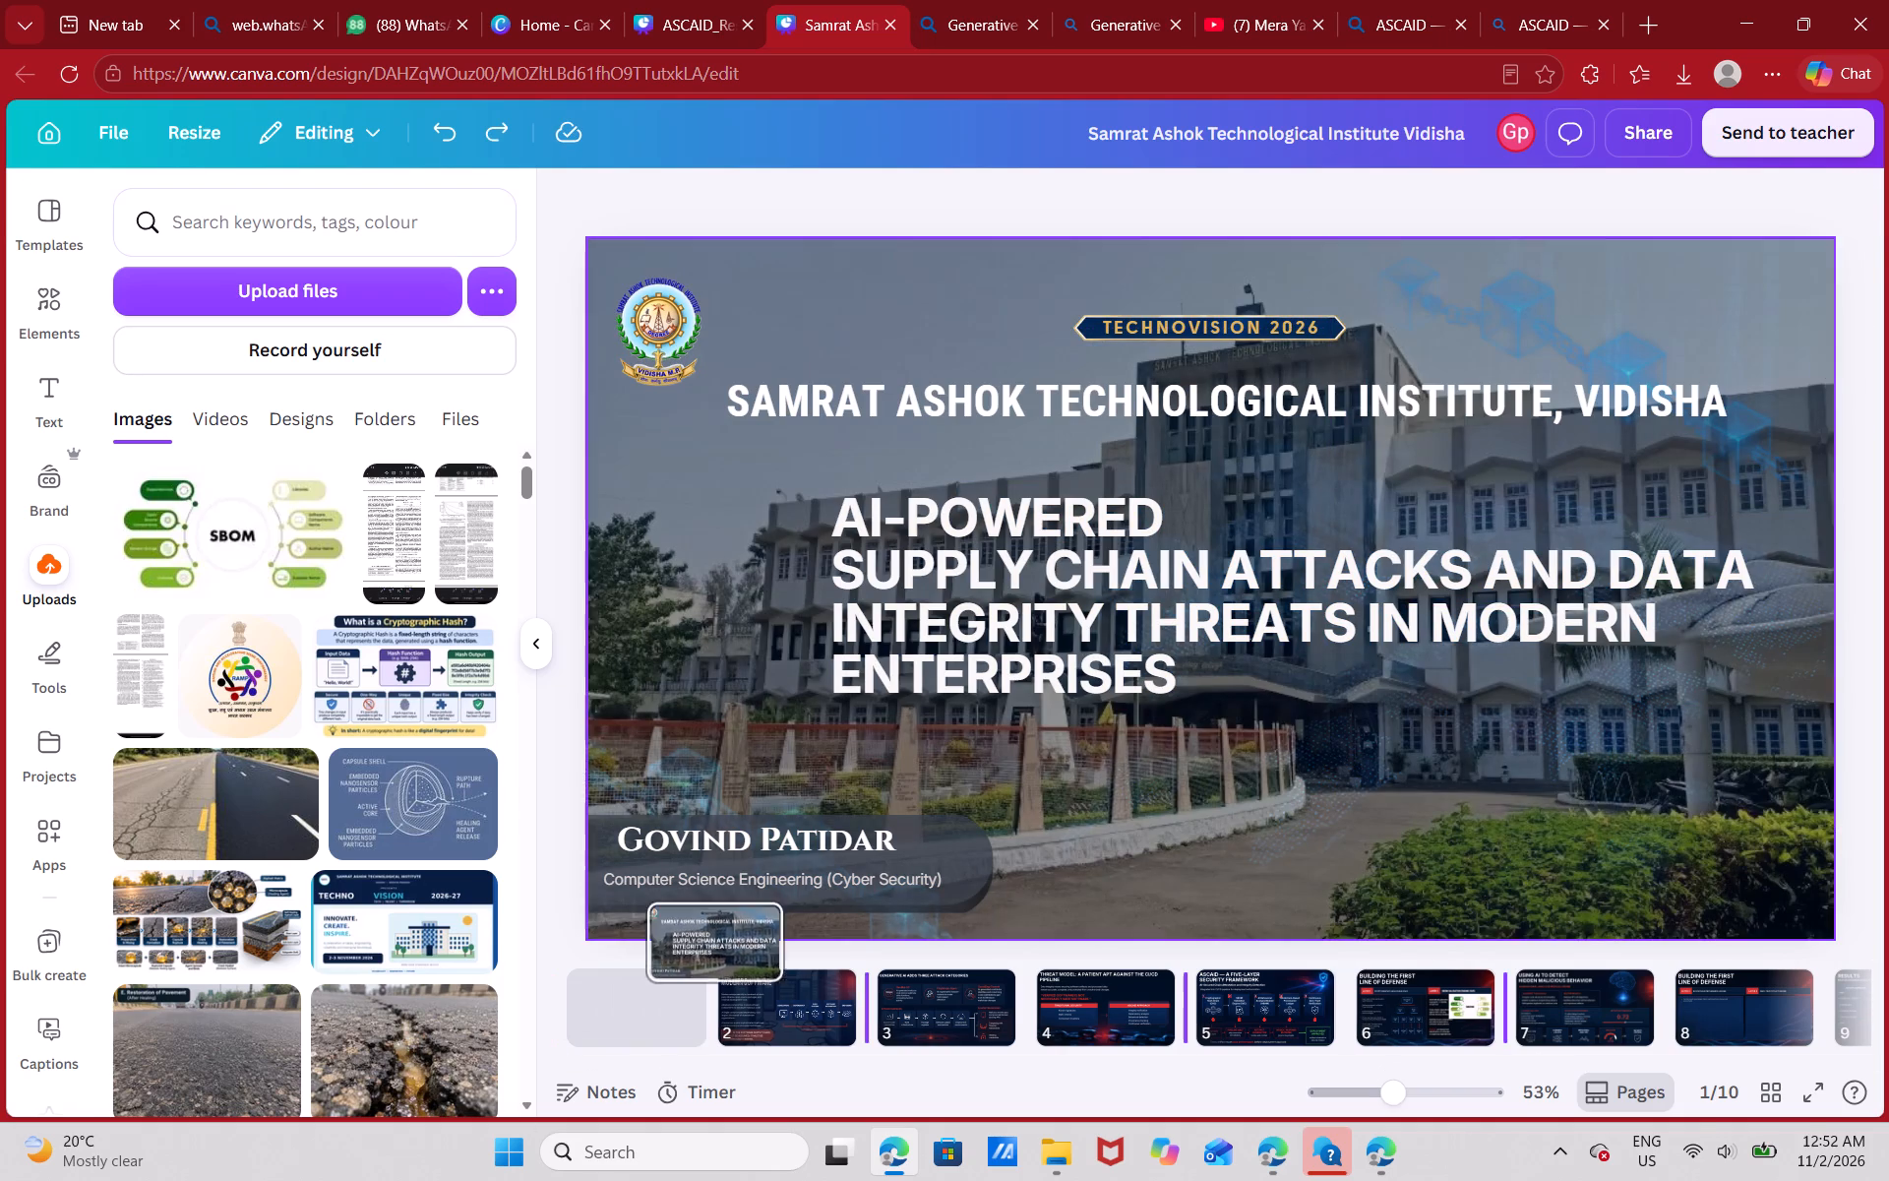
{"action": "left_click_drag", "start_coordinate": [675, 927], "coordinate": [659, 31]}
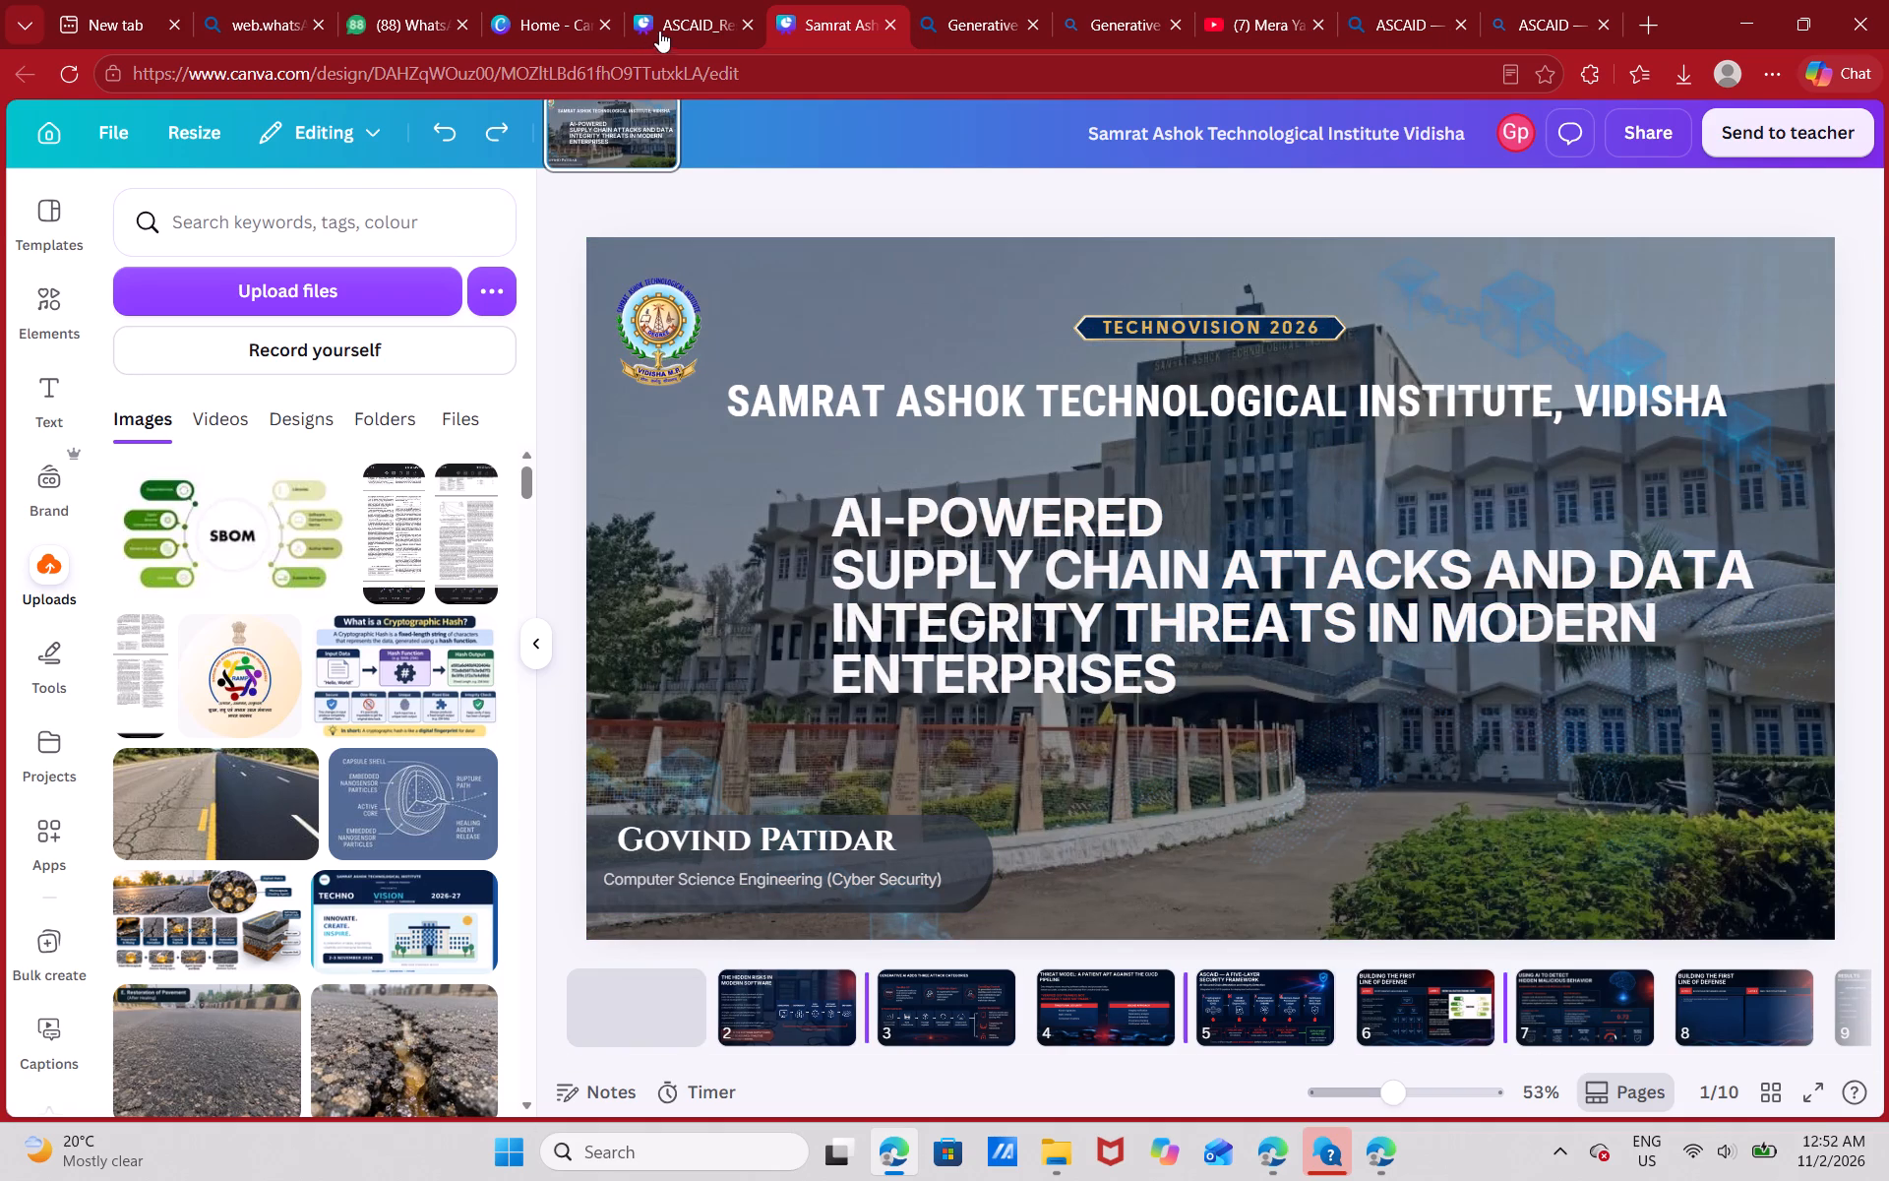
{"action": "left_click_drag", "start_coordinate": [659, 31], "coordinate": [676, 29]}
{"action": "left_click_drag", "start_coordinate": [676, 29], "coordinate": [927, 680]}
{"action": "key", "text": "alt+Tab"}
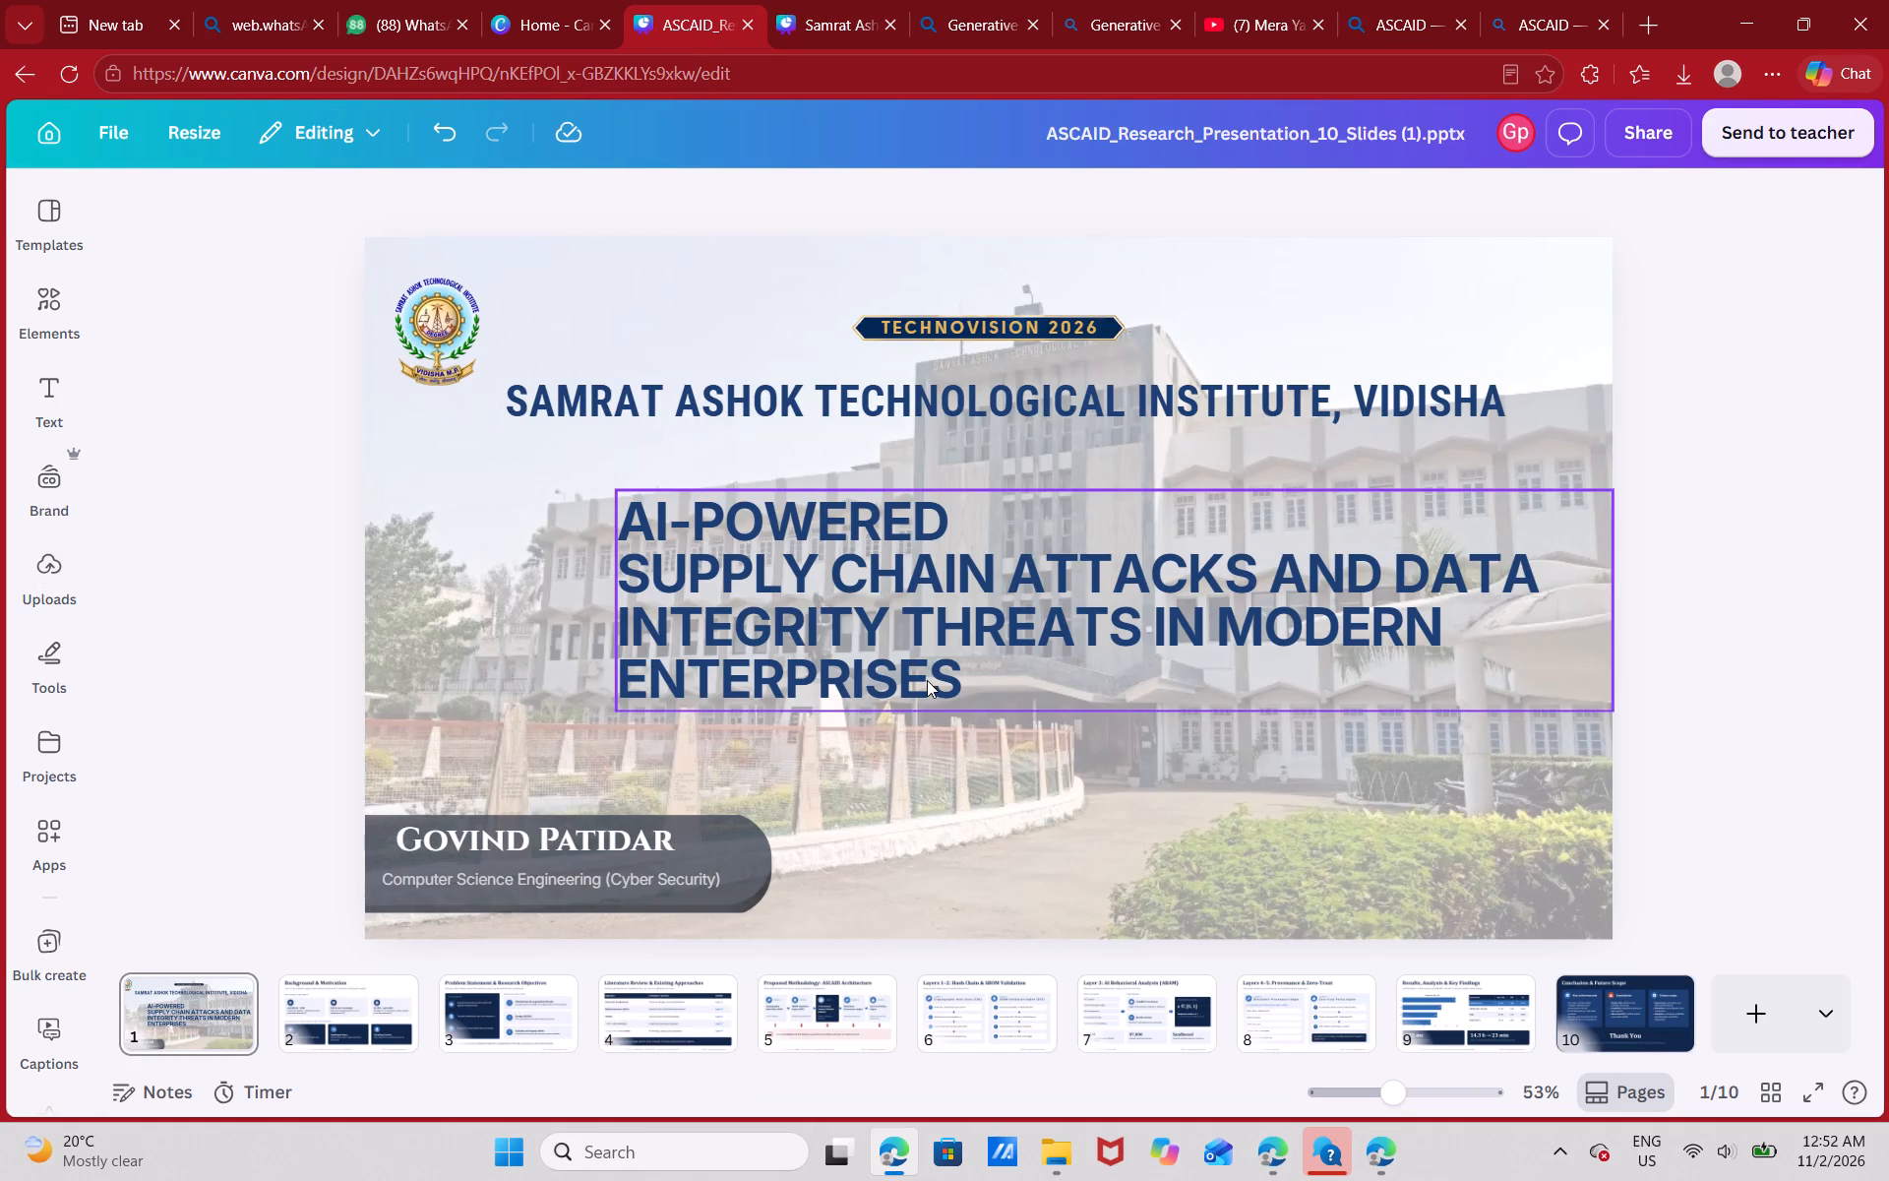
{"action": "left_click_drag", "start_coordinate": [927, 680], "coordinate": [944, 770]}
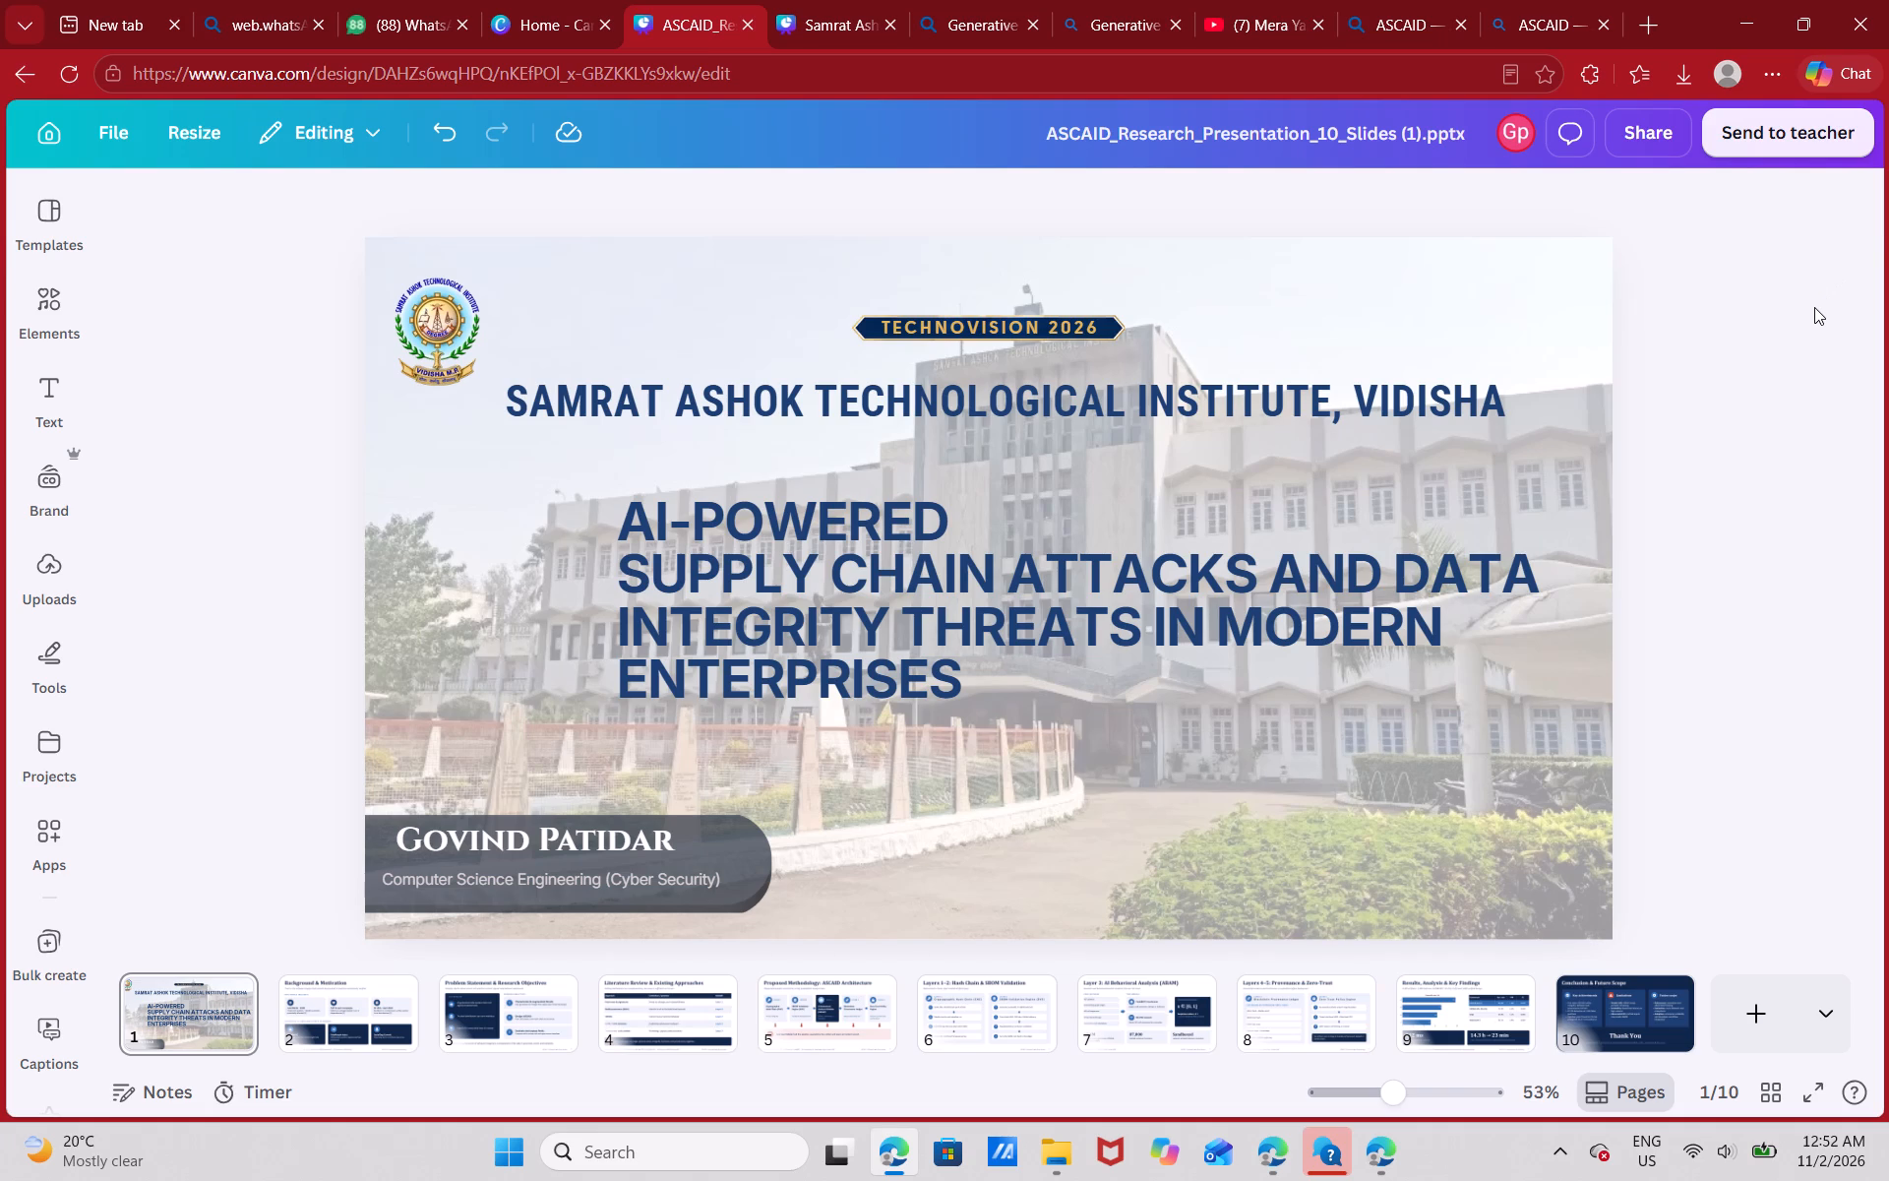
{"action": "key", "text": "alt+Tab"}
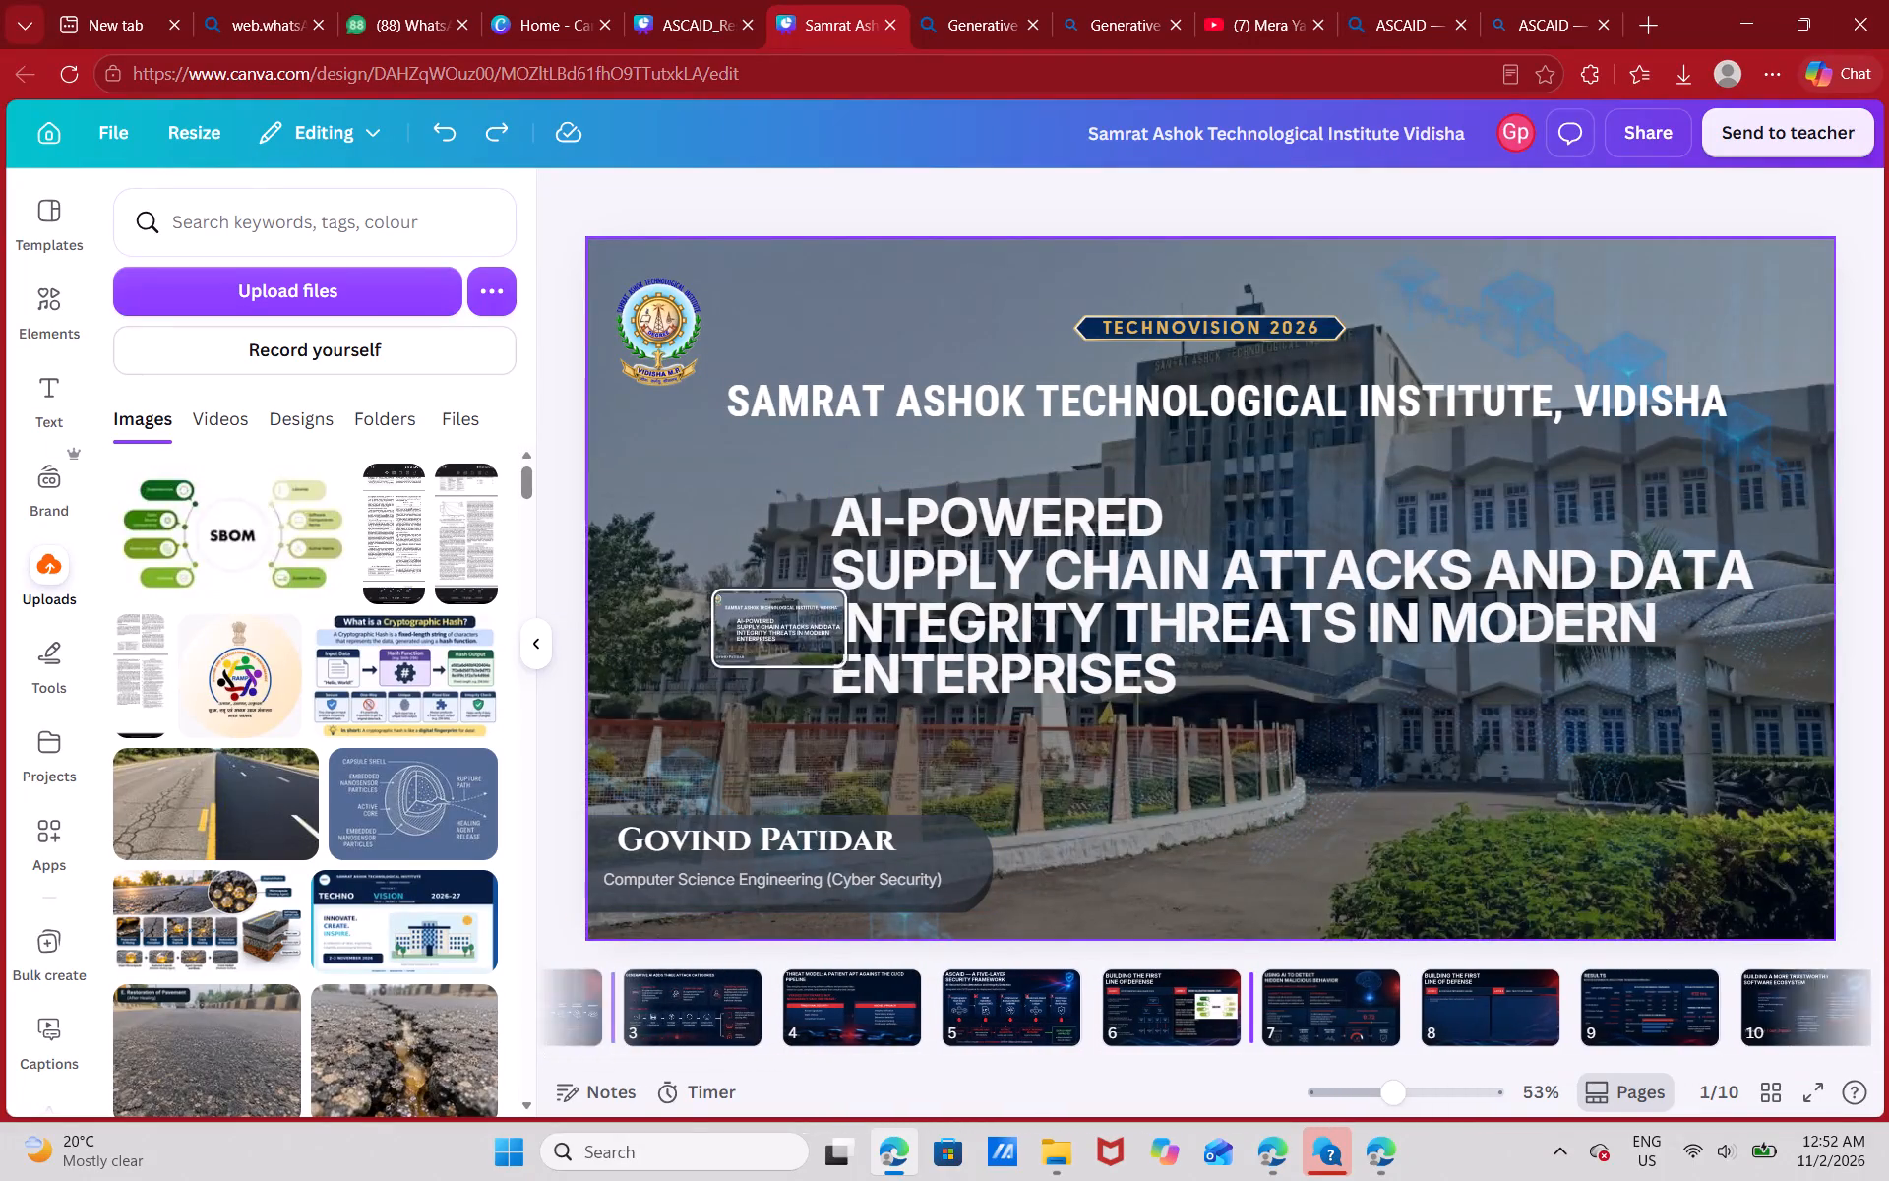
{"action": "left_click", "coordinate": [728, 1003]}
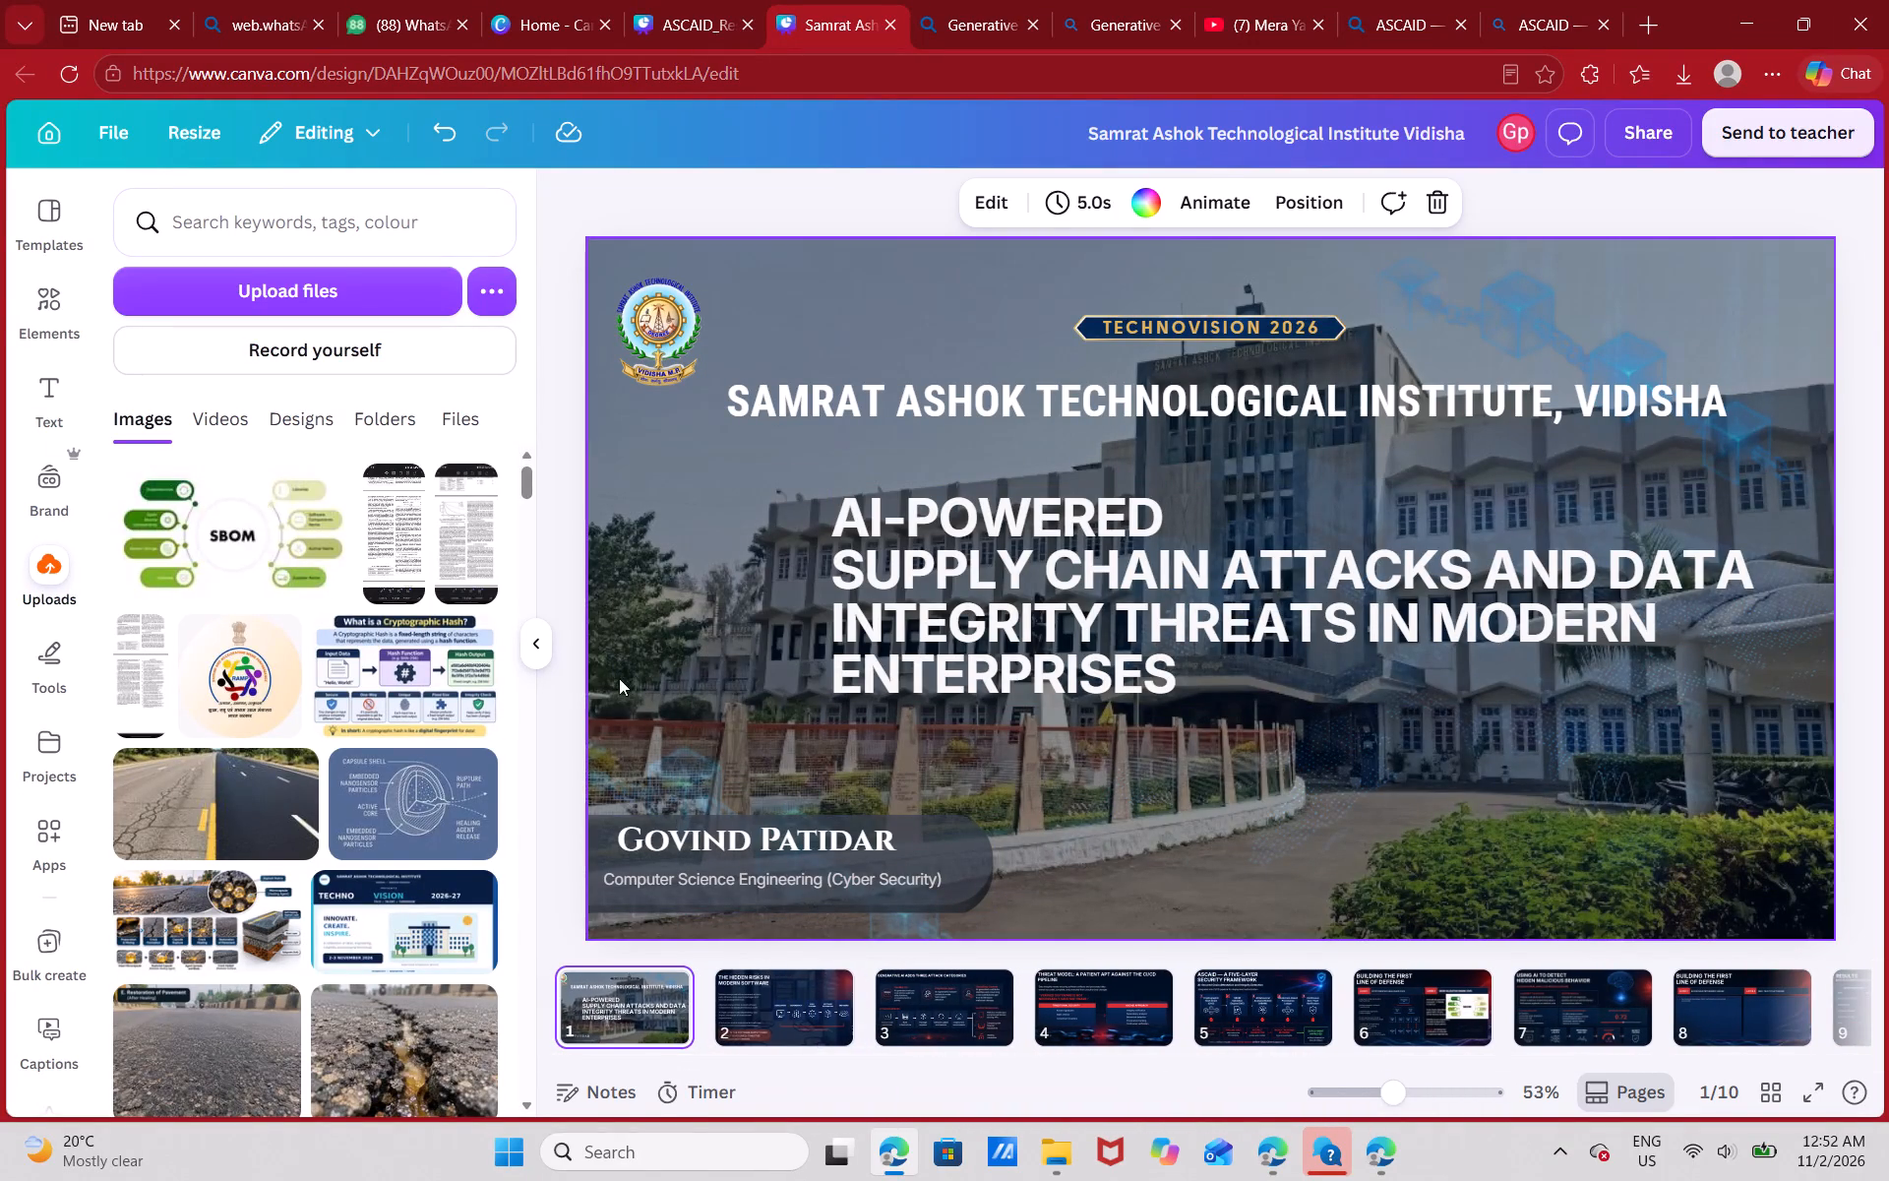
Copy the campus building photo from the Samrat Ashok title slide and paste it onto the ASCAID title slide.
{"action": "left_click", "coordinate": [724, 623]}
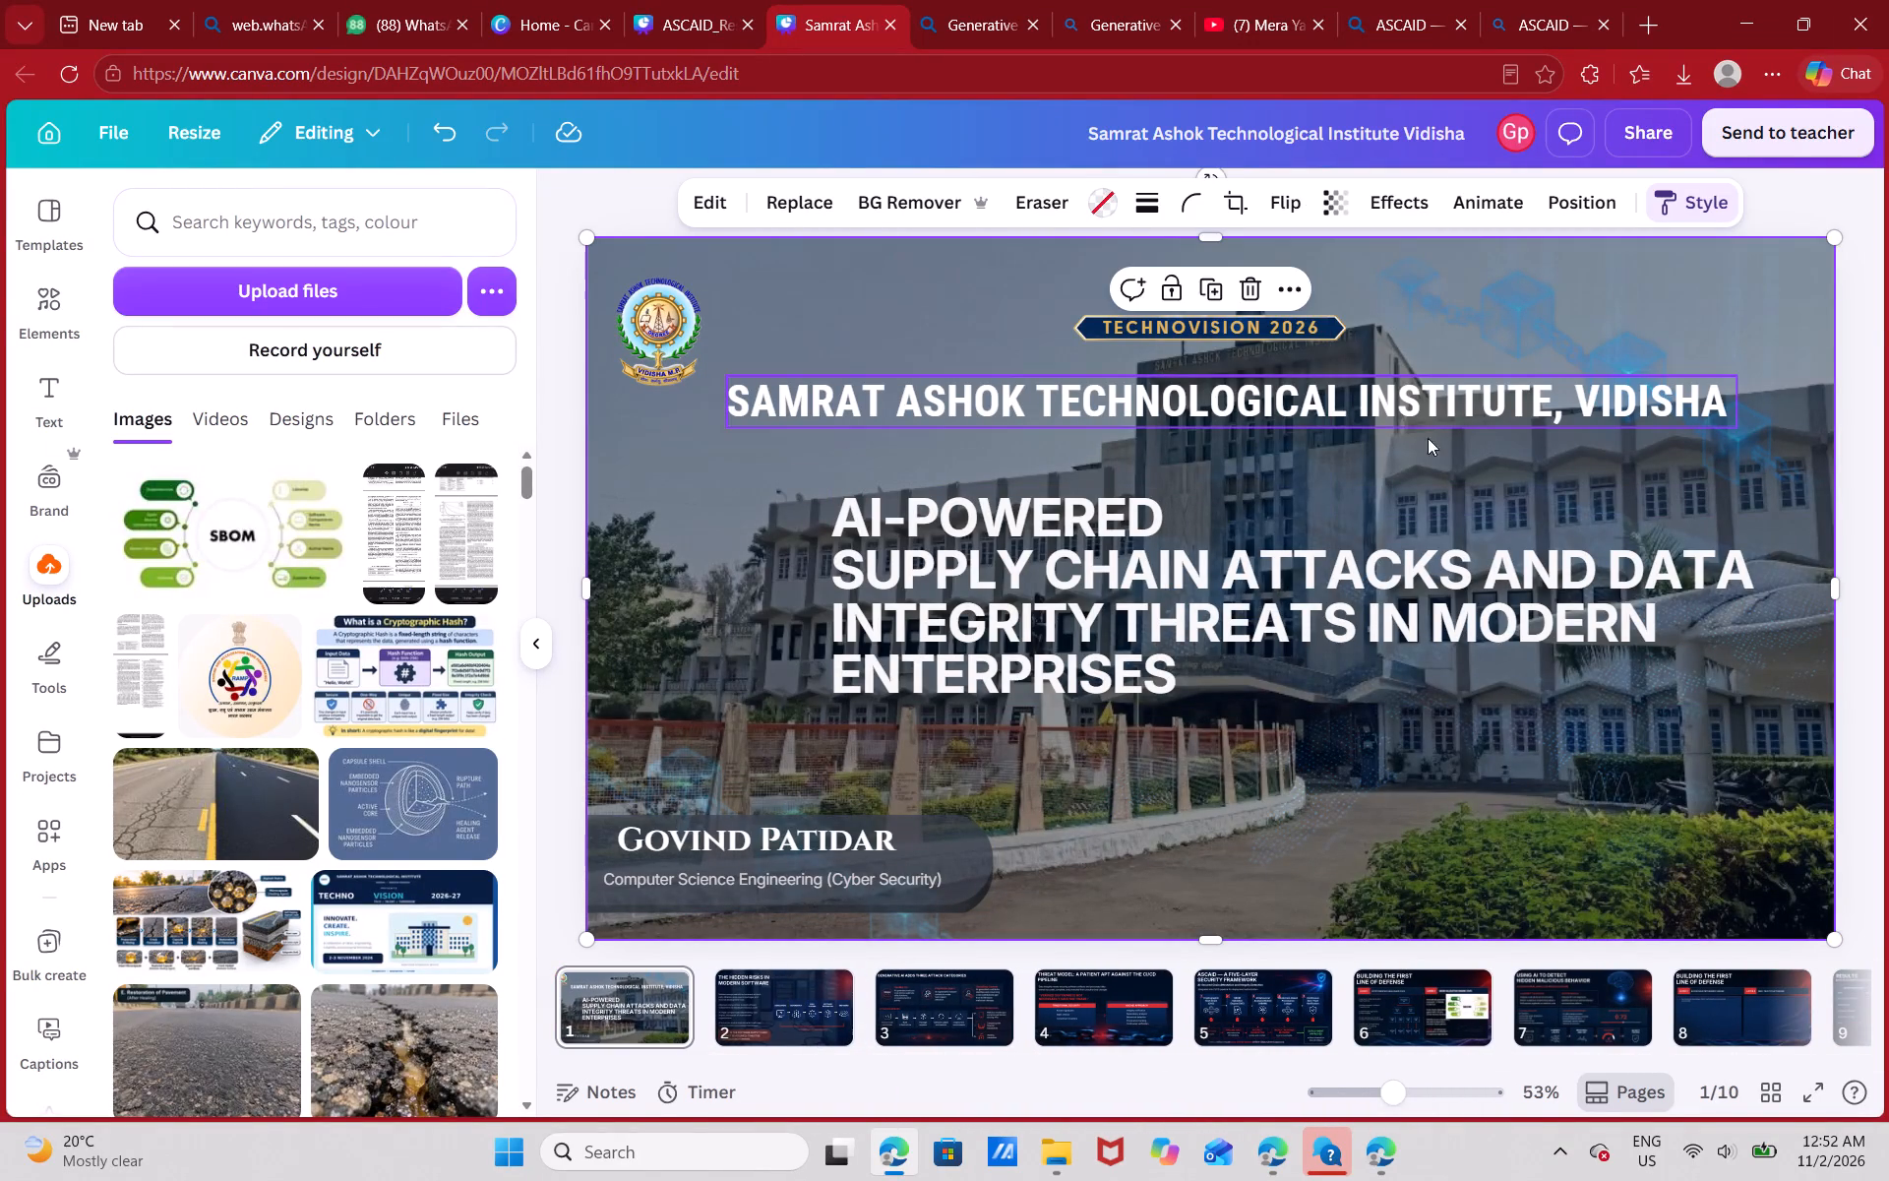
{"action": "right_click", "coordinate": [747, 533]}
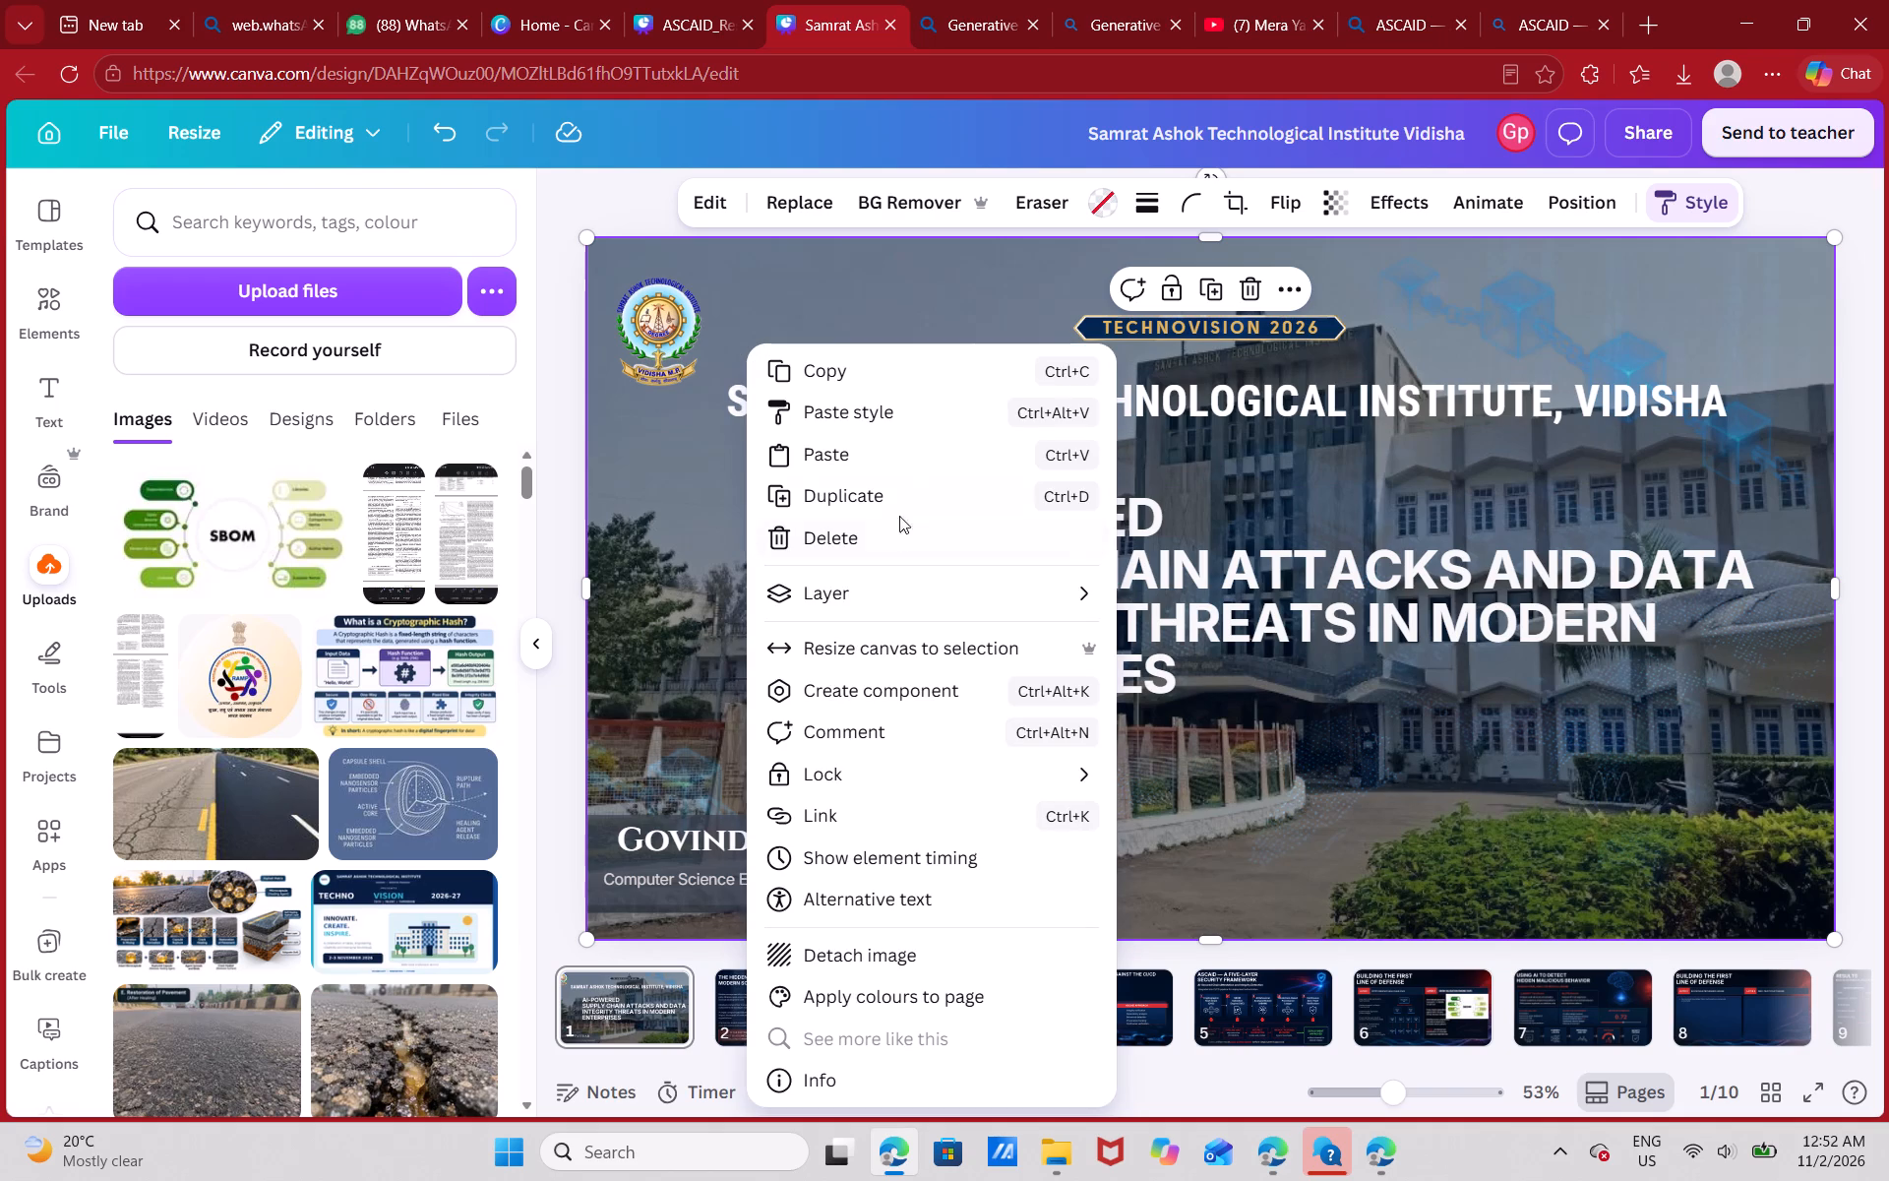
{"action": "scroll", "coordinate": [889, 896], "scroll_direction": "down", "scroll_amount": 2}
{"action": "left_click", "coordinate": [875, 382]}
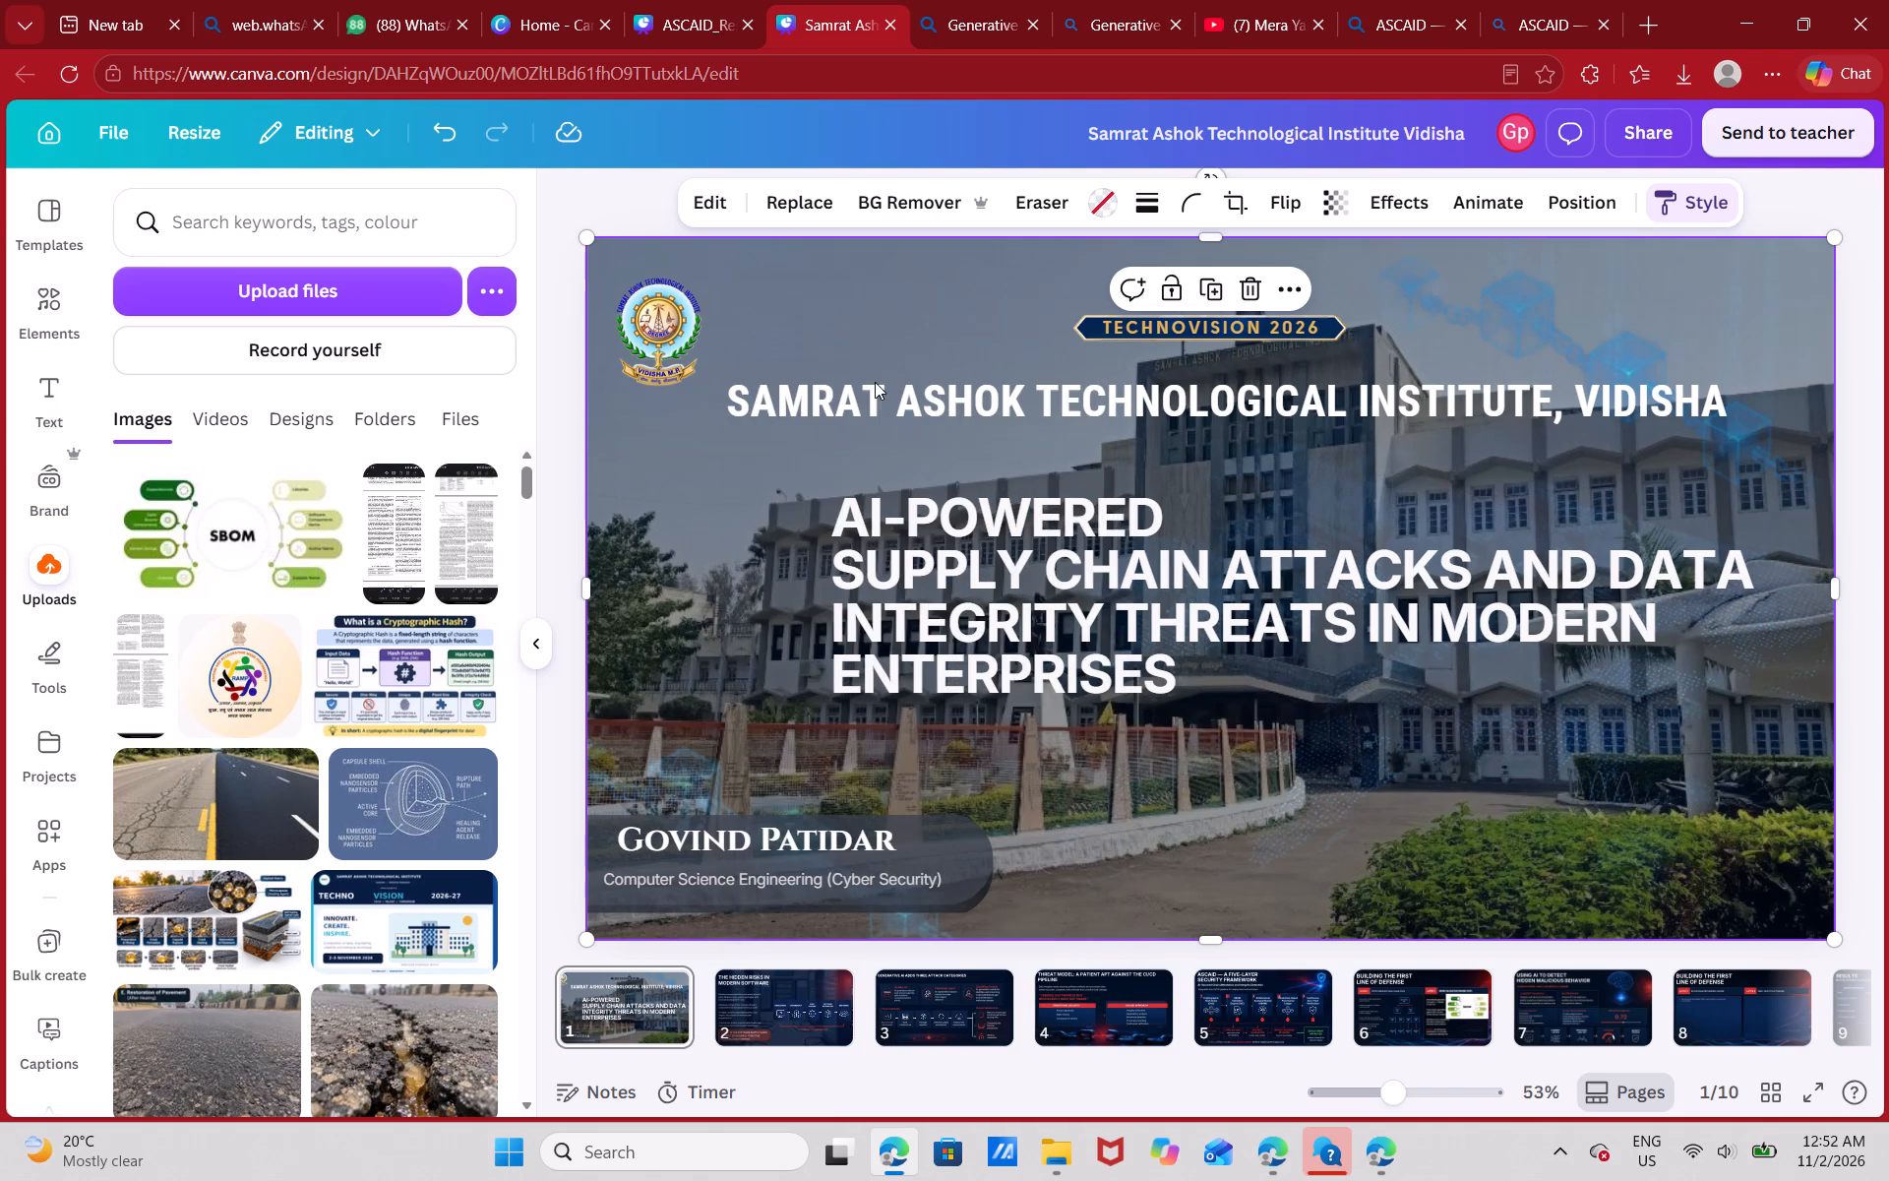
{"action": "left_click", "coordinate": [708, 42]}
{"action": "left_click", "coordinate": [492, 555]}
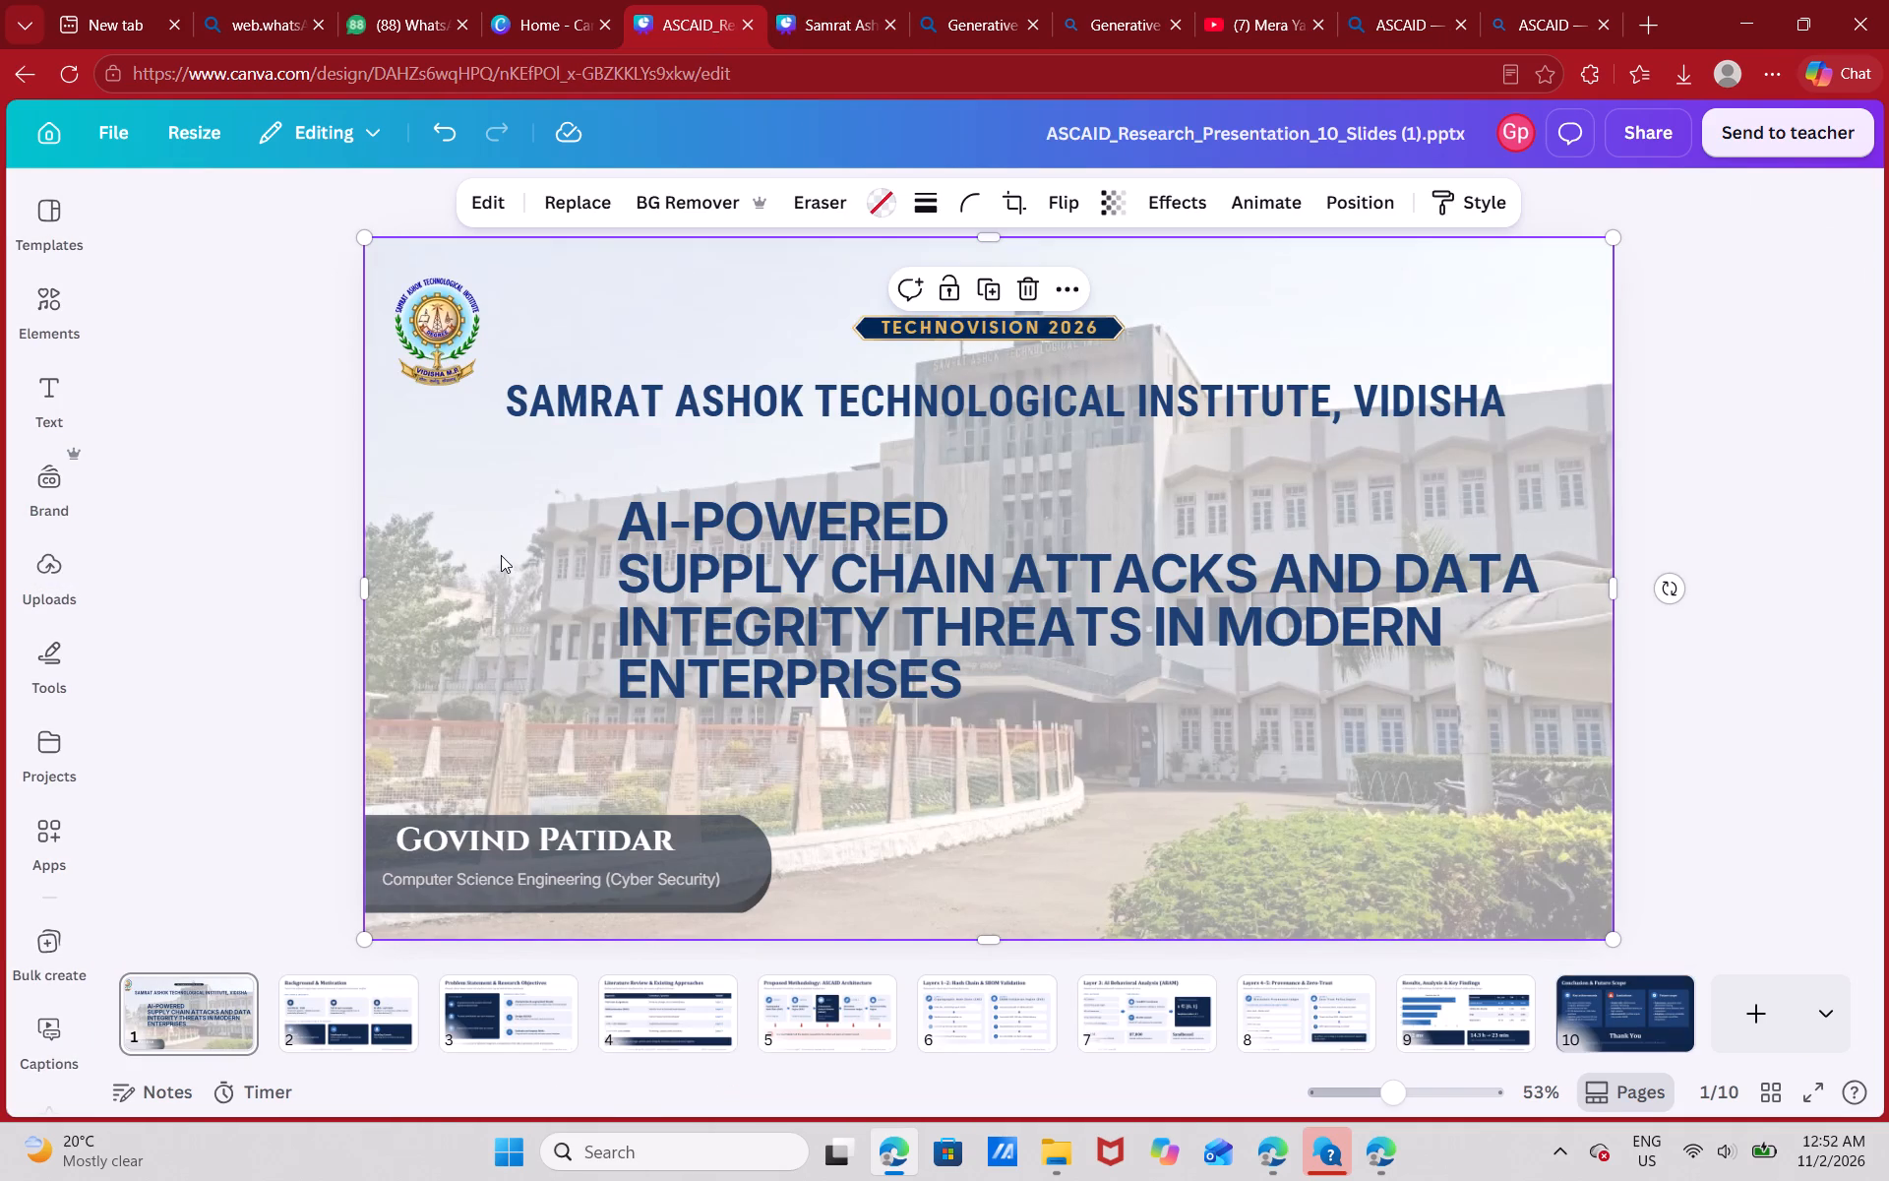
{"action": "key", "text": "ctrl+v"}
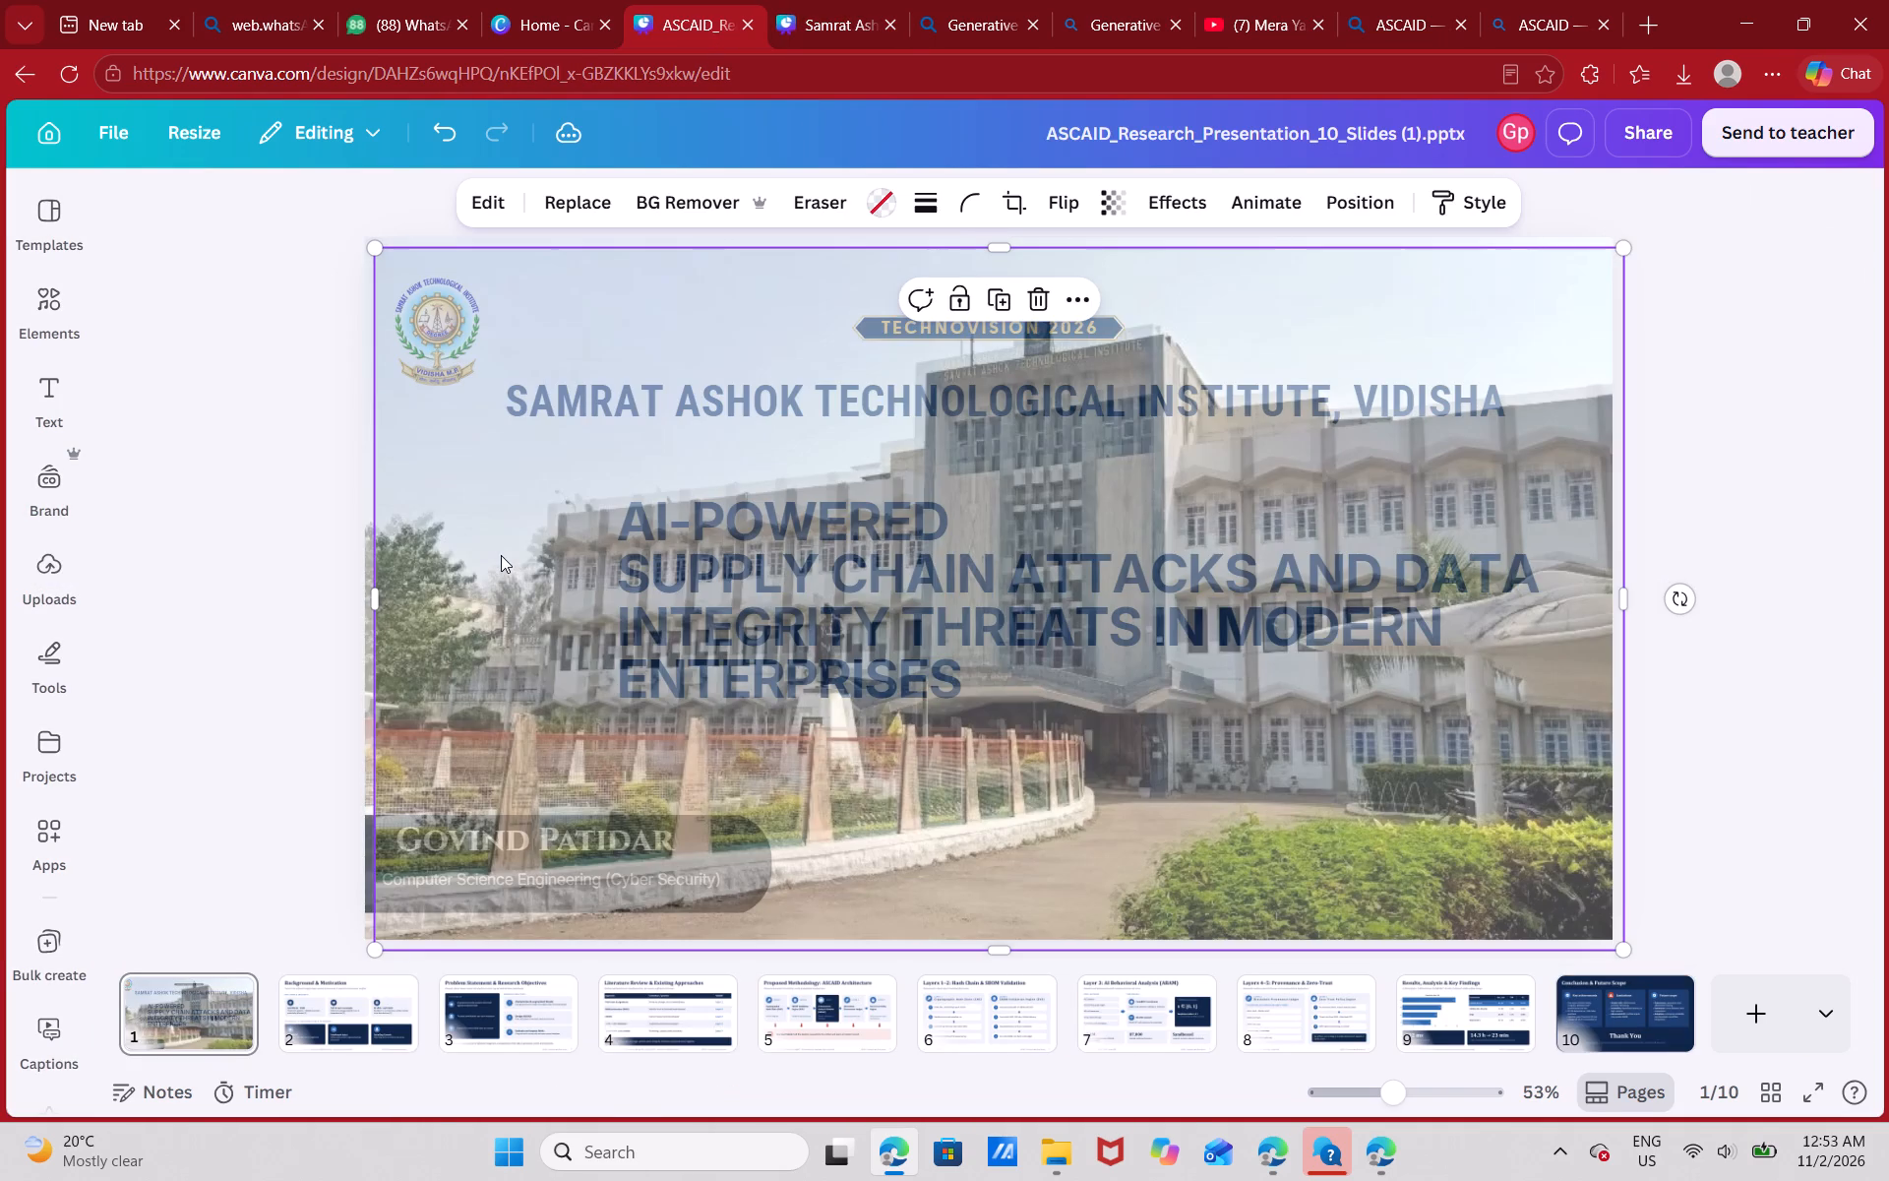
Shift the pasted campus photo down to uncover the older faded campus photo, and delete the faded one.
{"action": "left_click", "coordinate": [501, 555]}
{"action": "left_click_drag", "start_coordinate": [501, 555], "coordinate": [702, 801]}
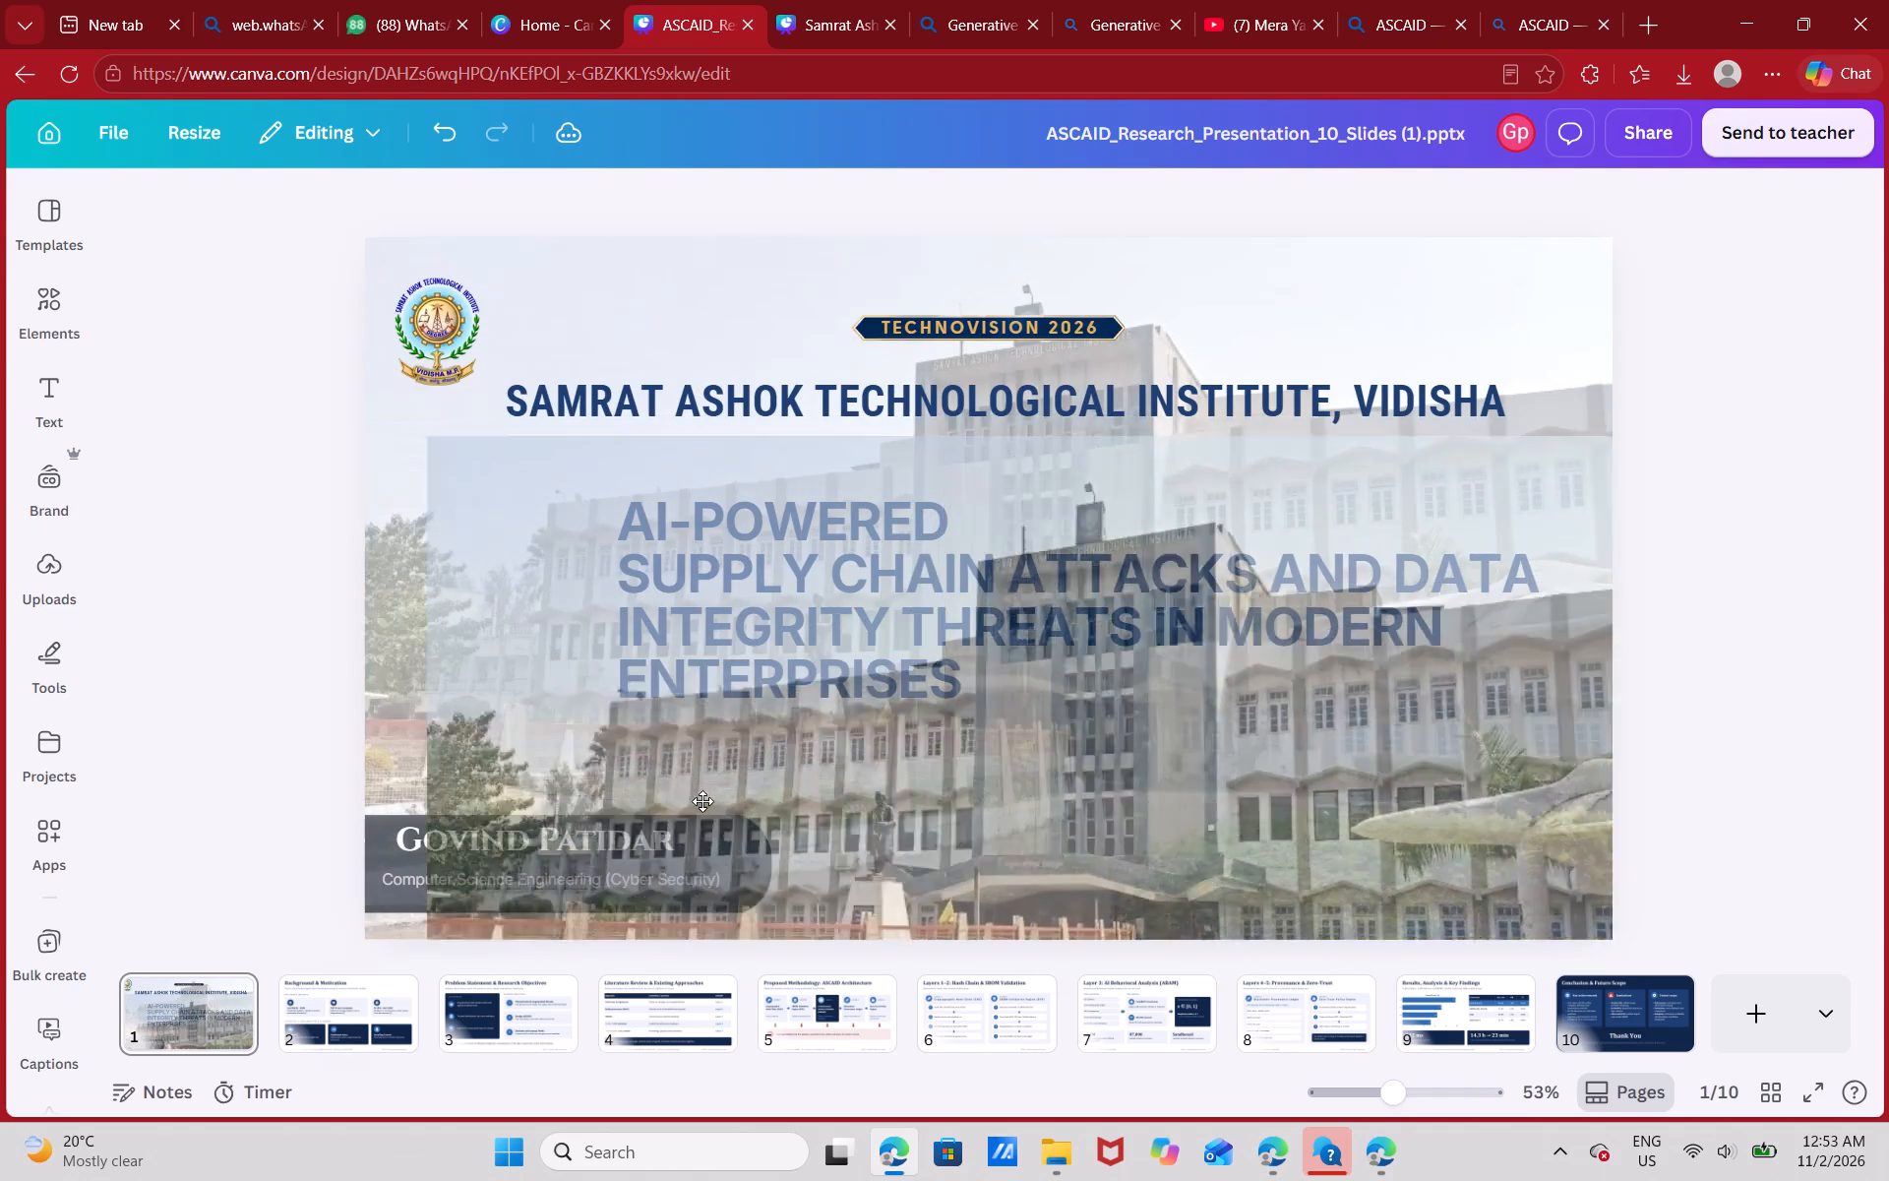
{"action": "left_click_drag", "start_coordinate": [702, 801], "coordinate": [498, 524]}
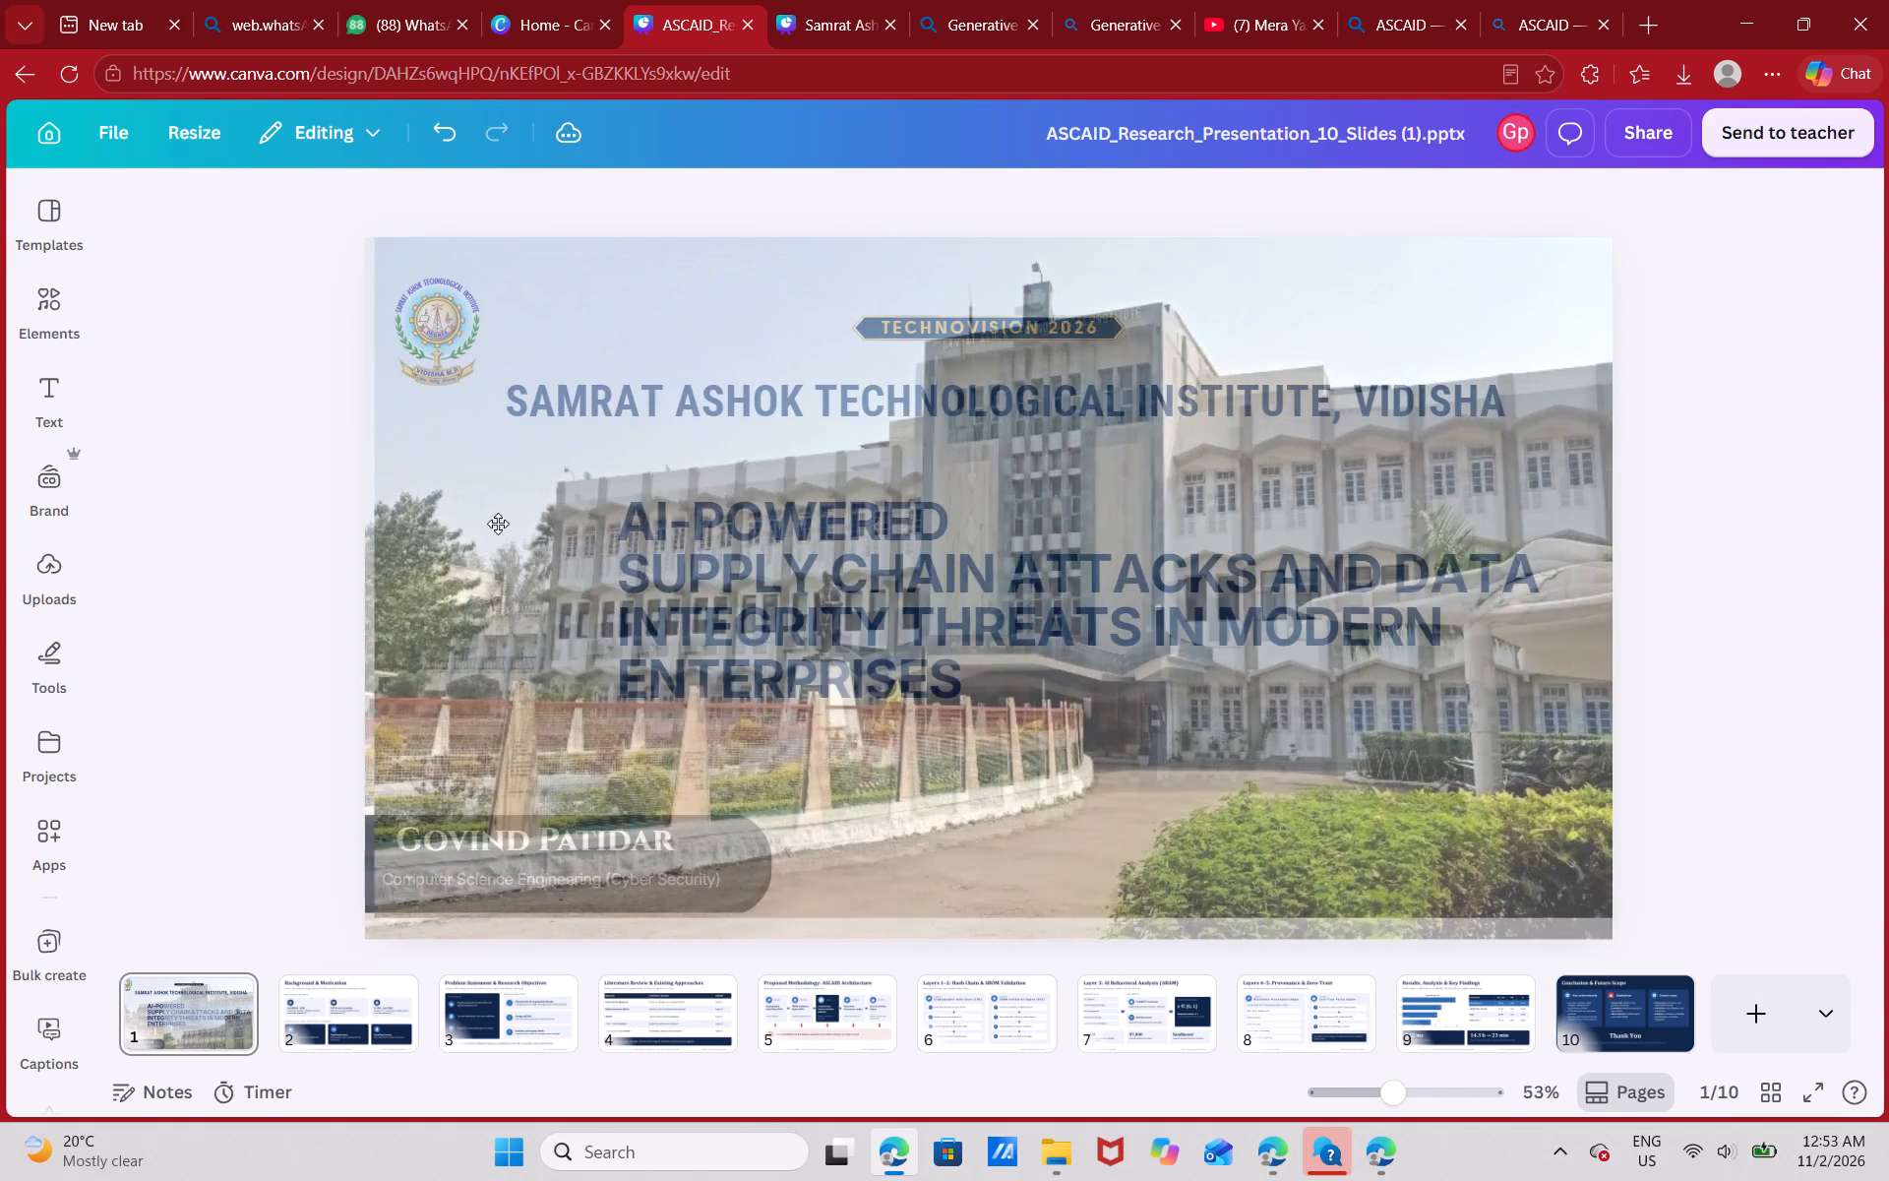
{"action": "left_click_drag", "start_coordinate": [498, 524], "coordinate": [483, 535]}
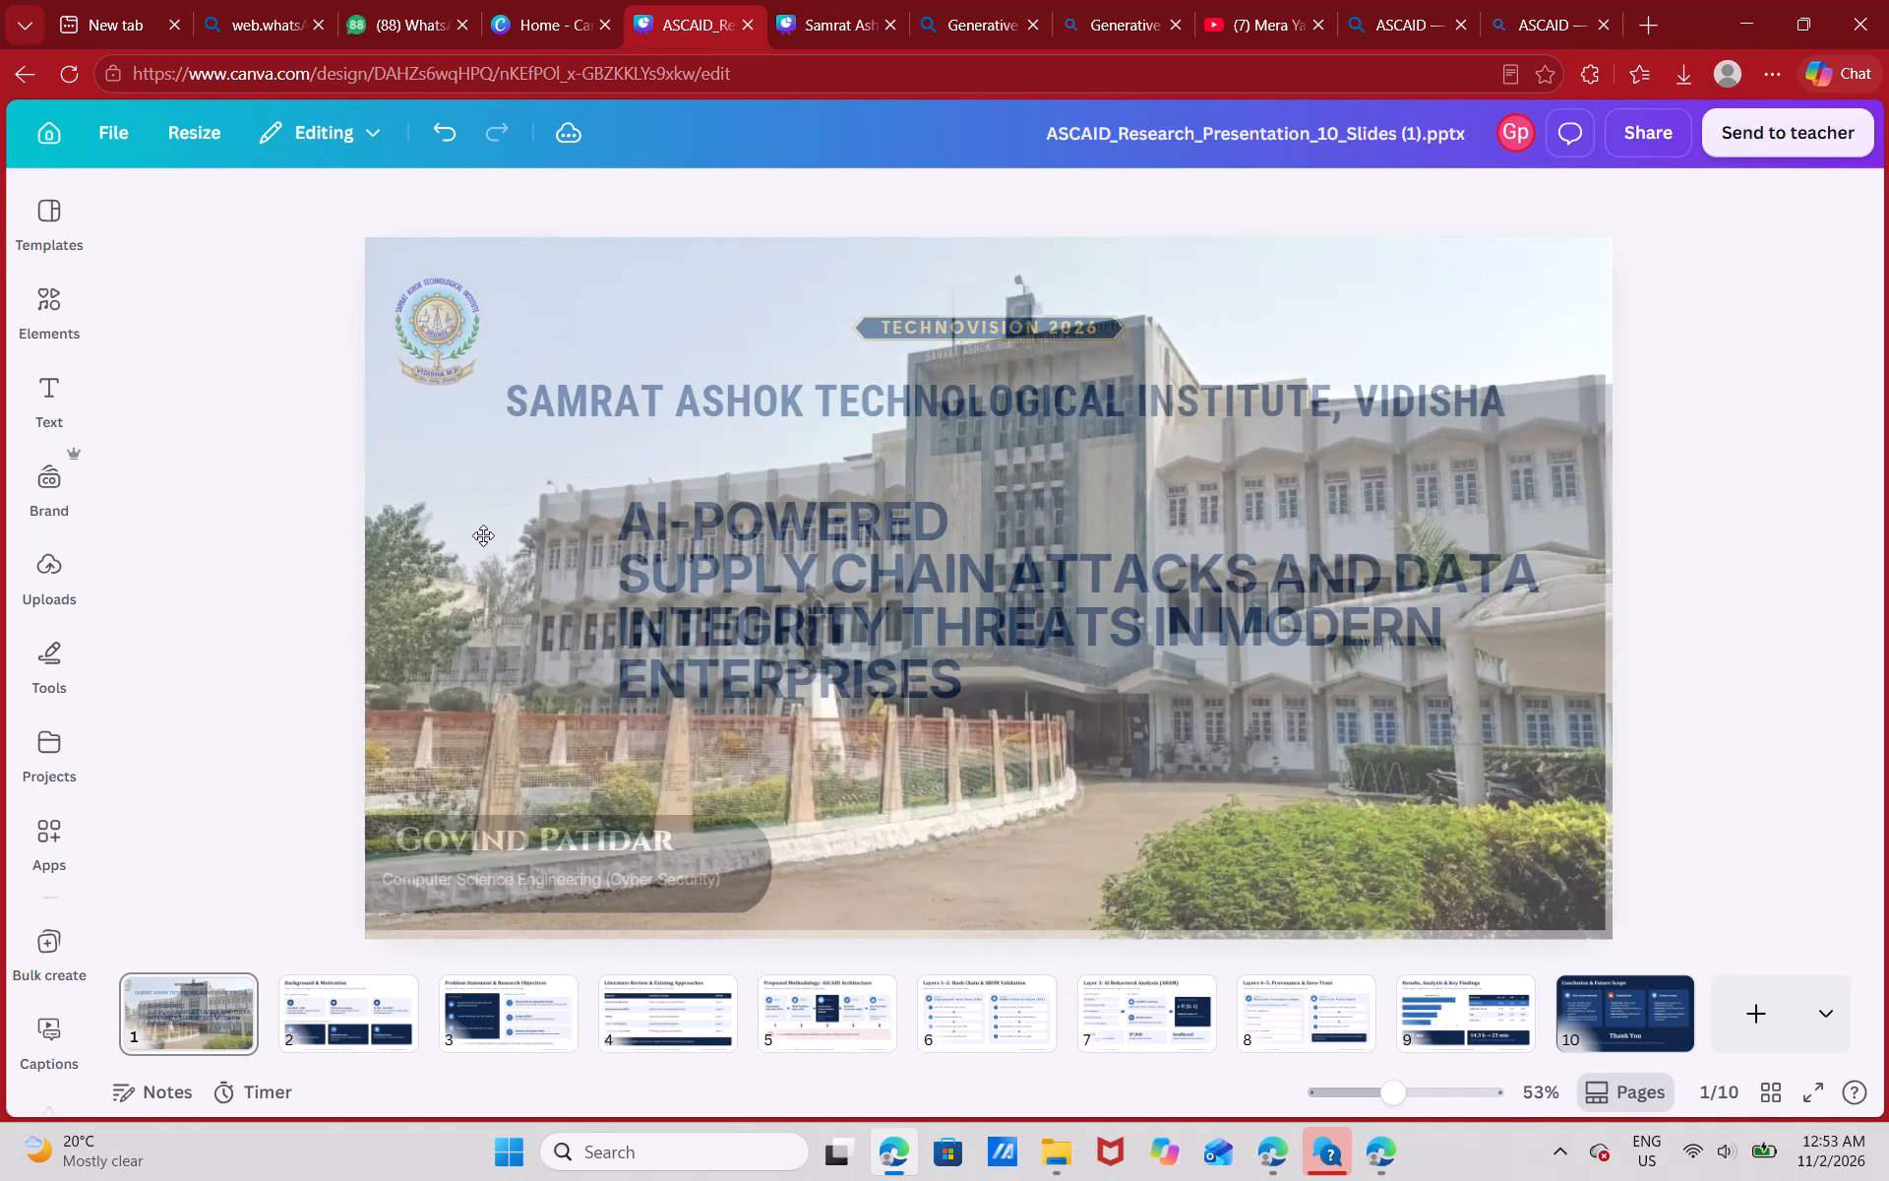
{"action": "left_click_drag", "start_coordinate": [483, 535], "coordinate": [476, 788]}
{"action": "left_click", "coordinate": [701, 352]}
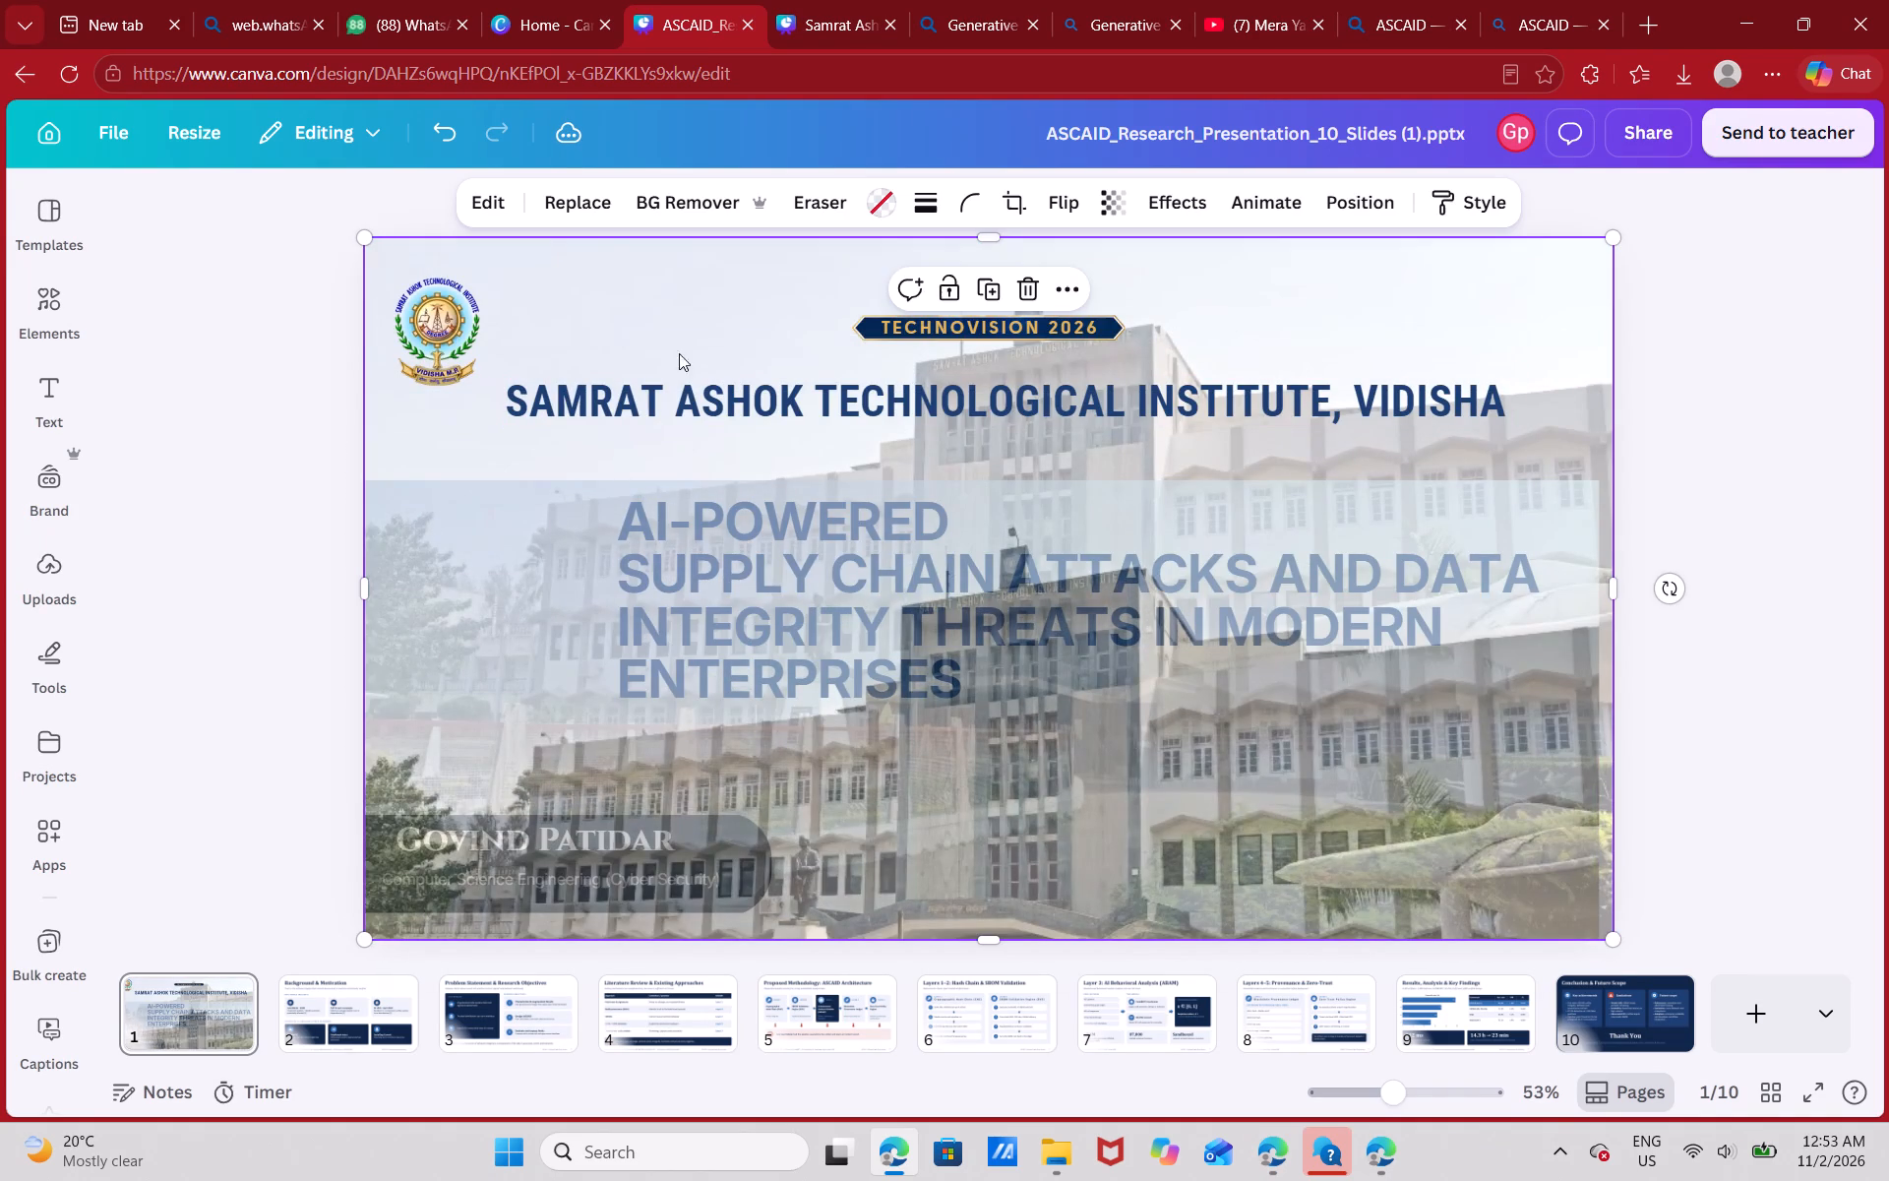
{"action": "key", "text": "Delete"}
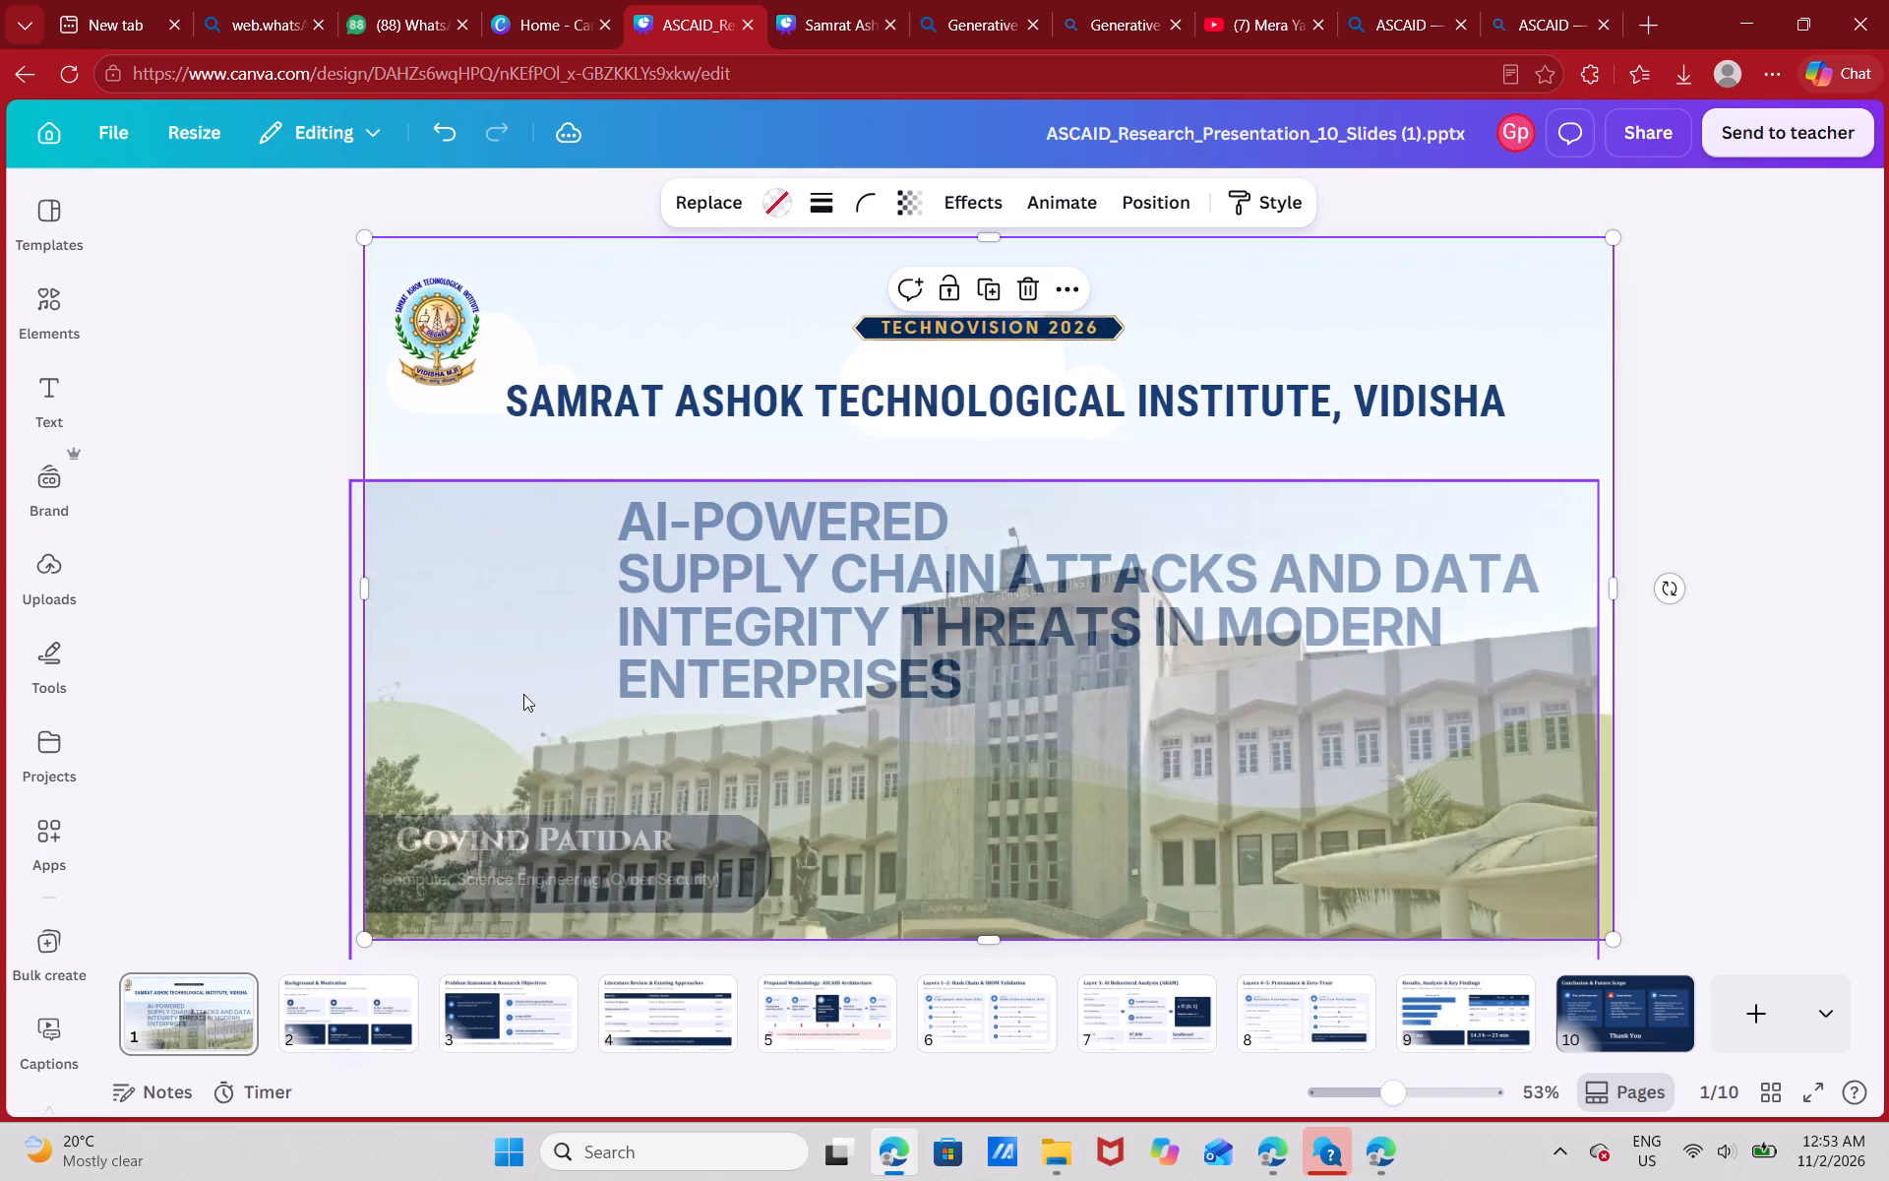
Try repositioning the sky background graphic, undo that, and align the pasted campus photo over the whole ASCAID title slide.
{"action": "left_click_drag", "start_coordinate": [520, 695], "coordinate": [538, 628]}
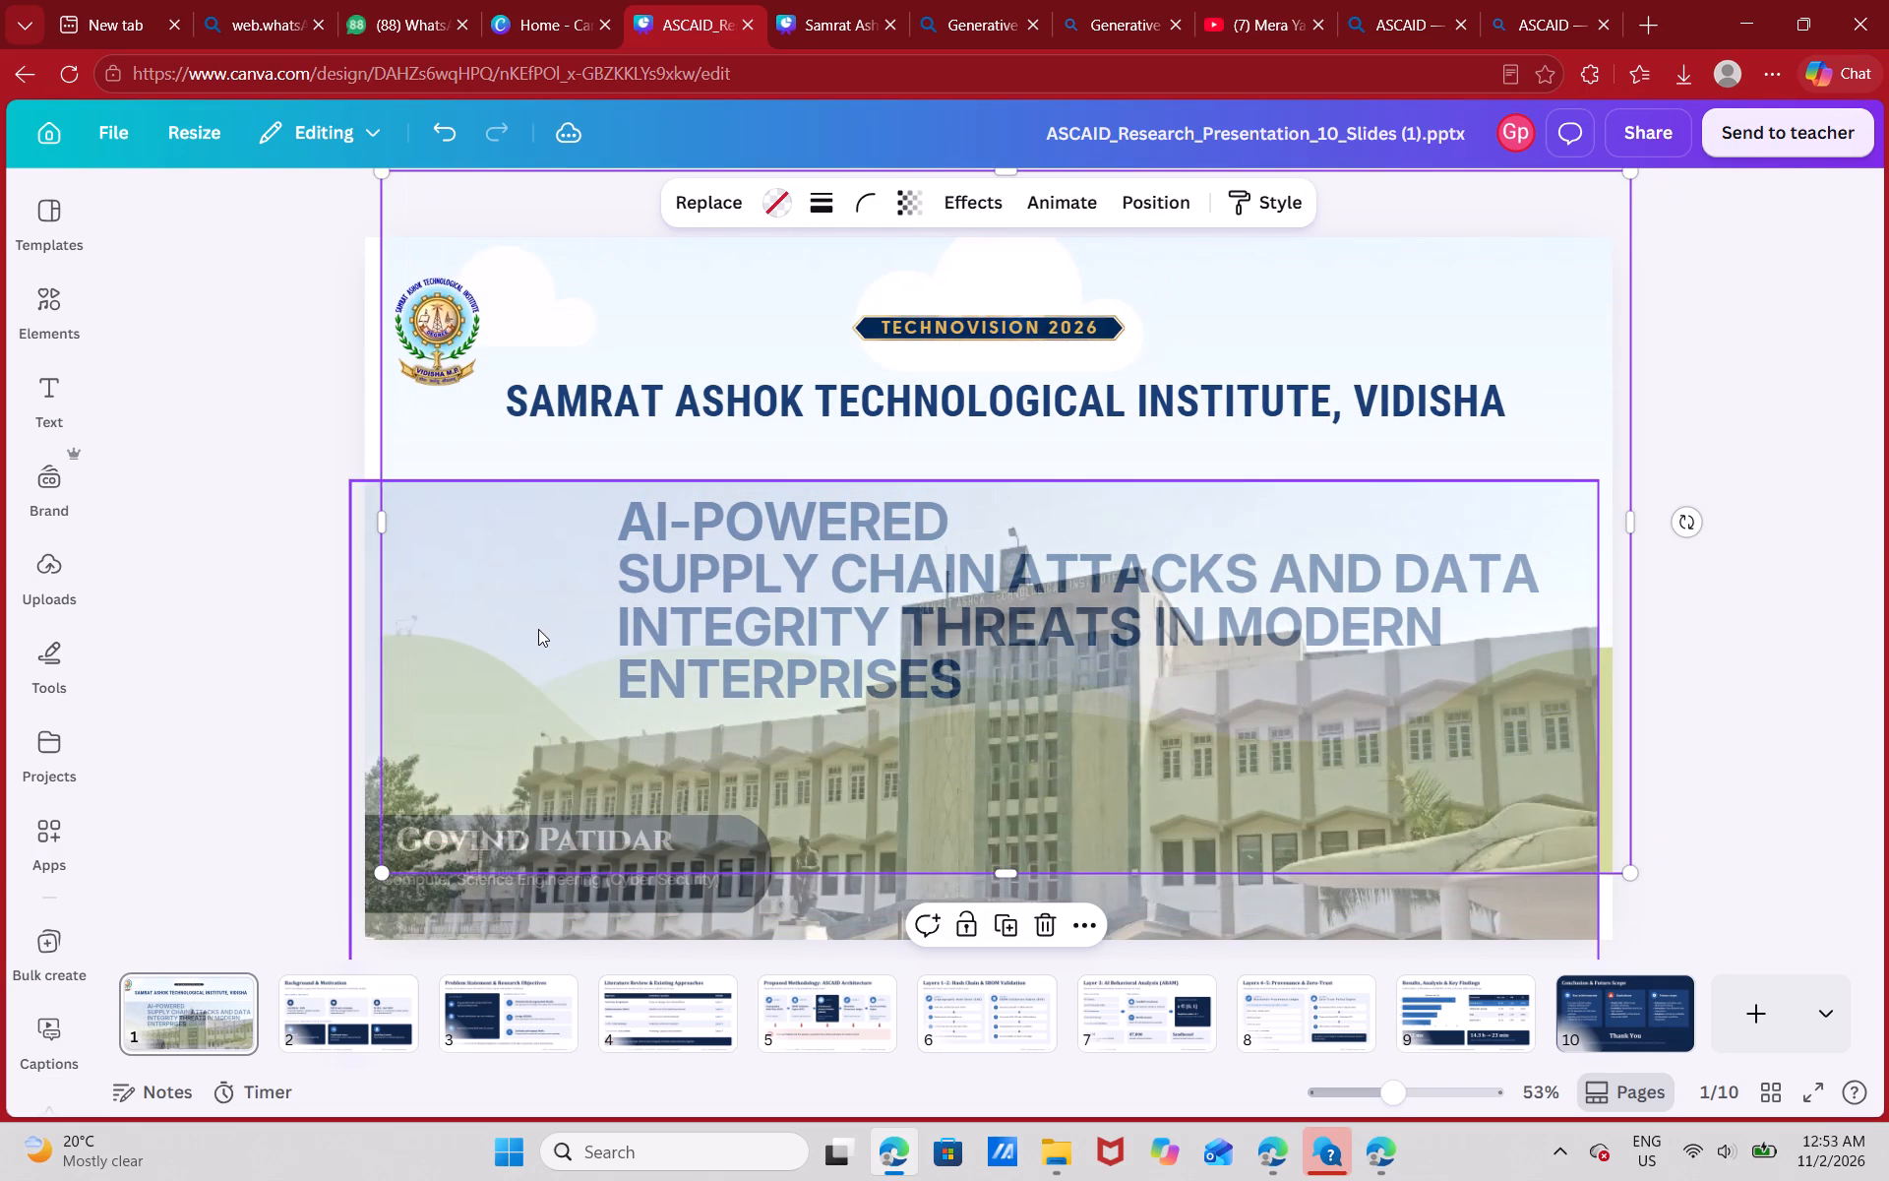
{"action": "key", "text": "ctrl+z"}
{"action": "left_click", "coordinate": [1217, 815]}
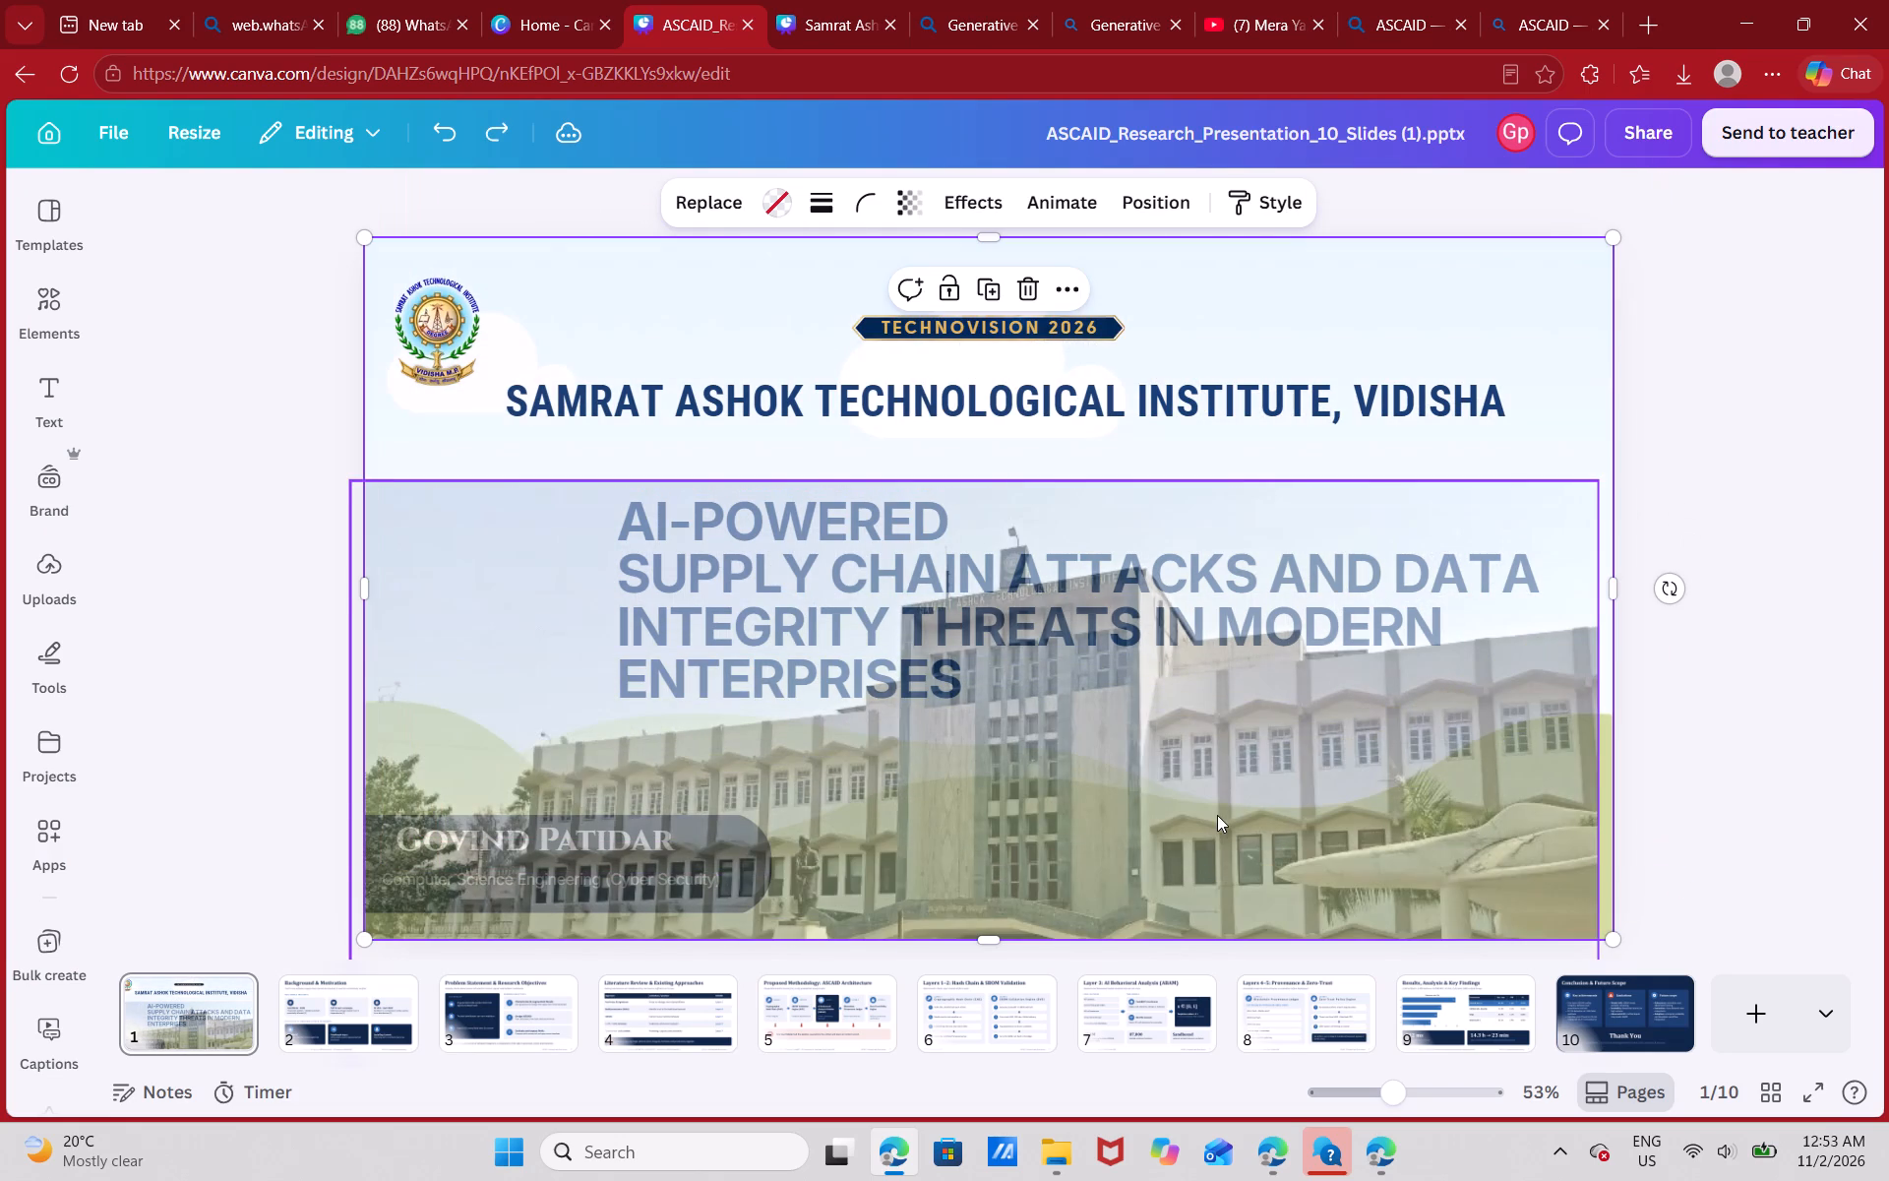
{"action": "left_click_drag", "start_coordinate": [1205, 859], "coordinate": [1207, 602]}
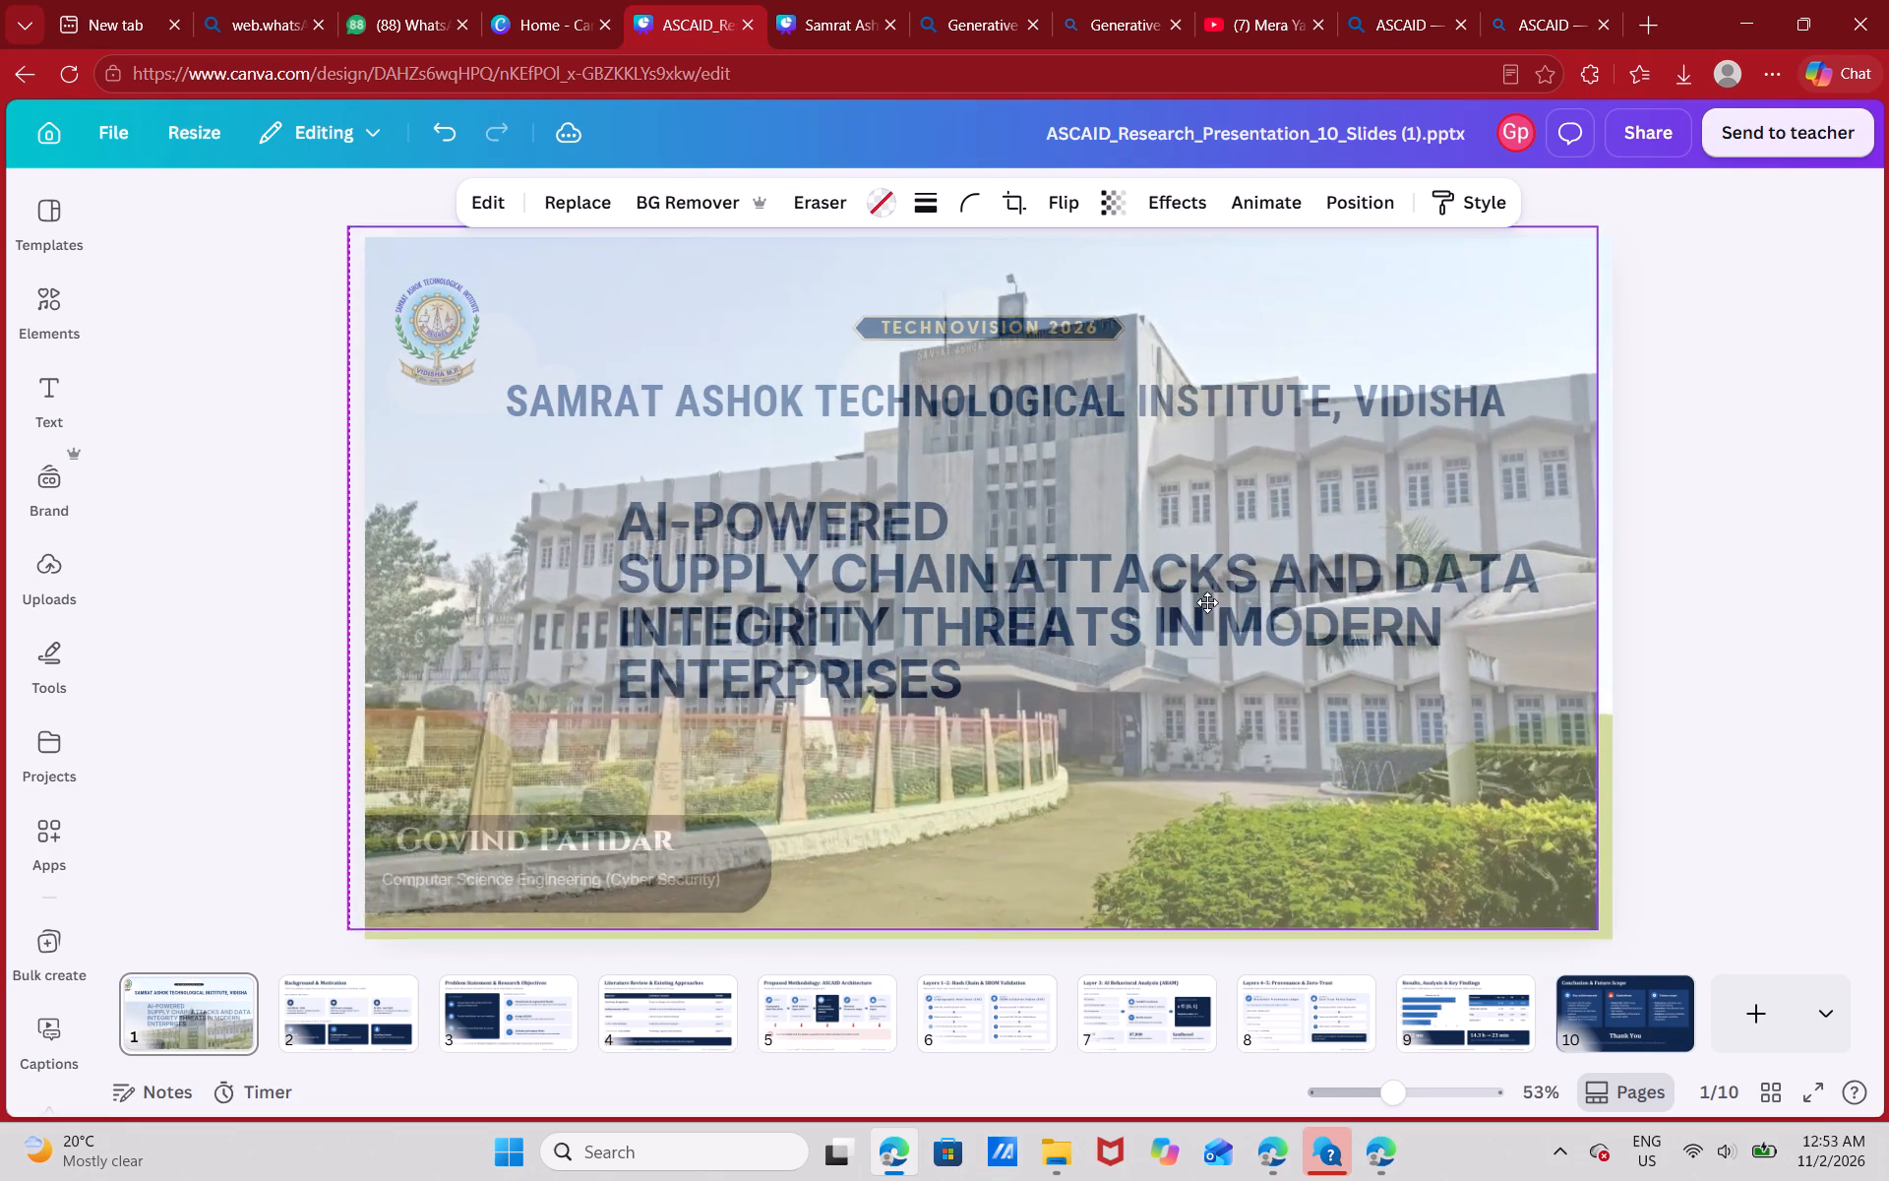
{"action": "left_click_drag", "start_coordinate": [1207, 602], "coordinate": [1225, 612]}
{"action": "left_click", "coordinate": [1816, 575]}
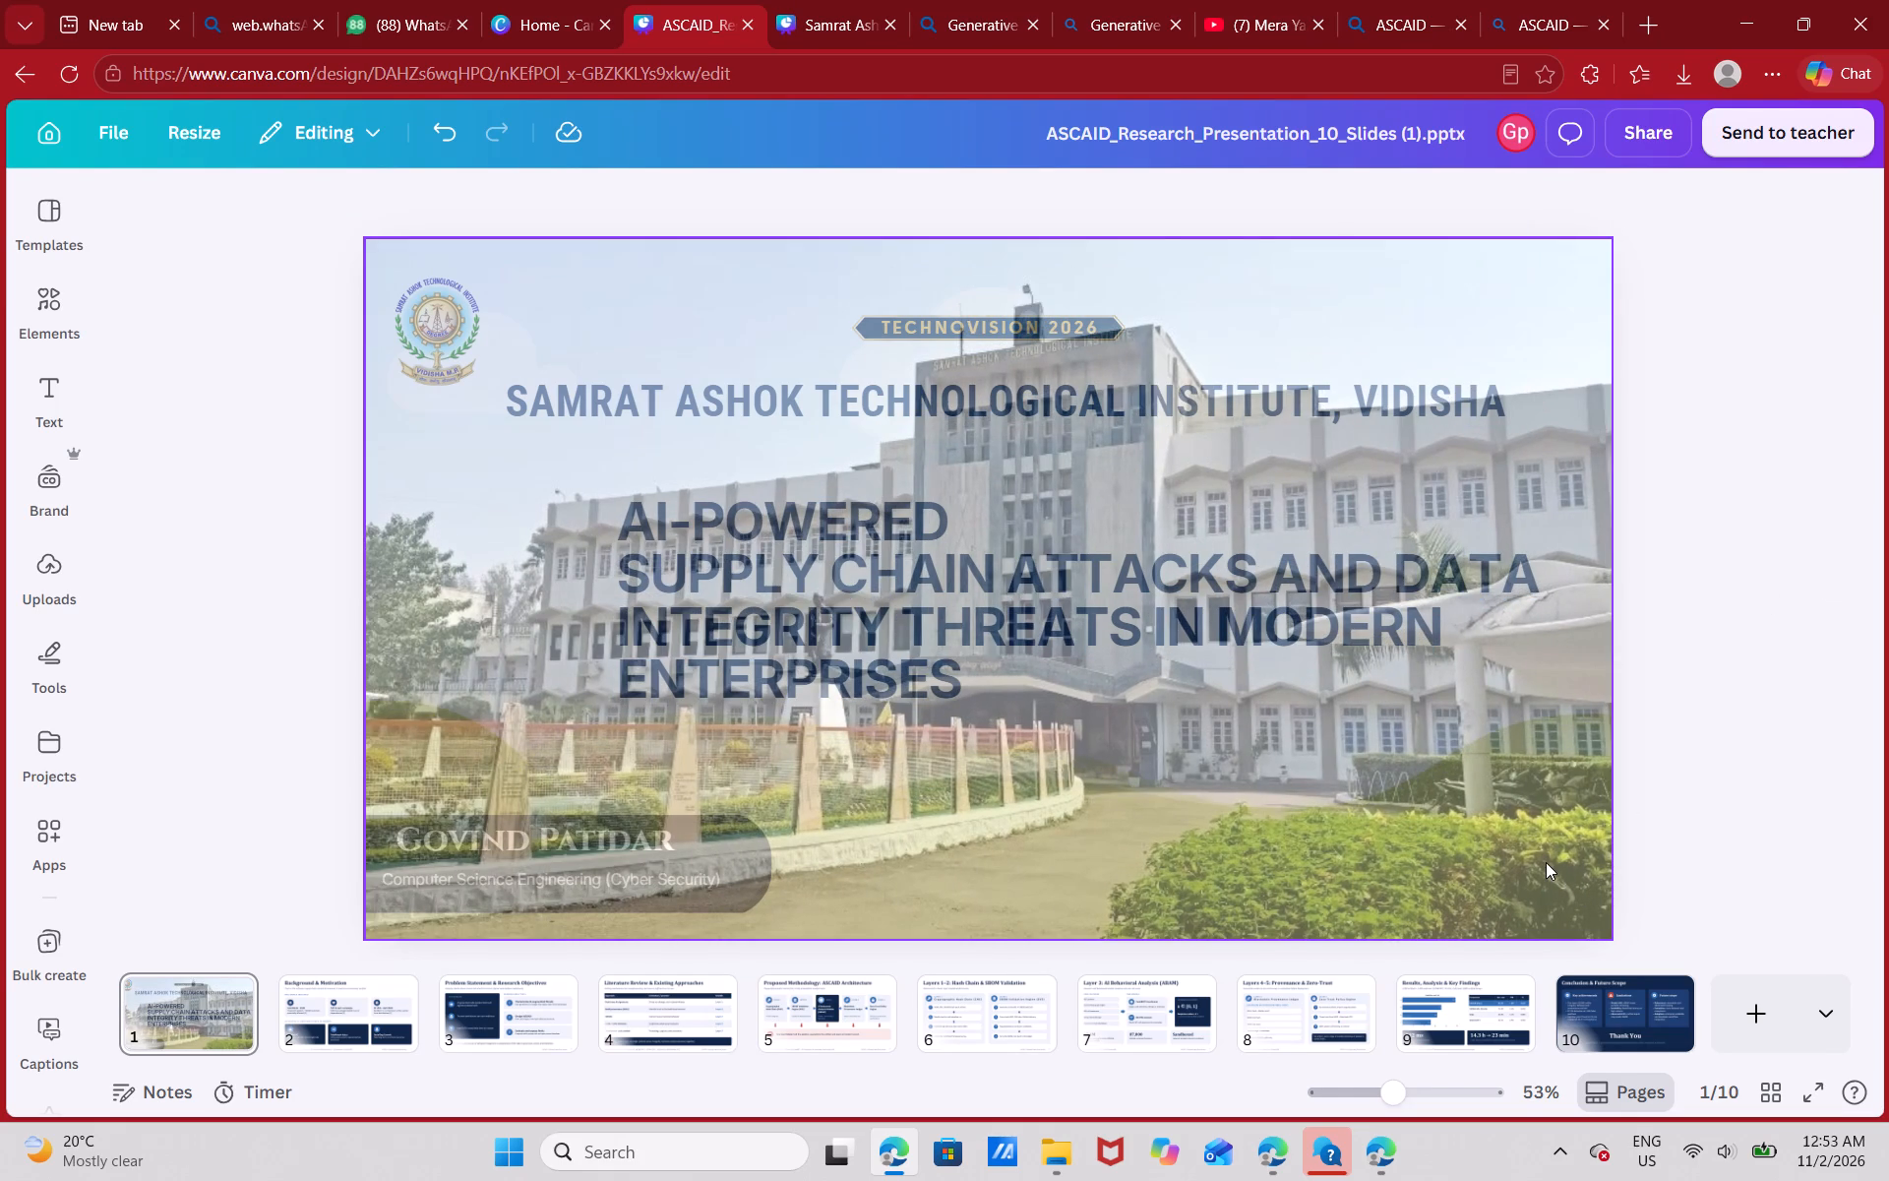
Undo the campus photo swap on the ASCAID title slide, back to the earlier faded photo on the plain background.
{"action": "key", "text": "ctrl+z"}
{"action": "key", "text": "ctrl+z"}
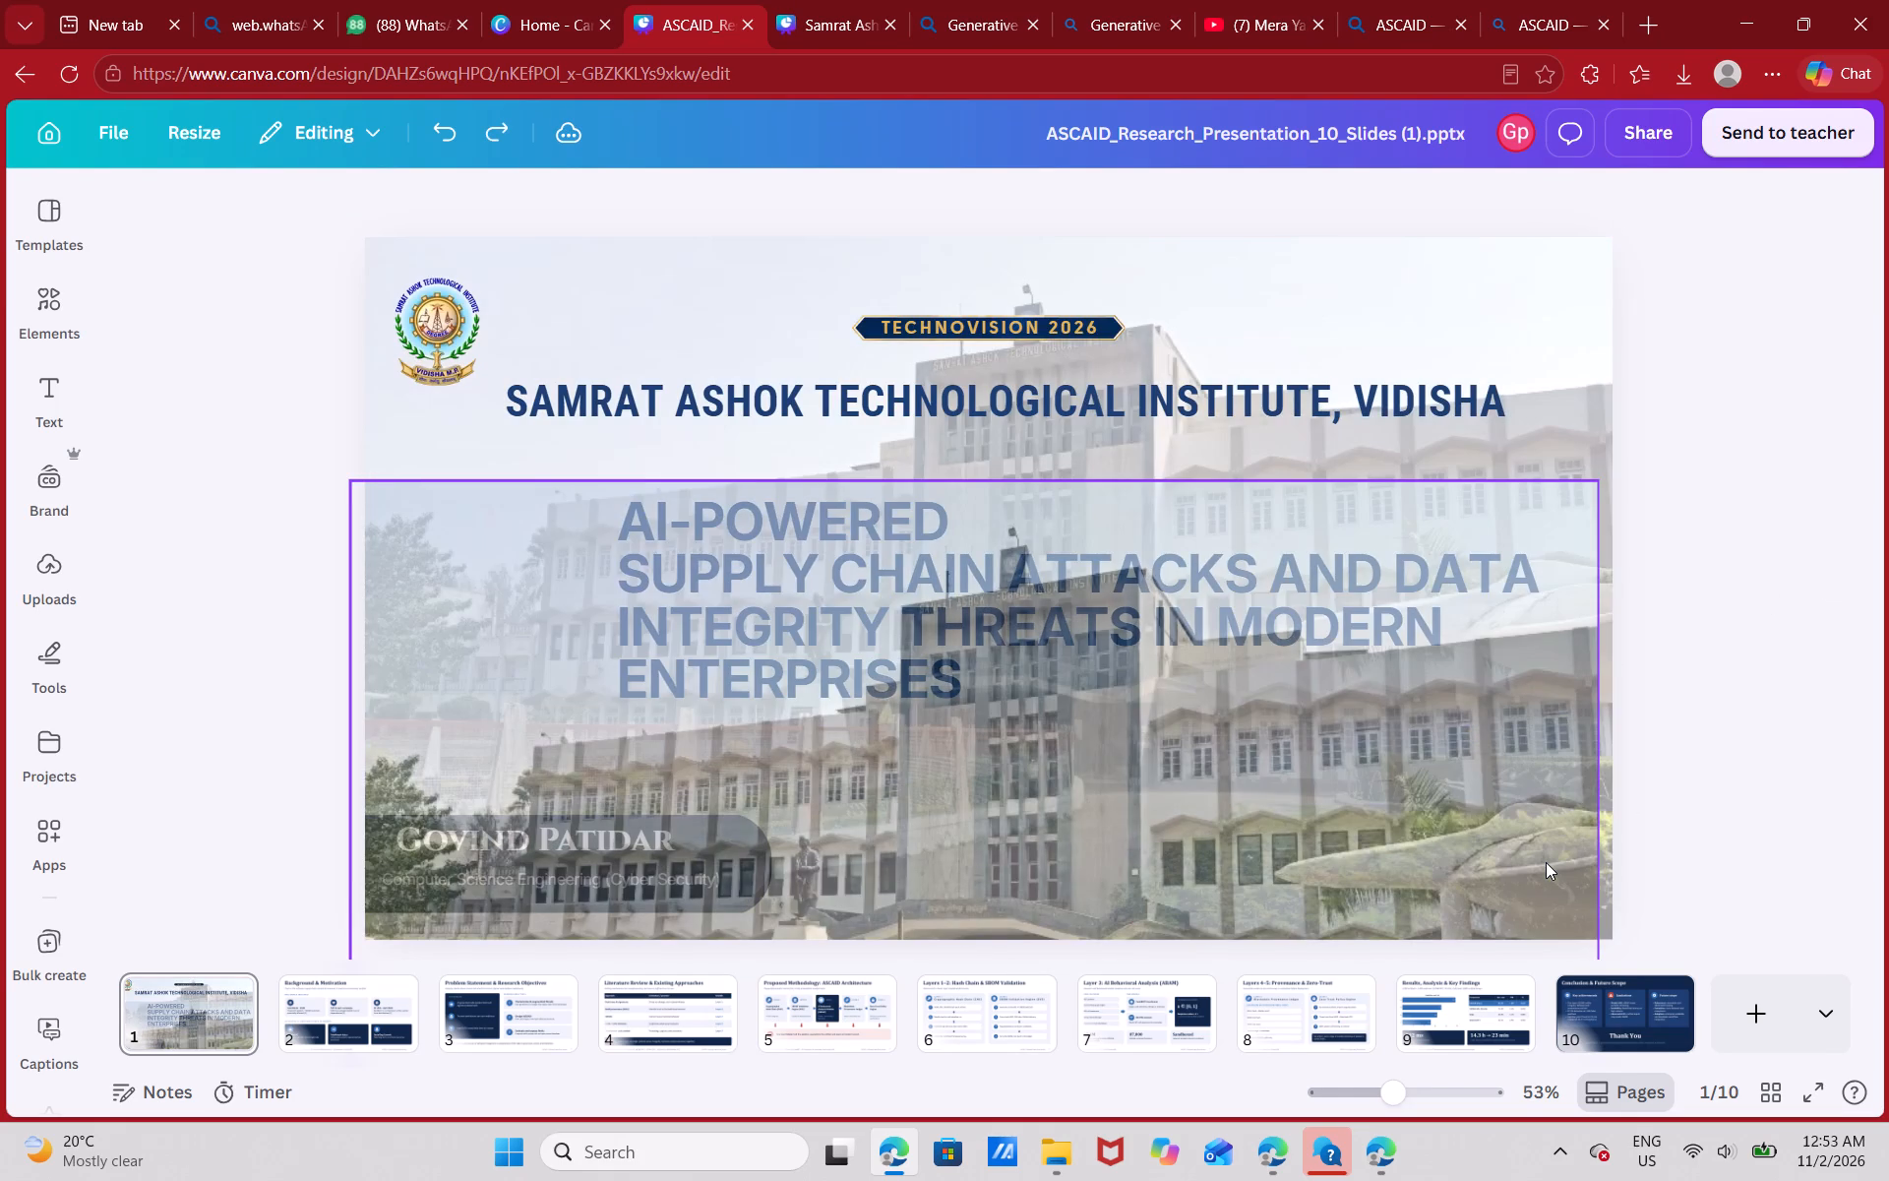
{"action": "key", "text": "ctrl+z"}
{"action": "key", "text": "ctrl+z"}
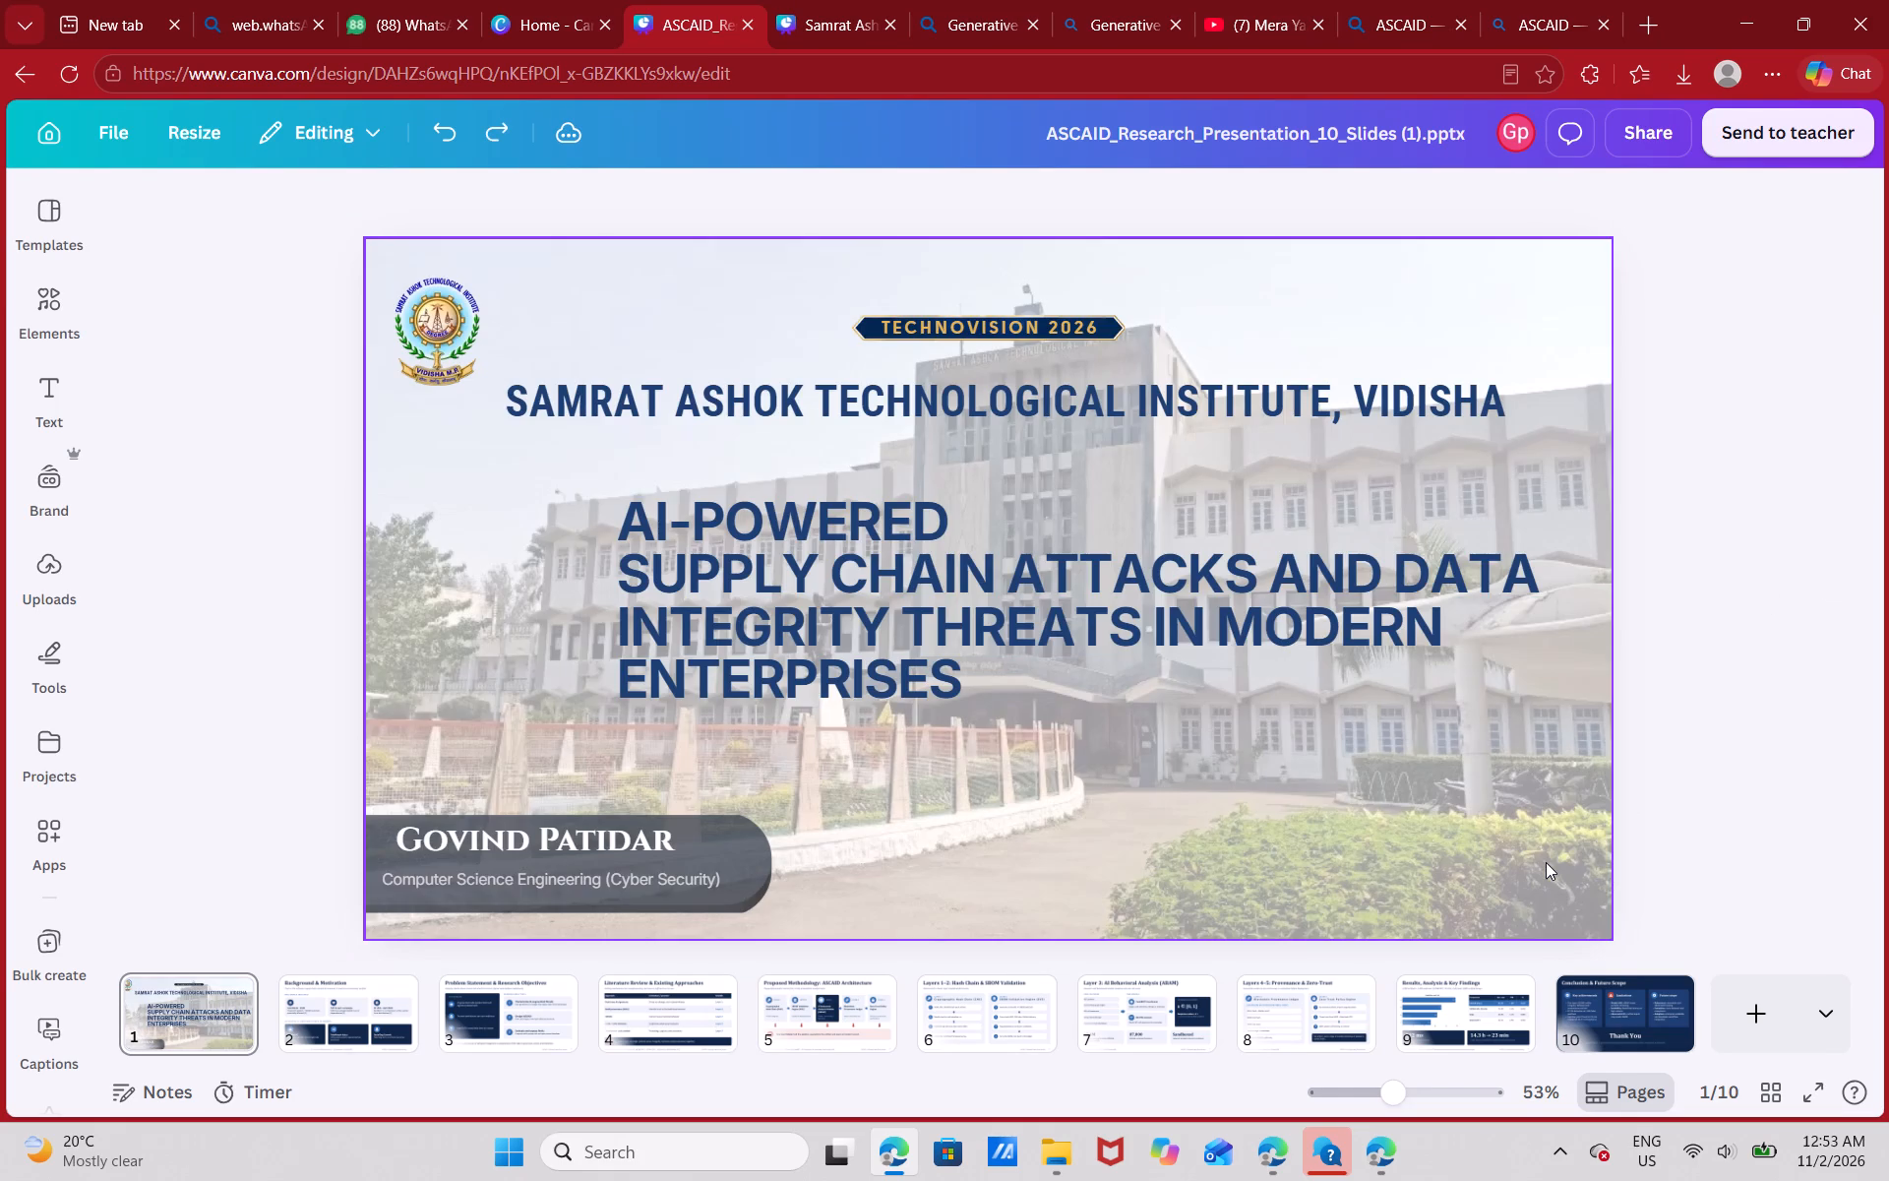
Adjust the faded campus photo on the title slide to brightness -56 and contrast 100.
{"action": "left_click", "coordinate": [1422, 811]}
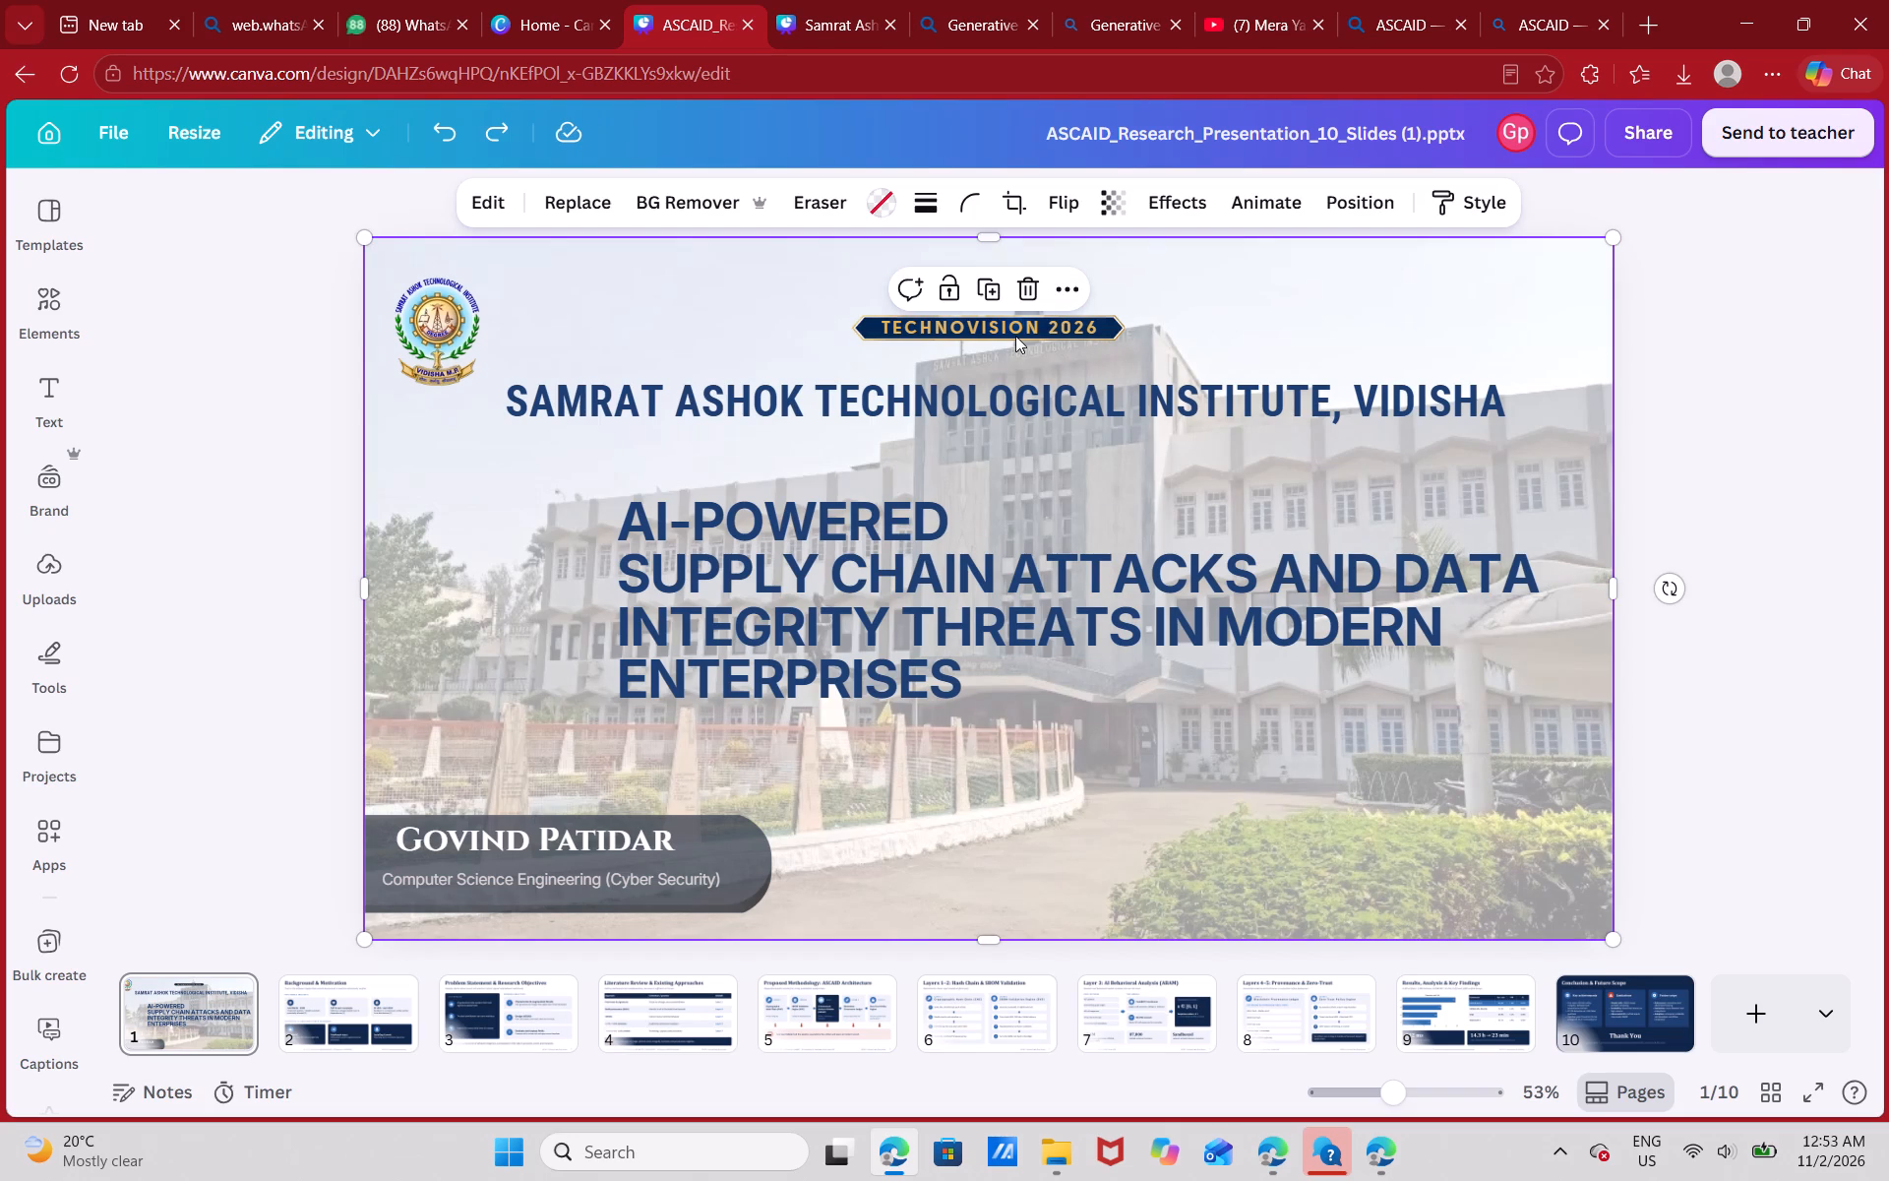
{"action": "left_click", "coordinate": [516, 204]}
{"action": "left_click", "coordinate": [505, 207]}
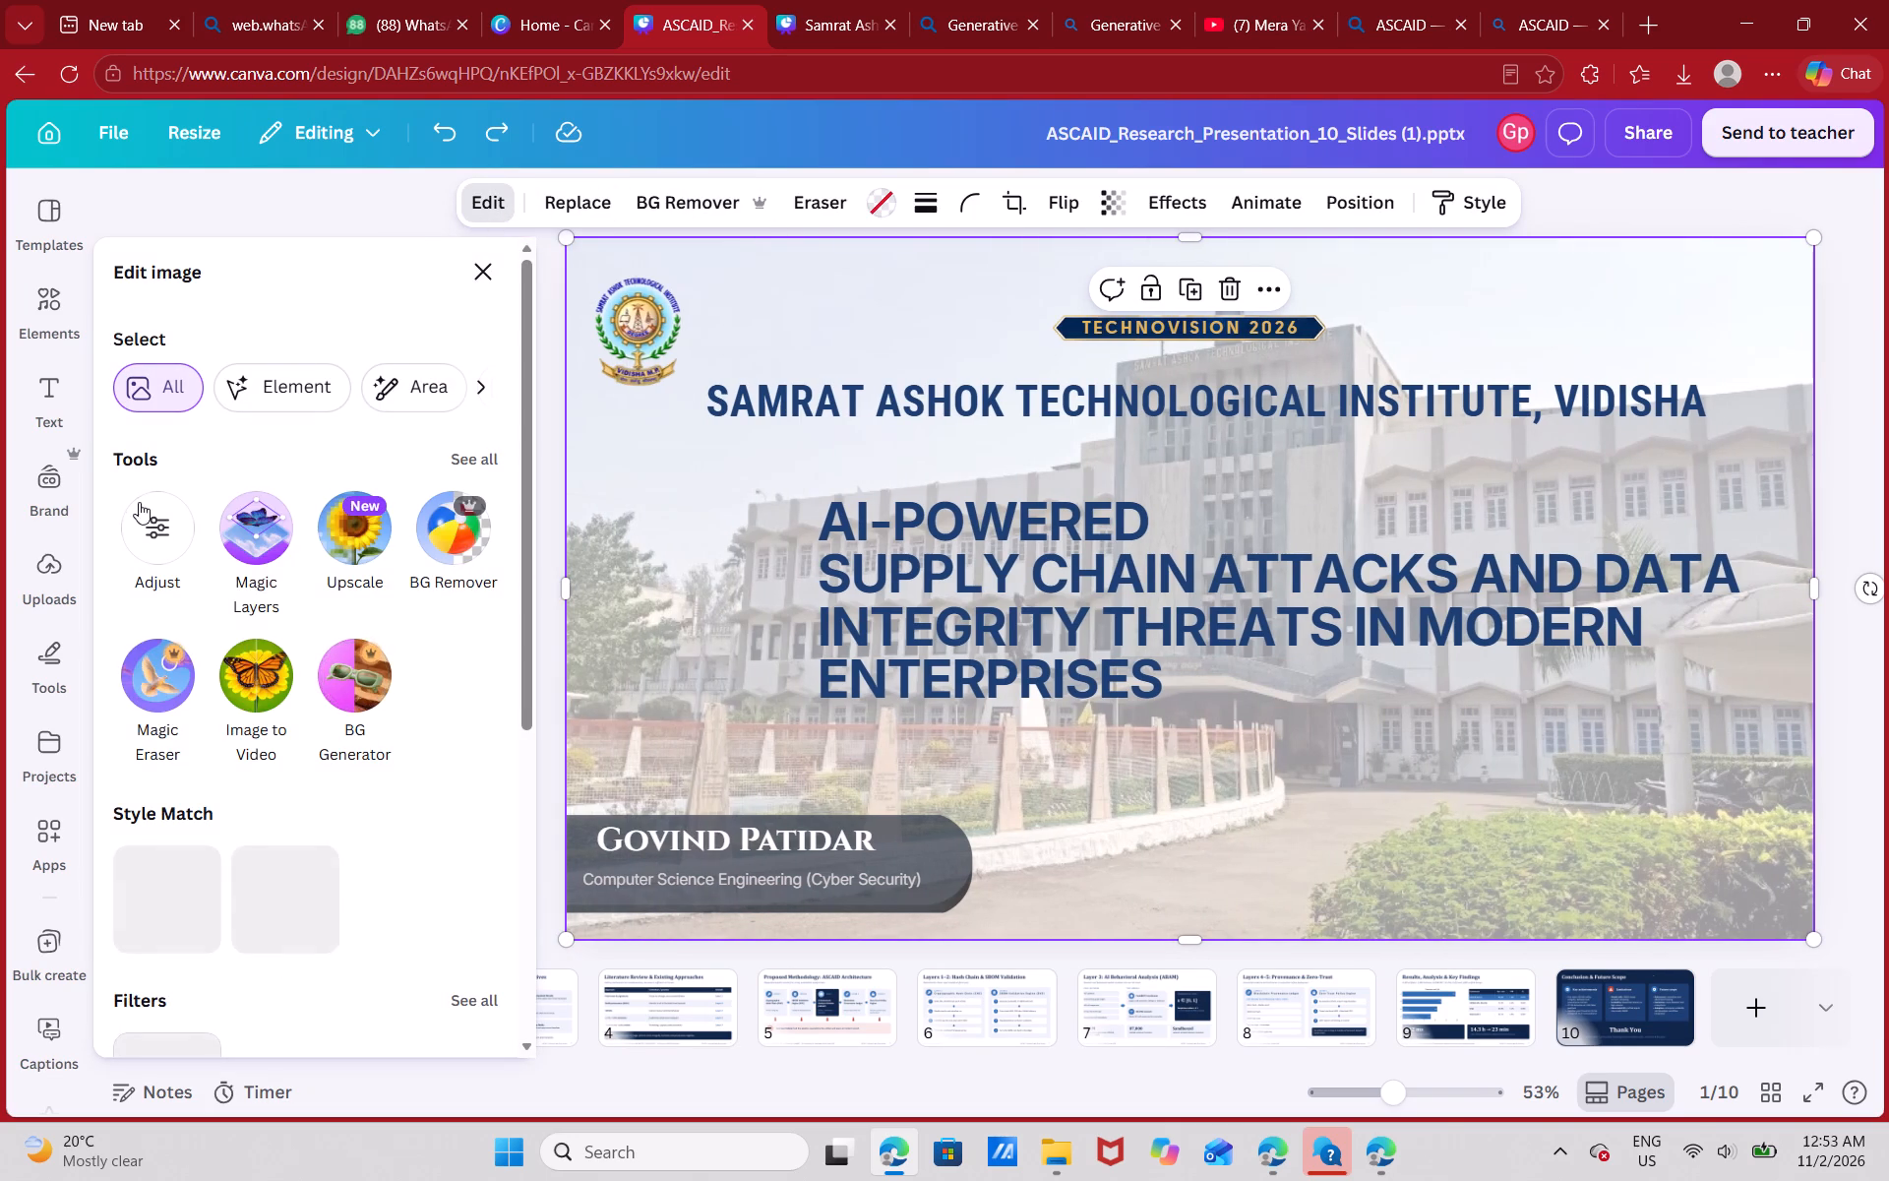
{"action": "left_click", "coordinate": [139, 502]}
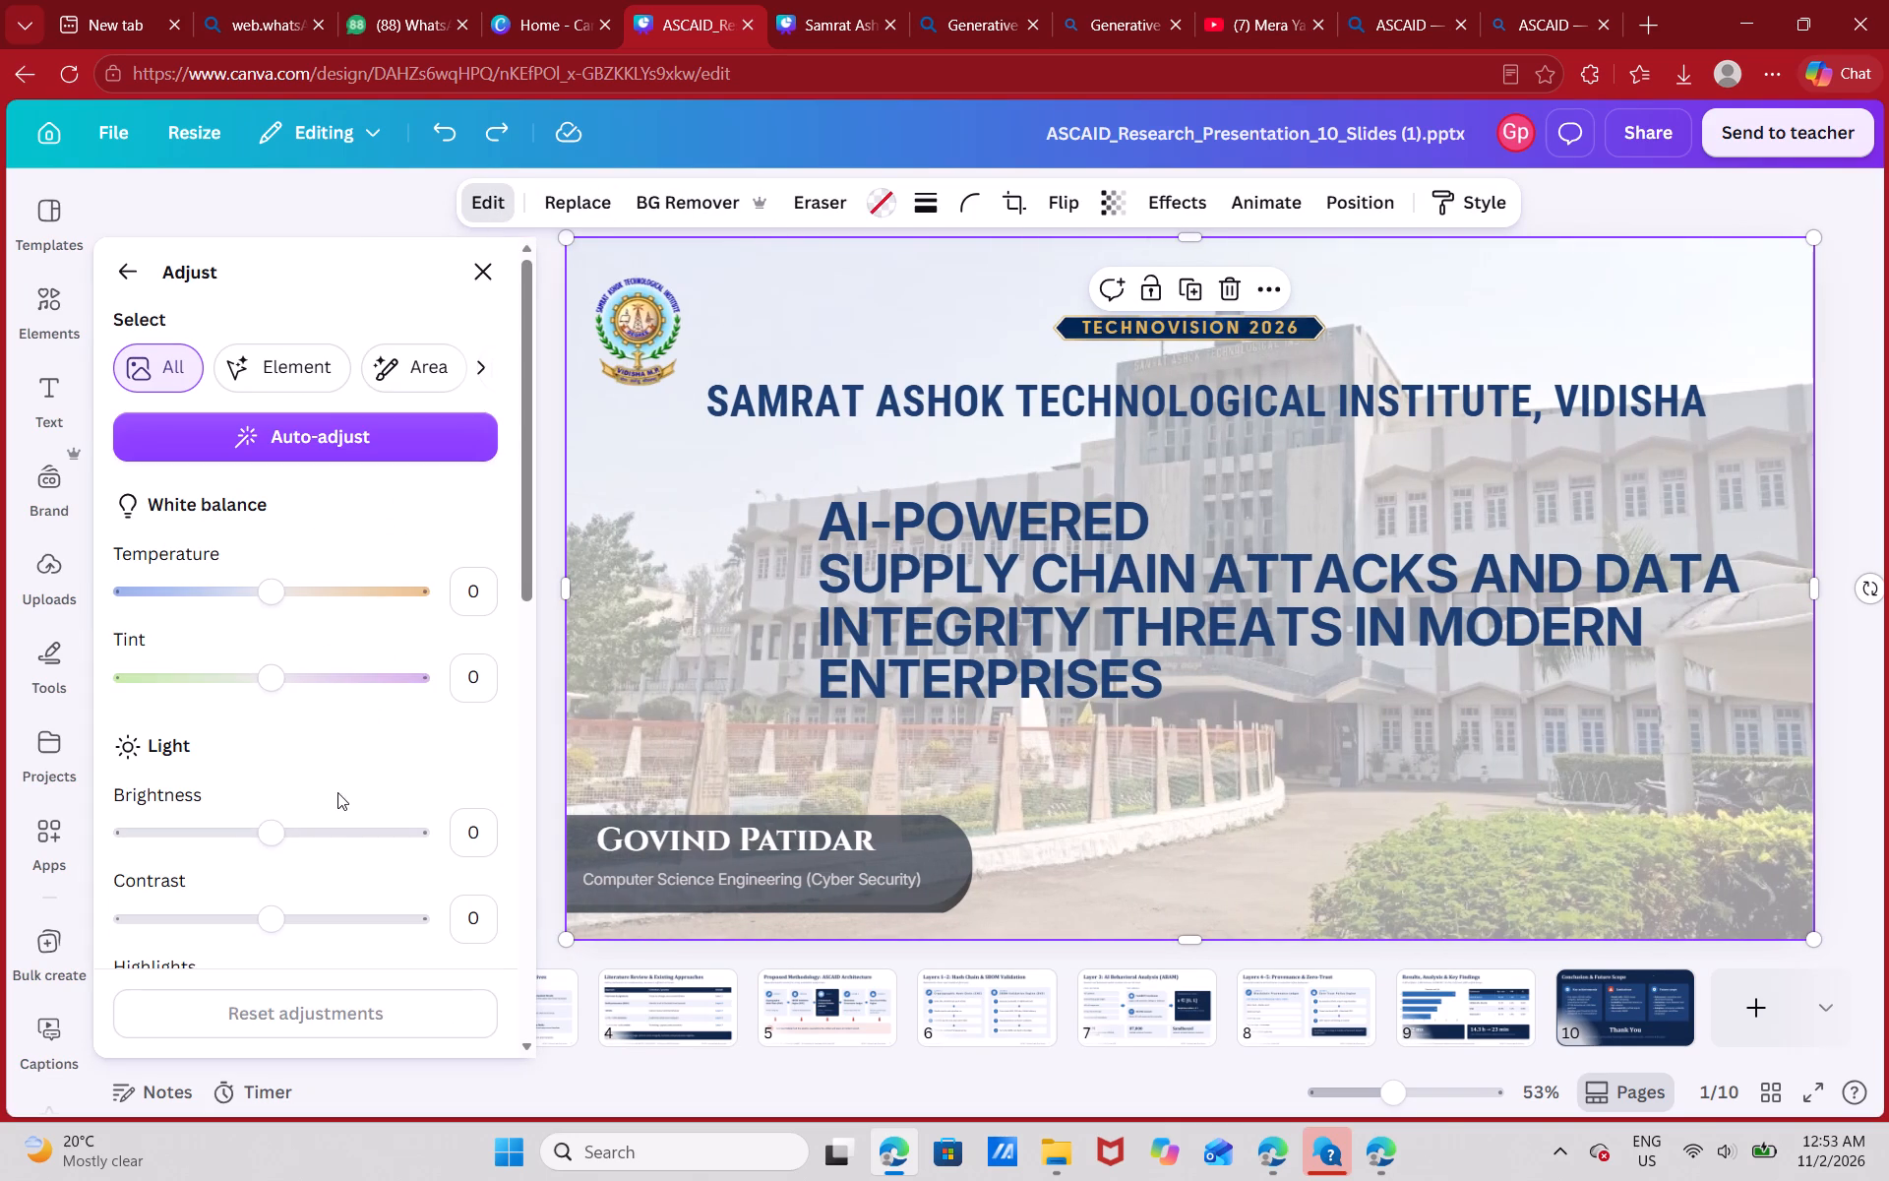
{"action": "left_click_drag", "start_coordinate": [277, 835], "coordinate": [150, 837]}
{"action": "left_click_drag", "start_coordinate": [152, 834], "coordinate": [214, 841]}
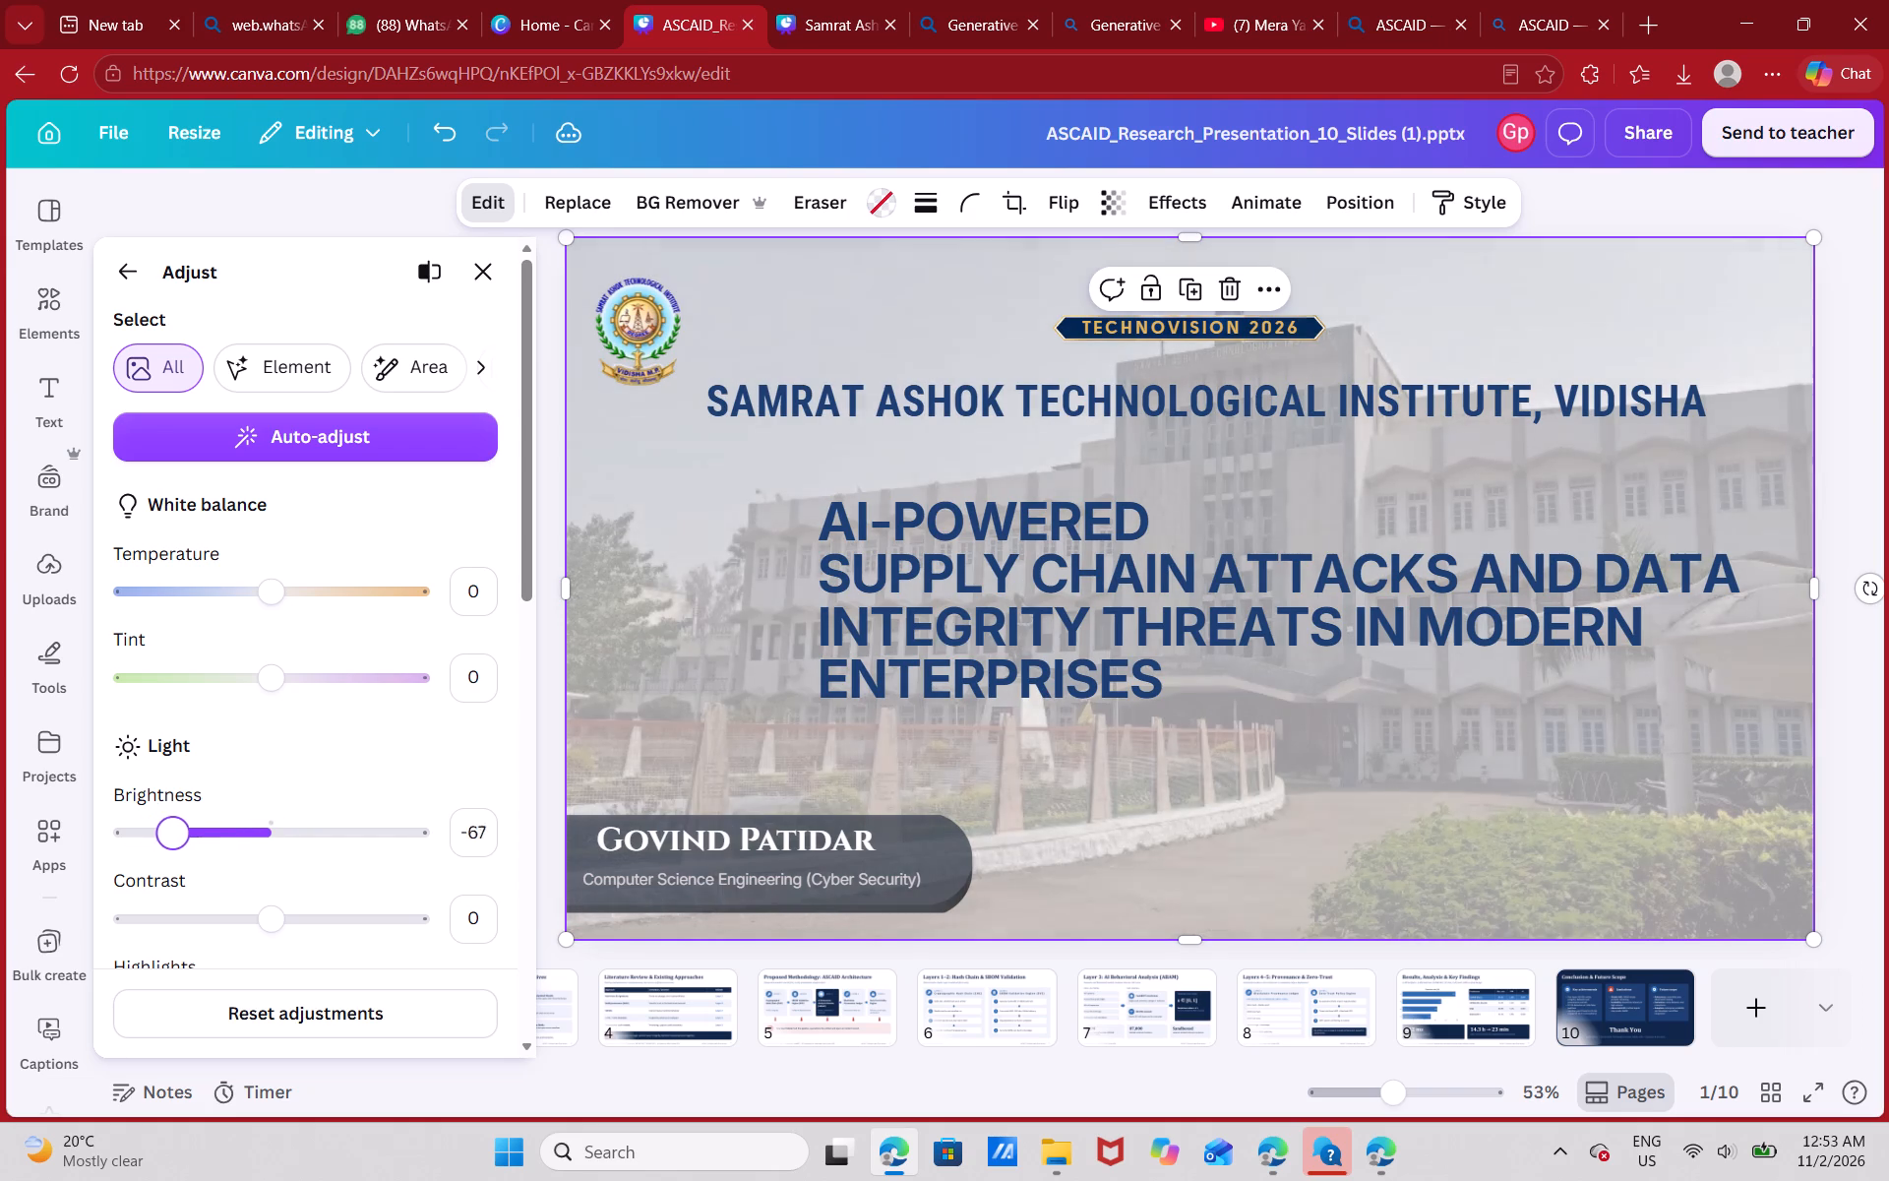
{"action": "left_click_drag", "start_coordinate": [214, 841], "coordinate": [188, 852]}
{"action": "left_click_drag", "start_coordinate": [274, 931], "coordinate": [280, 931]}
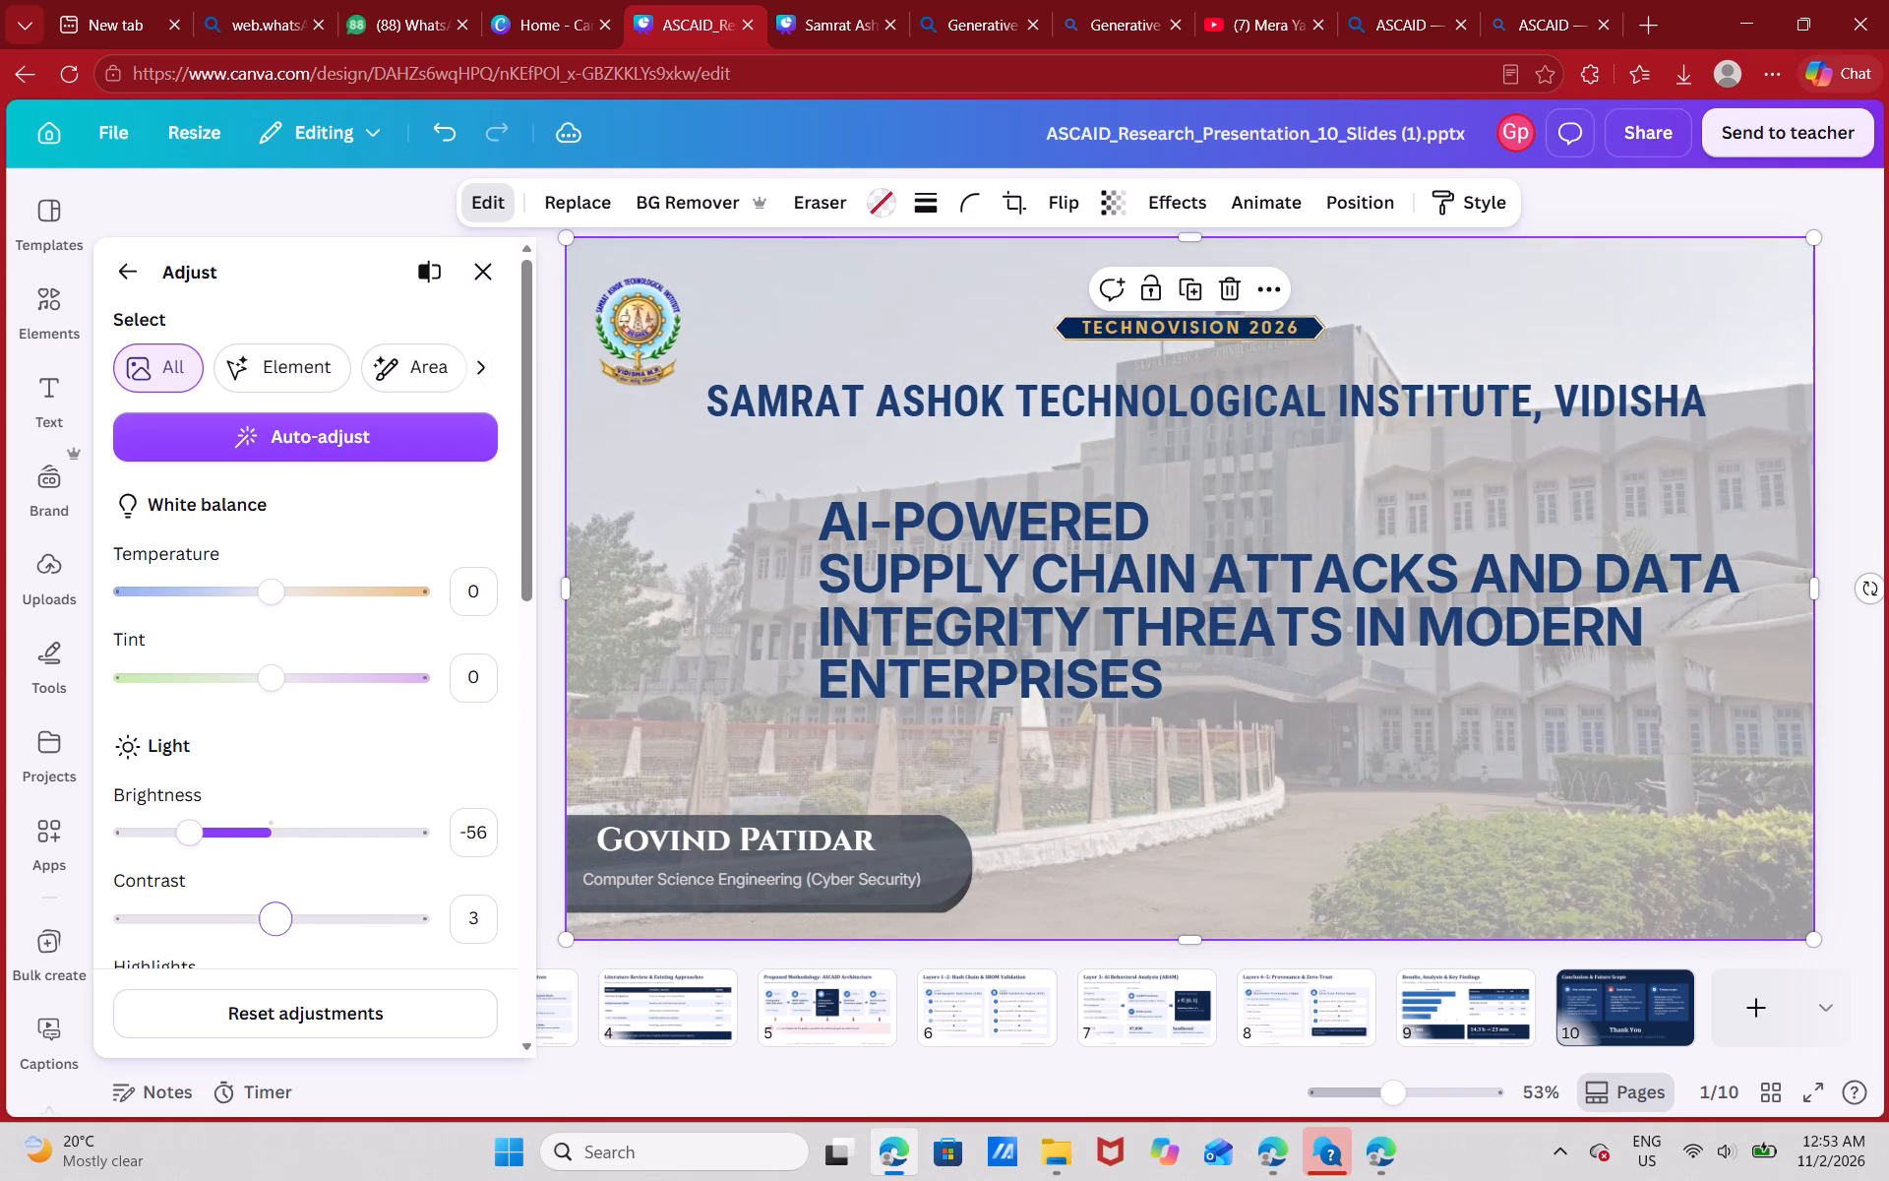
{"action": "left_click_drag", "start_coordinate": [280, 931], "coordinate": [533, 941]}
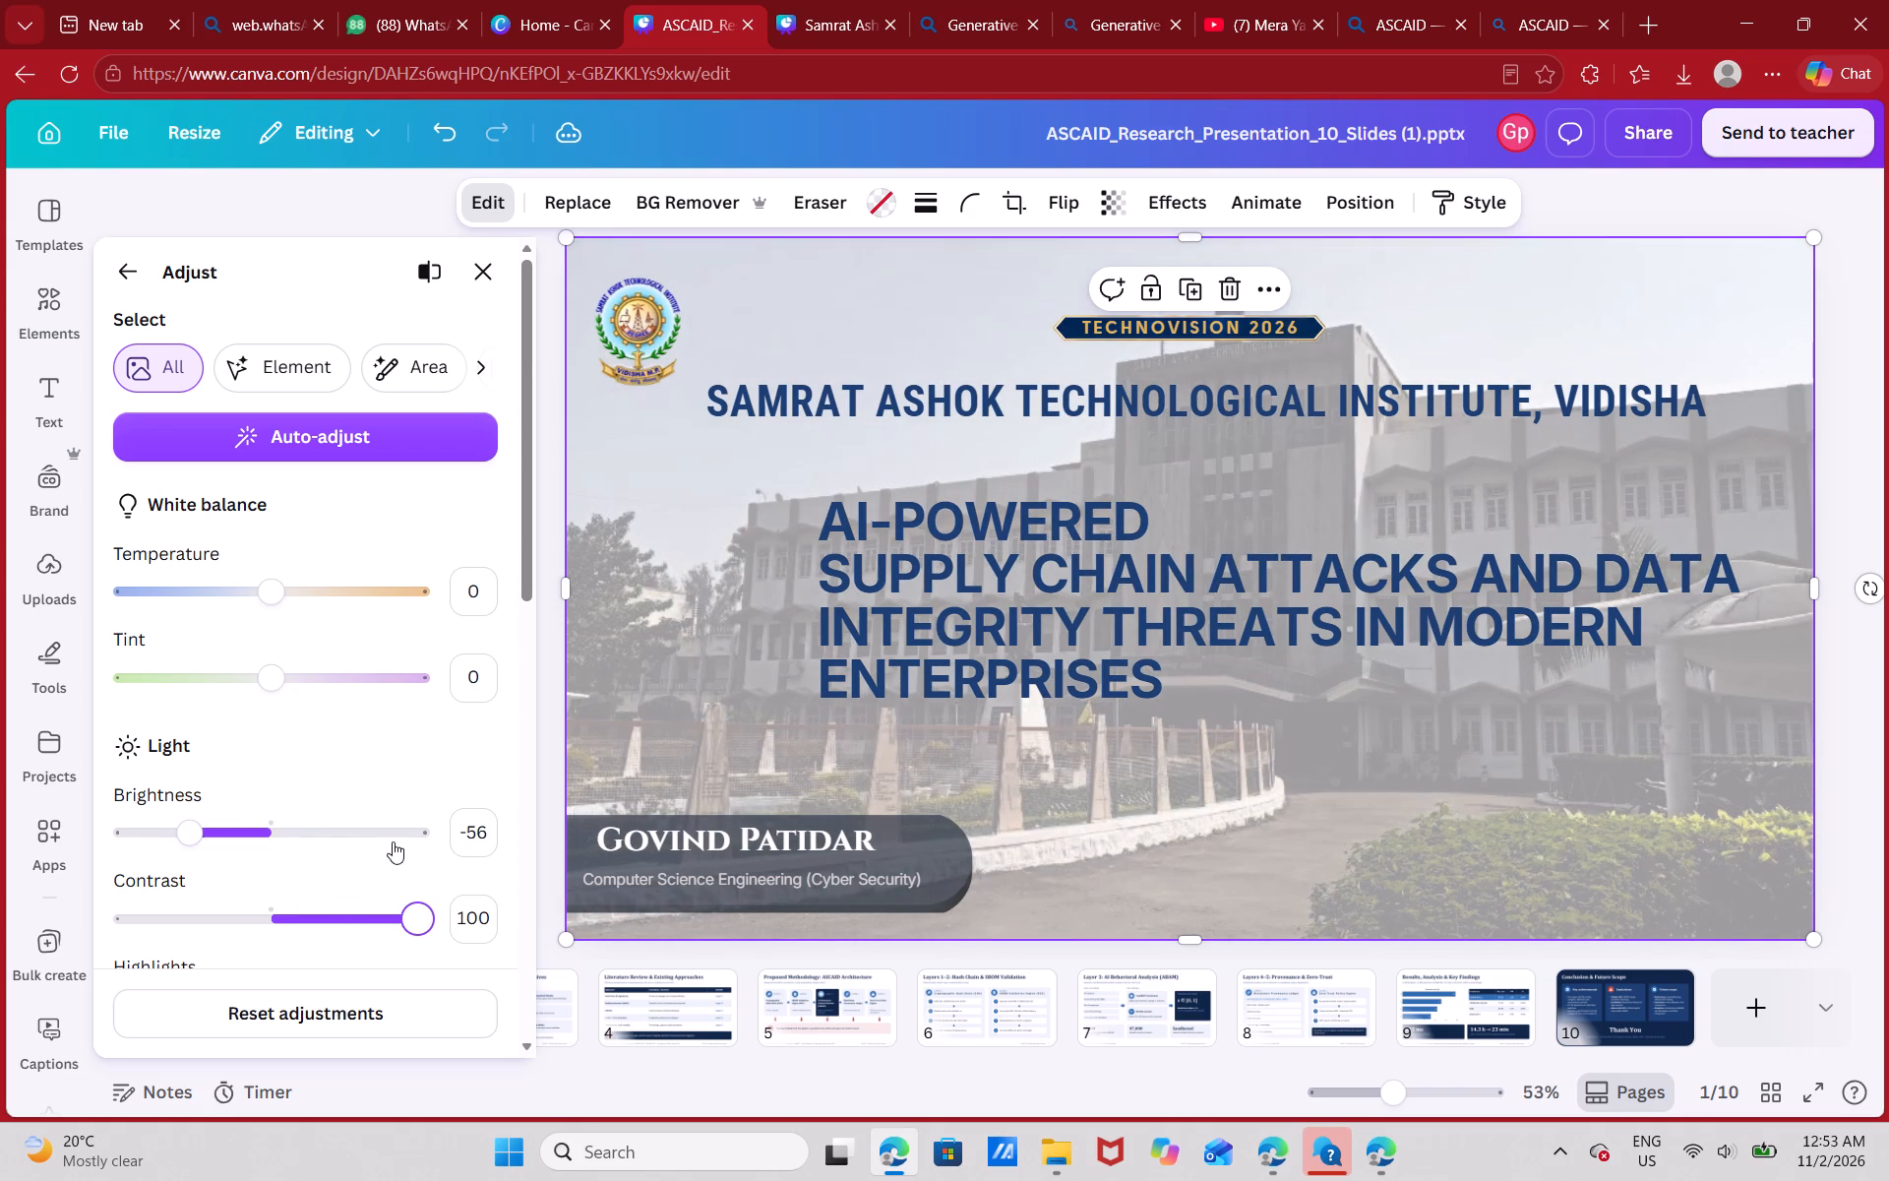
Set the campus photo's shadows to 100, whites to 63 and blacks to about 60.
{"action": "scroll", "coordinate": [379, 825], "scroll_direction": "down", "scroll_amount": 2}
{"action": "left_click_drag", "start_coordinate": [271, 851], "coordinate": [11, 874]}
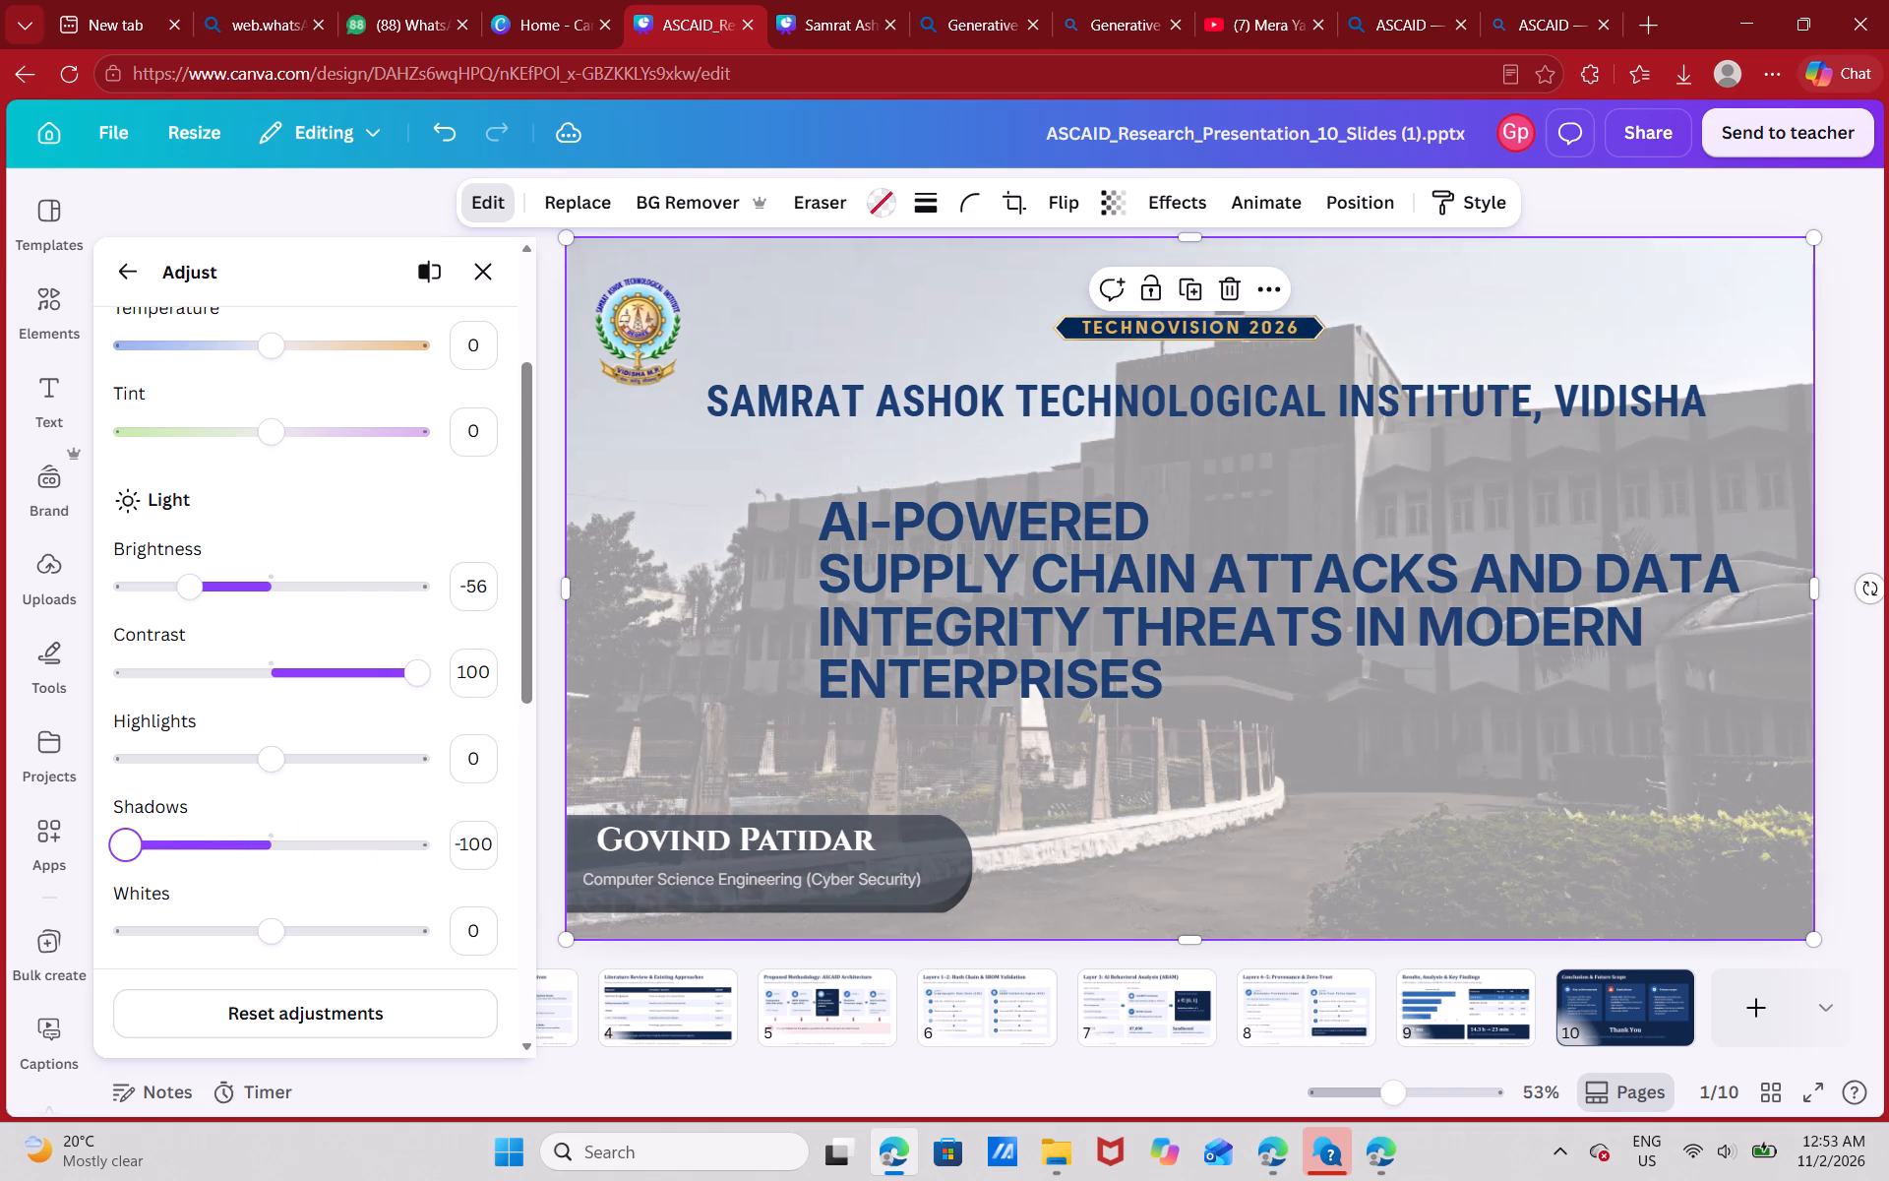
{"action": "left_click_drag", "start_coordinate": [11, 874], "coordinate": [559, 904]}
{"action": "left_click_drag", "start_coordinate": [278, 939], "coordinate": [386, 938]}
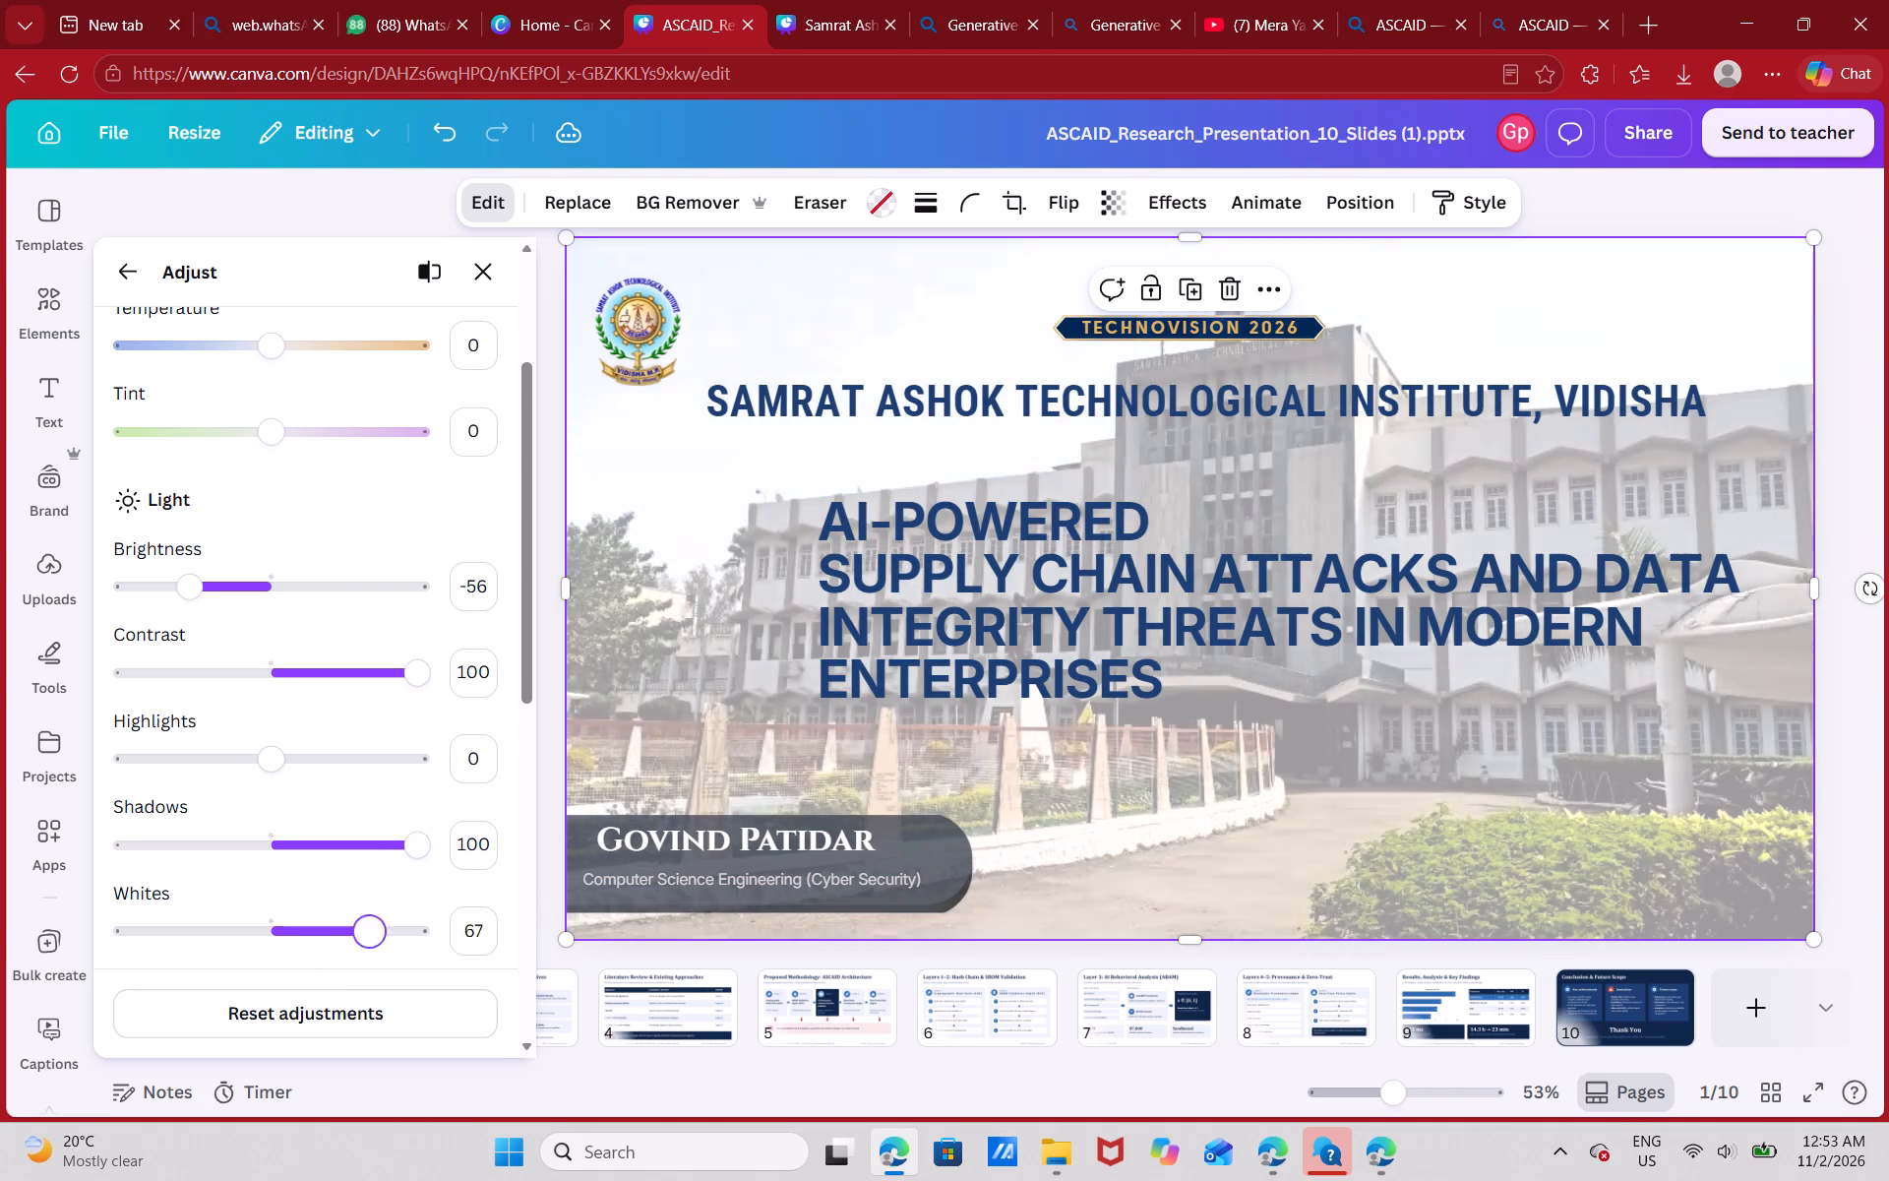
{"action": "left_click_drag", "start_coordinate": [386, 938], "coordinate": [476, 919]}
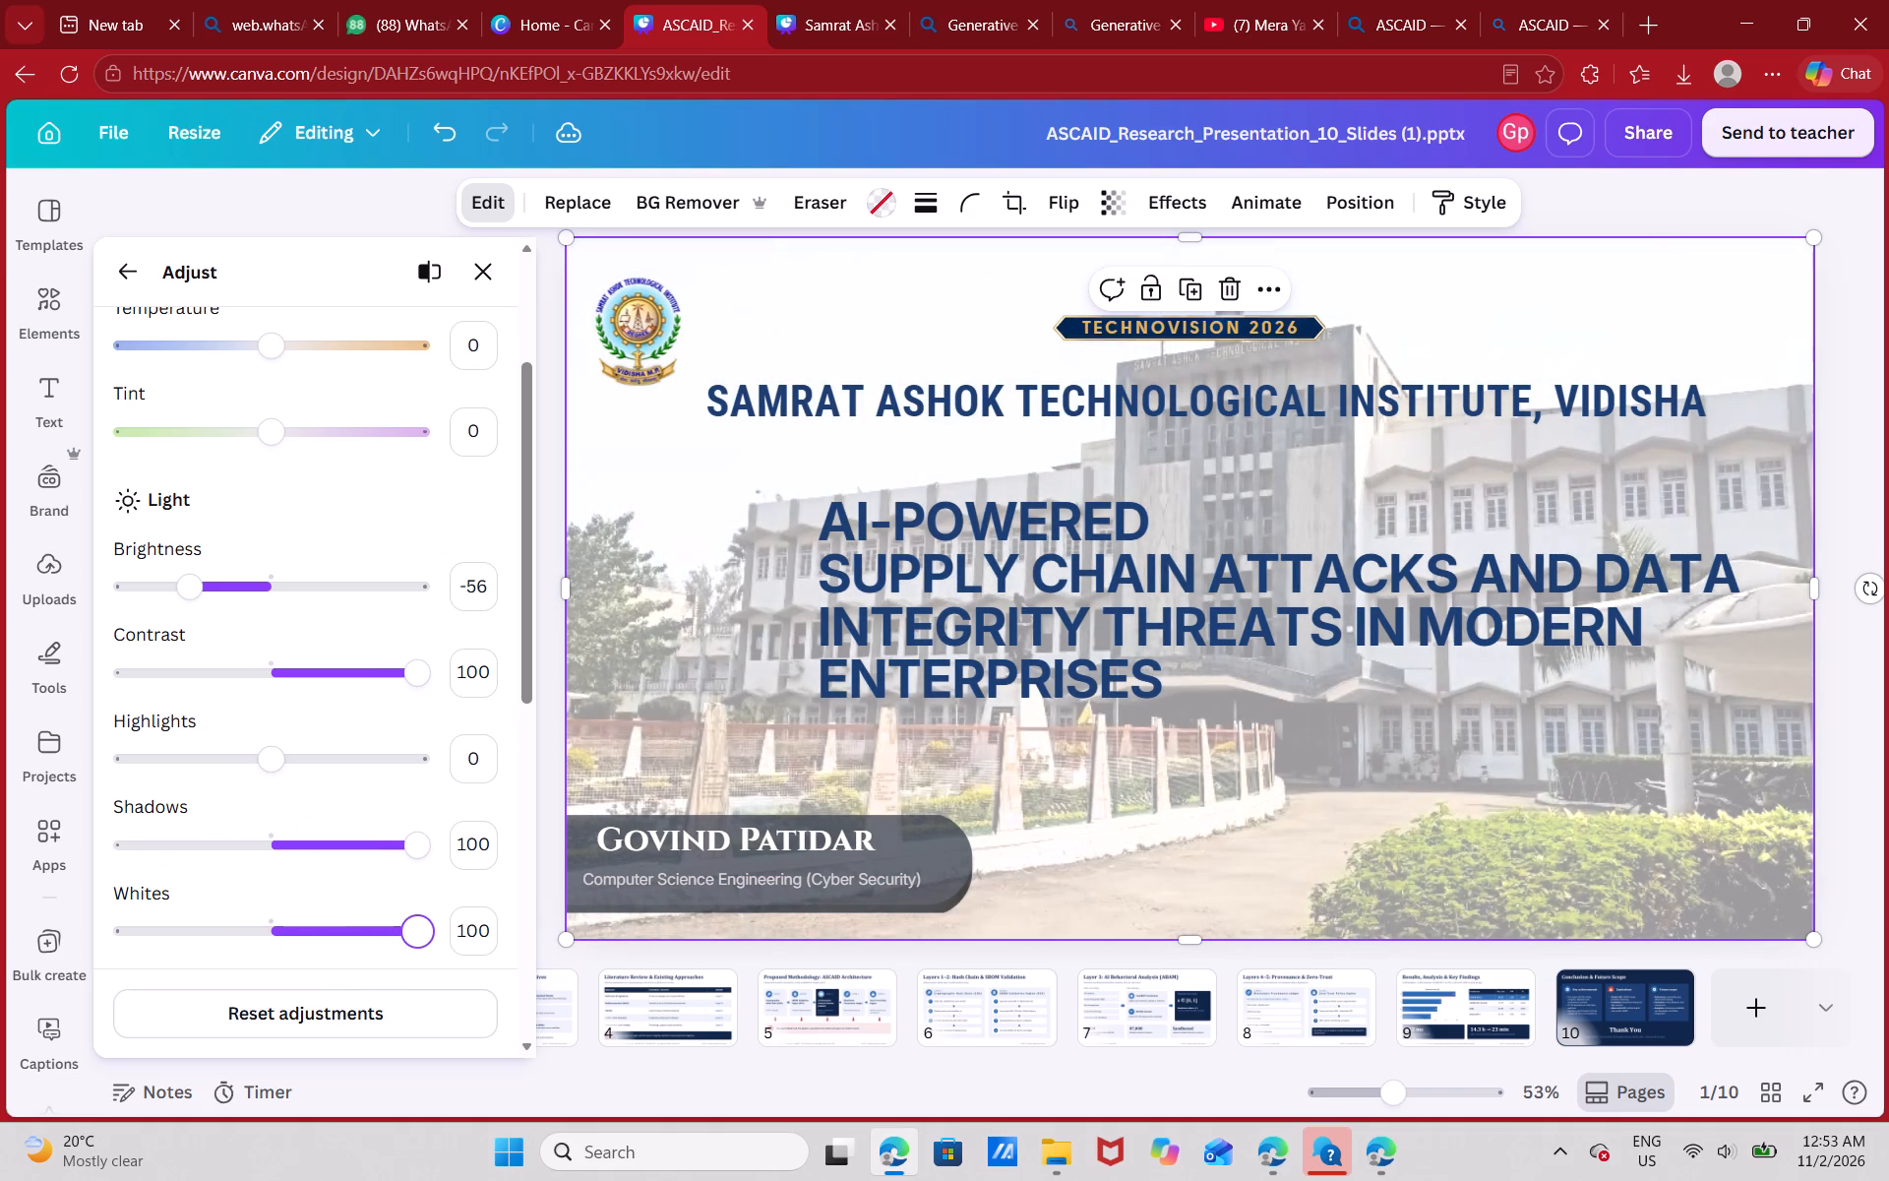
{"action": "left_click_drag", "start_coordinate": [476, 919], "coordinate": [364, 952]}
{"action": "scroll", "coordinate": [349, 822], "scroll_direction": "down", "scroll_amount": 3}
{"action": "left_click_drag", "start_coordinate": [282, 659], "coordinate": [366, 663]}
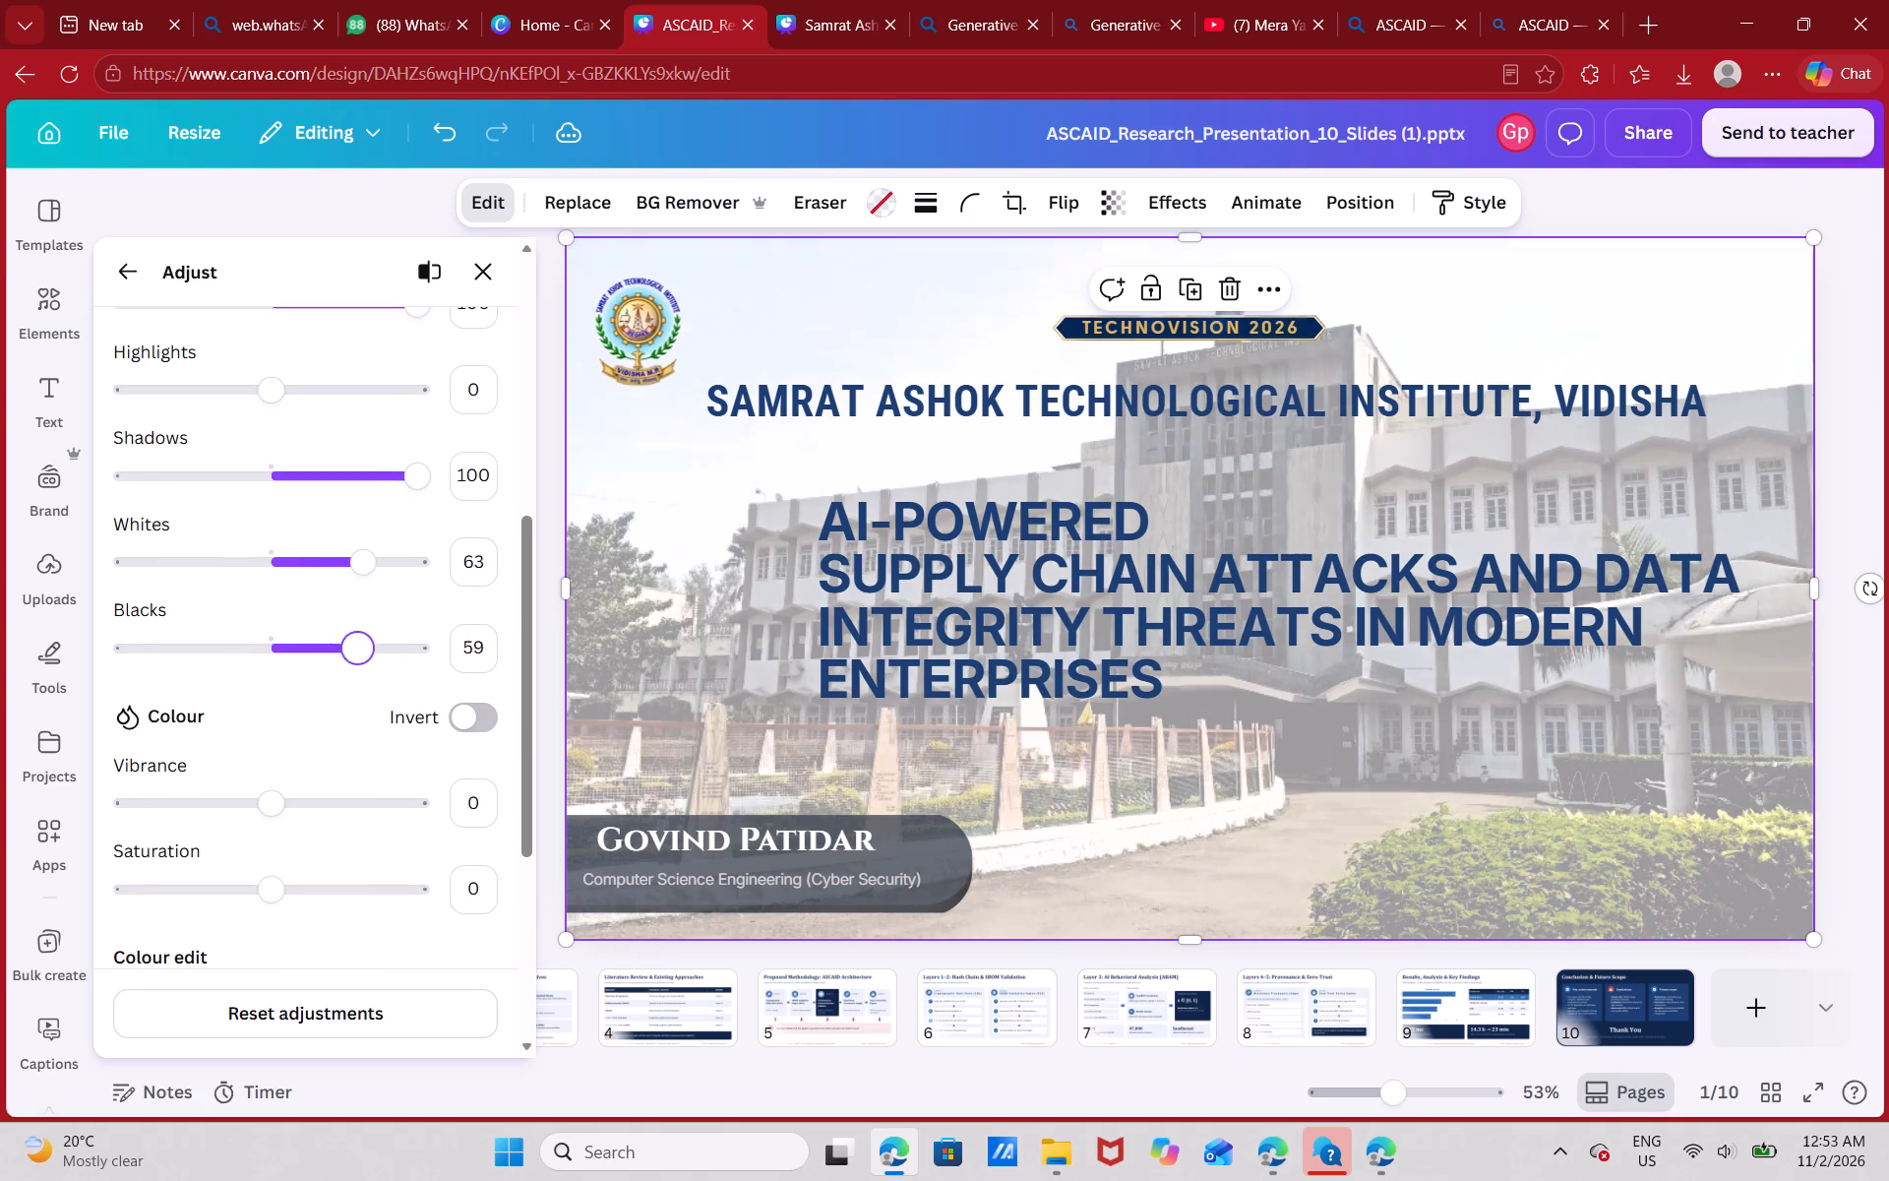
{"action": "left_click_drag", "start_coordinate": [366, 663], "coordinate": [369, 687]}
{"action": "left_click", "coordinate": [553, 547]}
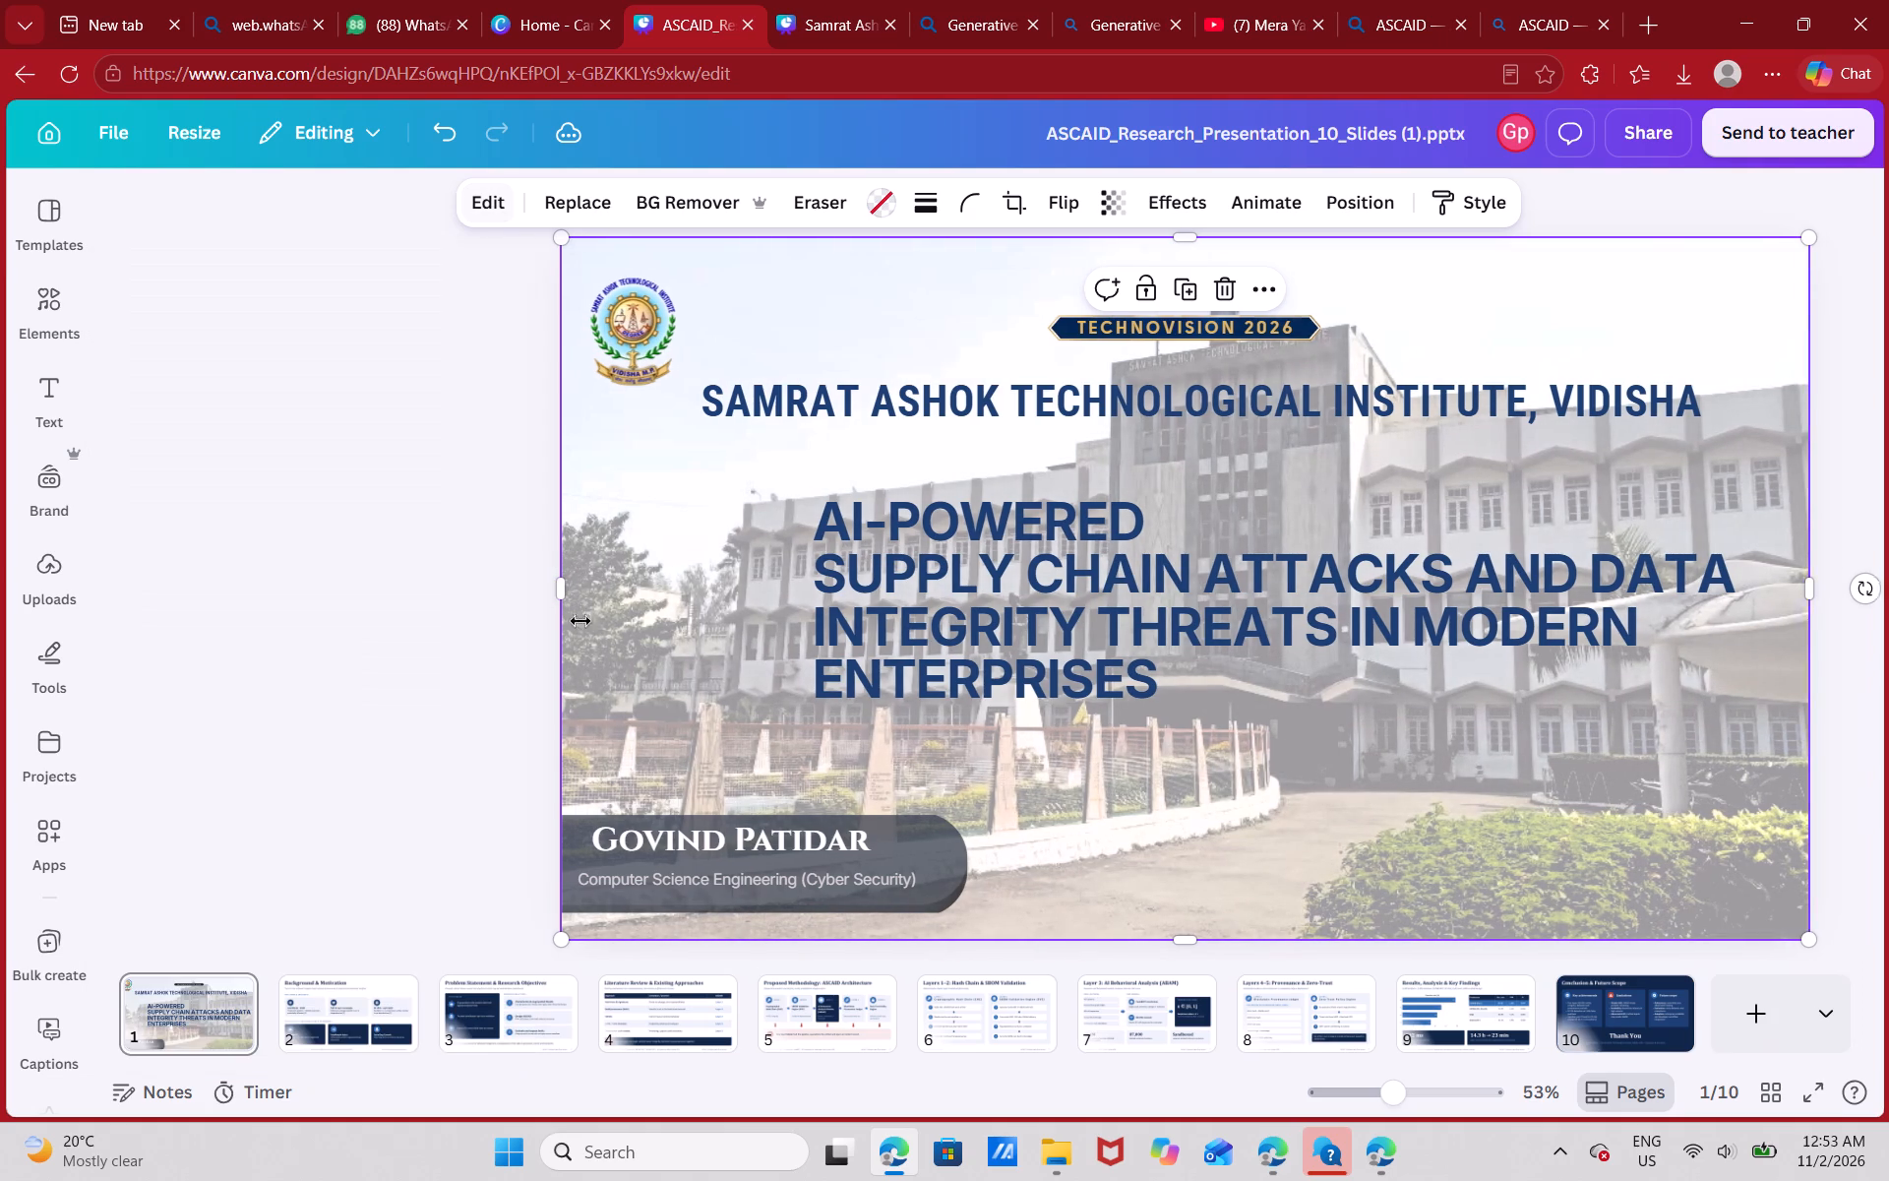
In the Samrat Ashok design, shift the title slide's campus photo aside to examine the background behind it, and put it back.
{"action": "left_click", "coordinate": [860, 5]}
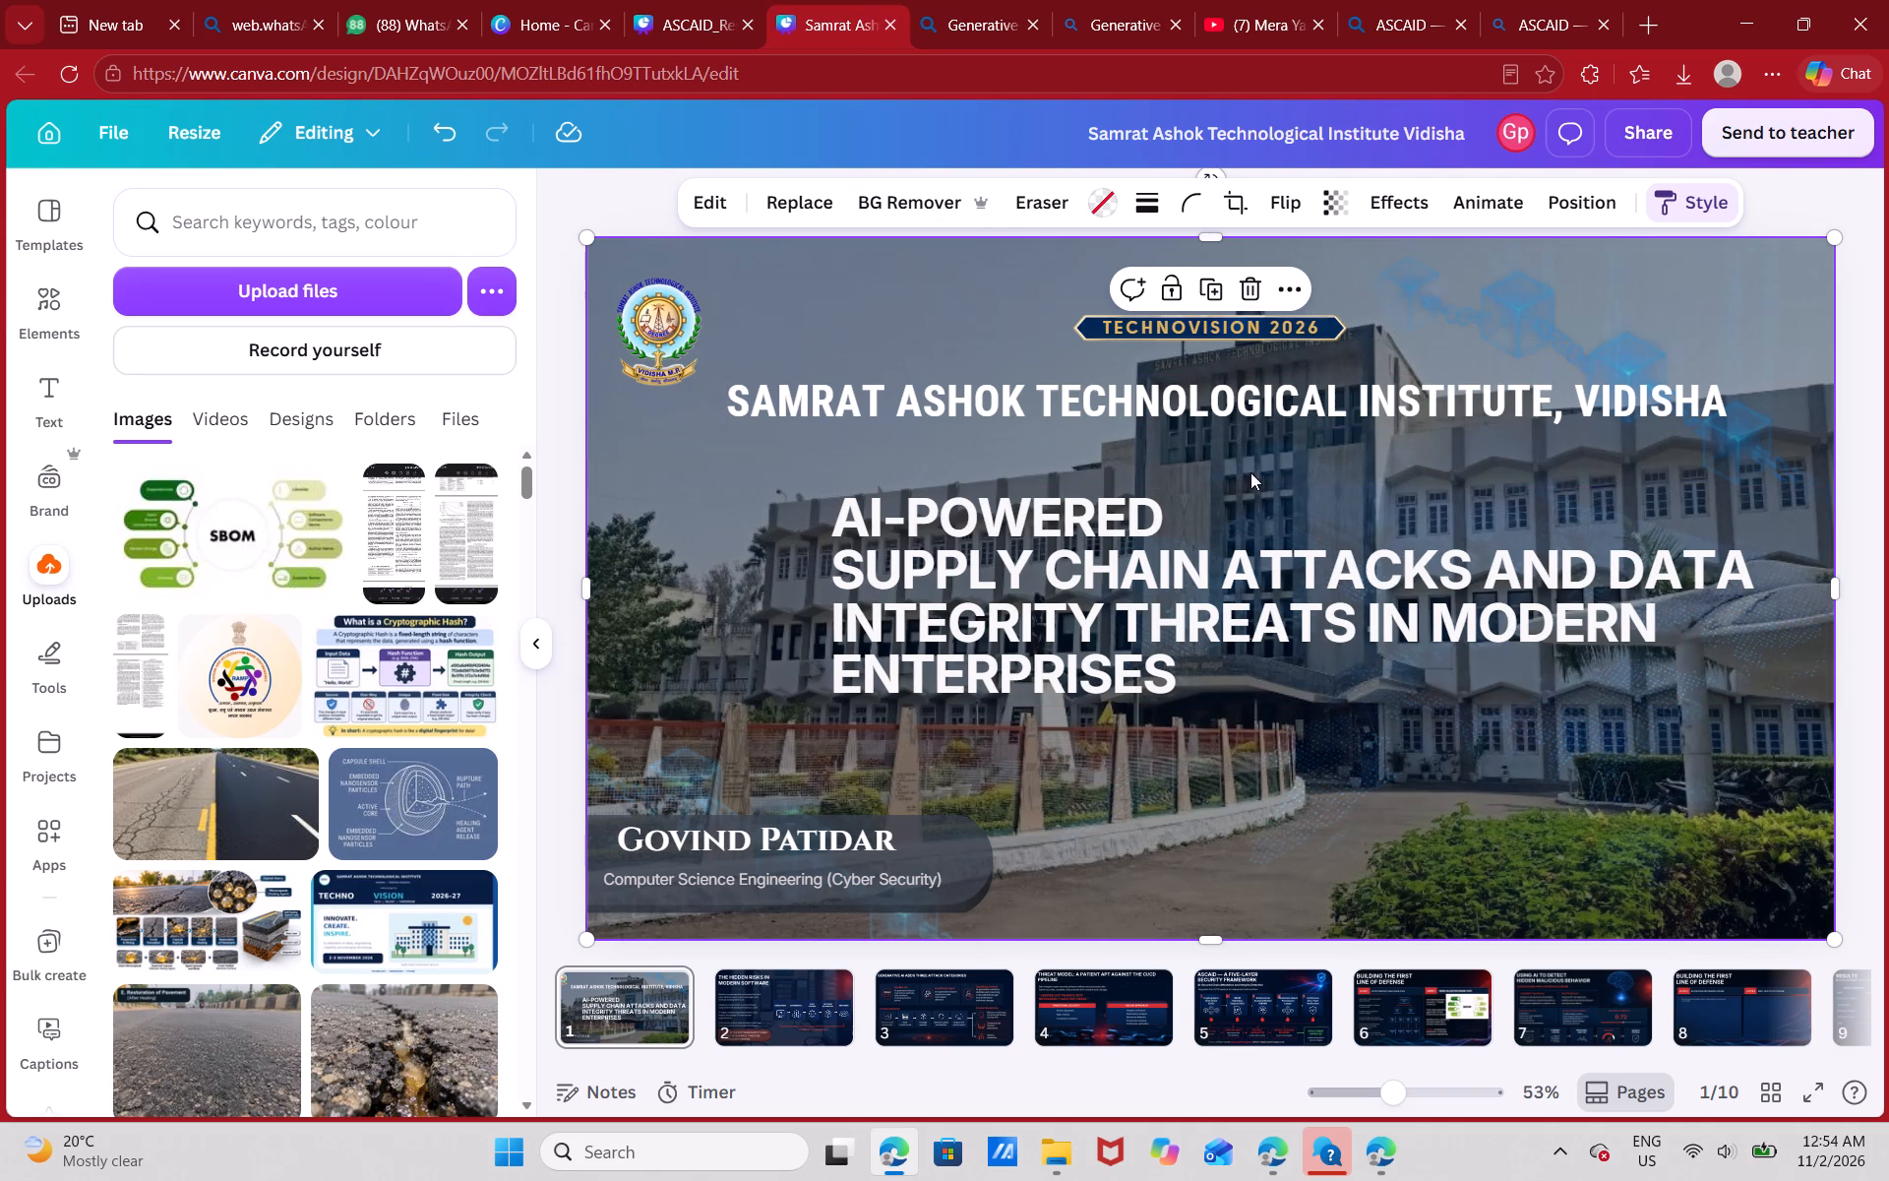
{"action": "left_click_drag", "start_coordinate": [1267, 466], "coordinate": [1244, 708]}
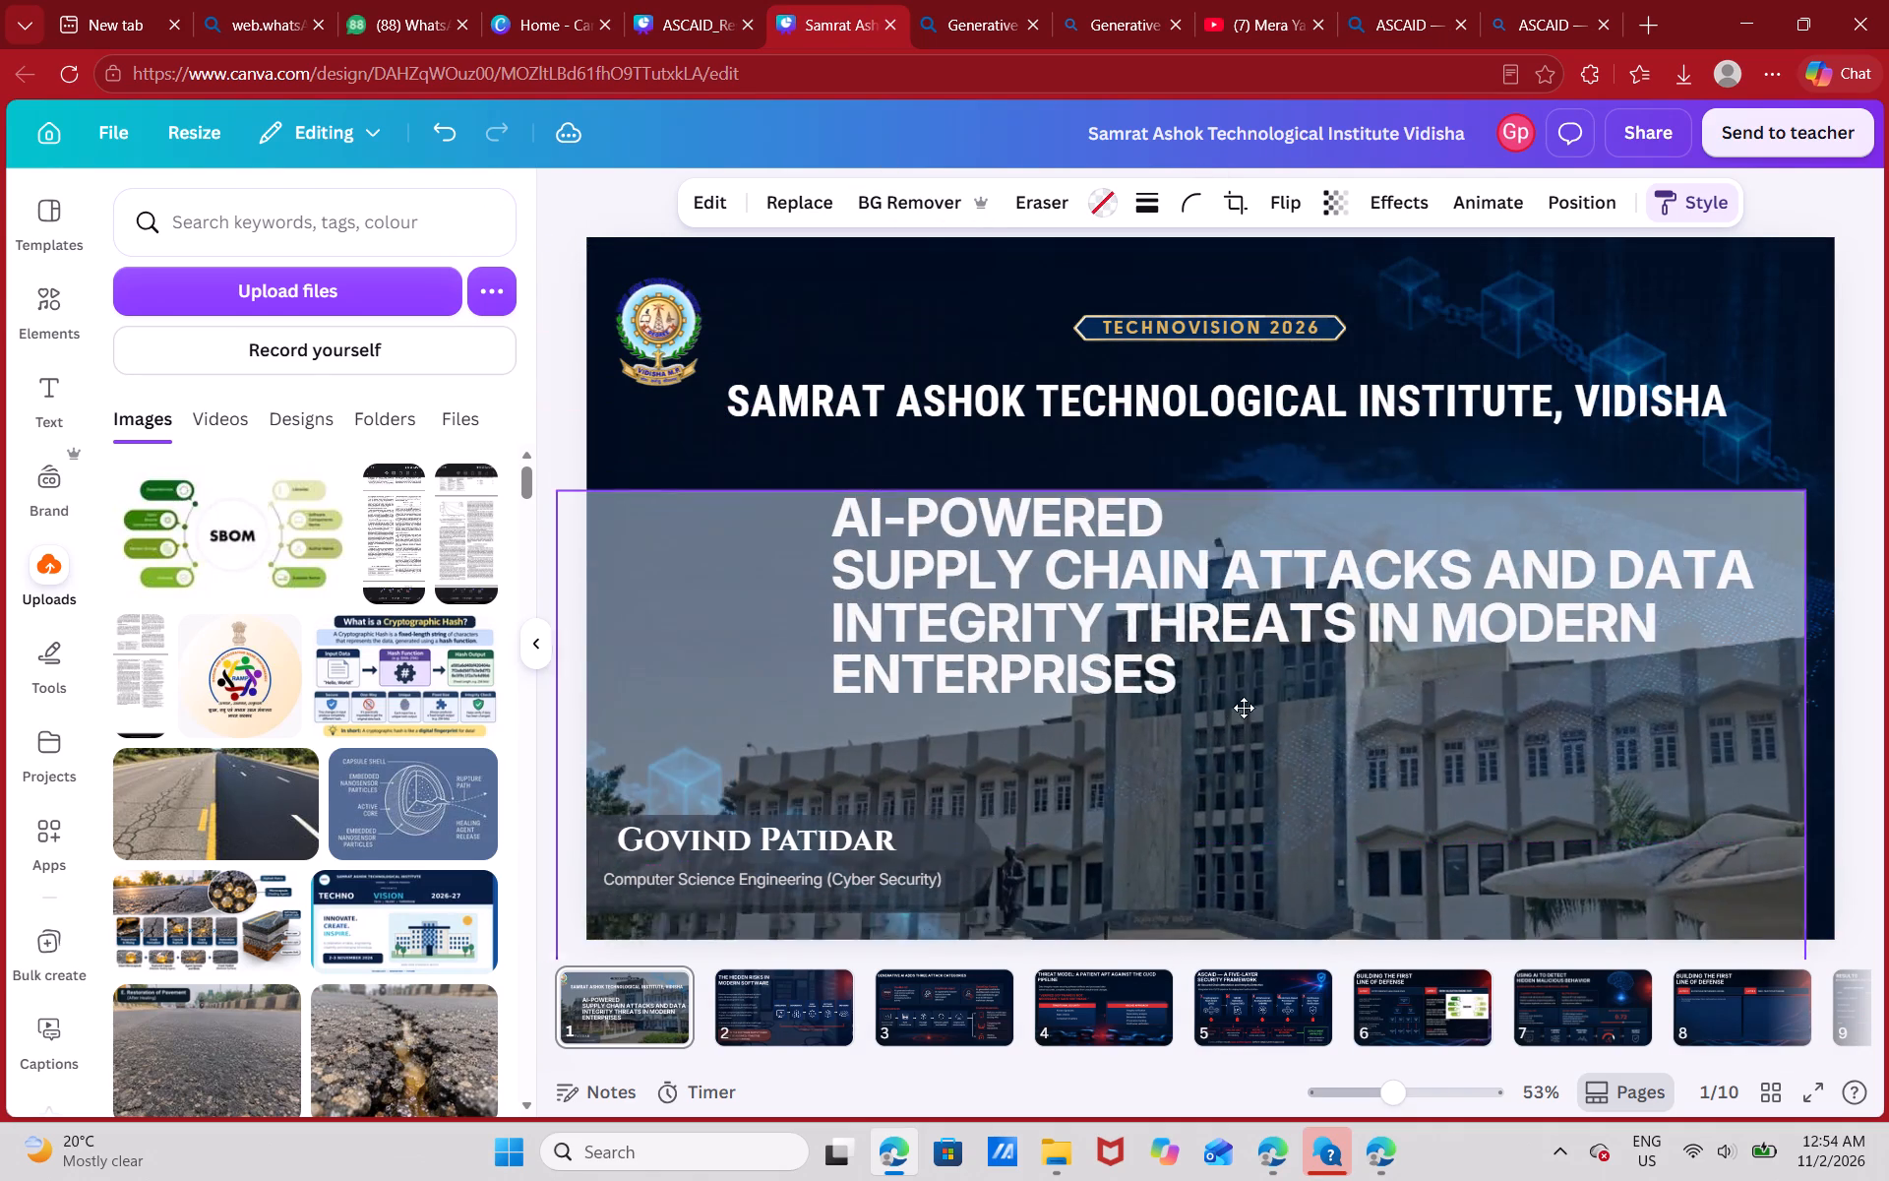
{"action": "left_click_drag", "start_coordinate": [1244, 708], "coordinate": [1305, 719]}
{"action": "left_click", "coordinate": [979, 268]}
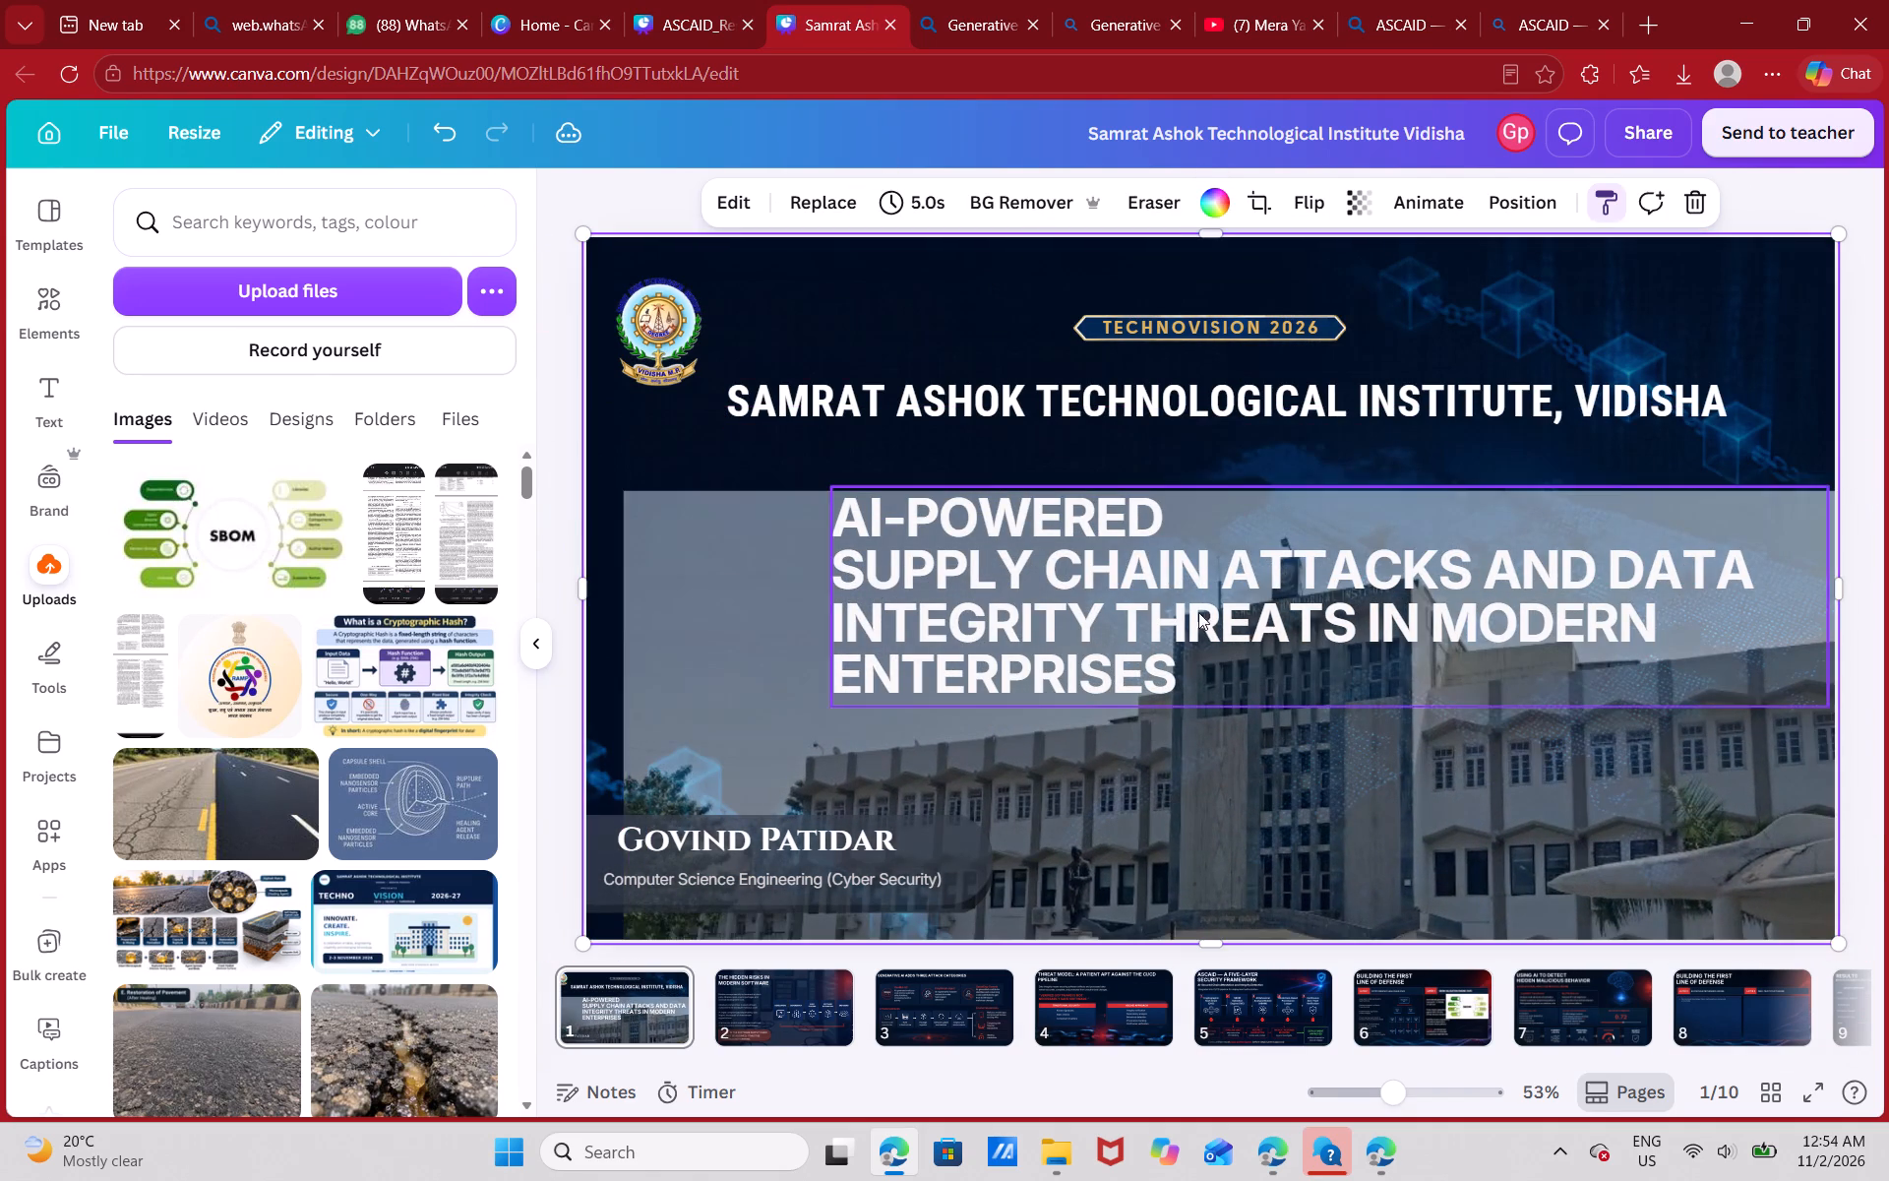
{"action": "left_click_drag", "start_coordinate": [1285, 753], "coordinate": [1251, 497]}
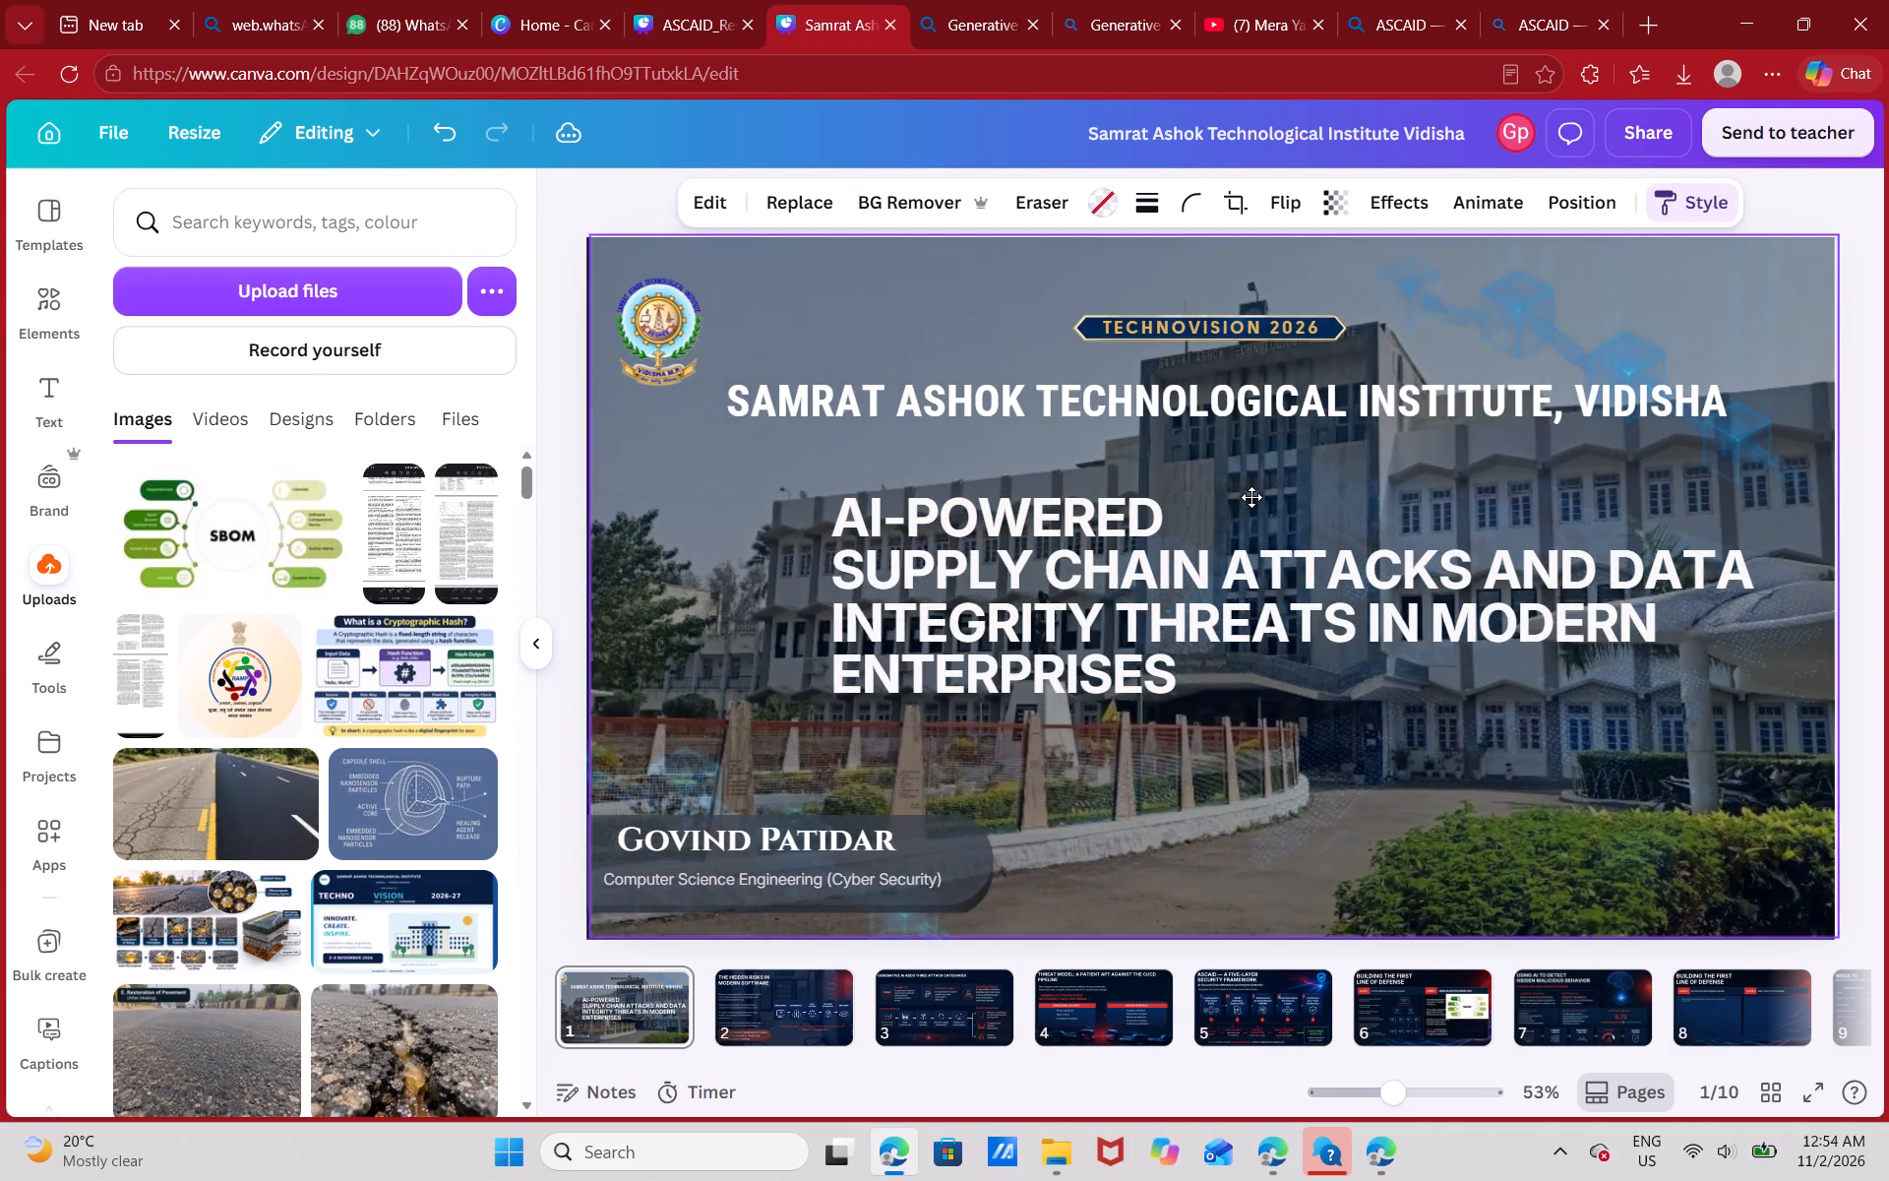
{"action": "left_click_drag", "start_coordinate": [1251, 497], "coordinate": [1249, 502]}
On the ASCAID title slide, shift the campus photo down and recolour the exposed background, trying several design colours and choosing muted slate blue.
{"action": "left_click", "coordinate": [672, 31]}
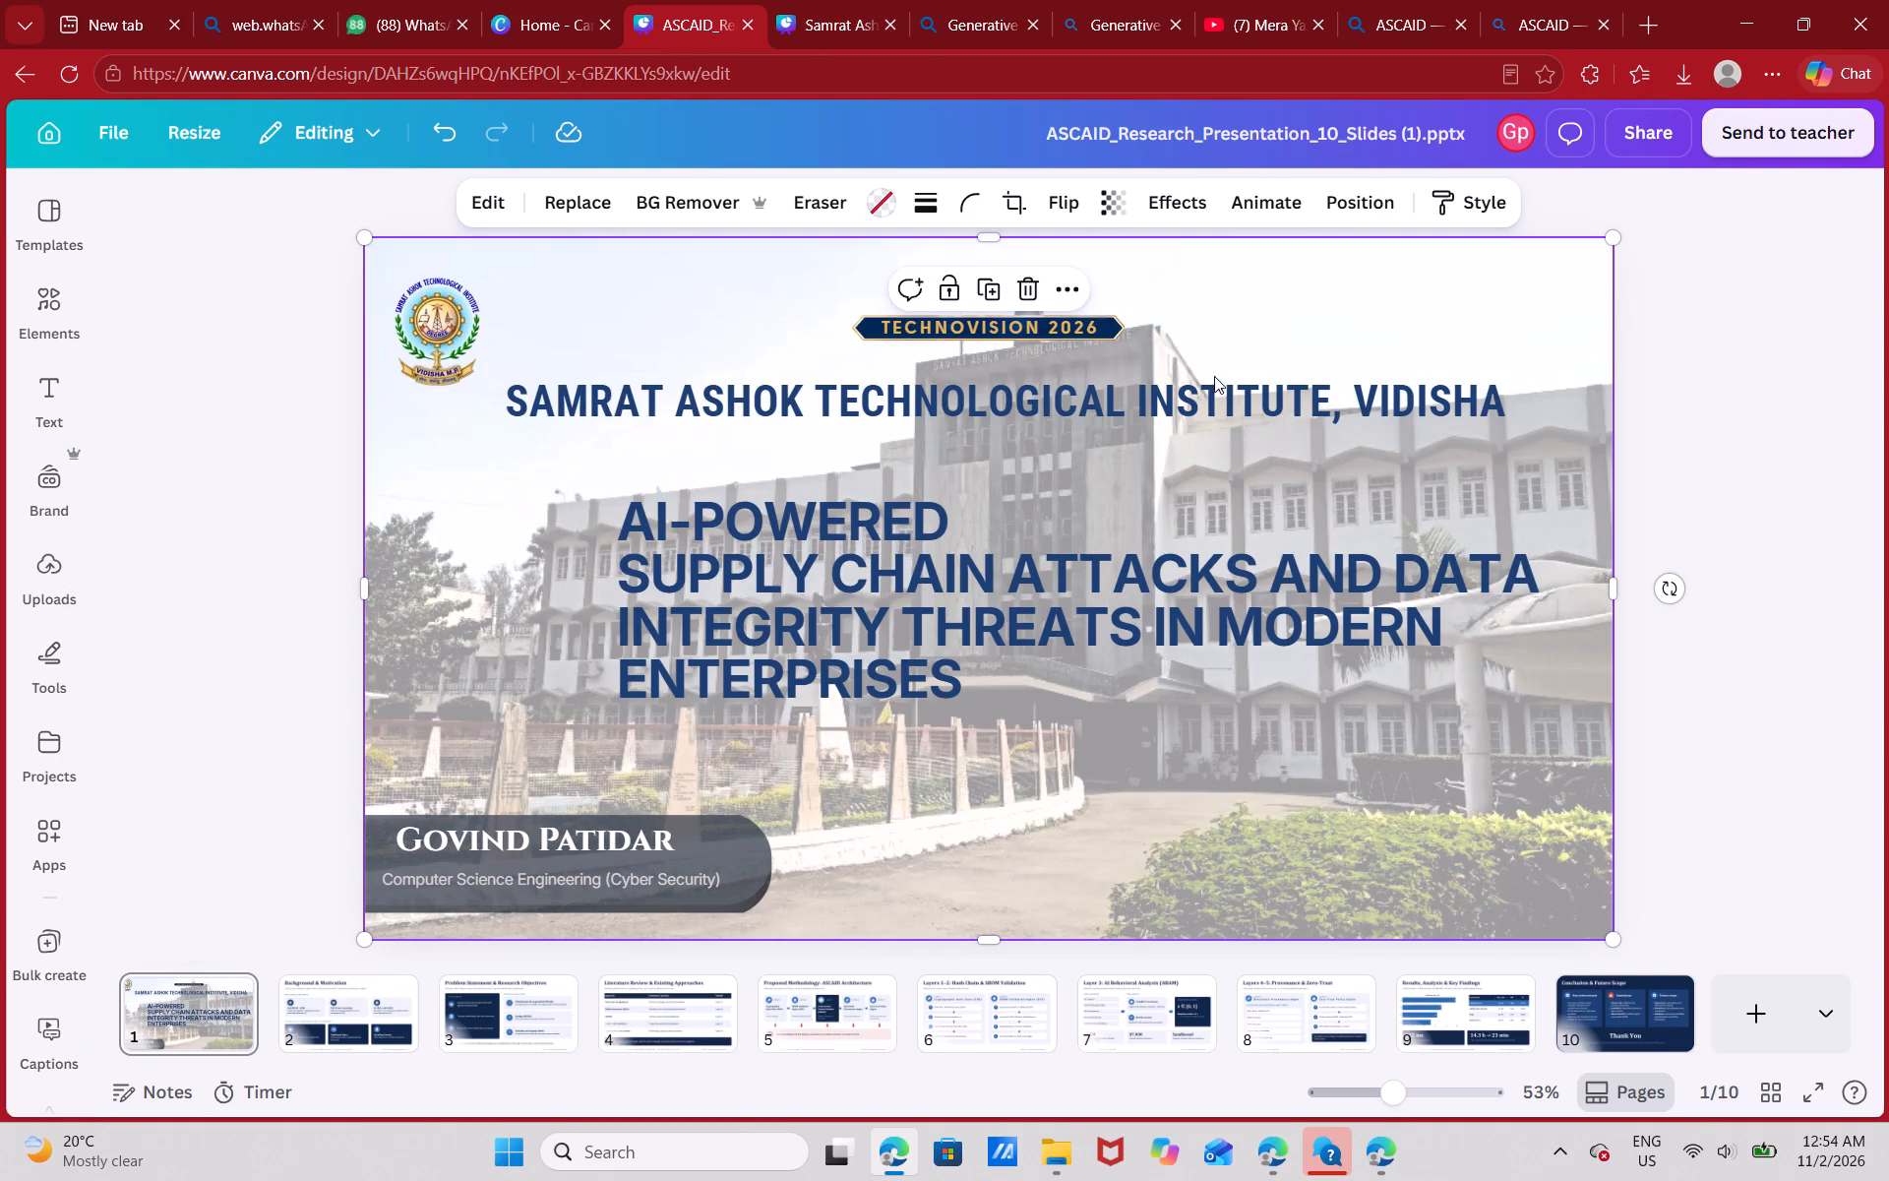
{"action": "left_click_drag", "start_coordinate": [1481, 337], "coordinate": [1480, 425]}
{"action": "right_click", "coordinate": [1360, 261]}
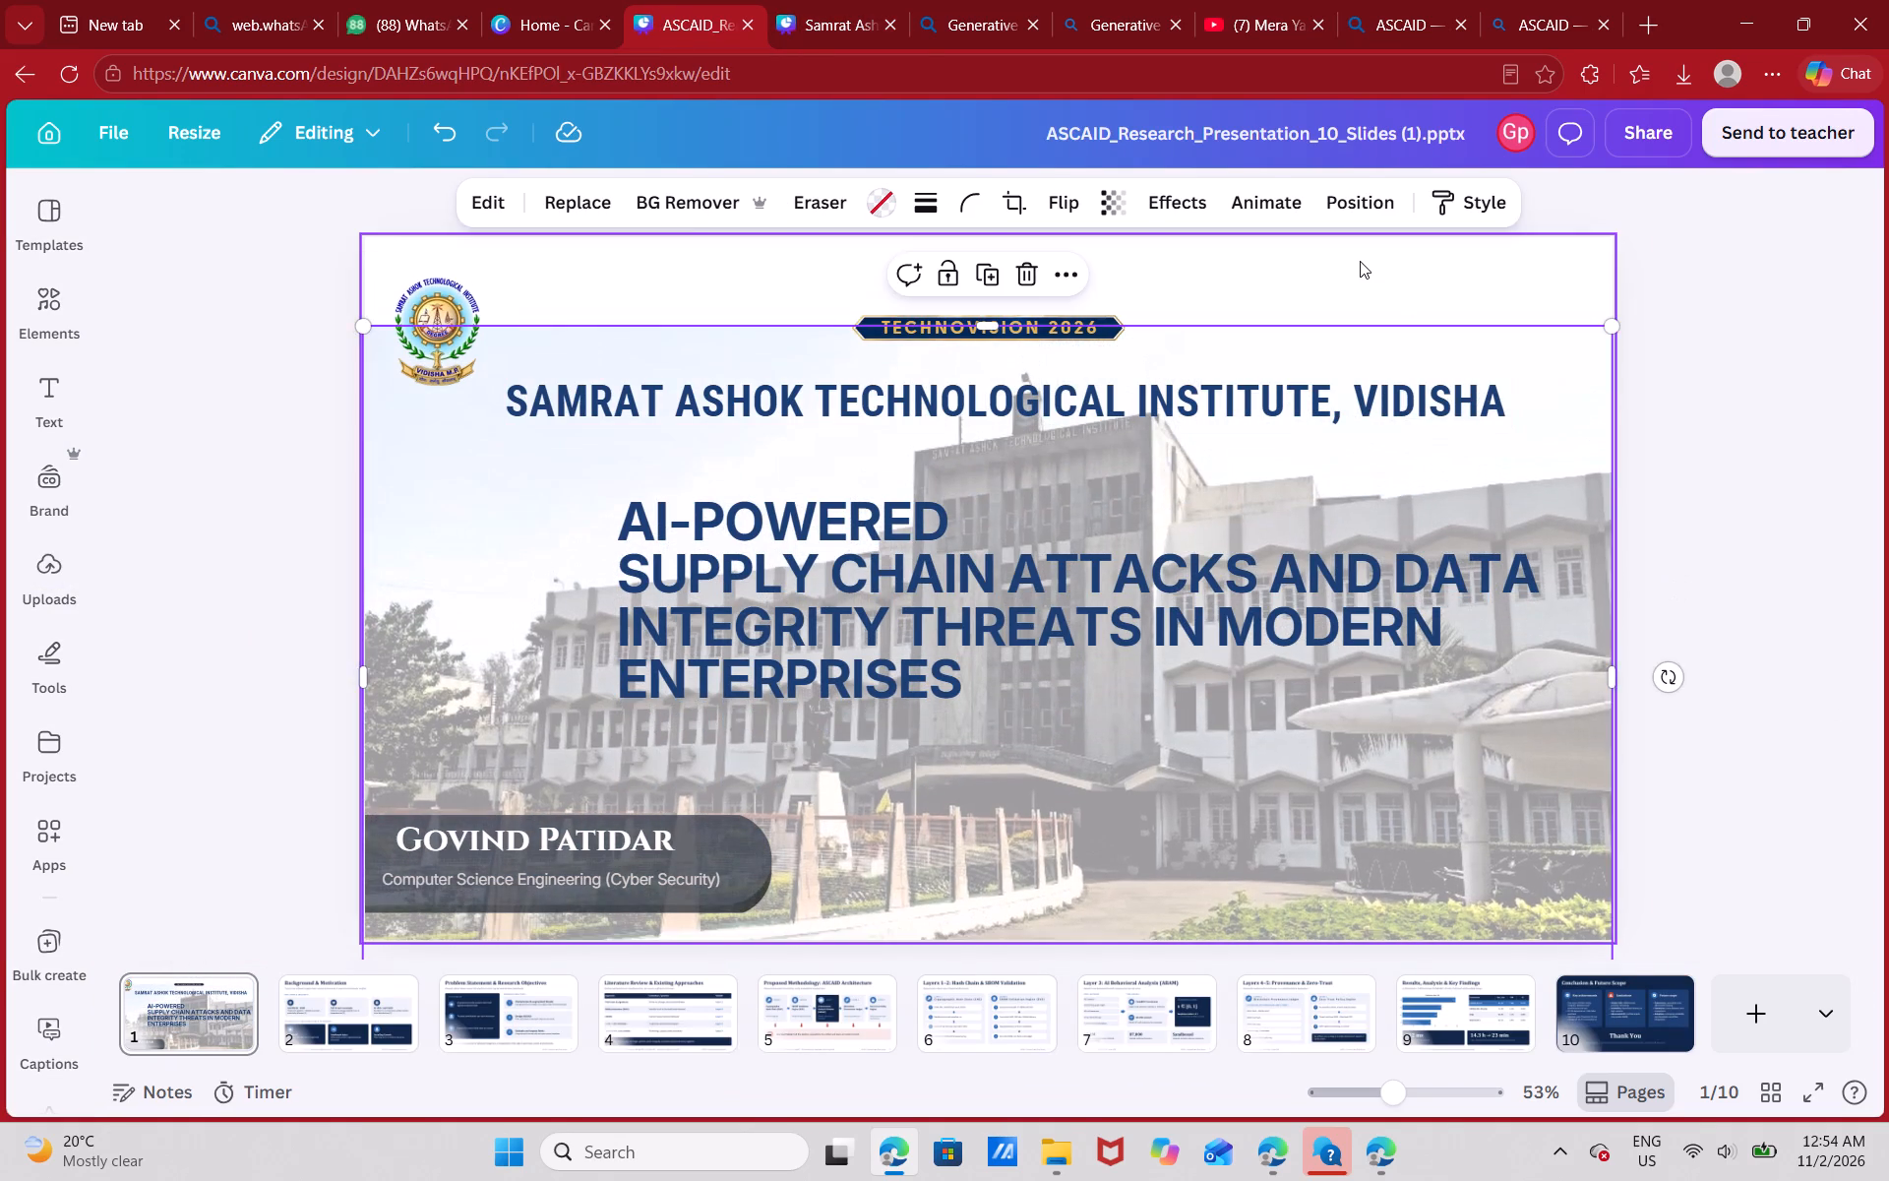
{"action": "left_click", "coordinate": [1244, 294]}
{"action": "left_click", "coordinate": [978, 195]}
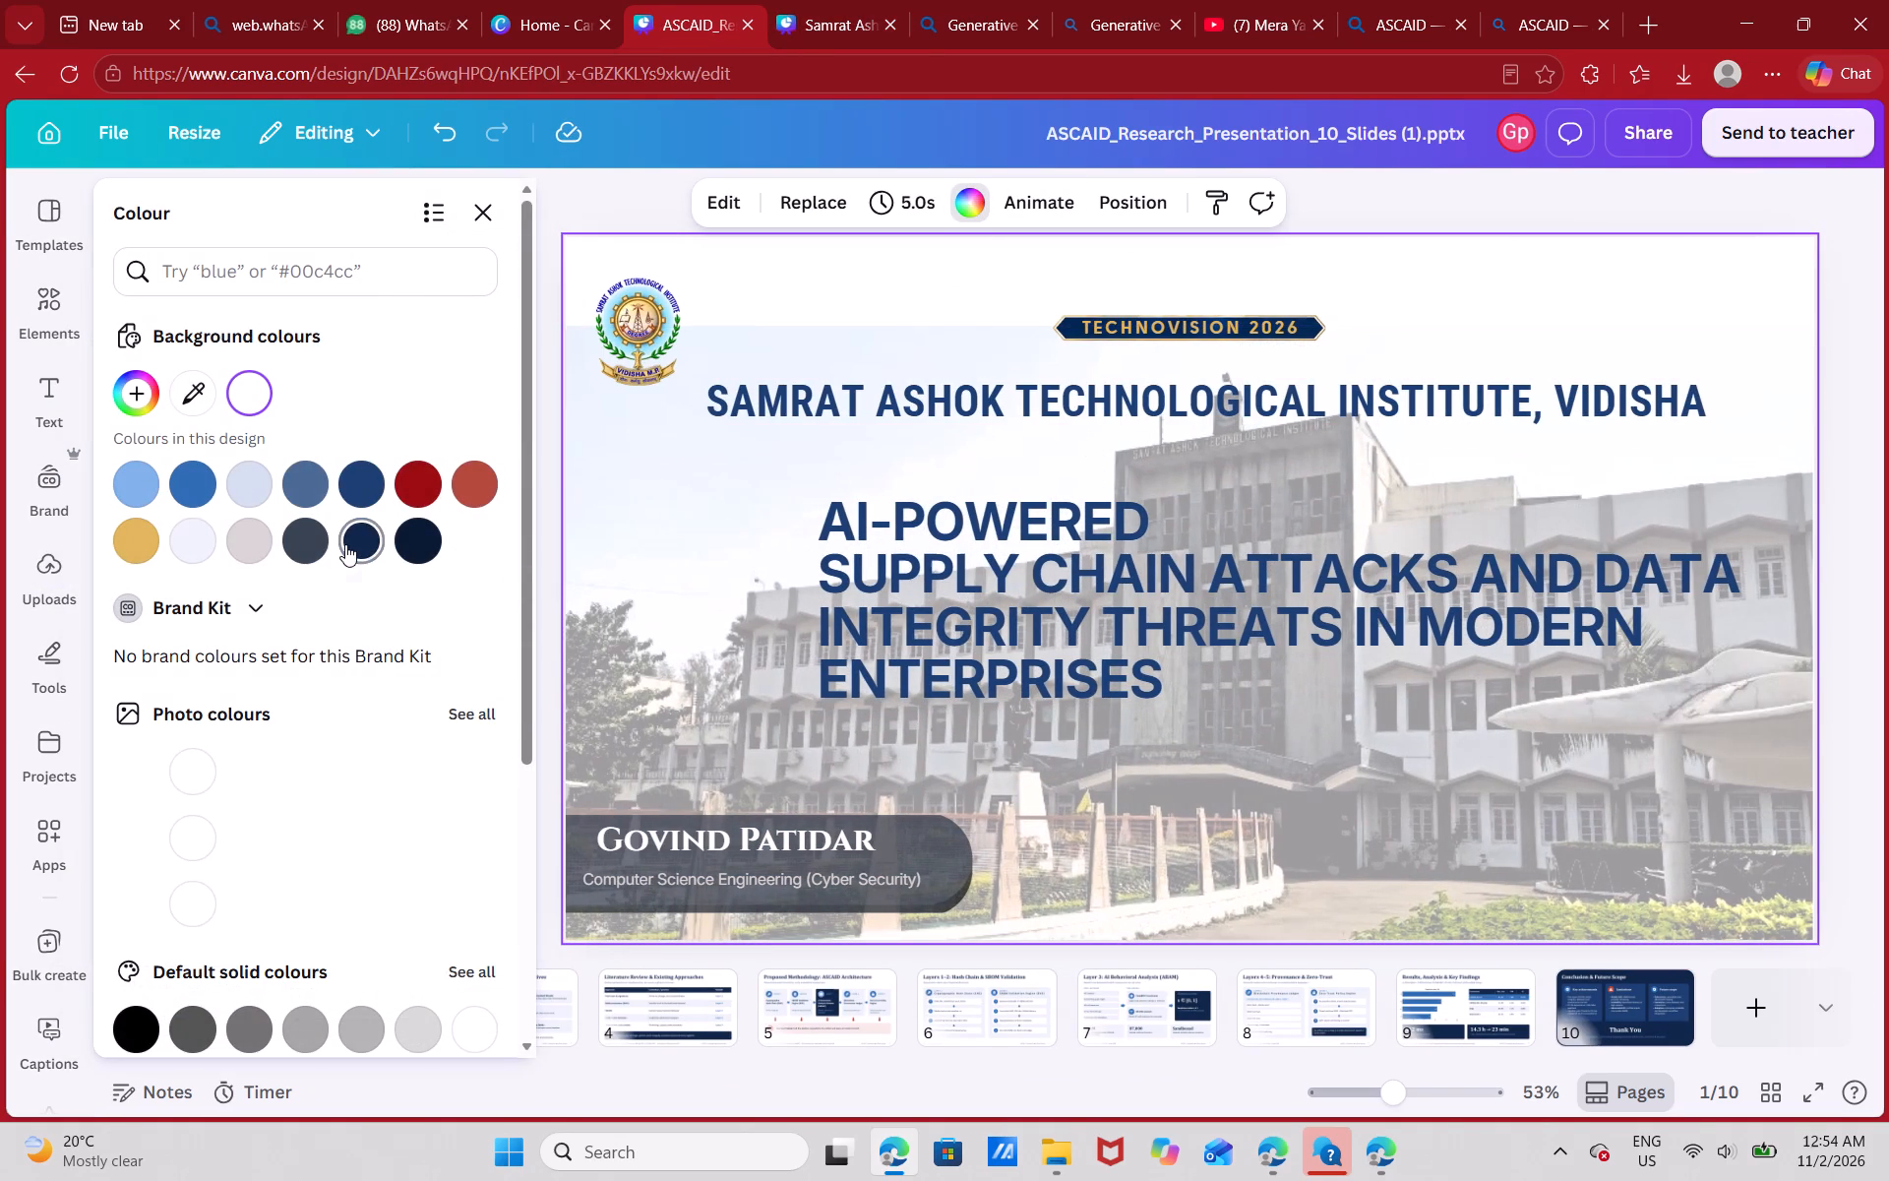
{"action": "left_click", "coordinate": [345, 544]}
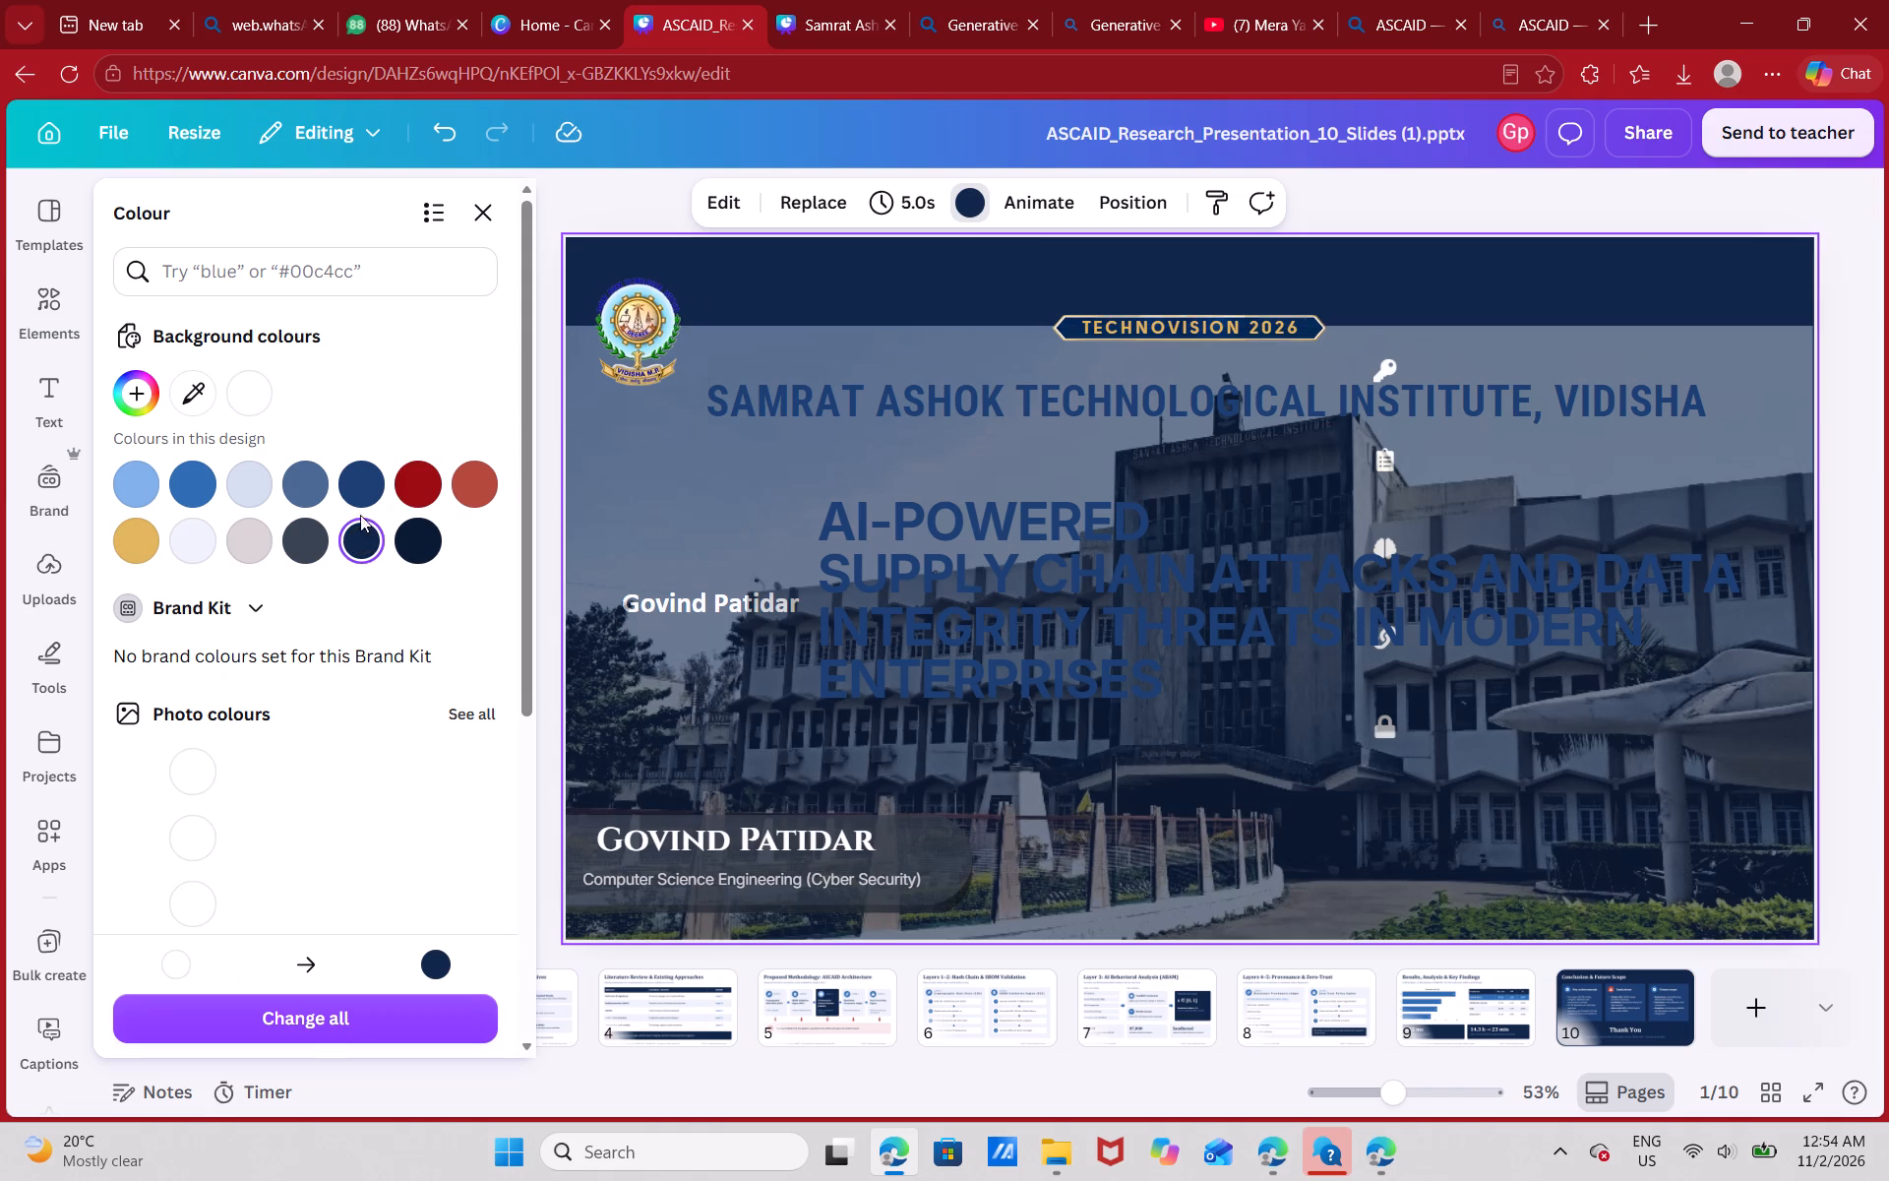
{"action": "left_click", "coordinate": [173, 484]}
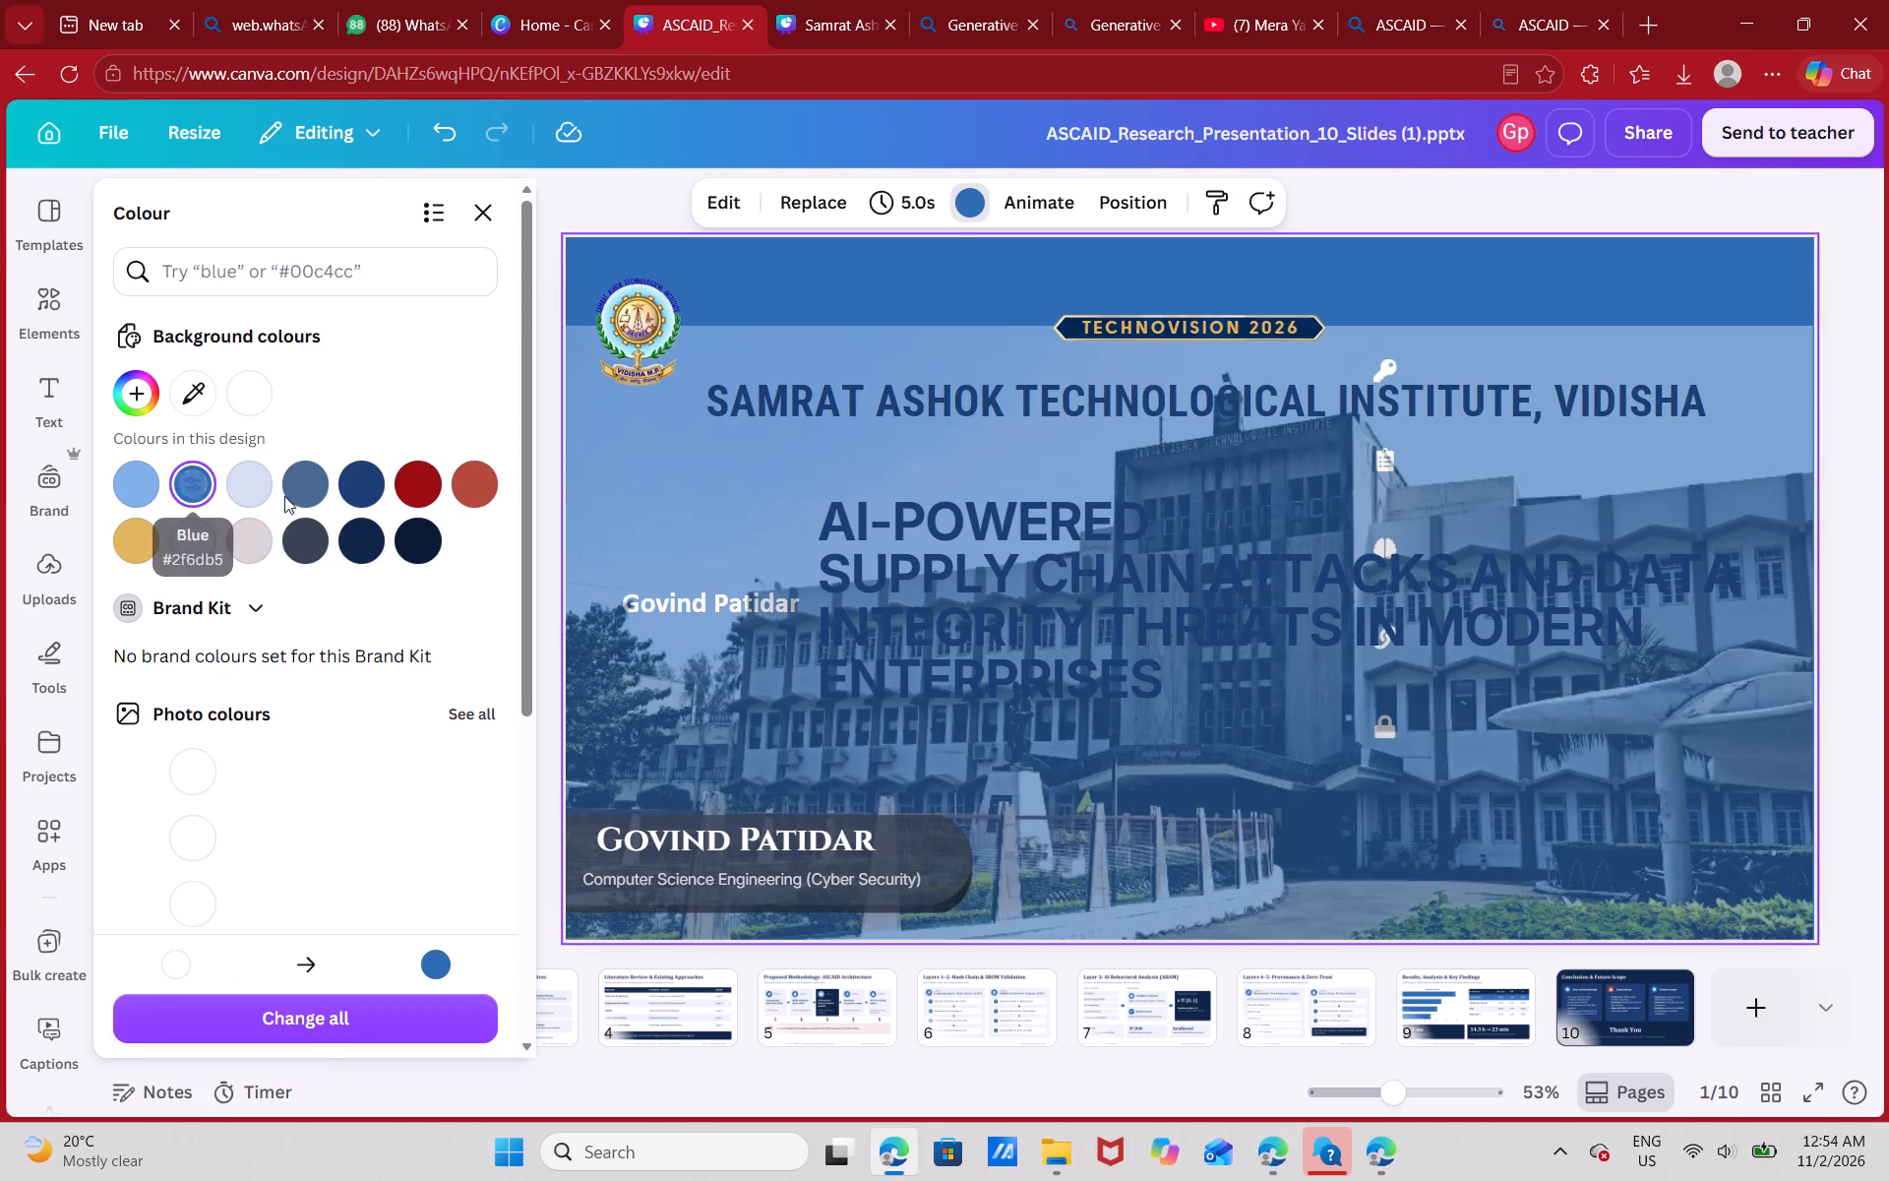
{"action": "left_click", "coordinate": [336, 486]}
{"action": "left_click", "coordinate": [264, 480]}
{"action": "left_click", "coordinate": [296, 477]}
{"action": "left_click", "coordinate": [348, 479]}
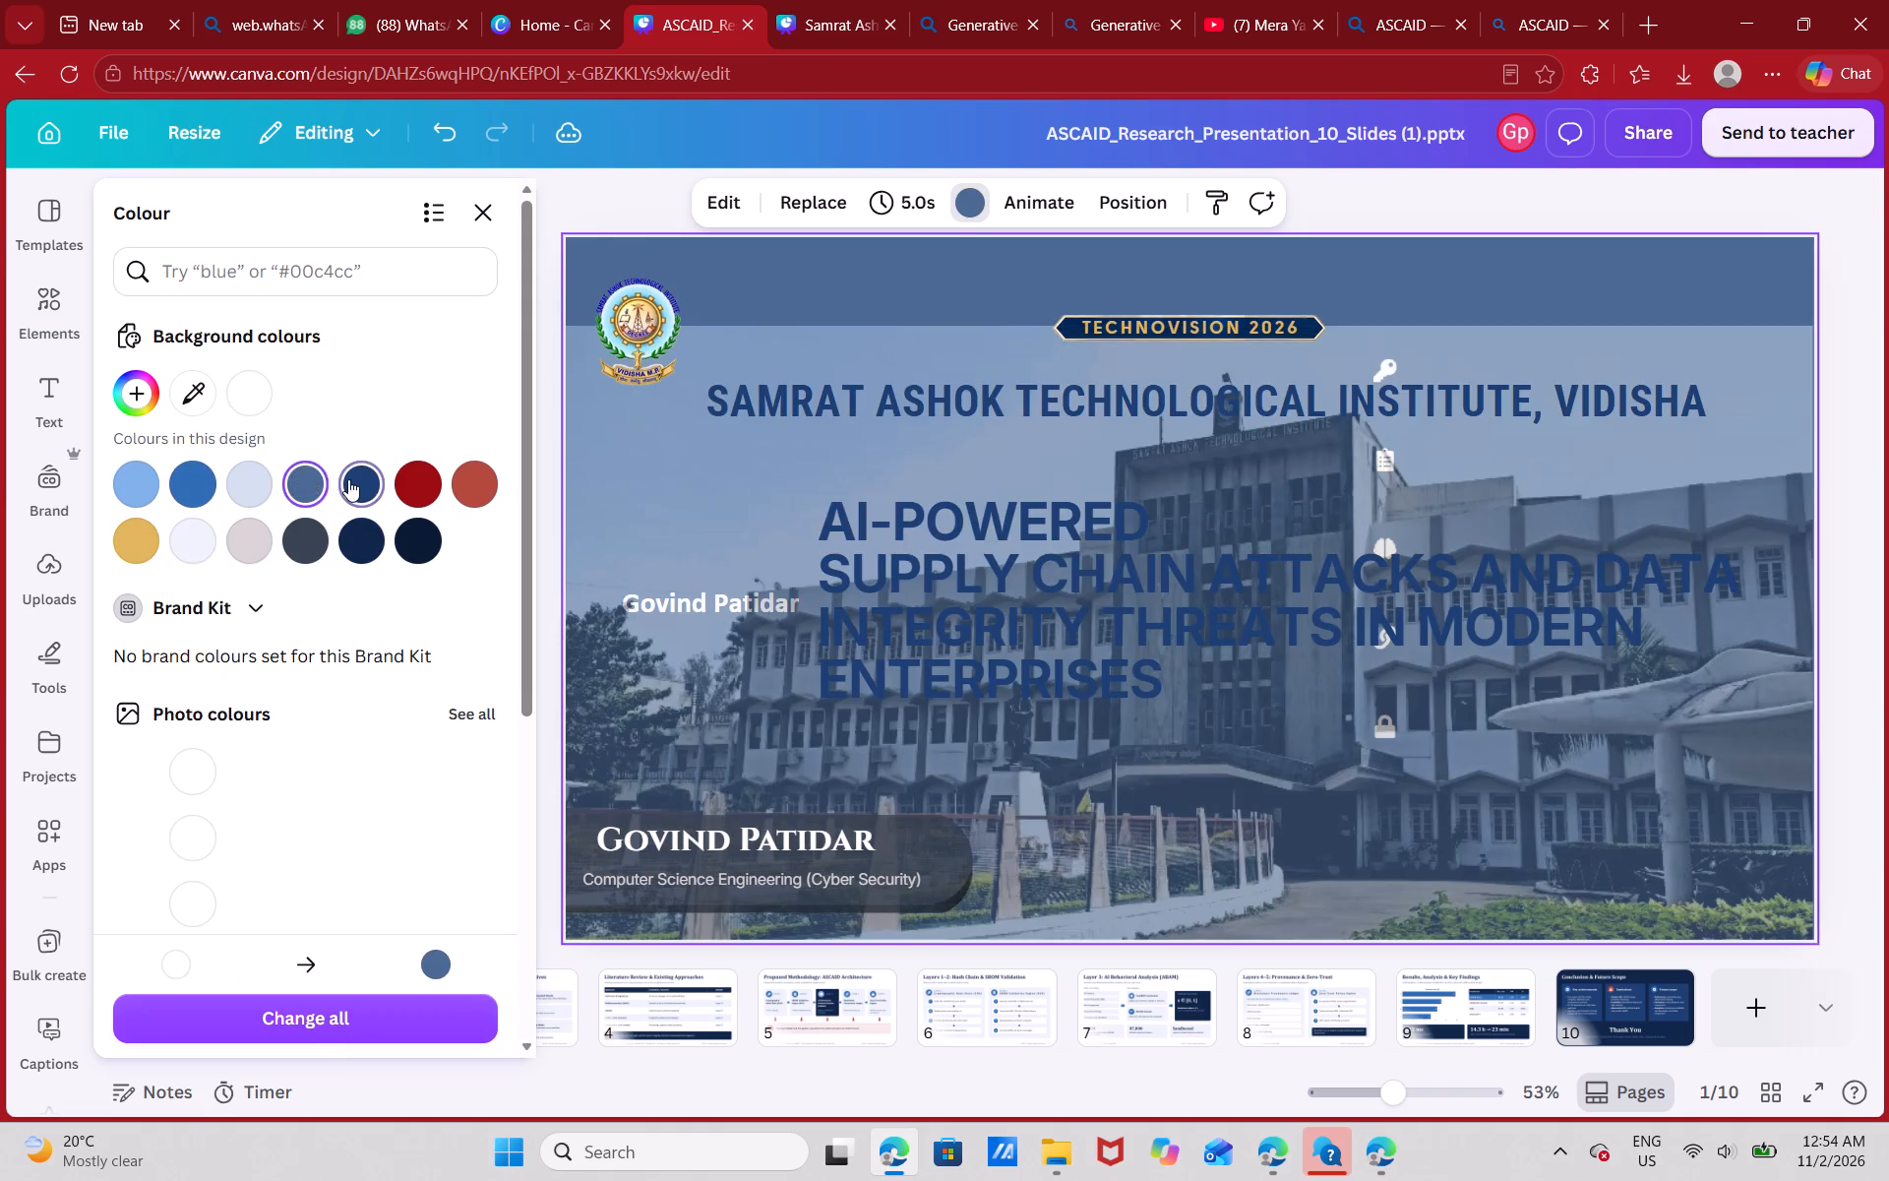
{"action": "left_click", "coordinate": [301, 482]}
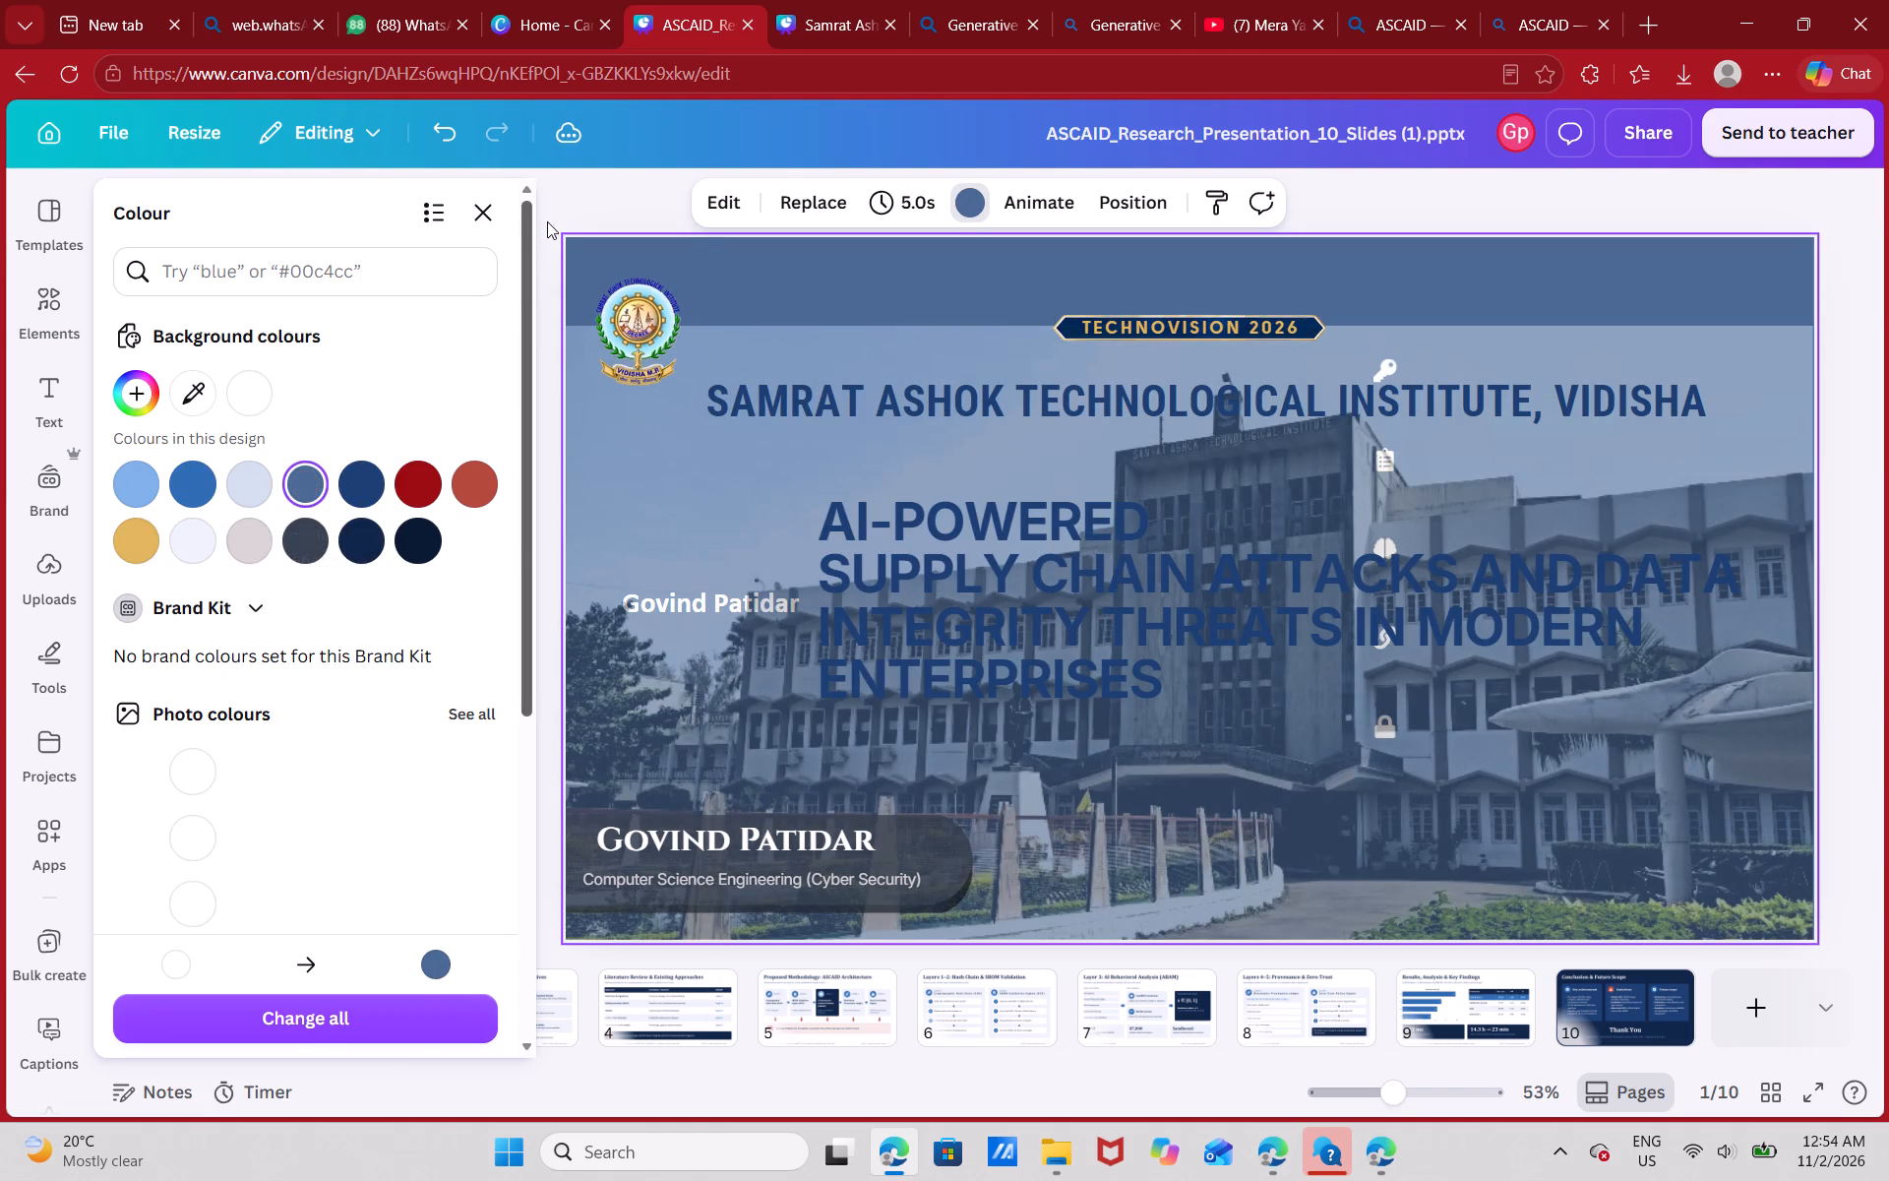
{"action": "left_click", "coordinate": [602, 201]}
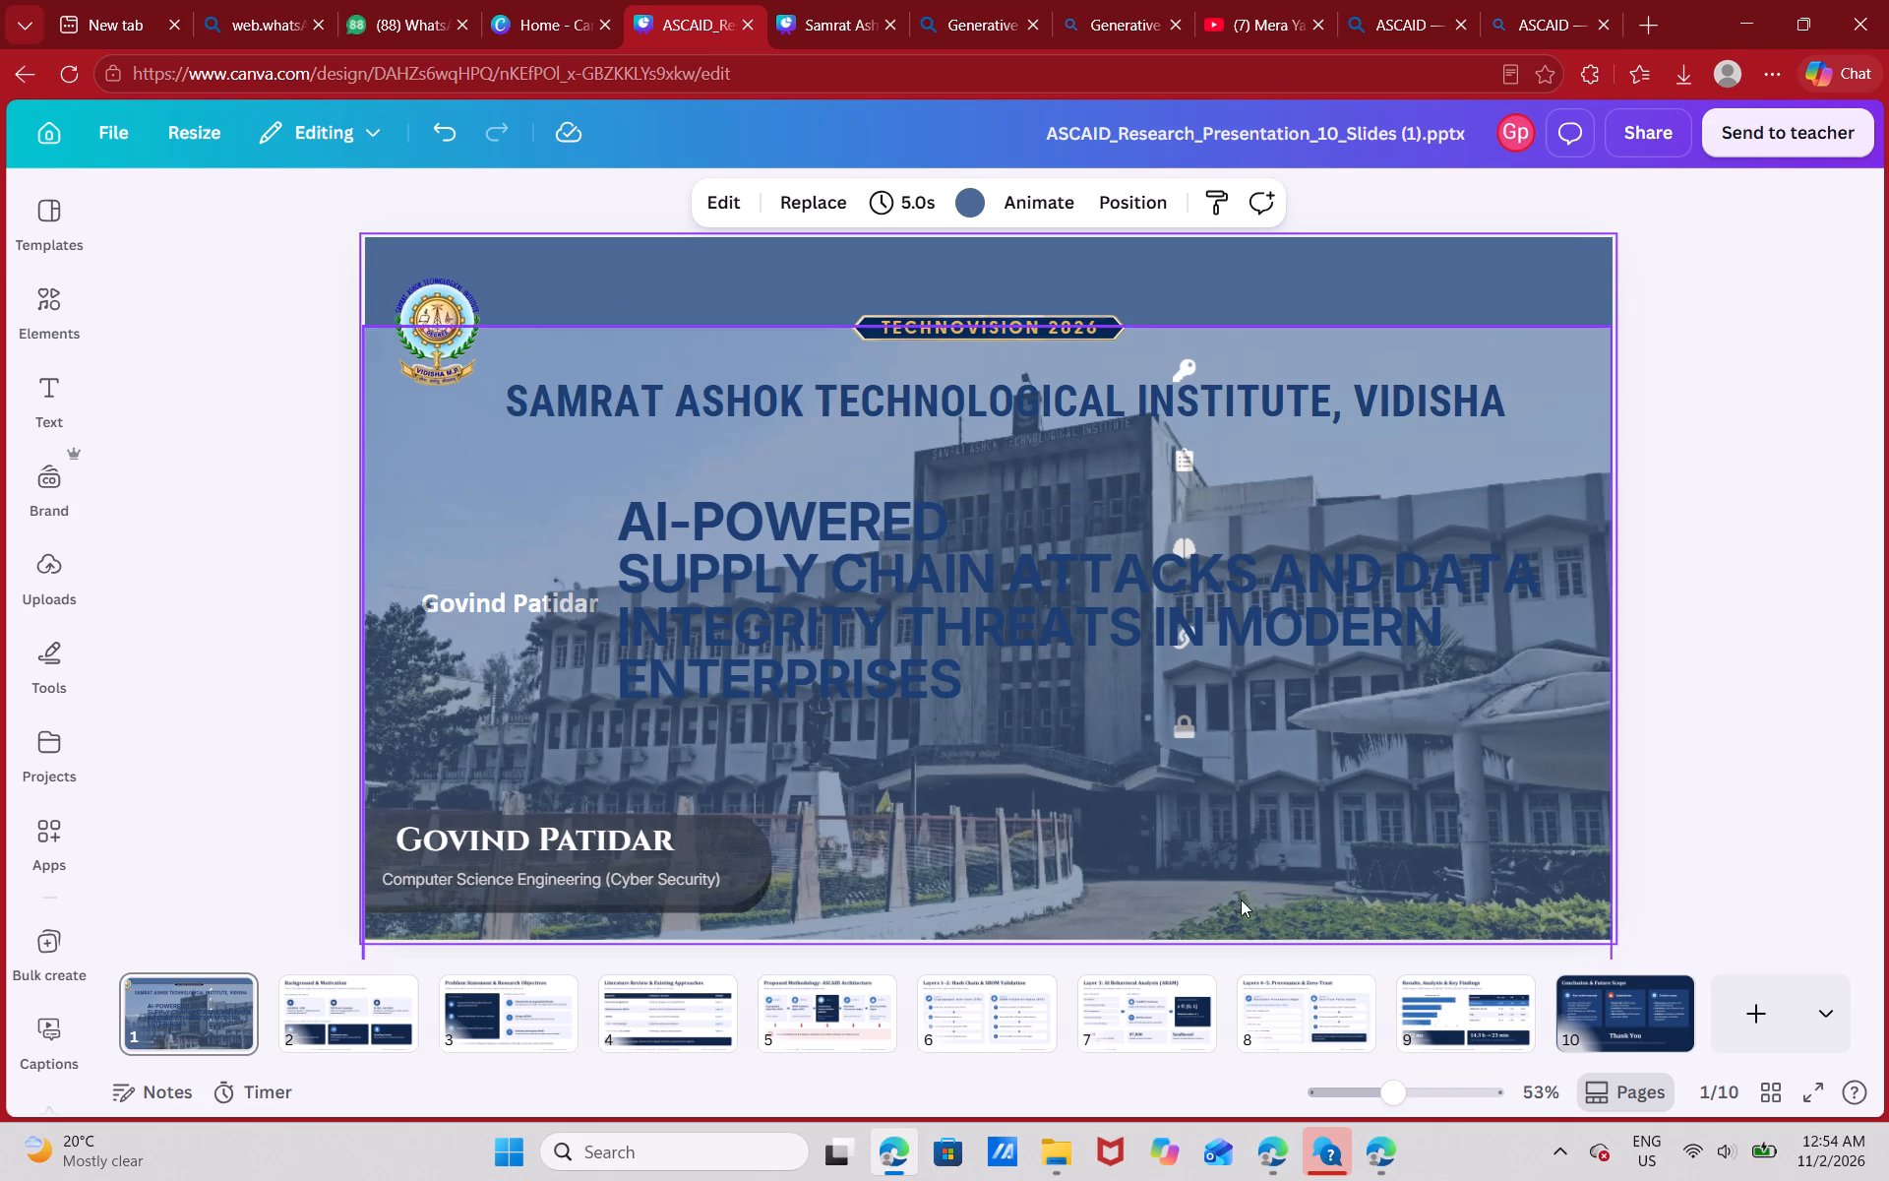
Move the campus photo back up so it fills the whole ASCAID title slide.
{"action": "left_click_drag", "start_coordinate": [1239, 895], "coordinate": [1239, 803]}
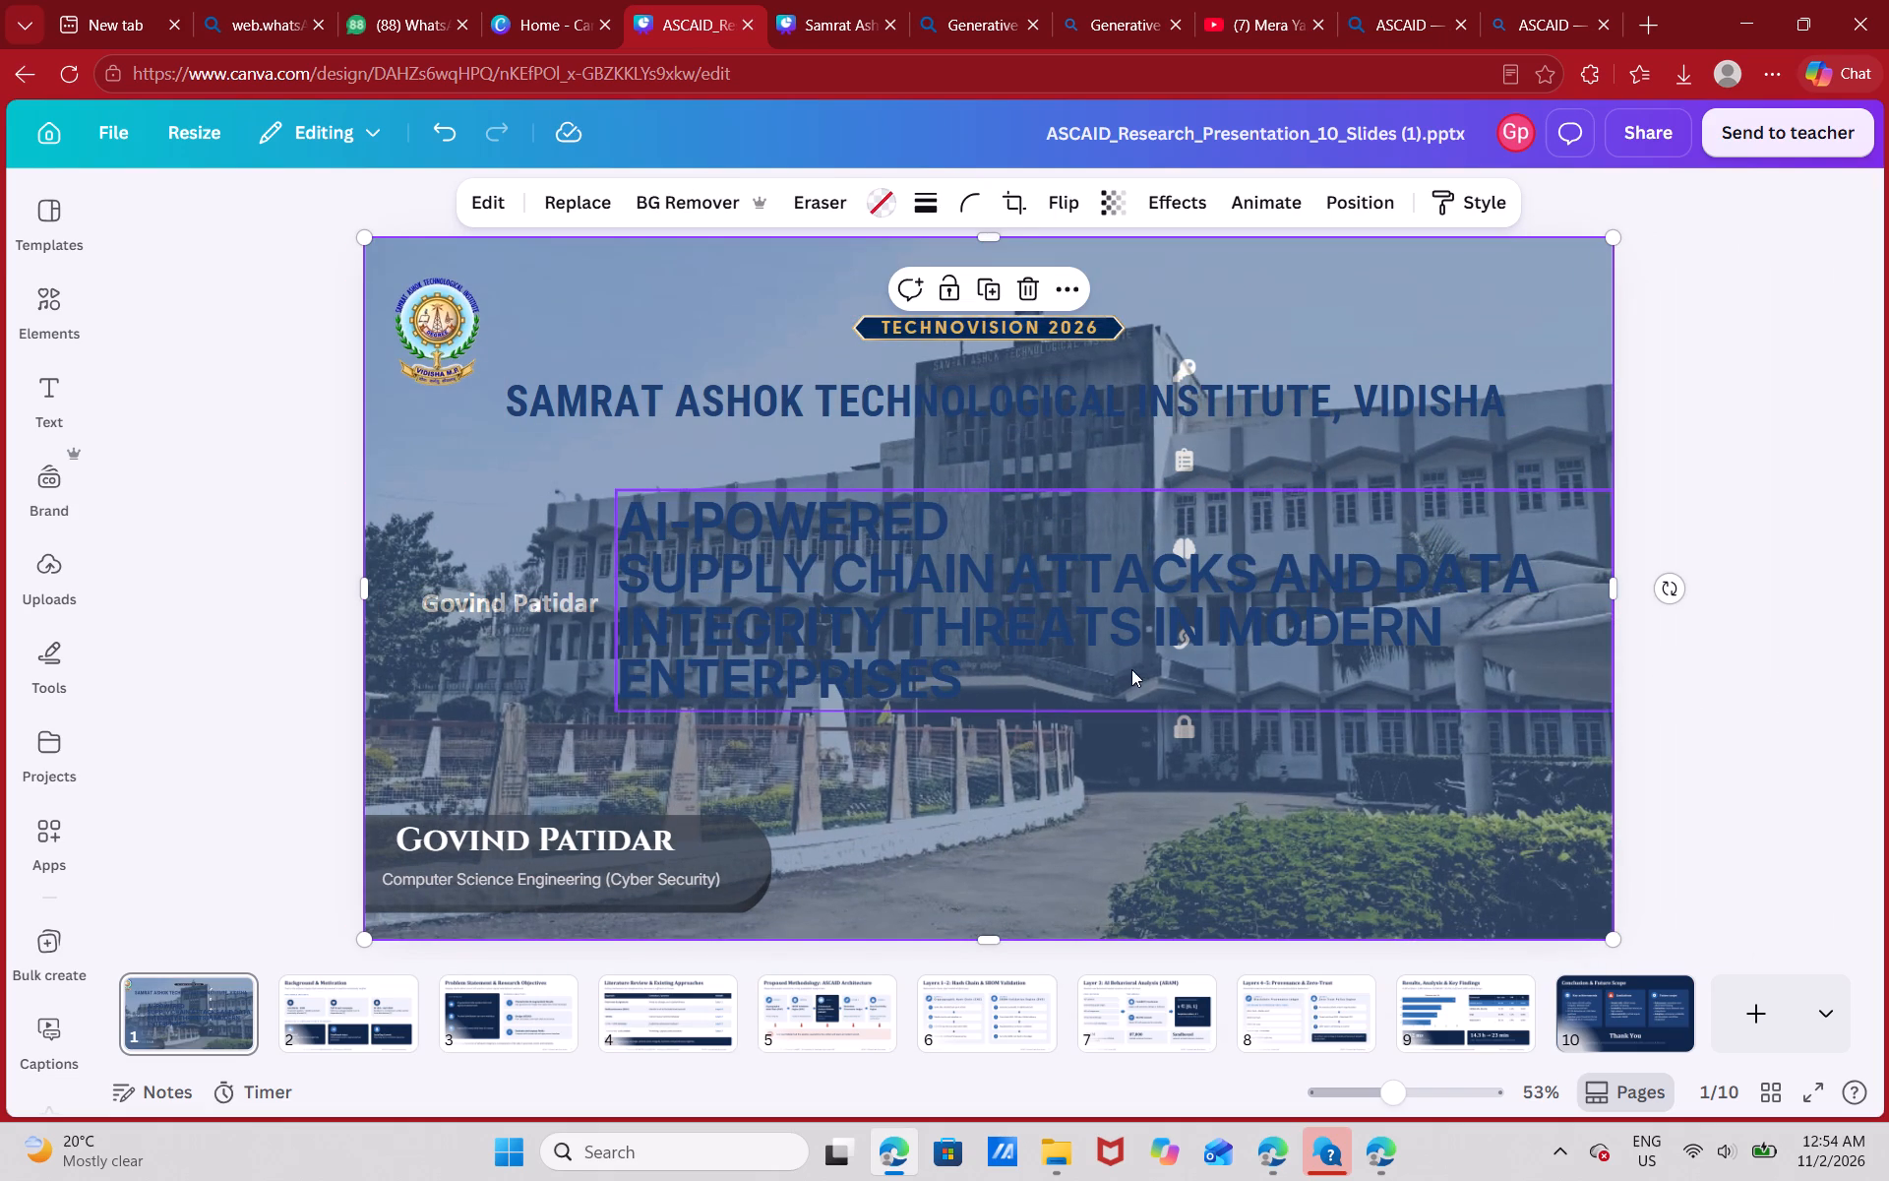
{"action": "left_click", "coordinate": [903, 630]}
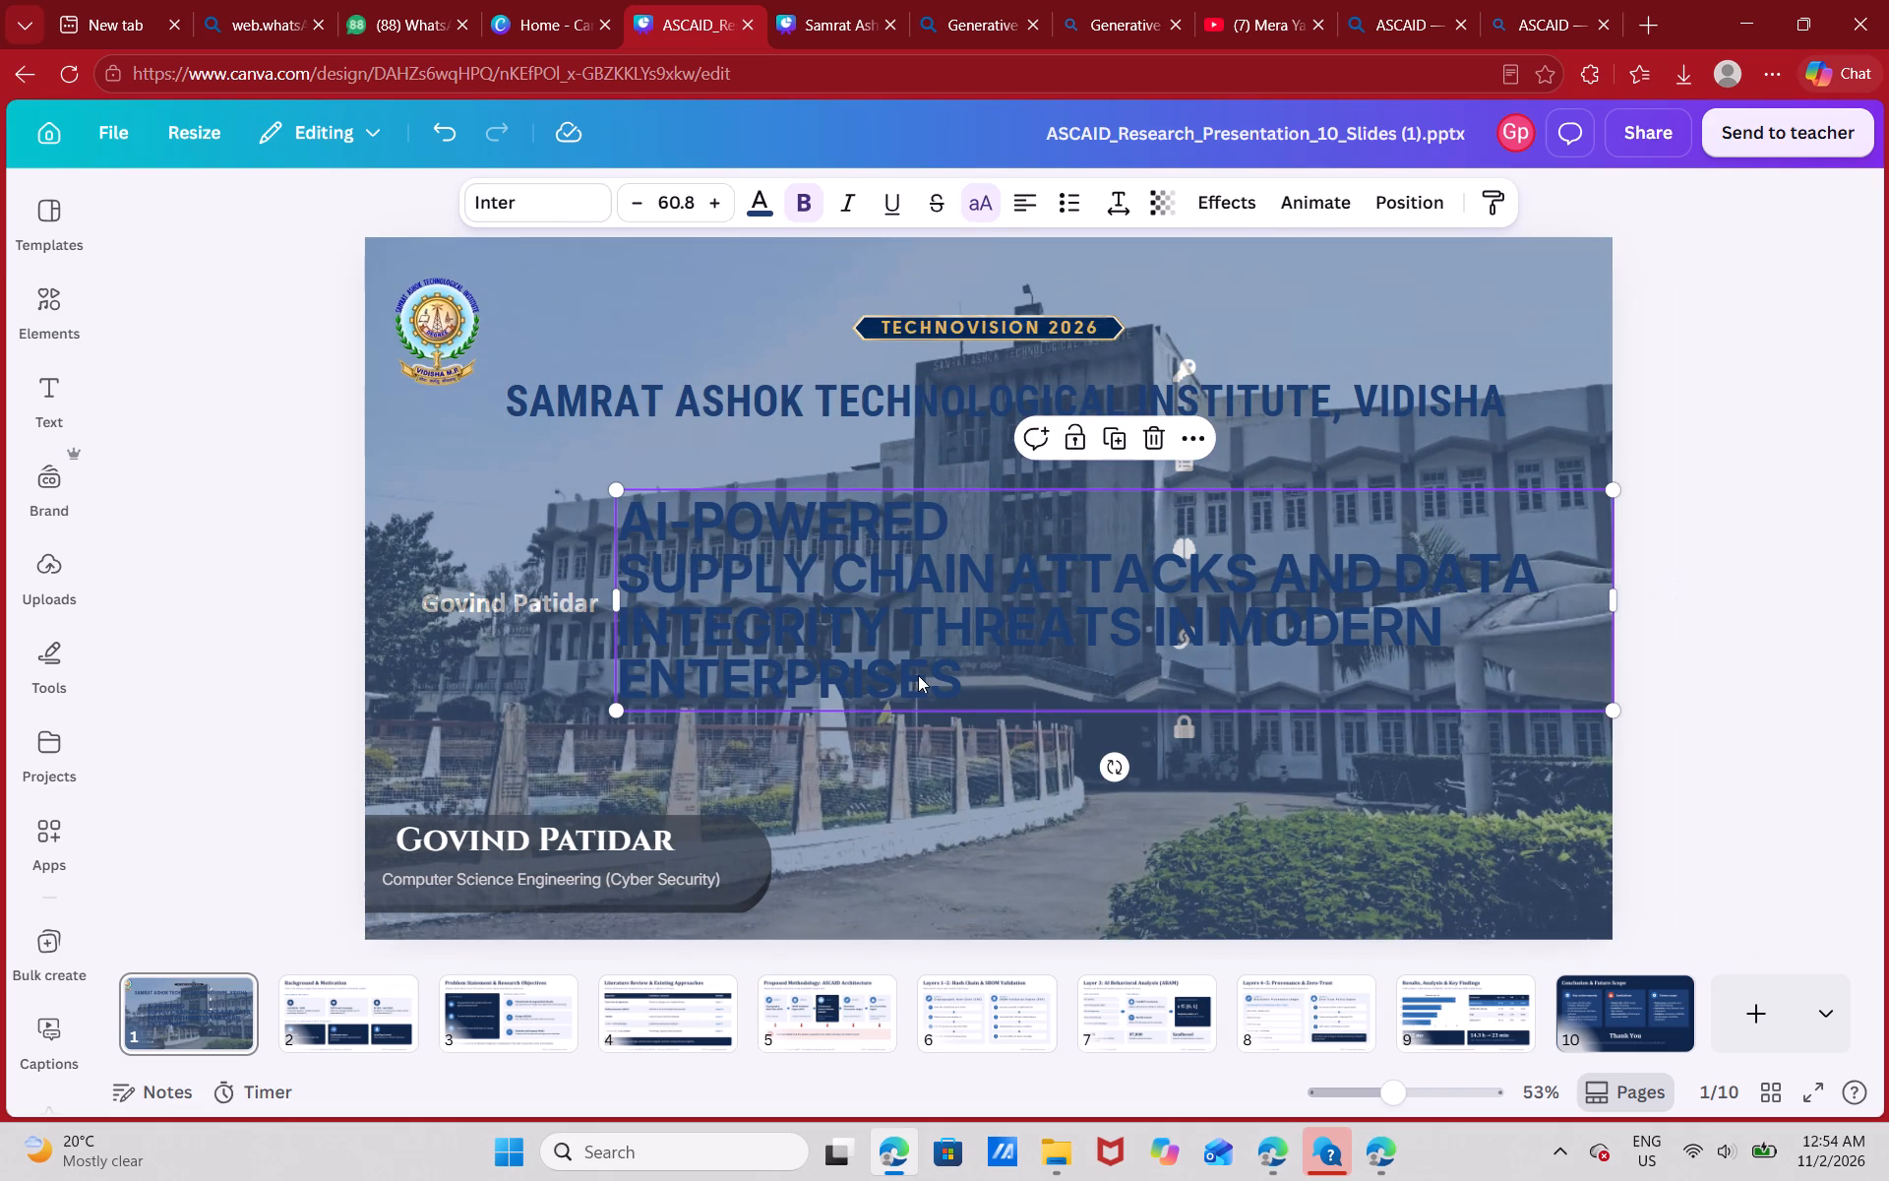
{"action": "left_click", "coordinate": [982, 680]}
Bring the ASCAID campus photo's adjustments back near neutral: brightness -1, contrast 2, shadows 3, whites 3 and blacks 2.
{"action": "left_click", "coordinate": [990, 787]}
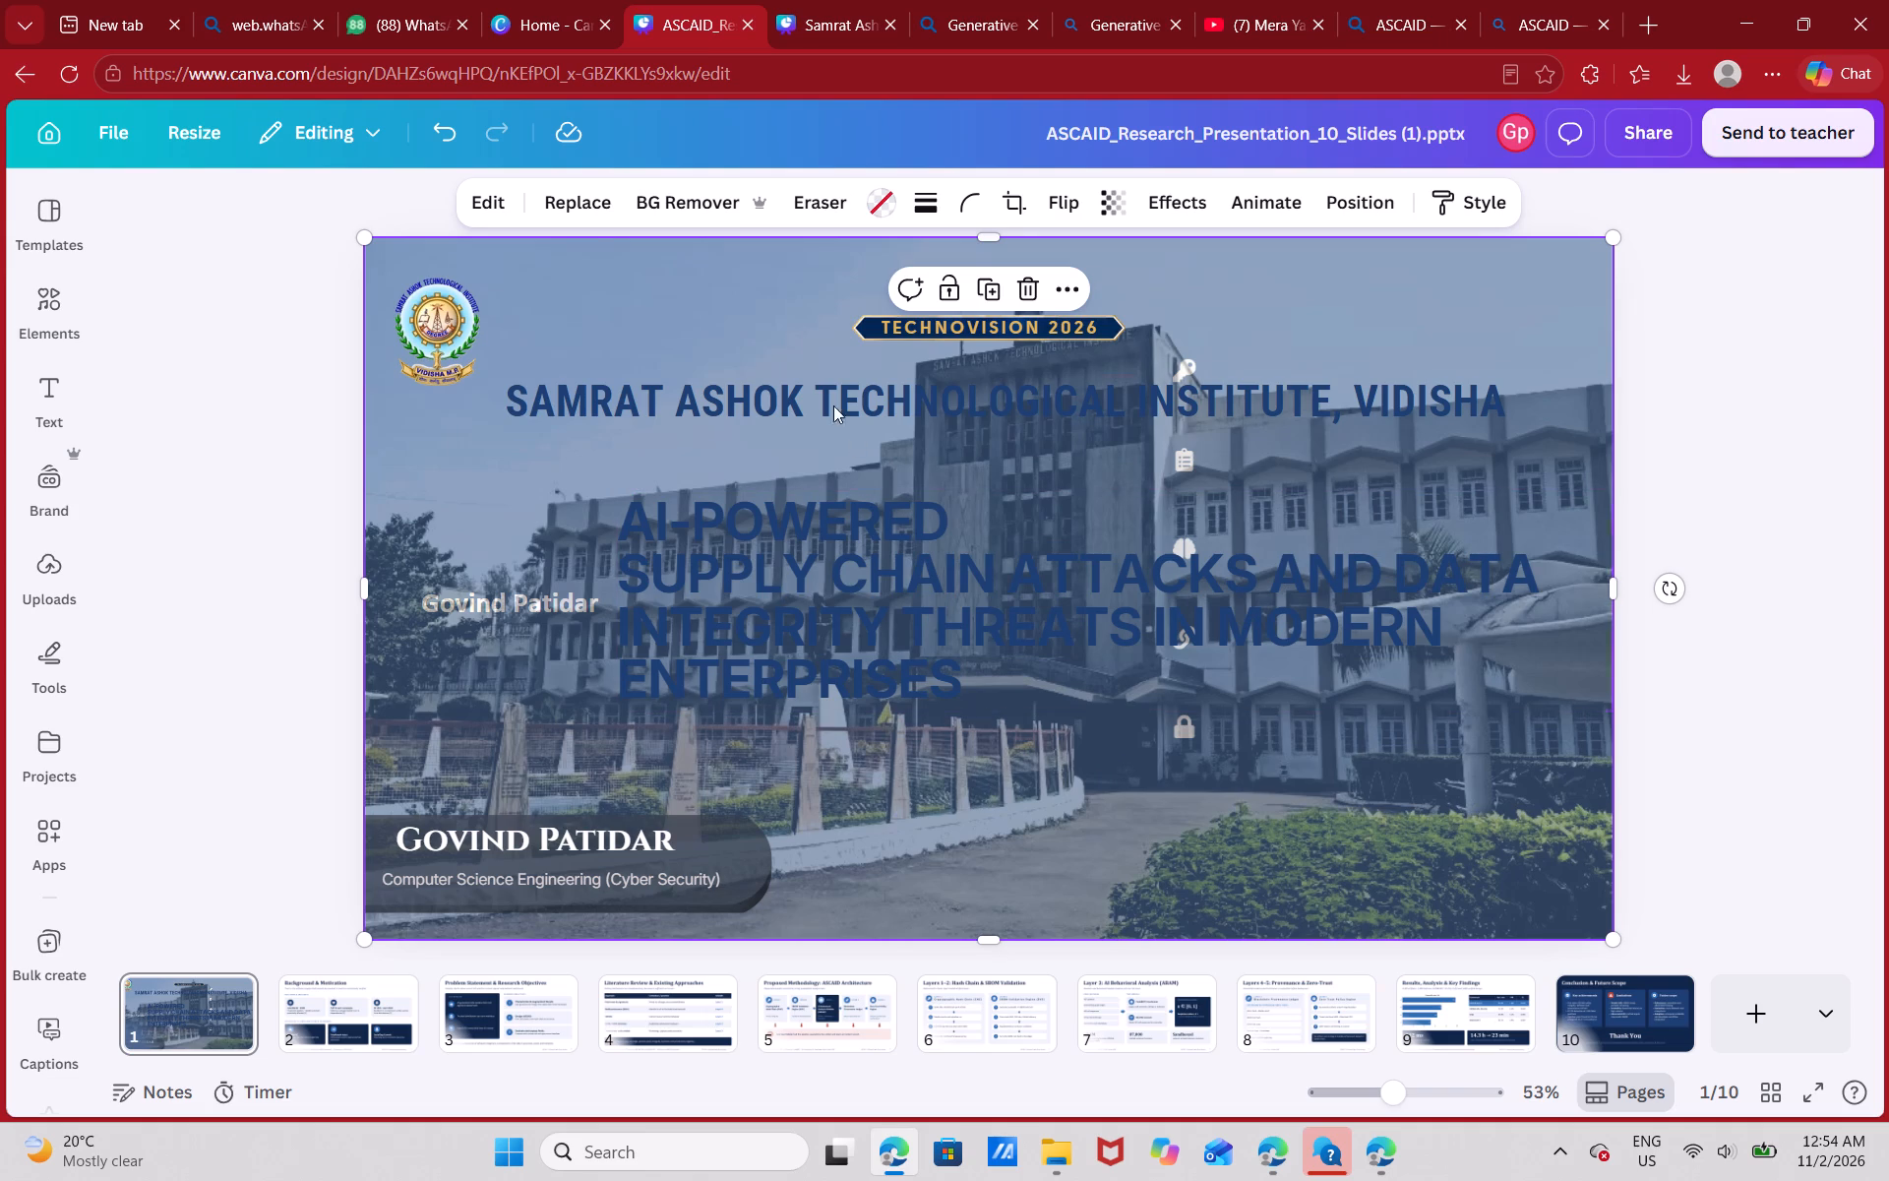
{"action": "left_click", "coordinate": [485, 204]}
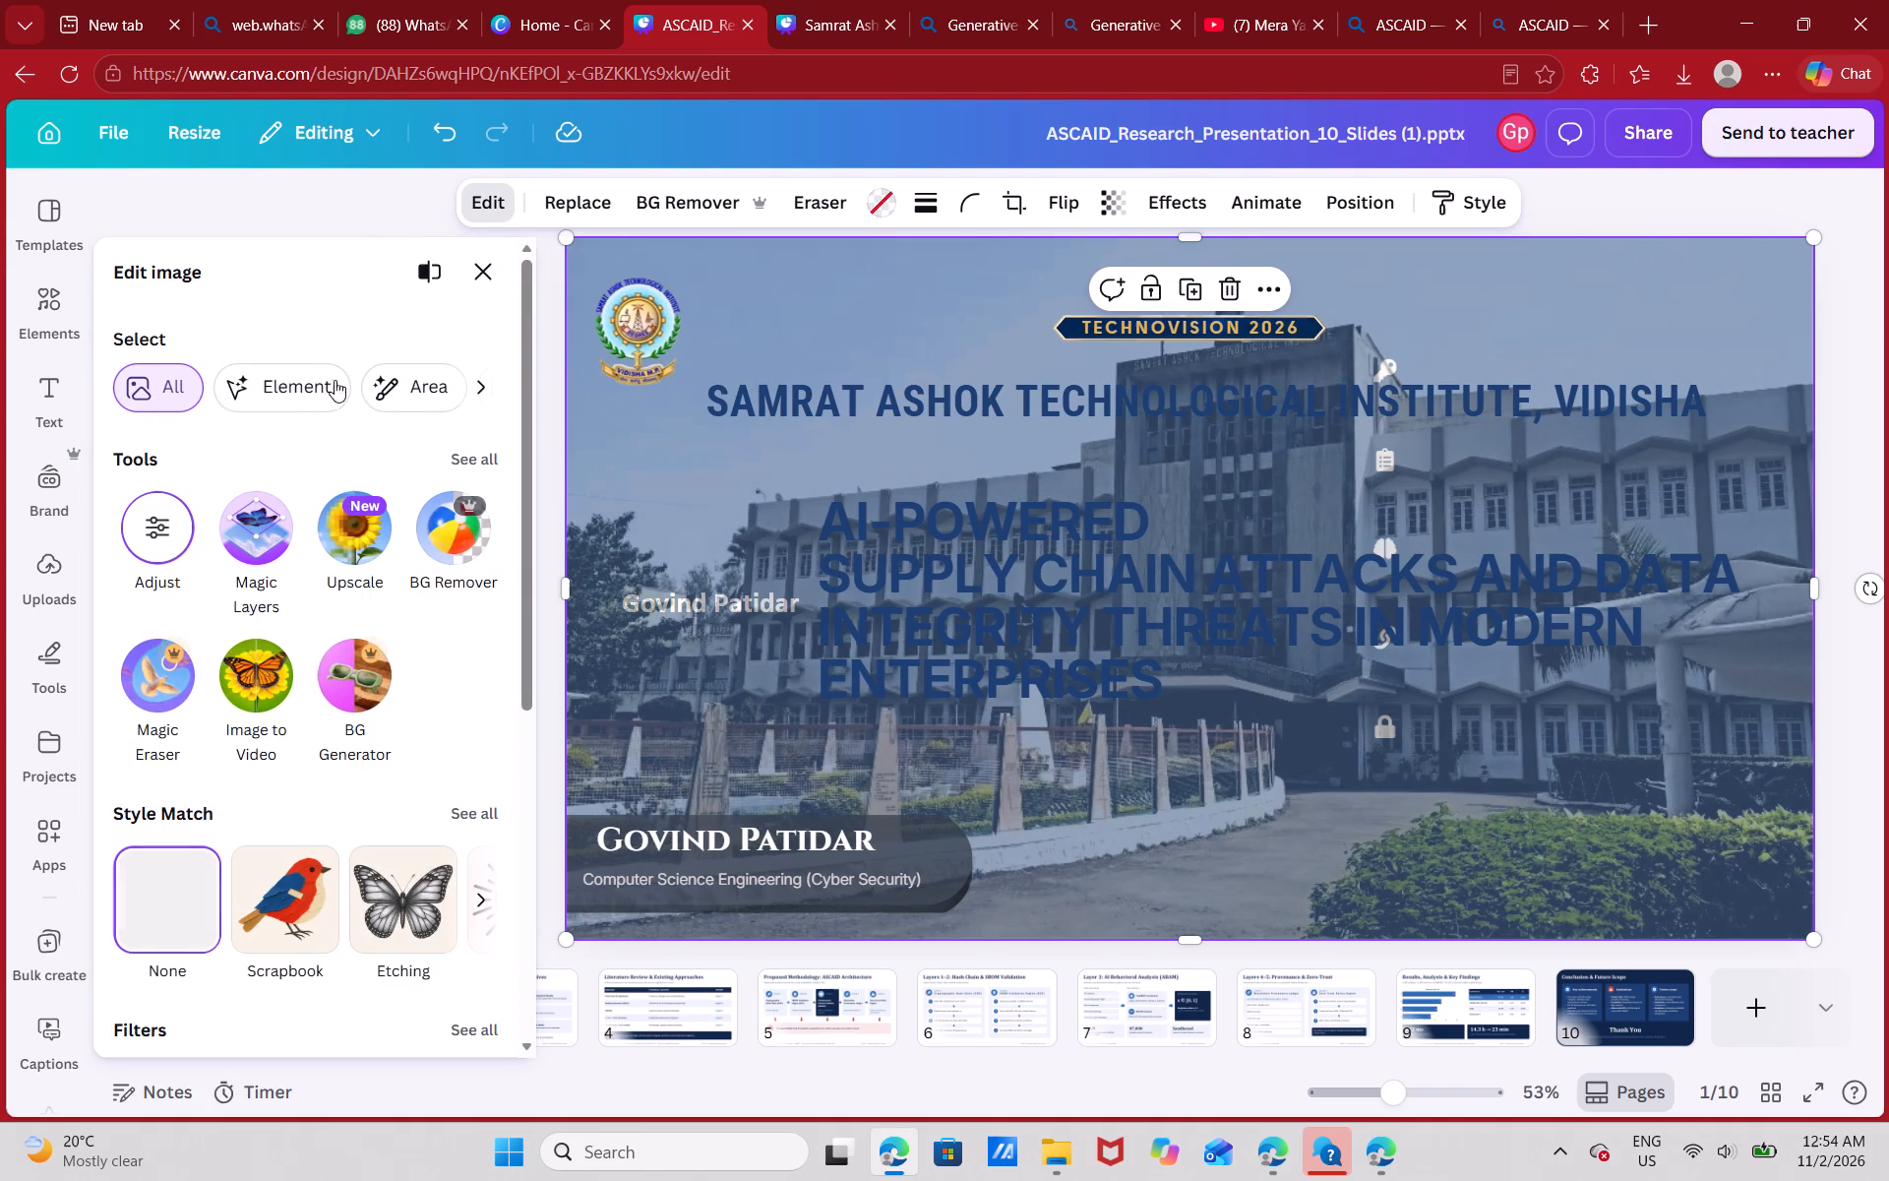
{"action": "left_click", "coordinate": [159, 531]}
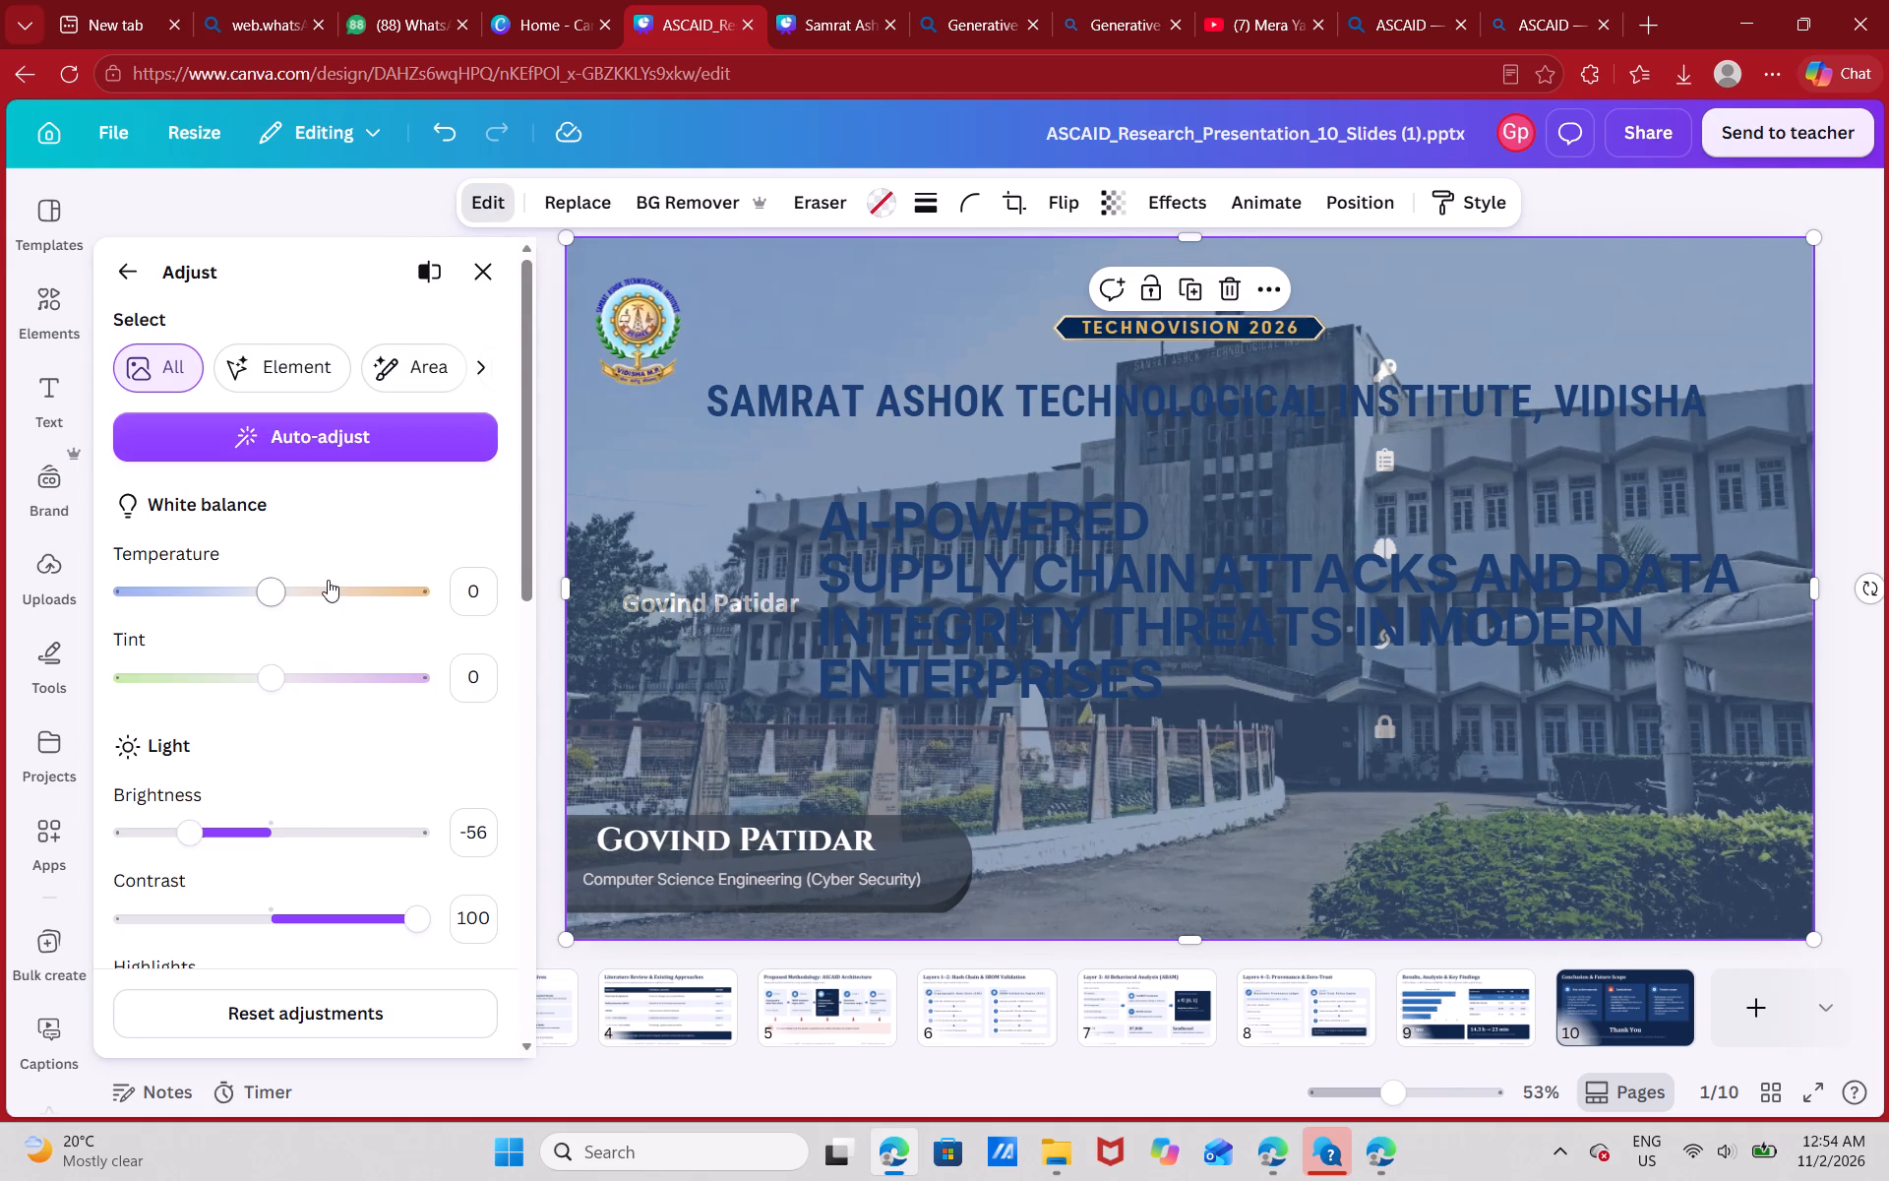
{"action": "scroll", "coordinate": [449, 664], "scroll_direction": "down", "scroll_amount": 1}
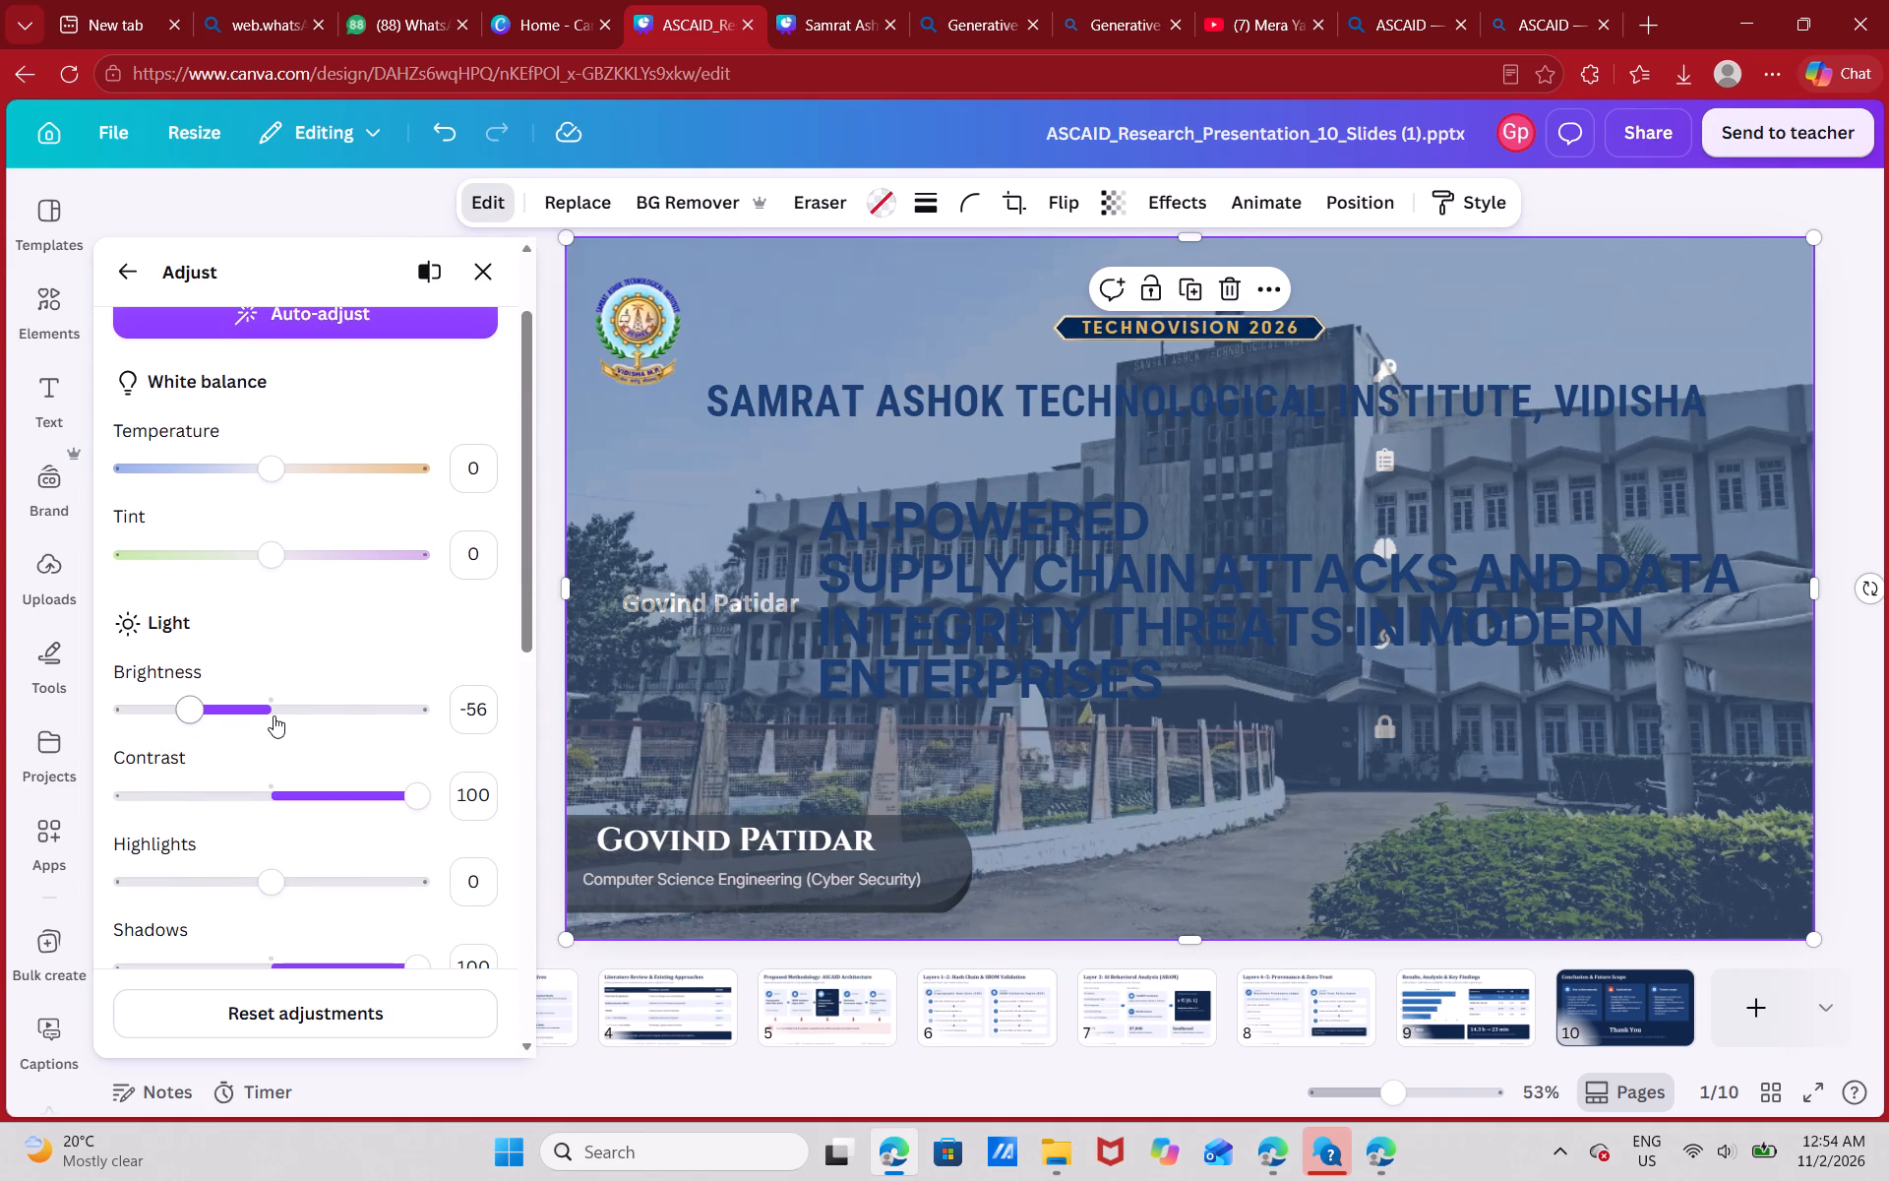
{"action": "left_click", "coordinate": [270, 715]}
{"action": "left_click", "coordinate": [274, 800]}
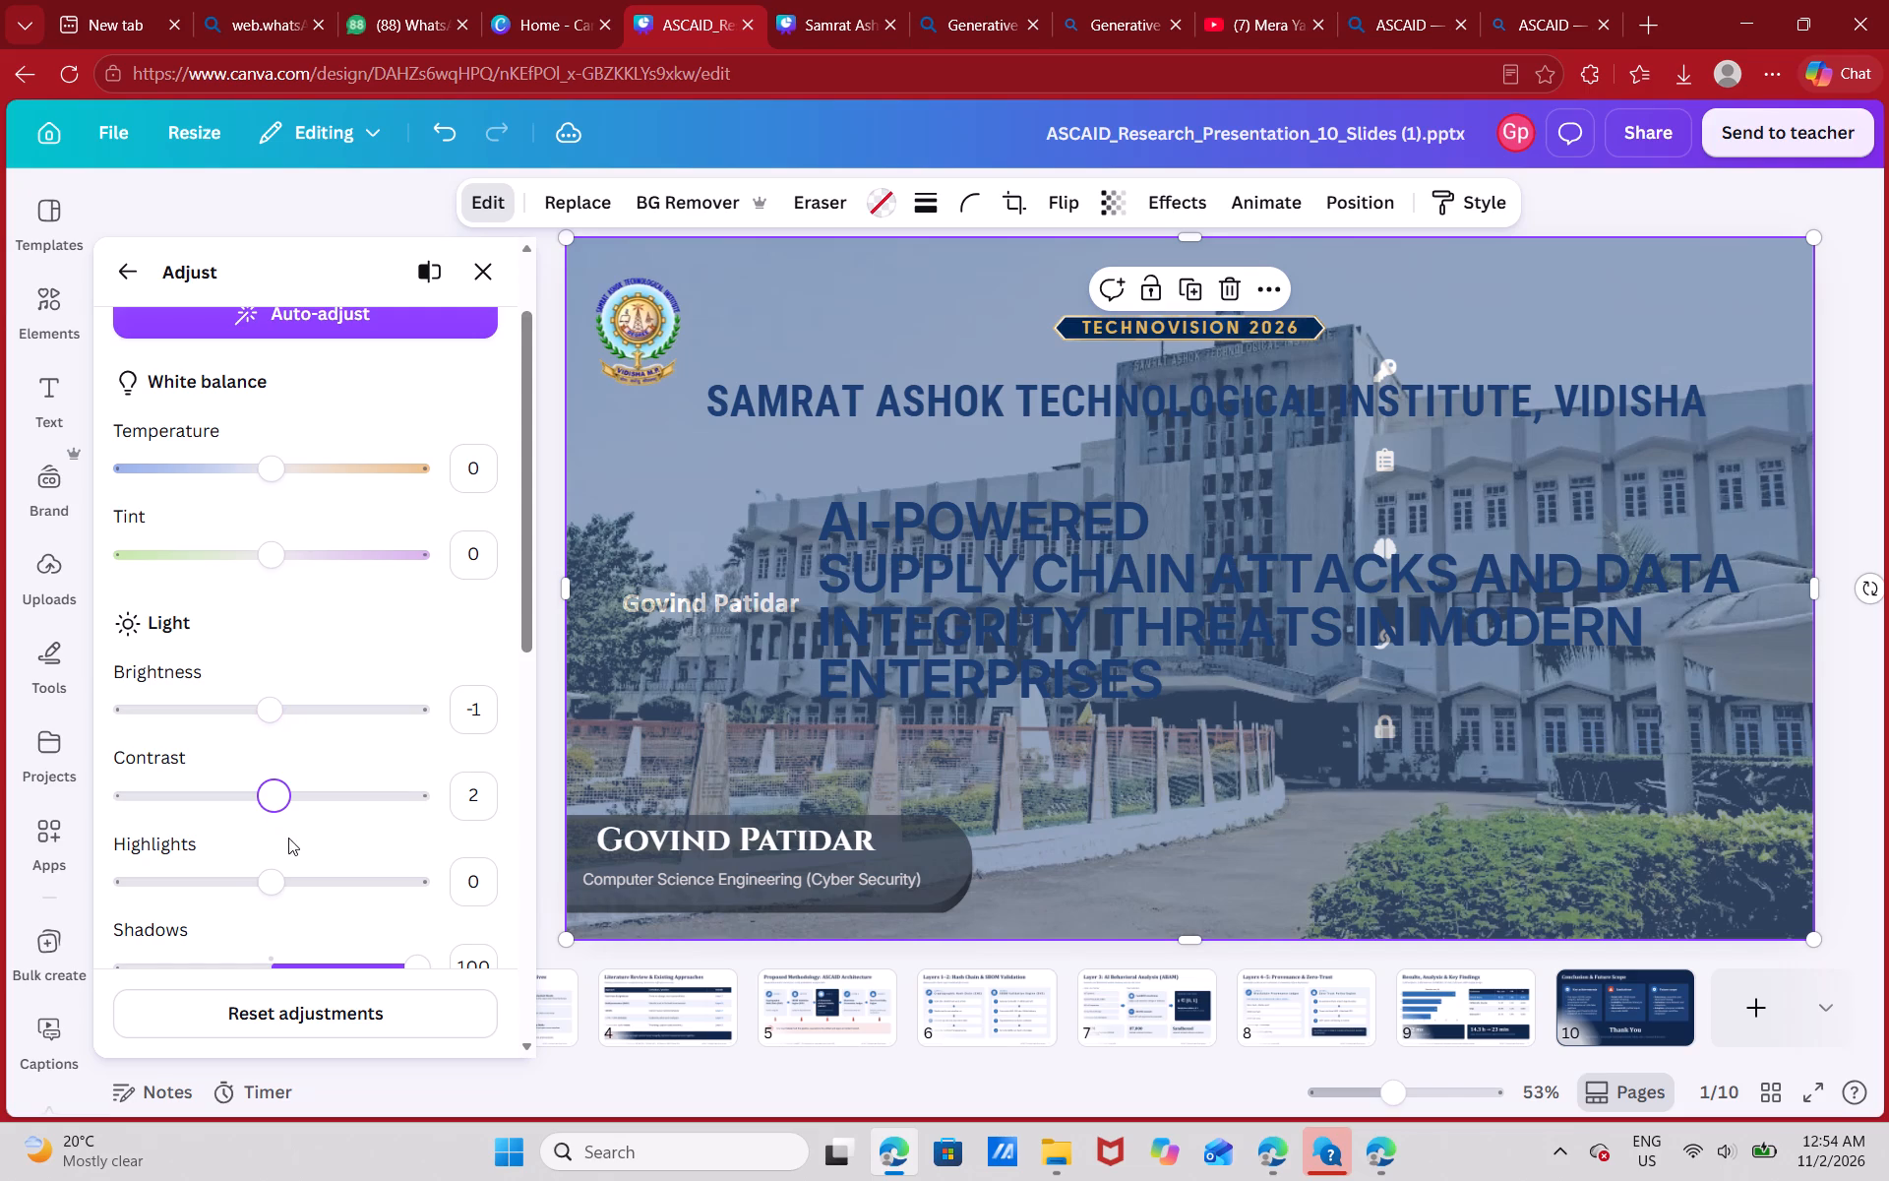
{"action": "scroll", "coordinate": [310, 831], "scroll_direction": "down", "scroll_amount": 1}
{"action": "left_click", "coordinate": [276, 846]}
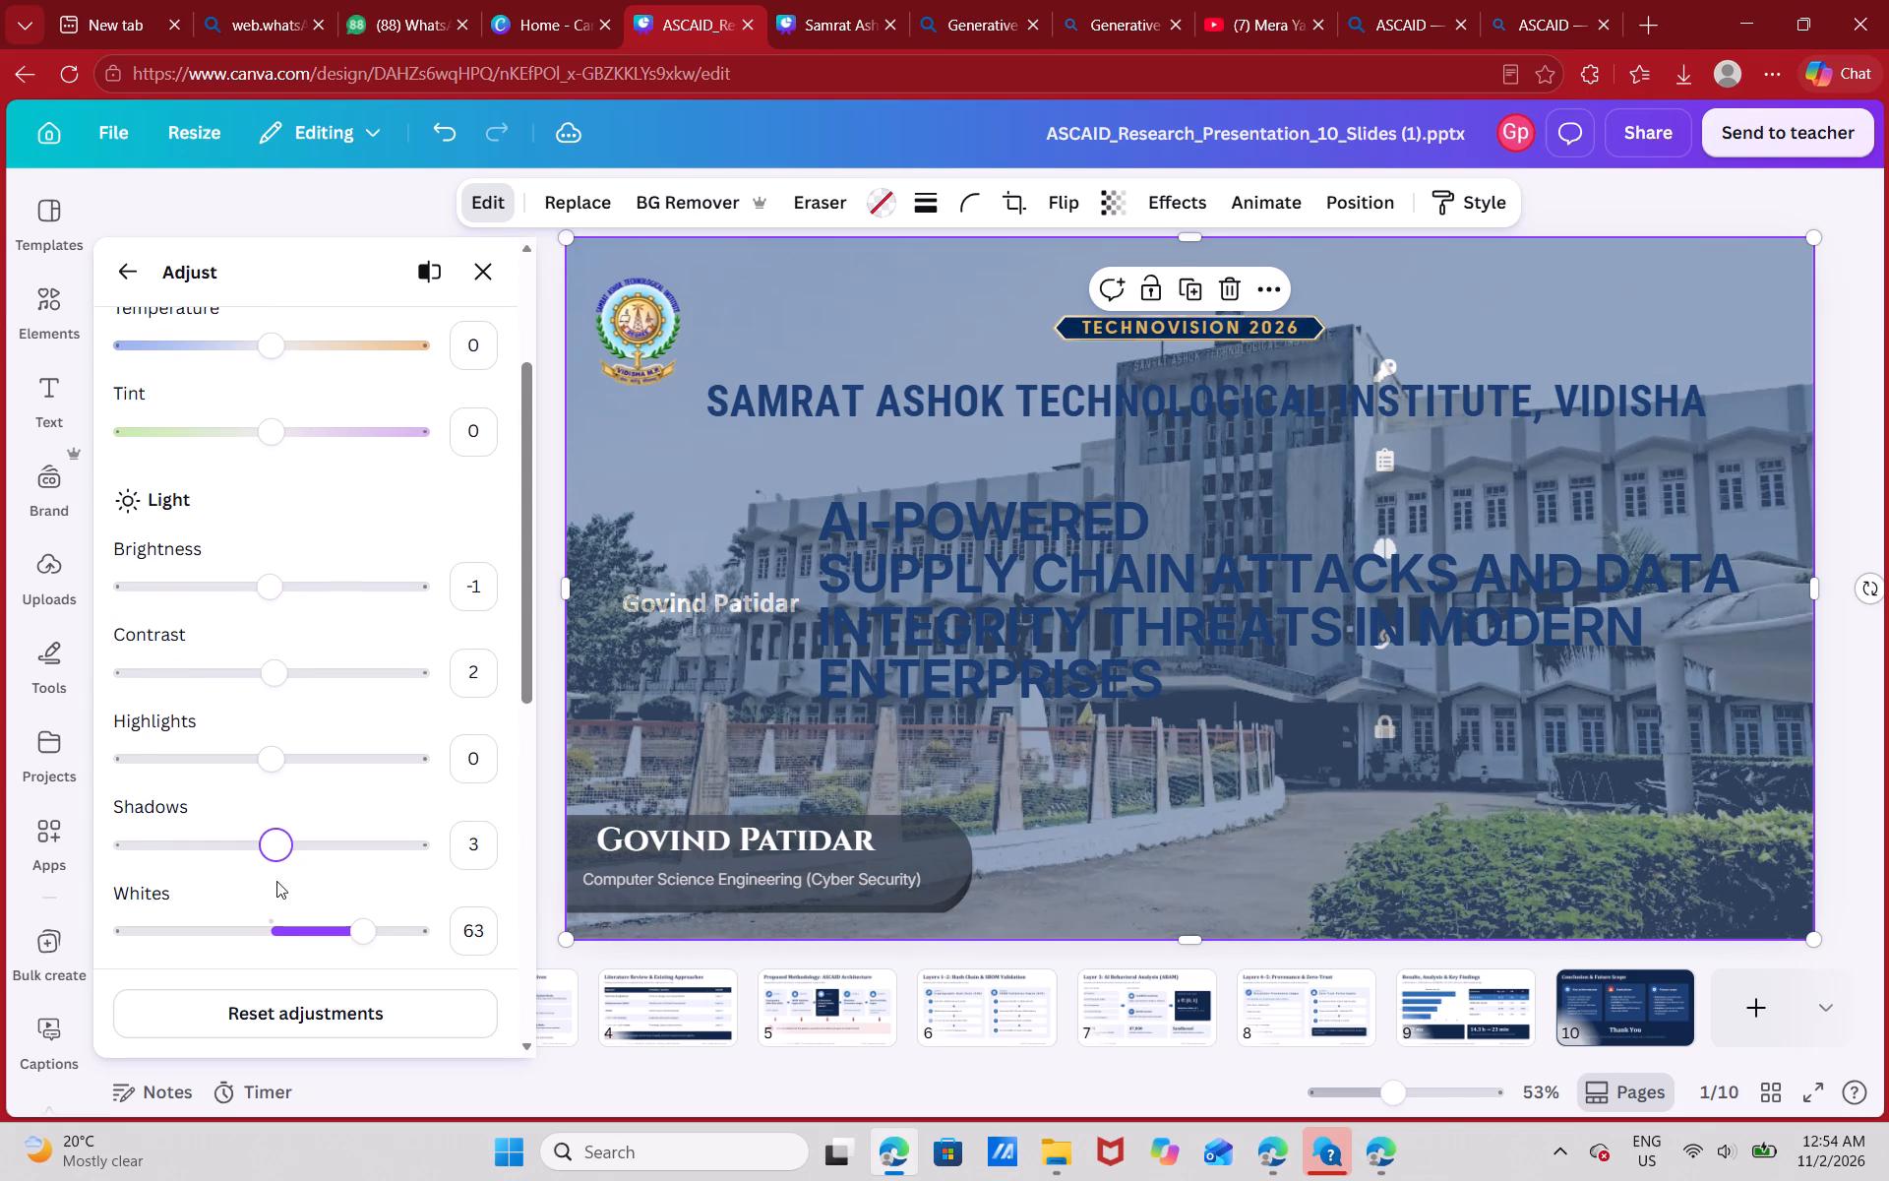
{"action": "left_click", "coordinate": [275, 929]}
{"action": "scroll", "coordinate": [314, 858], "scroll_direction": "down", "scroll_amount": 4}
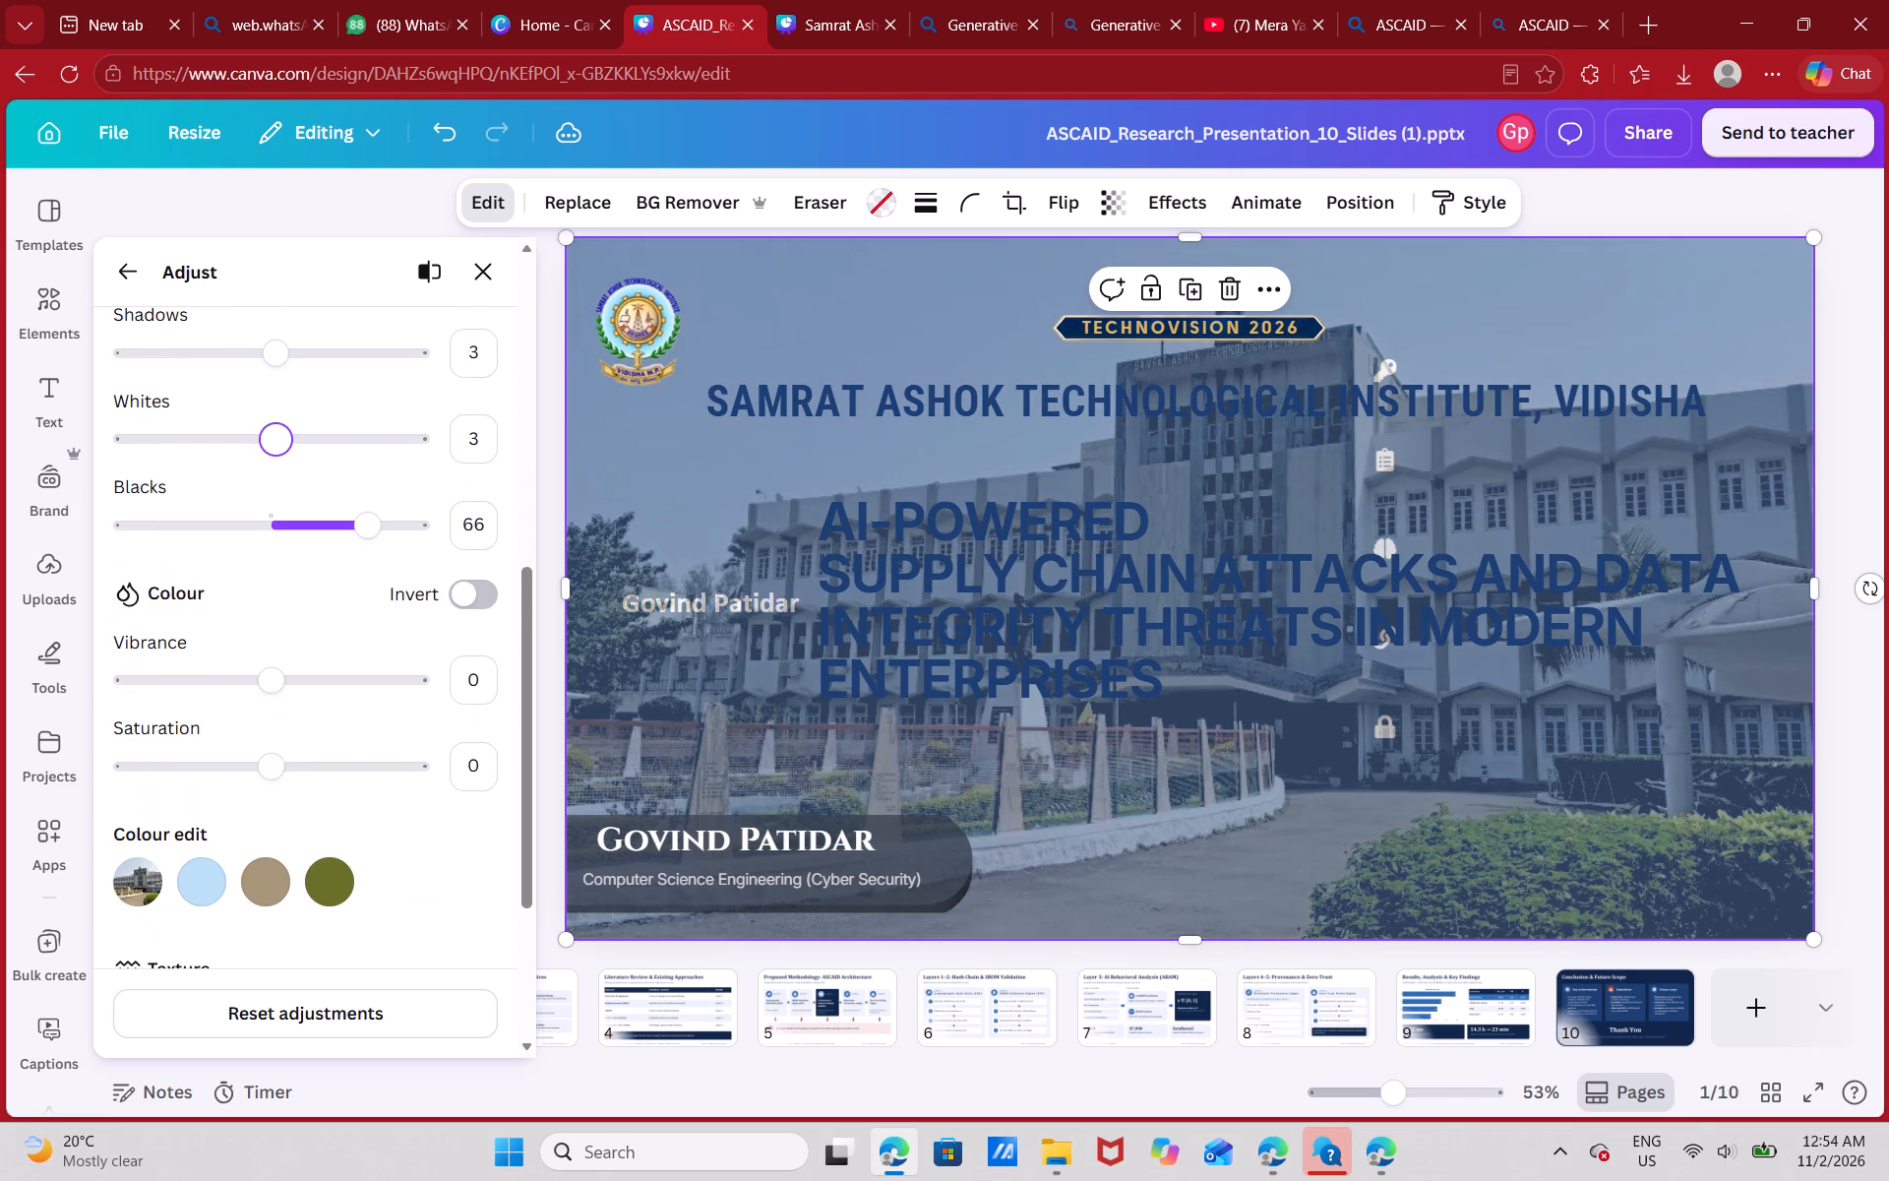
{"action": "left_click", "coordinate": [274, 530]}
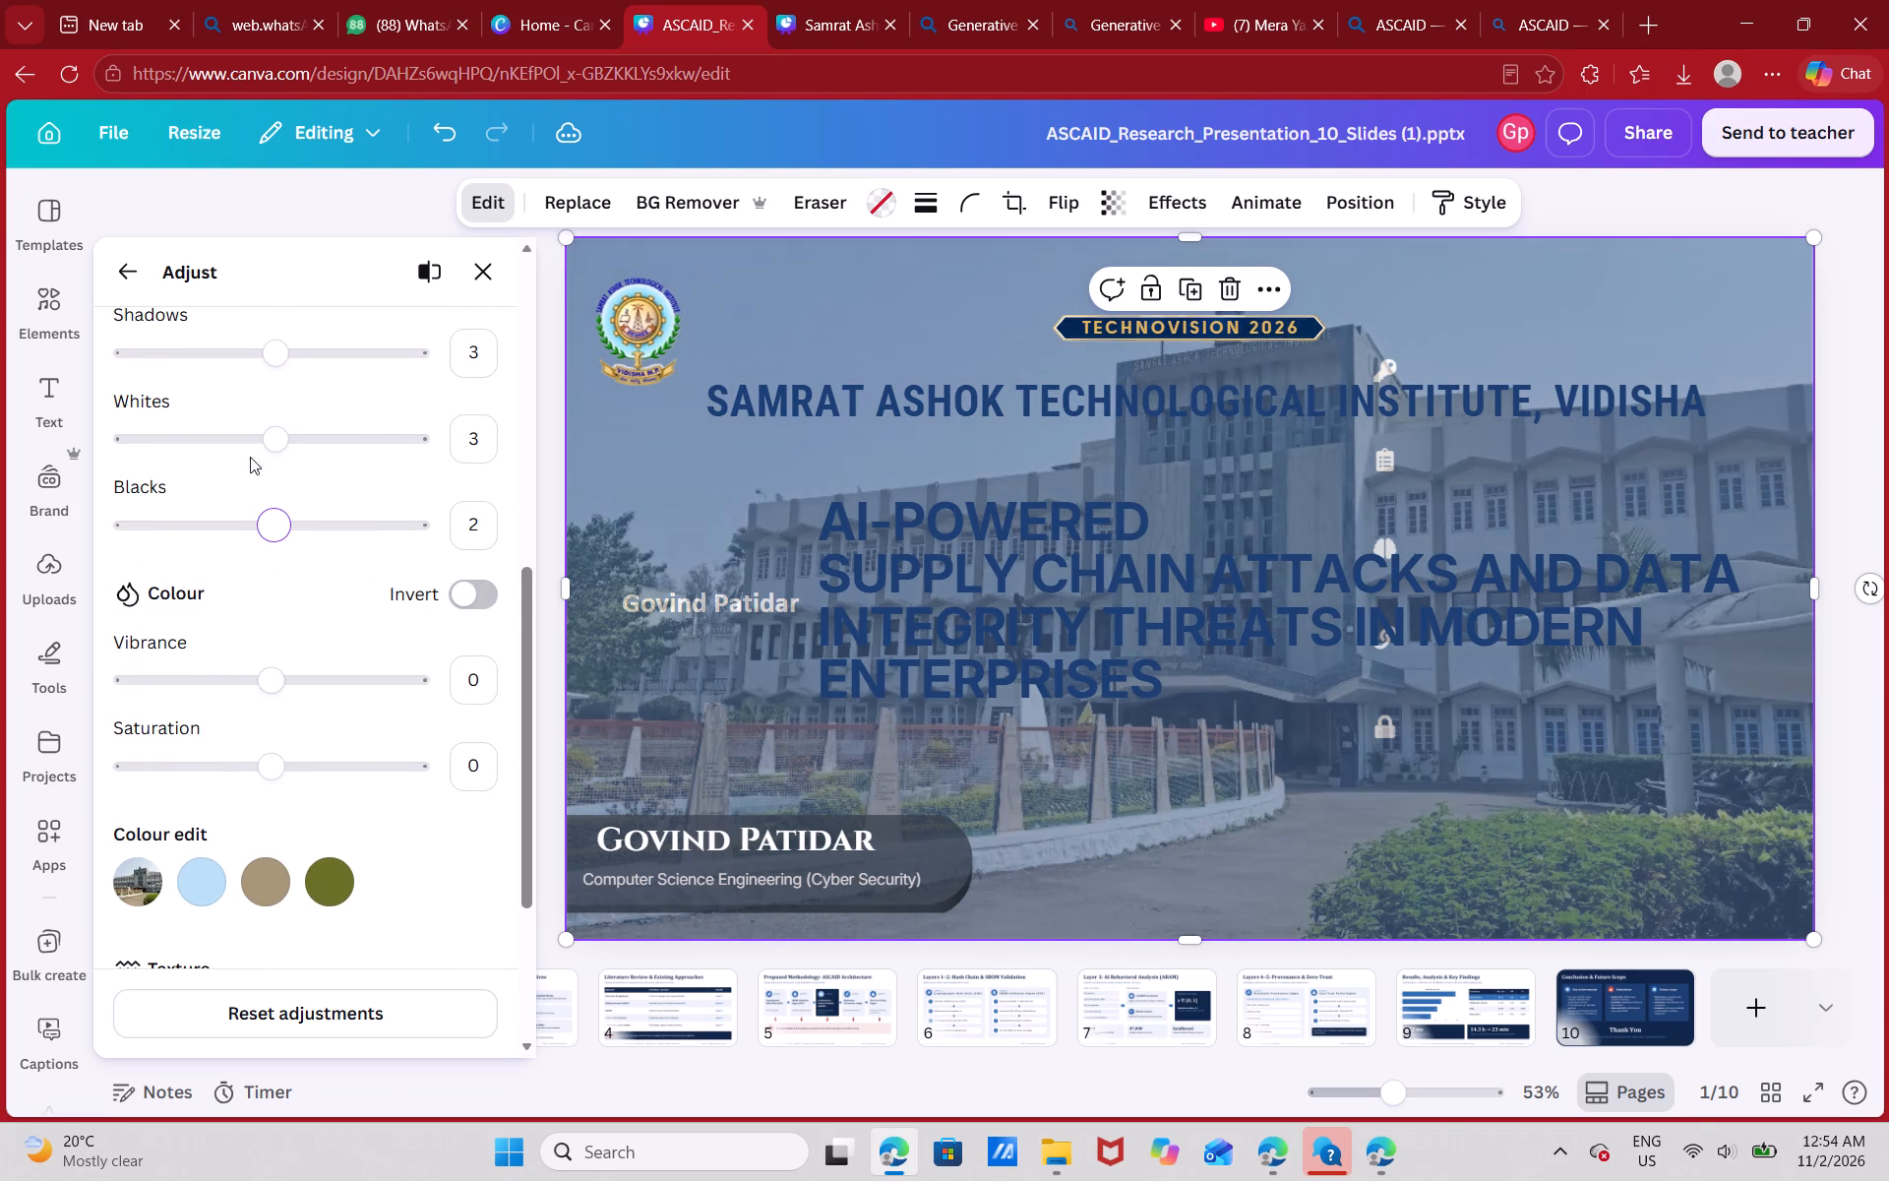
{"action": "left_click", "coordinate": [135, 270]}
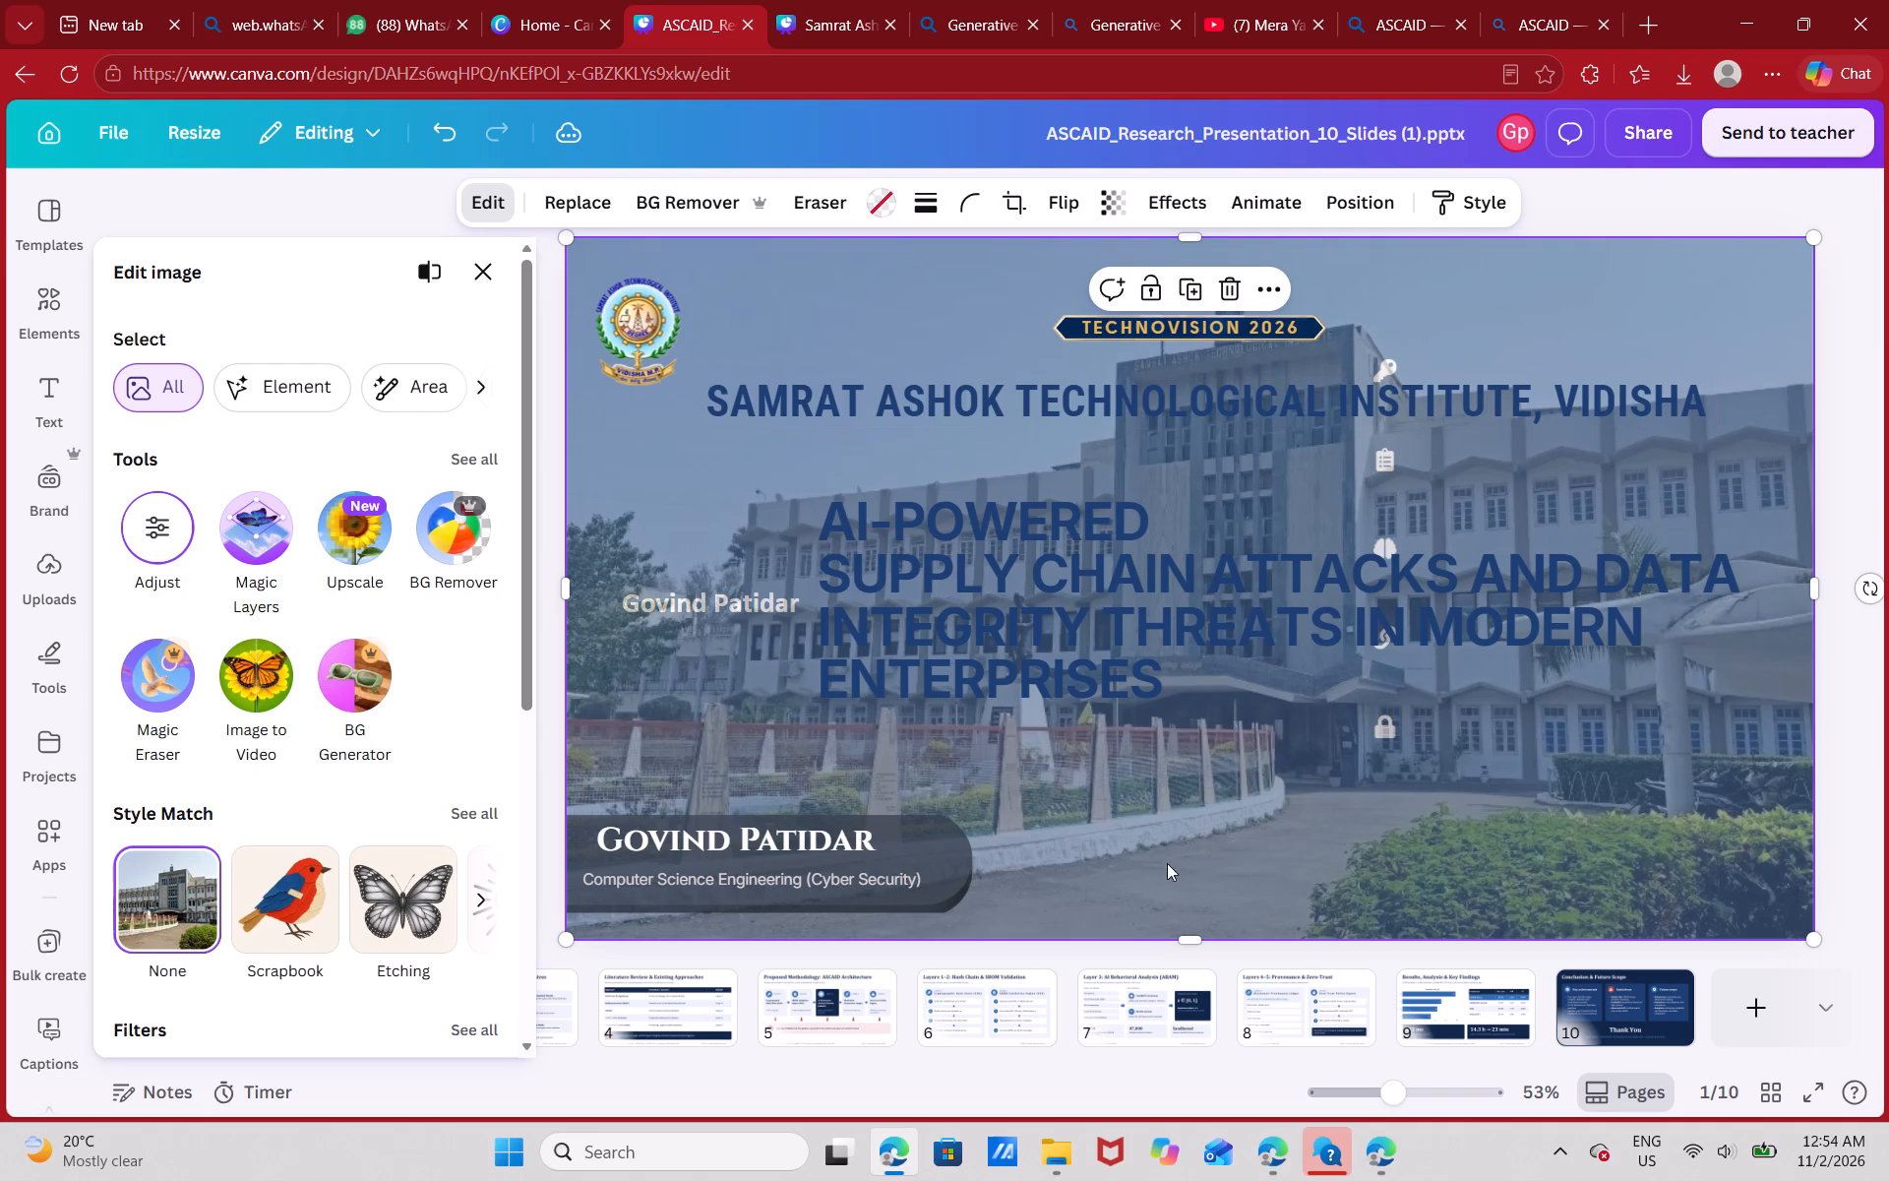
In the Samrat Ashok design, shift the title slide's campus photo down and copy the dark blue background image behind it.
{"action": "left_click", "coordinate": [844, 19]}
{"action": "left_click", "coordinate": [693, 0]}
{"action": "left_click", "coordinate": [860, 0]}
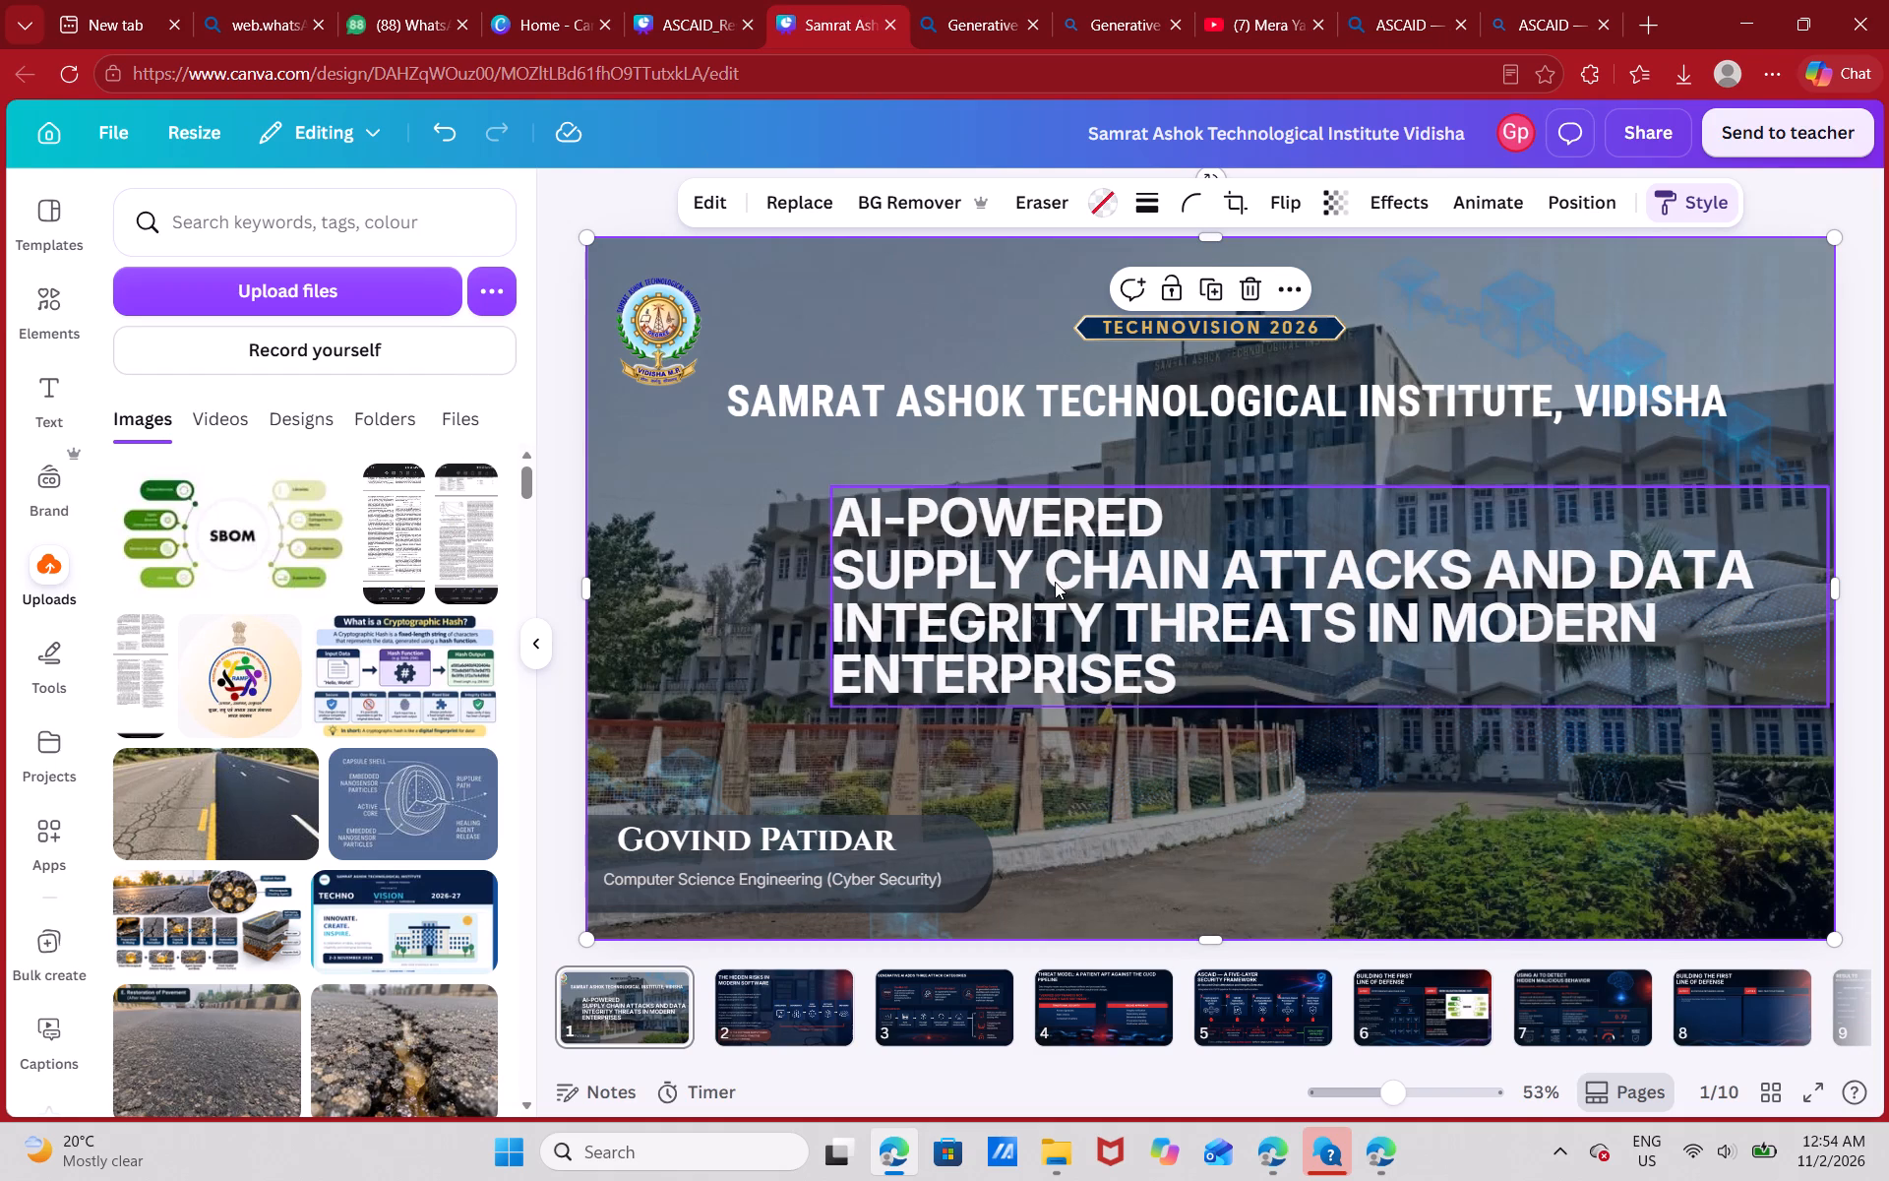
{"action": "left_click", "coordinate": [720, 673]}
{"action": "left_click", "coordinate": [913, 650]}
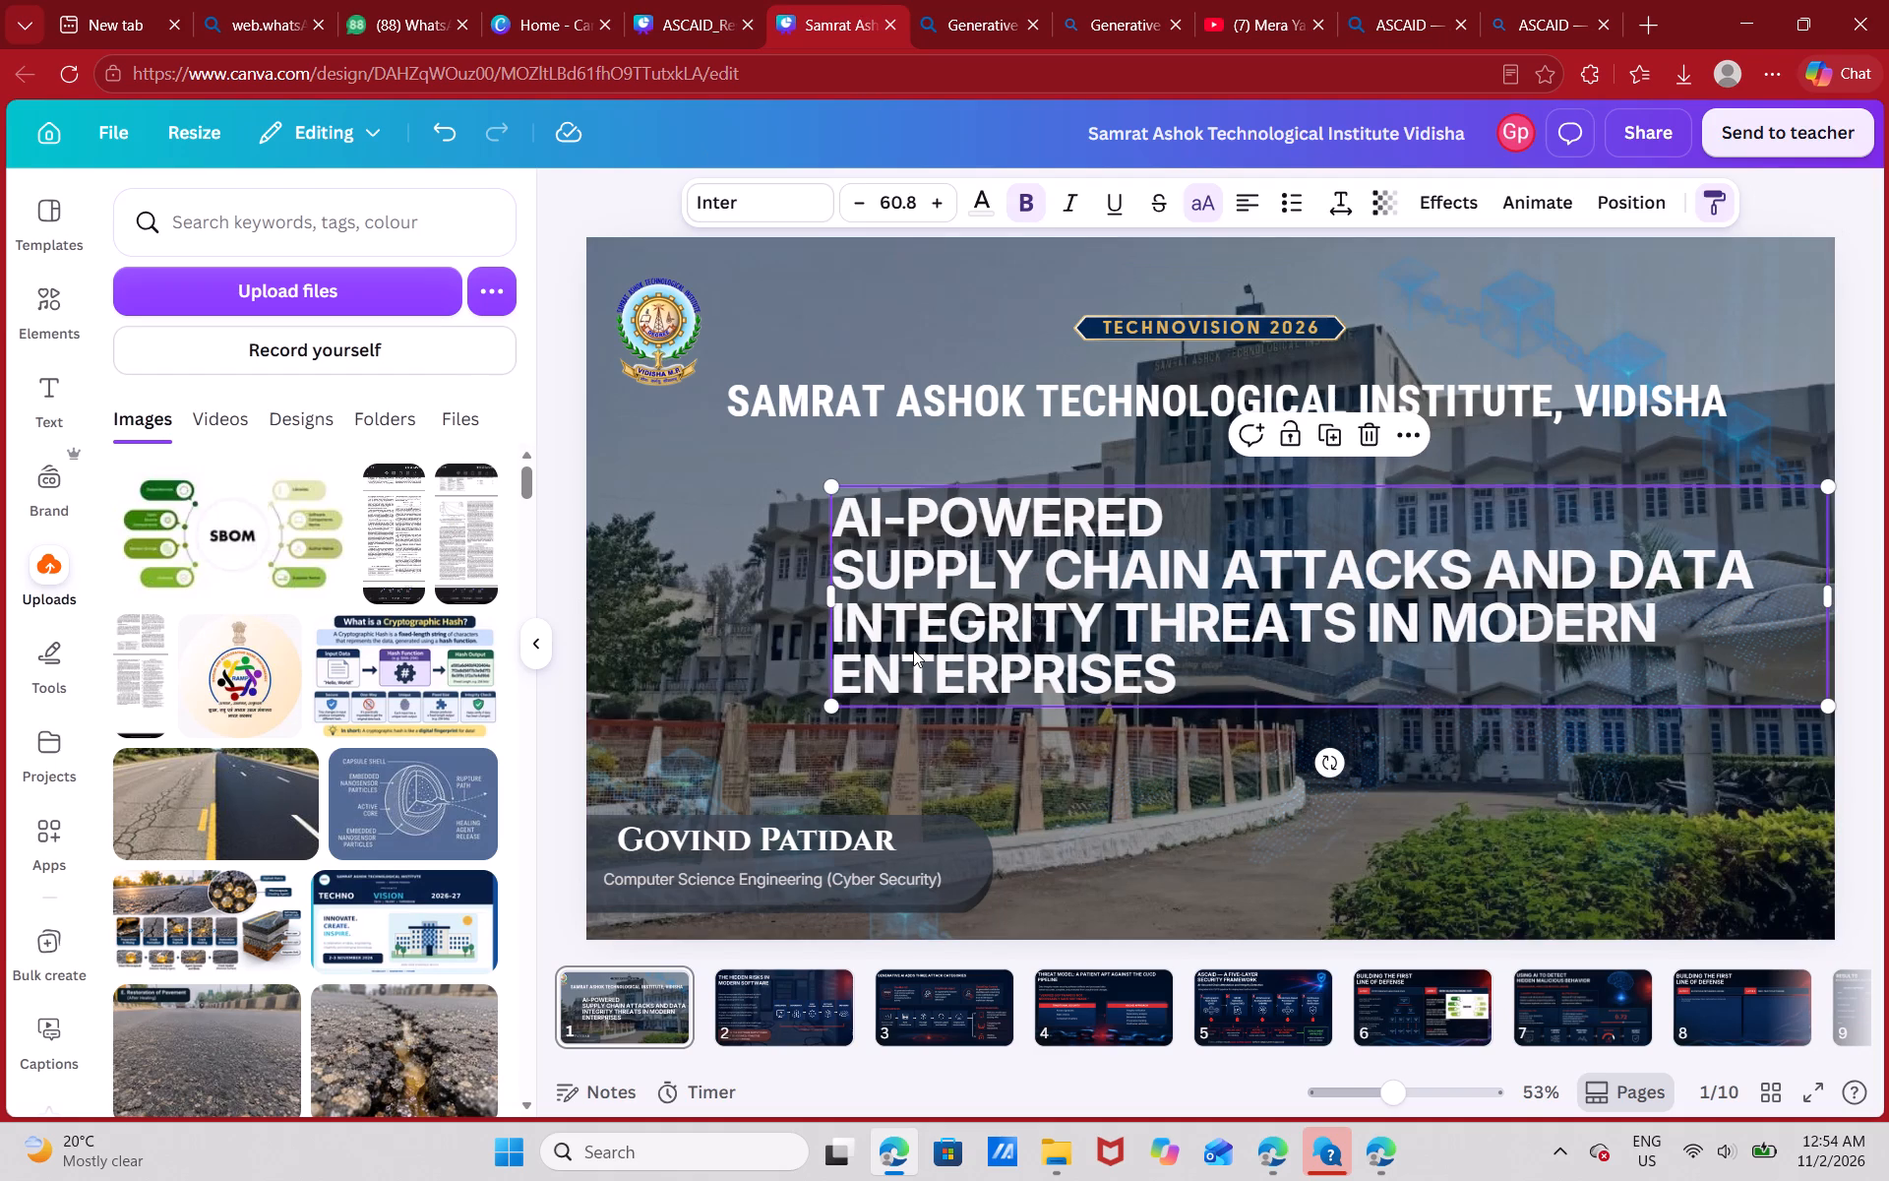
{"action": "left_click", "coordinate": [984, 311]}
{"action": "left_click_drag", "start_coordinate": [984, 311], "coordinate": [983, 589]}
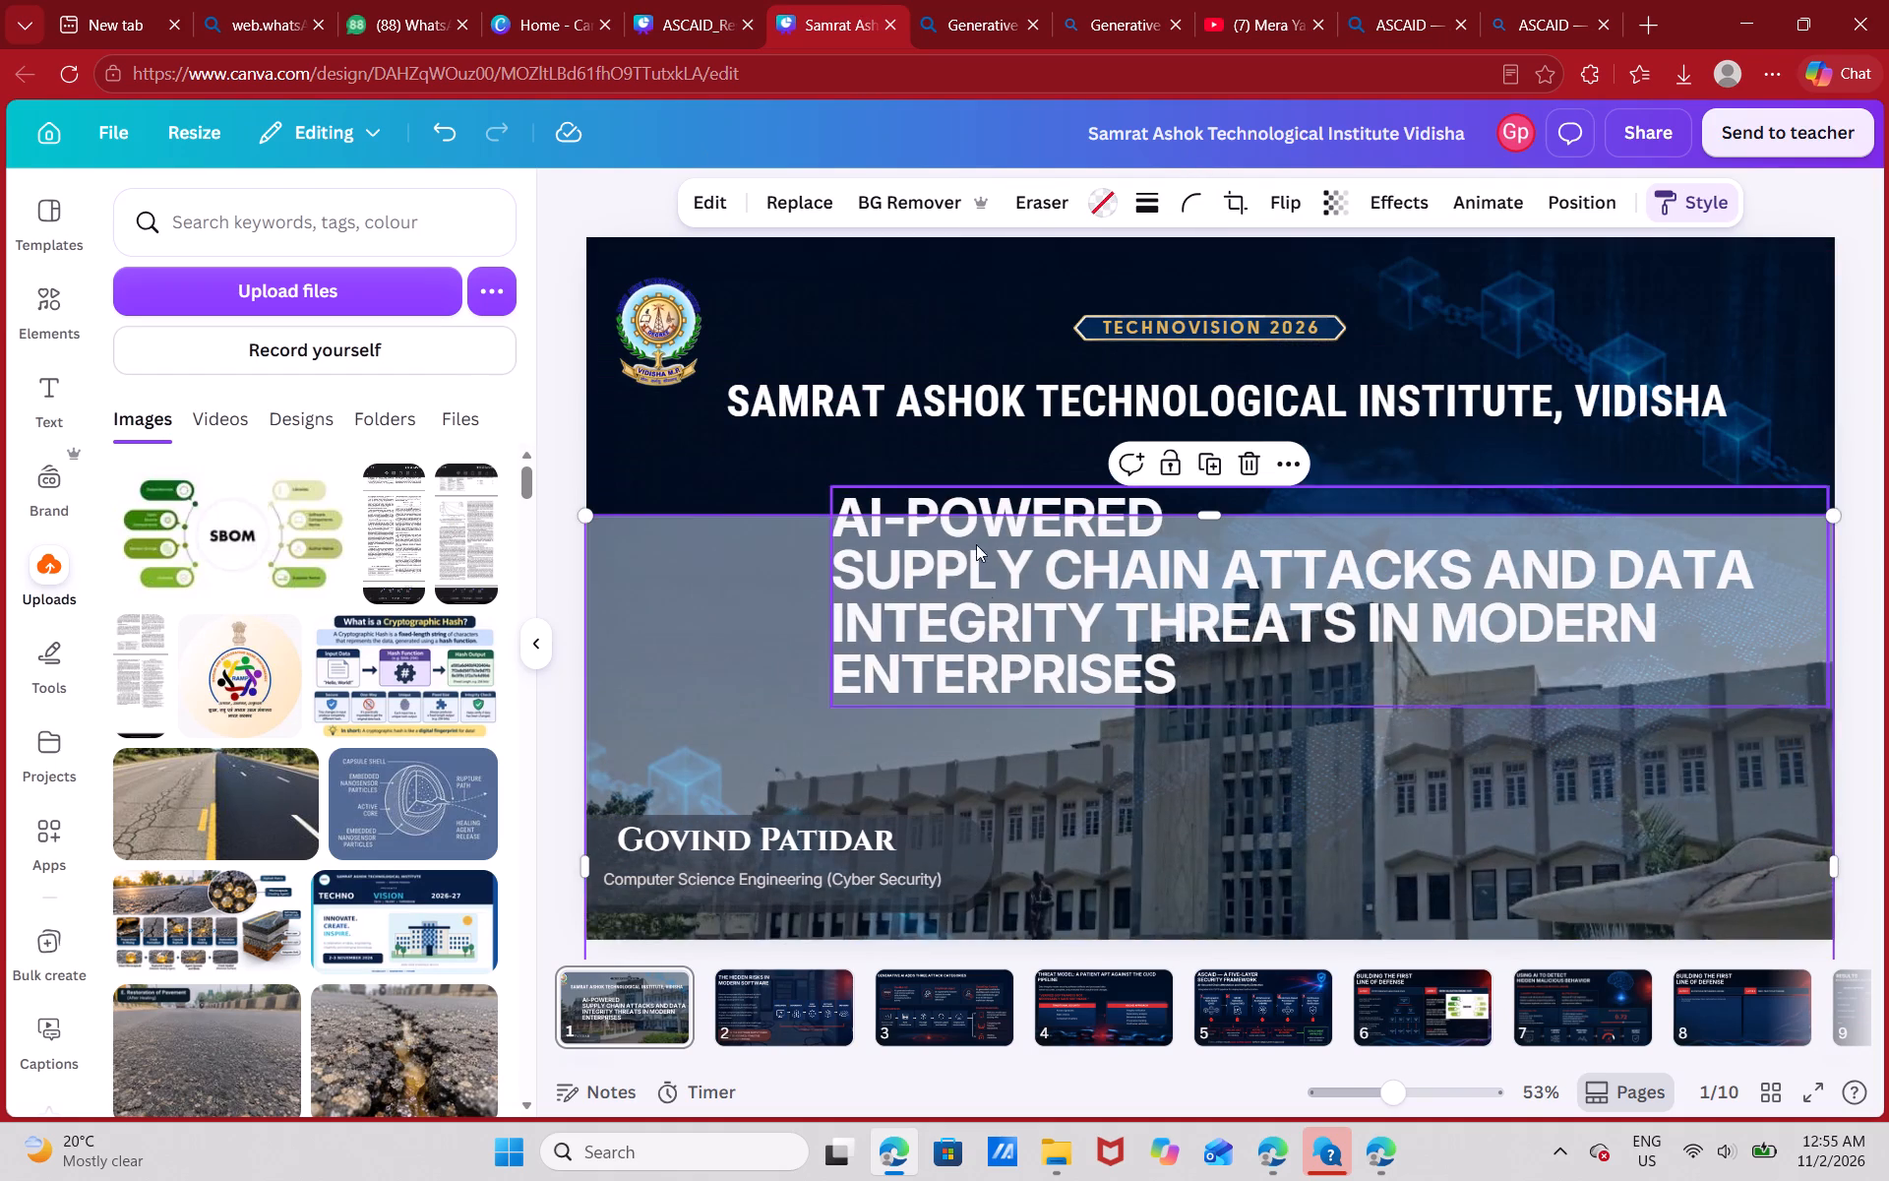
{"action": "left_click", "coordinate": [930, 329]}
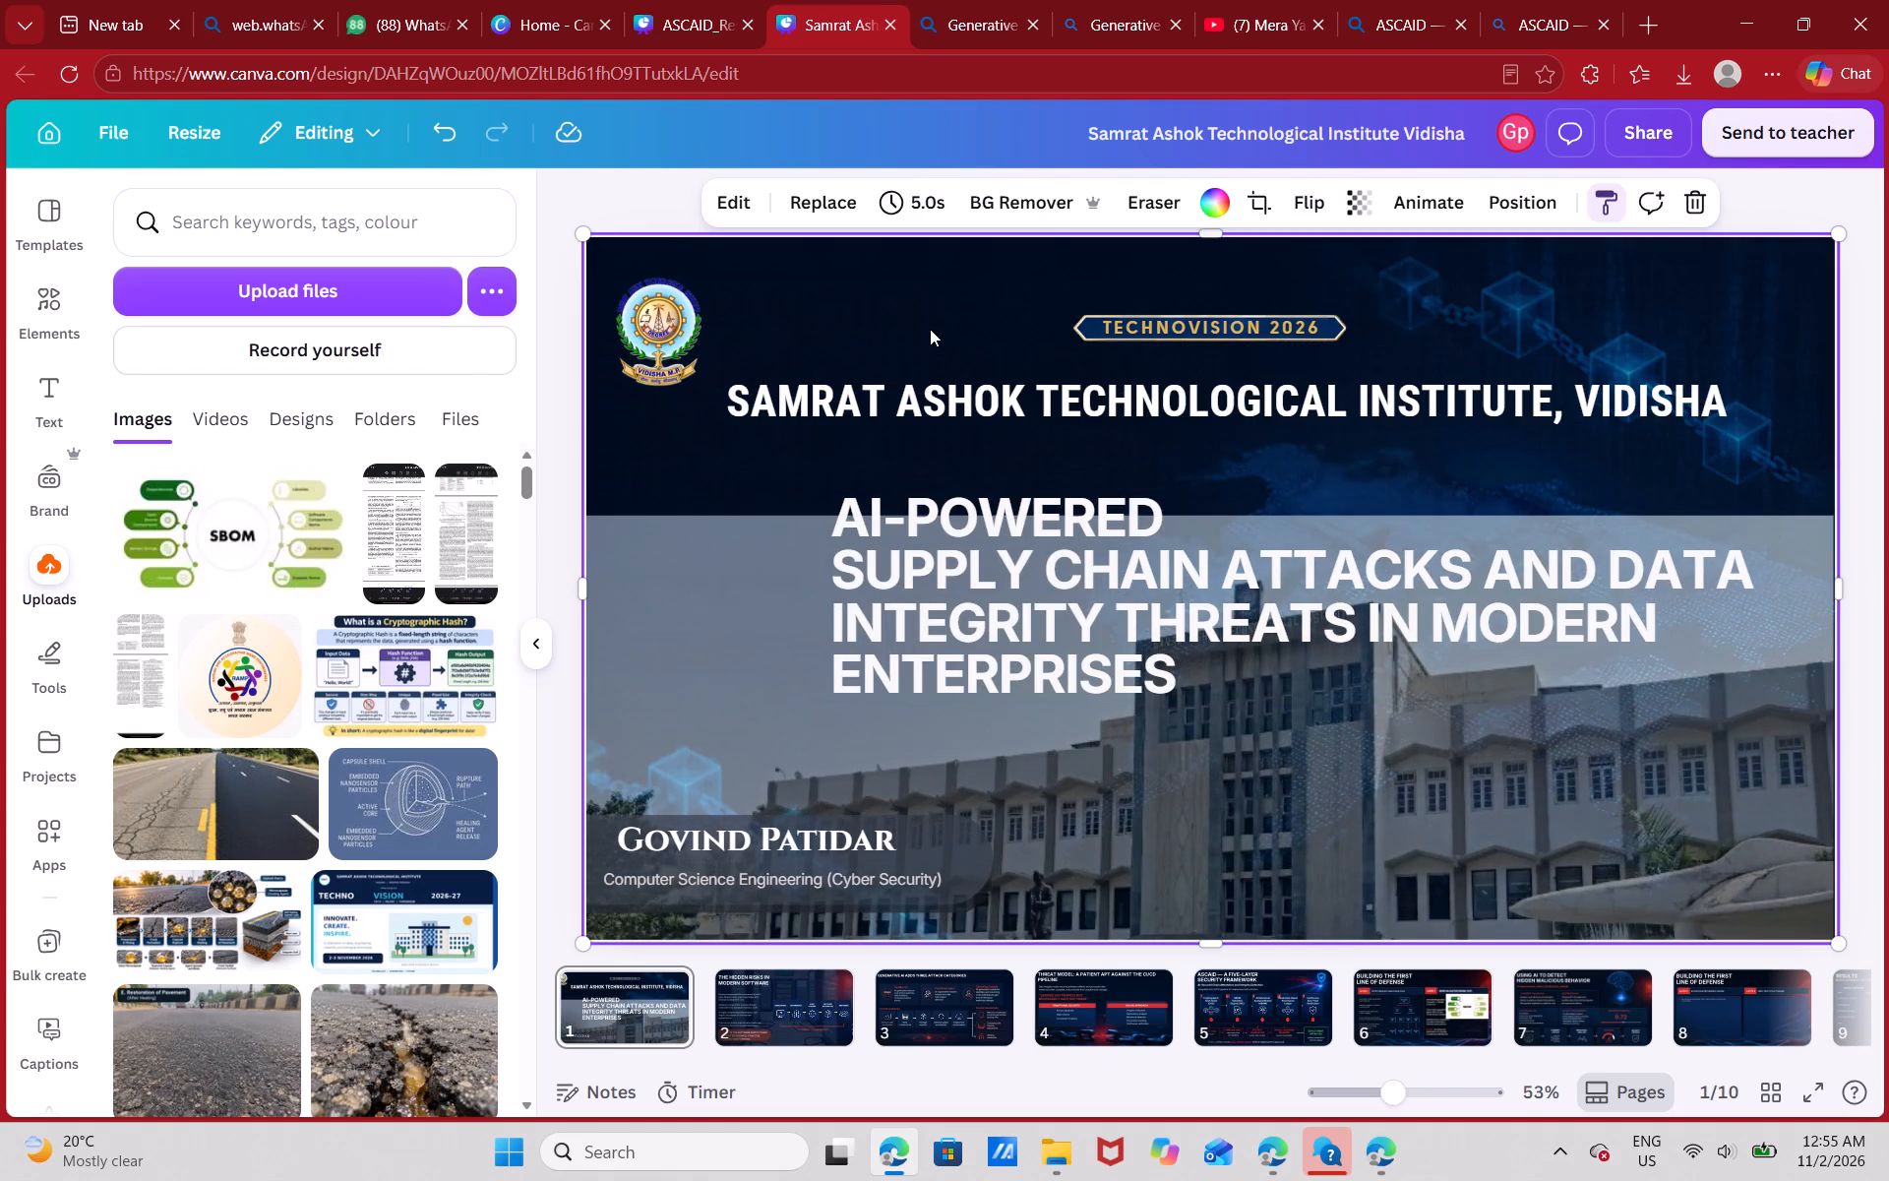
{"action": "key", "text": "ctrl+x"}
{"action": "key", "text": "ctrl+z"}
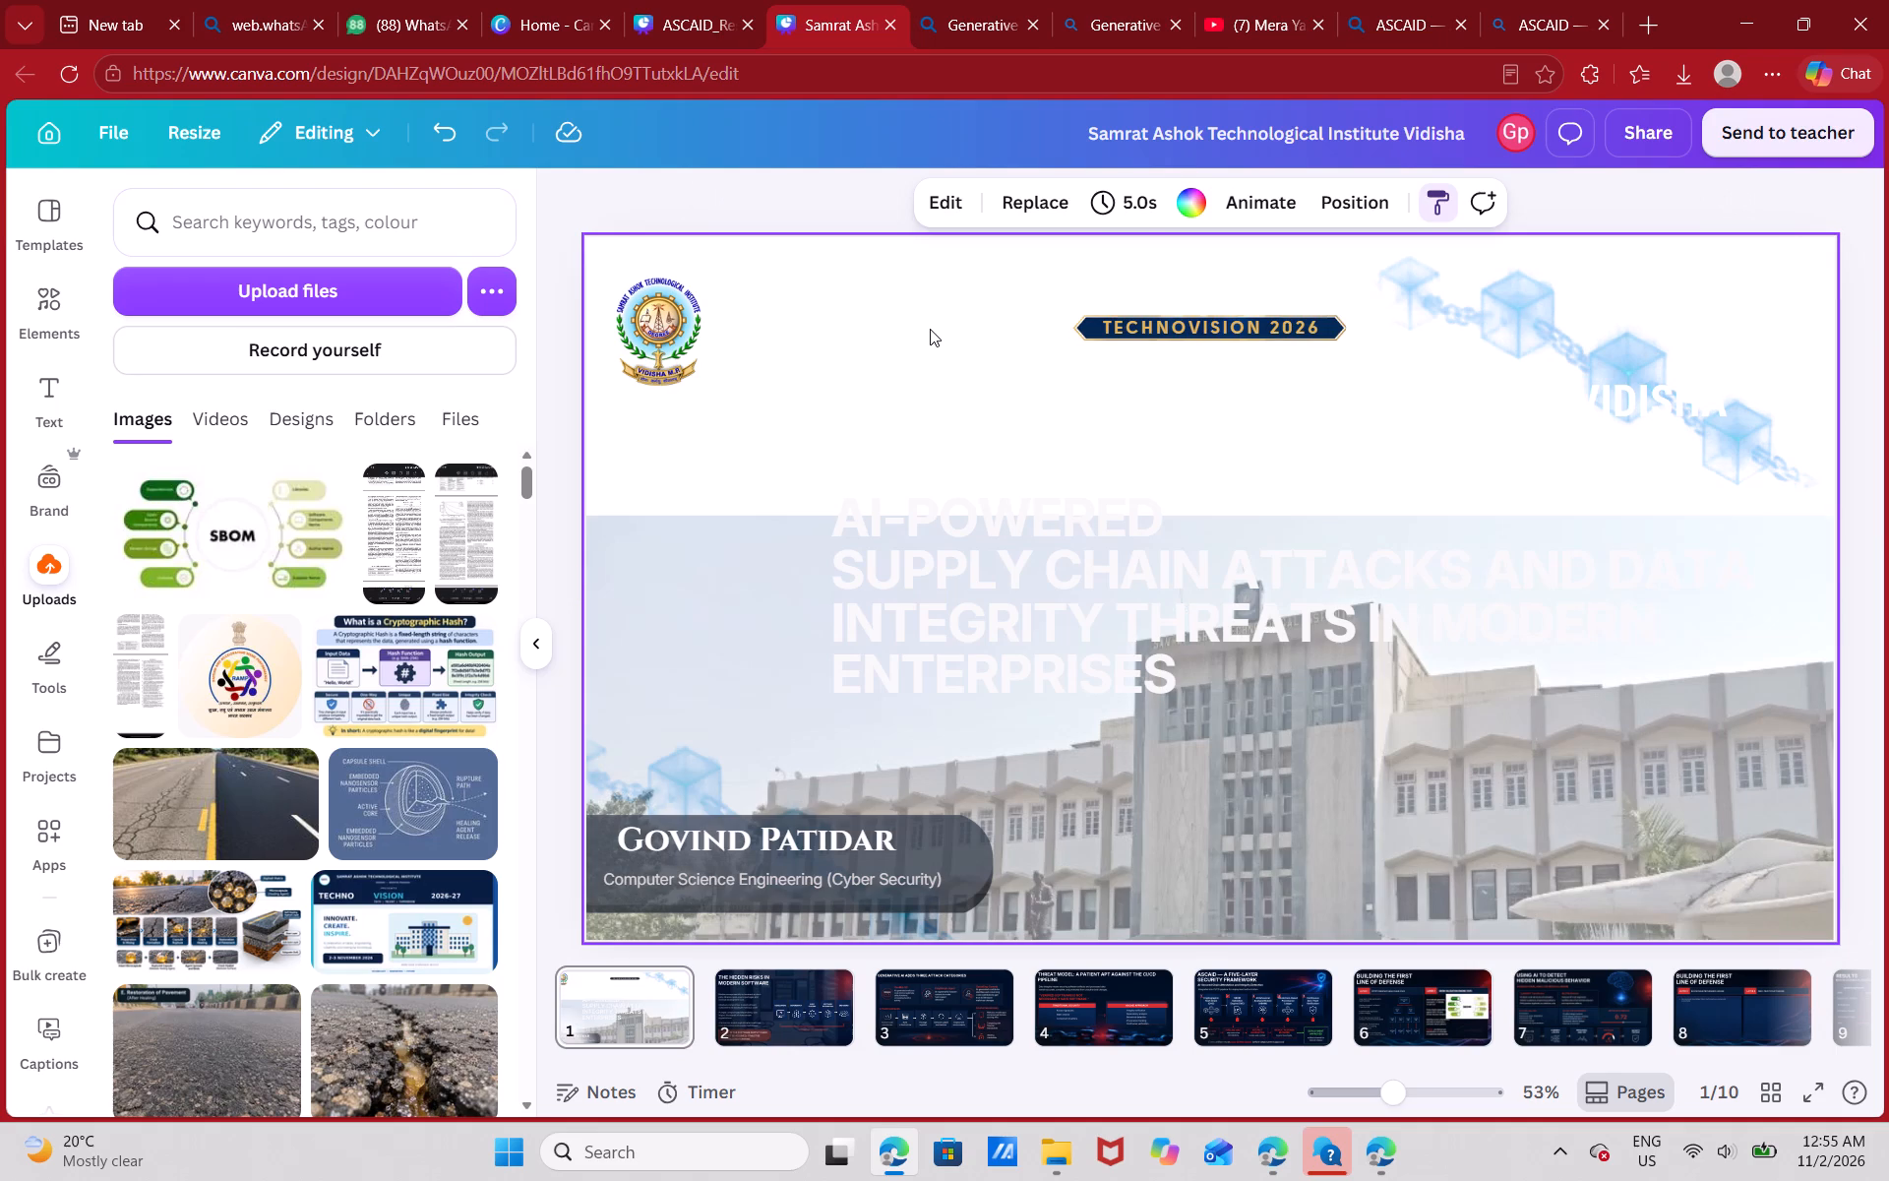
{"action": "key", "text": "ctrl+c"}
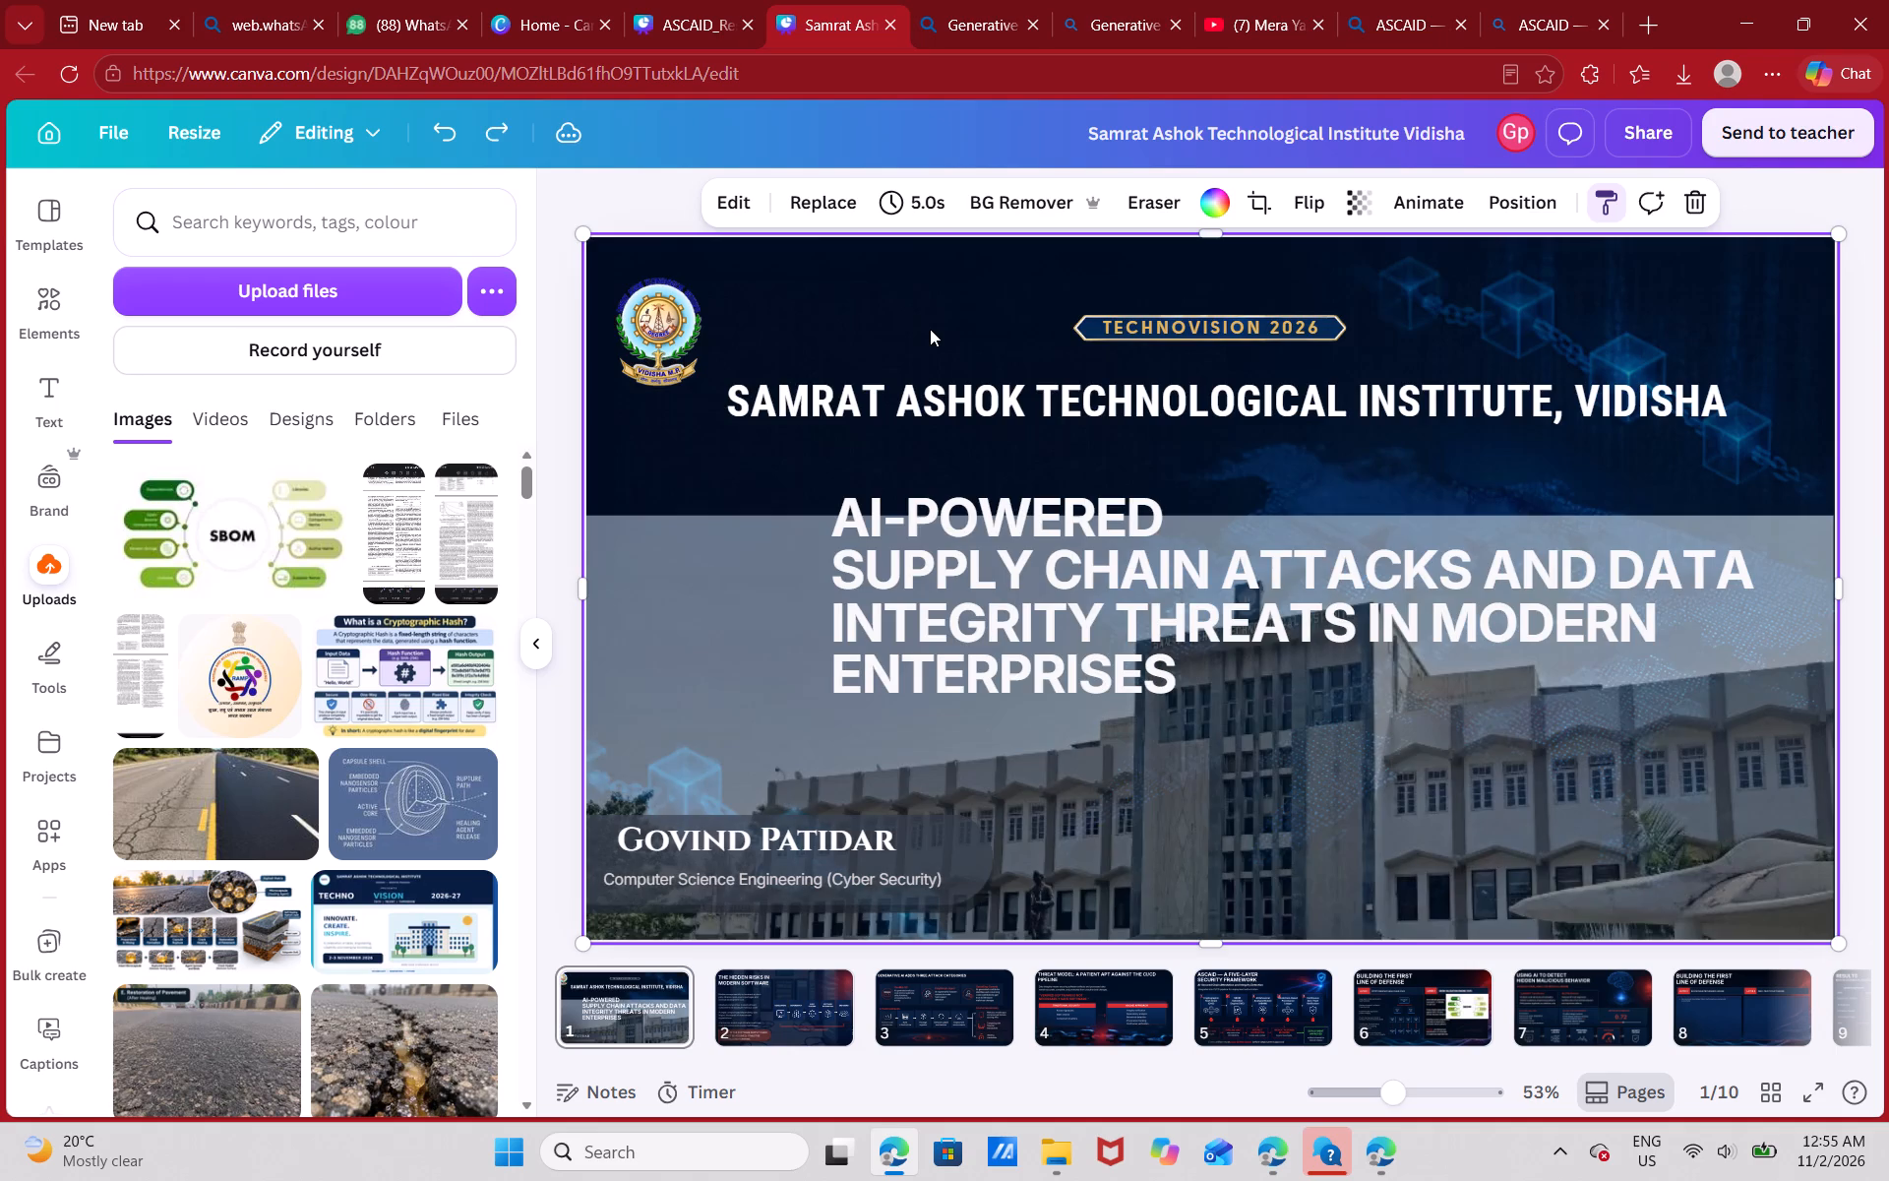
Paste the copied dark blue background image onto the ASCAID title slide behind the campus photo.
{"action": "left_click", "coordinate": [683, 11]}
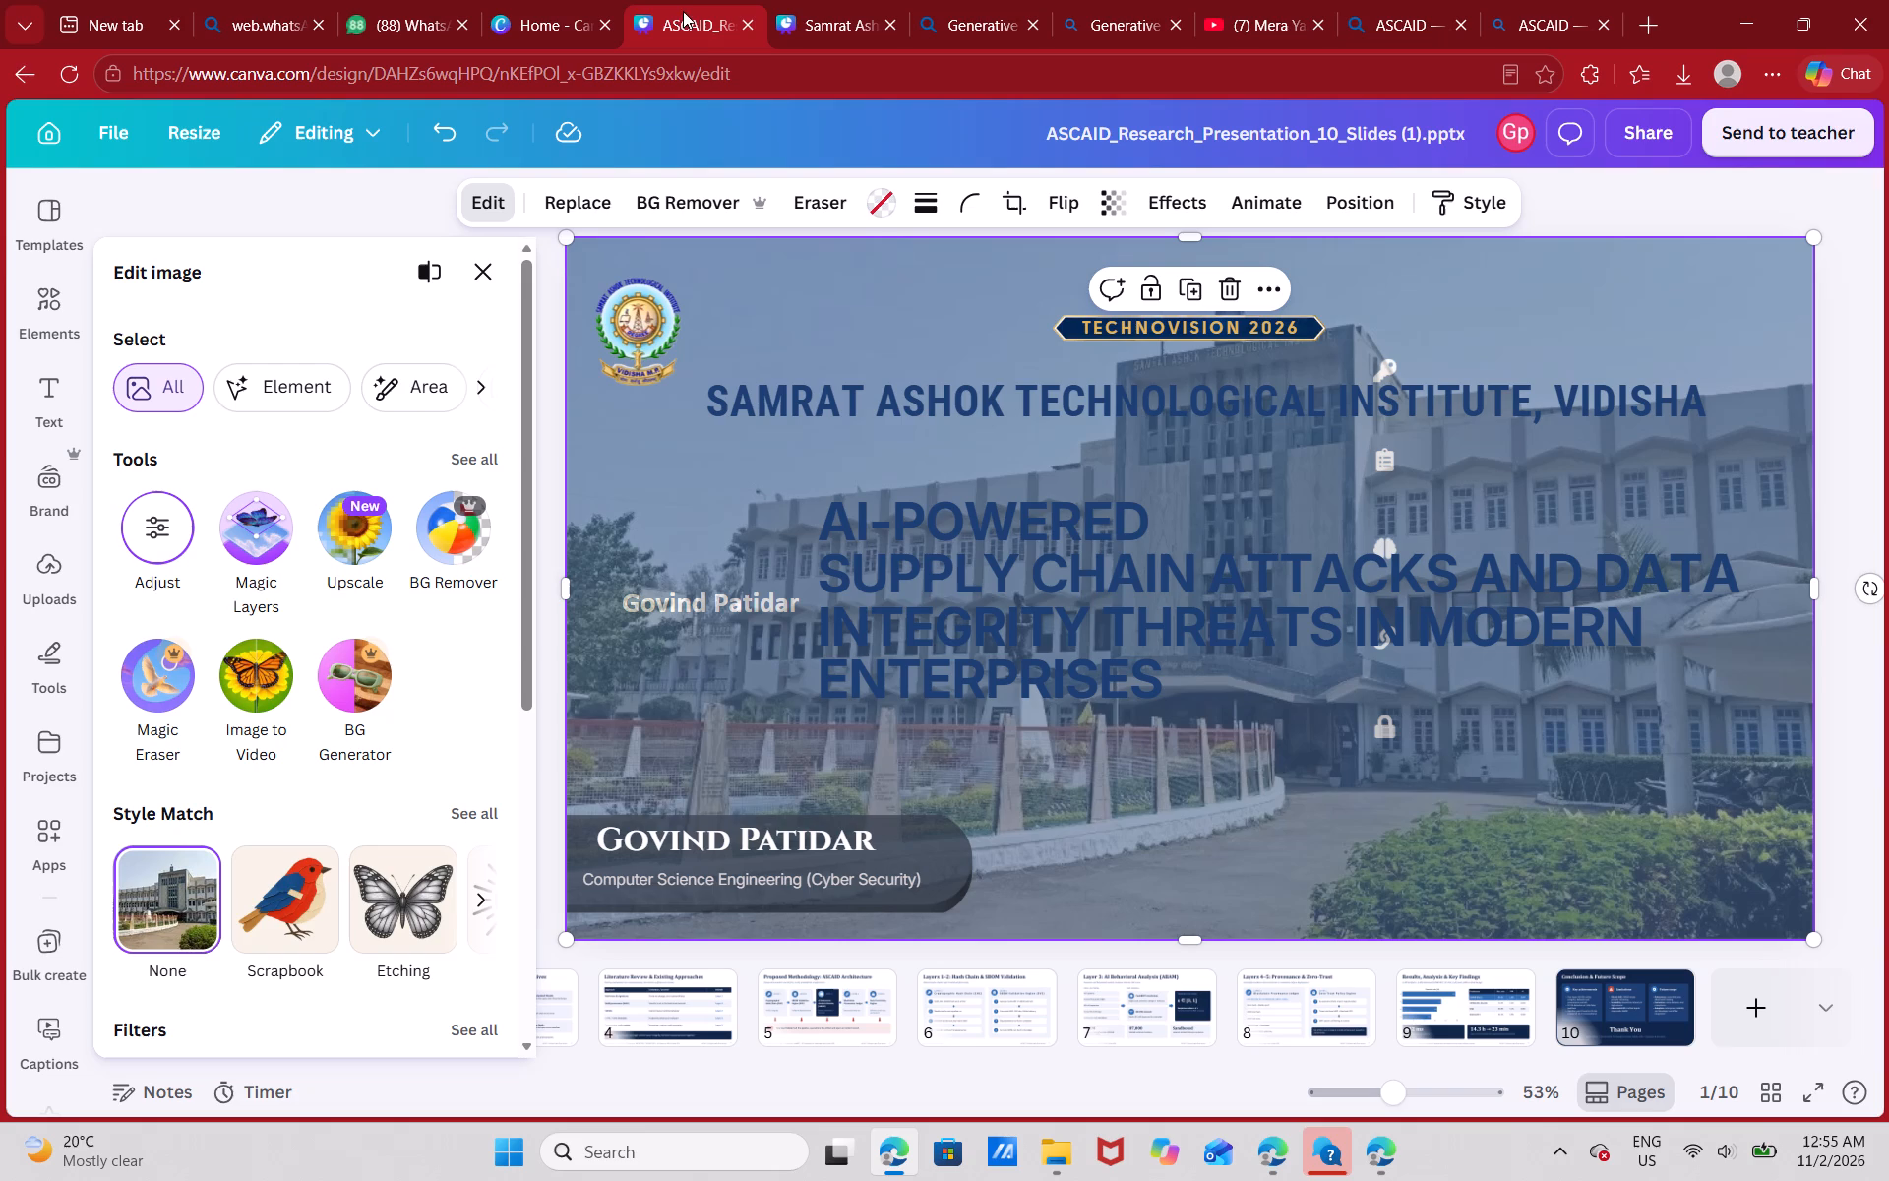
{"action": "left_click", "coordinate": [959, 276]}
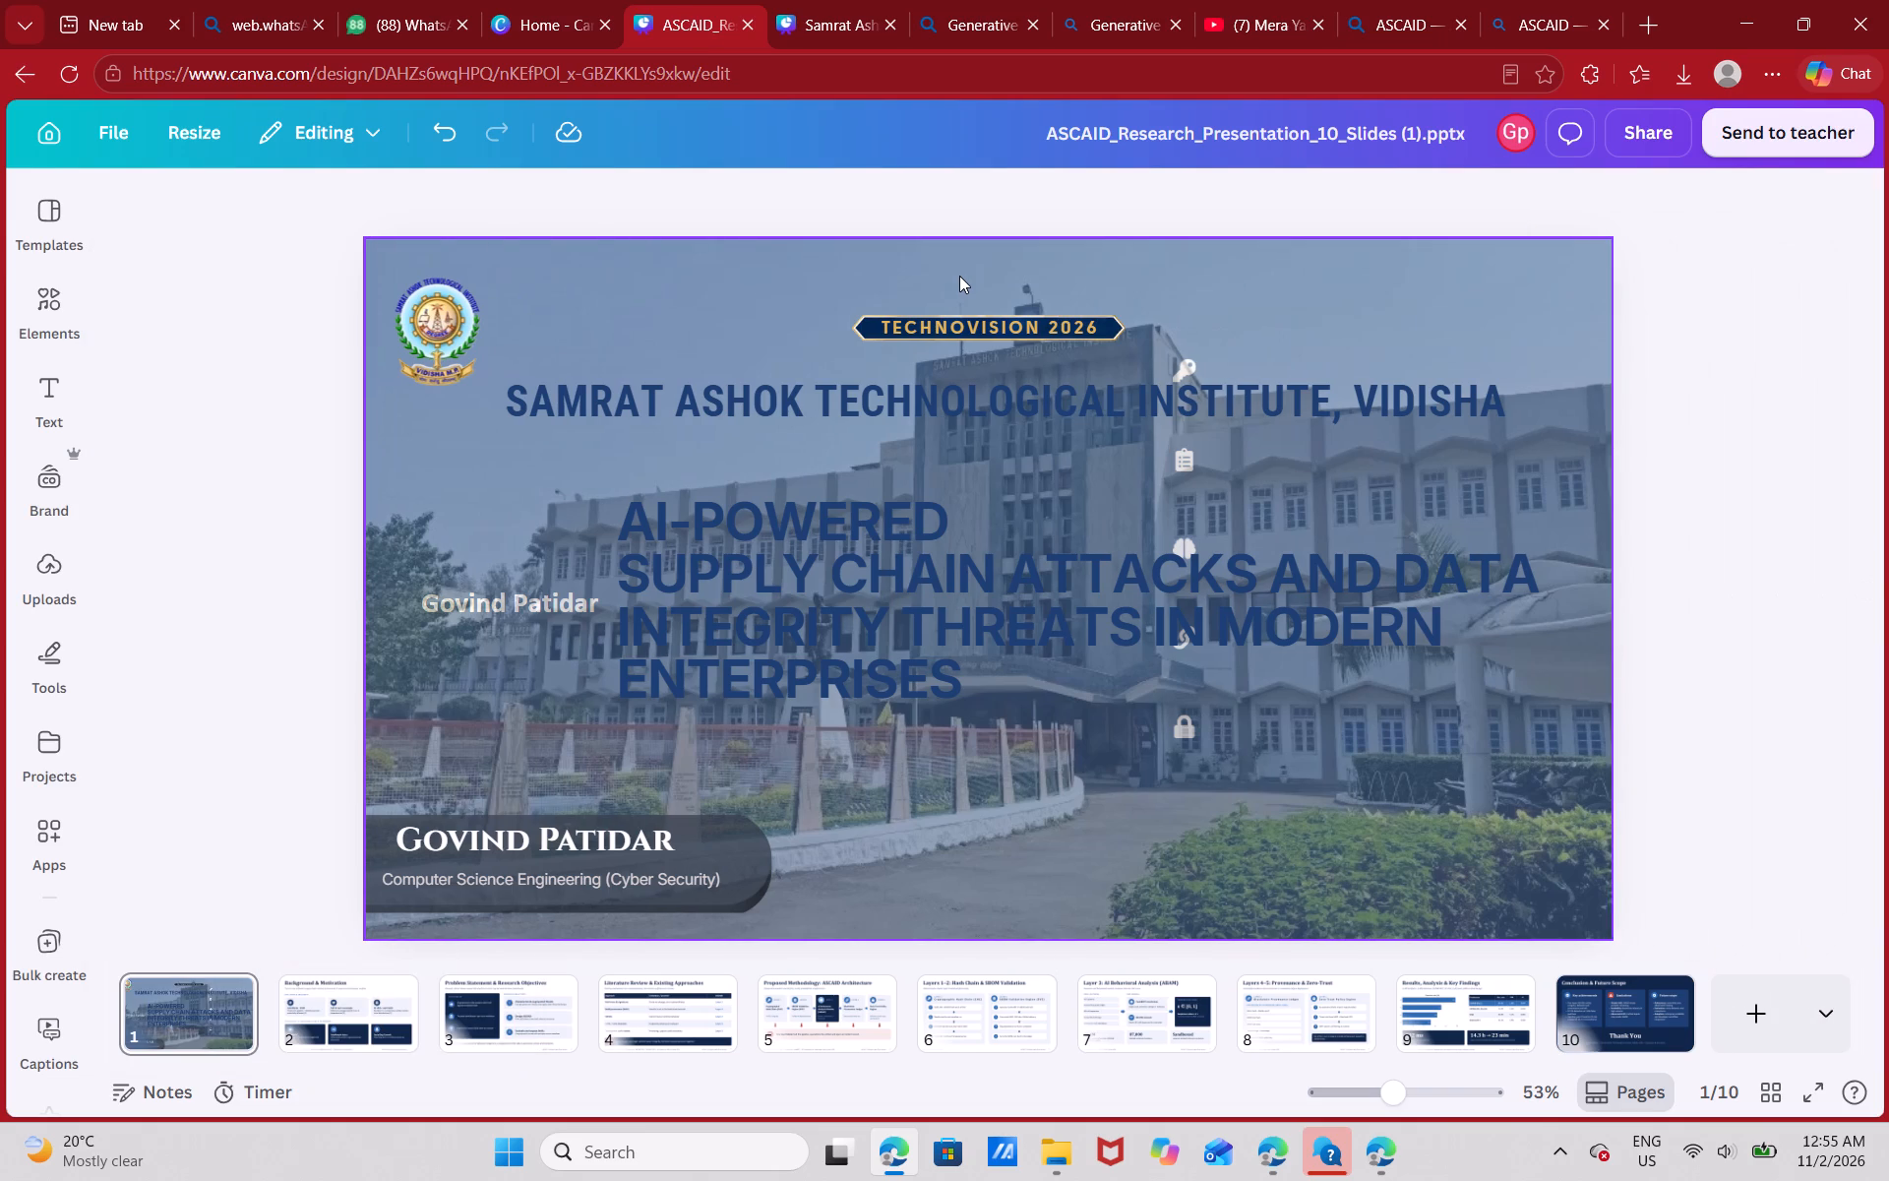
{"action": "left_click", "coordinate": [959, 276], "text": "ctrl"}
{"action": "key", "text": "ctrl+v"}
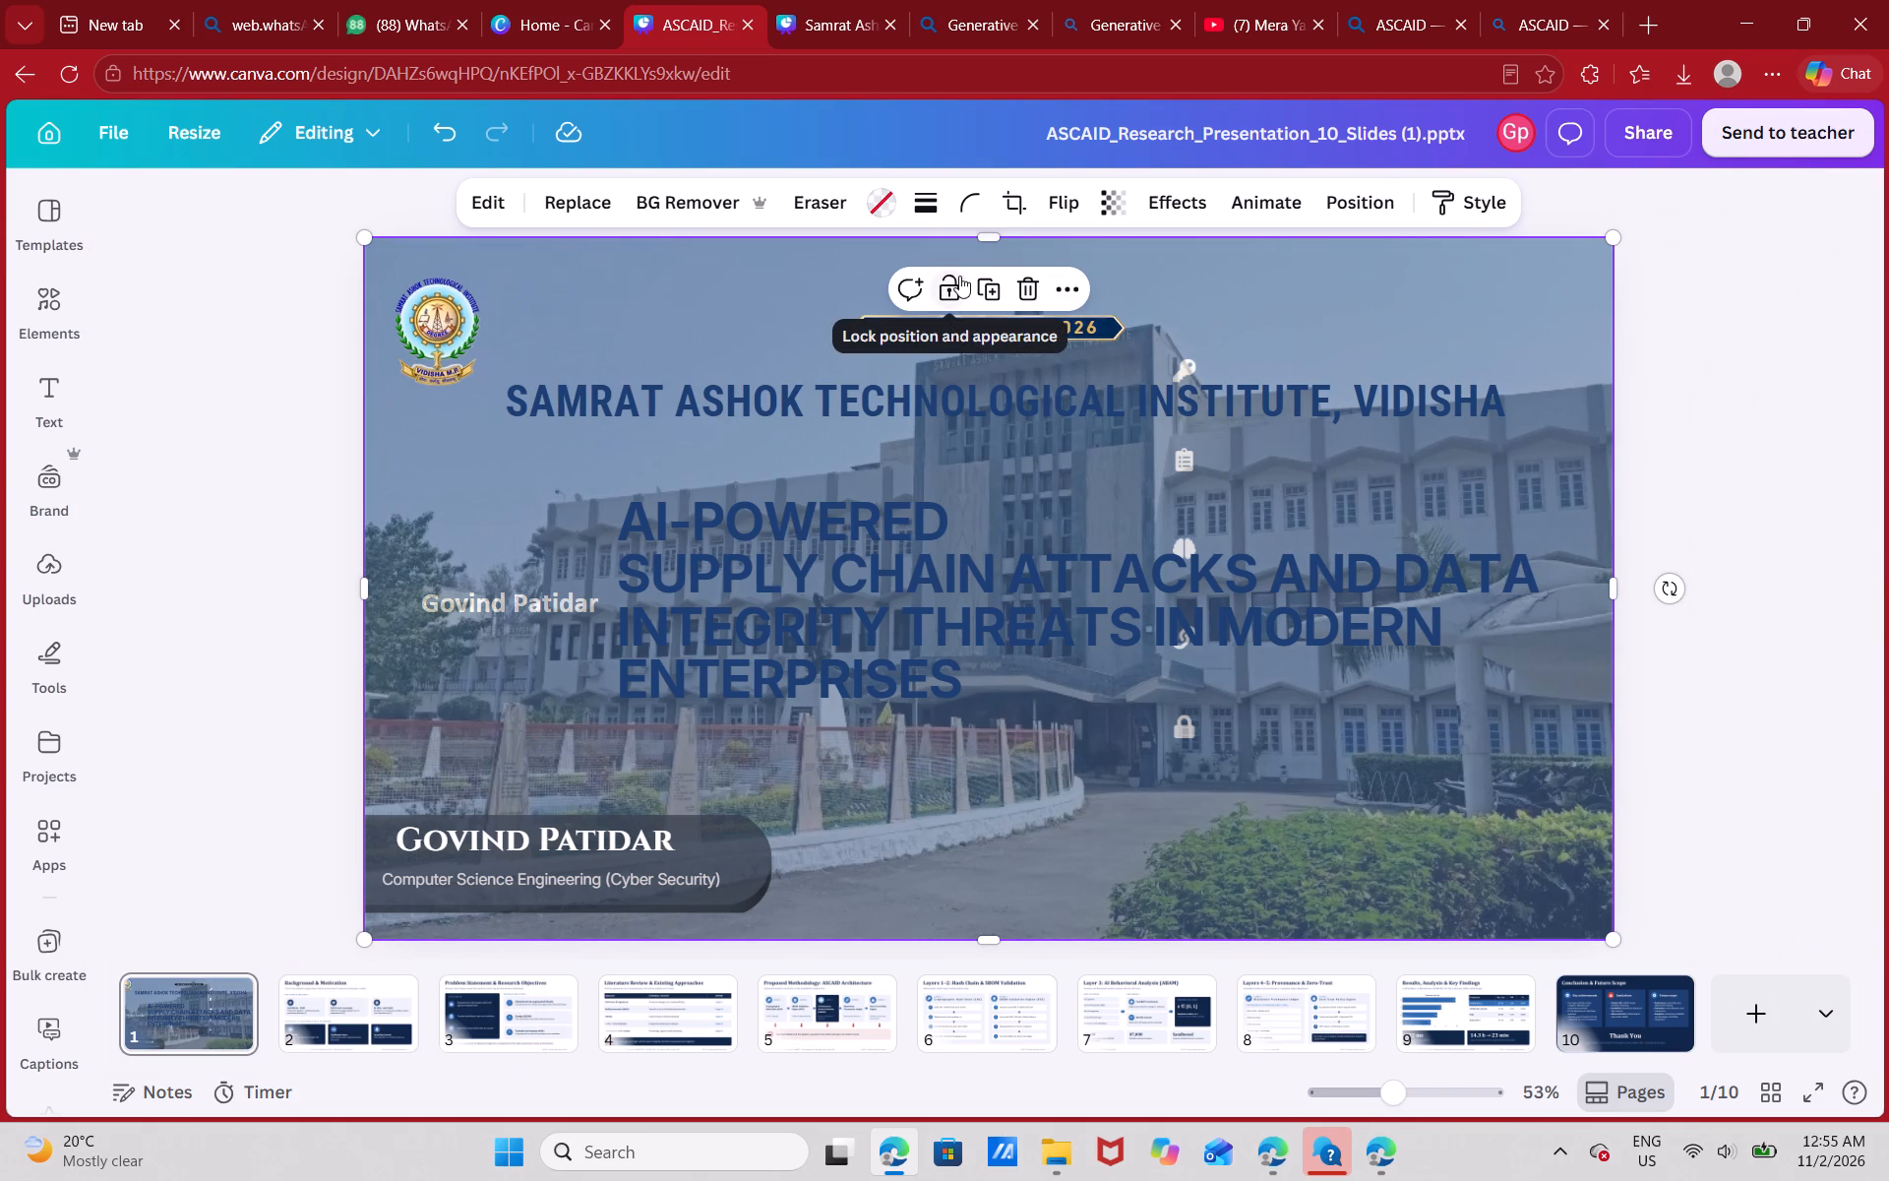
{"action": "left_click", "coordinate": [698, 336]}
{"action": "key", "text": "ctrl+v"}
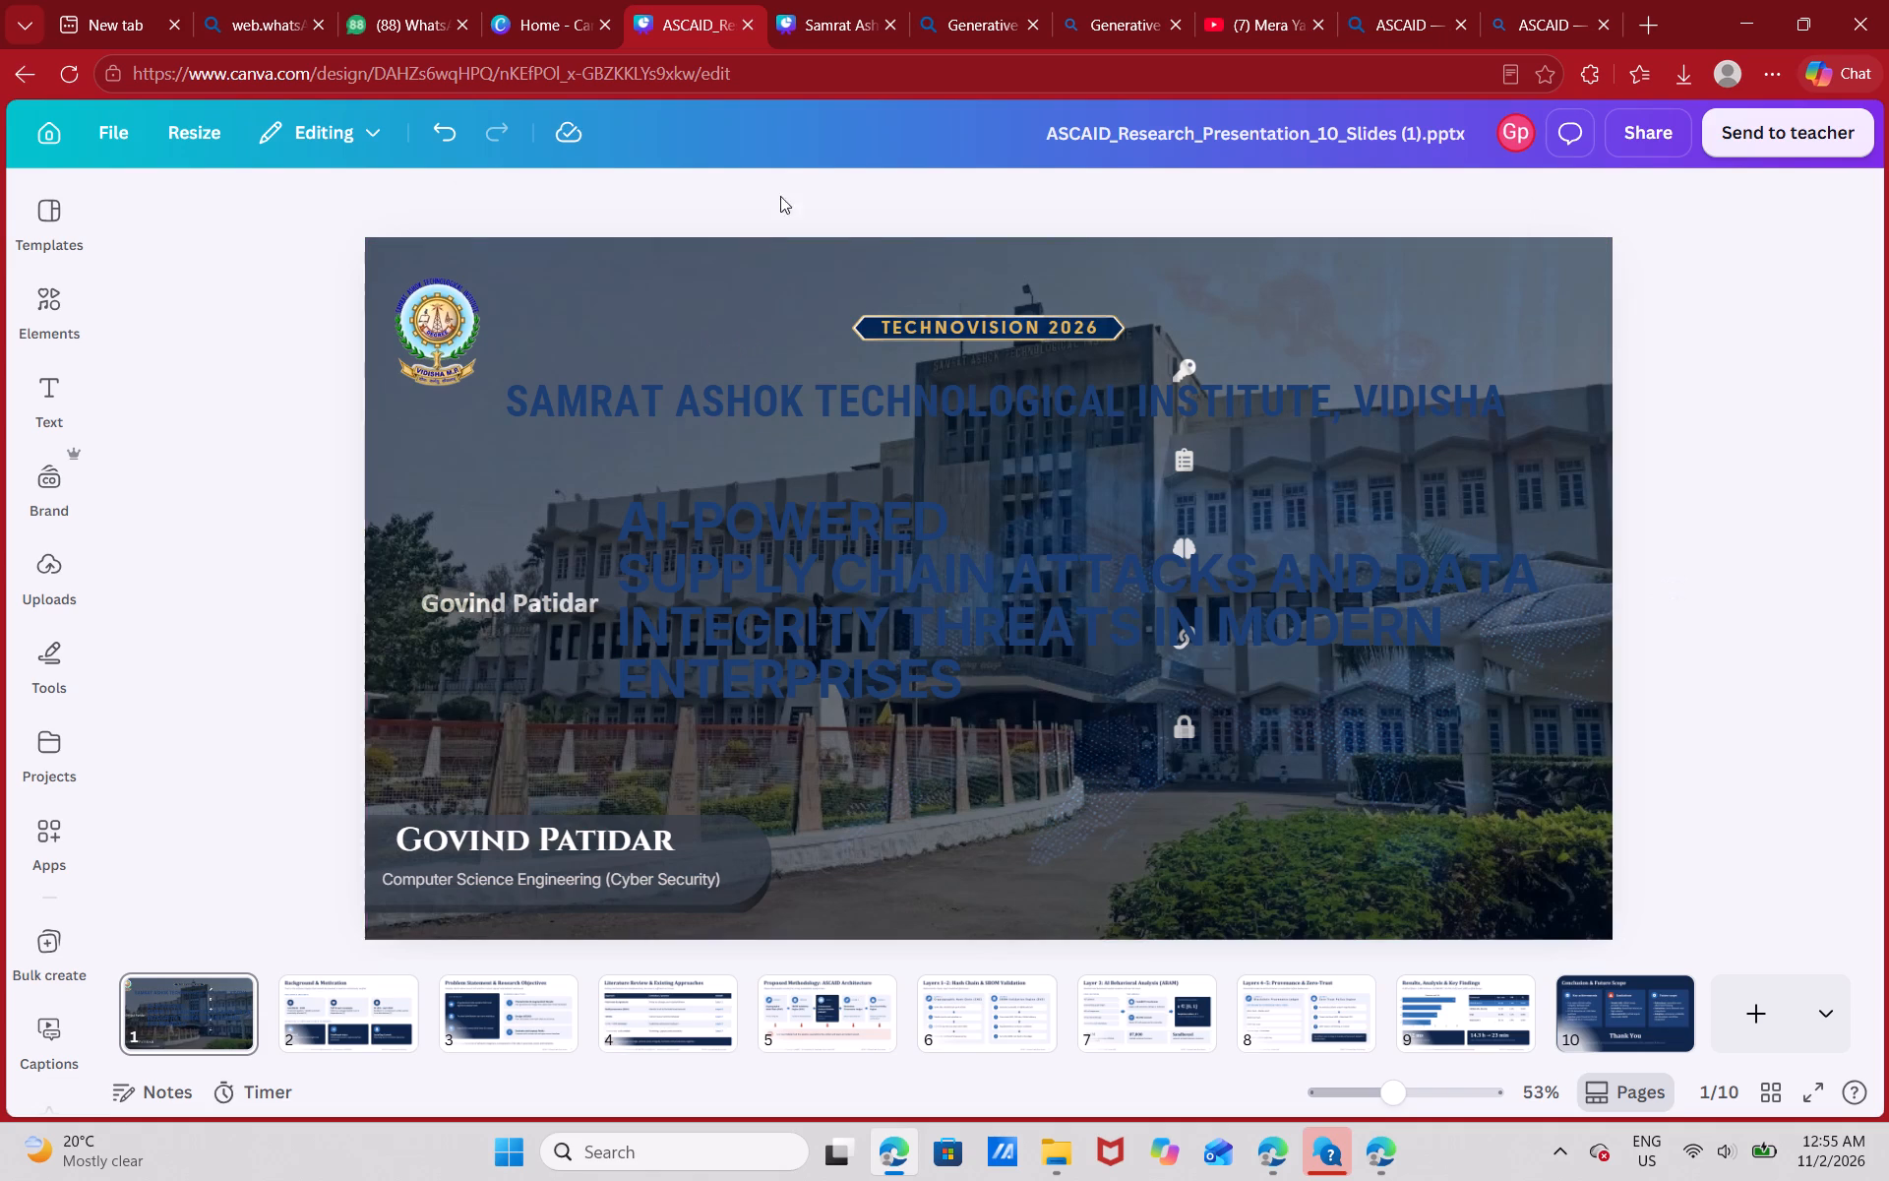
In the Samrat Ashok design, move the campus photo back up to fill the title slide.
{"action": "left_click", "coordinate": [833, 29]}
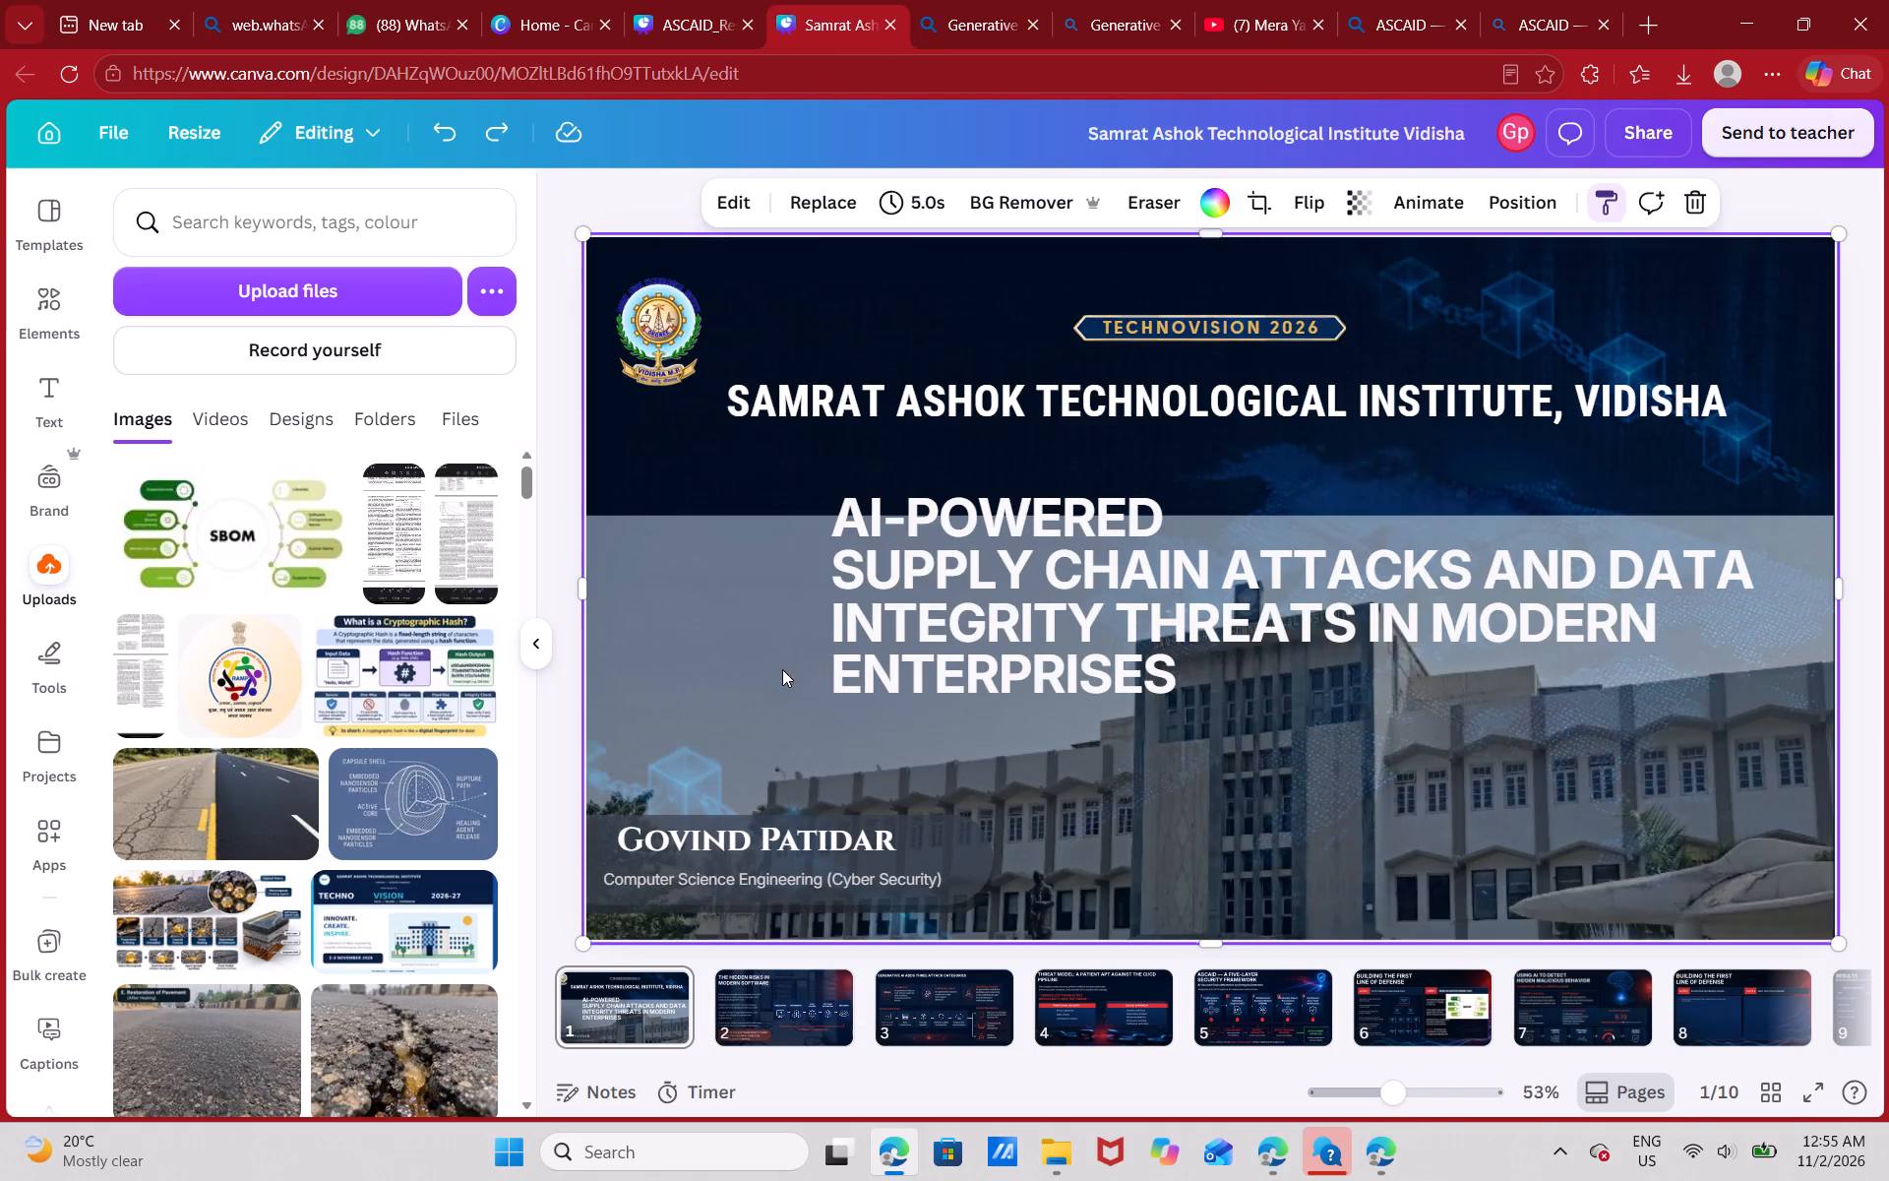
{"action": "left_click_drag", "start_coordinate": [782, 669], "coordinate": [791, 392]}
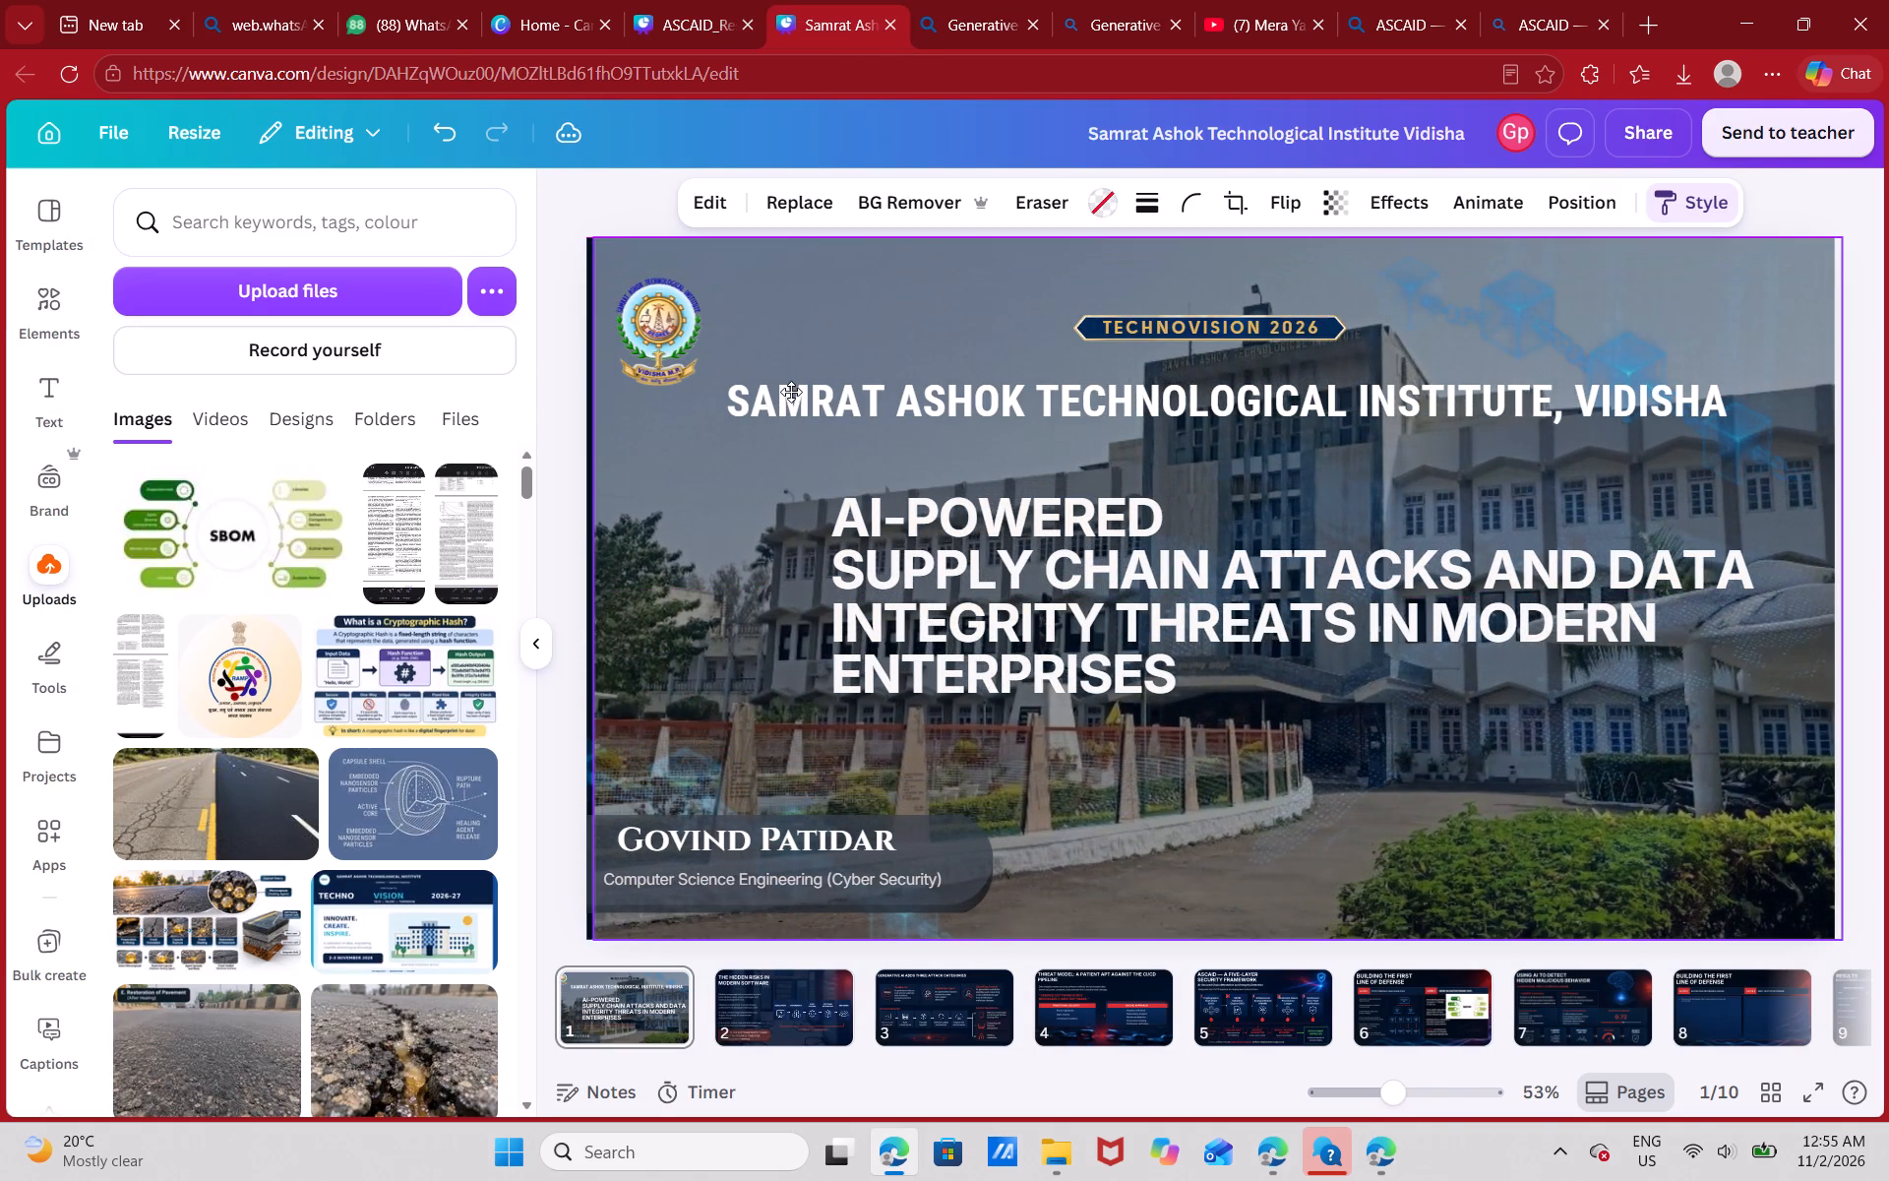
{"action": "left_click_drag", "start_coordinate": [791, 392], "coordinate": [783, 395]}
On the ASCAID title slide, recolour the AI-Powered Supply Chain Attacks title text to white.
{"action": "left_click", "coordinate": [700, 26]}
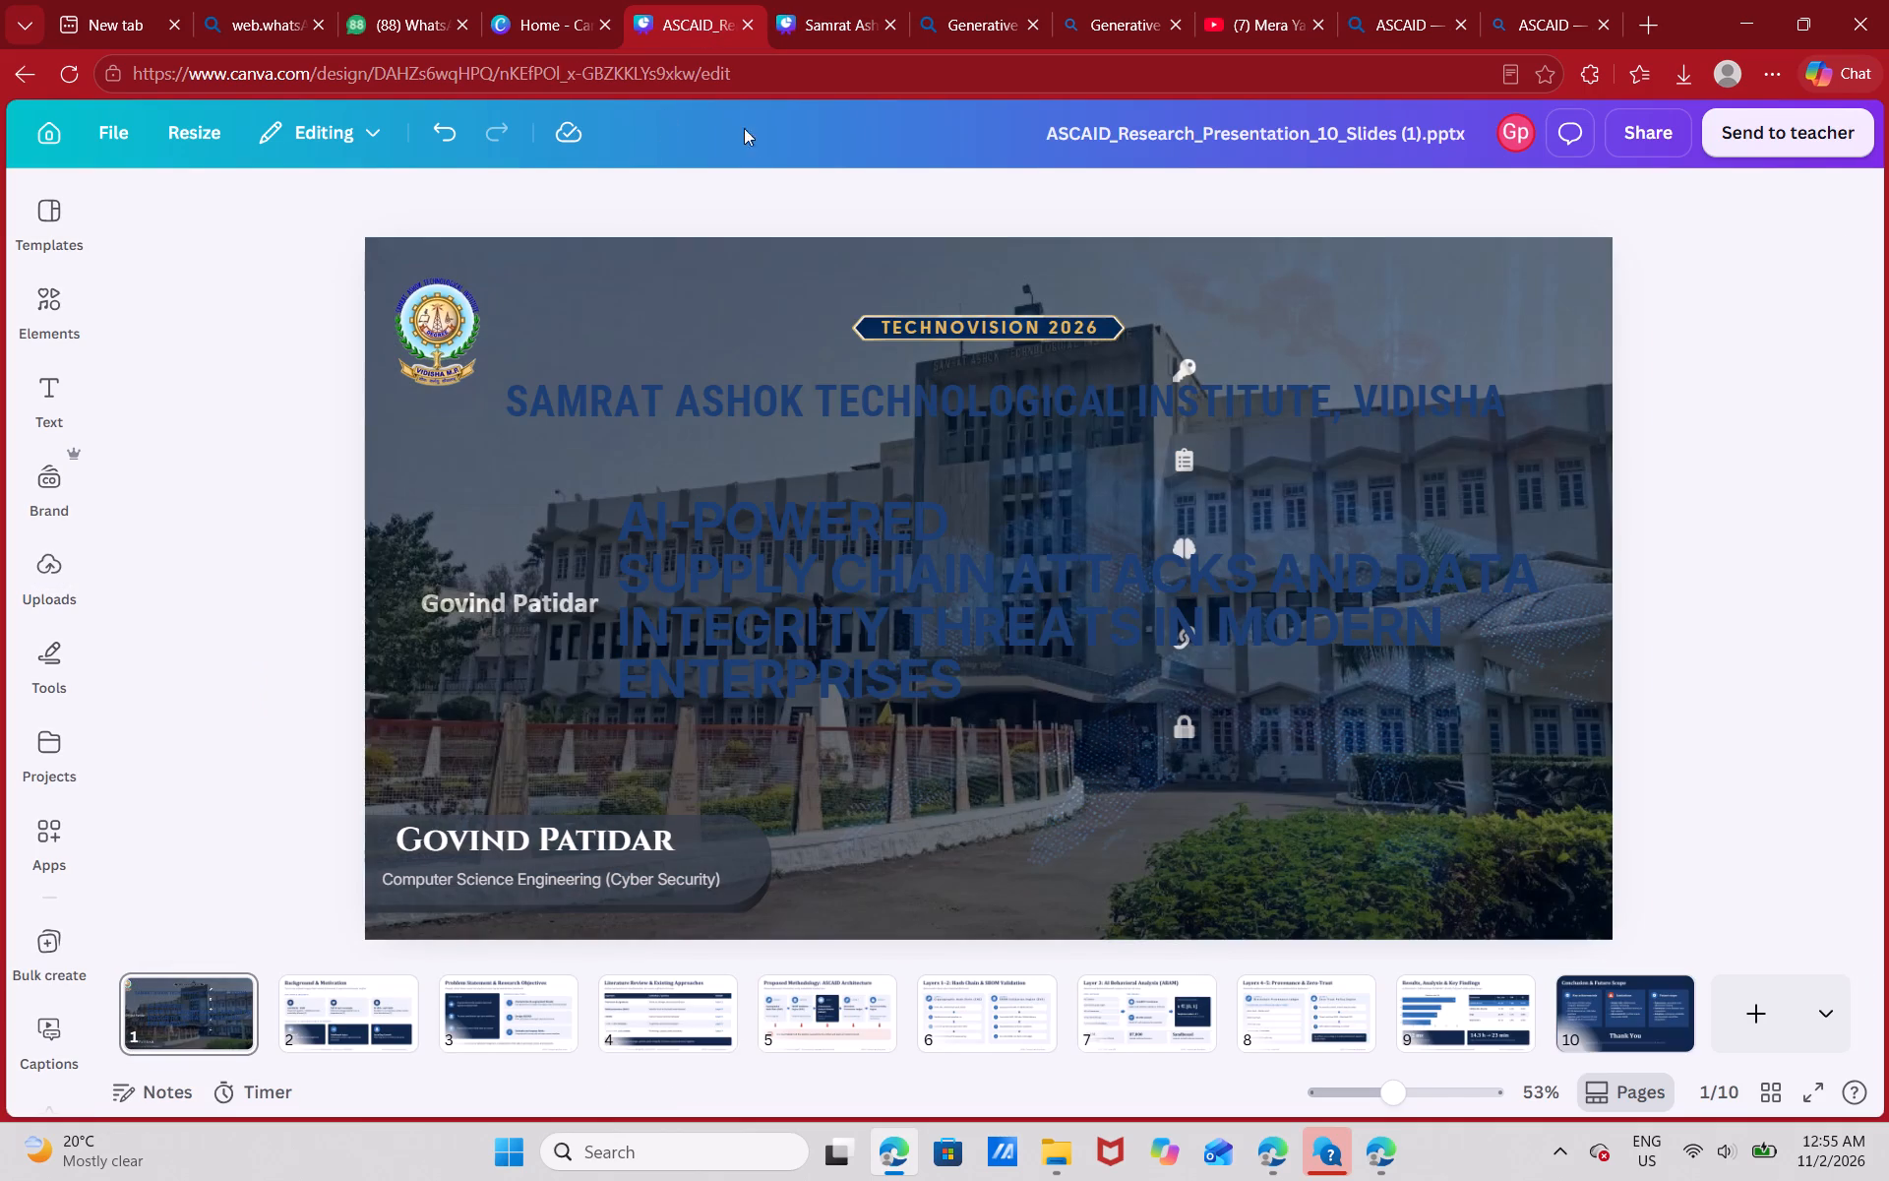
{"action": "double_click", "coordinate": [976, 665]}
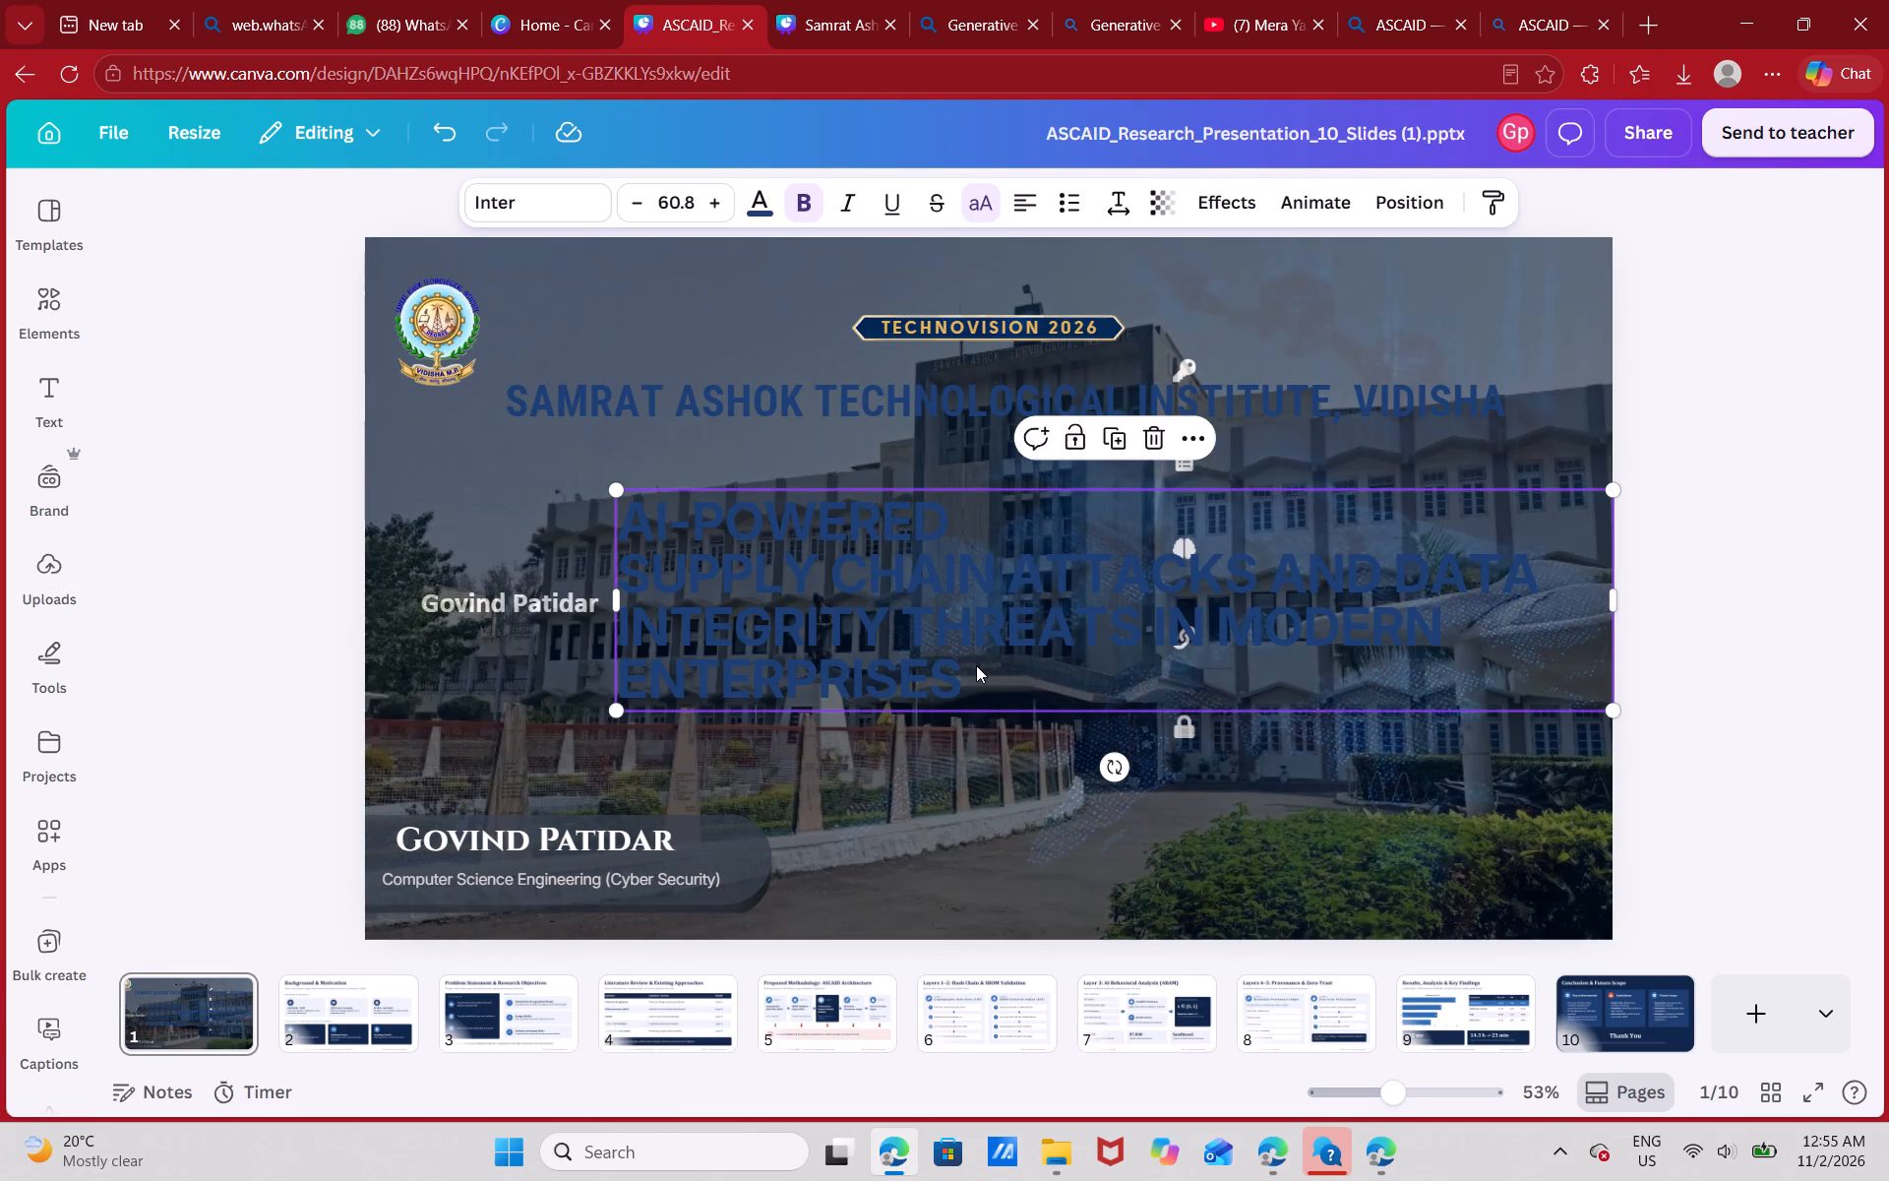
{"action": "left_click", "coordinate": [755, 193]}
{"action": "left_click", "coordinate": [191, 519]}
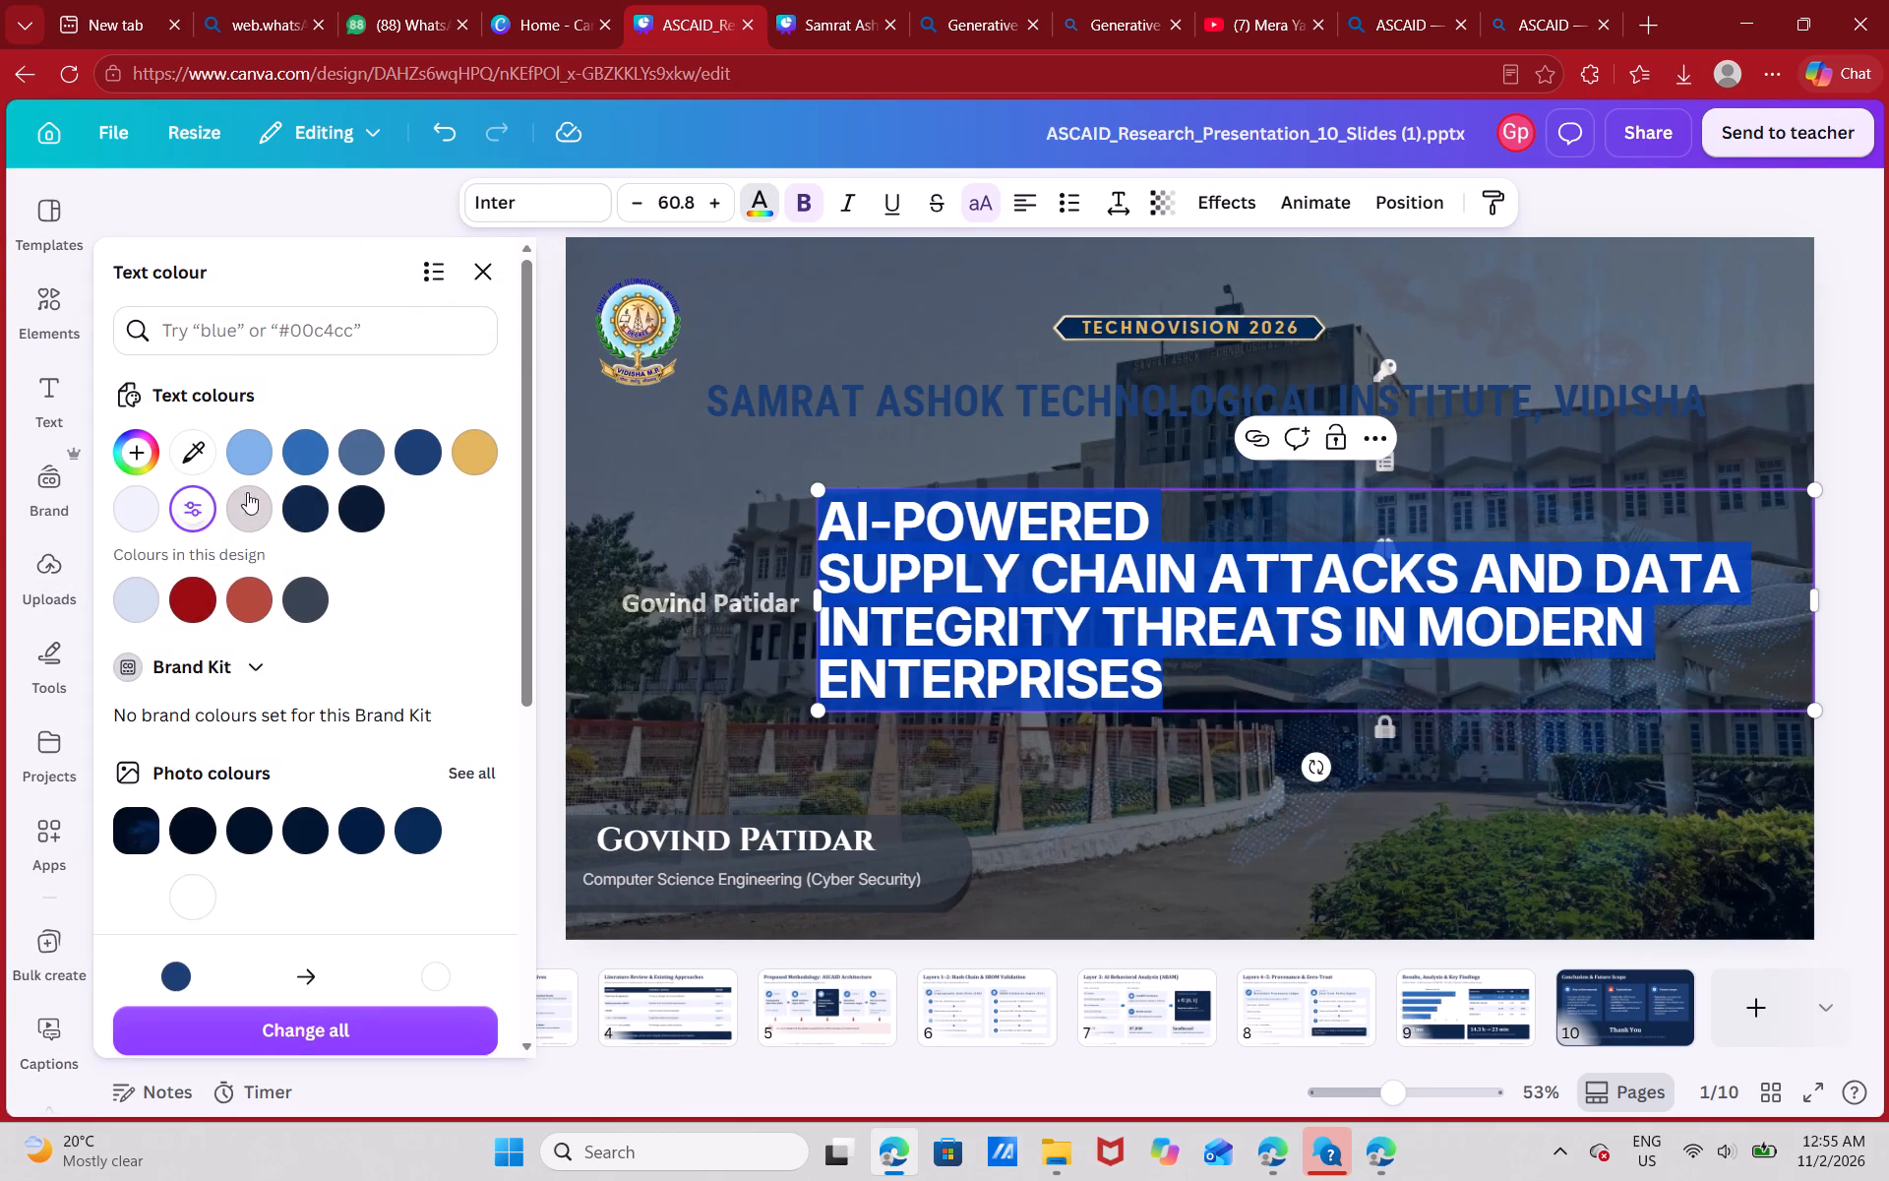
{"action": "left_click", "coordinate": [557, 382]}
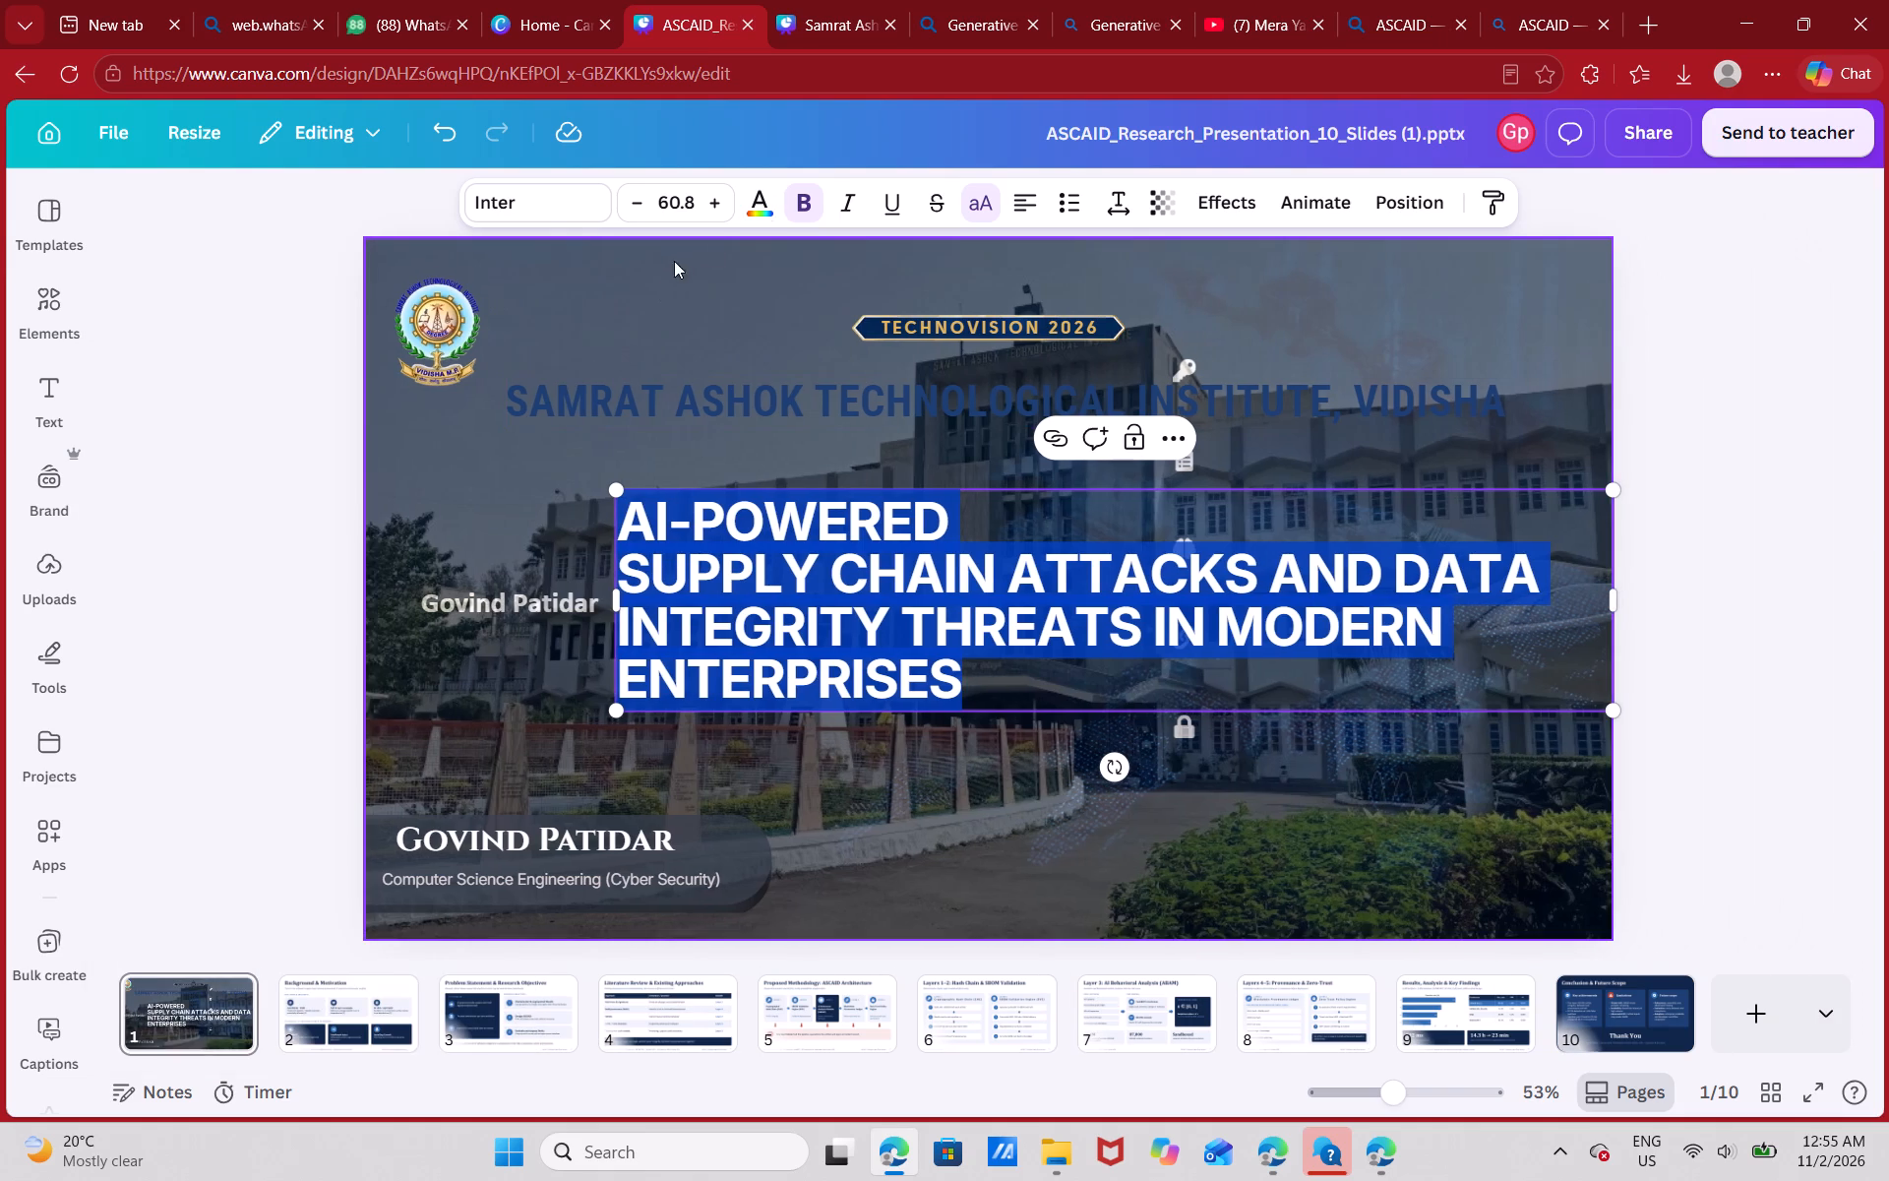
Shift the ASCAID campus photo down to examine the background image behind it, and put it back over the whole slide.
{"action": "left_click_drag", "start_coordinate": [676, 327], "coordinate": [696, 579]}
{"action": "left_click_drag", "start_coordinate": [690, 326], "coordinate": [701, 541]}
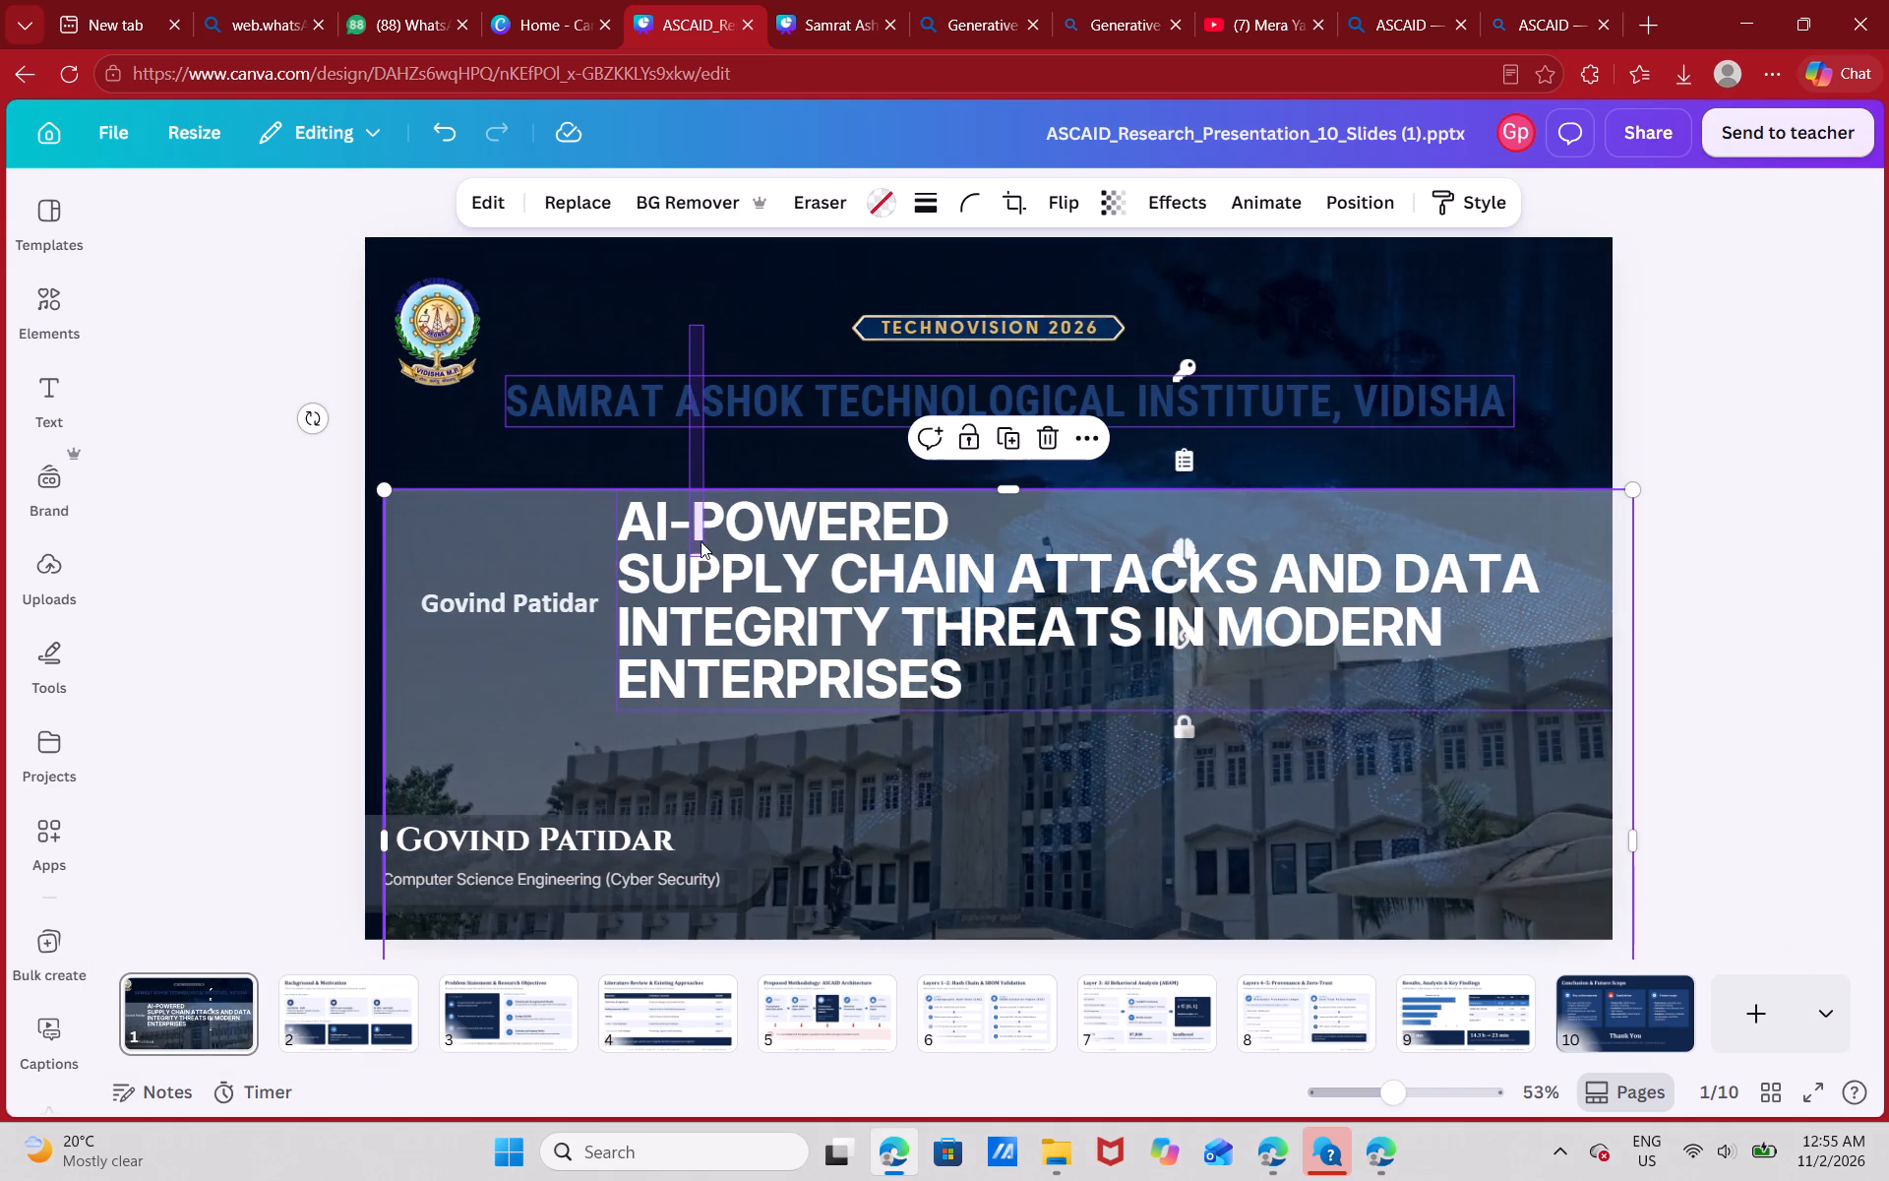
{"action": "left_click_drag", "start_coordinate": [701, 541], "coordinate": [730, 326]}
{"action": "left_click", "coordinate": [594, 311]}
{"action": "left_click_drag", "start_coordinate": [651, 318], "coordinate": [656, 464]}
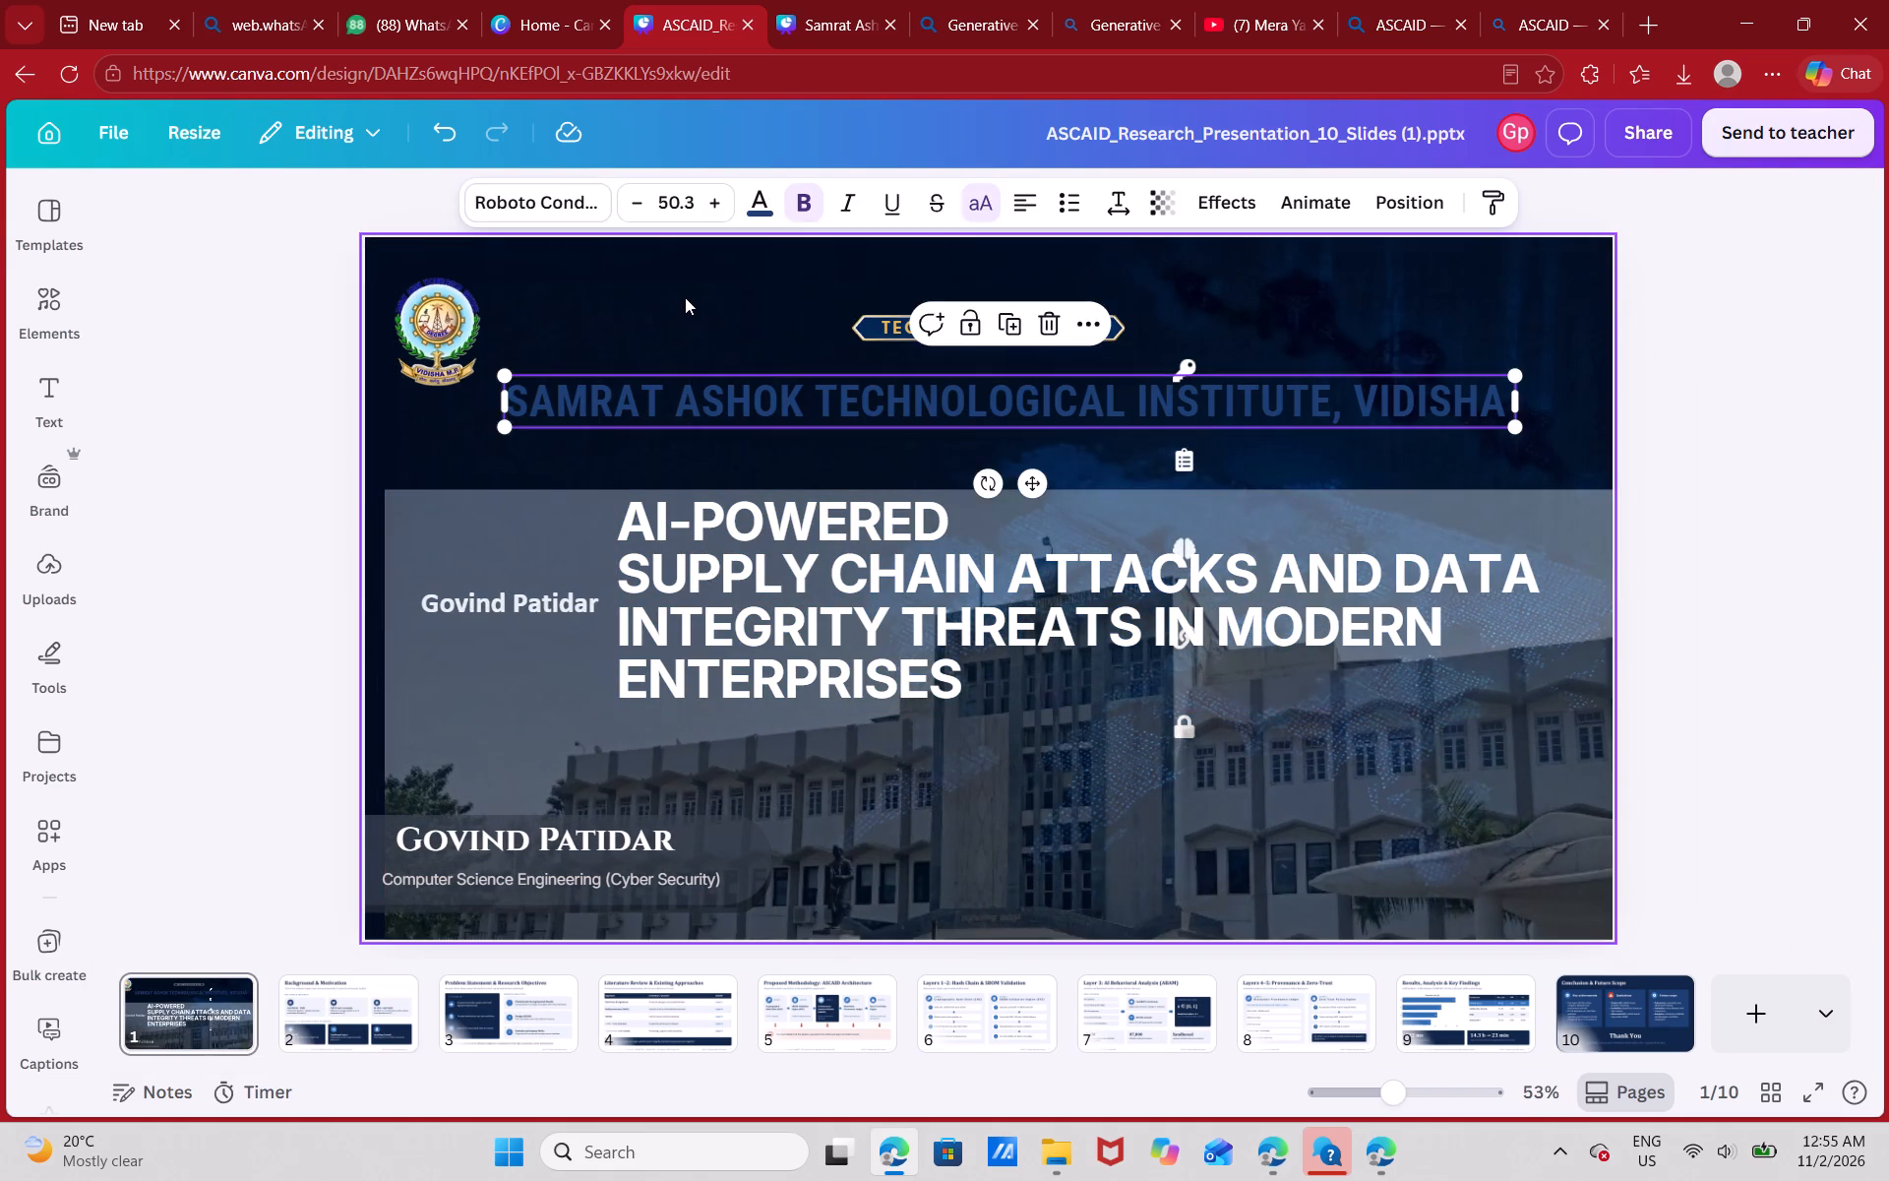
{"action": "left_click", "coordinate": [687, 297]}
{"action": "left_click_drag", "start_coordinate": [707, 303], "coordinate": [652, 346]}
{"action": "left_click", "coordinate": [694, 323]}
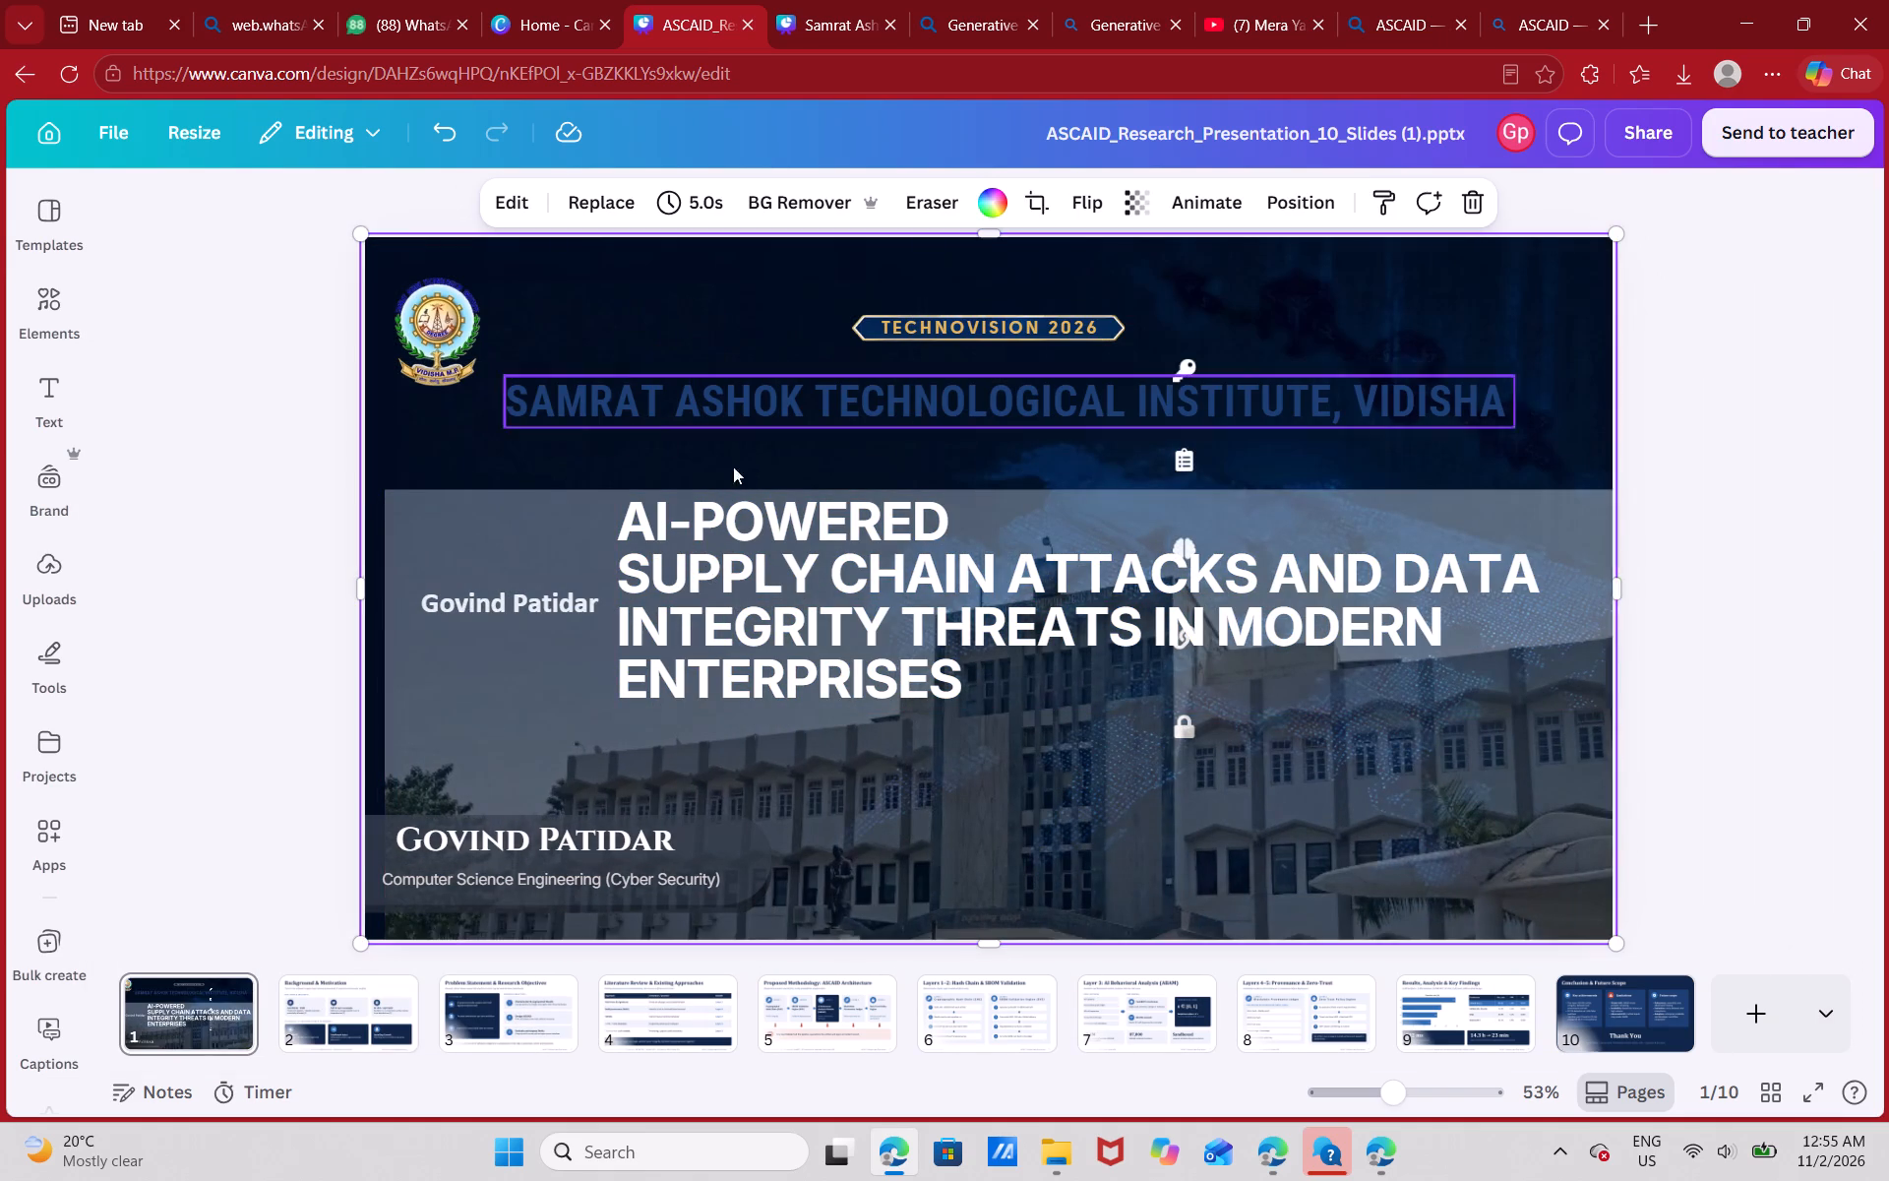
{"action": "left_click_drag", "start_coordinate": [852, 796], "coordinate": [831, 561]}
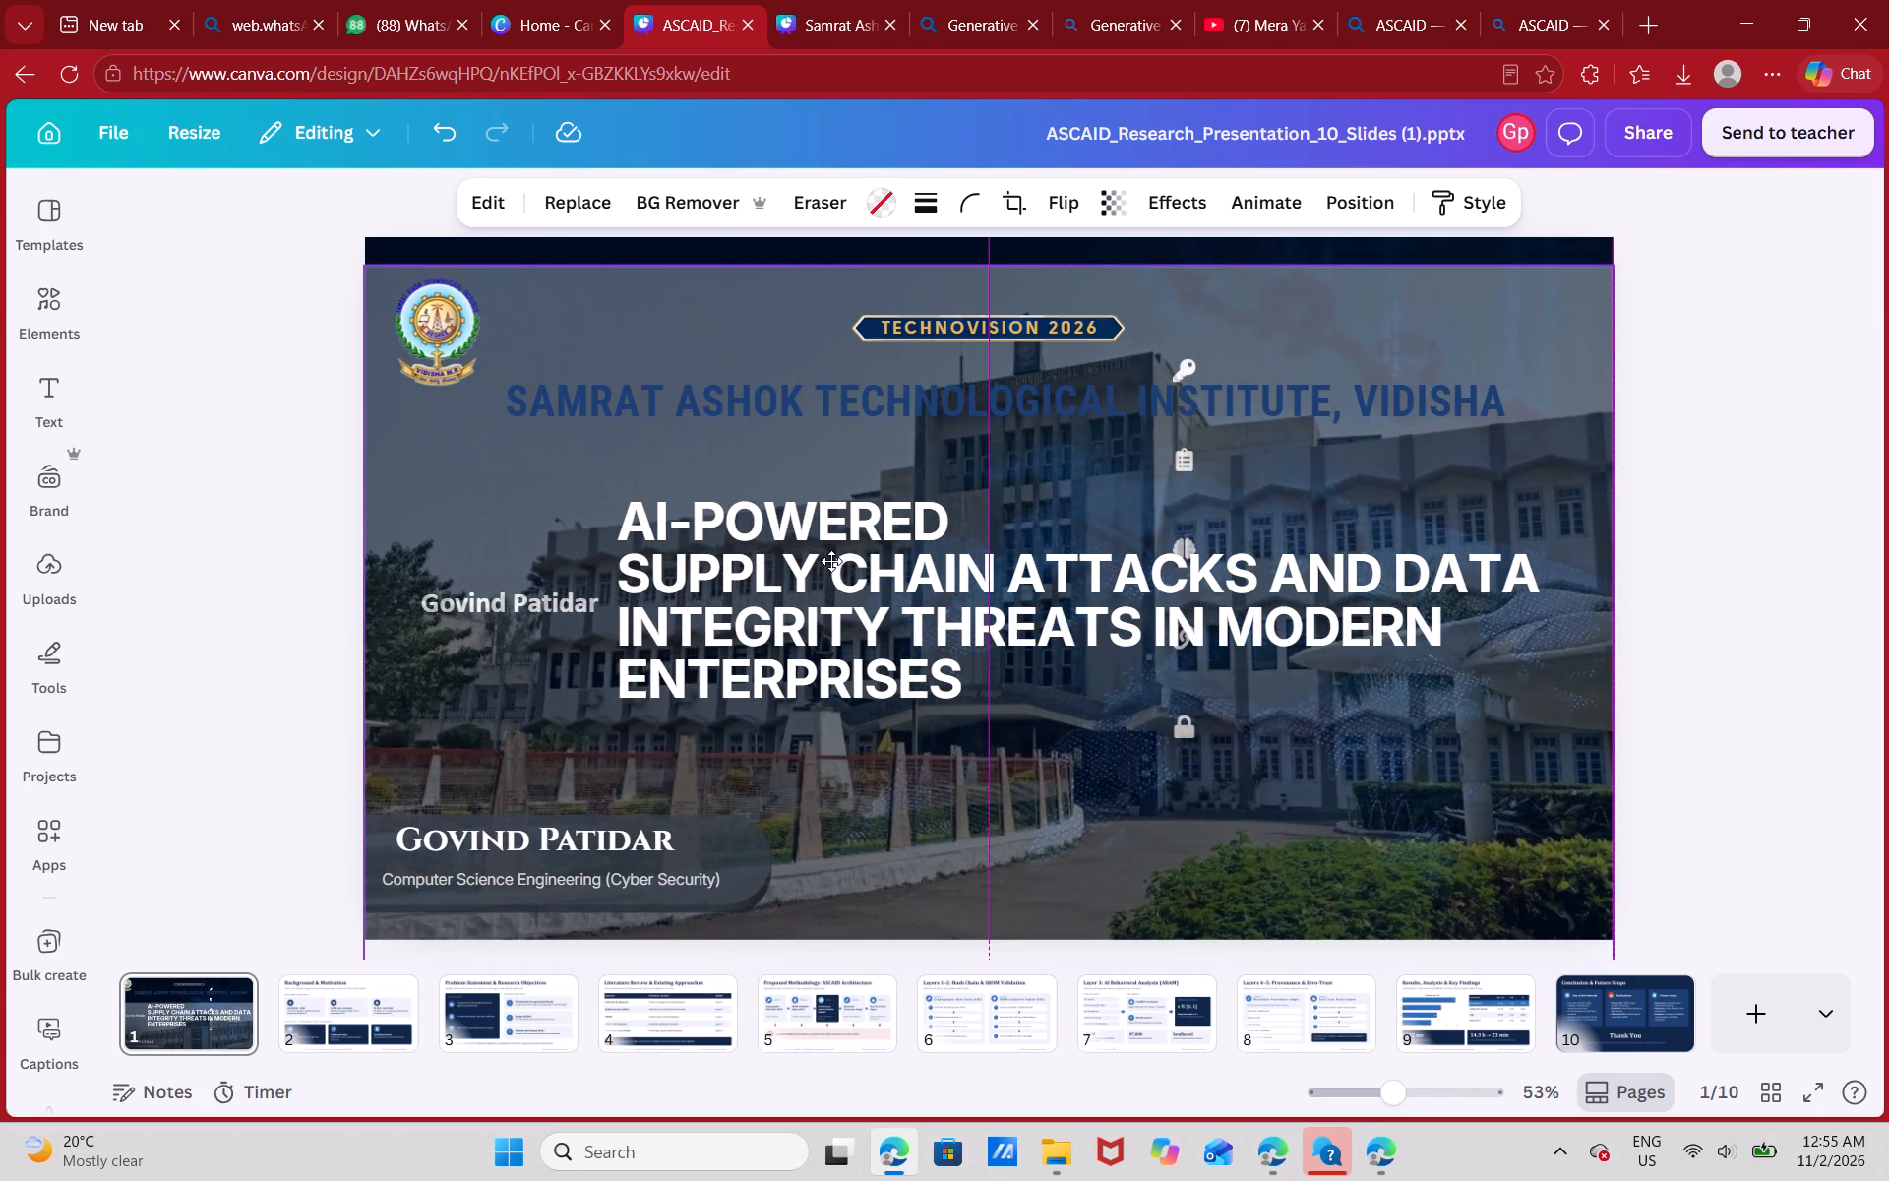
{"action": "left_click_drag", "start_coordinate": [831, 561], "coordinate": [831, 548]}
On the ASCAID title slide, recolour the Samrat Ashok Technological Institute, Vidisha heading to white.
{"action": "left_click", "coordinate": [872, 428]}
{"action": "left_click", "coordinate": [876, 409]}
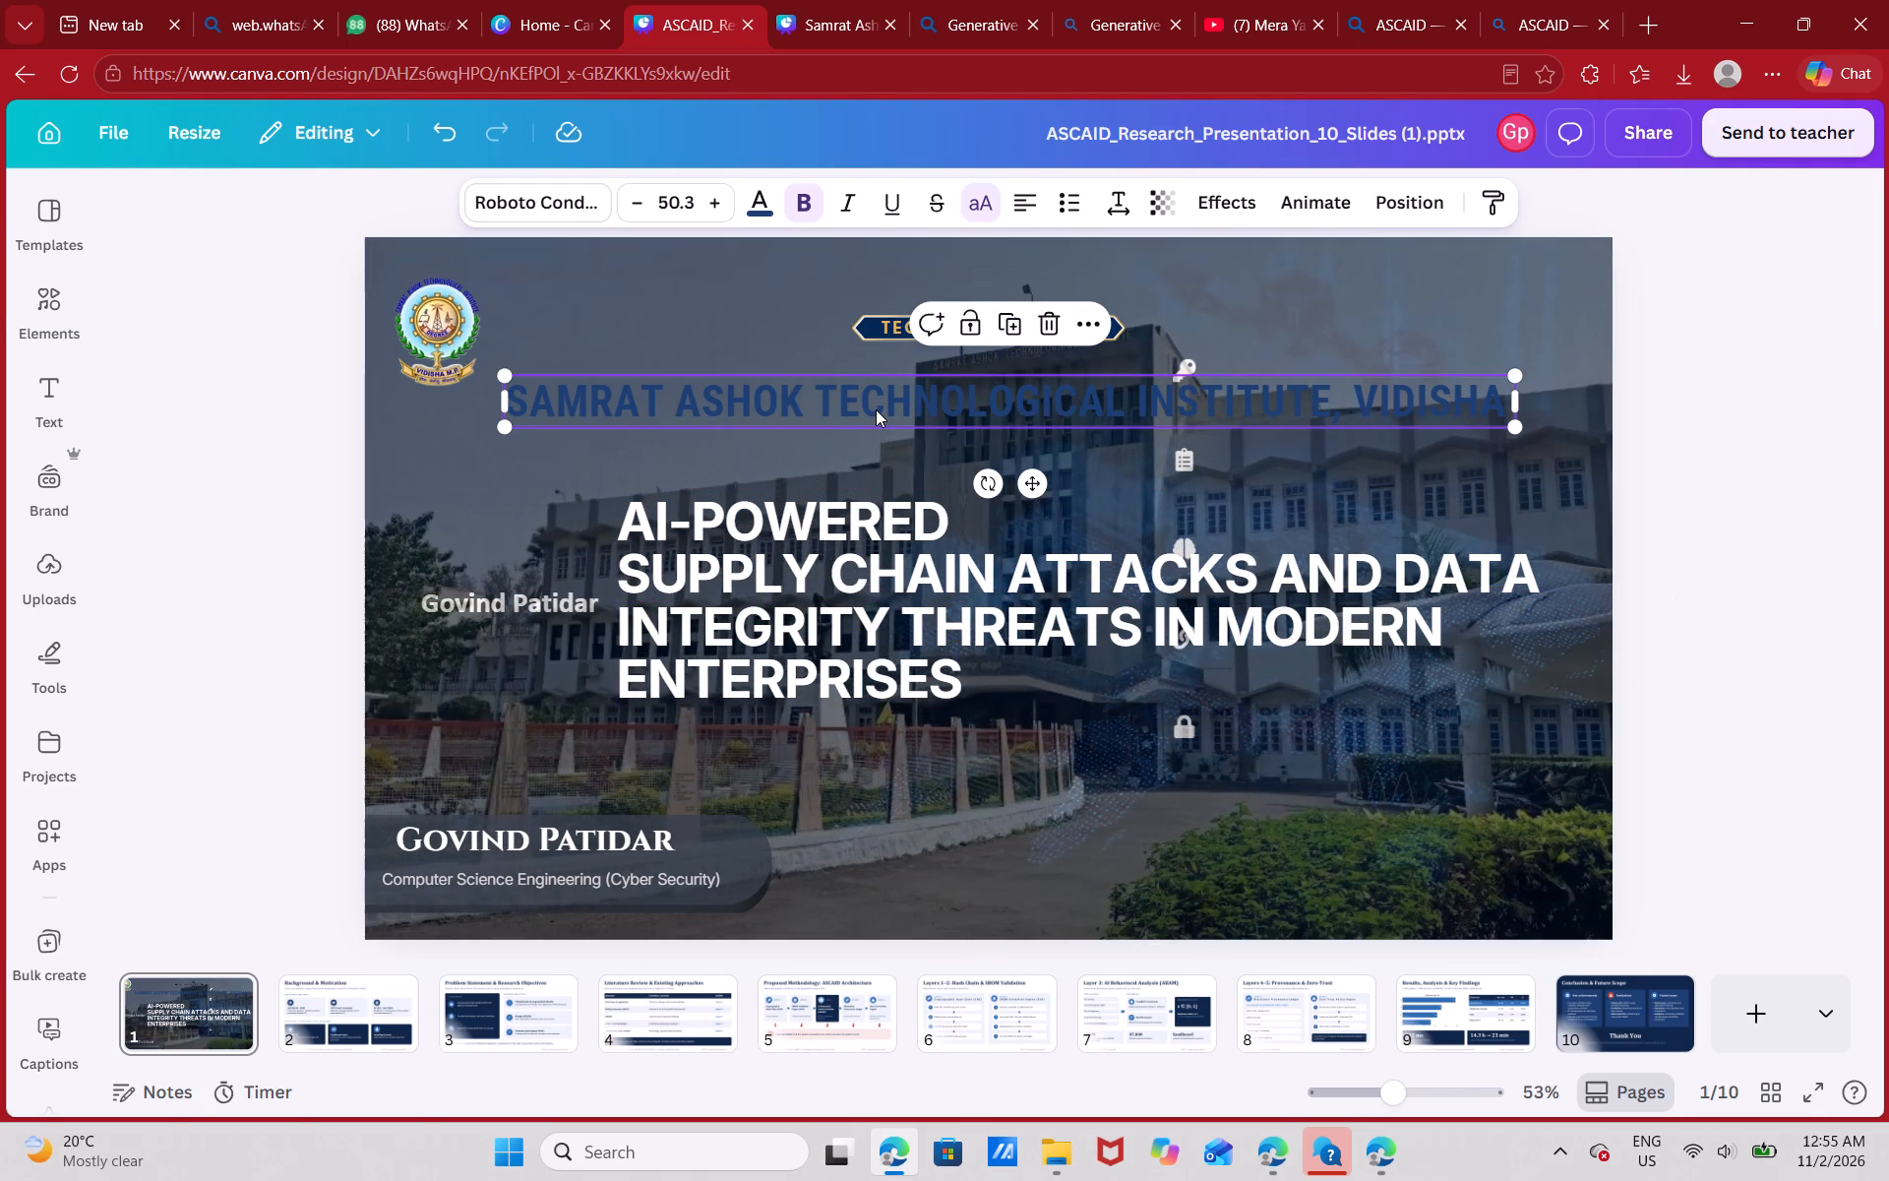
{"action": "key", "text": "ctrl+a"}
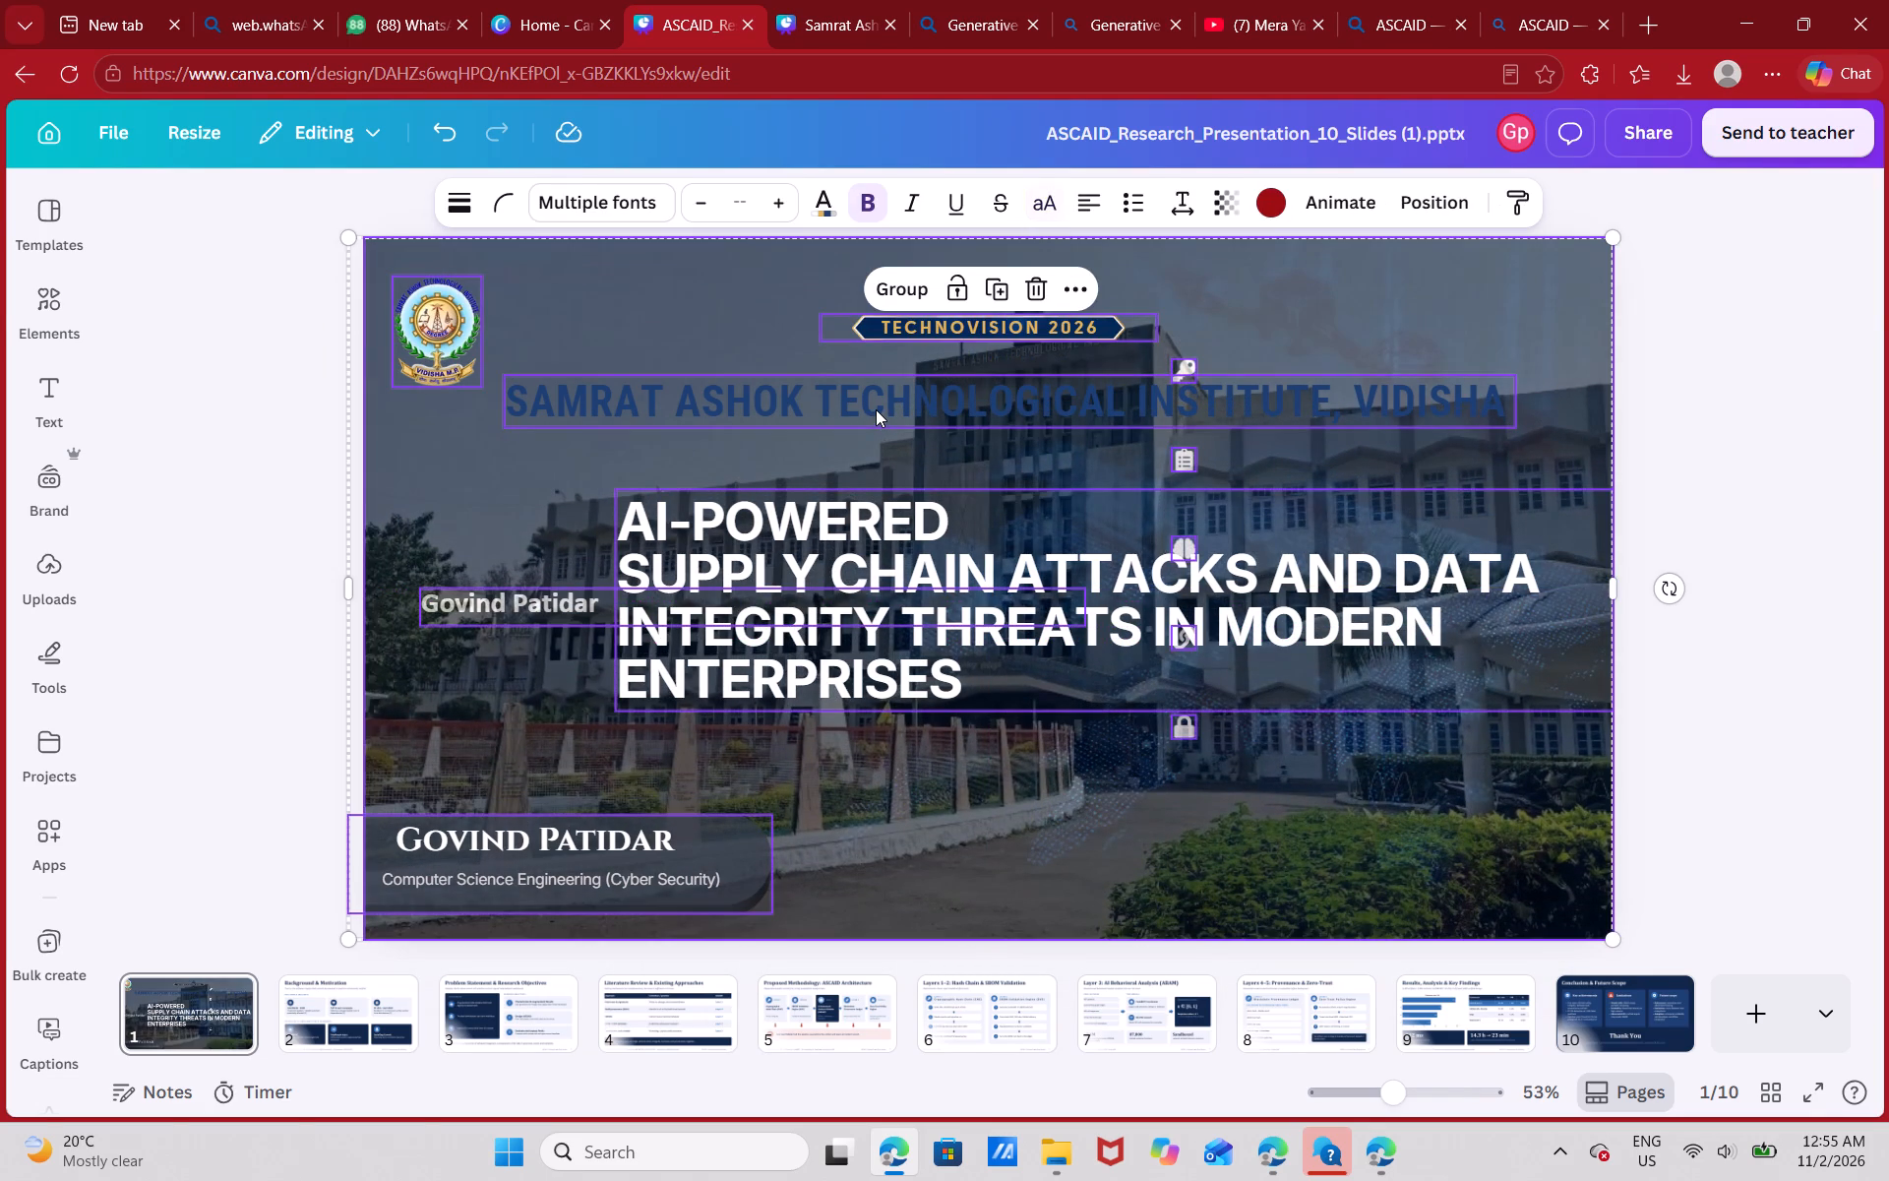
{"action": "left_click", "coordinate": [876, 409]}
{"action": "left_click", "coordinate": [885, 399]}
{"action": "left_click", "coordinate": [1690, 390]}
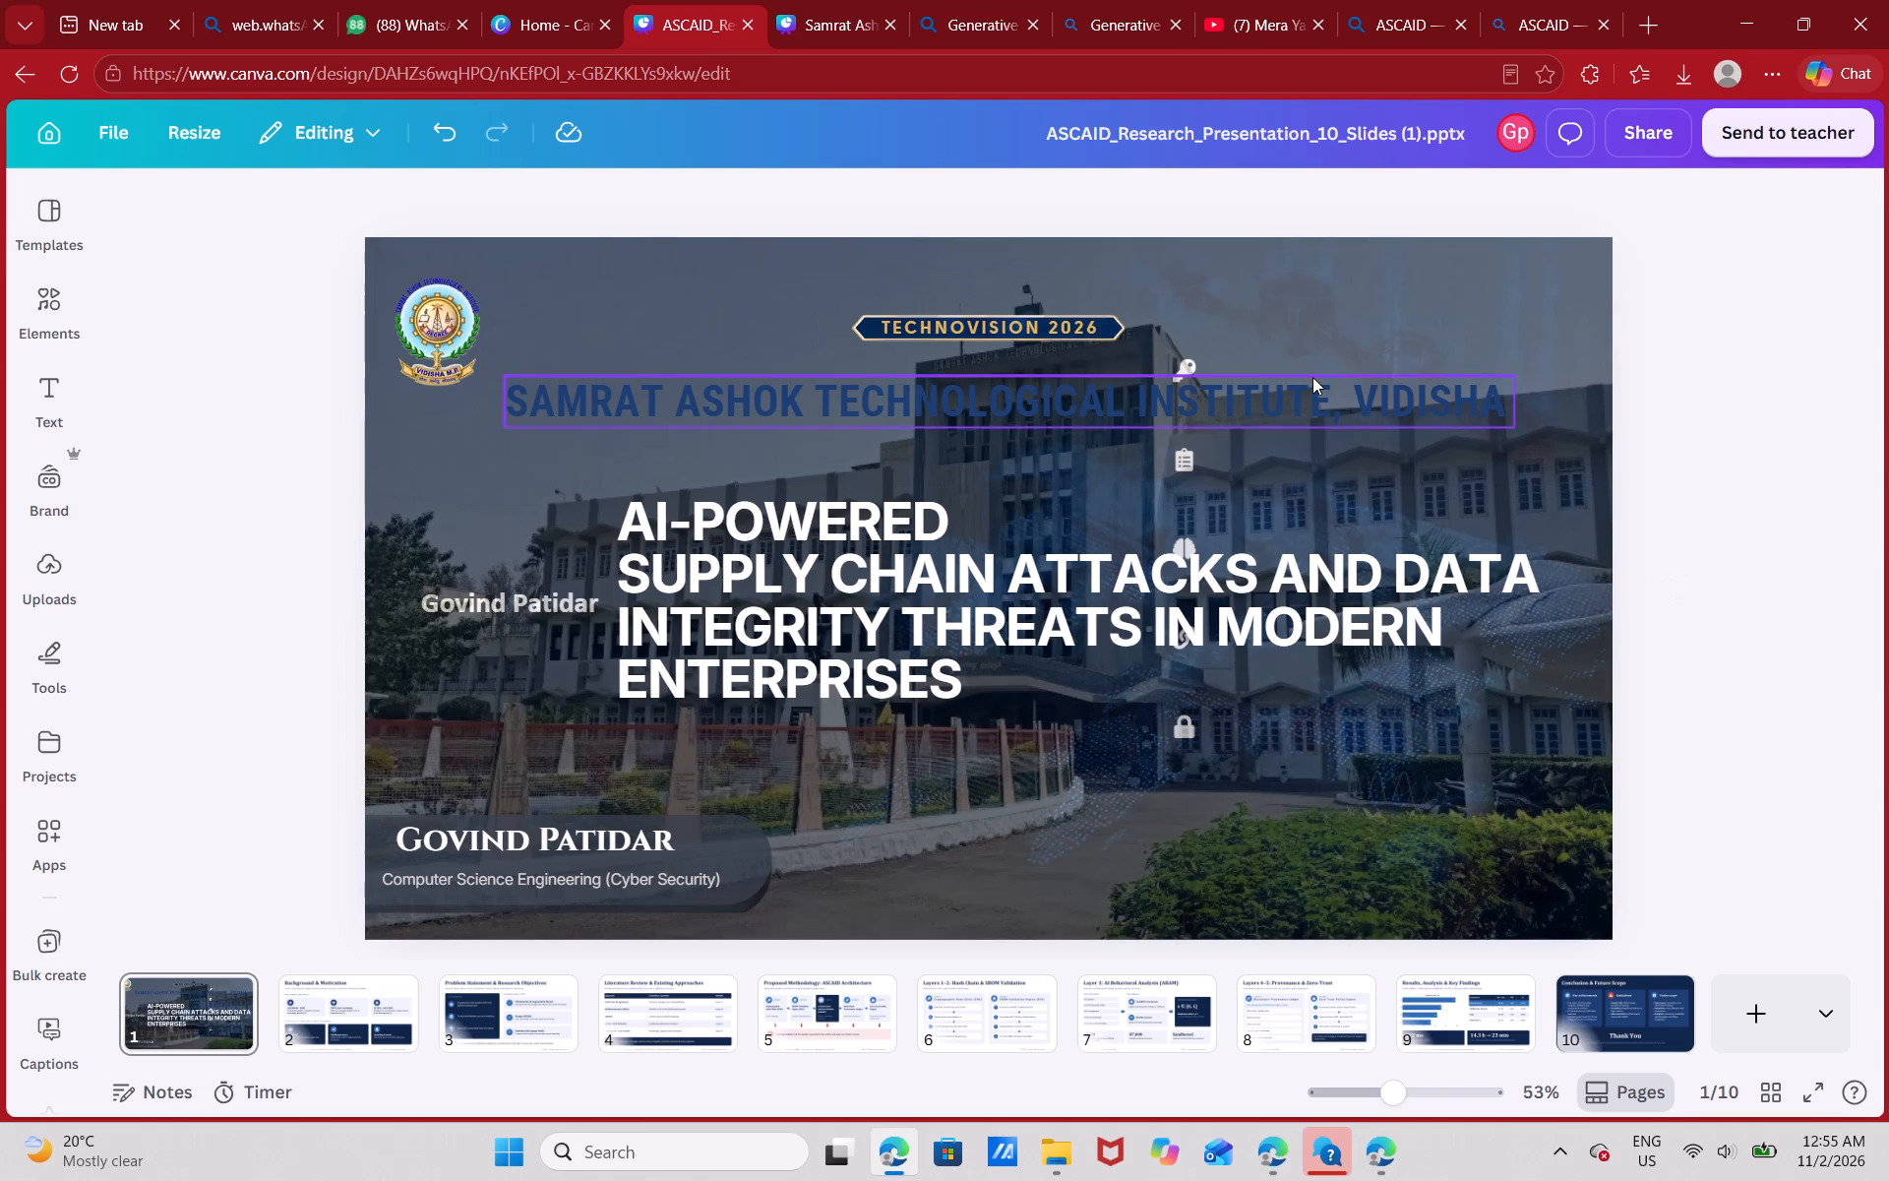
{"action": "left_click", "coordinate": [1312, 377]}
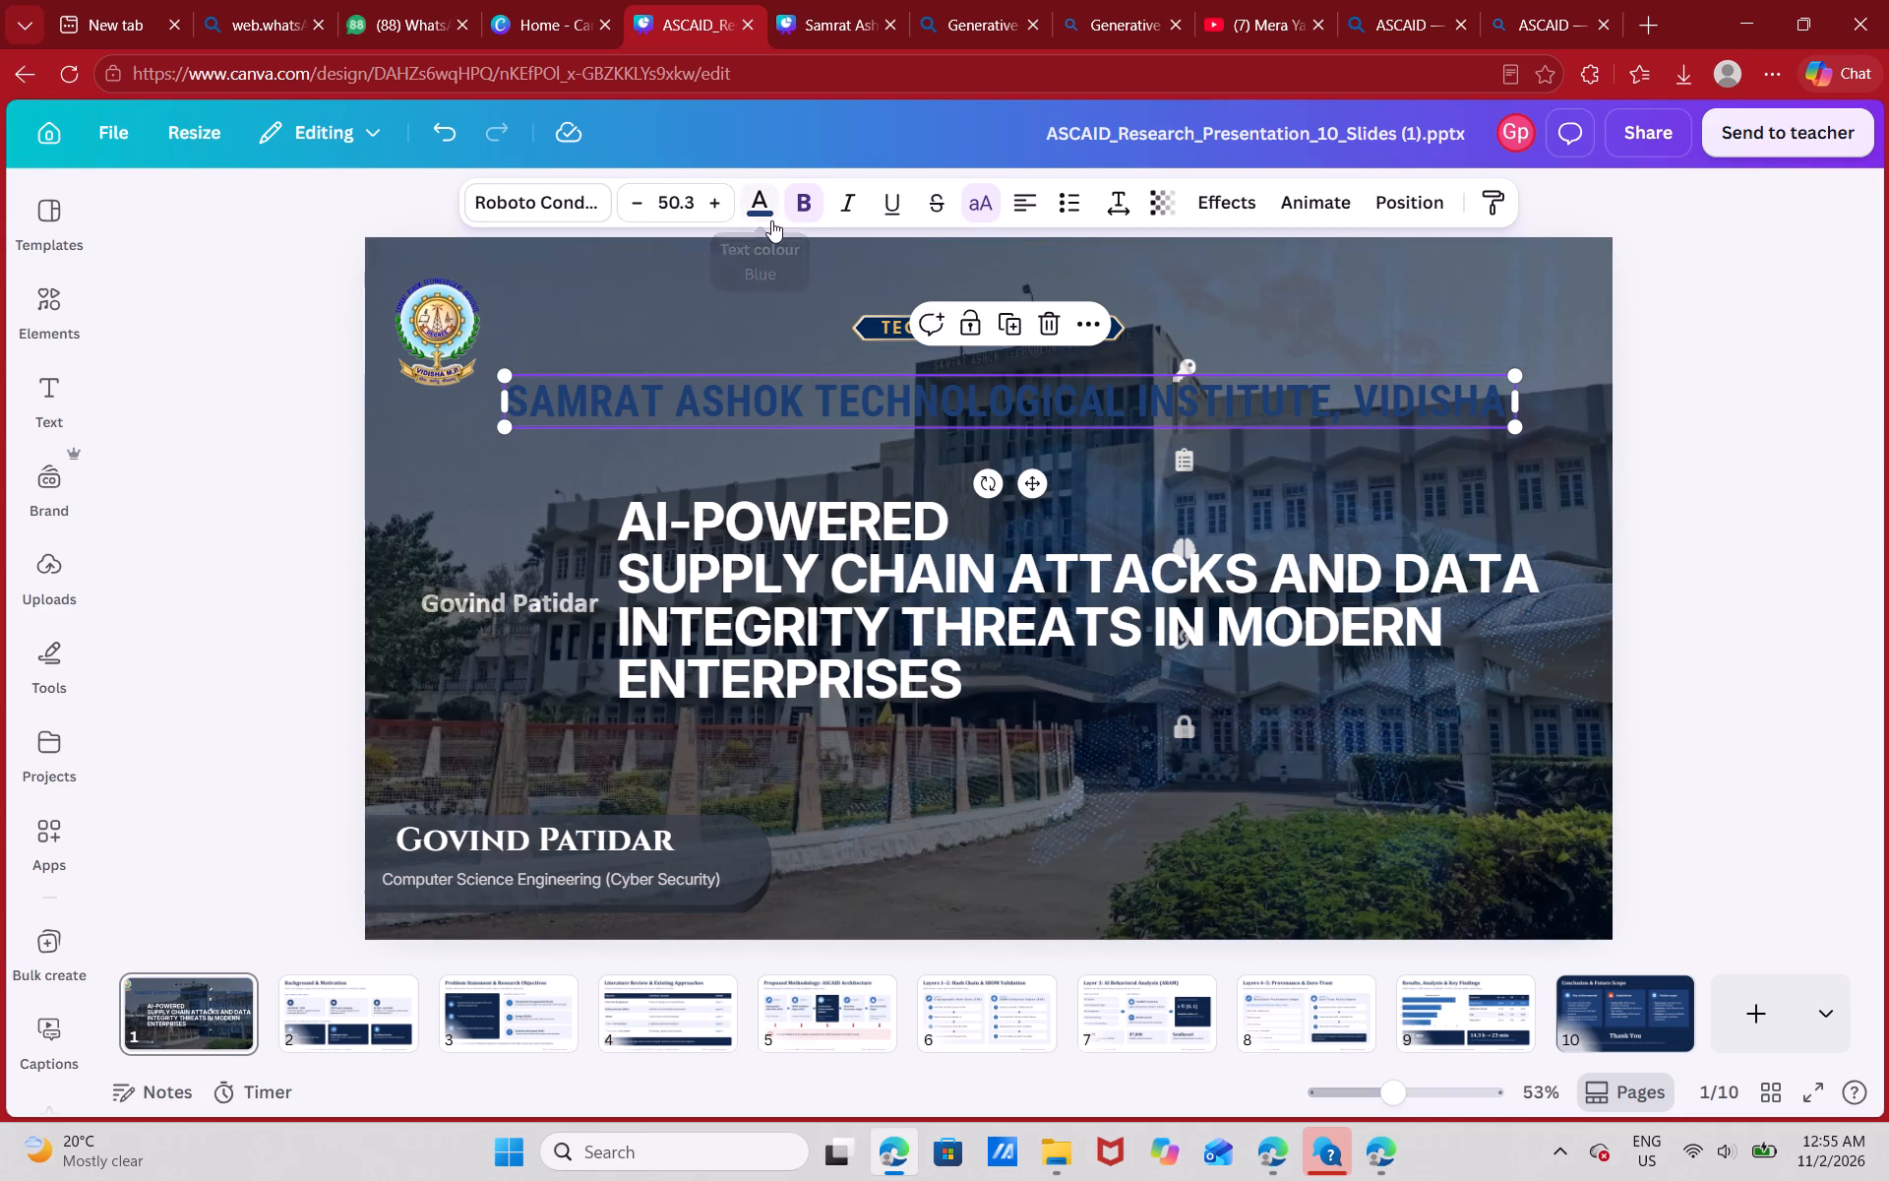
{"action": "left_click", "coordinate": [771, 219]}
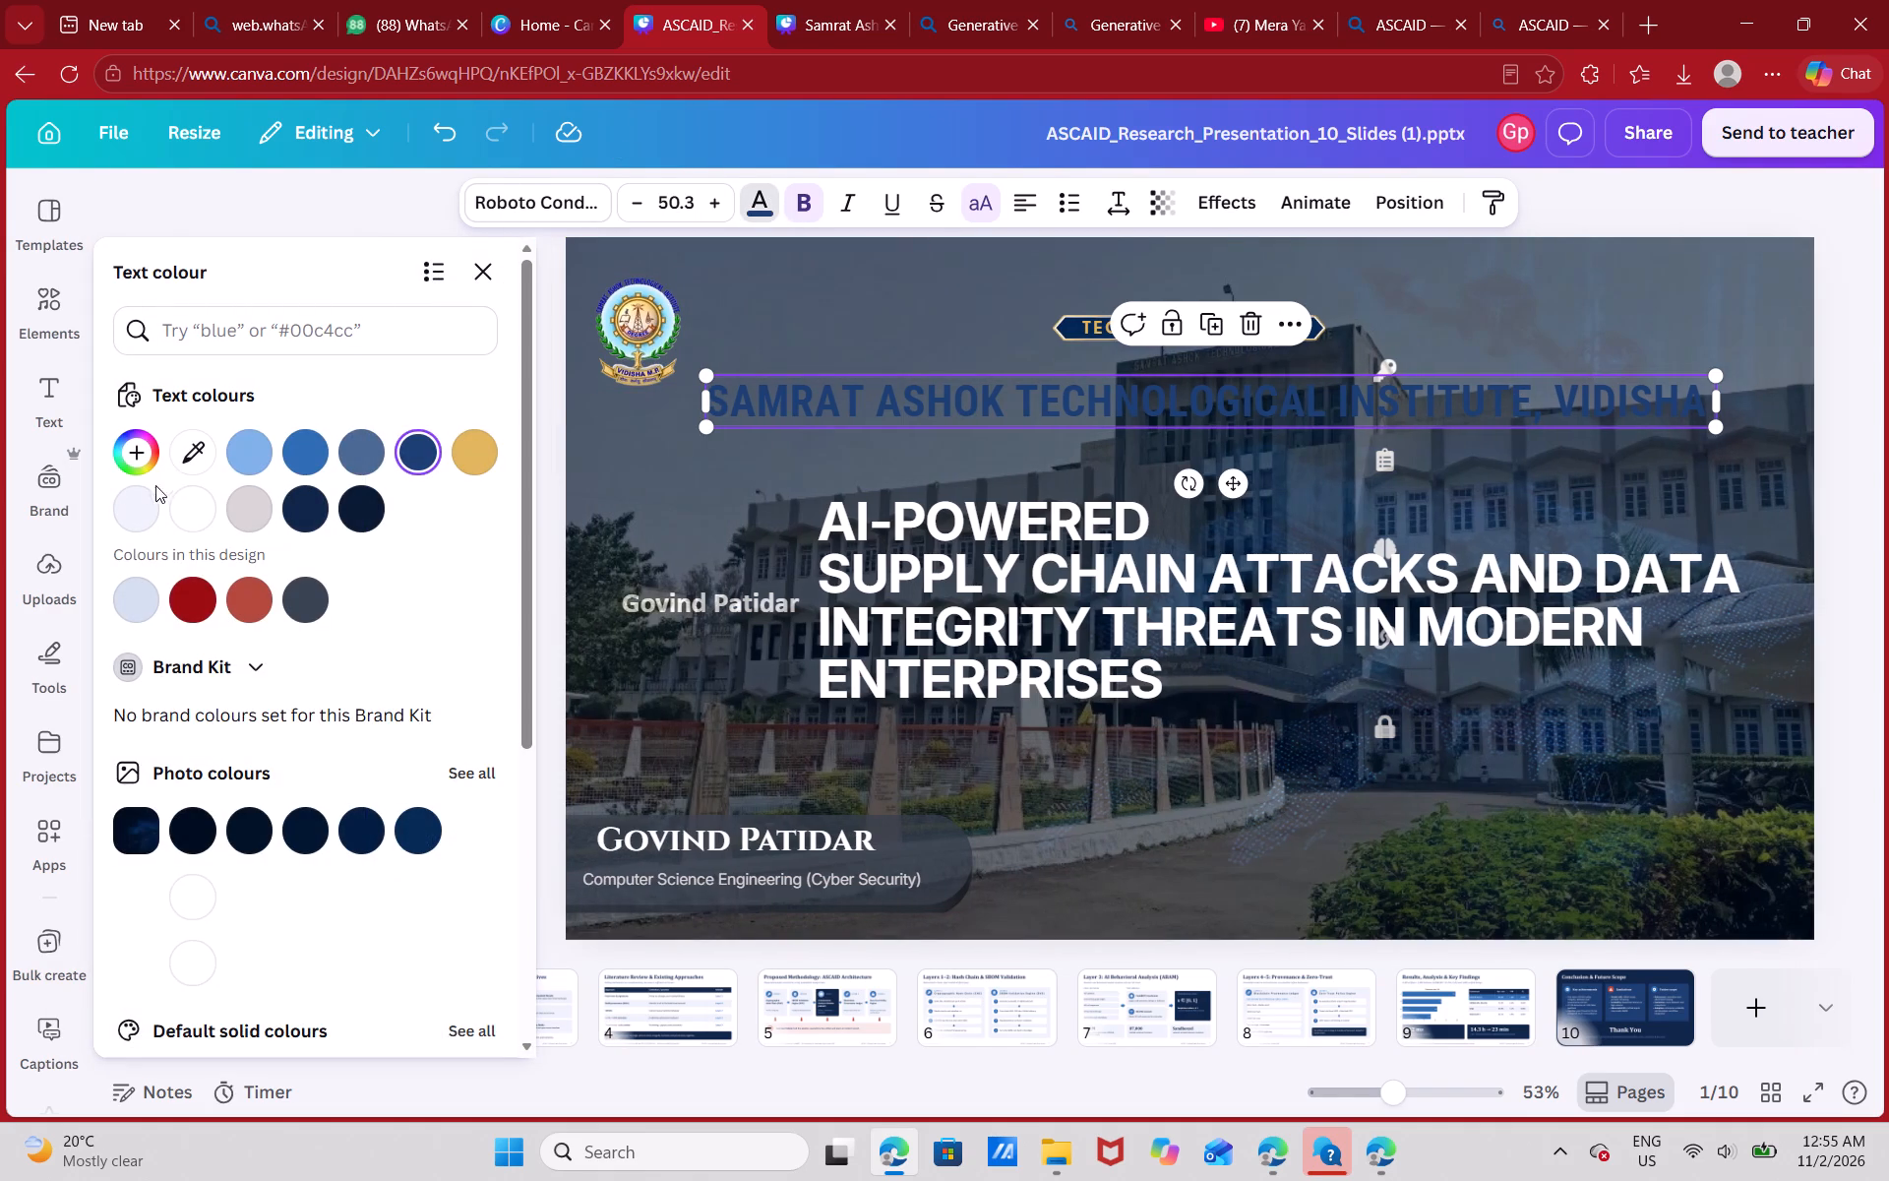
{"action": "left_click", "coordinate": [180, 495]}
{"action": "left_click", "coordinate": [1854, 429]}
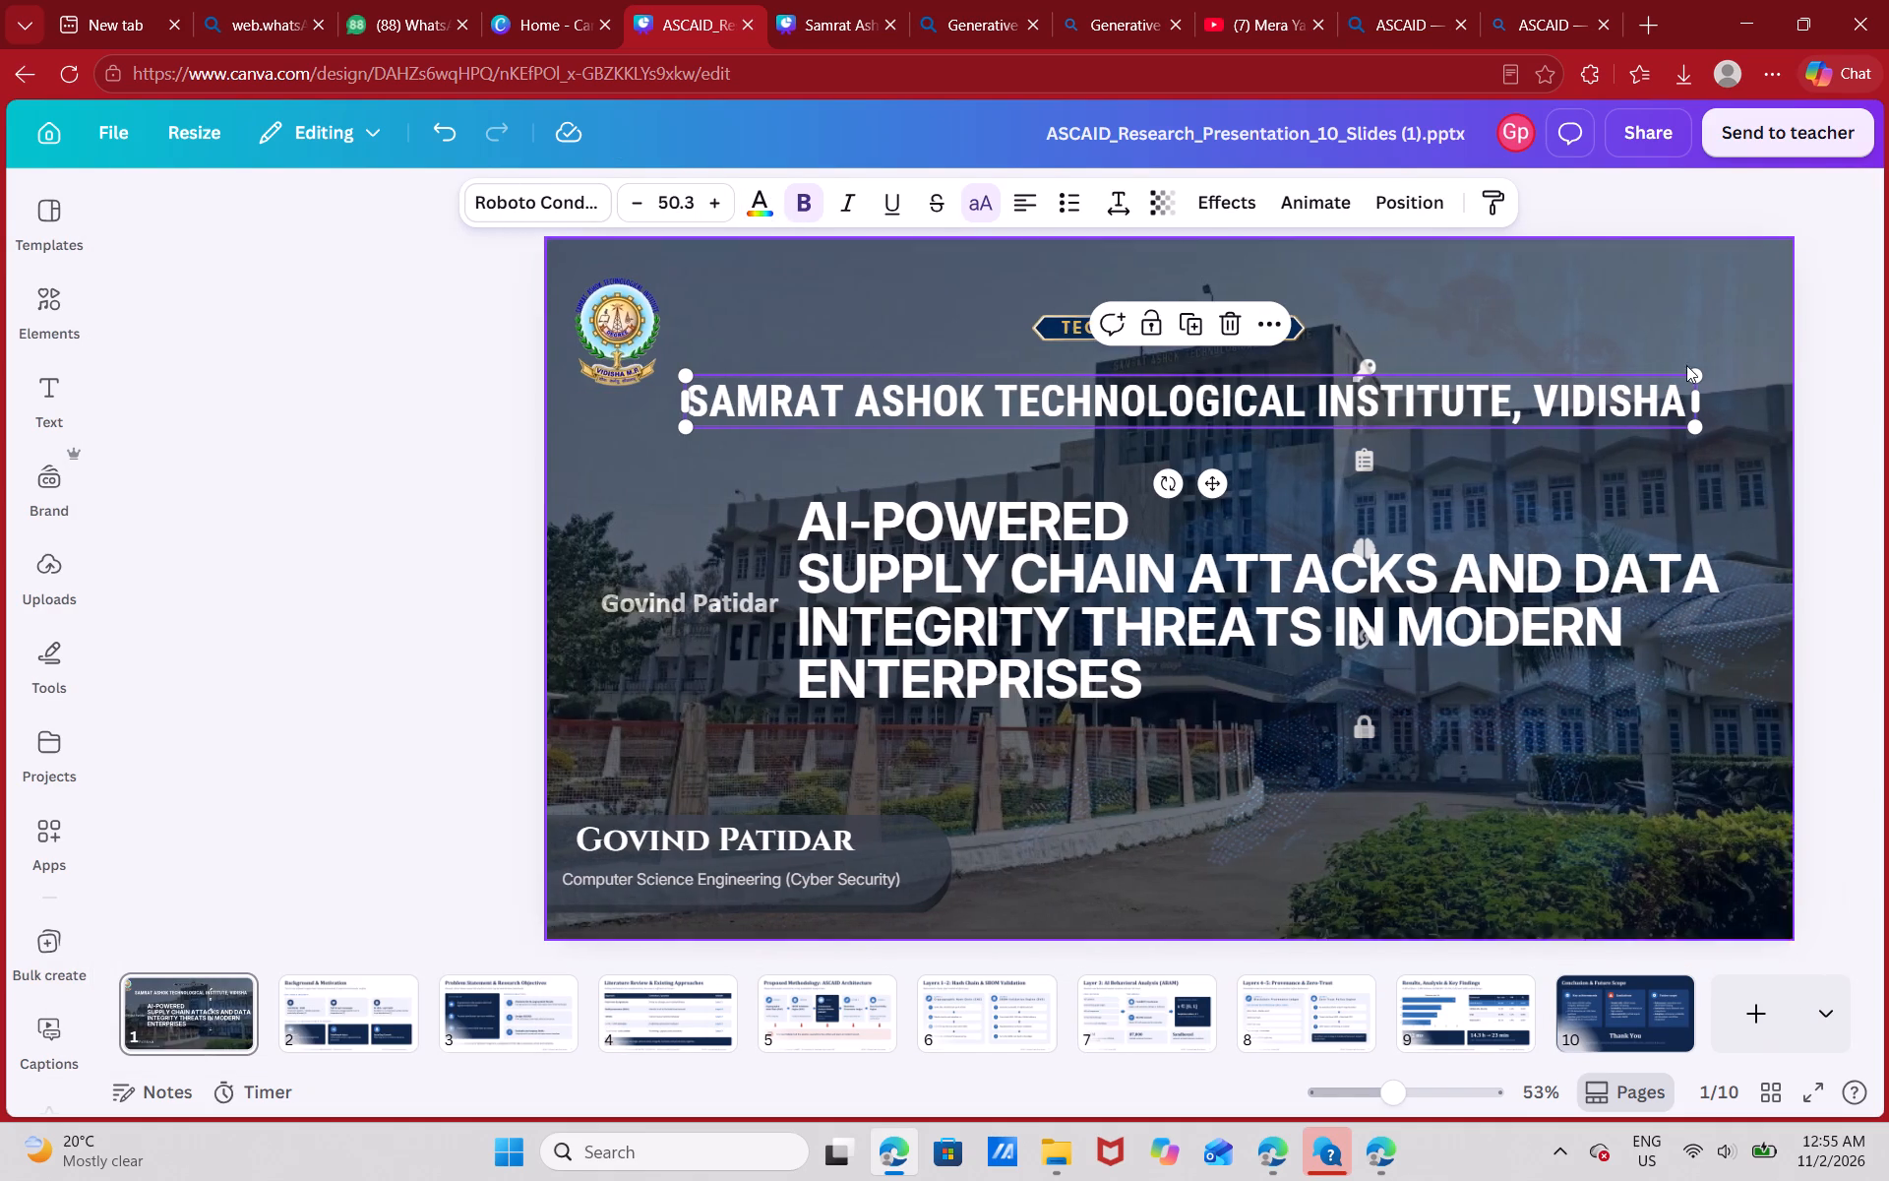
Copy all elements of the title slide in the Samrat Ashok Technological Institute Vidisha design.
{"action": "left_click", "coordinate": [829, 0]}
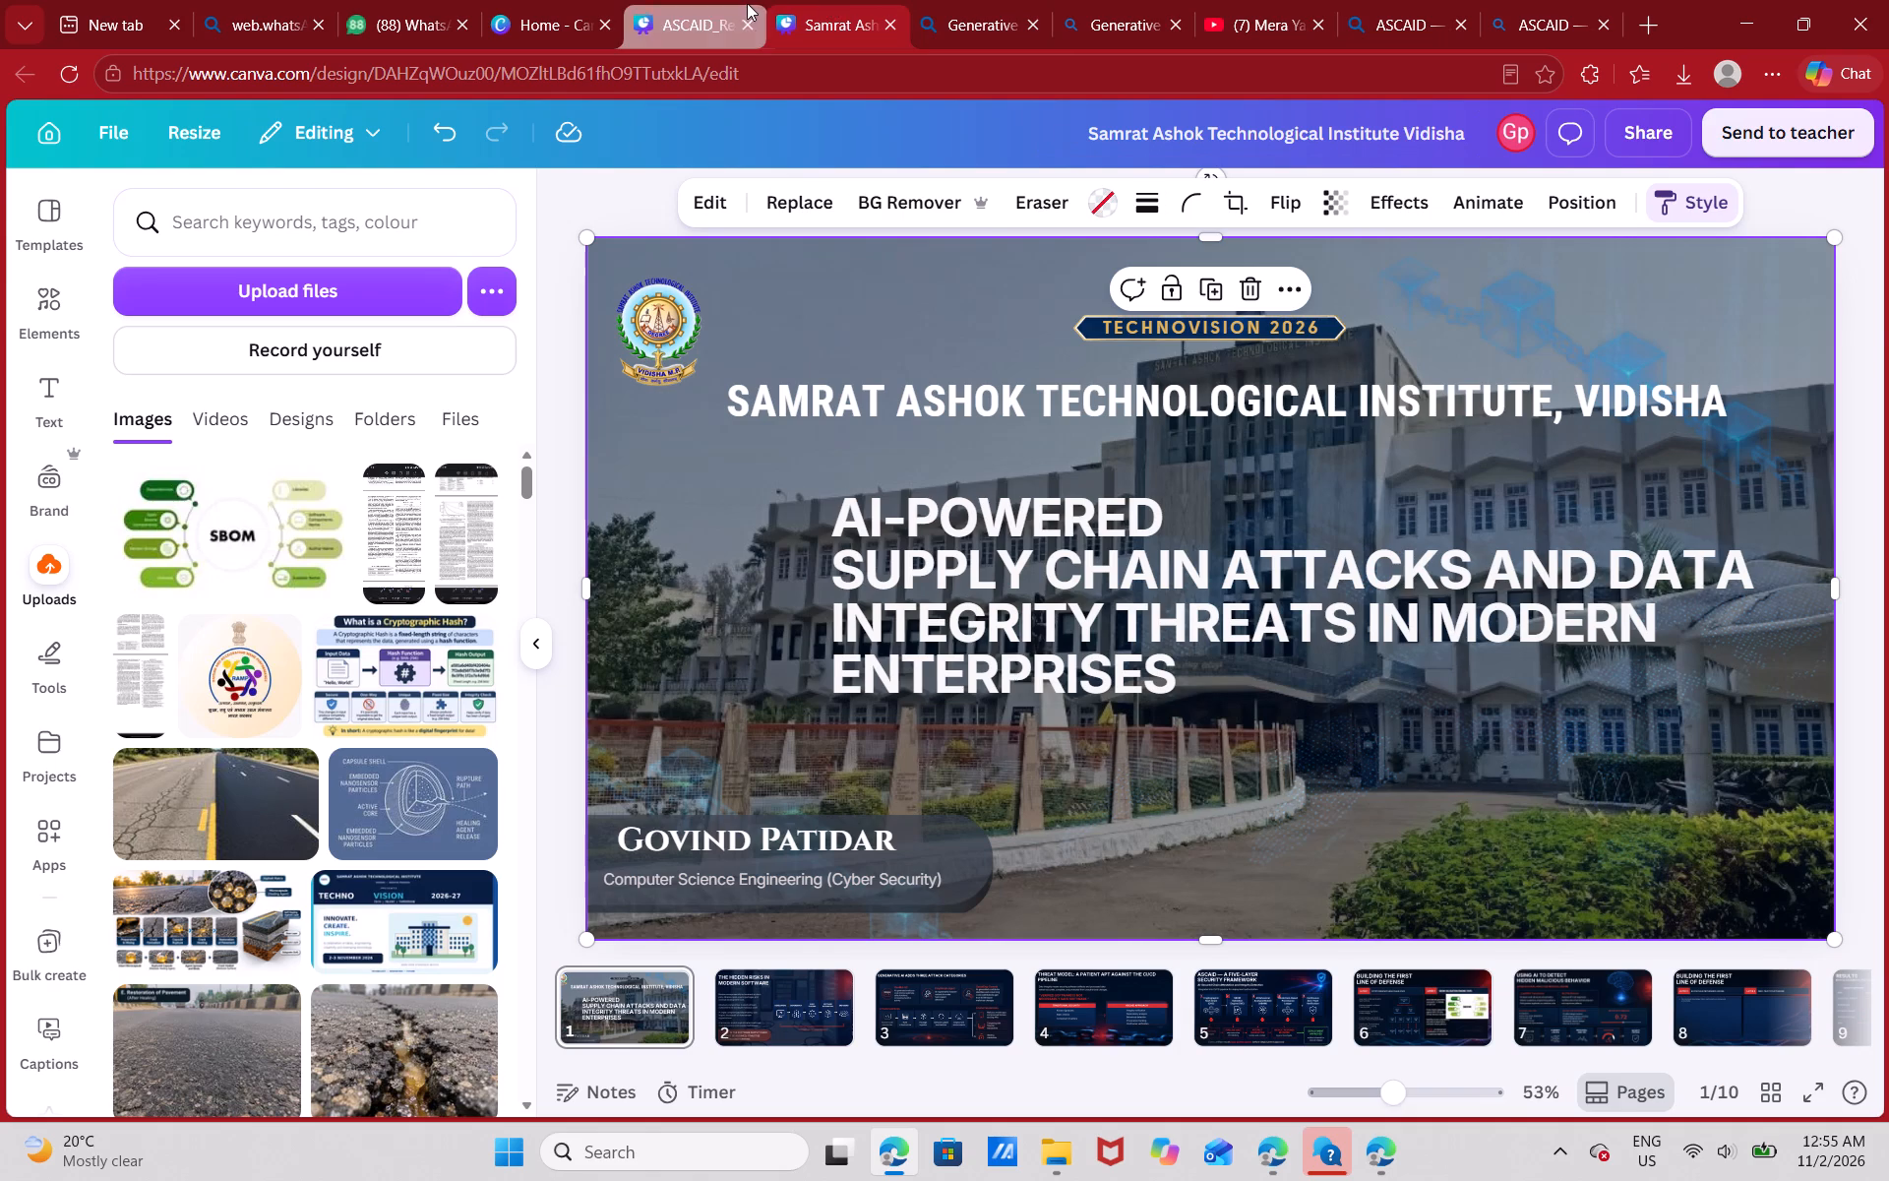
{"action": "left_click", "coordinate": [712, 0]}
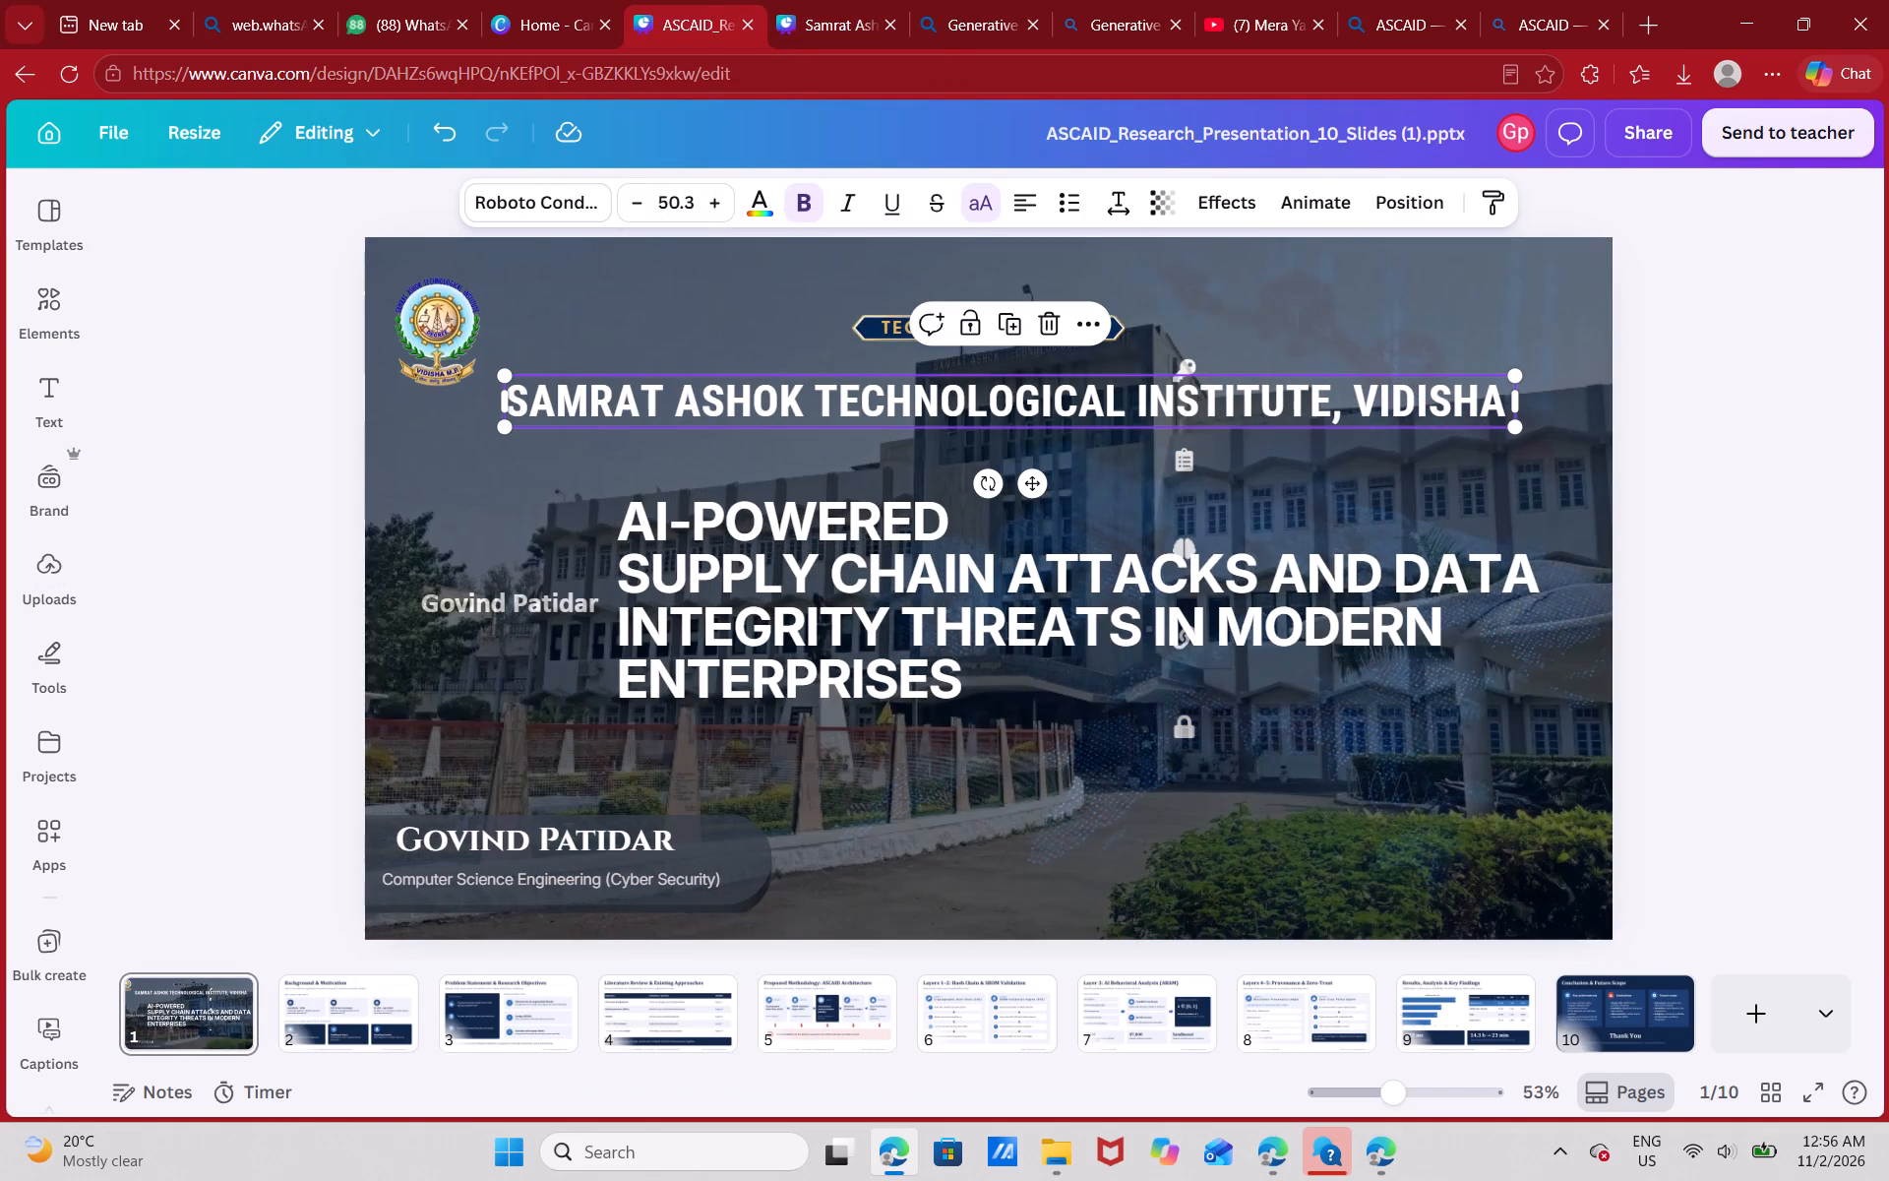
{"action": "left_click", "coordinate": [787, 37]}
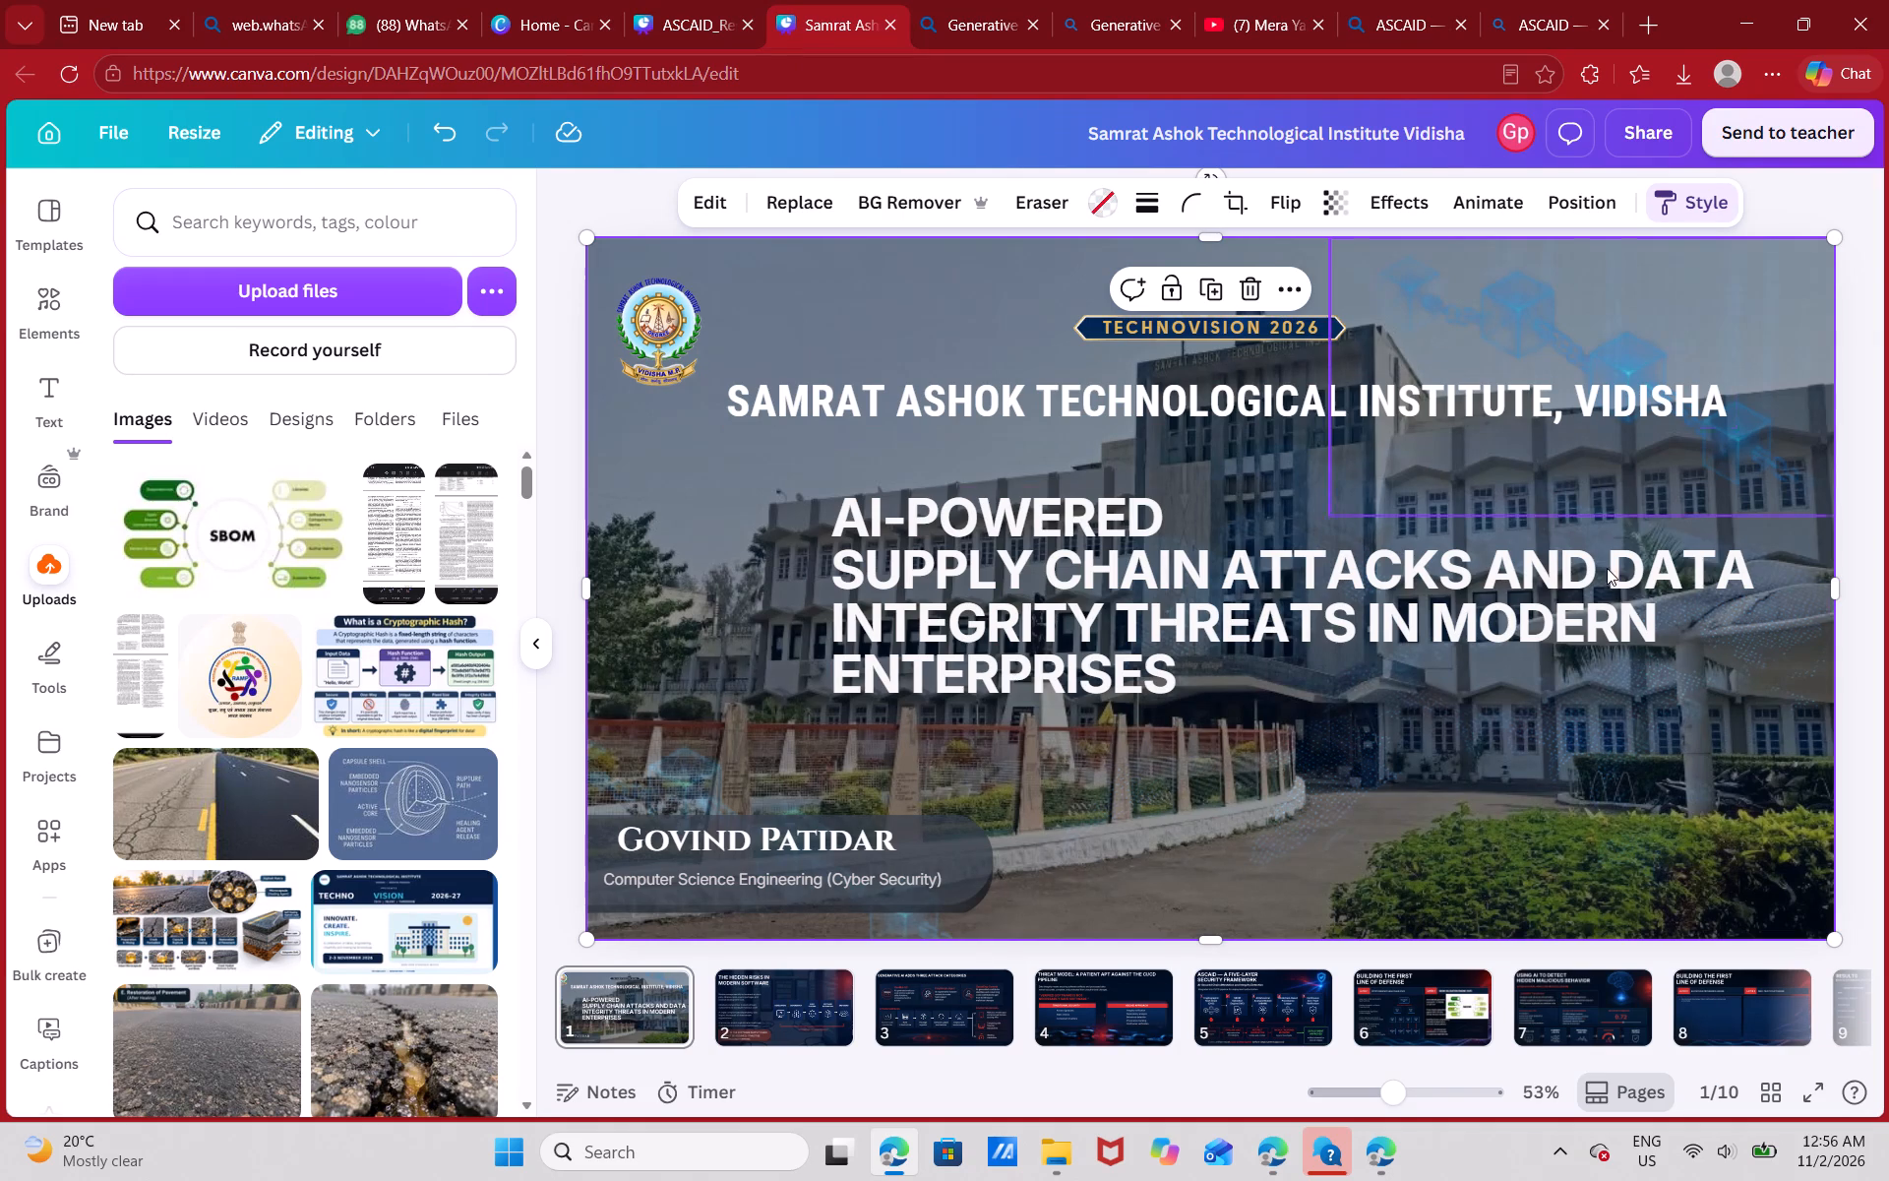
{"action": "left_click", "coordinate": [1660, 782]}
{"action": "key", "text": "ctrl+a"}
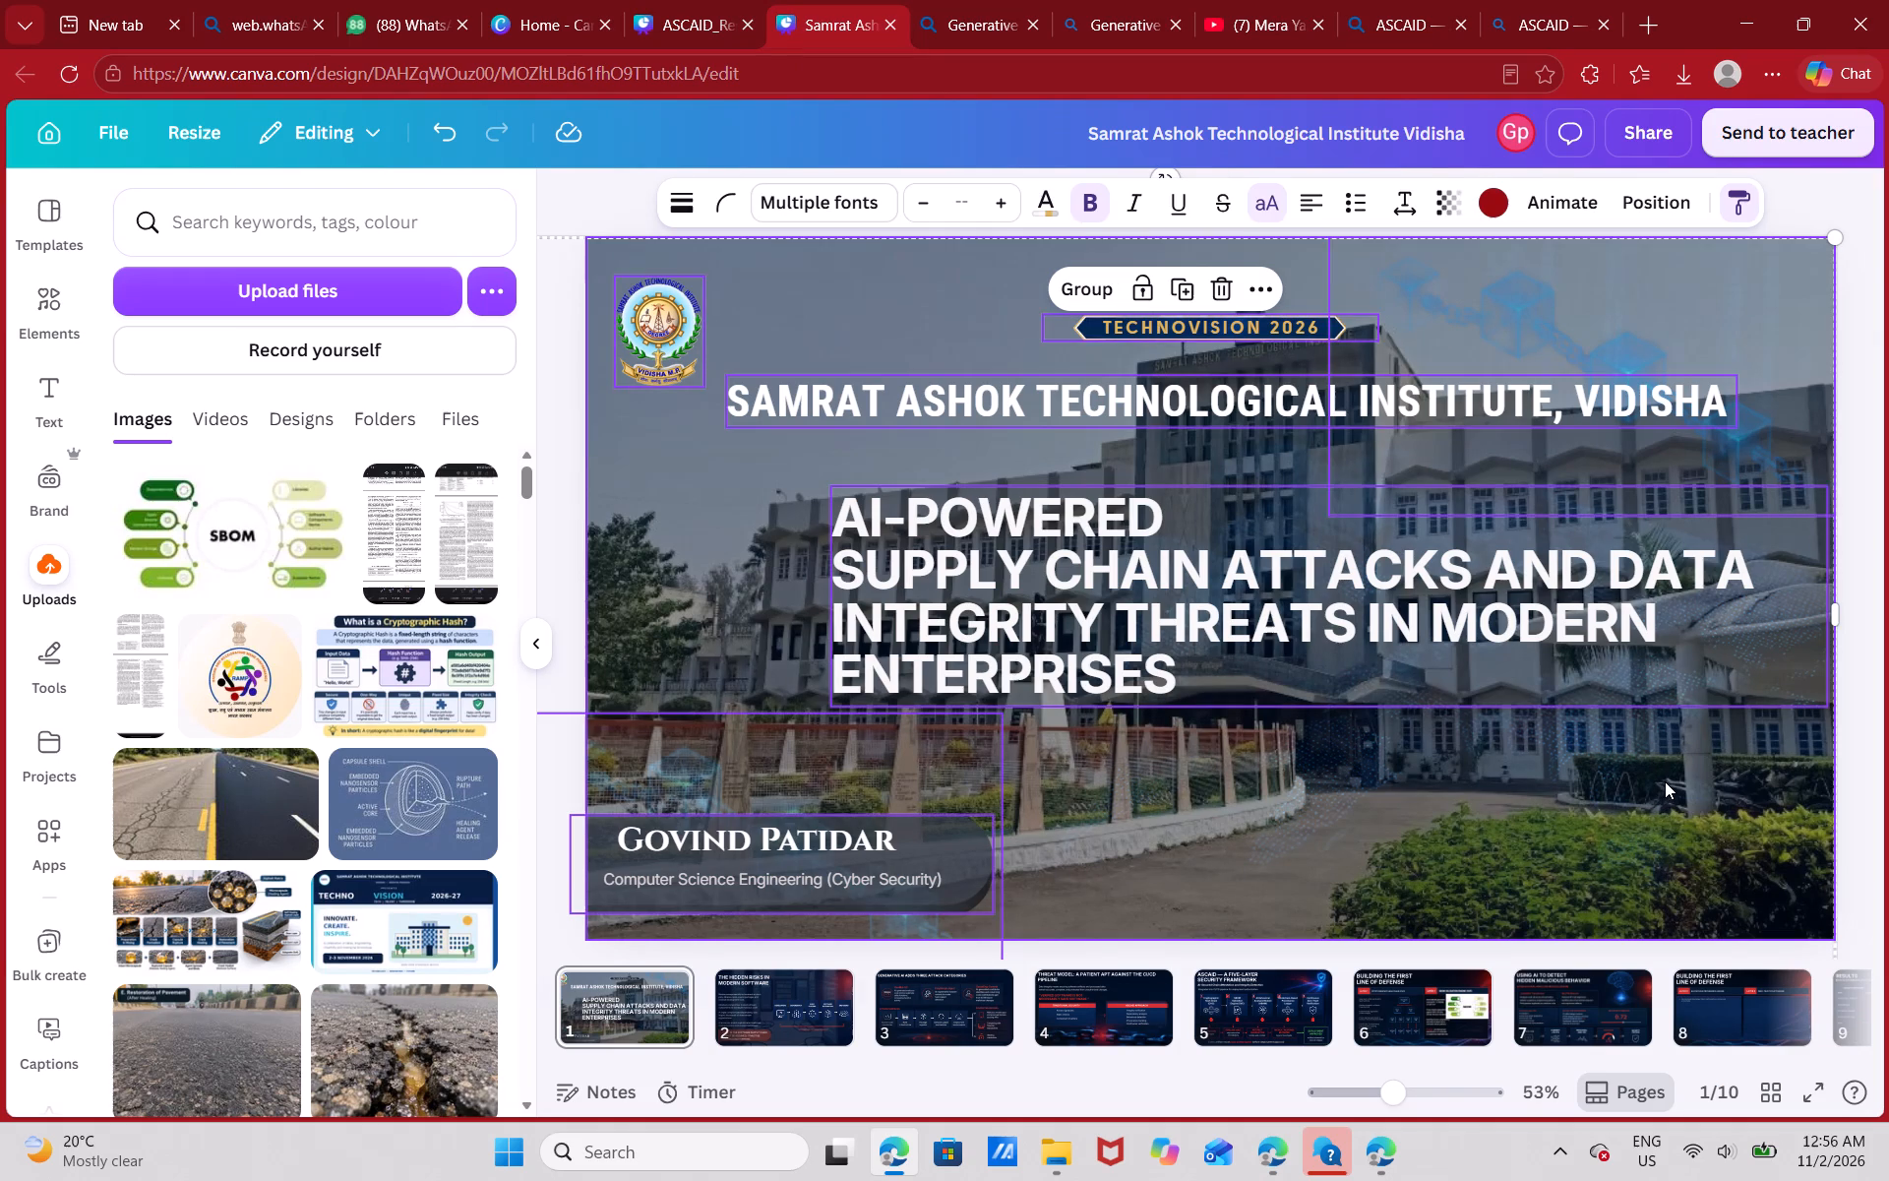
{"action": "key", "text": "ctrl+c"}
On the ASCAID title slide, delete all the elements and paste the copied Samrat Ashok title slide elements in their place.
{"action": "left_click", "coordinate": [679, 0]}
{"action": "left_click", "coordinate": [1085, 825]}
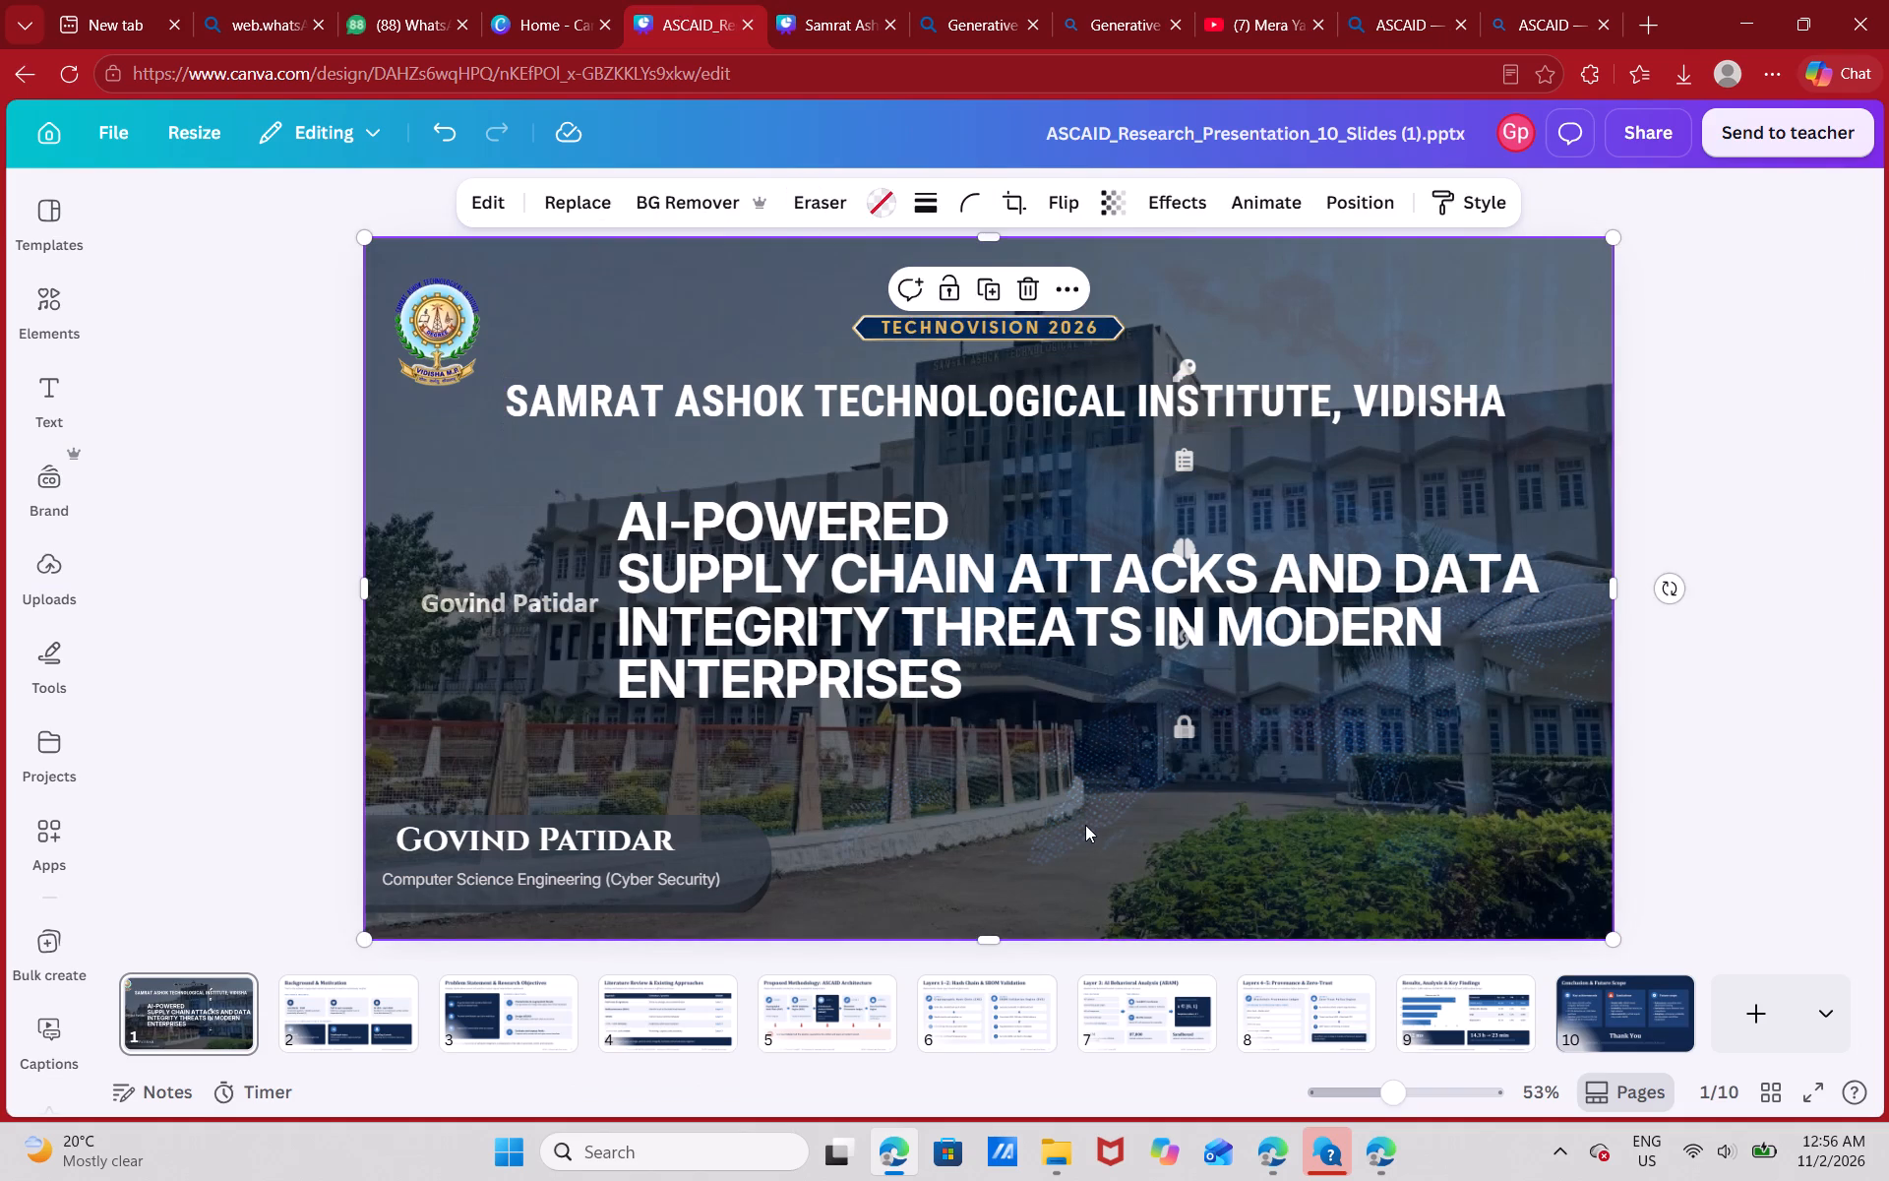
{"action": "key", "text": "ctrl+a"}
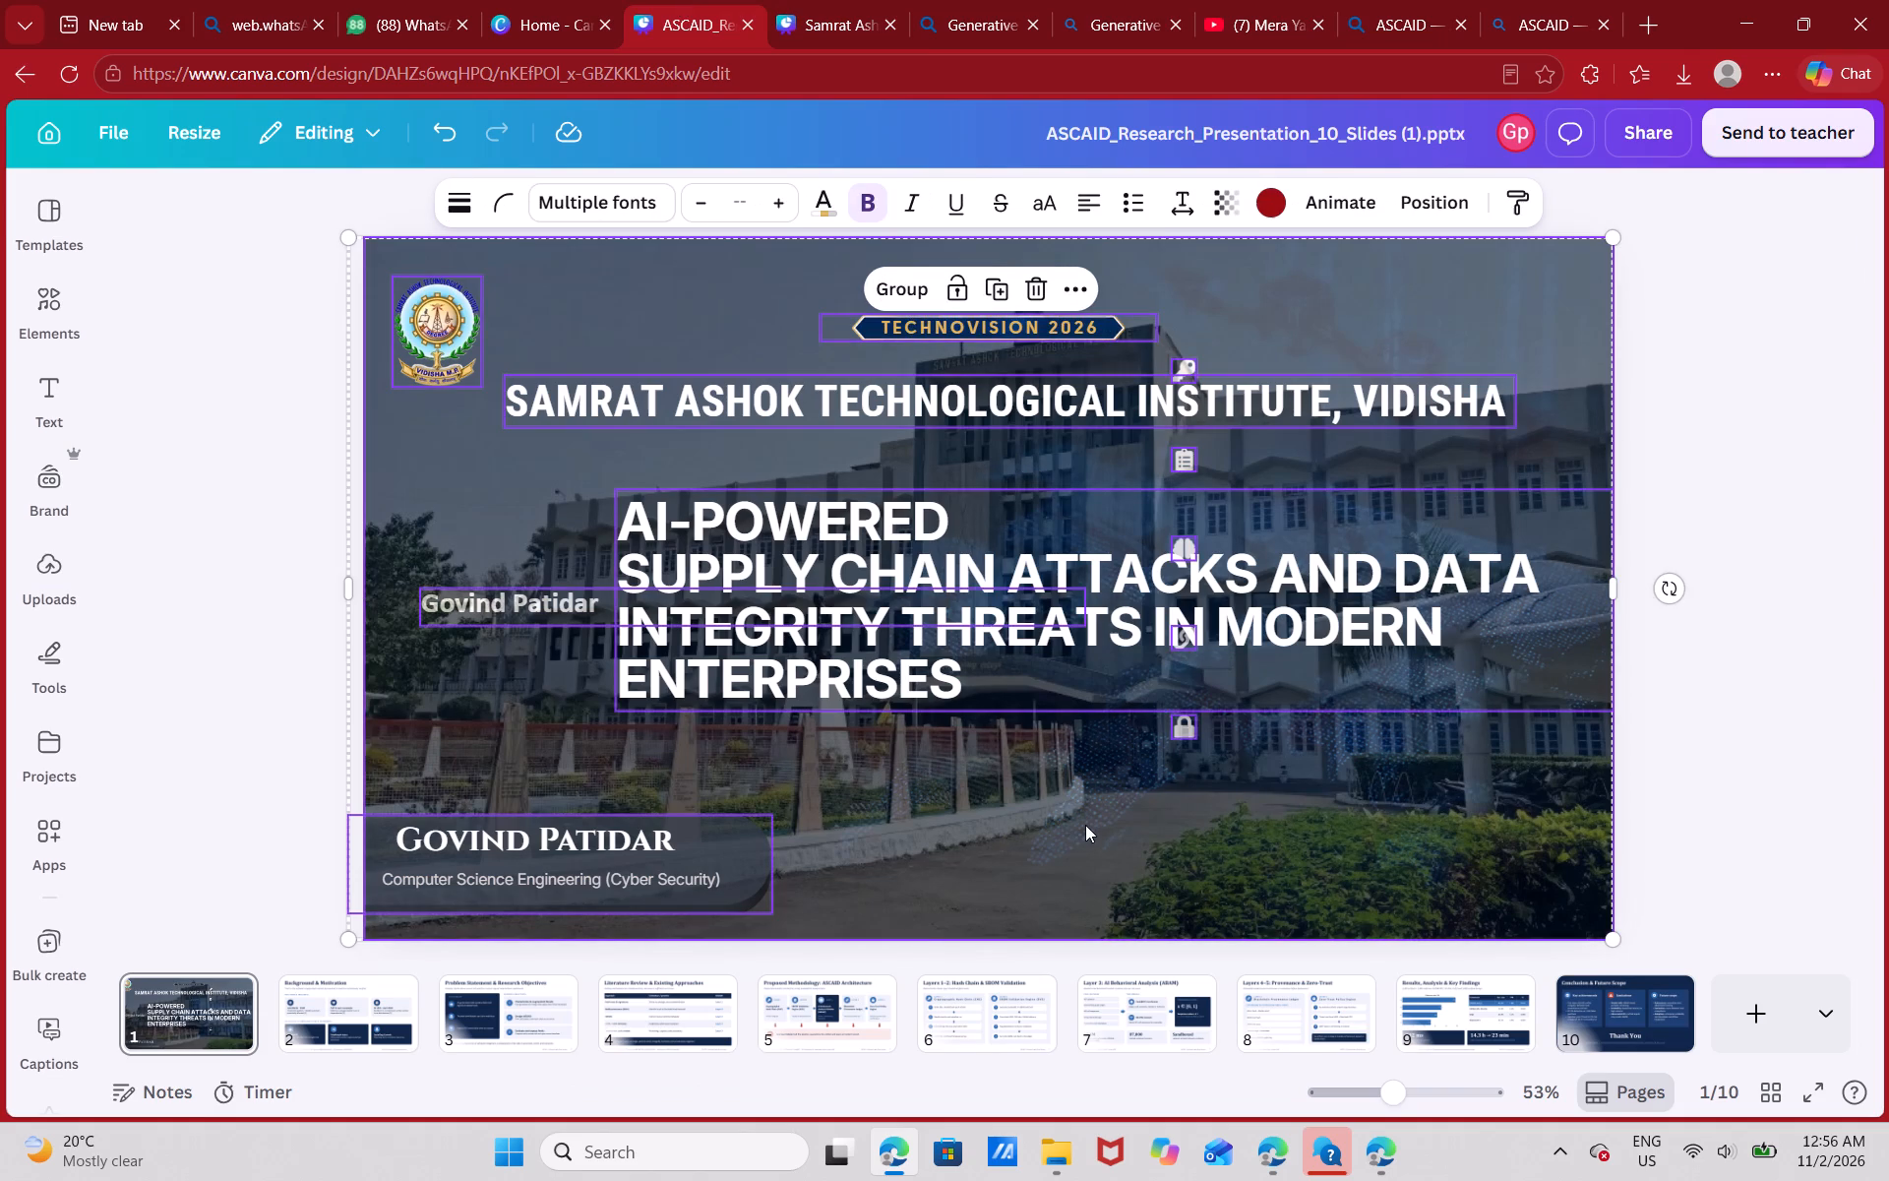
{"action": "key", "text": "BackSpace"}
{"action": "key", "text": "ctrl+v"}
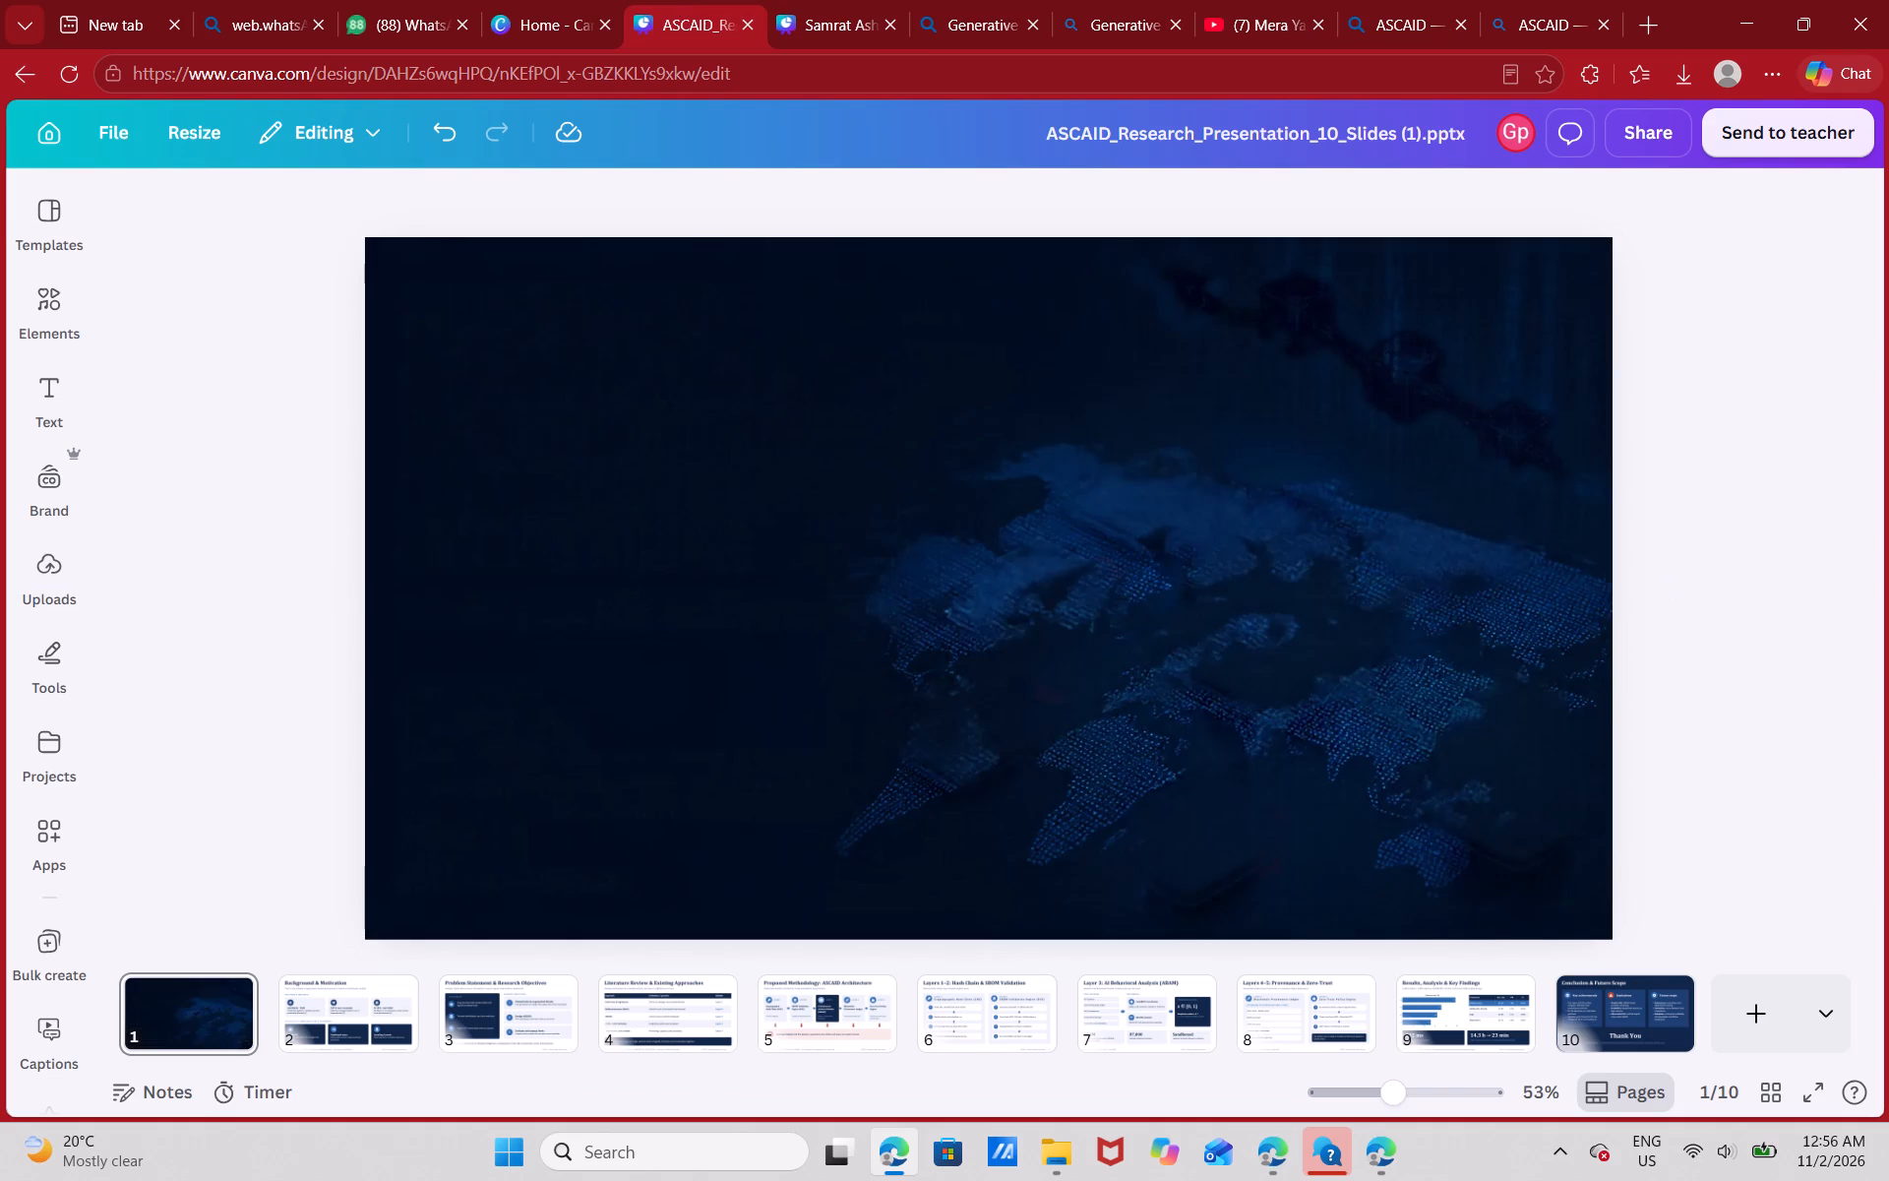
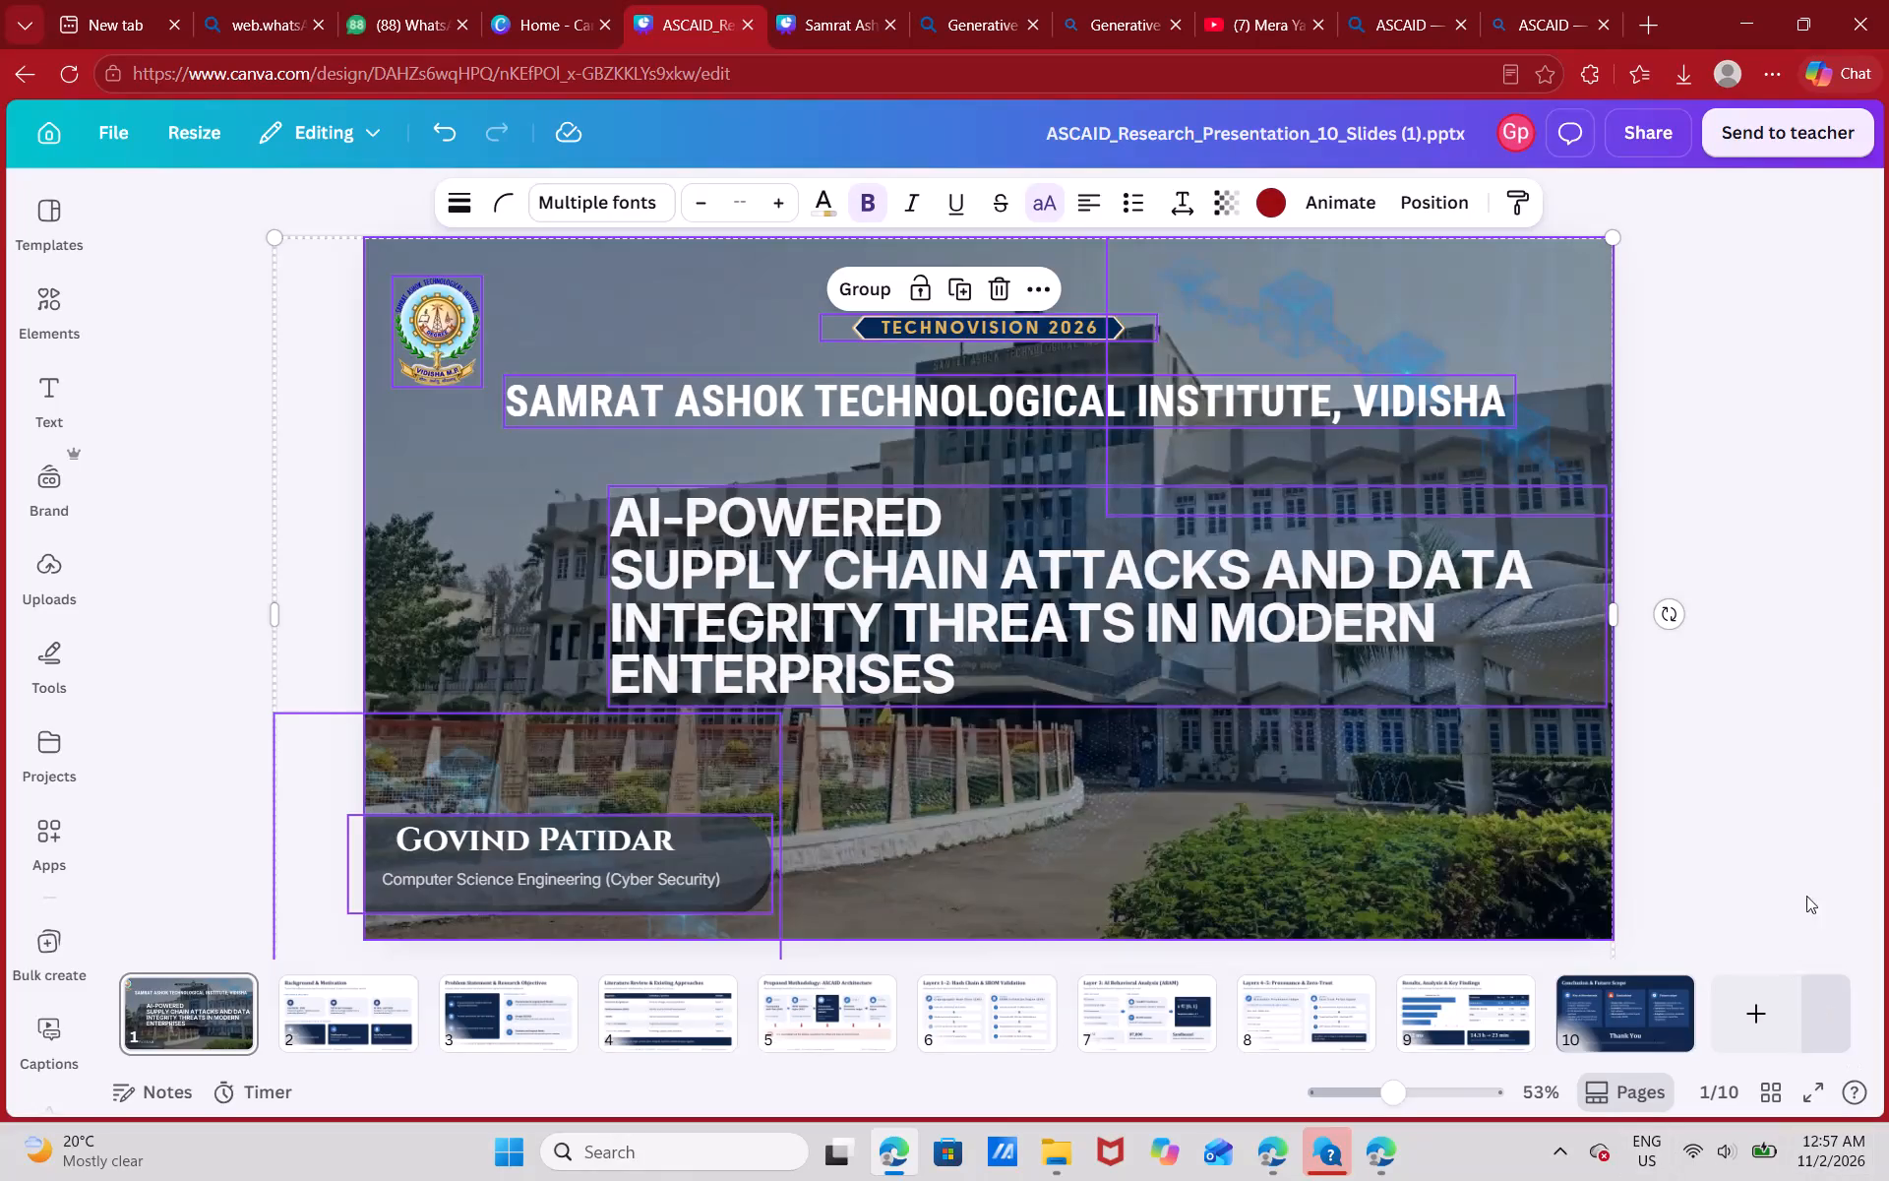
Compare slide 2 of the ASCAID presentation with slide 2 of the Samrat Ashok Technological Institute Vidisha design.
{"action": "left_click", "coordinate": [1768, 541]}
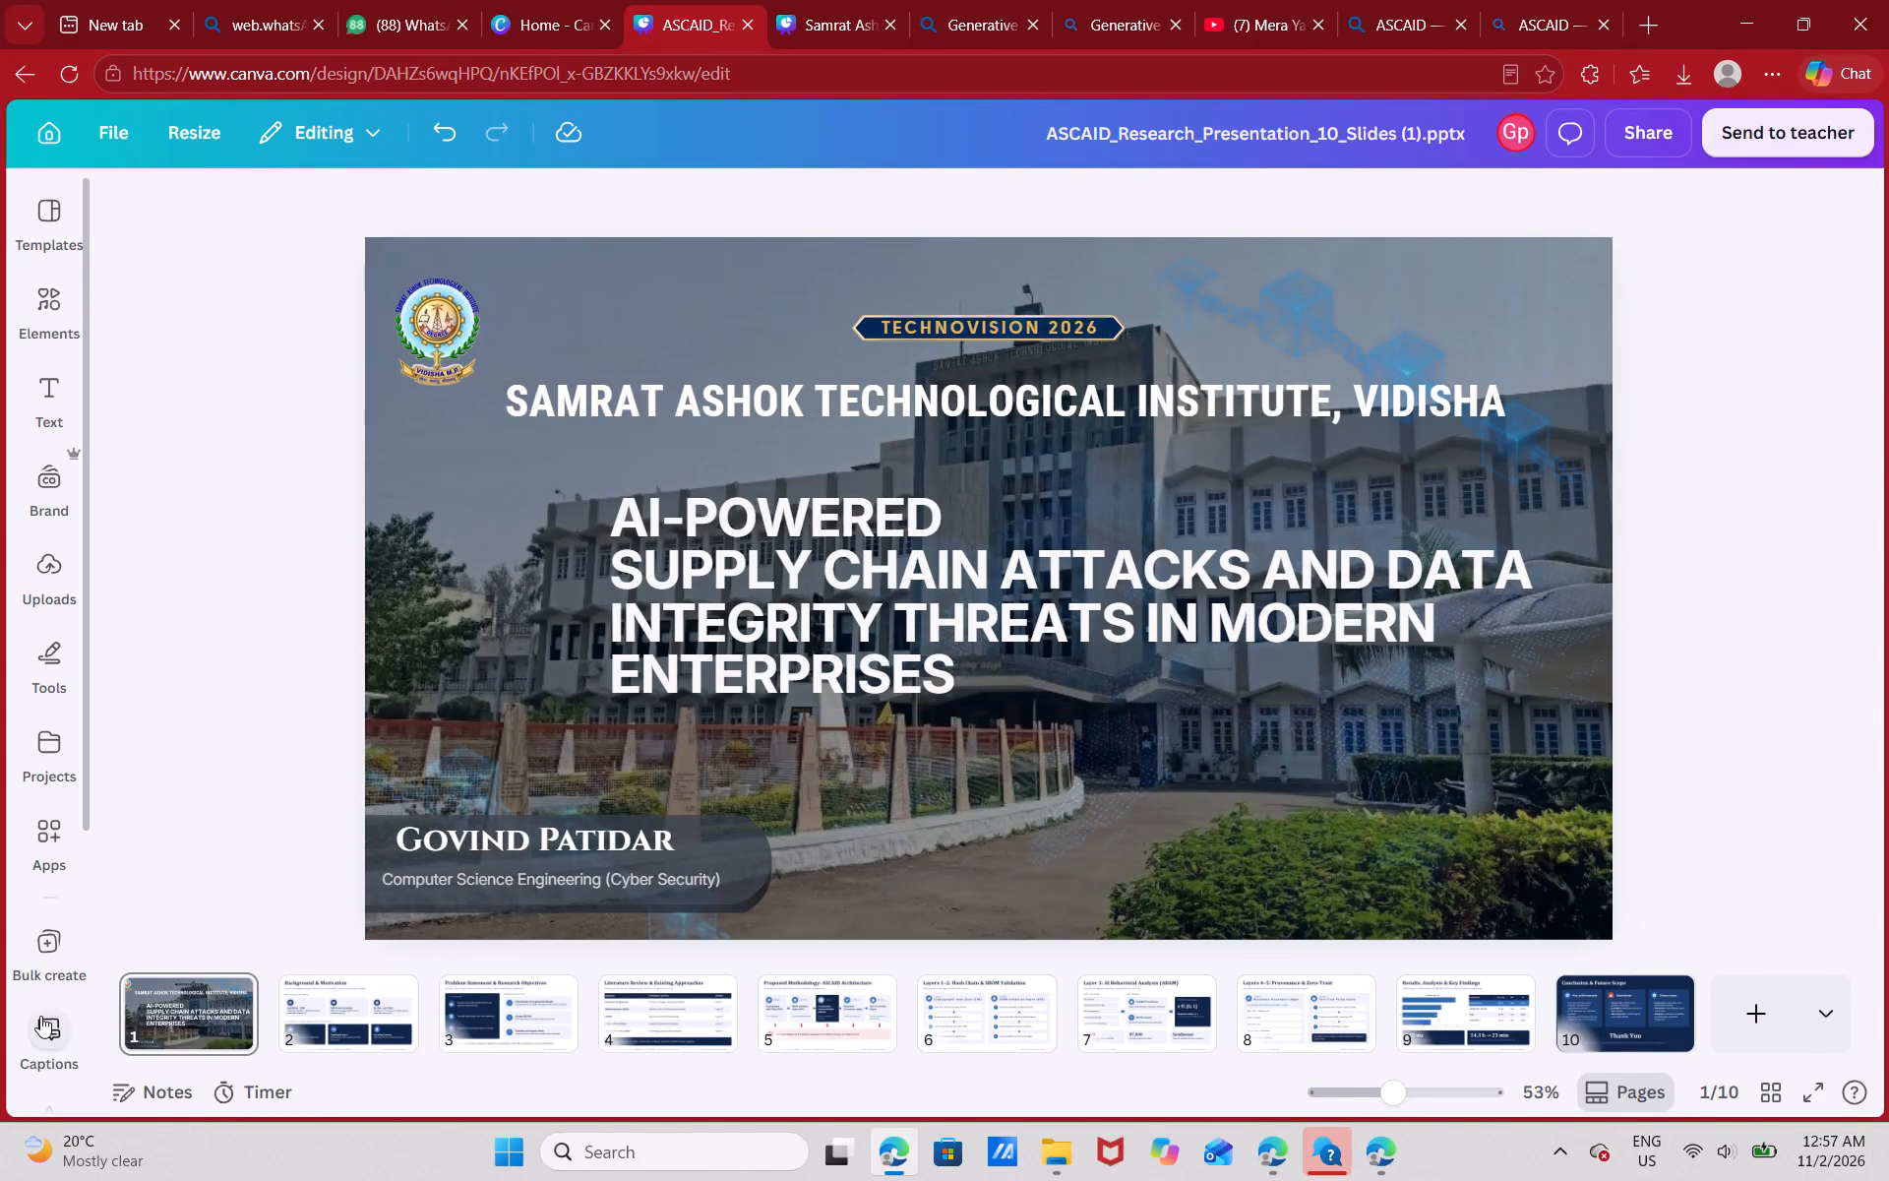
{"action": "left_click", "coordinate": [333, 1008]}
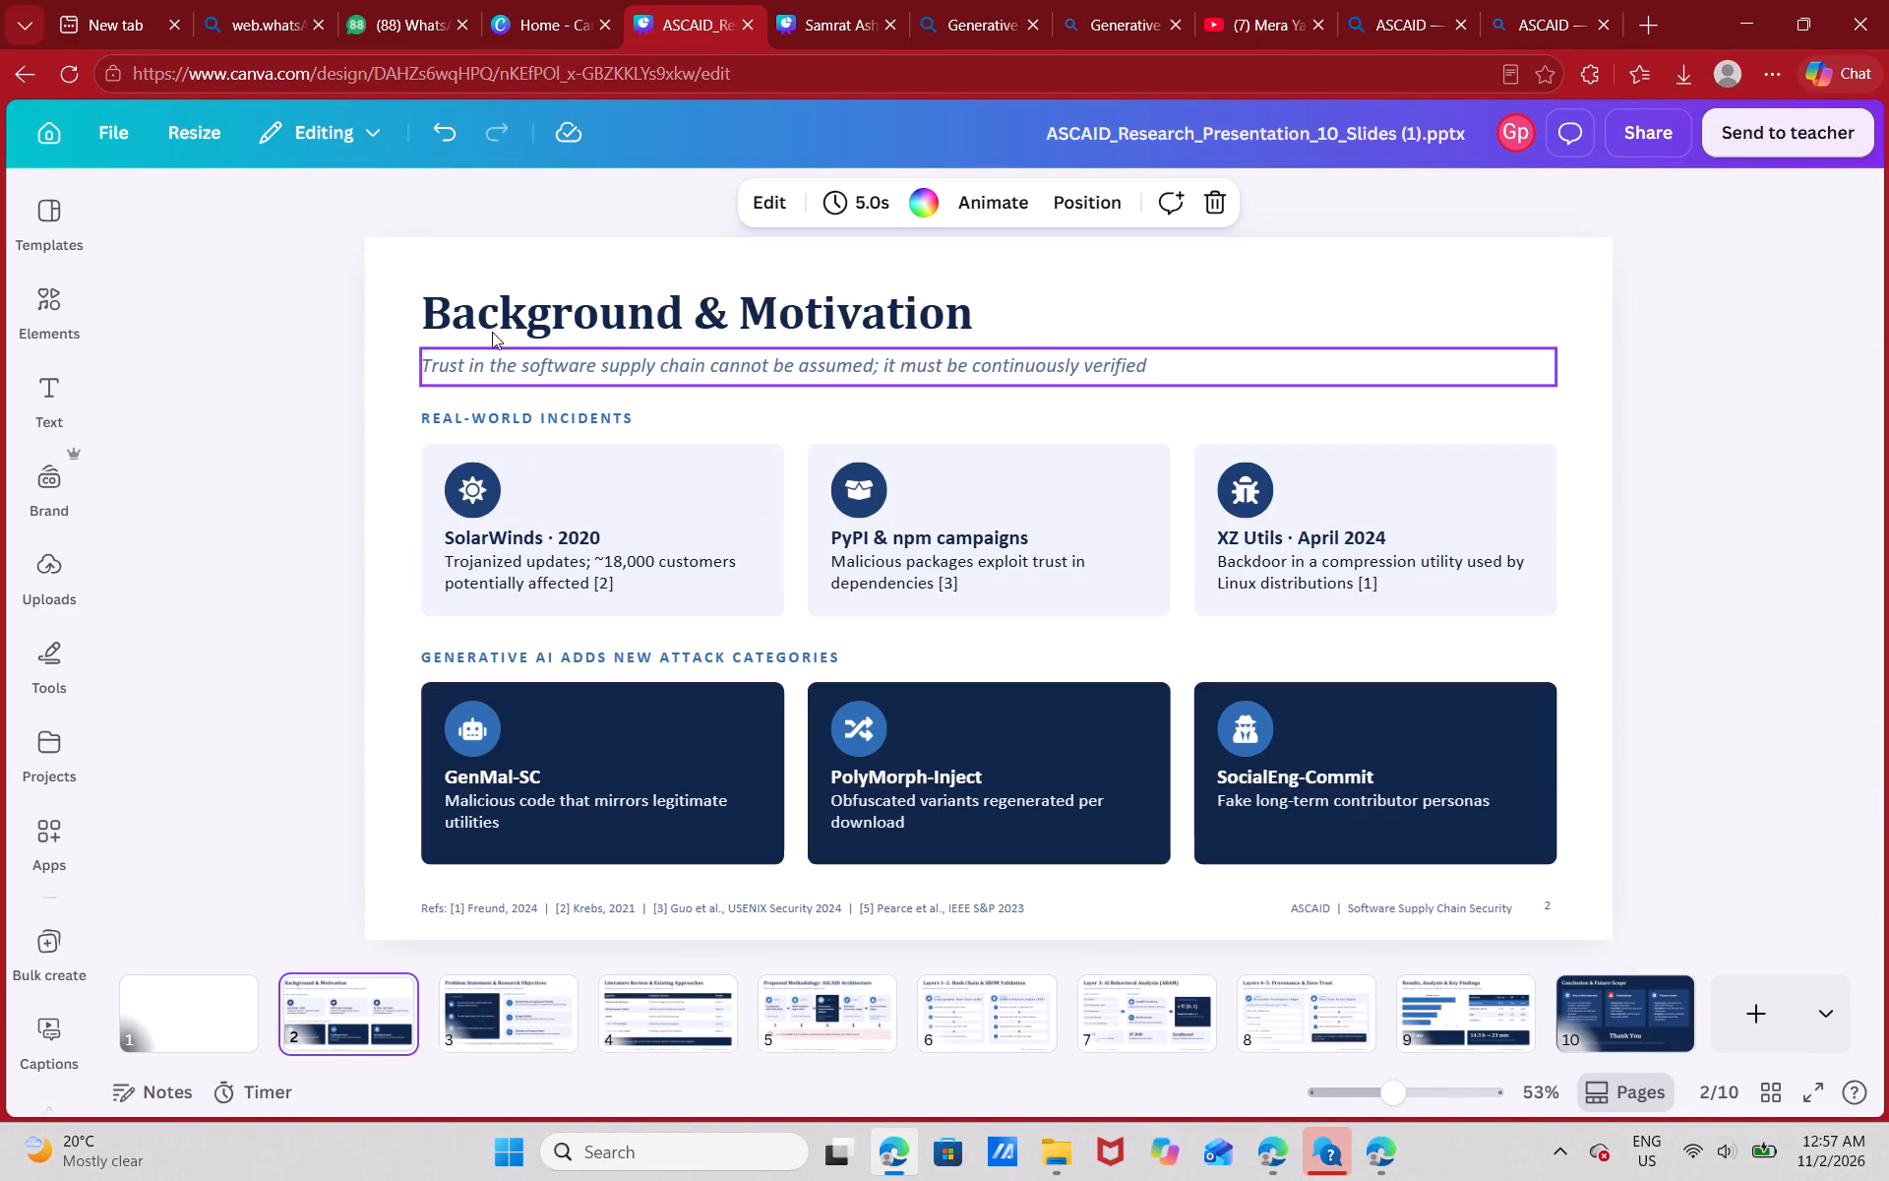
{"action": "left_click", "coordinate": [491, 326]}
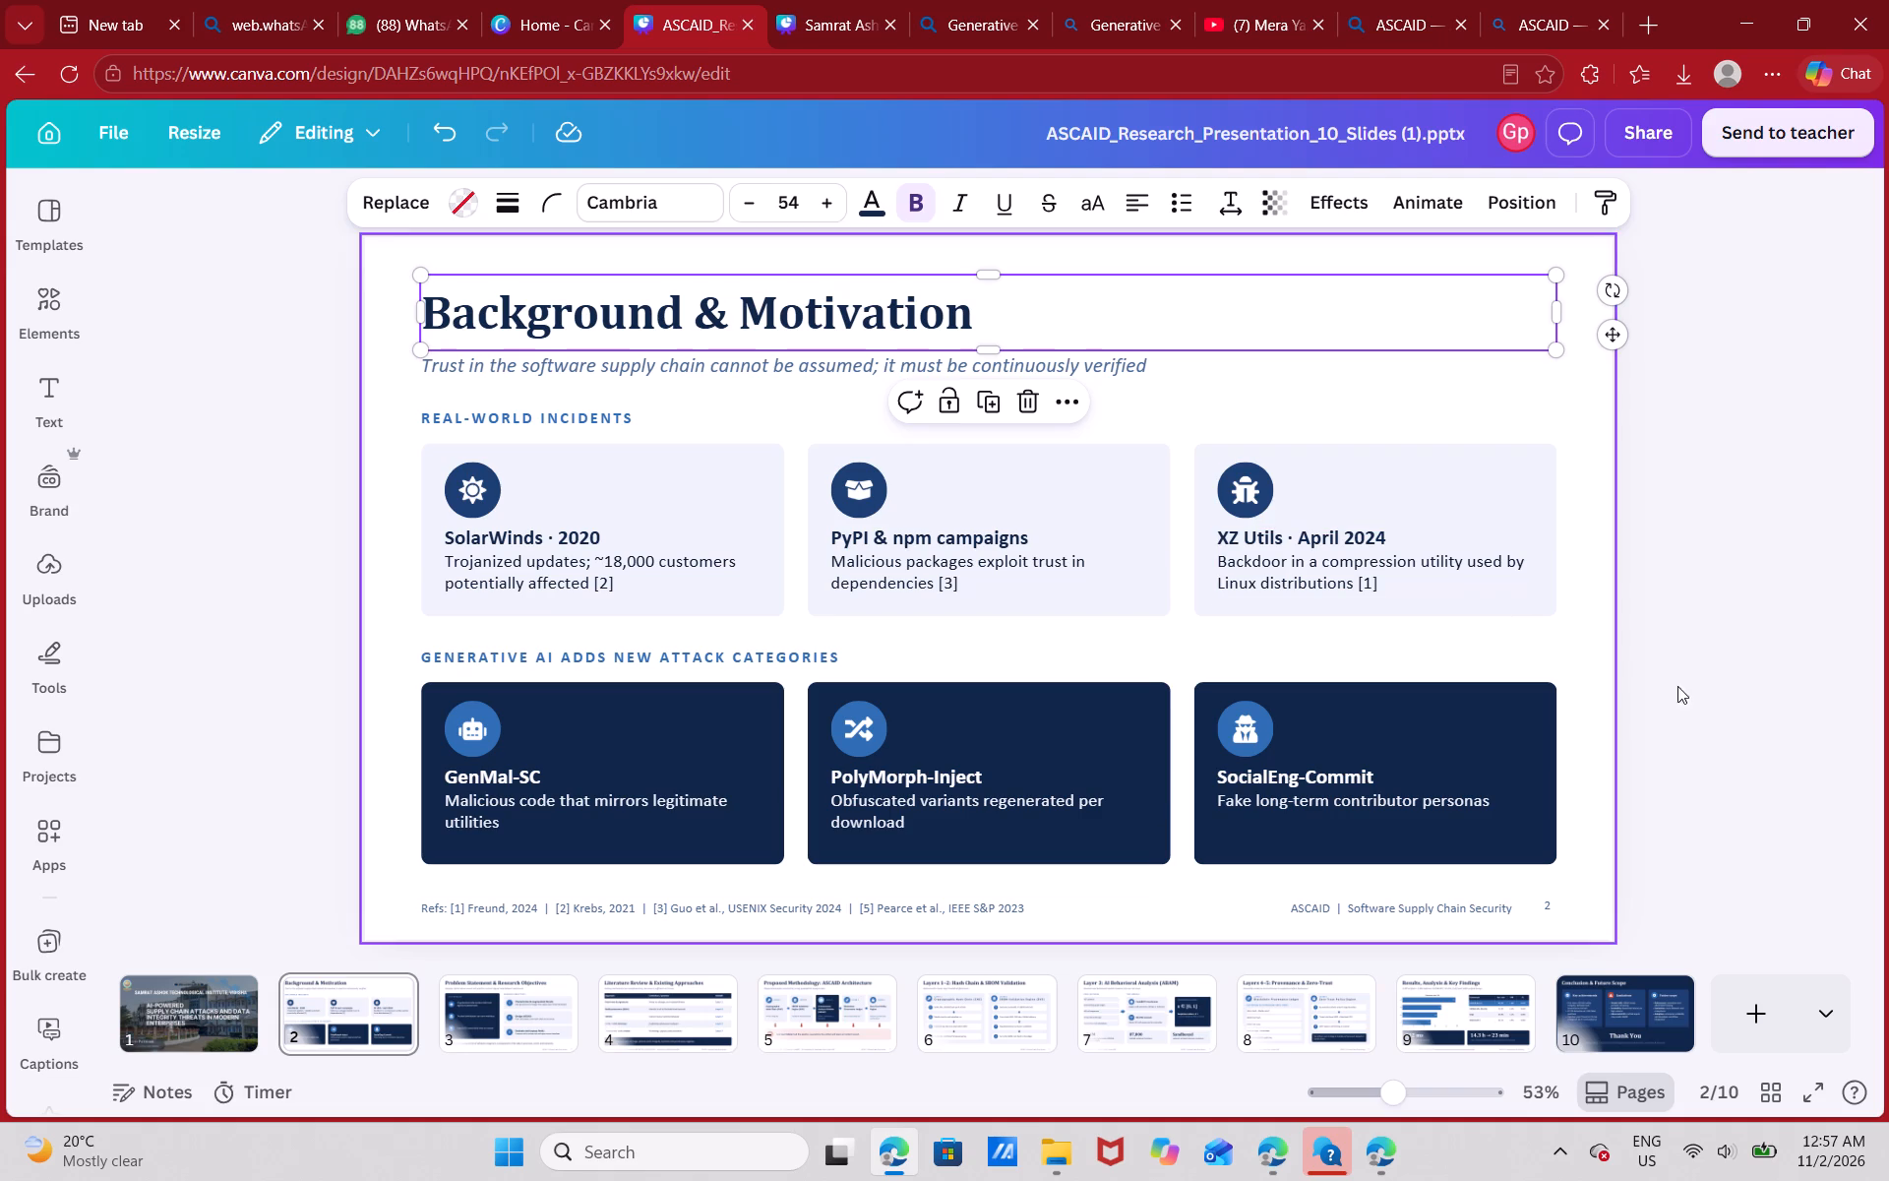
{"action": "left_click", "coordinate": [565, 994]}
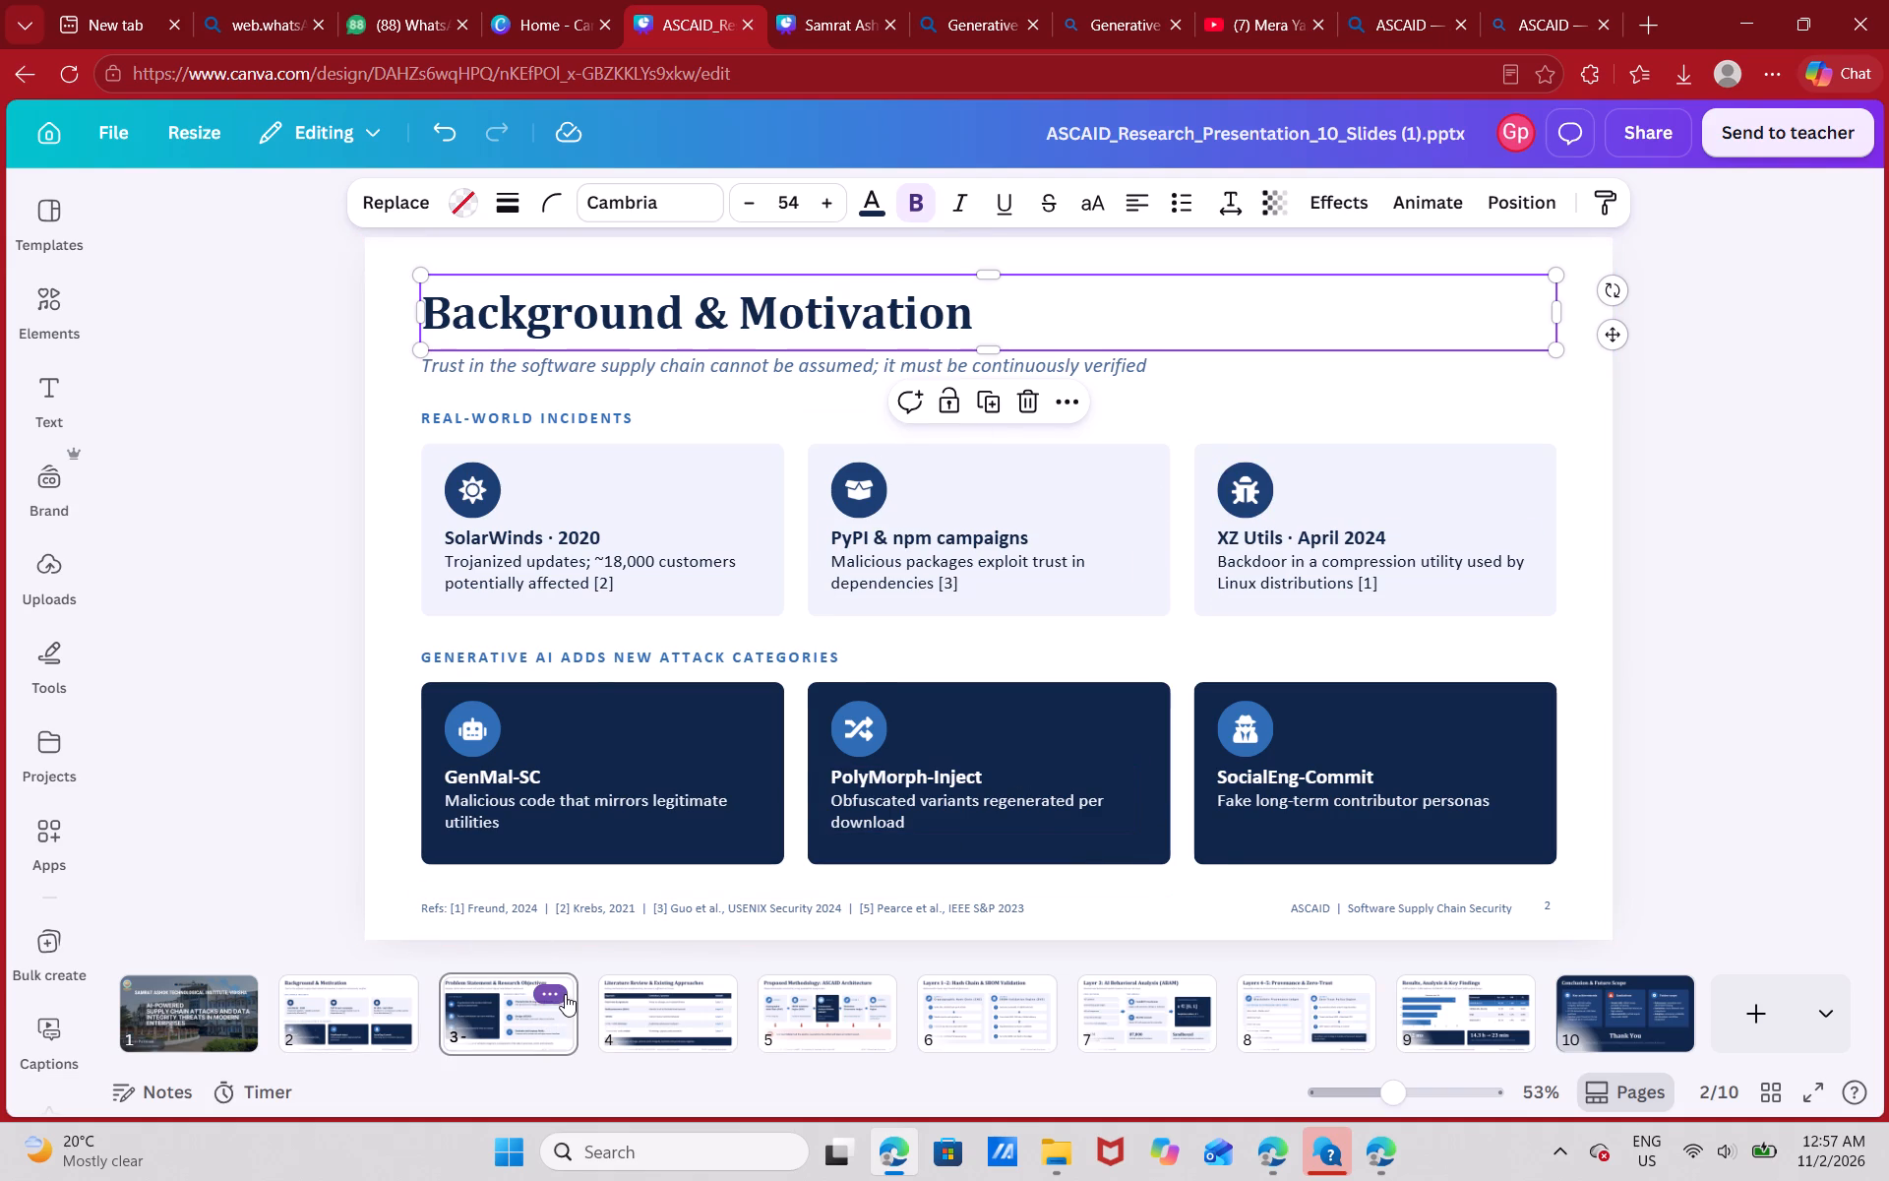
{"action": "left_click", "coordinate": [379, 1009]}
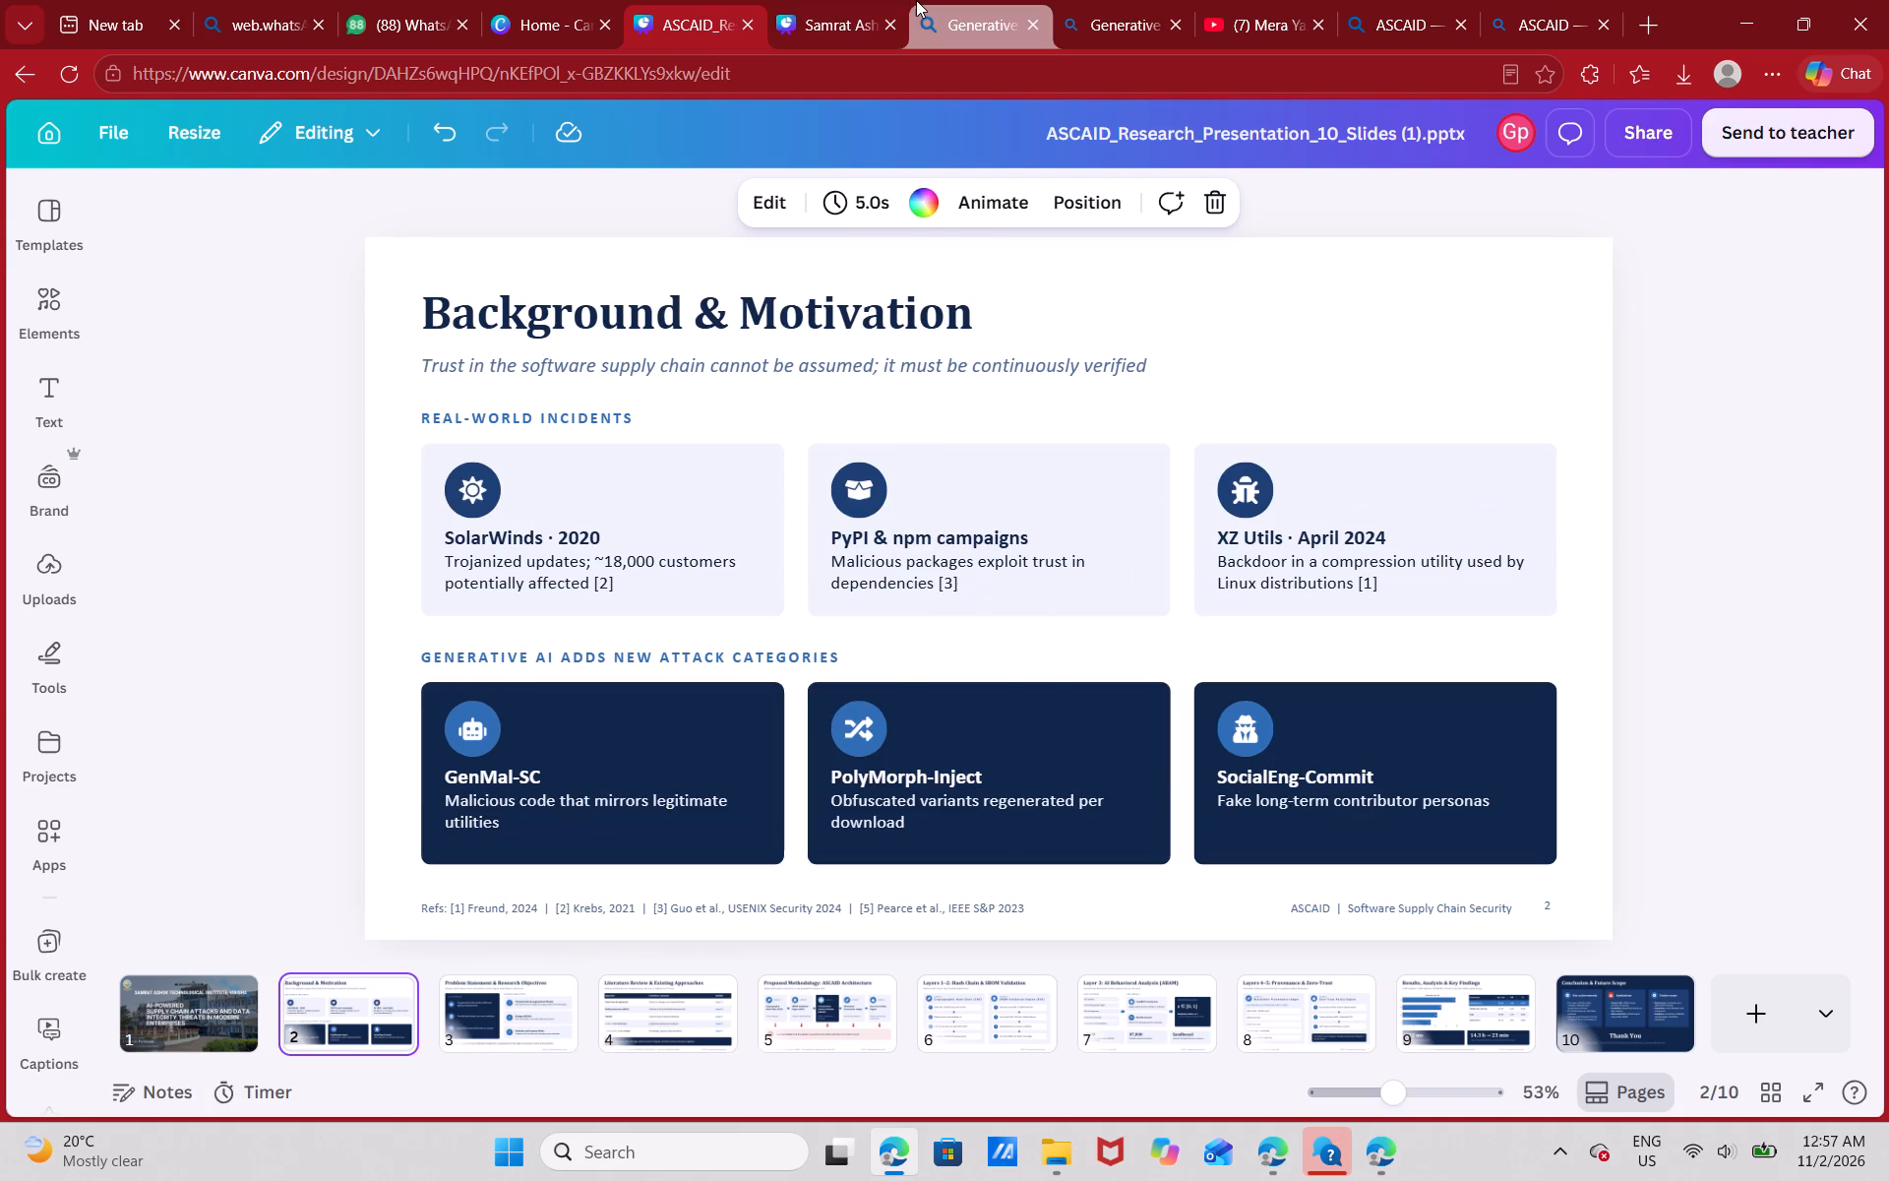
{"action": "left_click", "coordinate": [846, 0]}
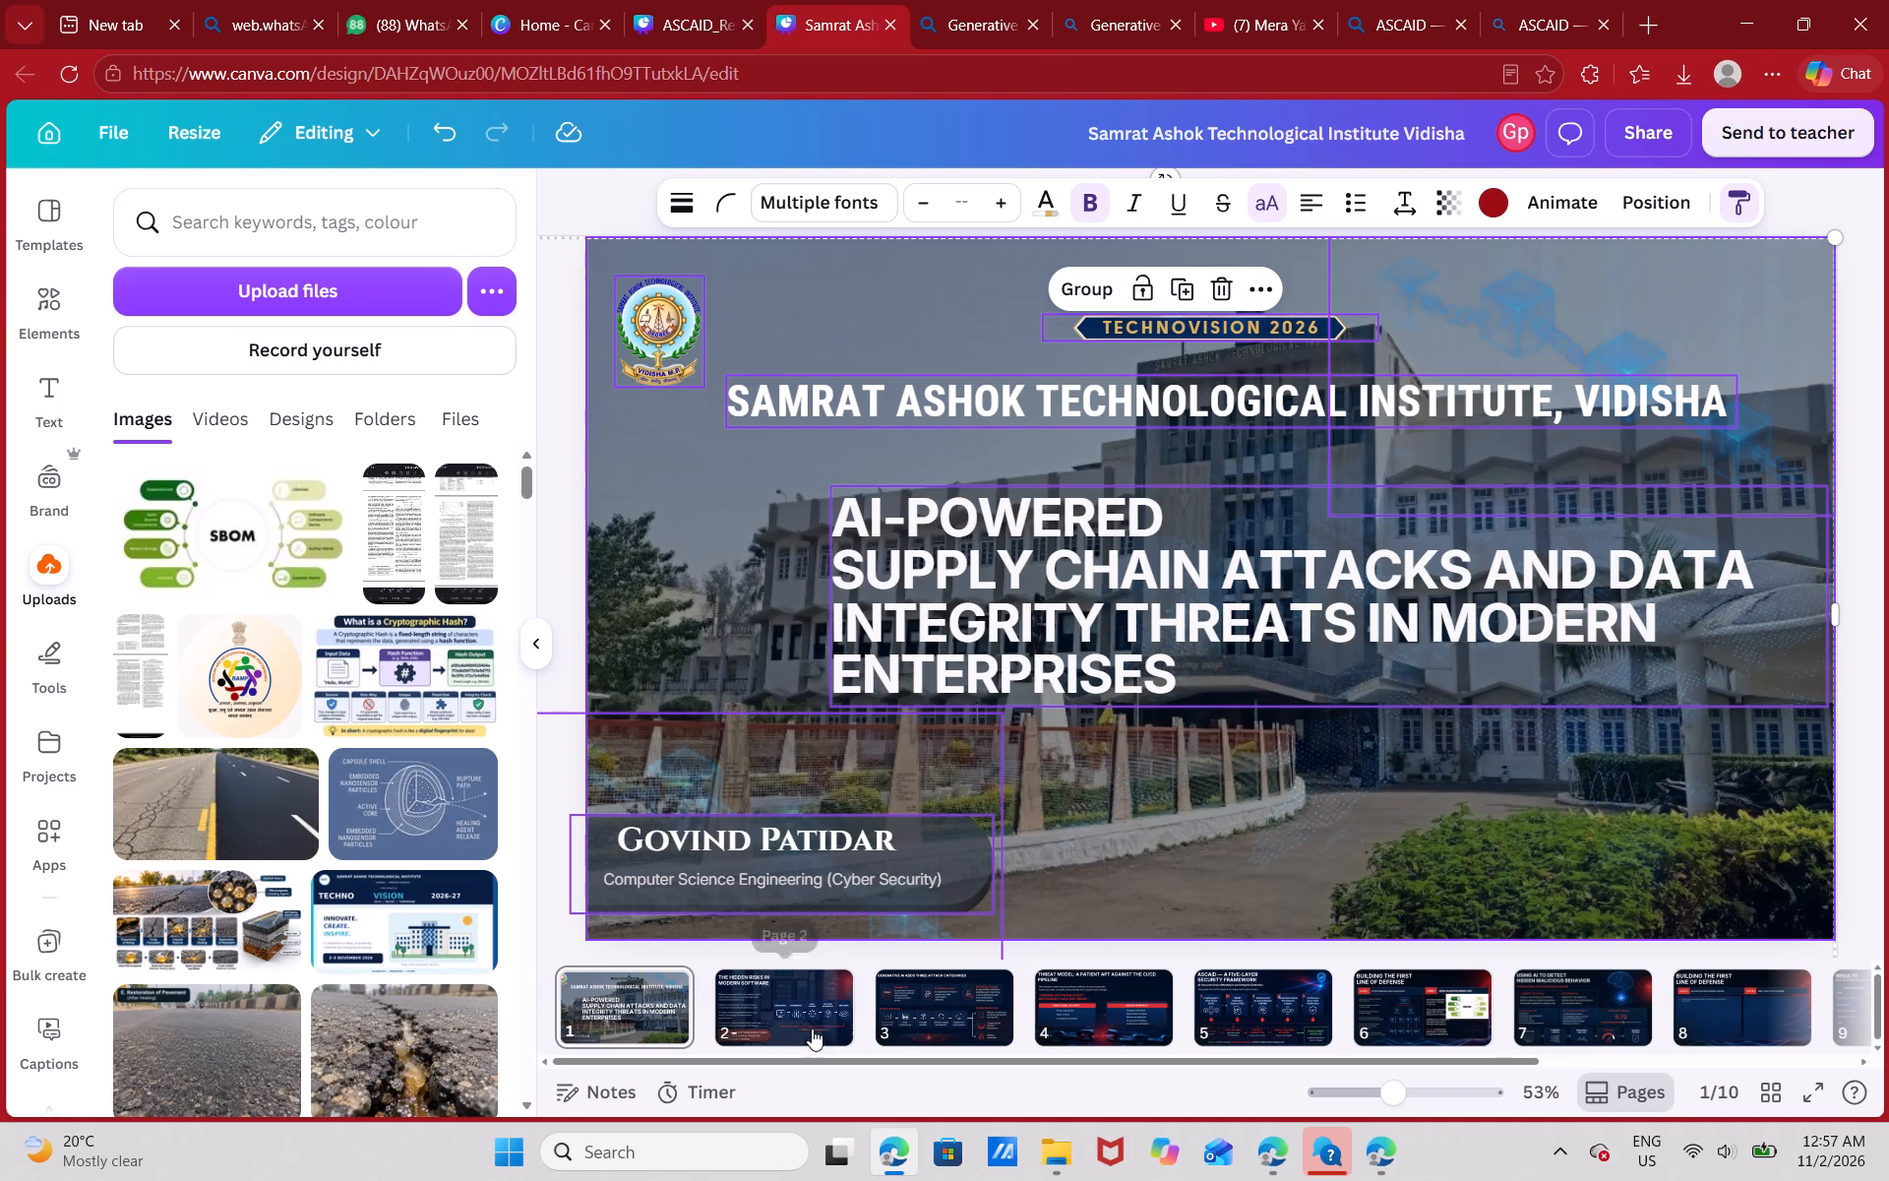
{"action": "left_click", "coordinate": [812, 1028]}
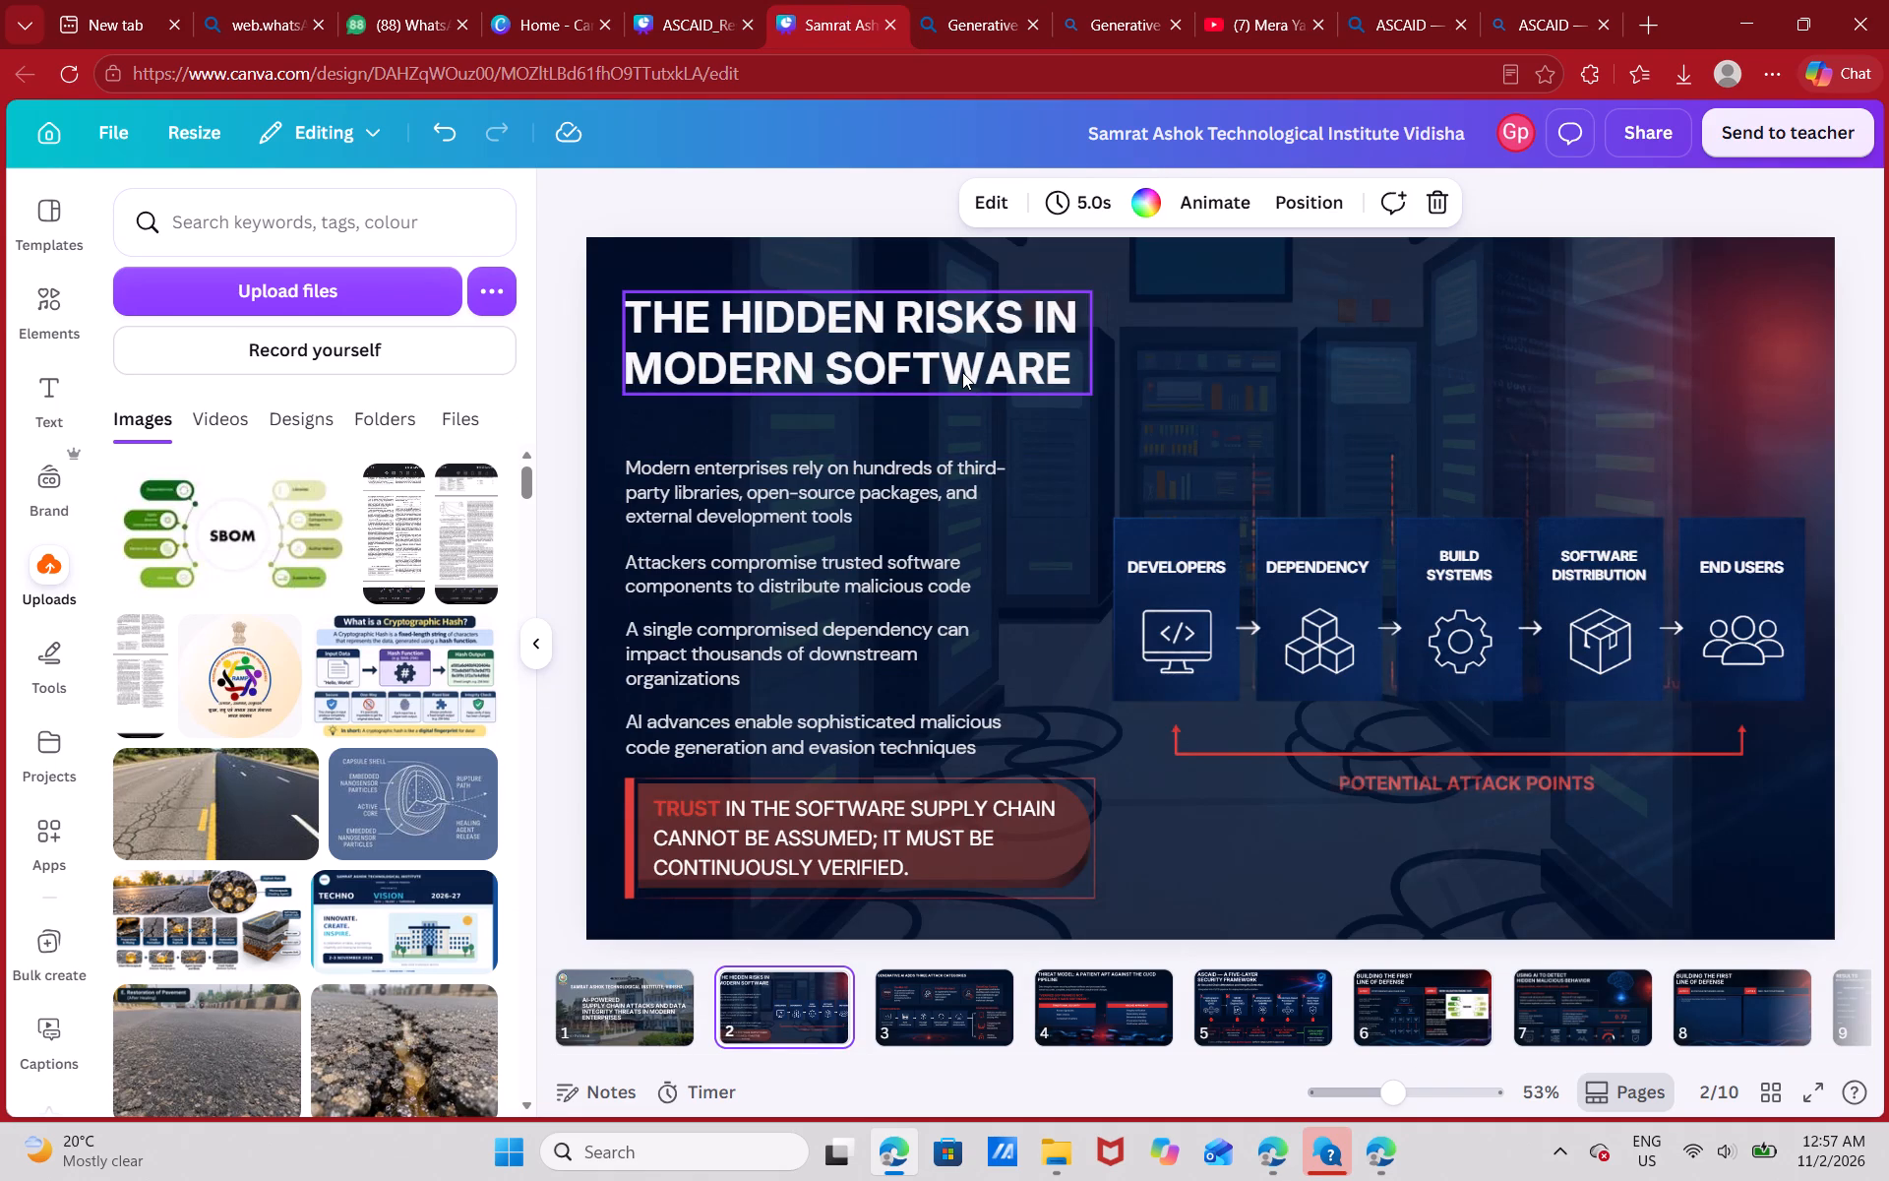
{"action": "key", "text": "alt+Tab"}
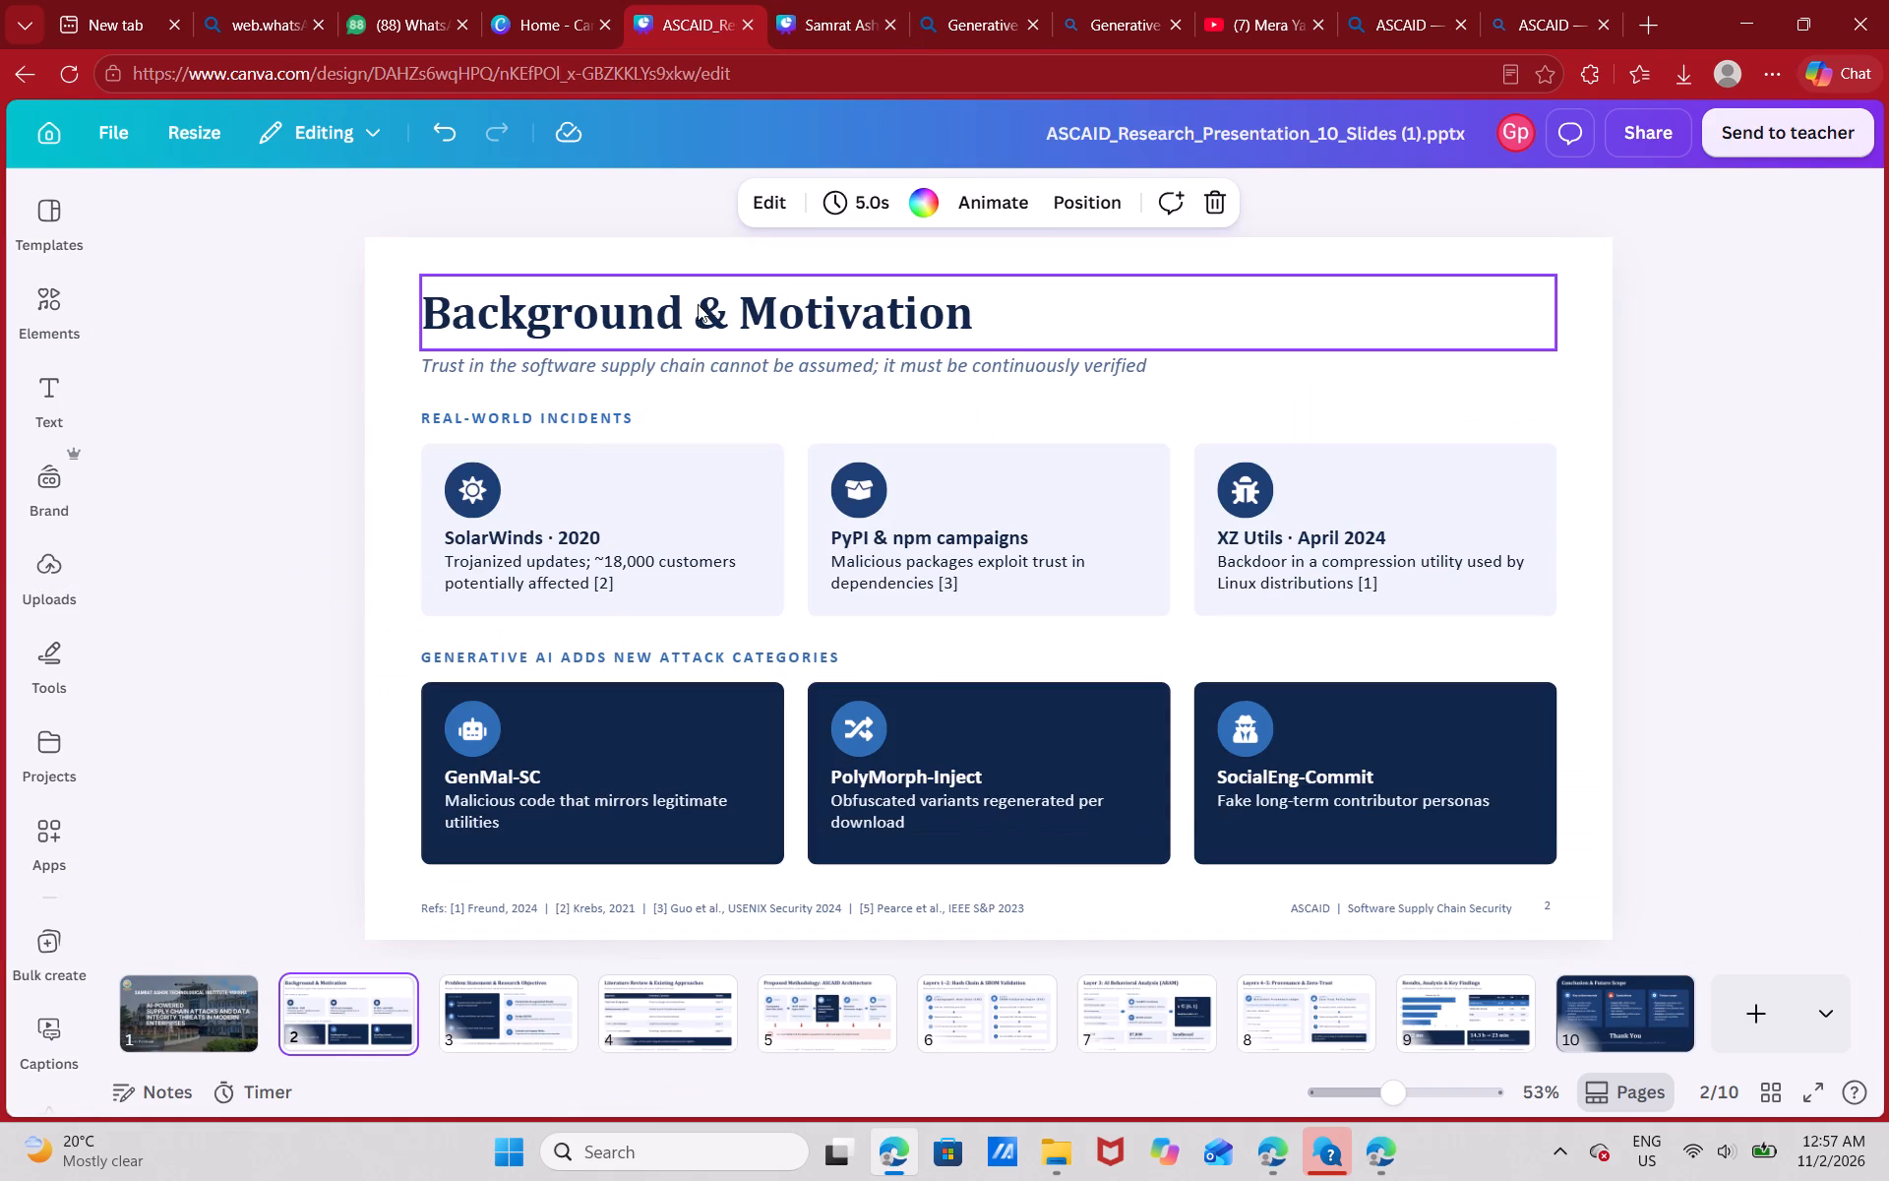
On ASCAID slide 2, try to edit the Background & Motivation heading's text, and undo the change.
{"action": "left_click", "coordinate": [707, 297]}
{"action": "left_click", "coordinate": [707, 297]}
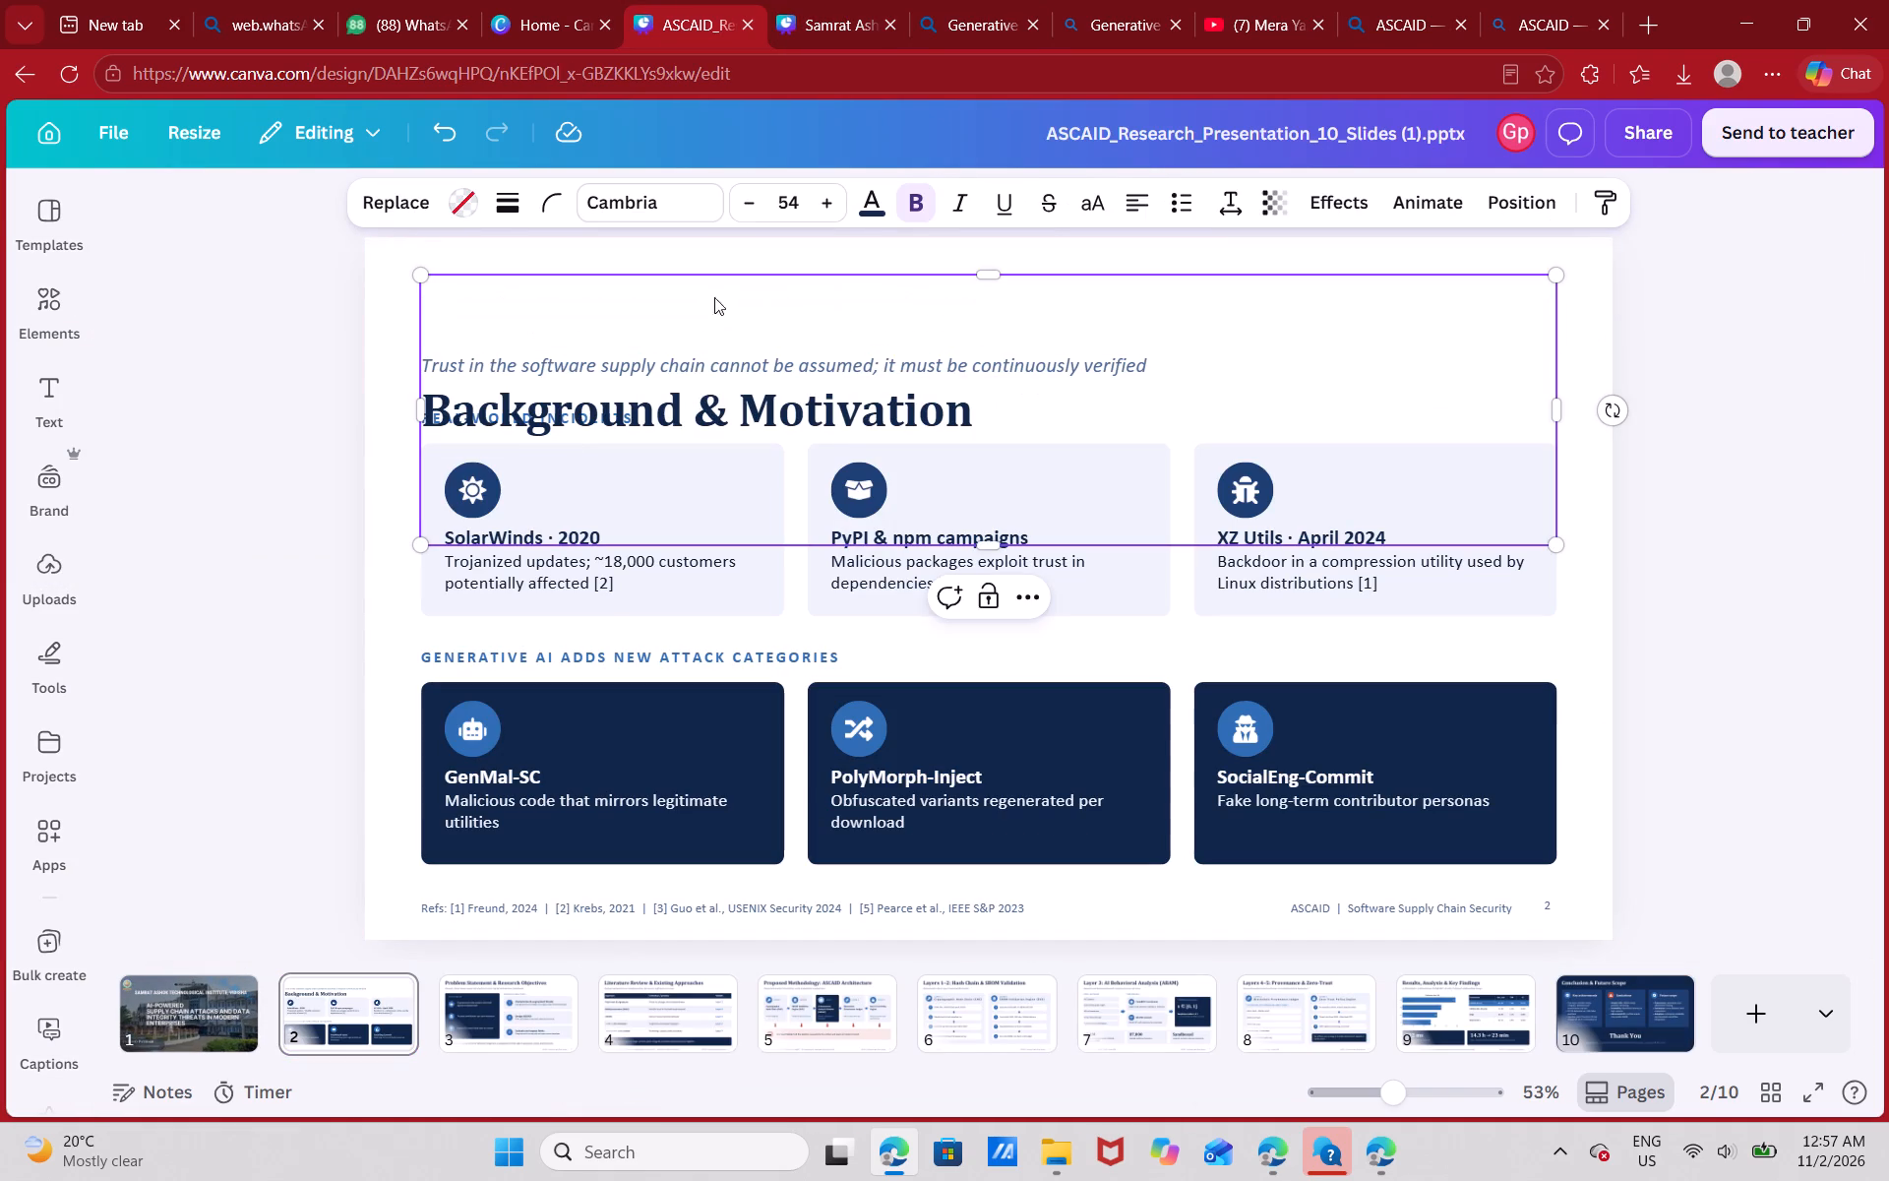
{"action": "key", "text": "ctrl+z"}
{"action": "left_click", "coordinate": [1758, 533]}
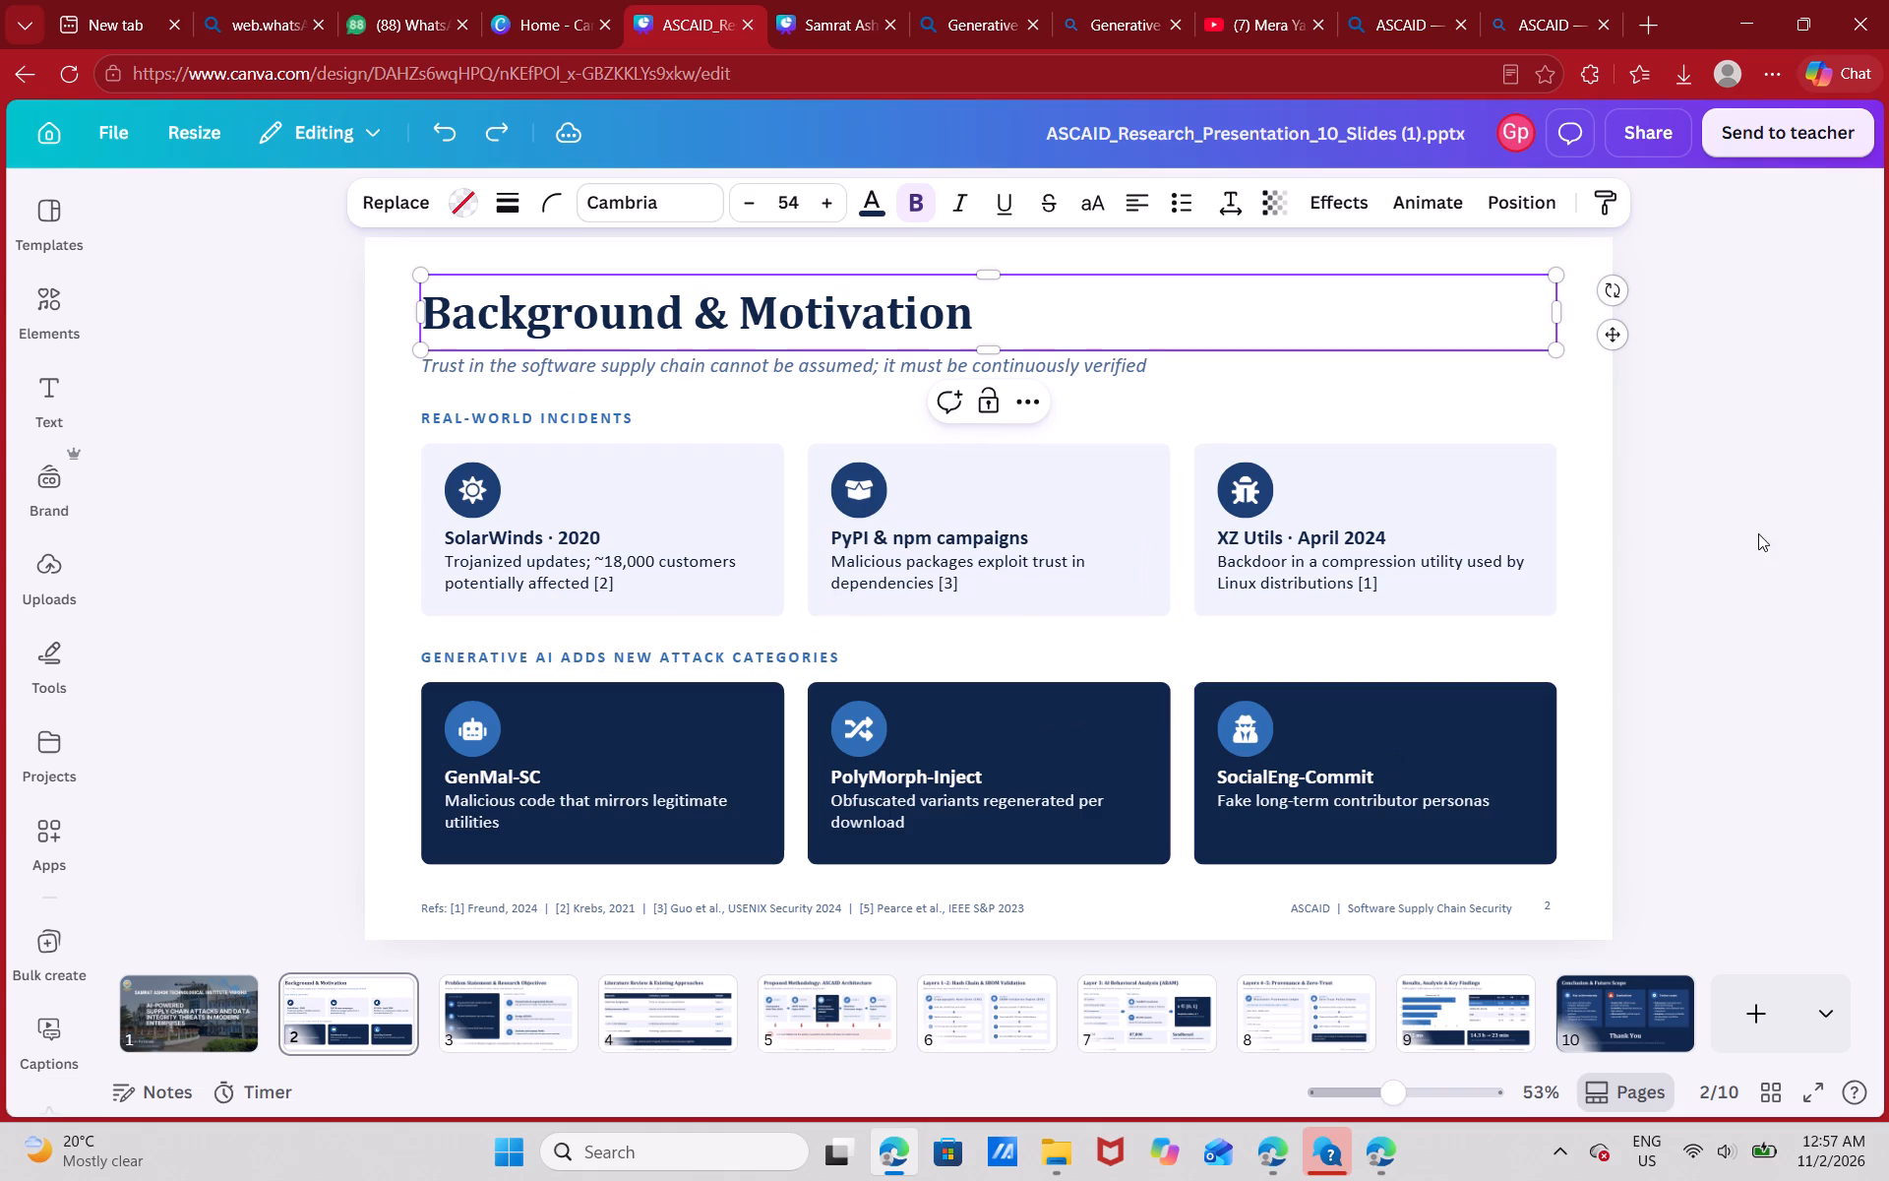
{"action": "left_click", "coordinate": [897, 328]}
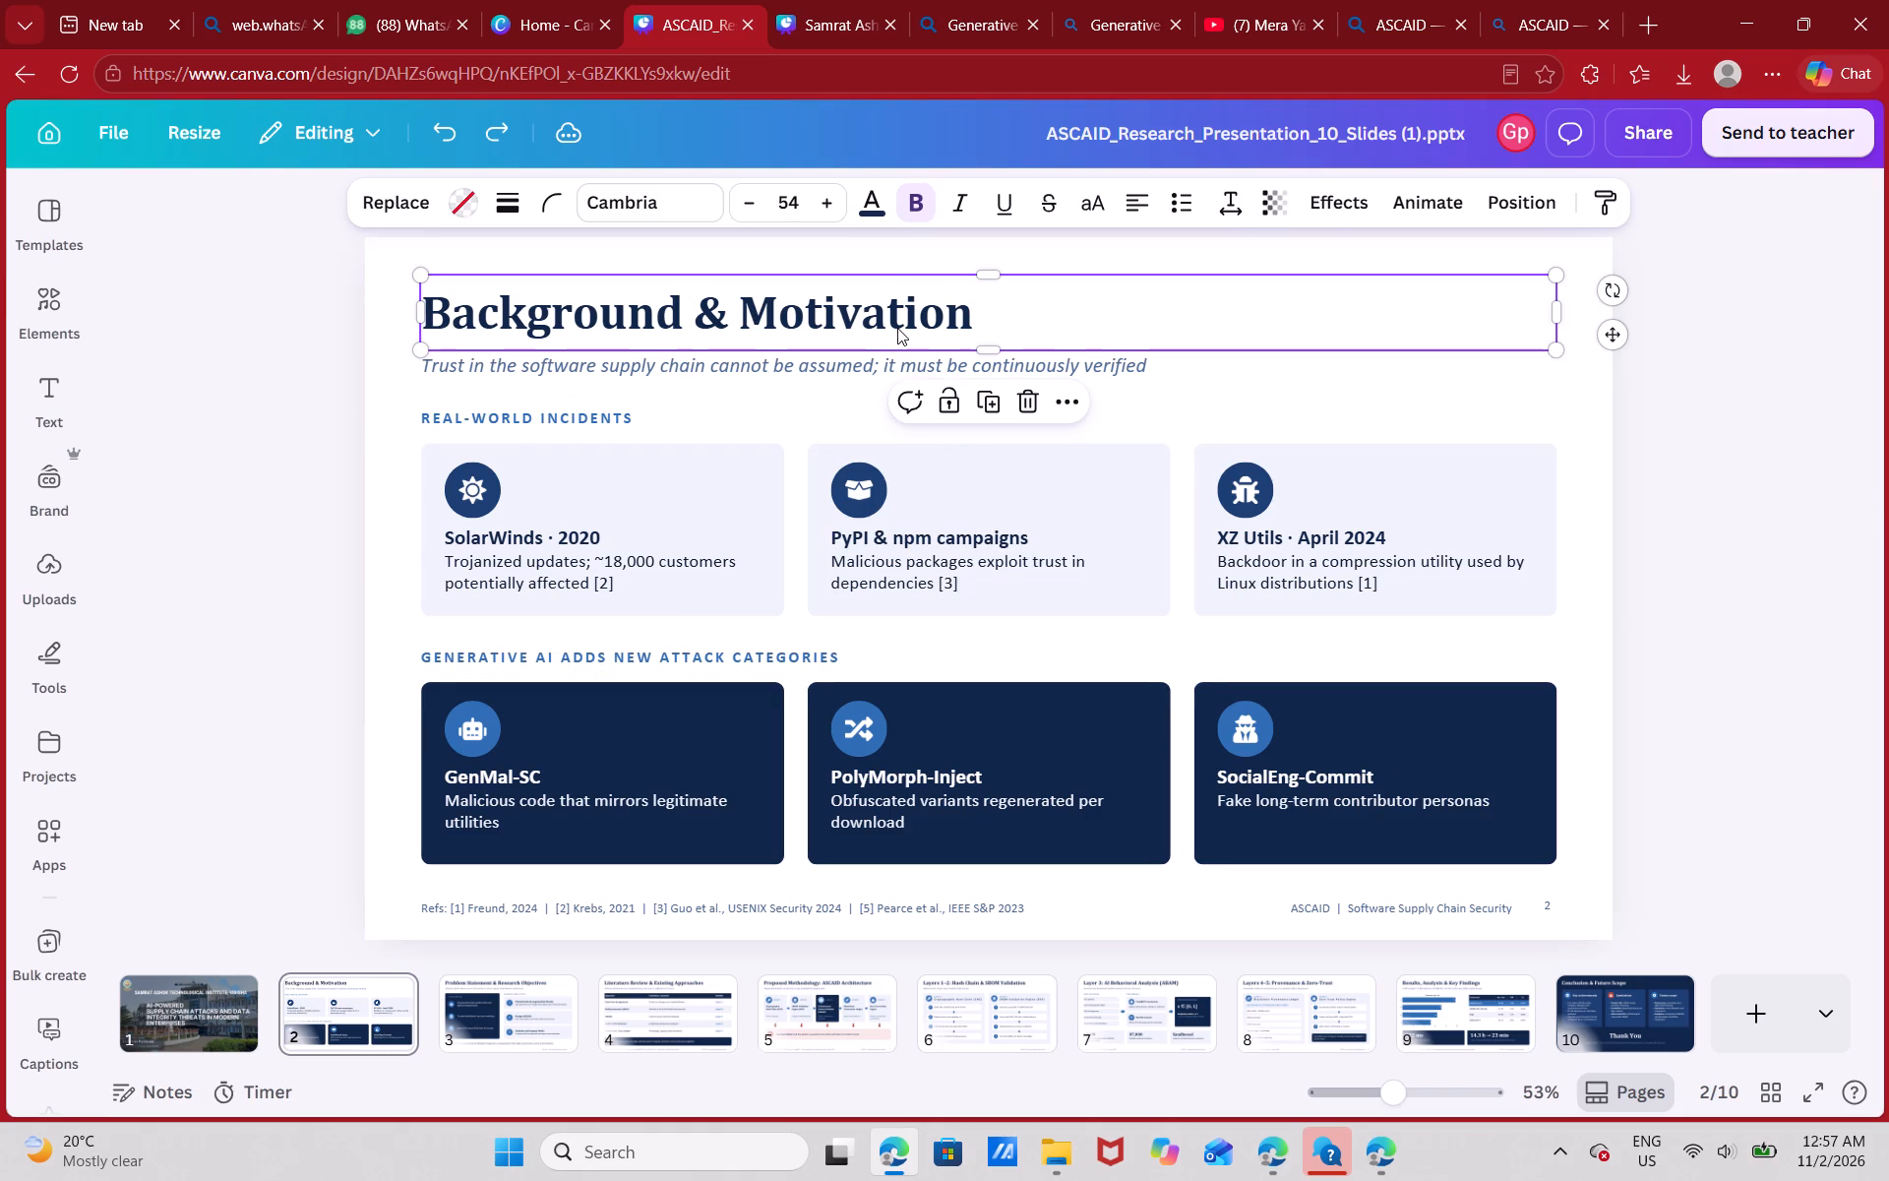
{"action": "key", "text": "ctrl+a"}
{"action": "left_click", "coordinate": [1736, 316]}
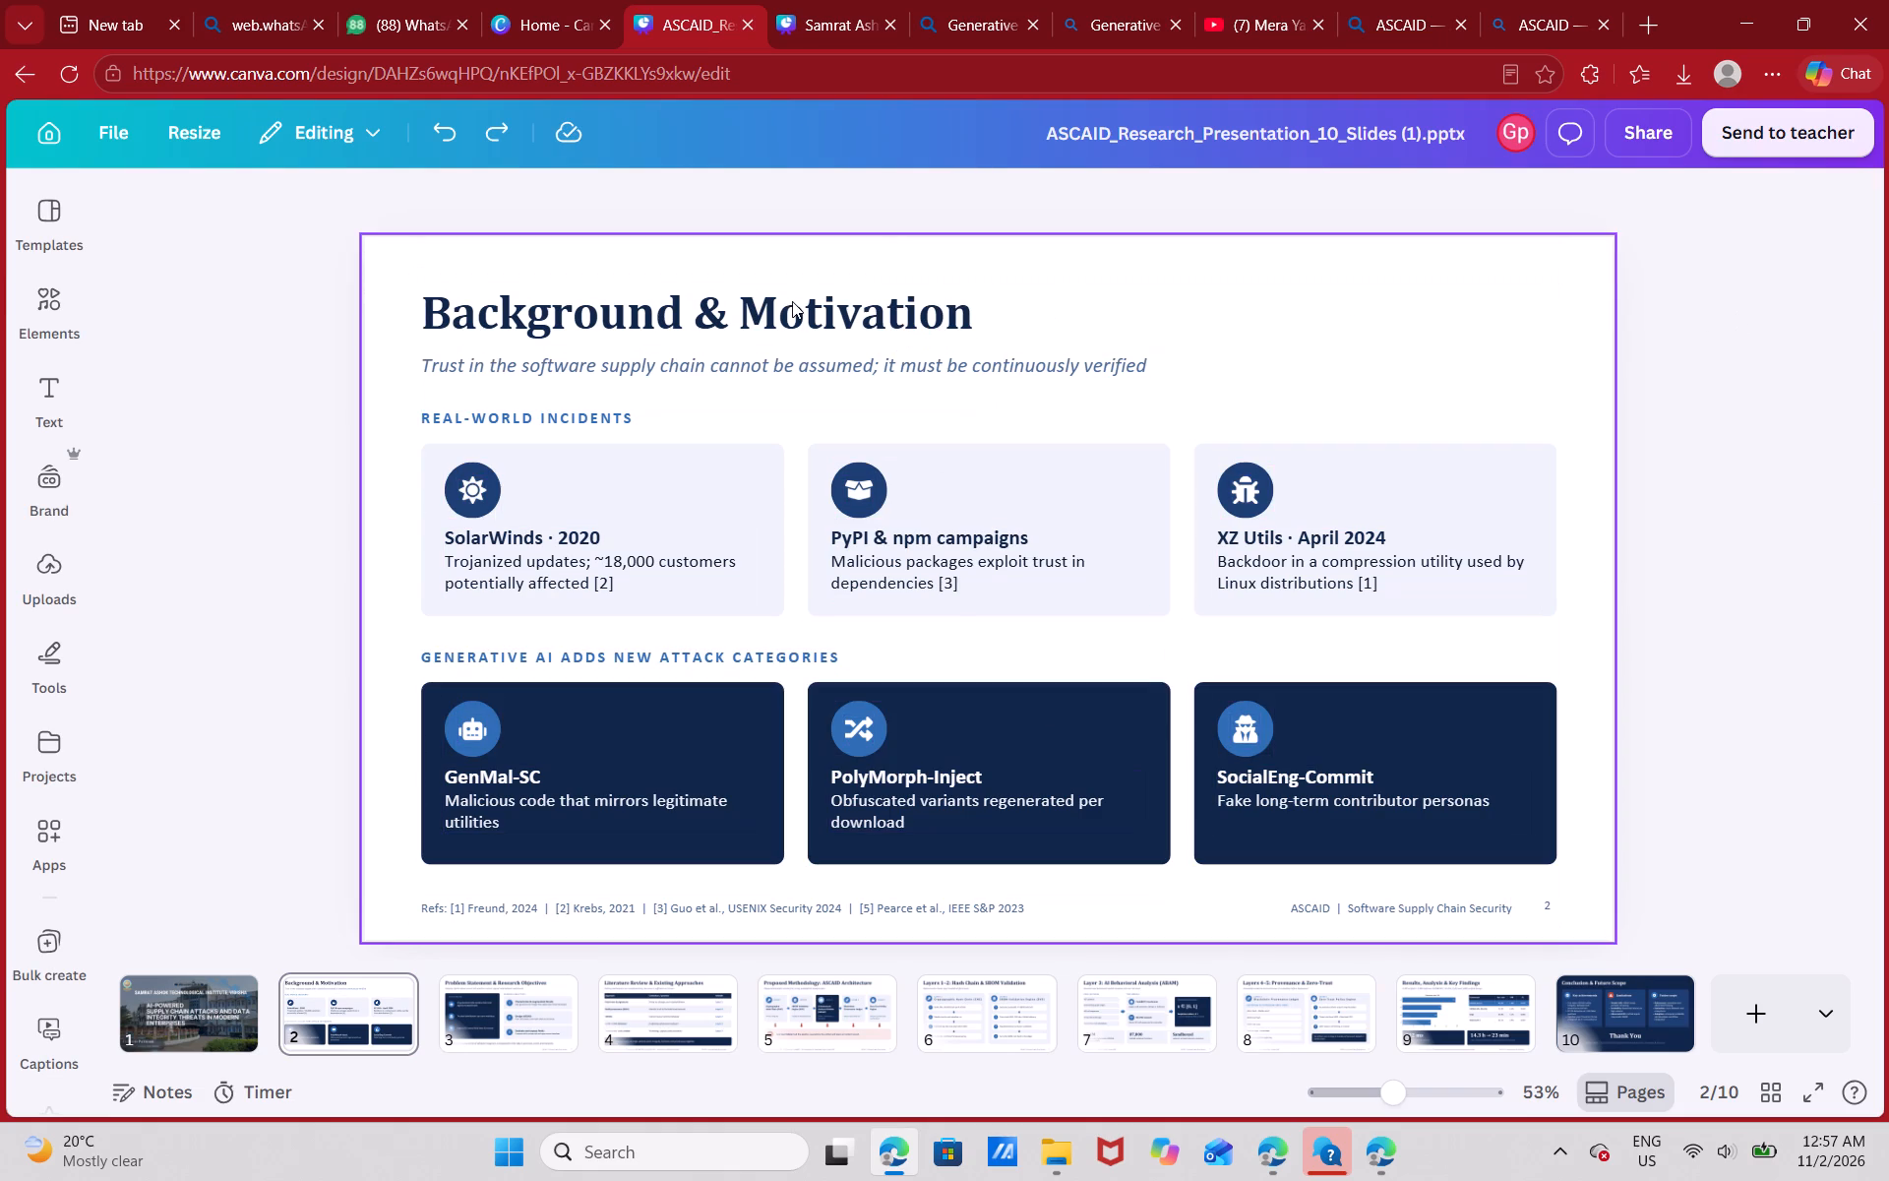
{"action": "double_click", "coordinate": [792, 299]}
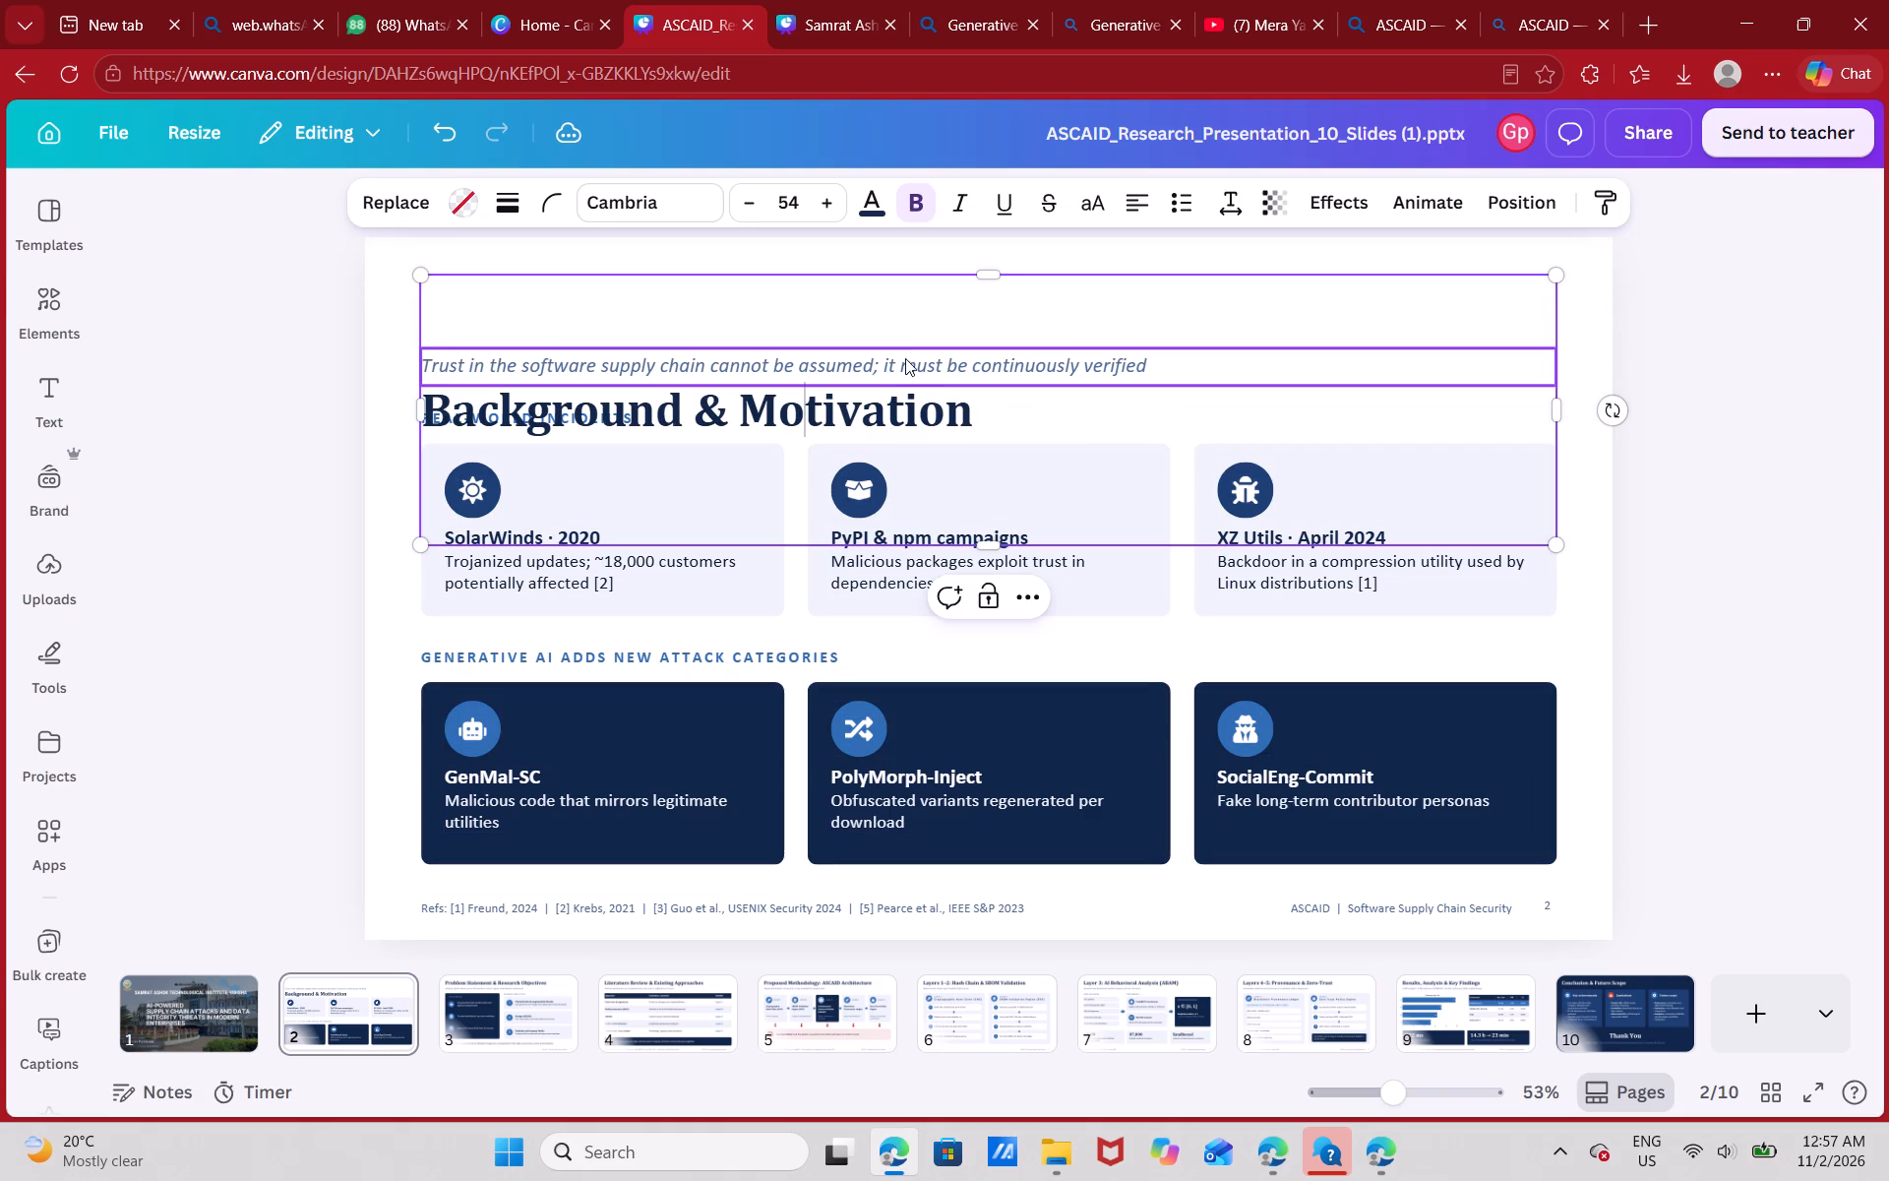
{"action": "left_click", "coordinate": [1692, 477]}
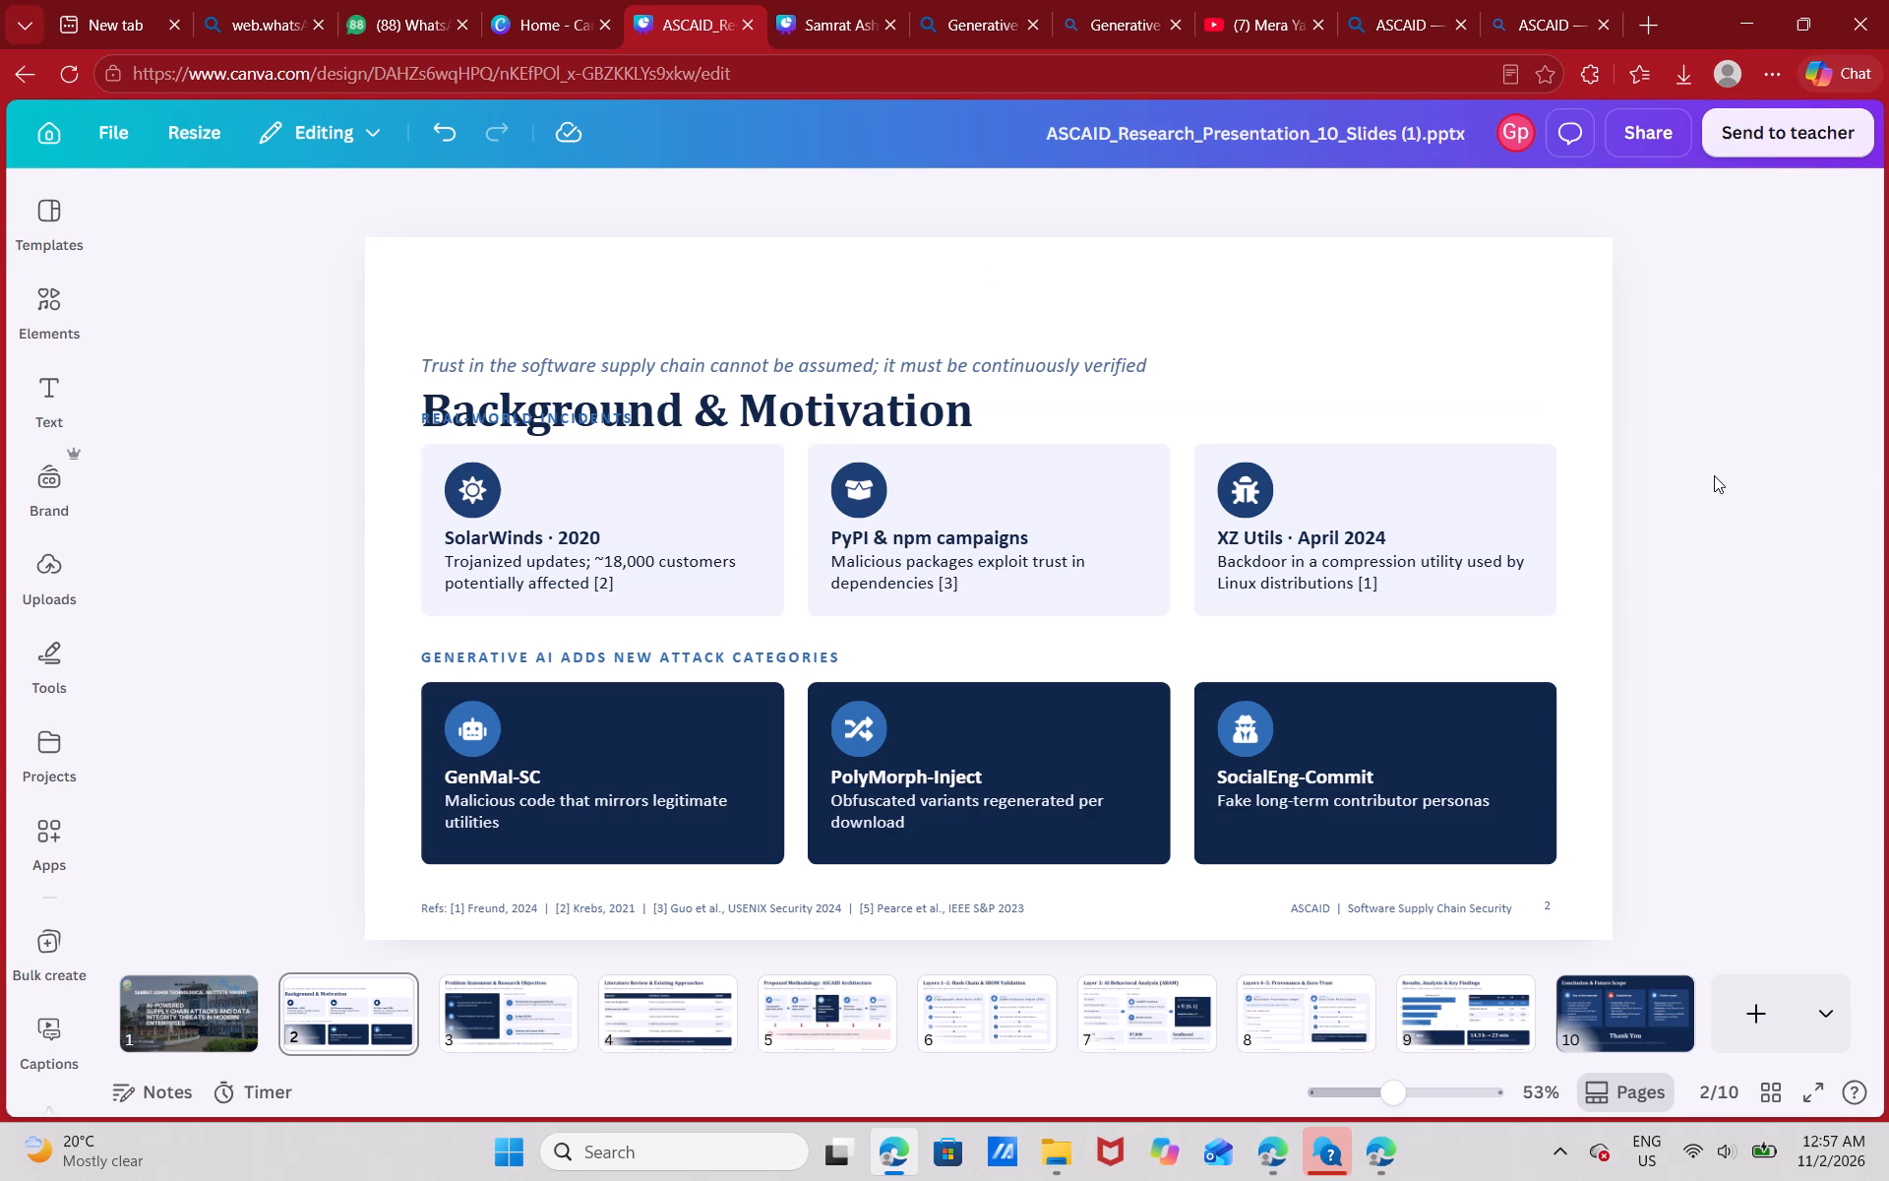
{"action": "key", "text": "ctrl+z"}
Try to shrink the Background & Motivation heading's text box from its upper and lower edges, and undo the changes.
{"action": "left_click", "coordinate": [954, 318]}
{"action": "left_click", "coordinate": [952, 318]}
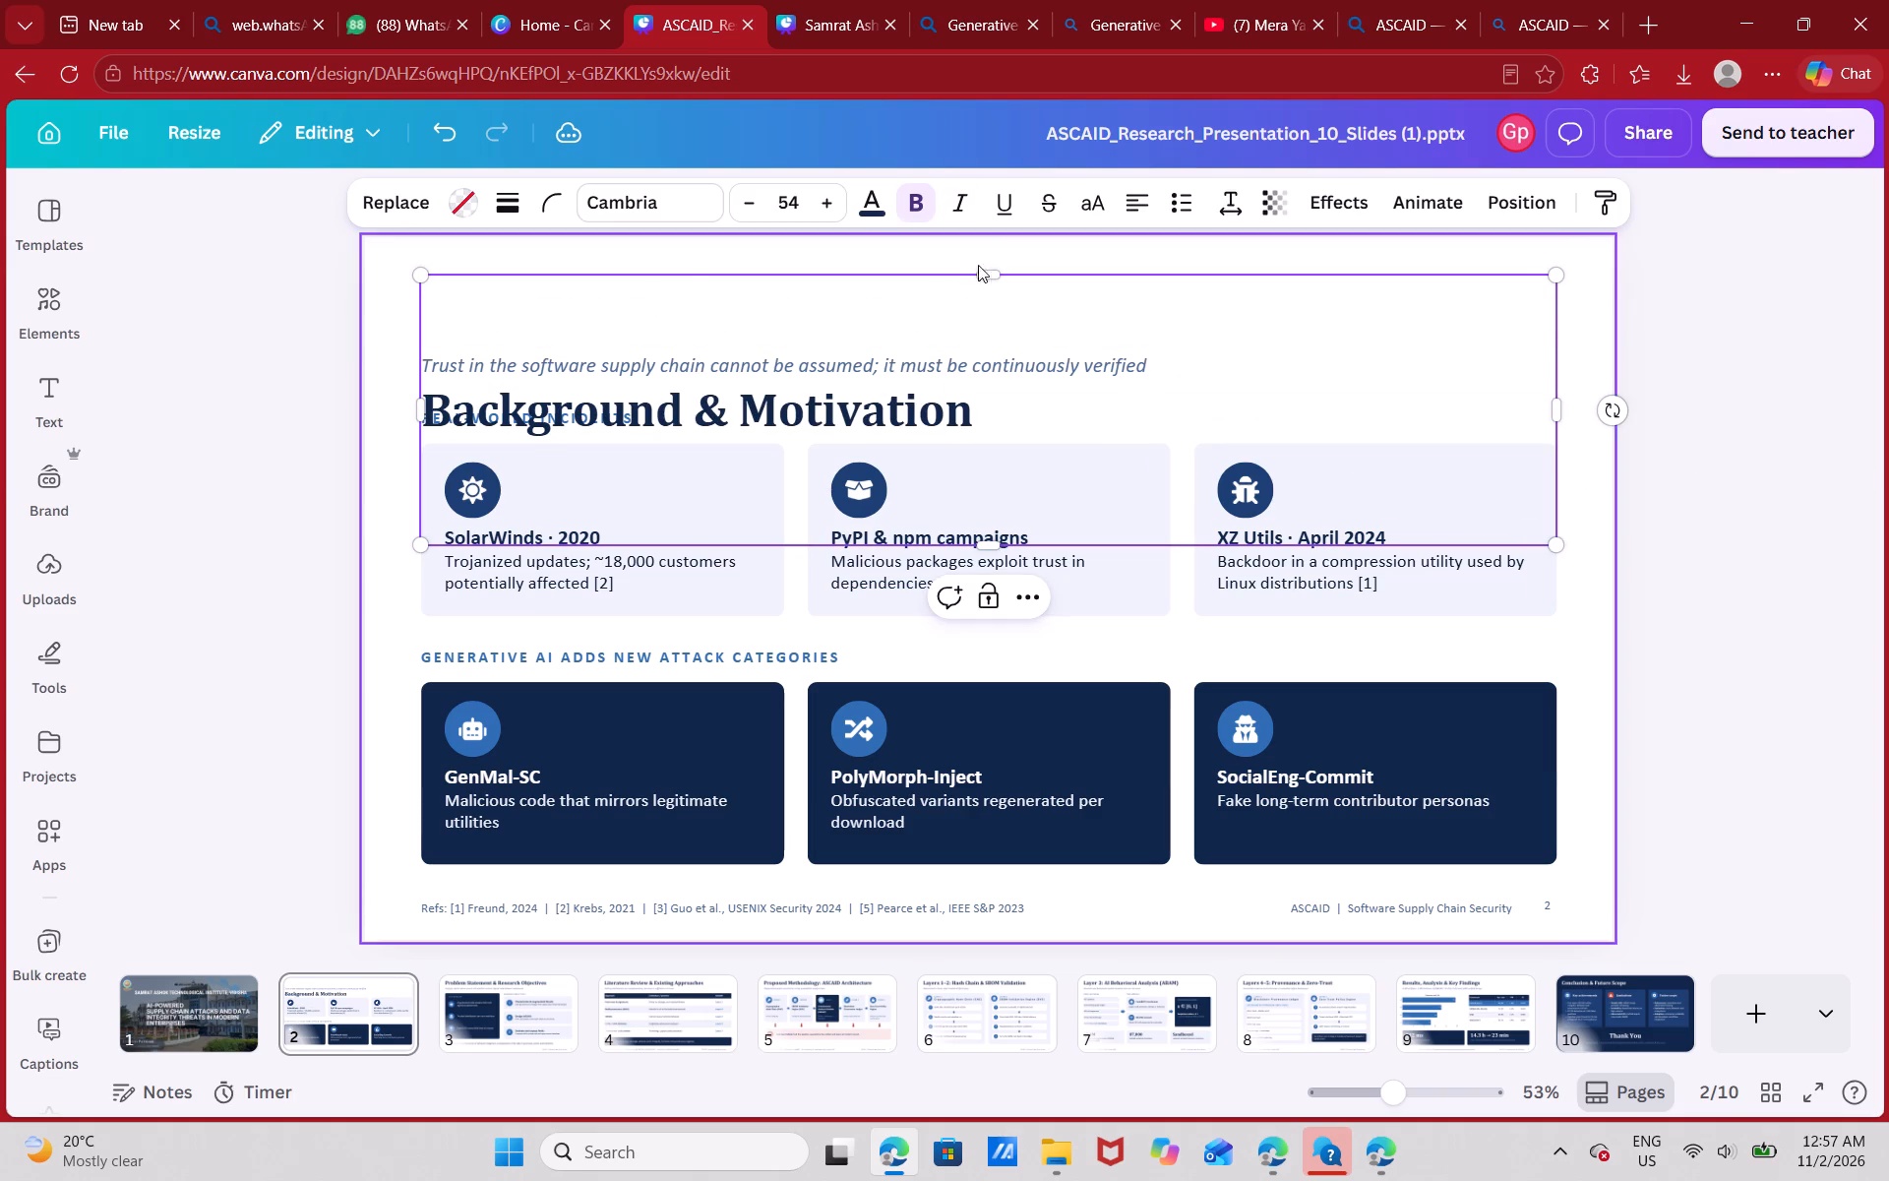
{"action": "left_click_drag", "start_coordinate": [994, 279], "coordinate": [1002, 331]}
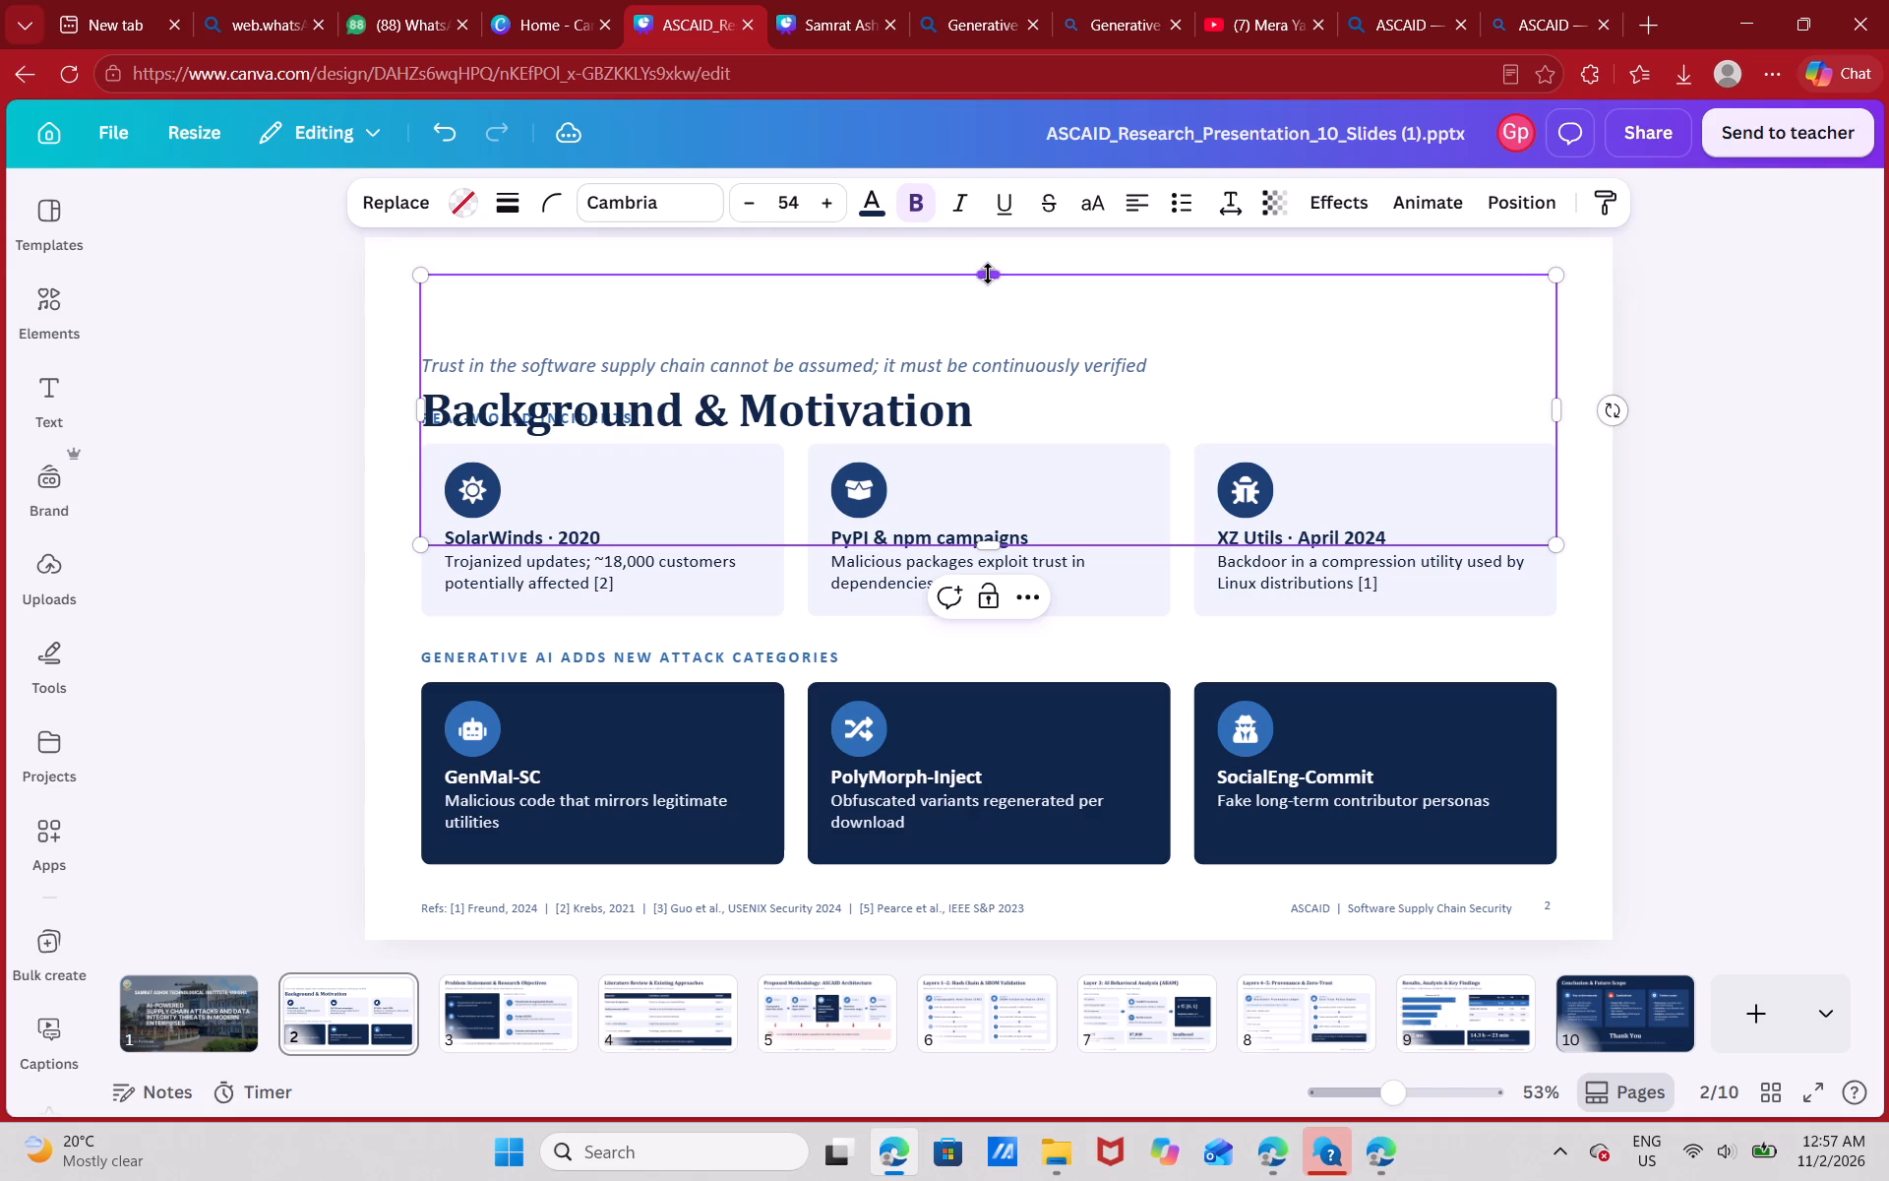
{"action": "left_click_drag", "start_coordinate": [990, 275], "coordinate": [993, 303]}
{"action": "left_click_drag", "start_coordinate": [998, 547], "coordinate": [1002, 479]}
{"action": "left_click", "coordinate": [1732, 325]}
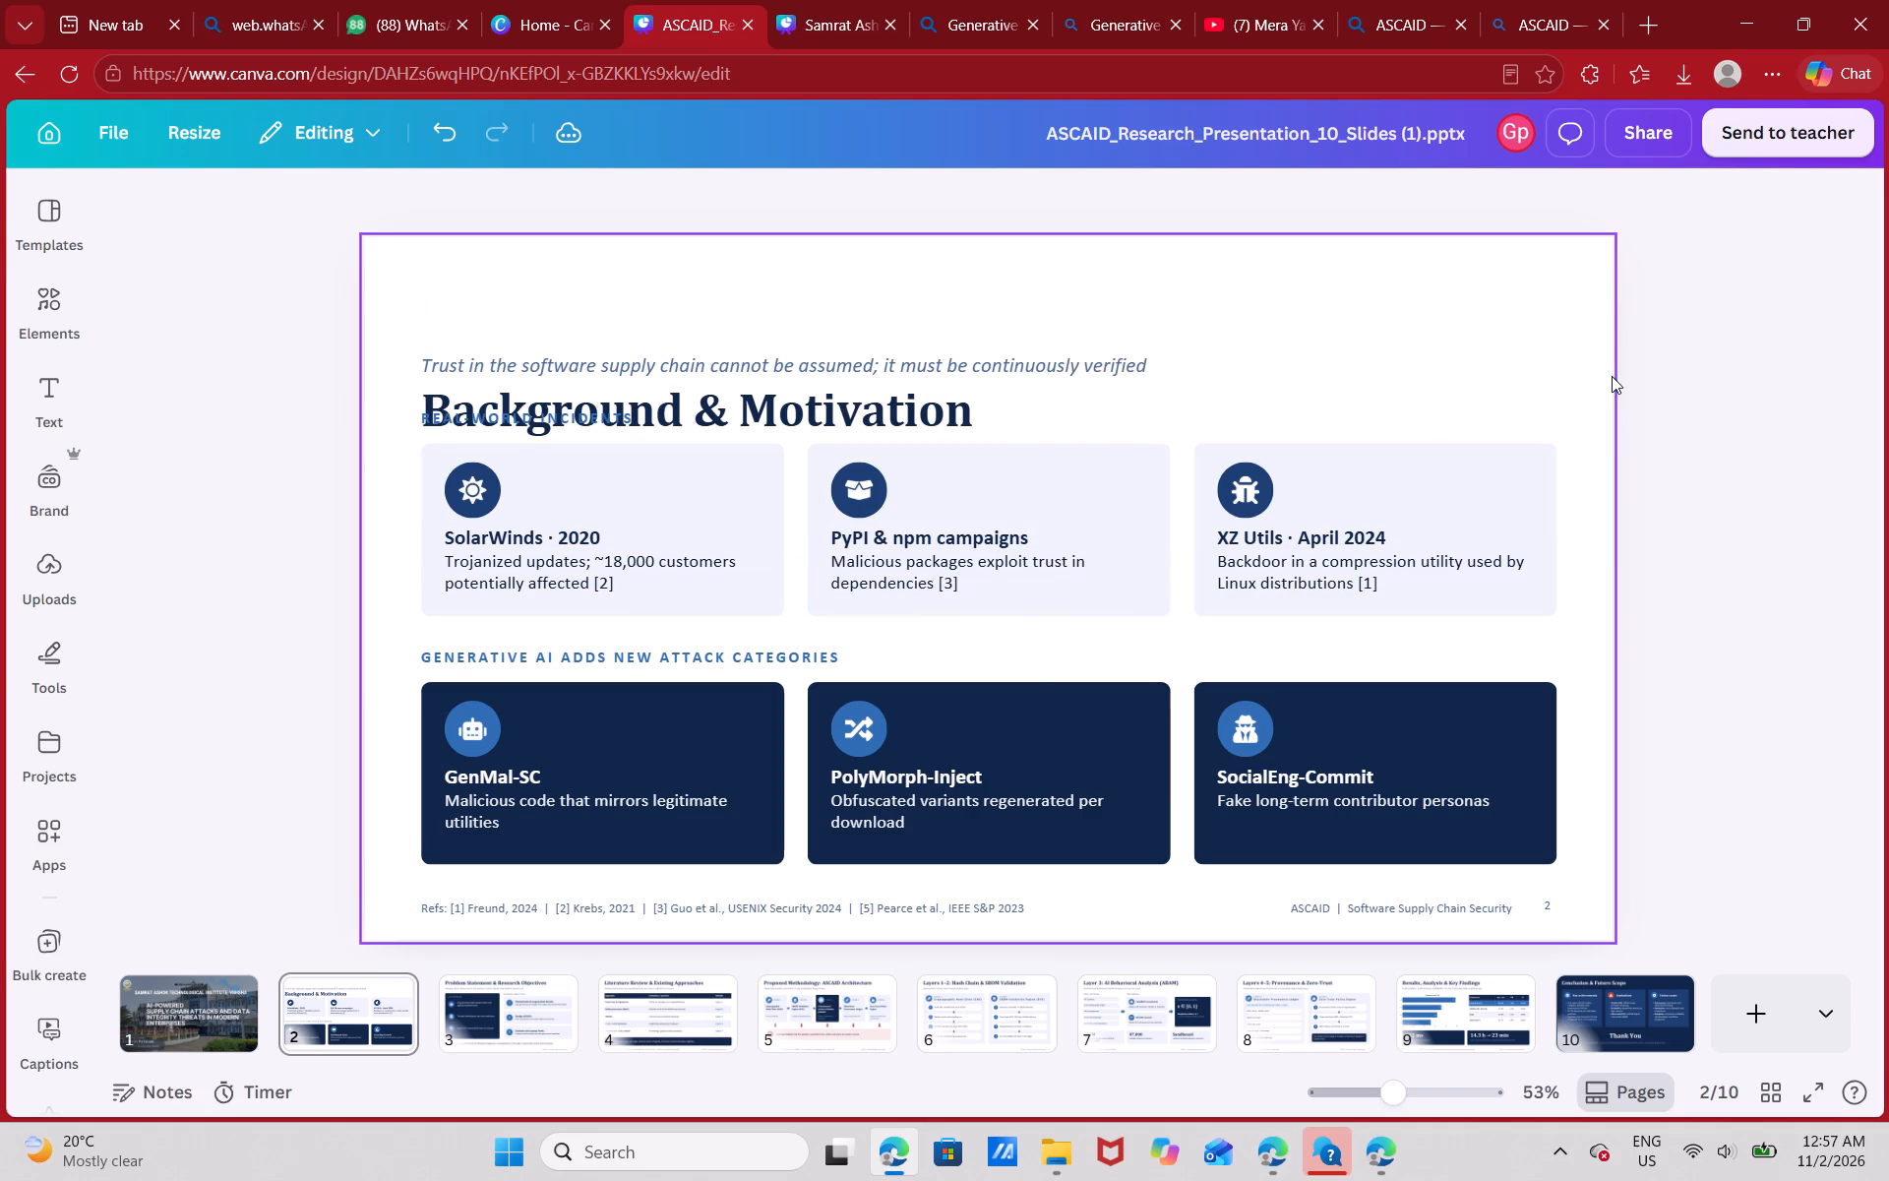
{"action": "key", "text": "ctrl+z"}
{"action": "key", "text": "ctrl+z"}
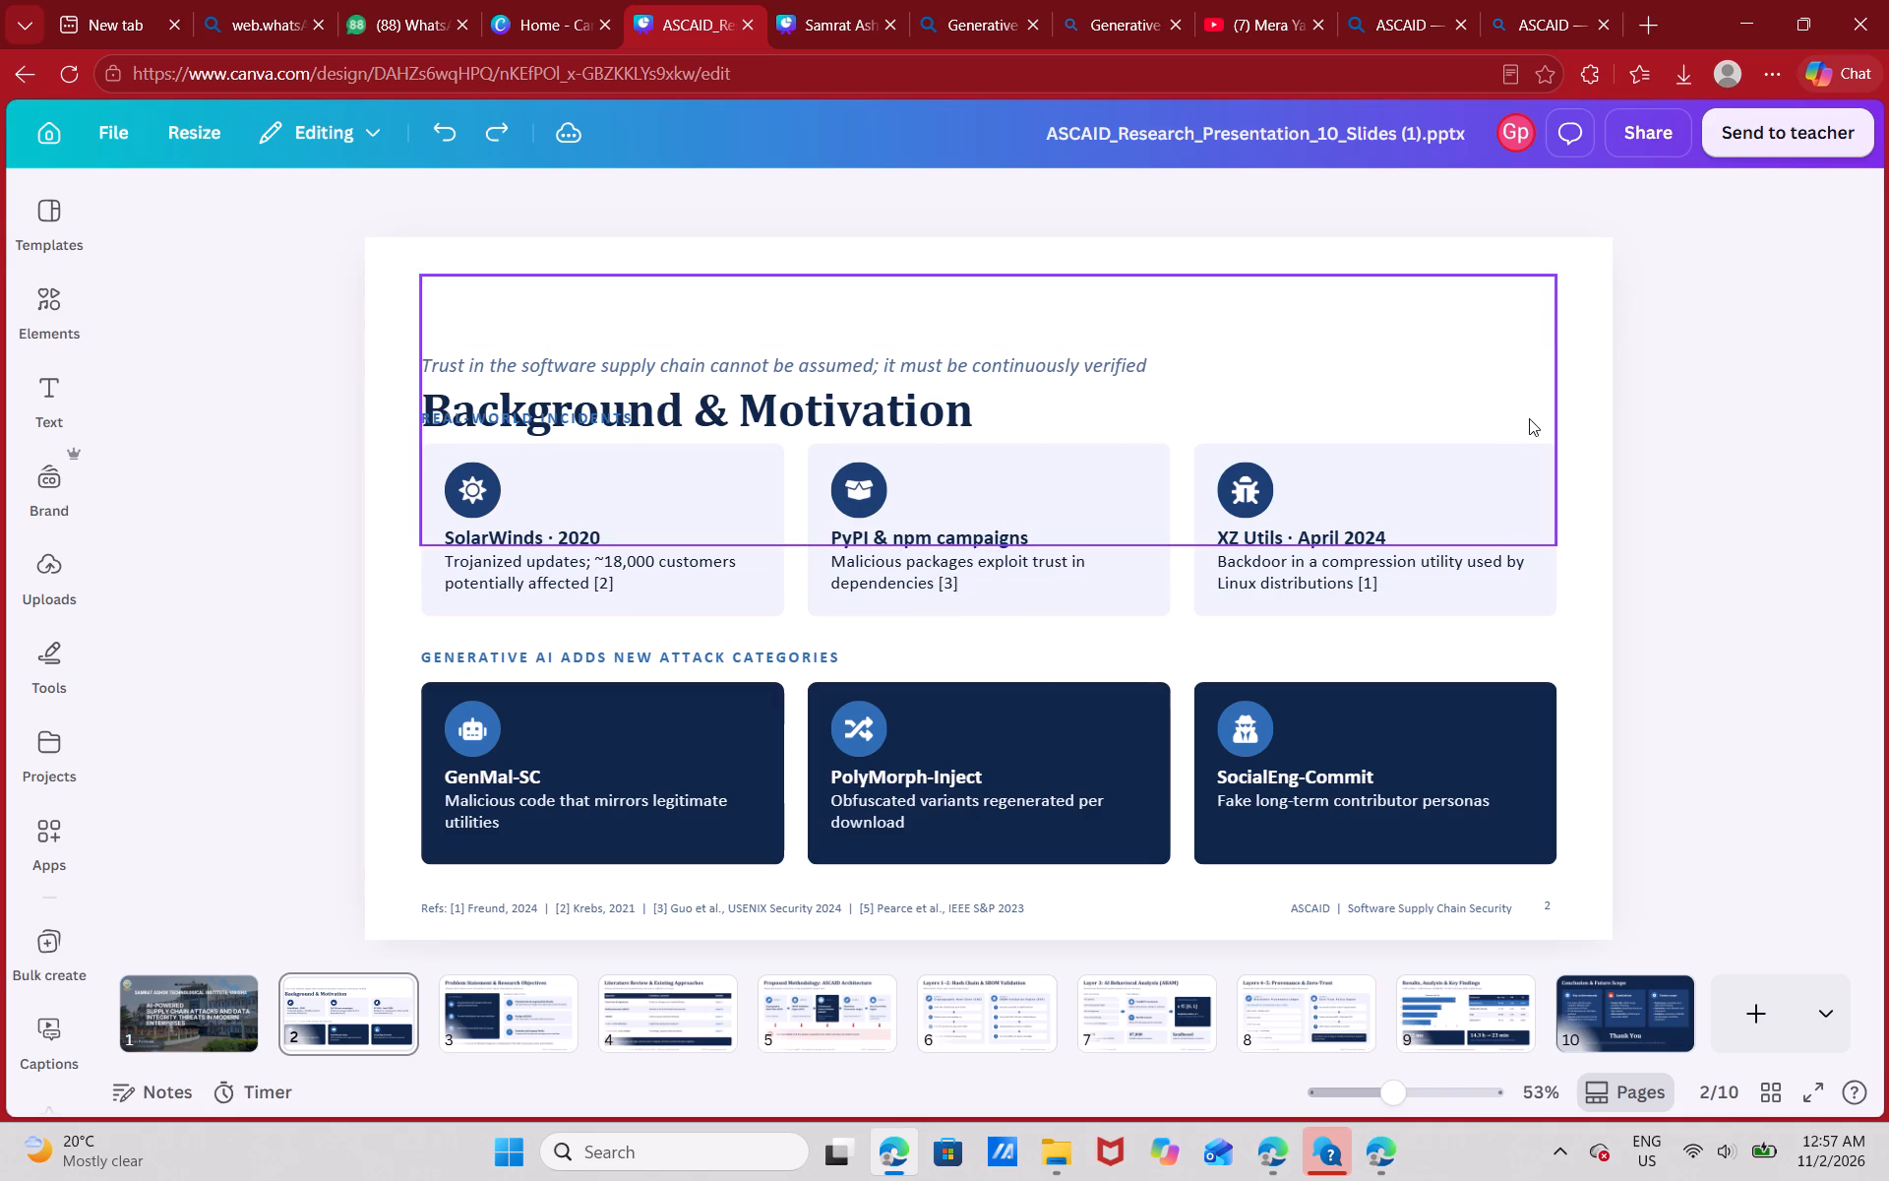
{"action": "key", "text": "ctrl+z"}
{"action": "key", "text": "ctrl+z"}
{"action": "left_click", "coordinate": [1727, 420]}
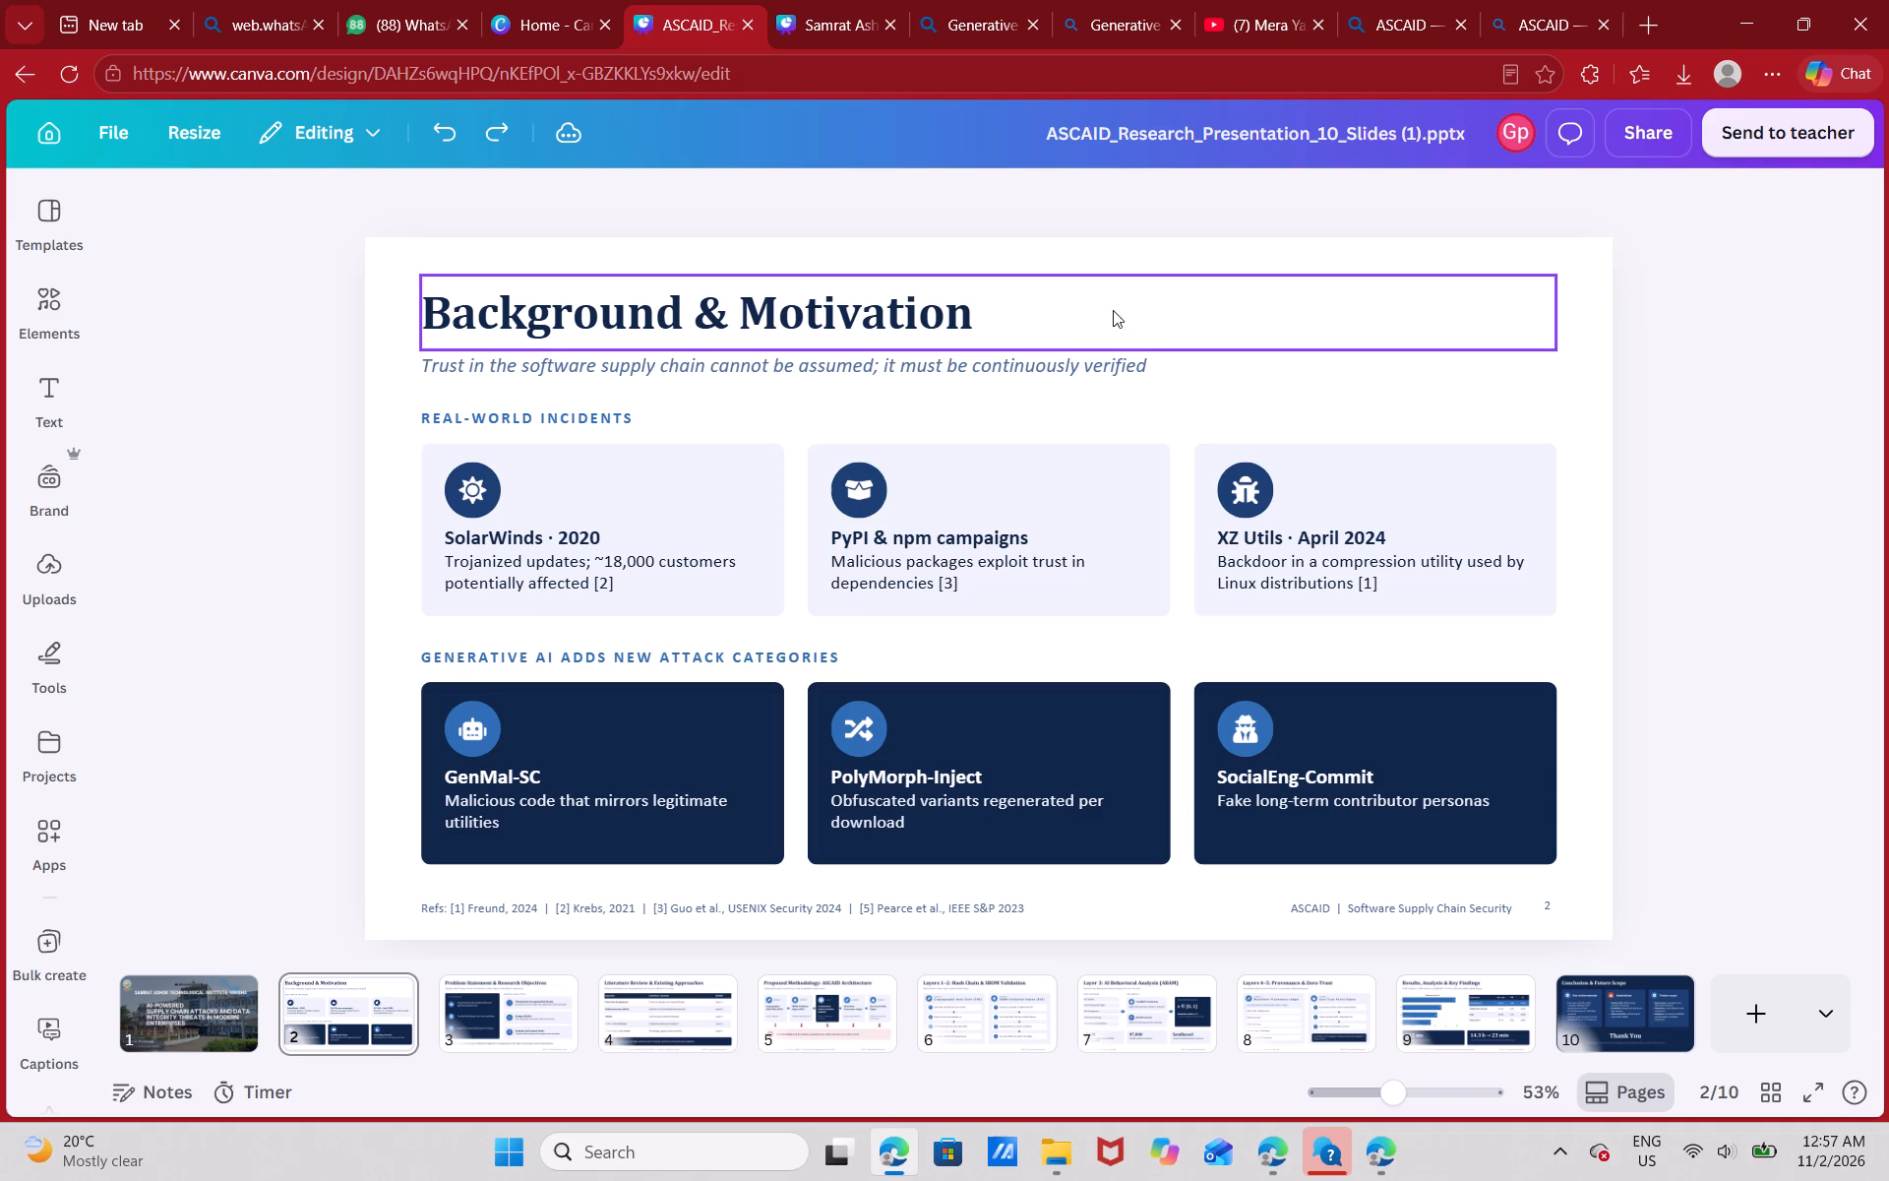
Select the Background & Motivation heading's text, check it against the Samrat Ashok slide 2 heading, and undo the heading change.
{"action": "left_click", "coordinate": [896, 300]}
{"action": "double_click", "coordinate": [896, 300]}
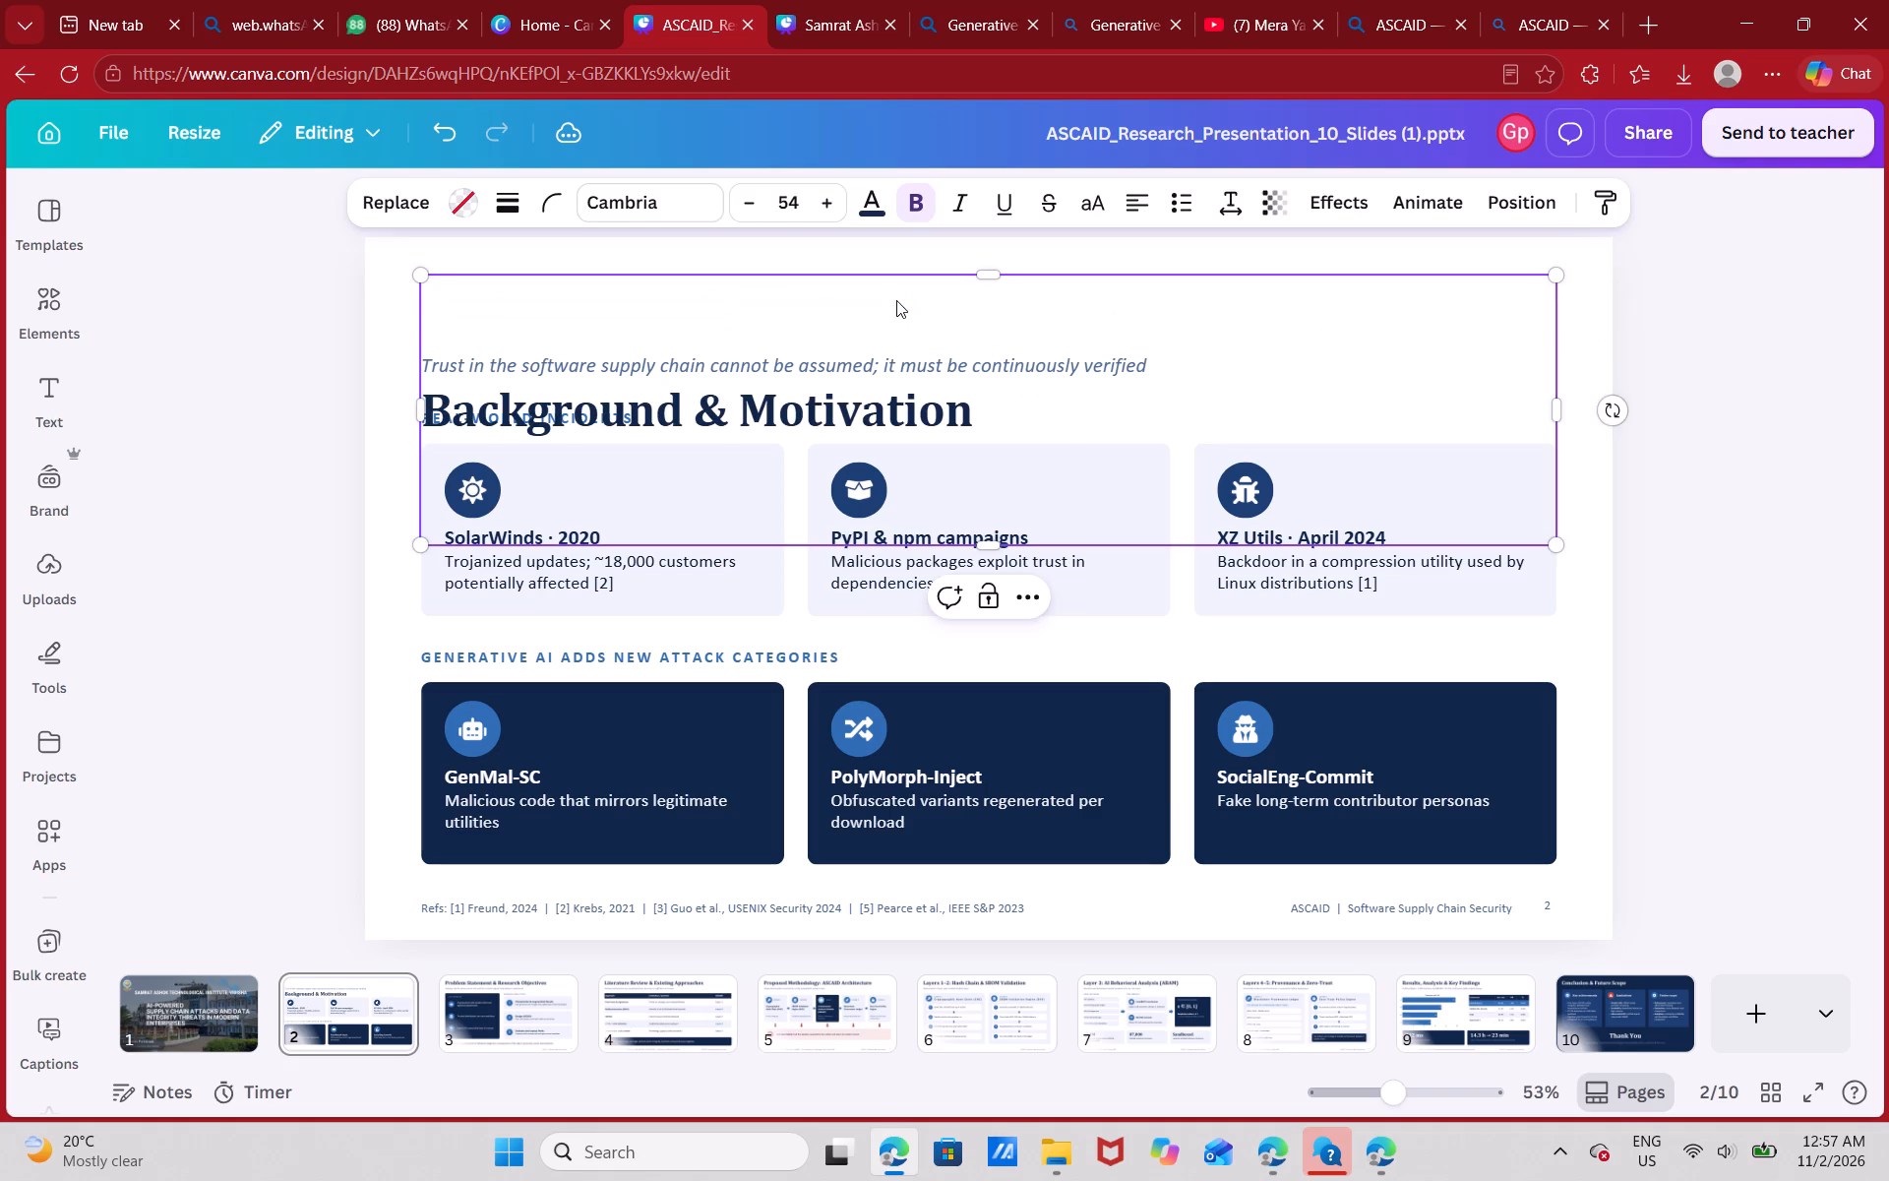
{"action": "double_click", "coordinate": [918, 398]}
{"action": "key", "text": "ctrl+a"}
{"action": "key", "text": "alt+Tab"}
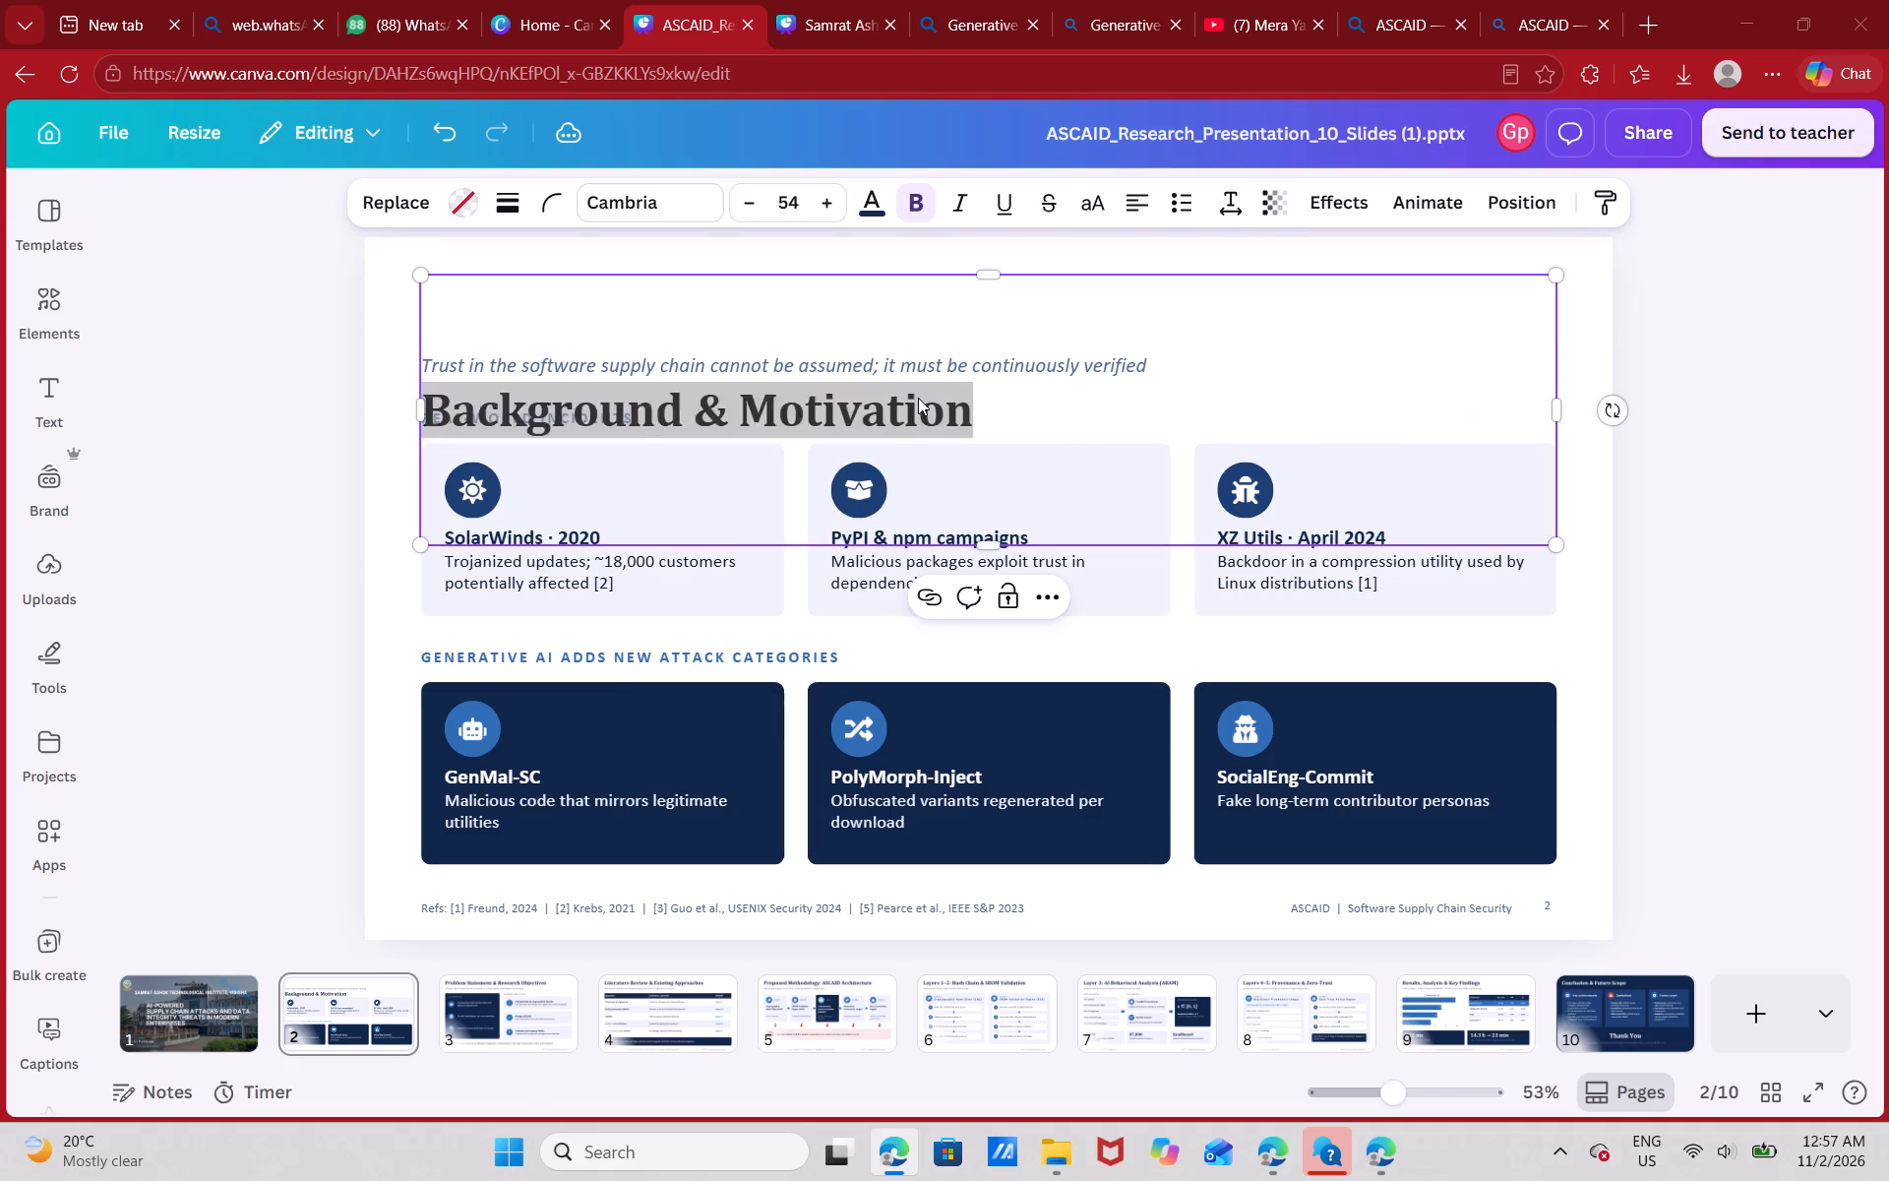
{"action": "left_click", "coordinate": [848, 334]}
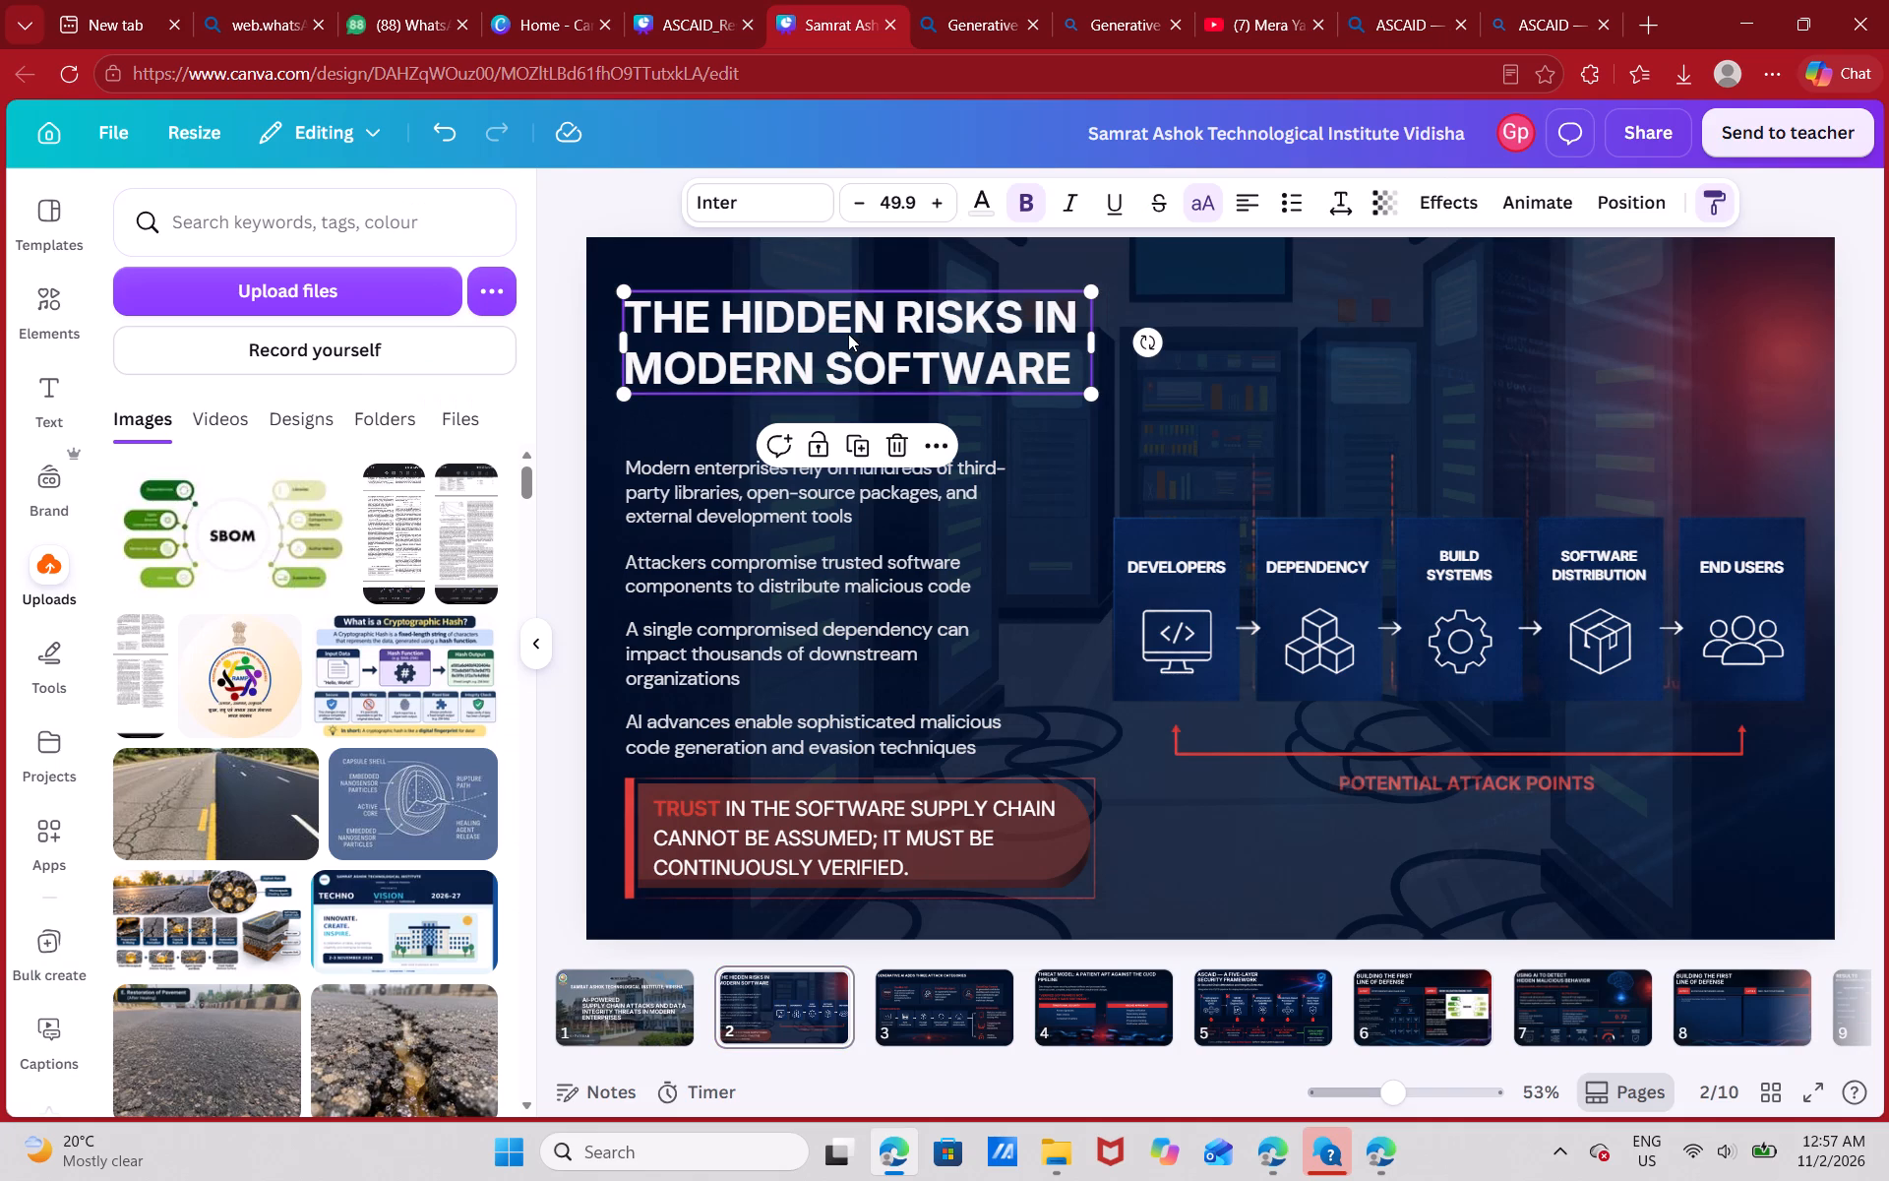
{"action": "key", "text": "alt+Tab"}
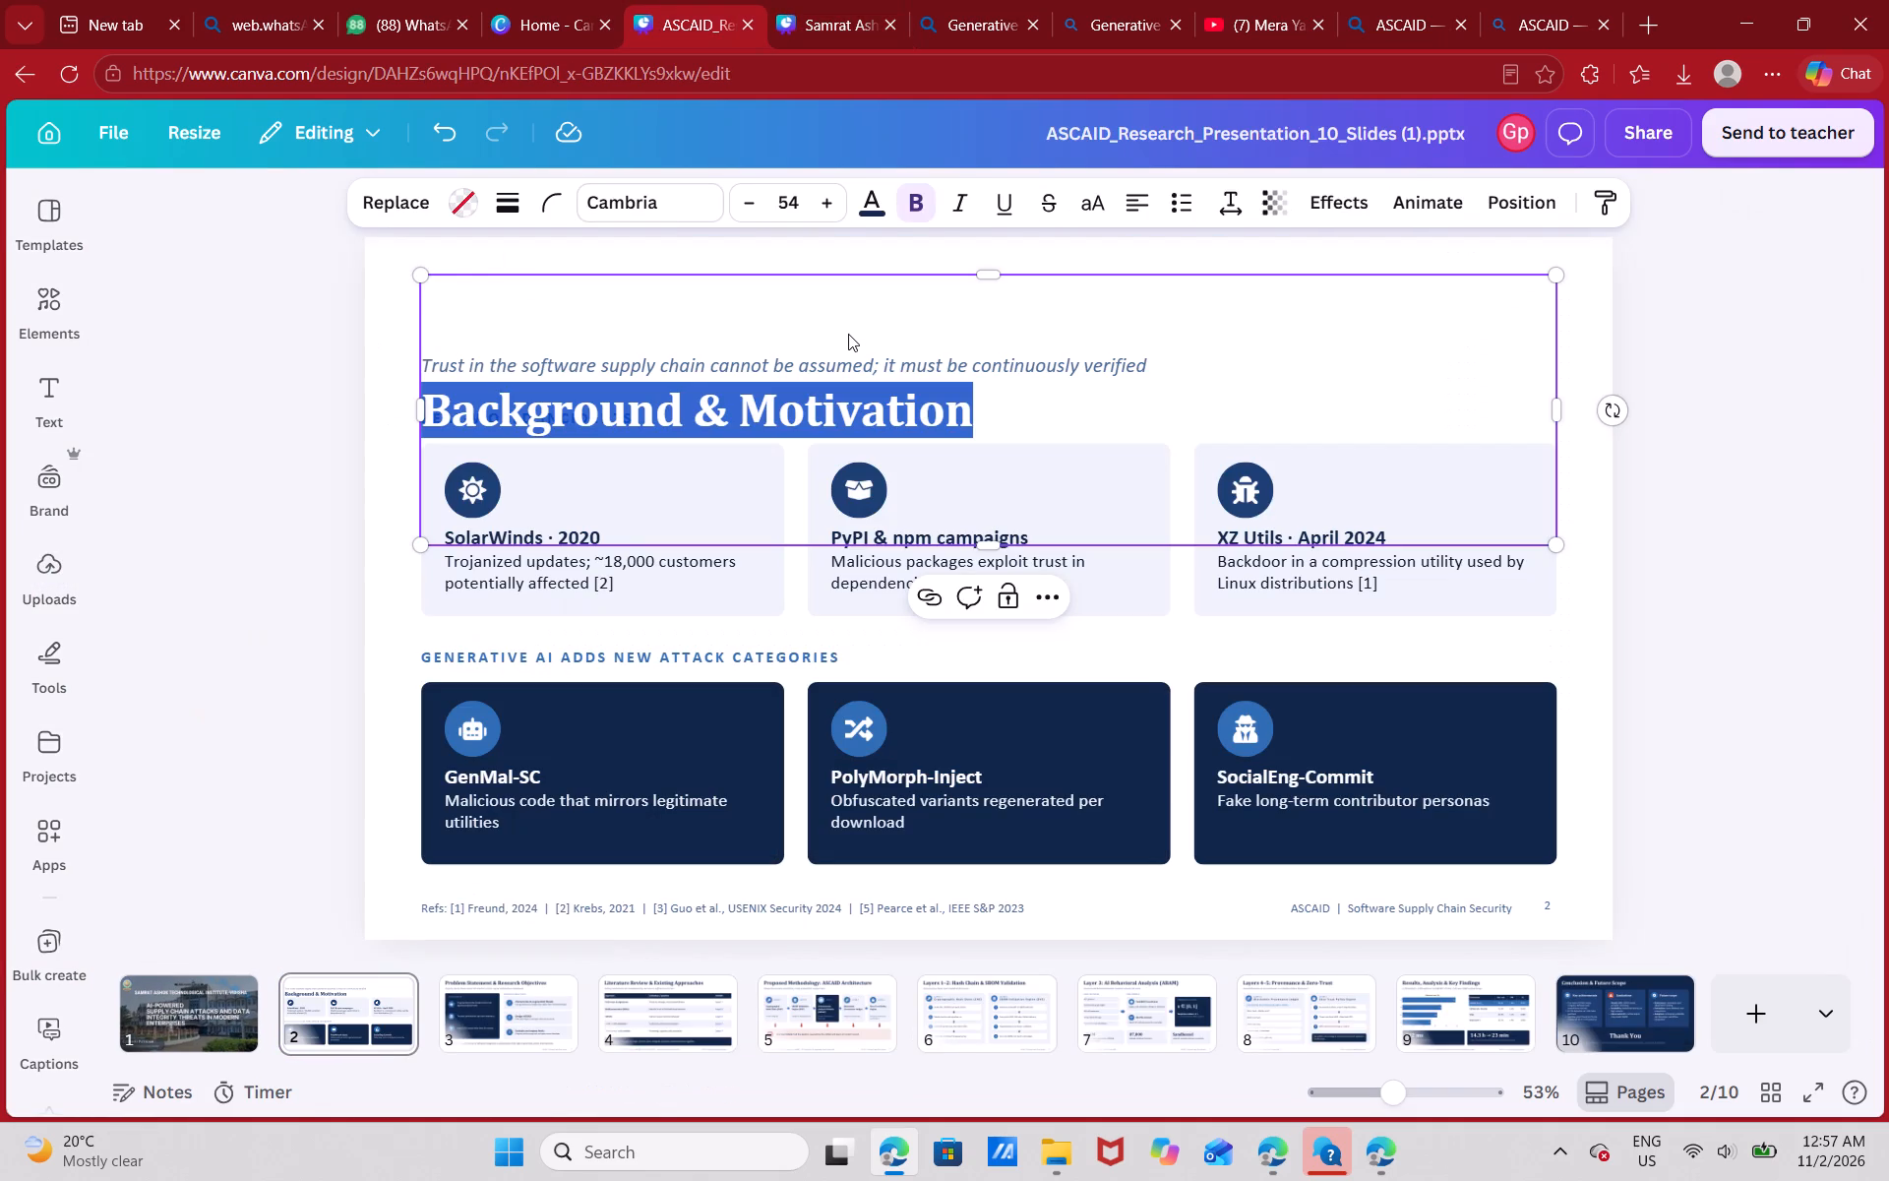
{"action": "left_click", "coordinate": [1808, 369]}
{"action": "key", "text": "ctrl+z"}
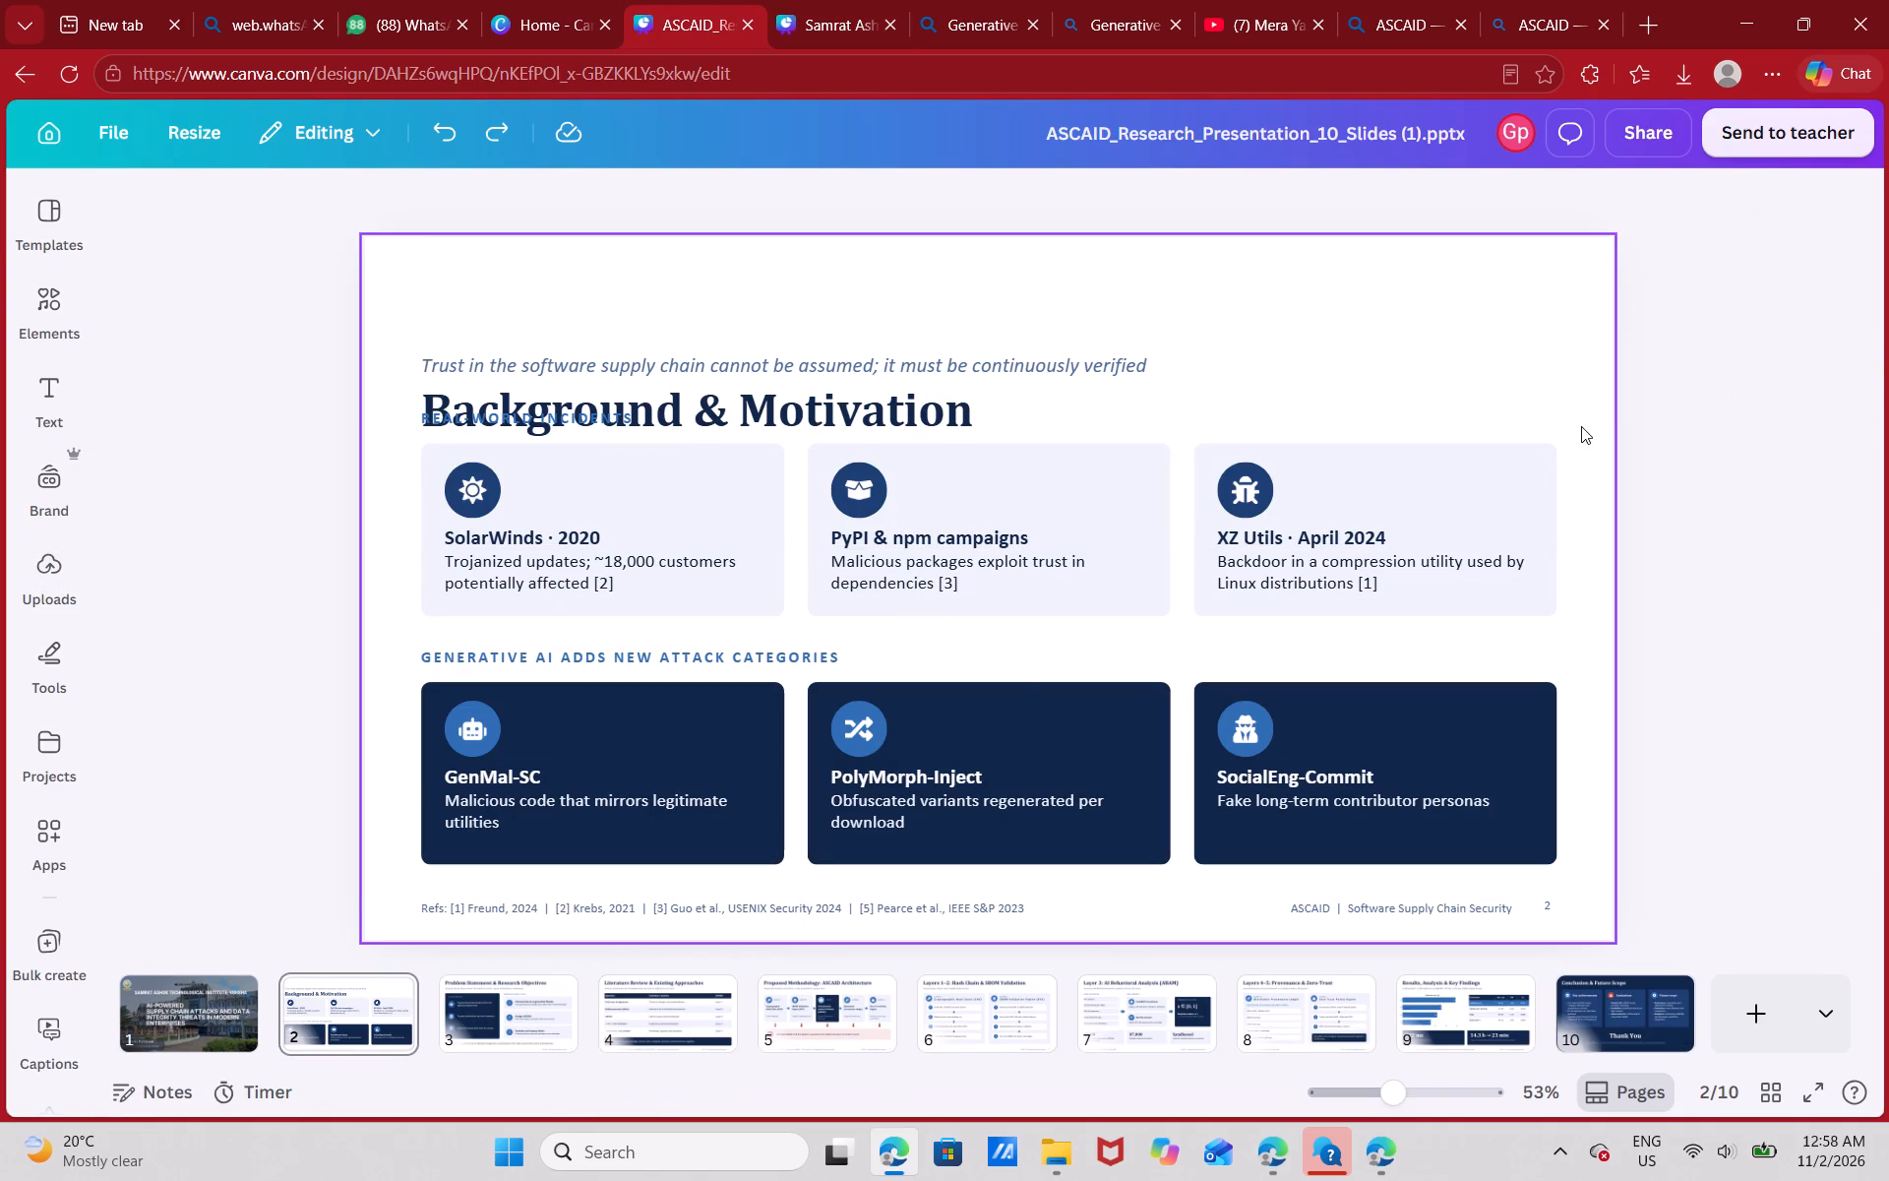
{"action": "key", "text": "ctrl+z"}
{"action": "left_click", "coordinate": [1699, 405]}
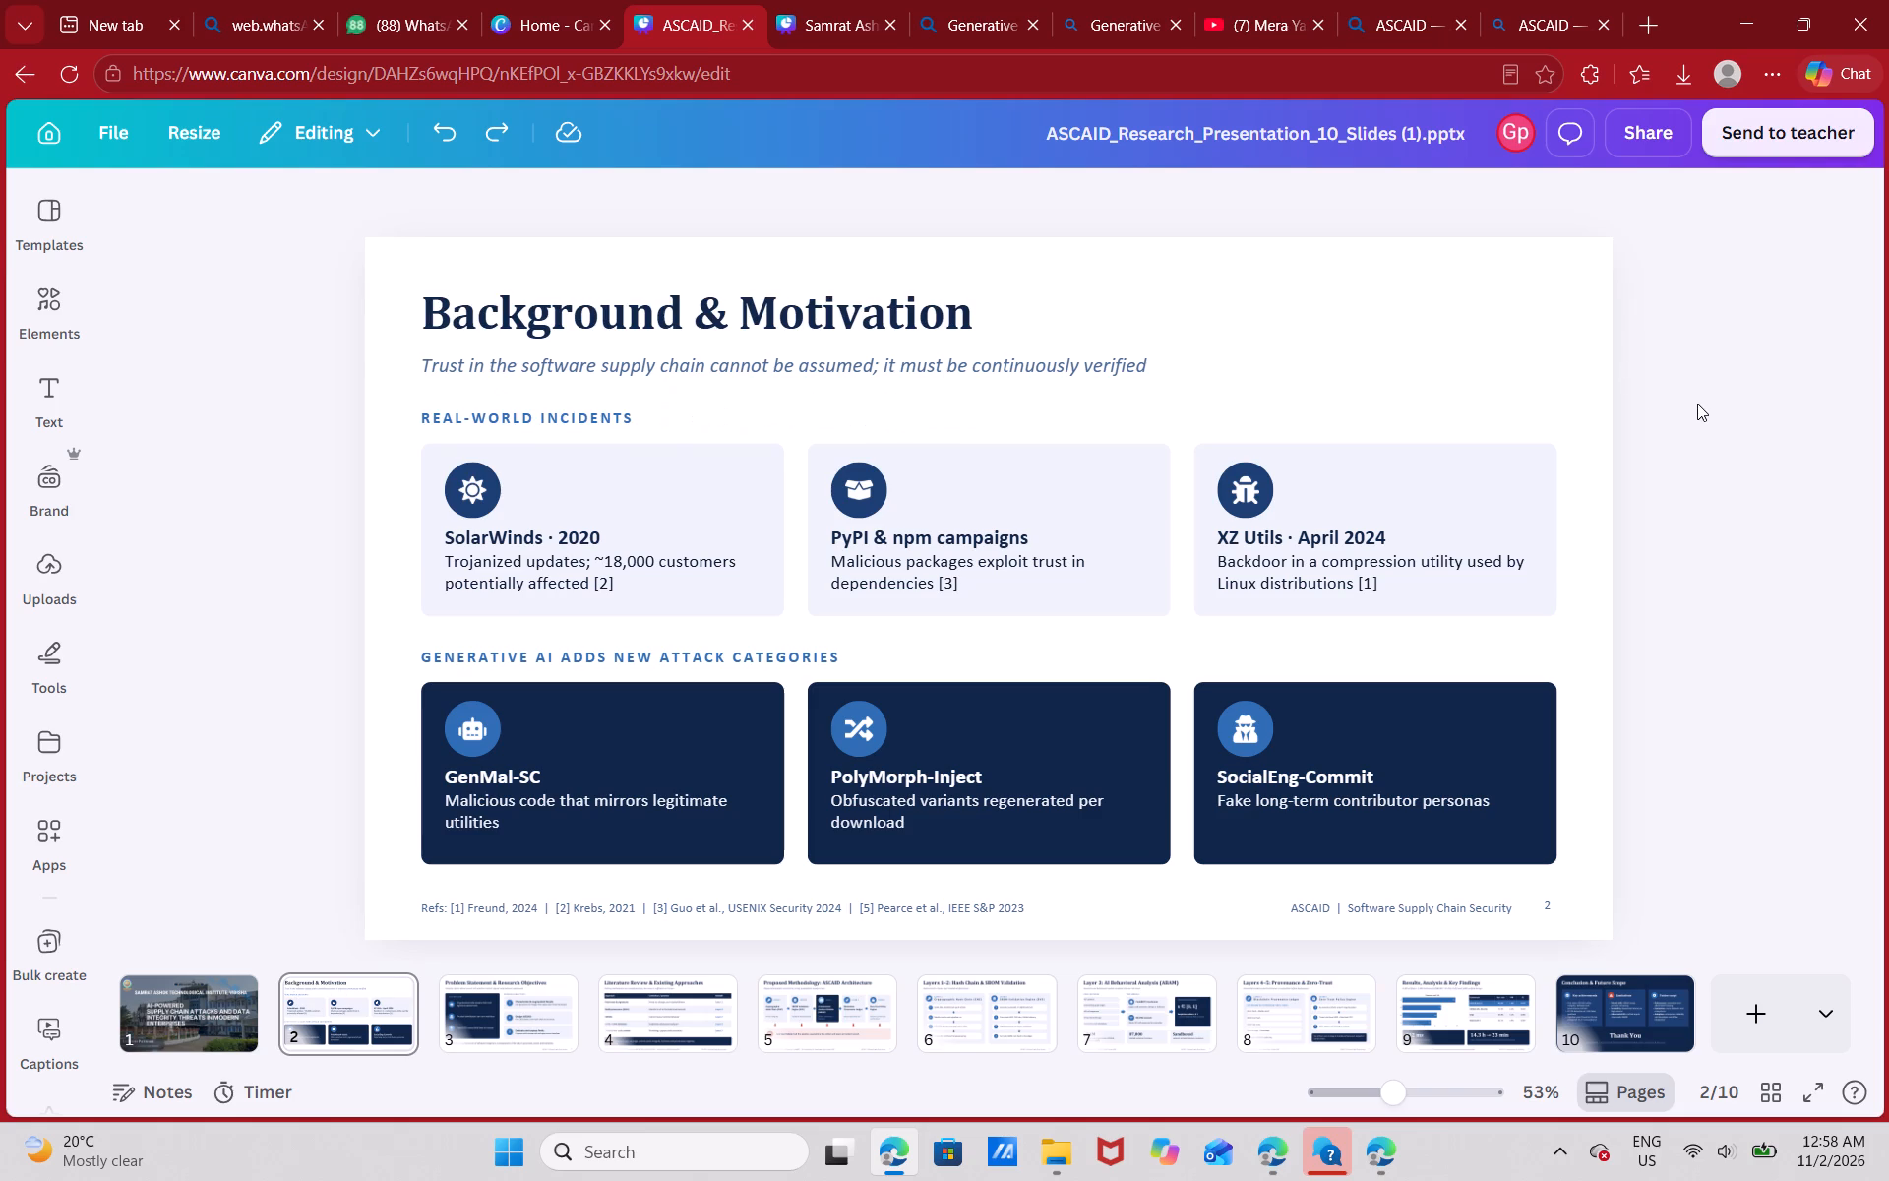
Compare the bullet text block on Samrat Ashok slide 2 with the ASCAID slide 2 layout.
{"action": "key", "text": "alt+Tab"}
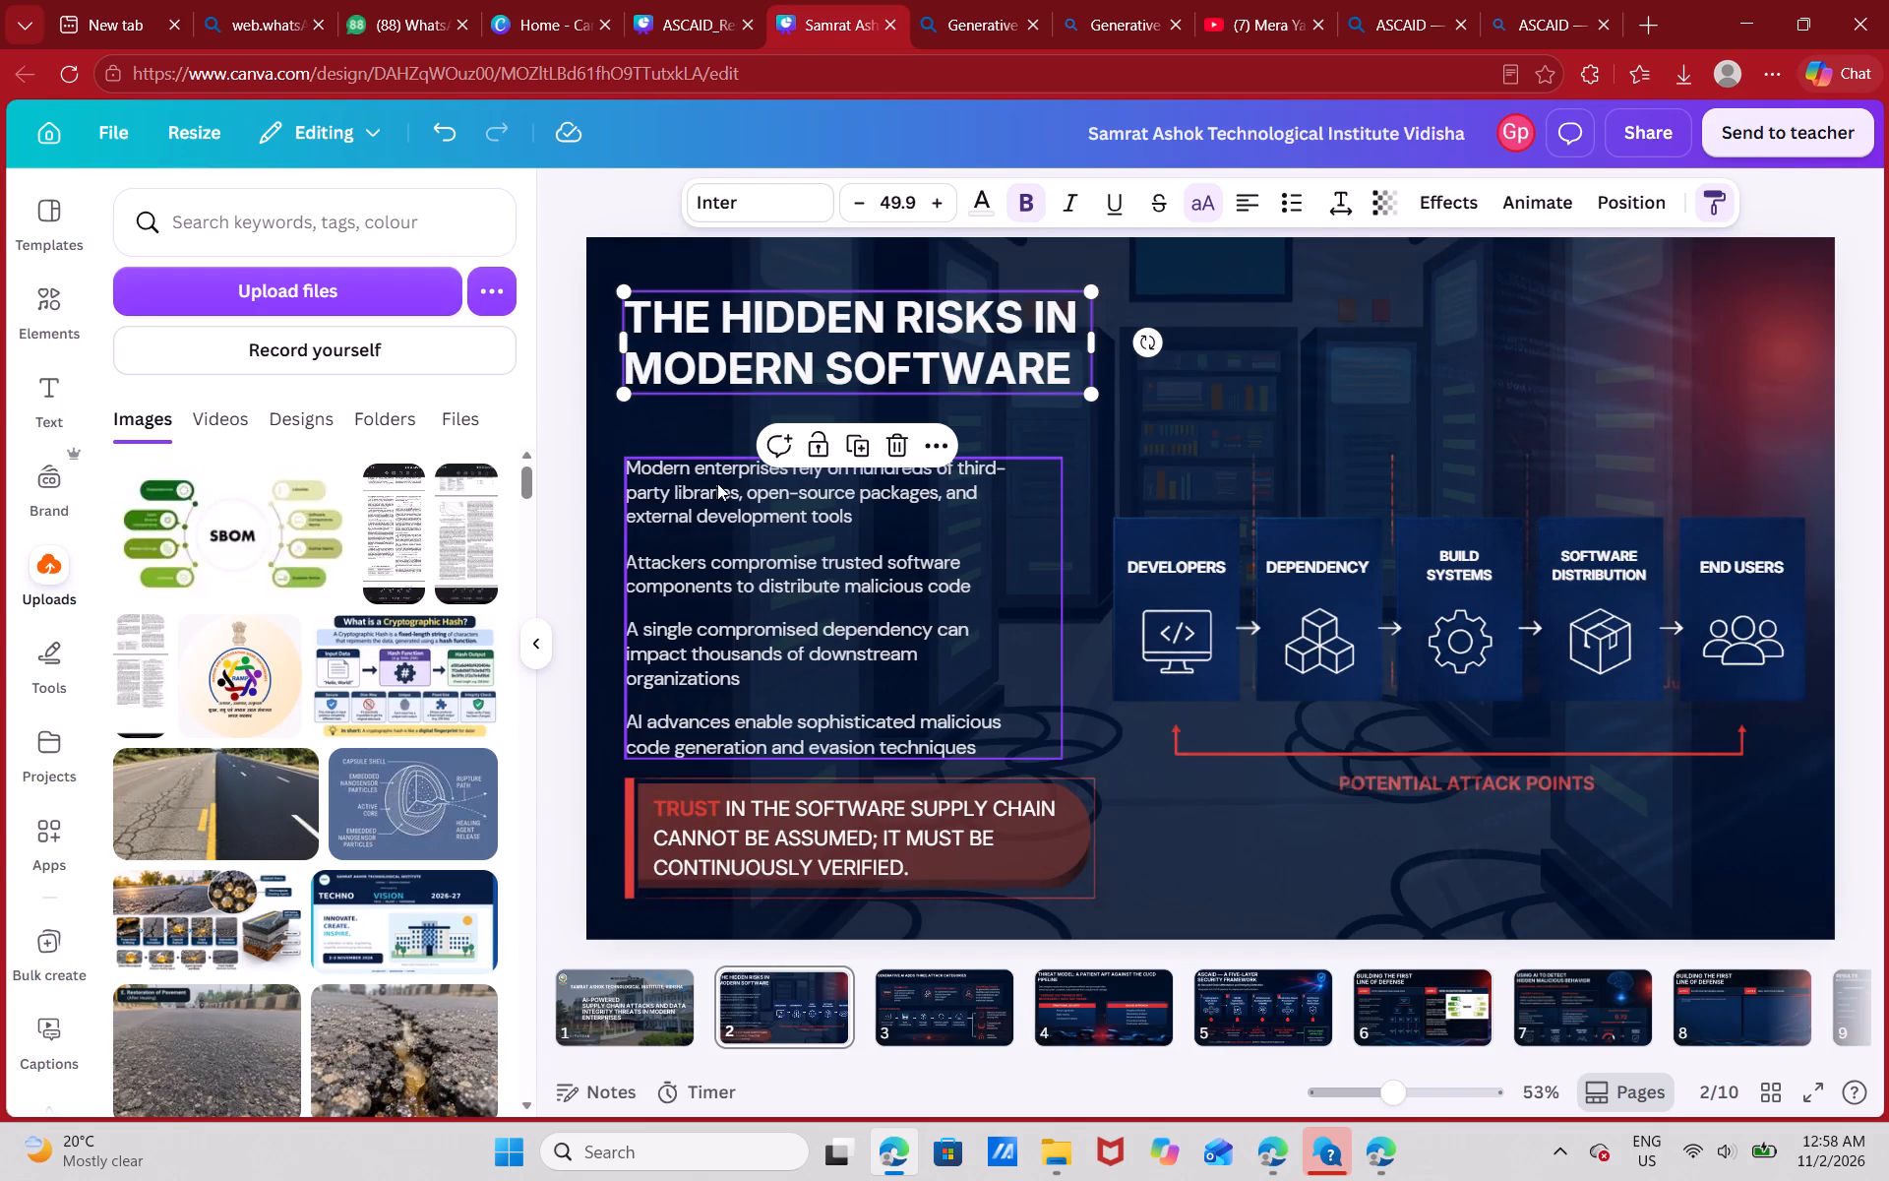
{"action": "left_click", "coordinate": [937, 534]}
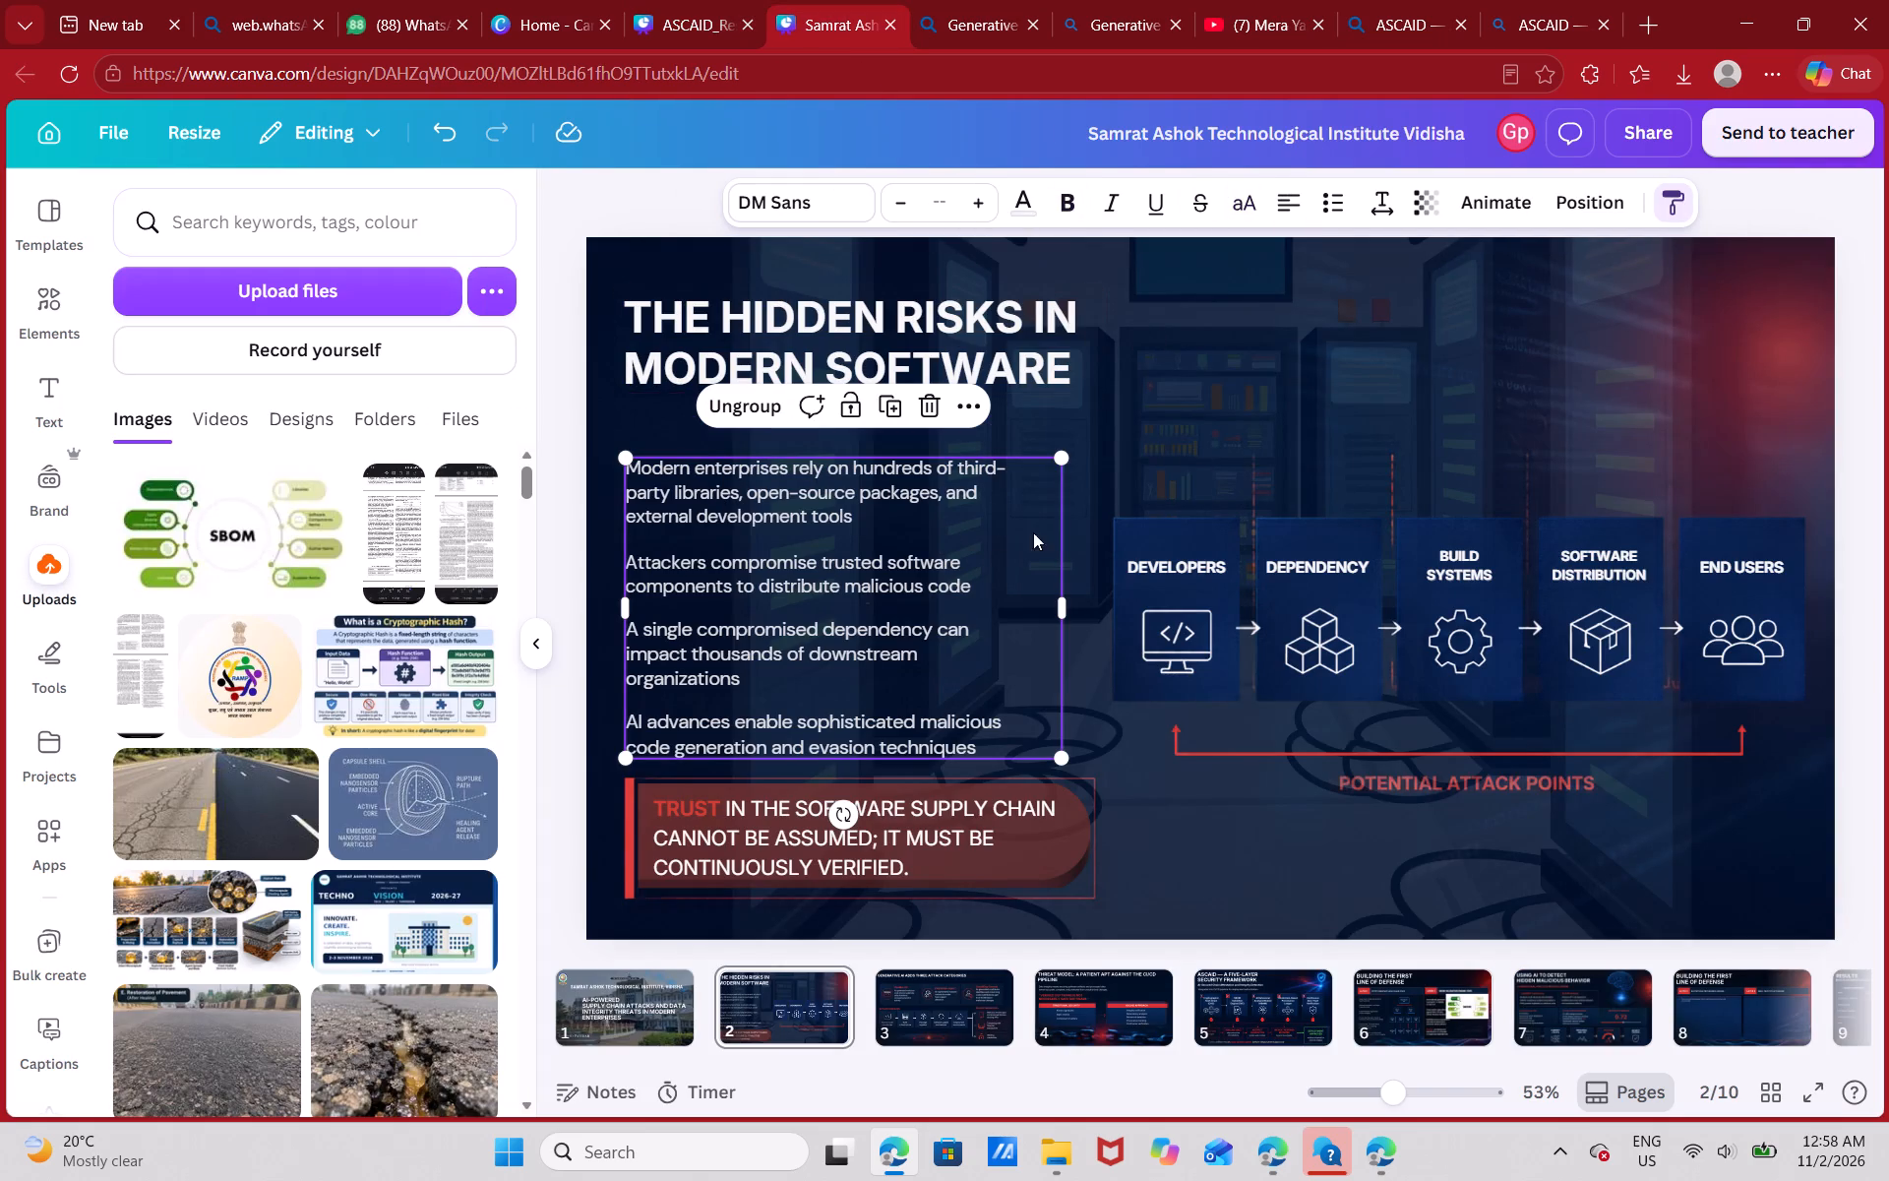
{"action": "key", "text": "alt+Tab"}
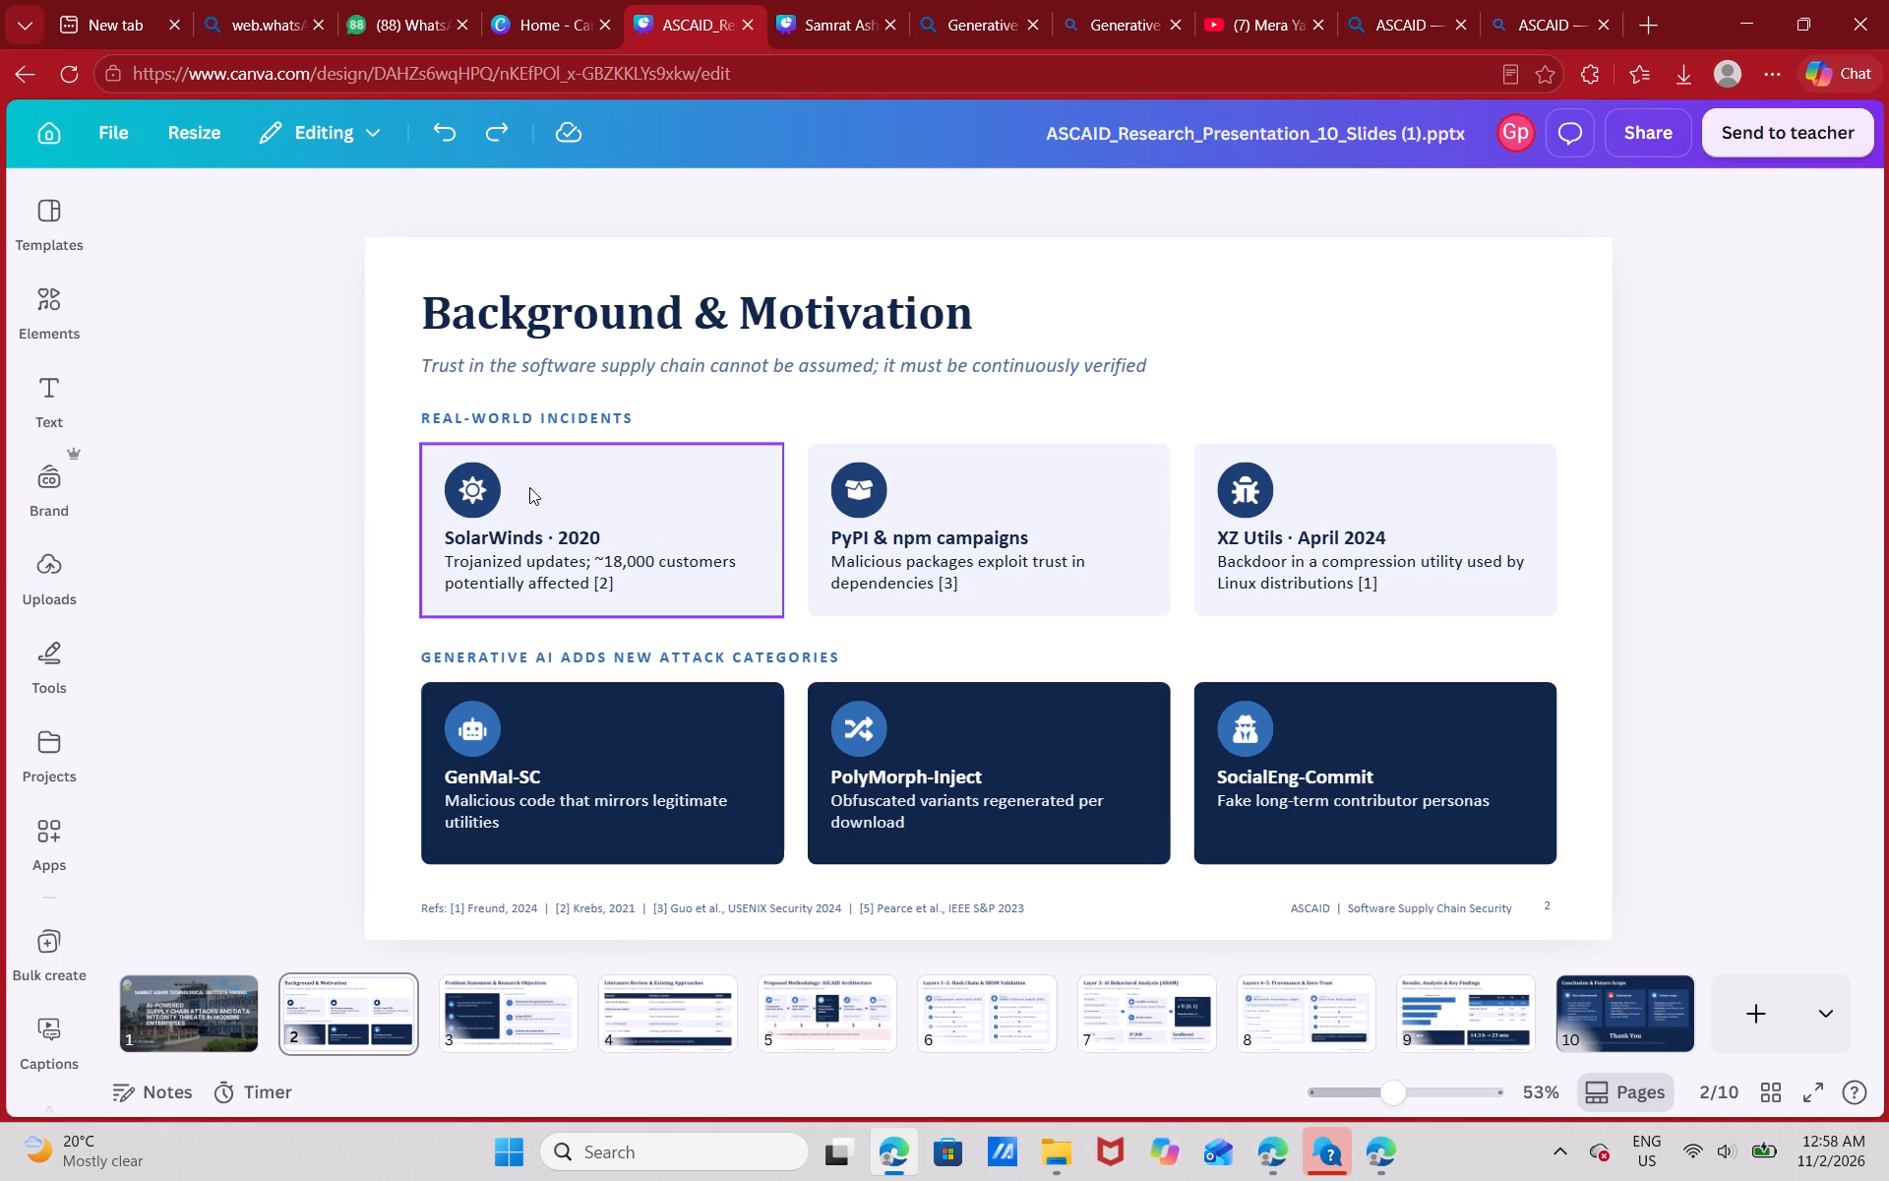
{"action": "key", "text": "alt+Tab"}
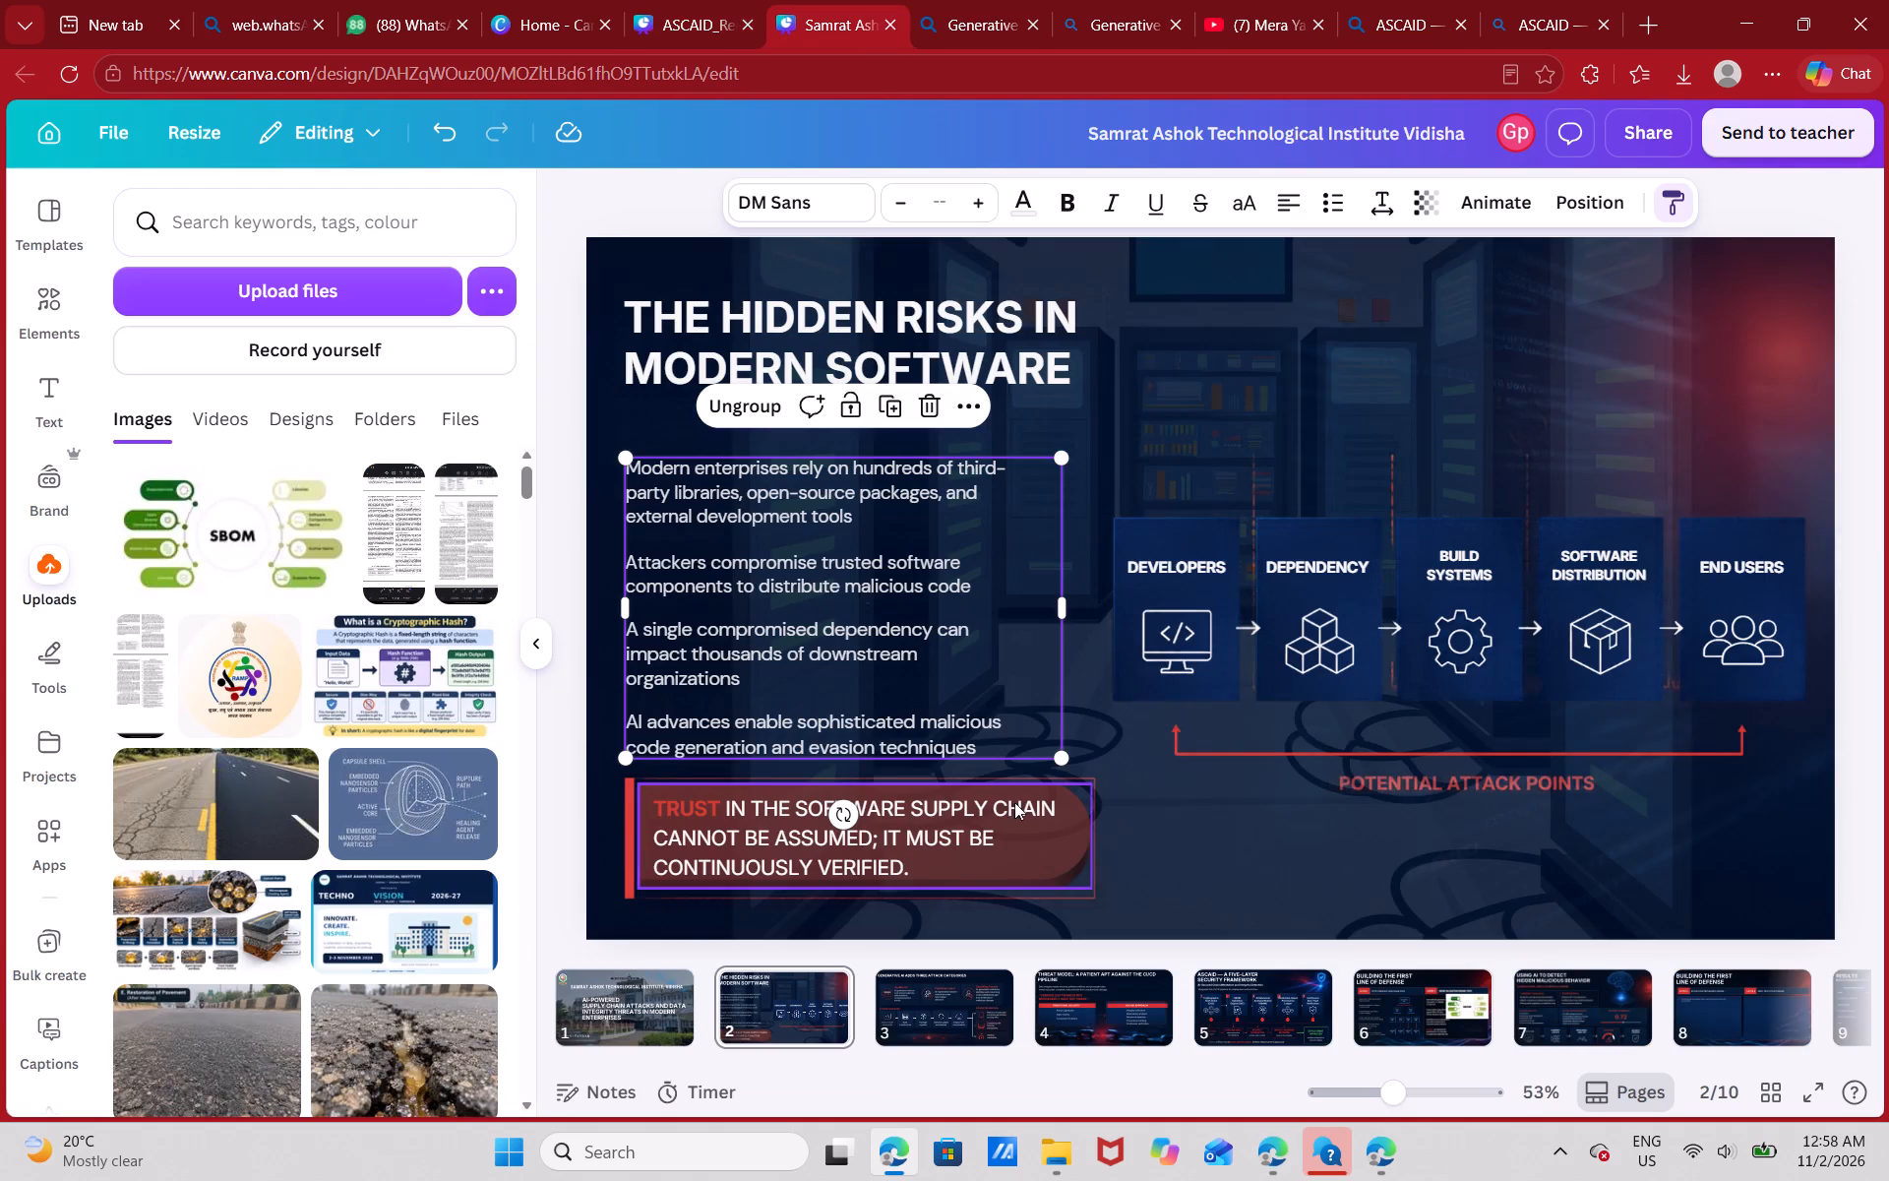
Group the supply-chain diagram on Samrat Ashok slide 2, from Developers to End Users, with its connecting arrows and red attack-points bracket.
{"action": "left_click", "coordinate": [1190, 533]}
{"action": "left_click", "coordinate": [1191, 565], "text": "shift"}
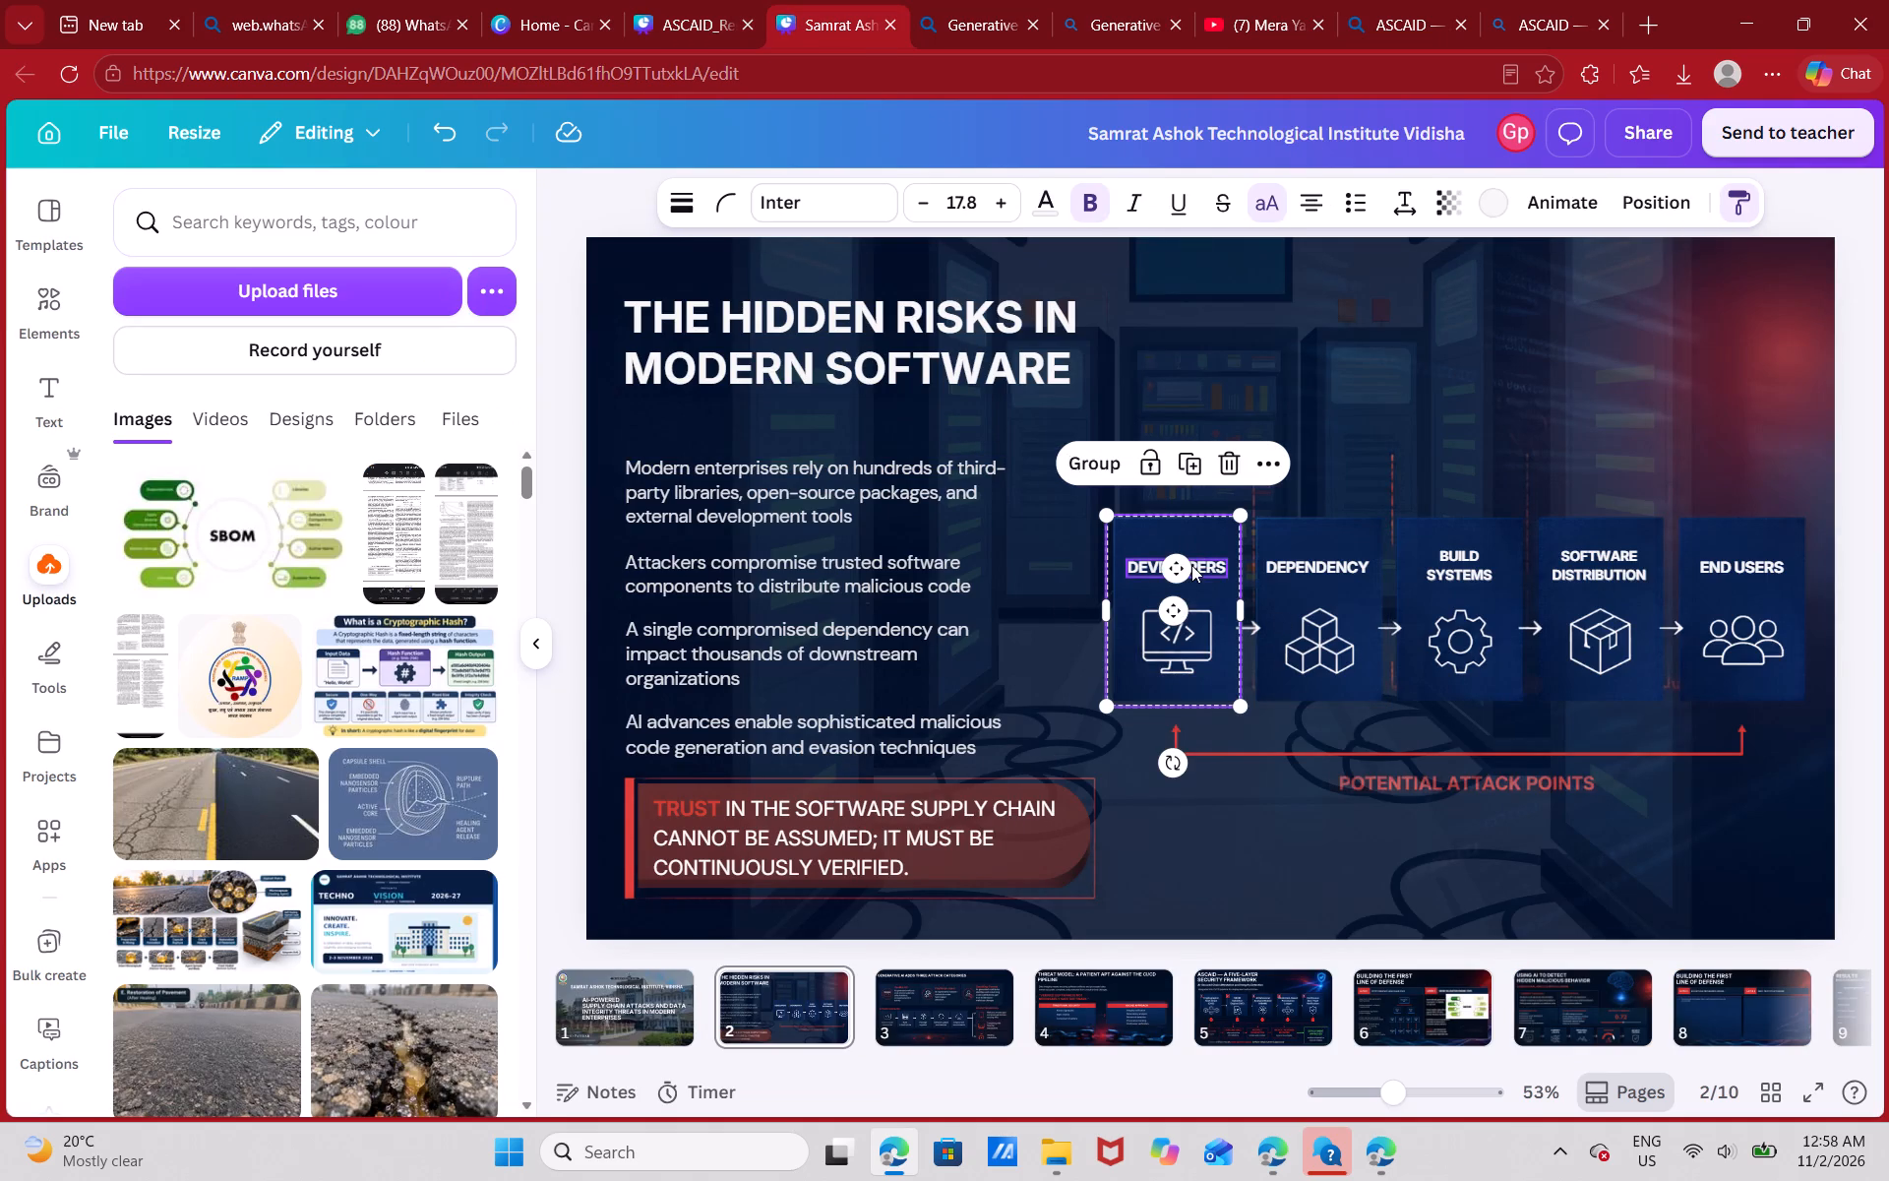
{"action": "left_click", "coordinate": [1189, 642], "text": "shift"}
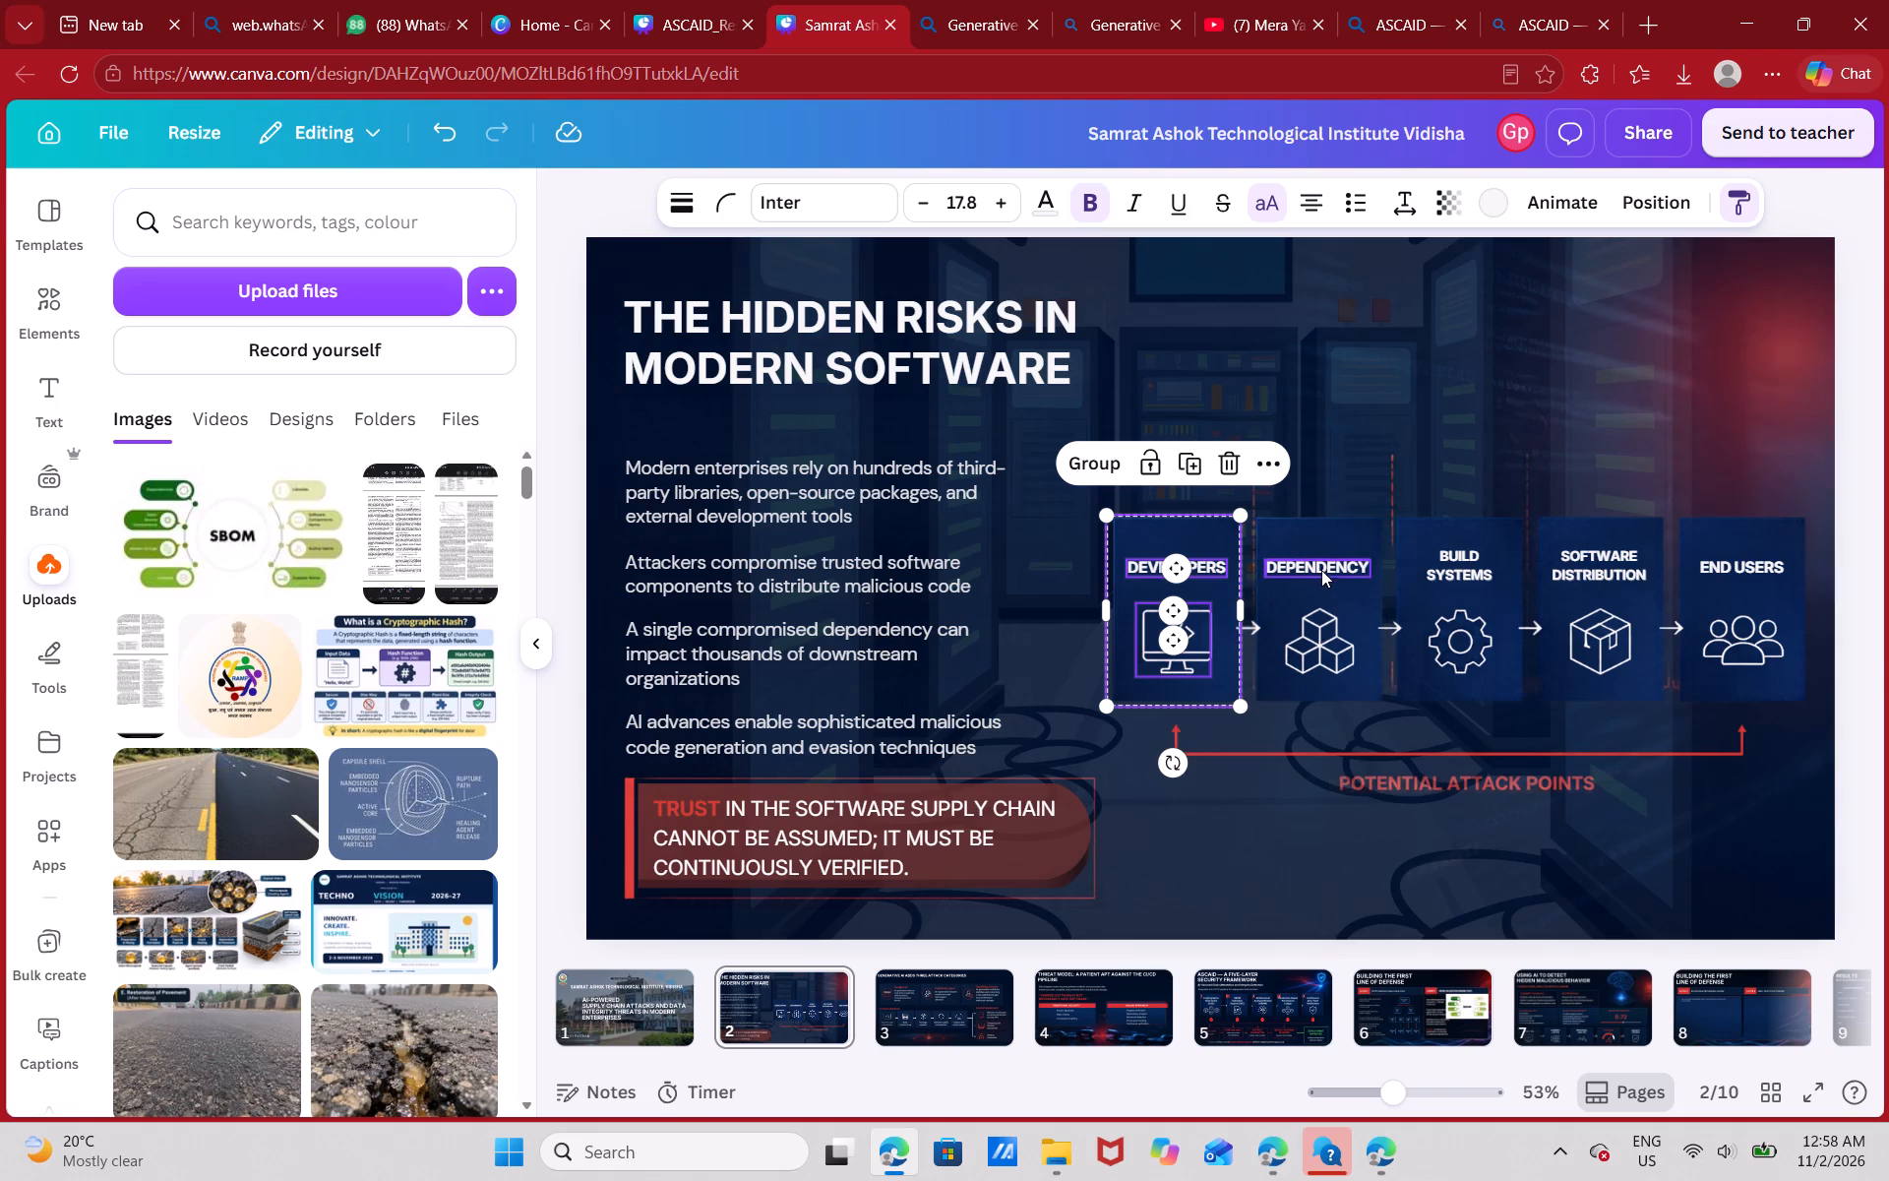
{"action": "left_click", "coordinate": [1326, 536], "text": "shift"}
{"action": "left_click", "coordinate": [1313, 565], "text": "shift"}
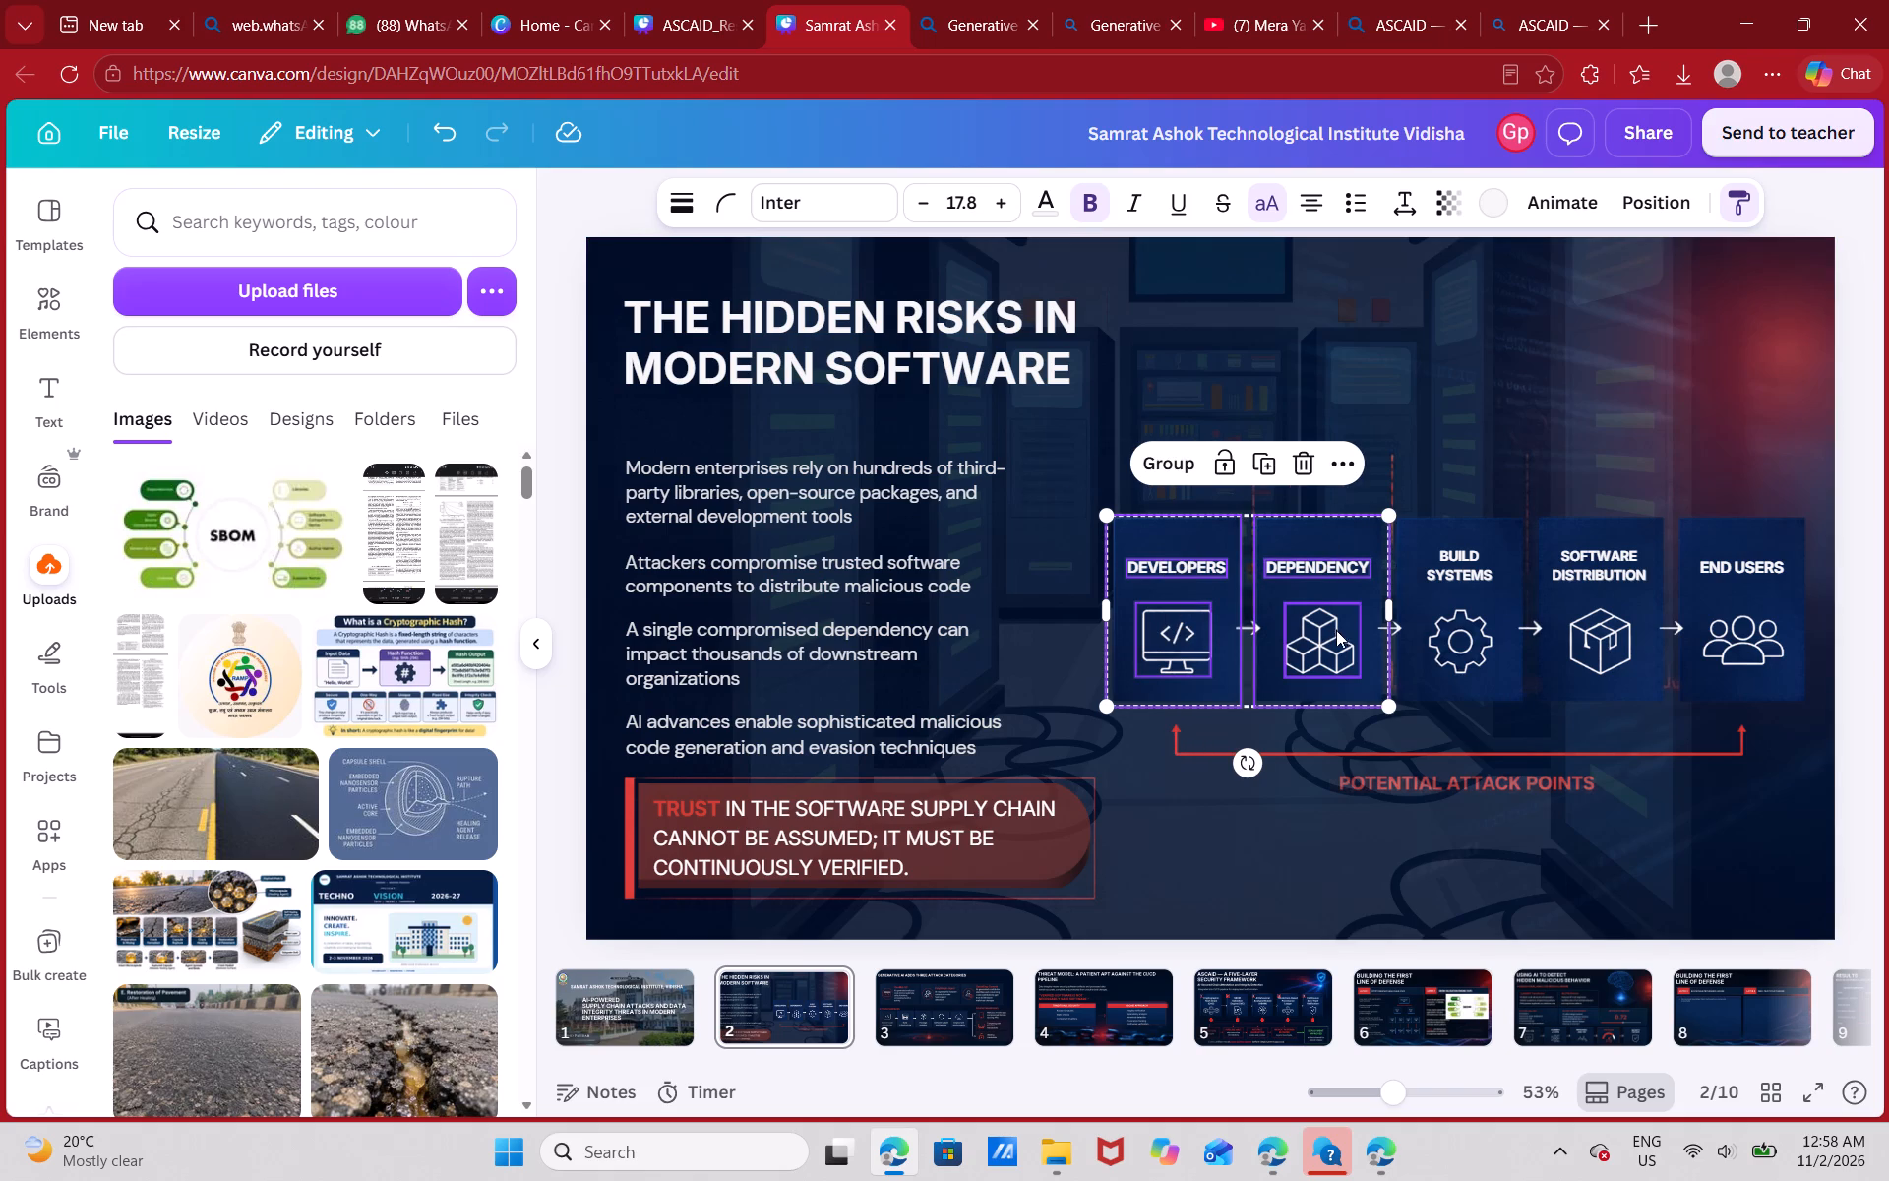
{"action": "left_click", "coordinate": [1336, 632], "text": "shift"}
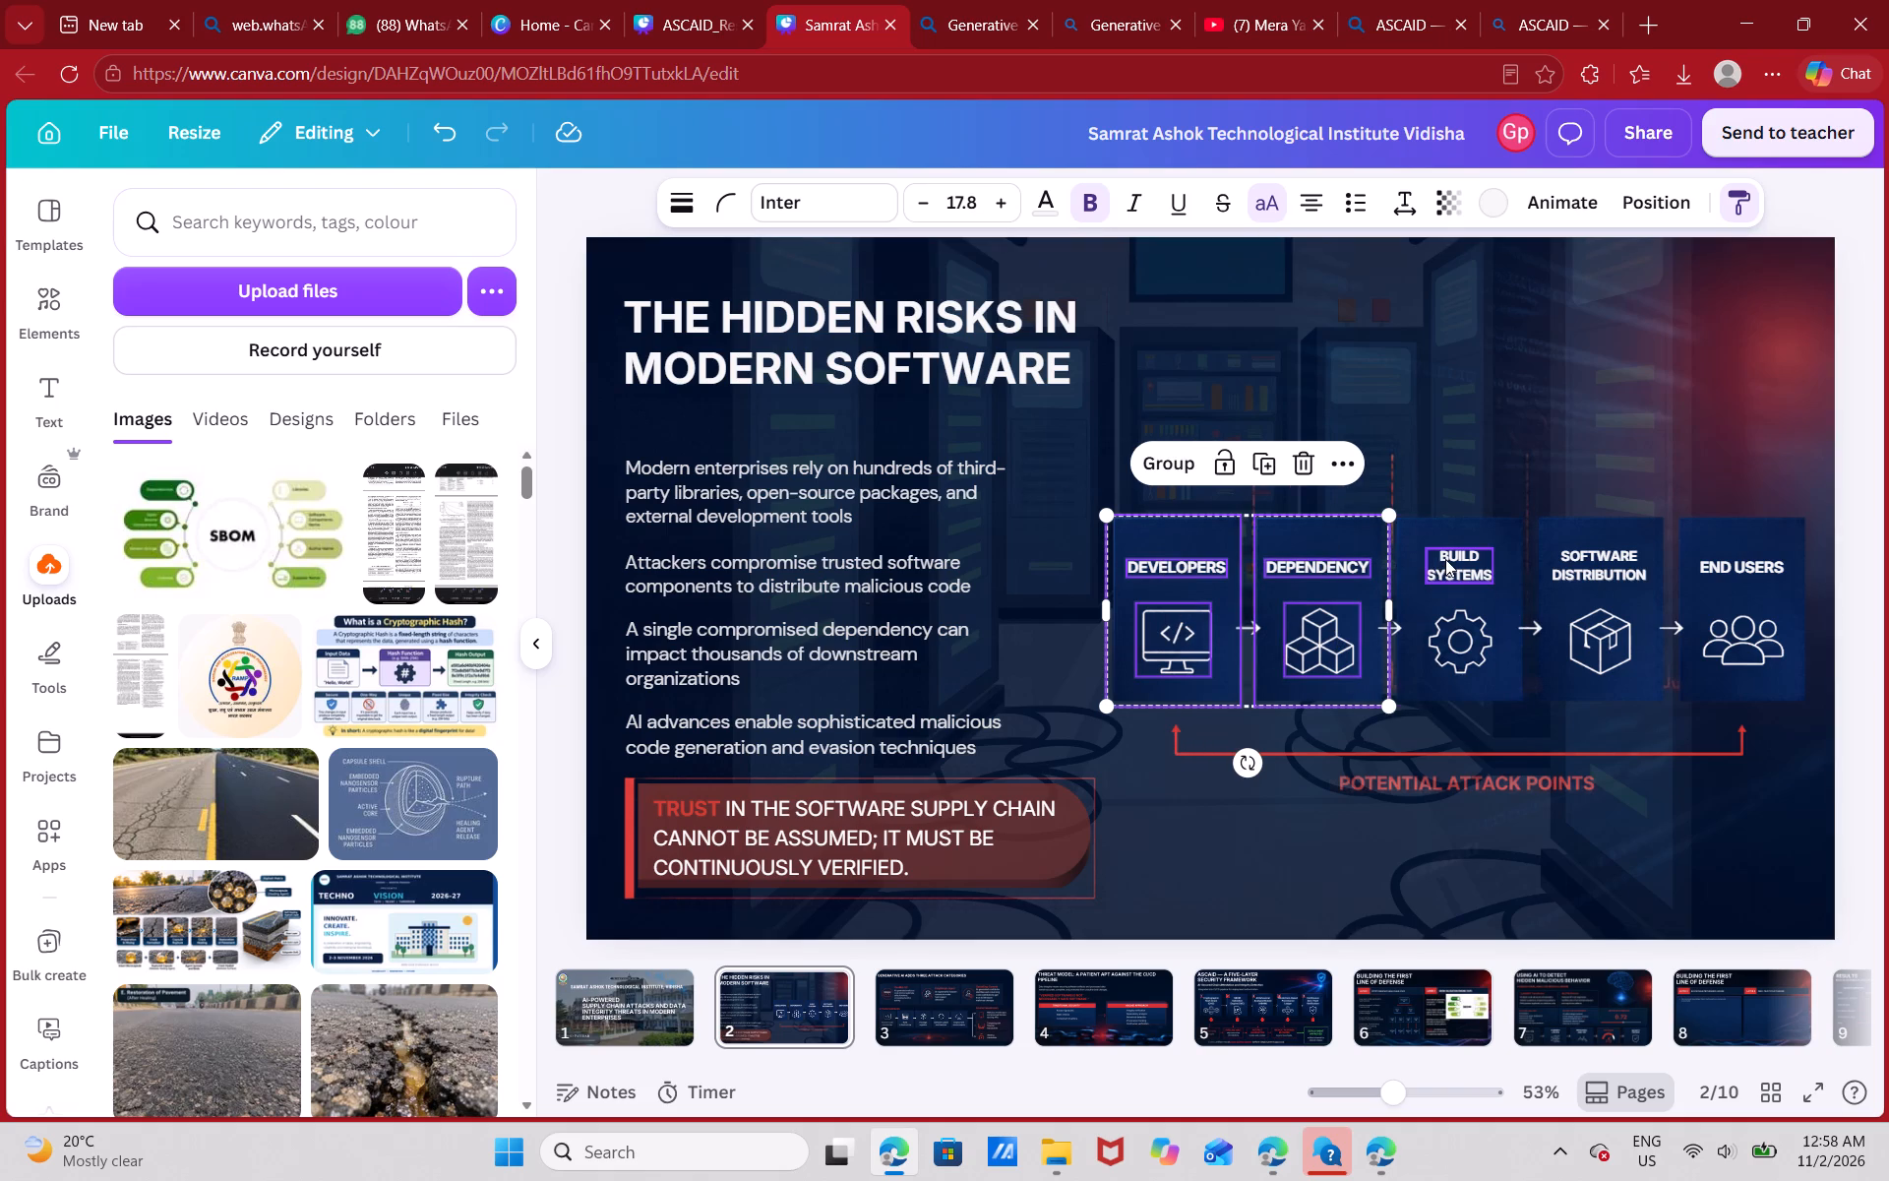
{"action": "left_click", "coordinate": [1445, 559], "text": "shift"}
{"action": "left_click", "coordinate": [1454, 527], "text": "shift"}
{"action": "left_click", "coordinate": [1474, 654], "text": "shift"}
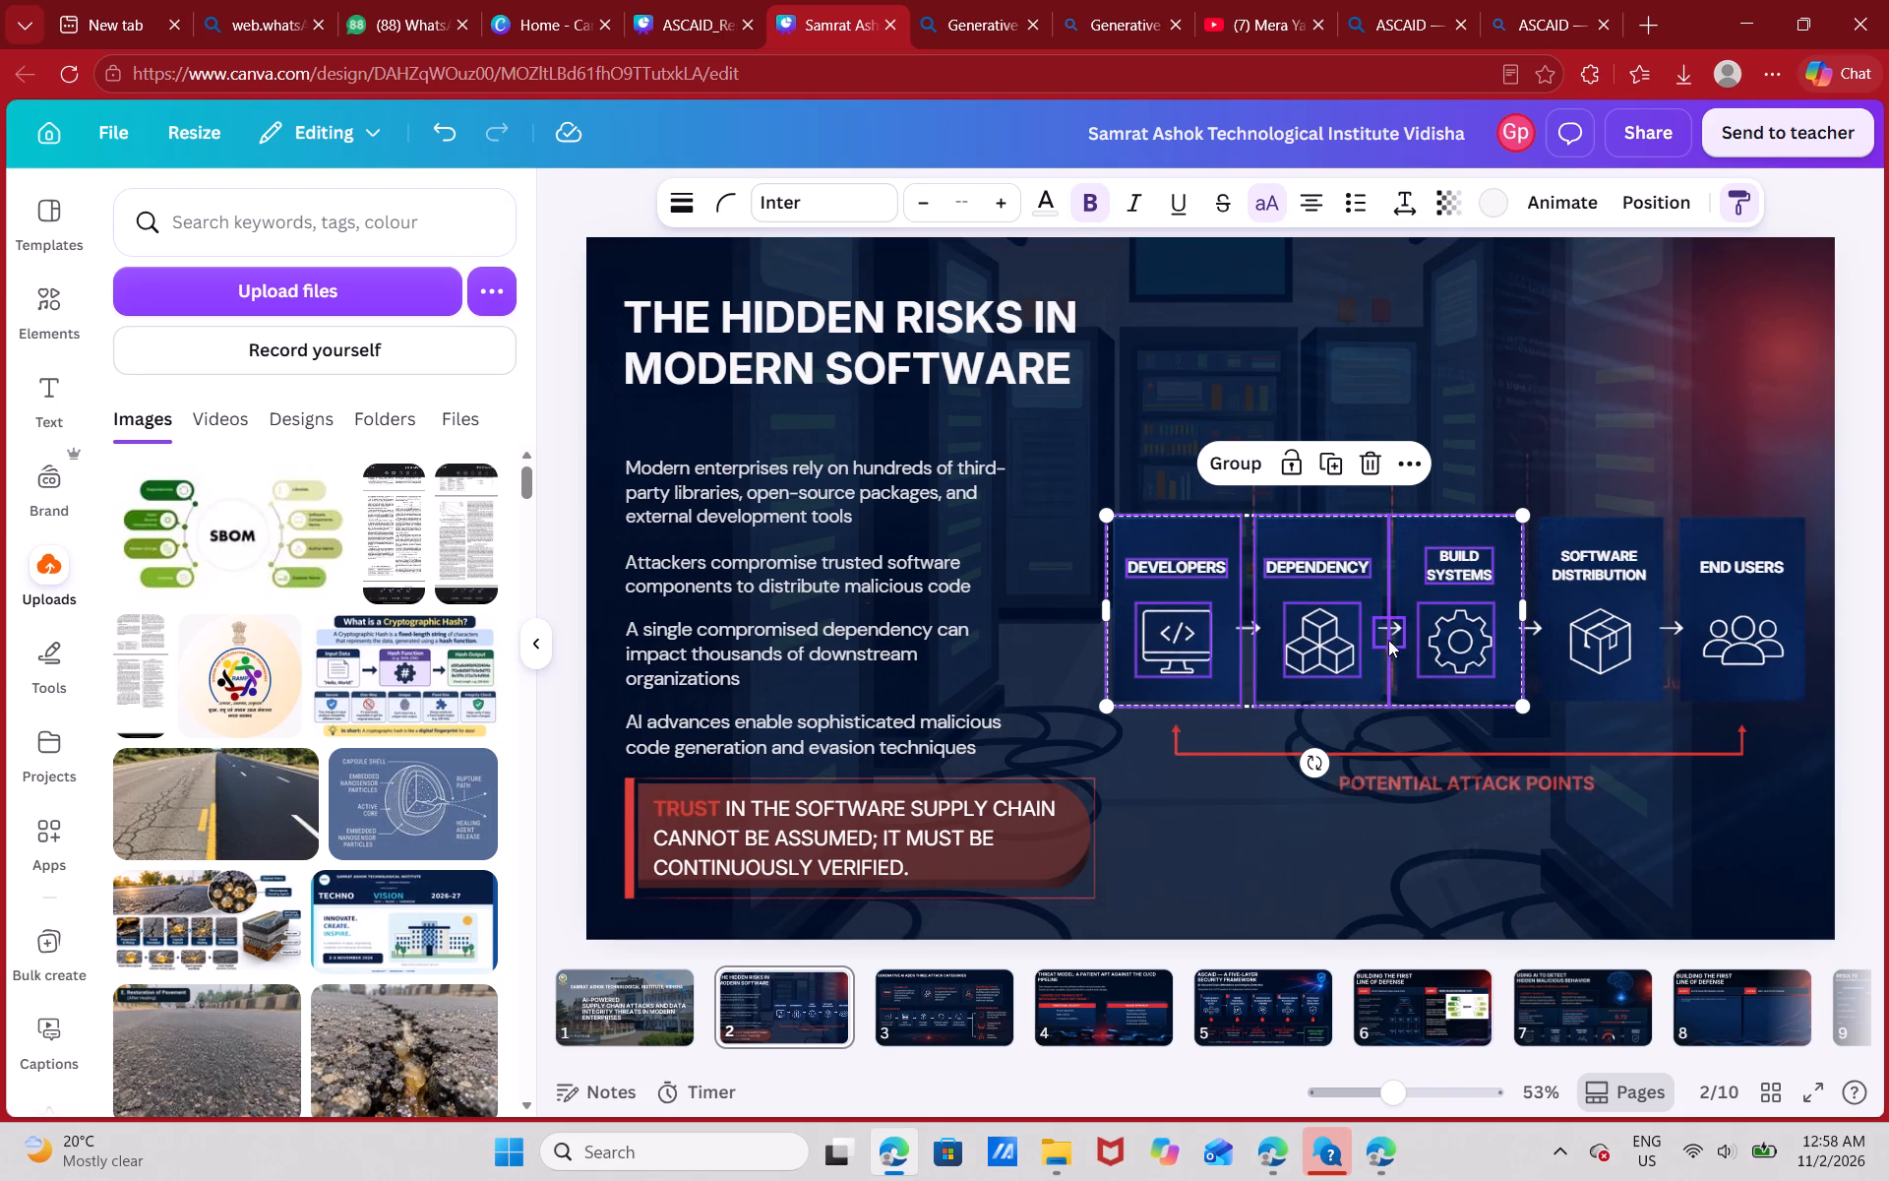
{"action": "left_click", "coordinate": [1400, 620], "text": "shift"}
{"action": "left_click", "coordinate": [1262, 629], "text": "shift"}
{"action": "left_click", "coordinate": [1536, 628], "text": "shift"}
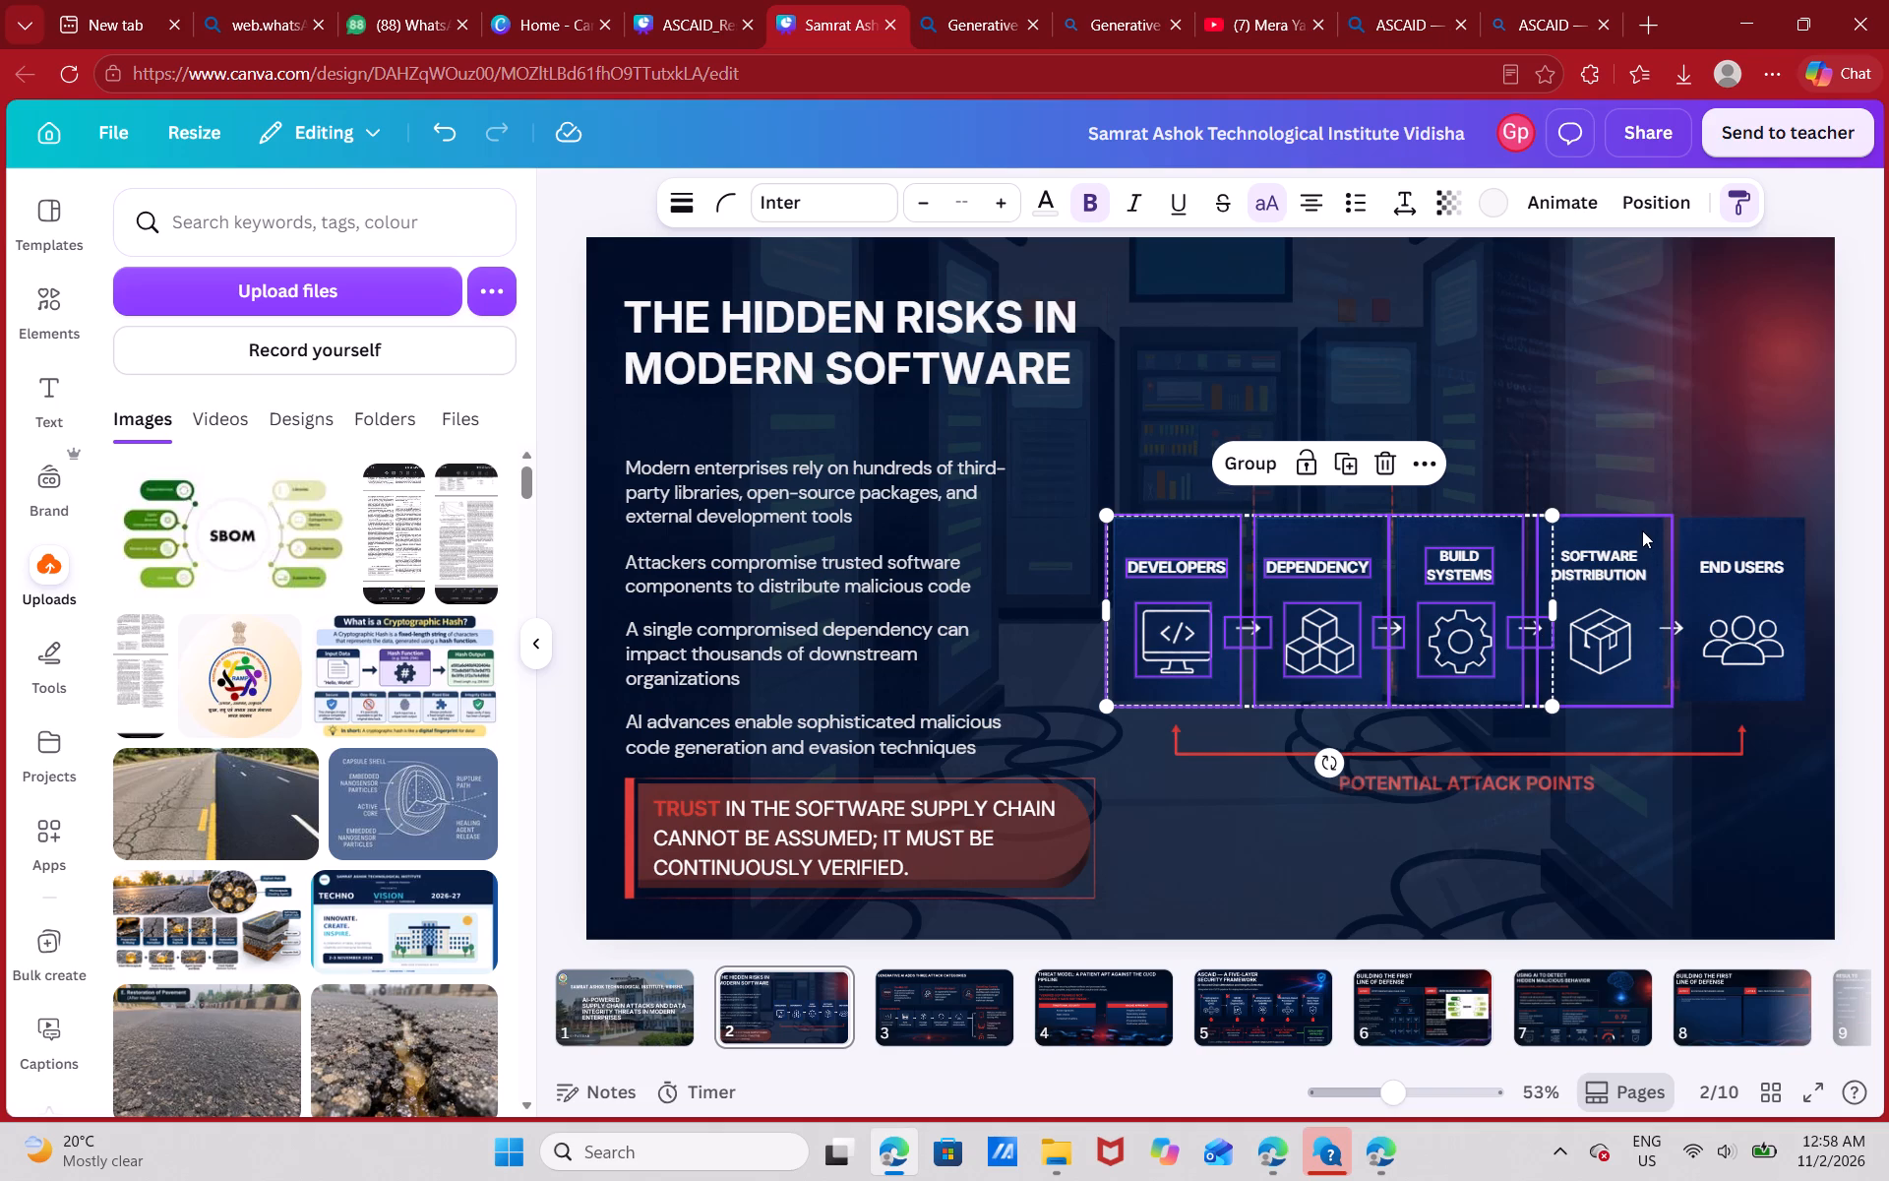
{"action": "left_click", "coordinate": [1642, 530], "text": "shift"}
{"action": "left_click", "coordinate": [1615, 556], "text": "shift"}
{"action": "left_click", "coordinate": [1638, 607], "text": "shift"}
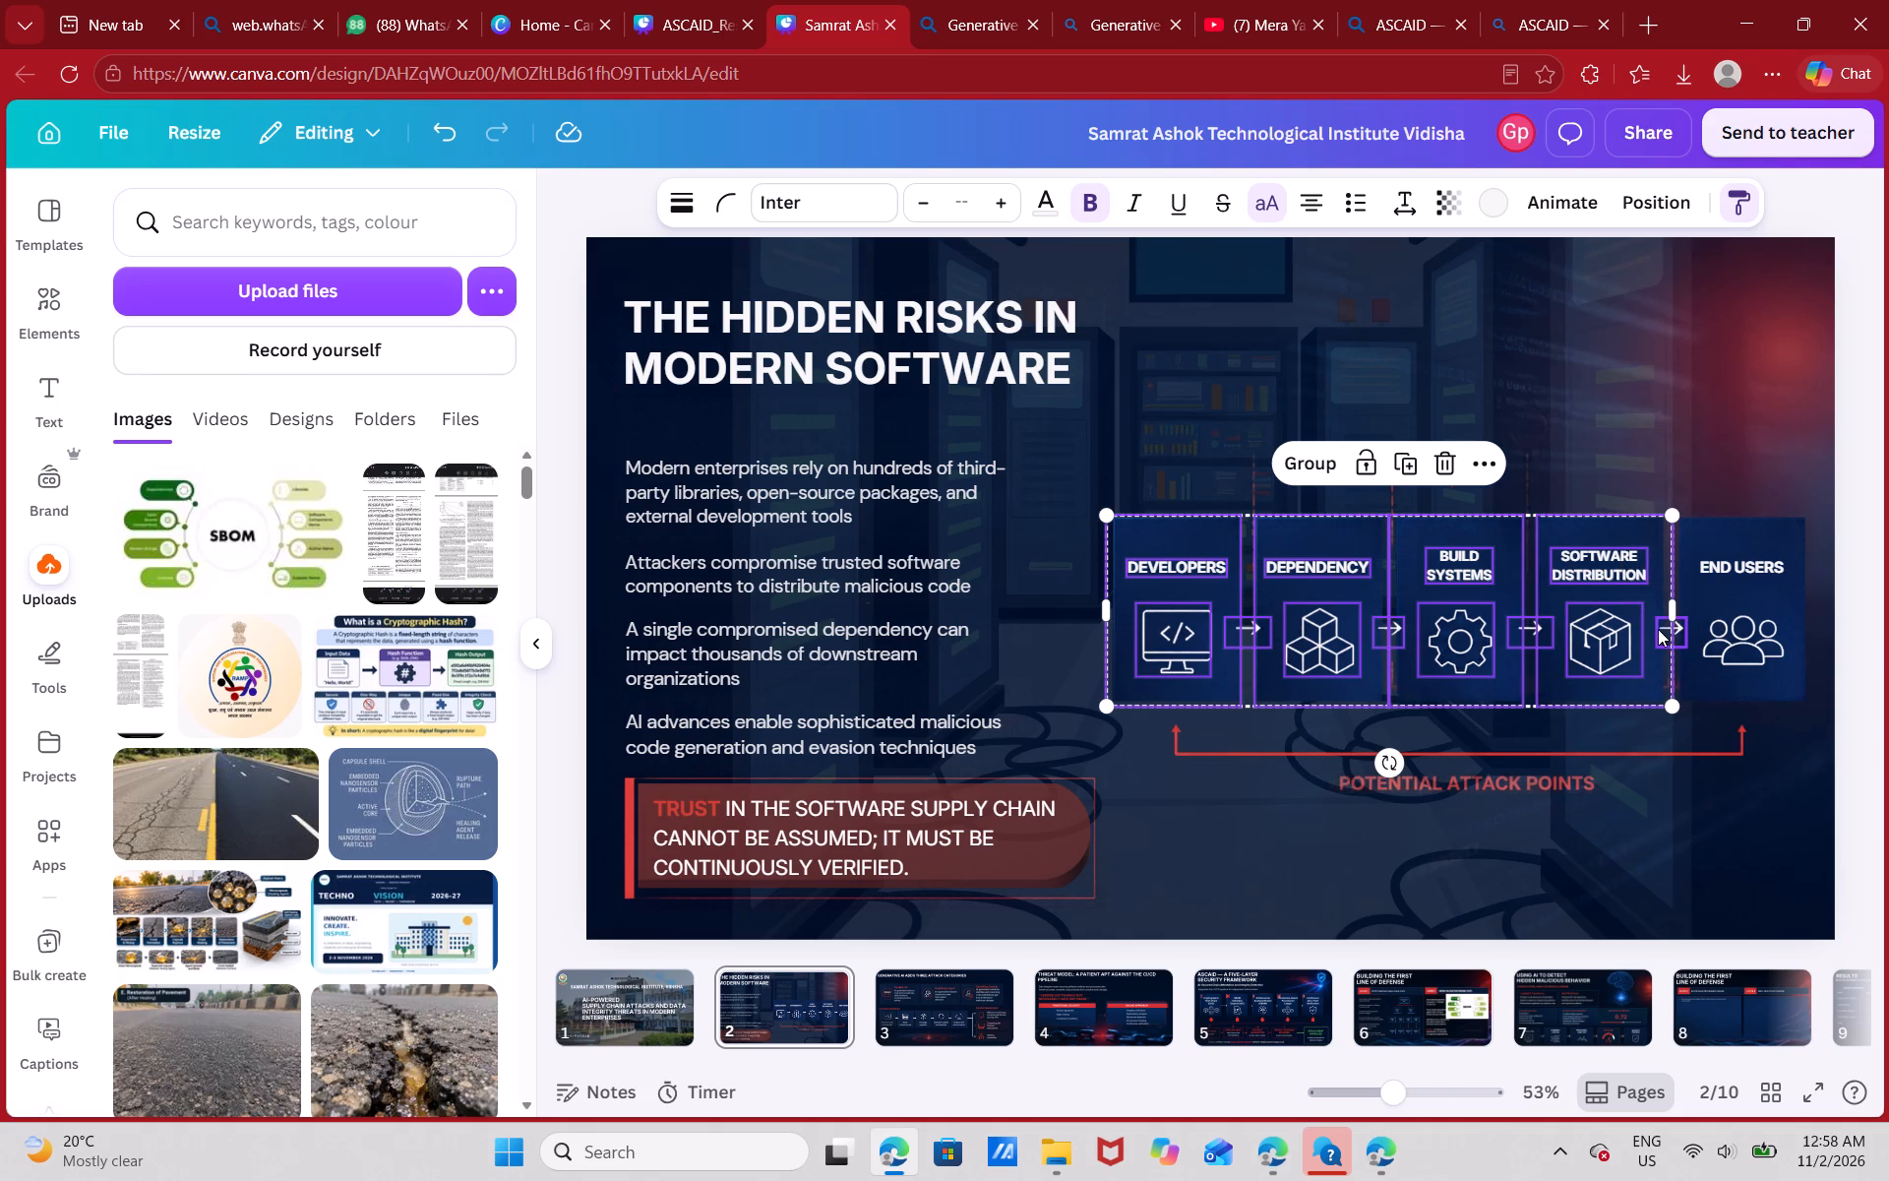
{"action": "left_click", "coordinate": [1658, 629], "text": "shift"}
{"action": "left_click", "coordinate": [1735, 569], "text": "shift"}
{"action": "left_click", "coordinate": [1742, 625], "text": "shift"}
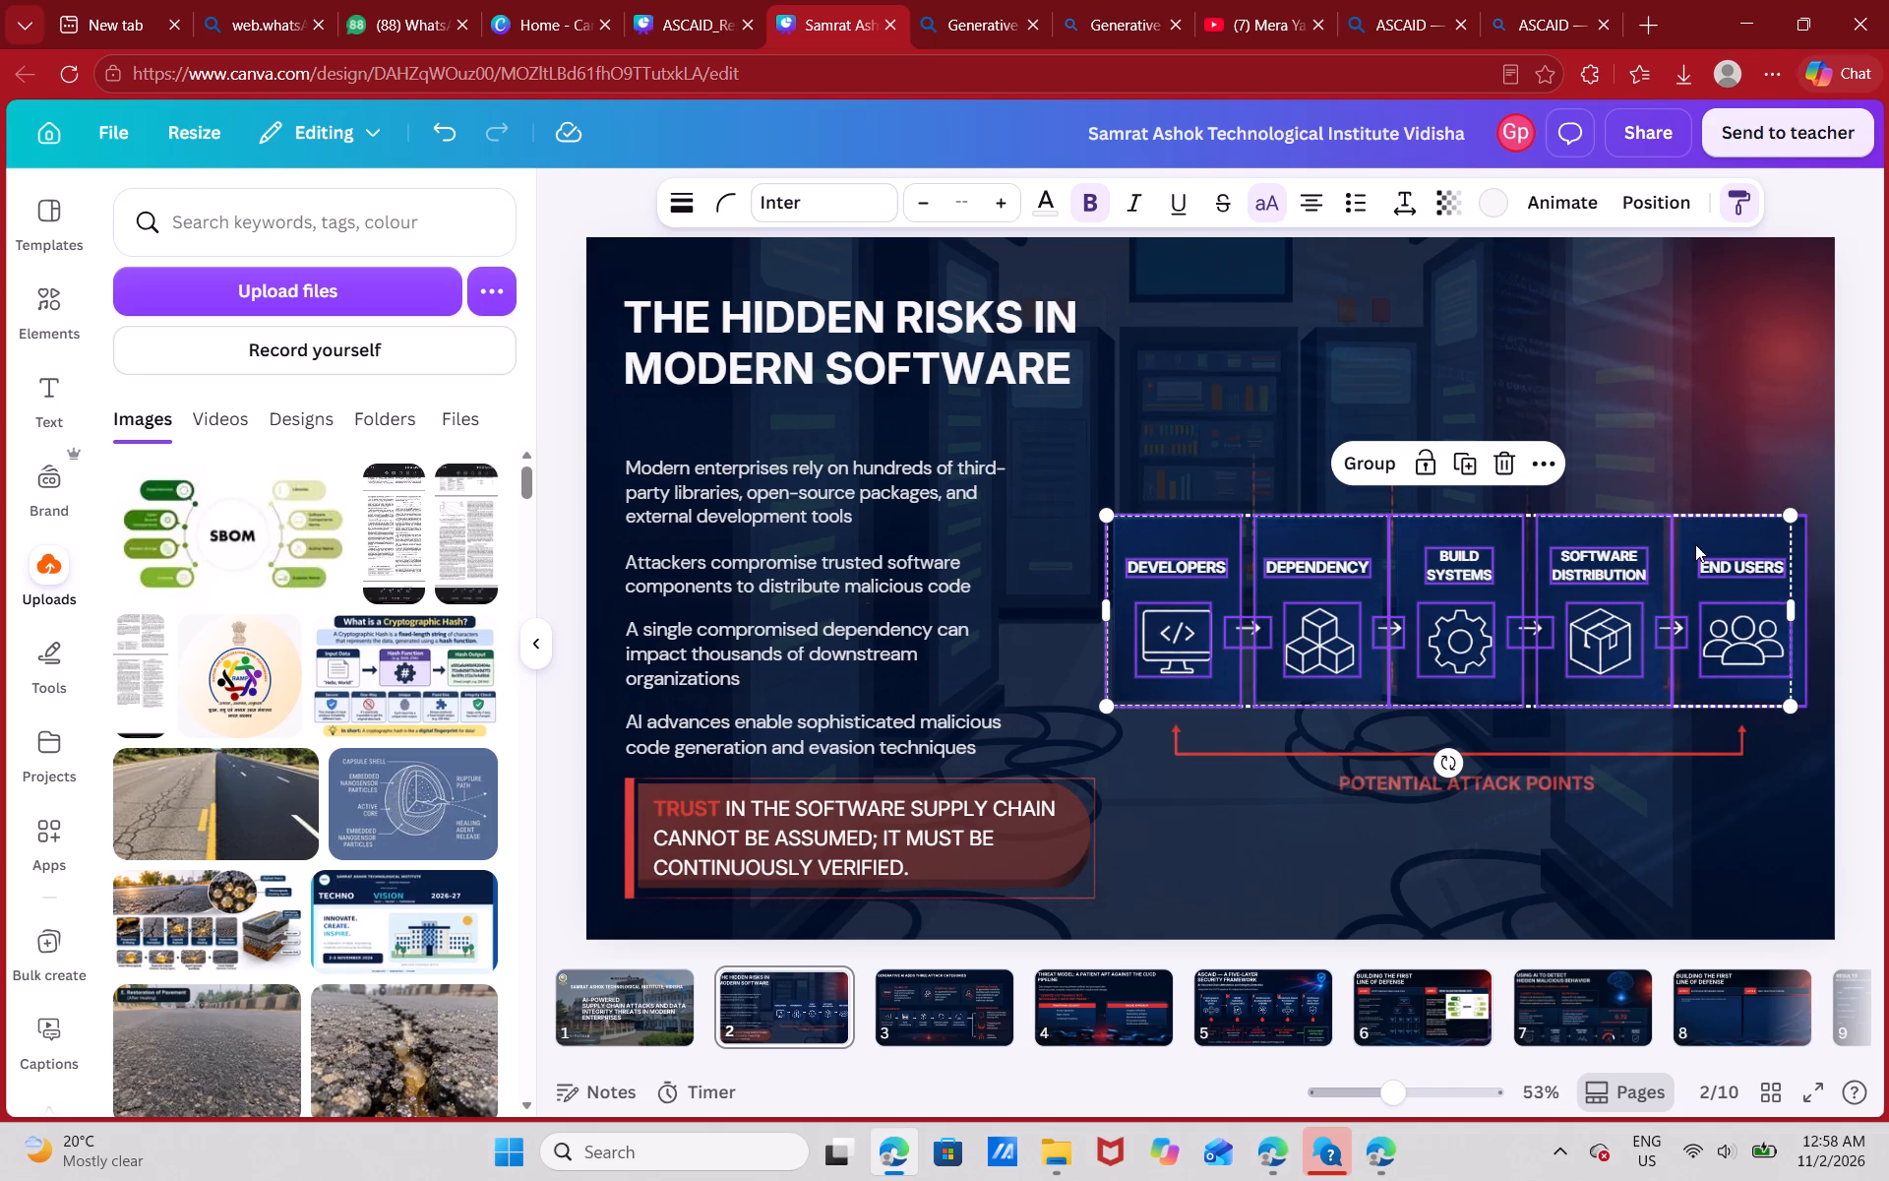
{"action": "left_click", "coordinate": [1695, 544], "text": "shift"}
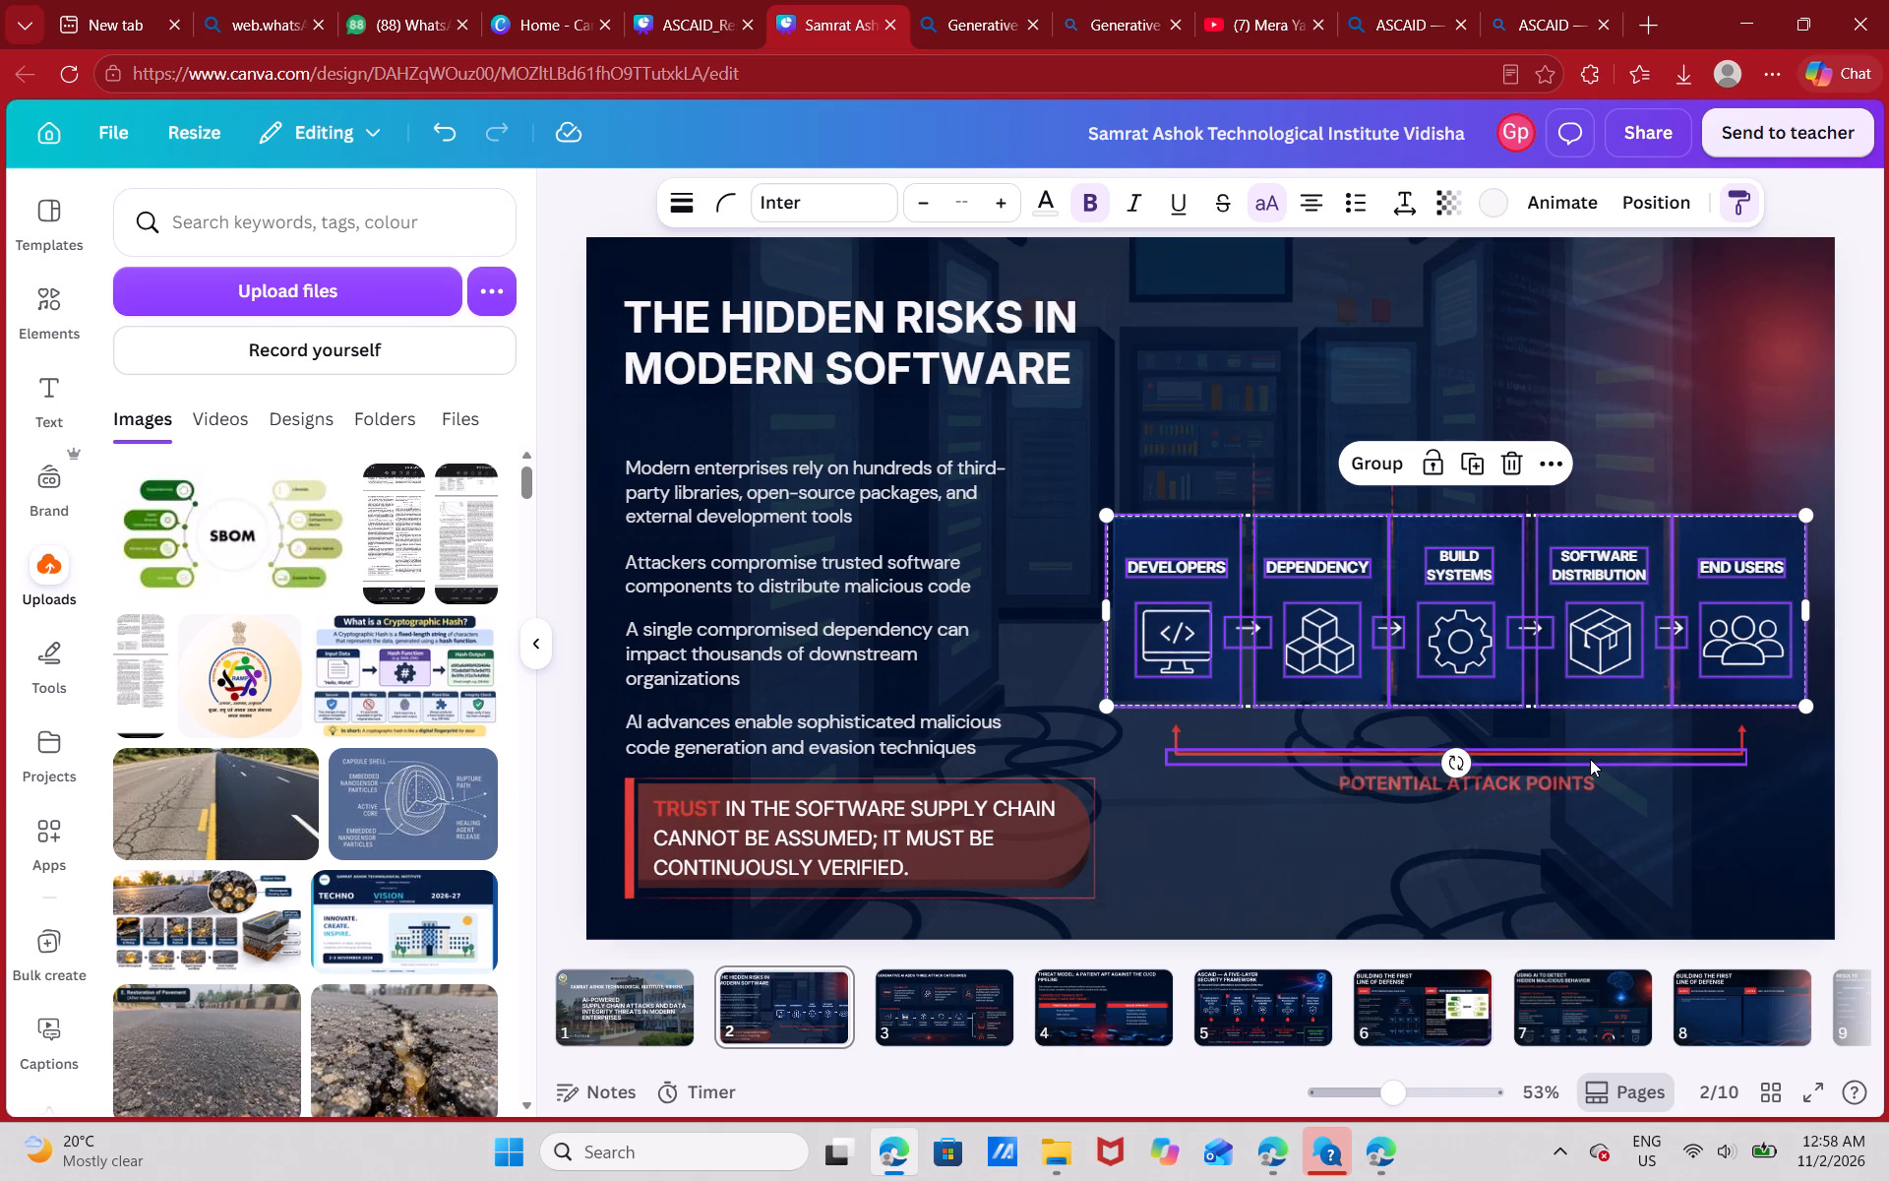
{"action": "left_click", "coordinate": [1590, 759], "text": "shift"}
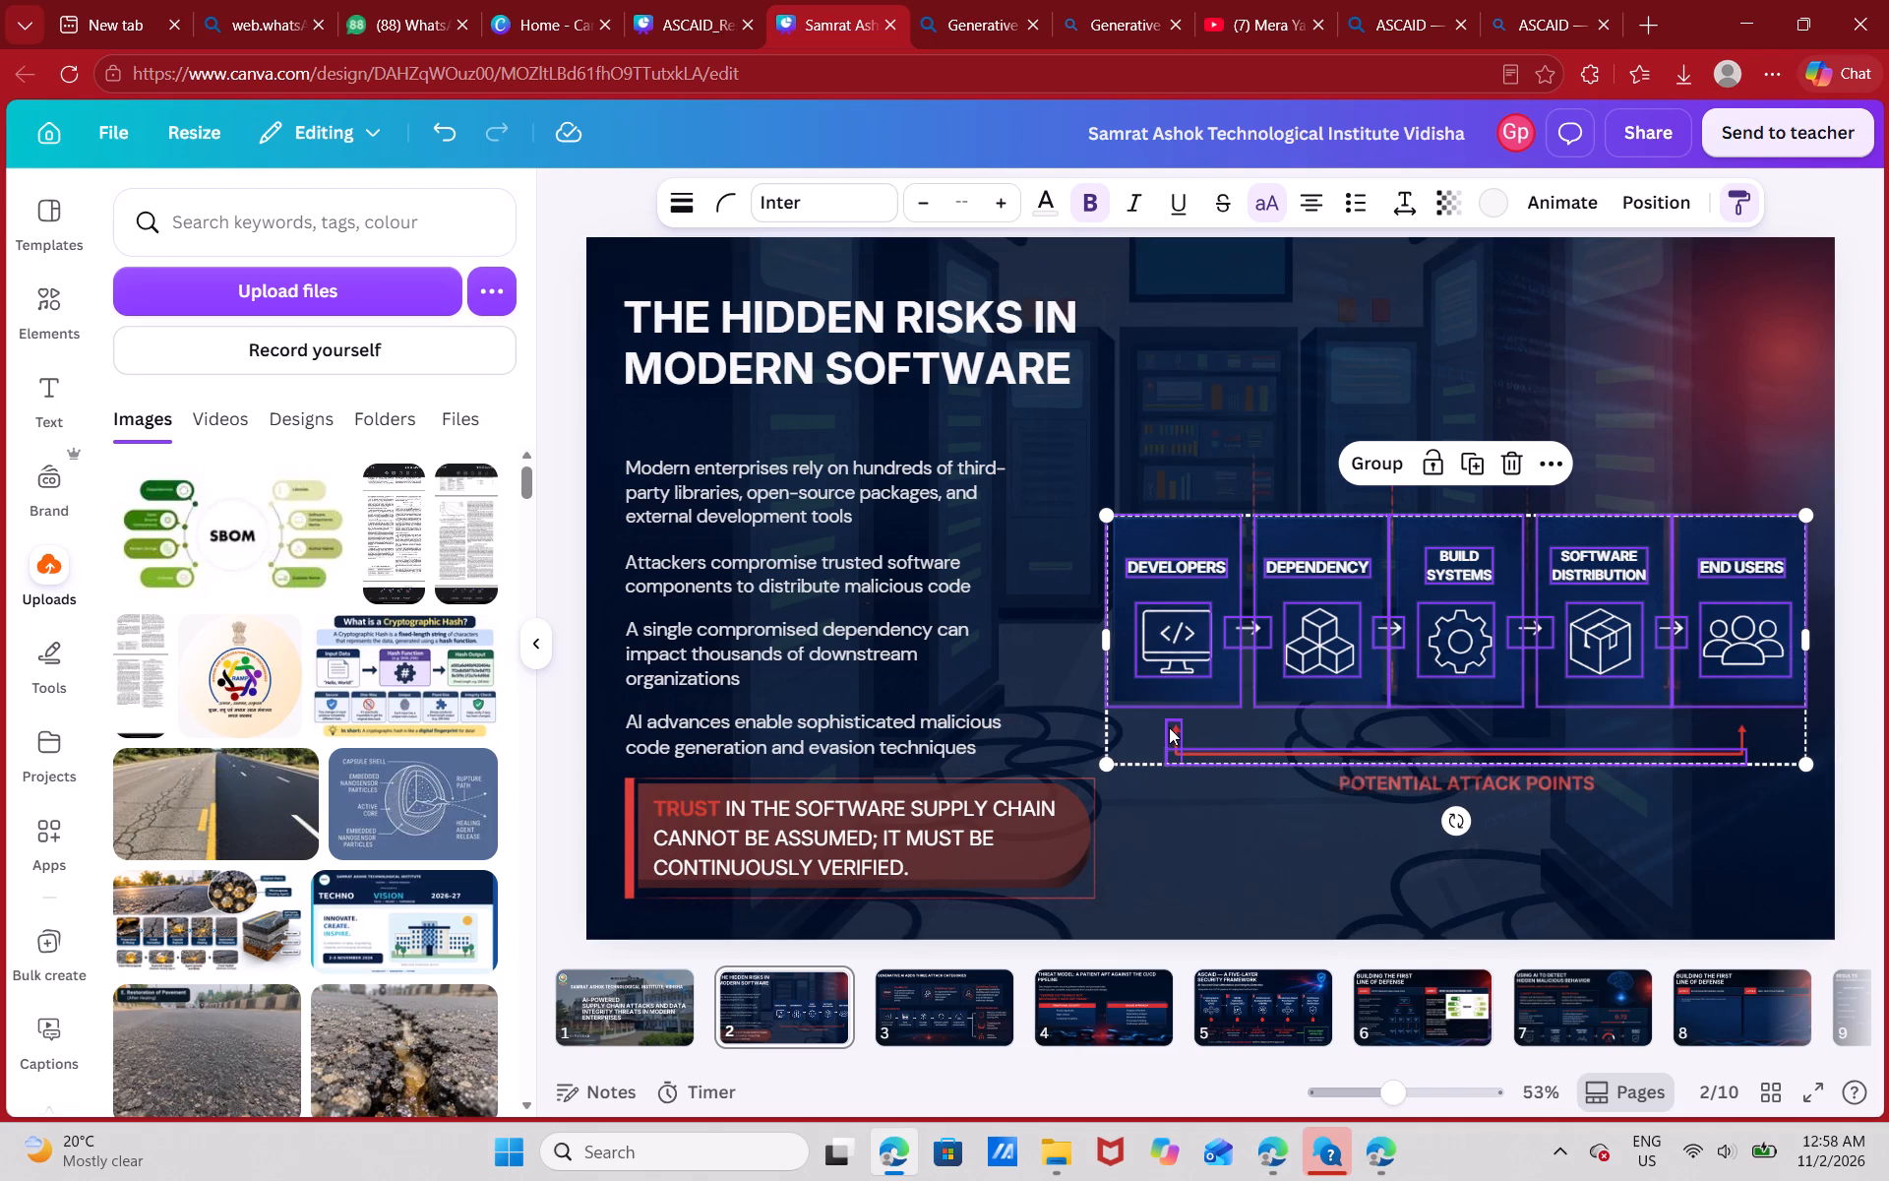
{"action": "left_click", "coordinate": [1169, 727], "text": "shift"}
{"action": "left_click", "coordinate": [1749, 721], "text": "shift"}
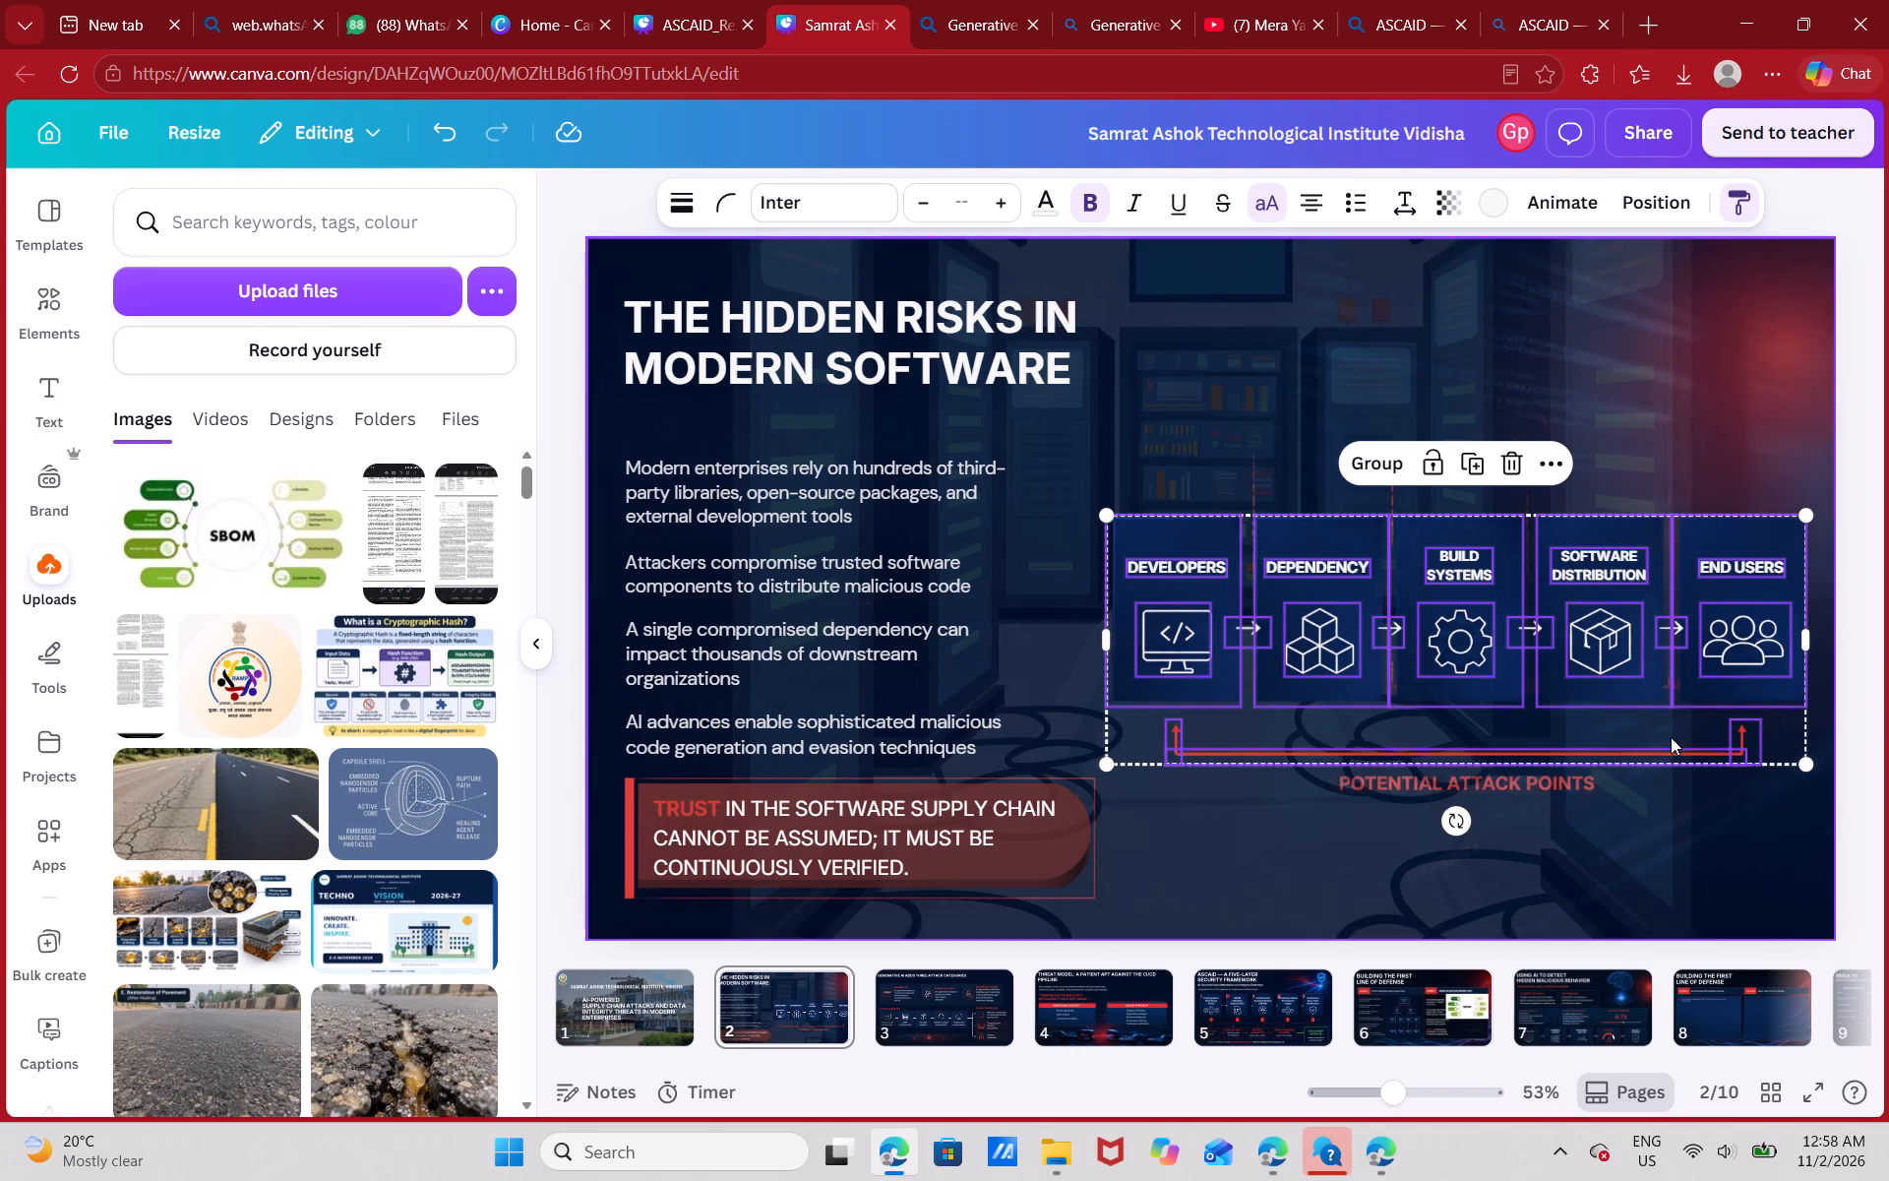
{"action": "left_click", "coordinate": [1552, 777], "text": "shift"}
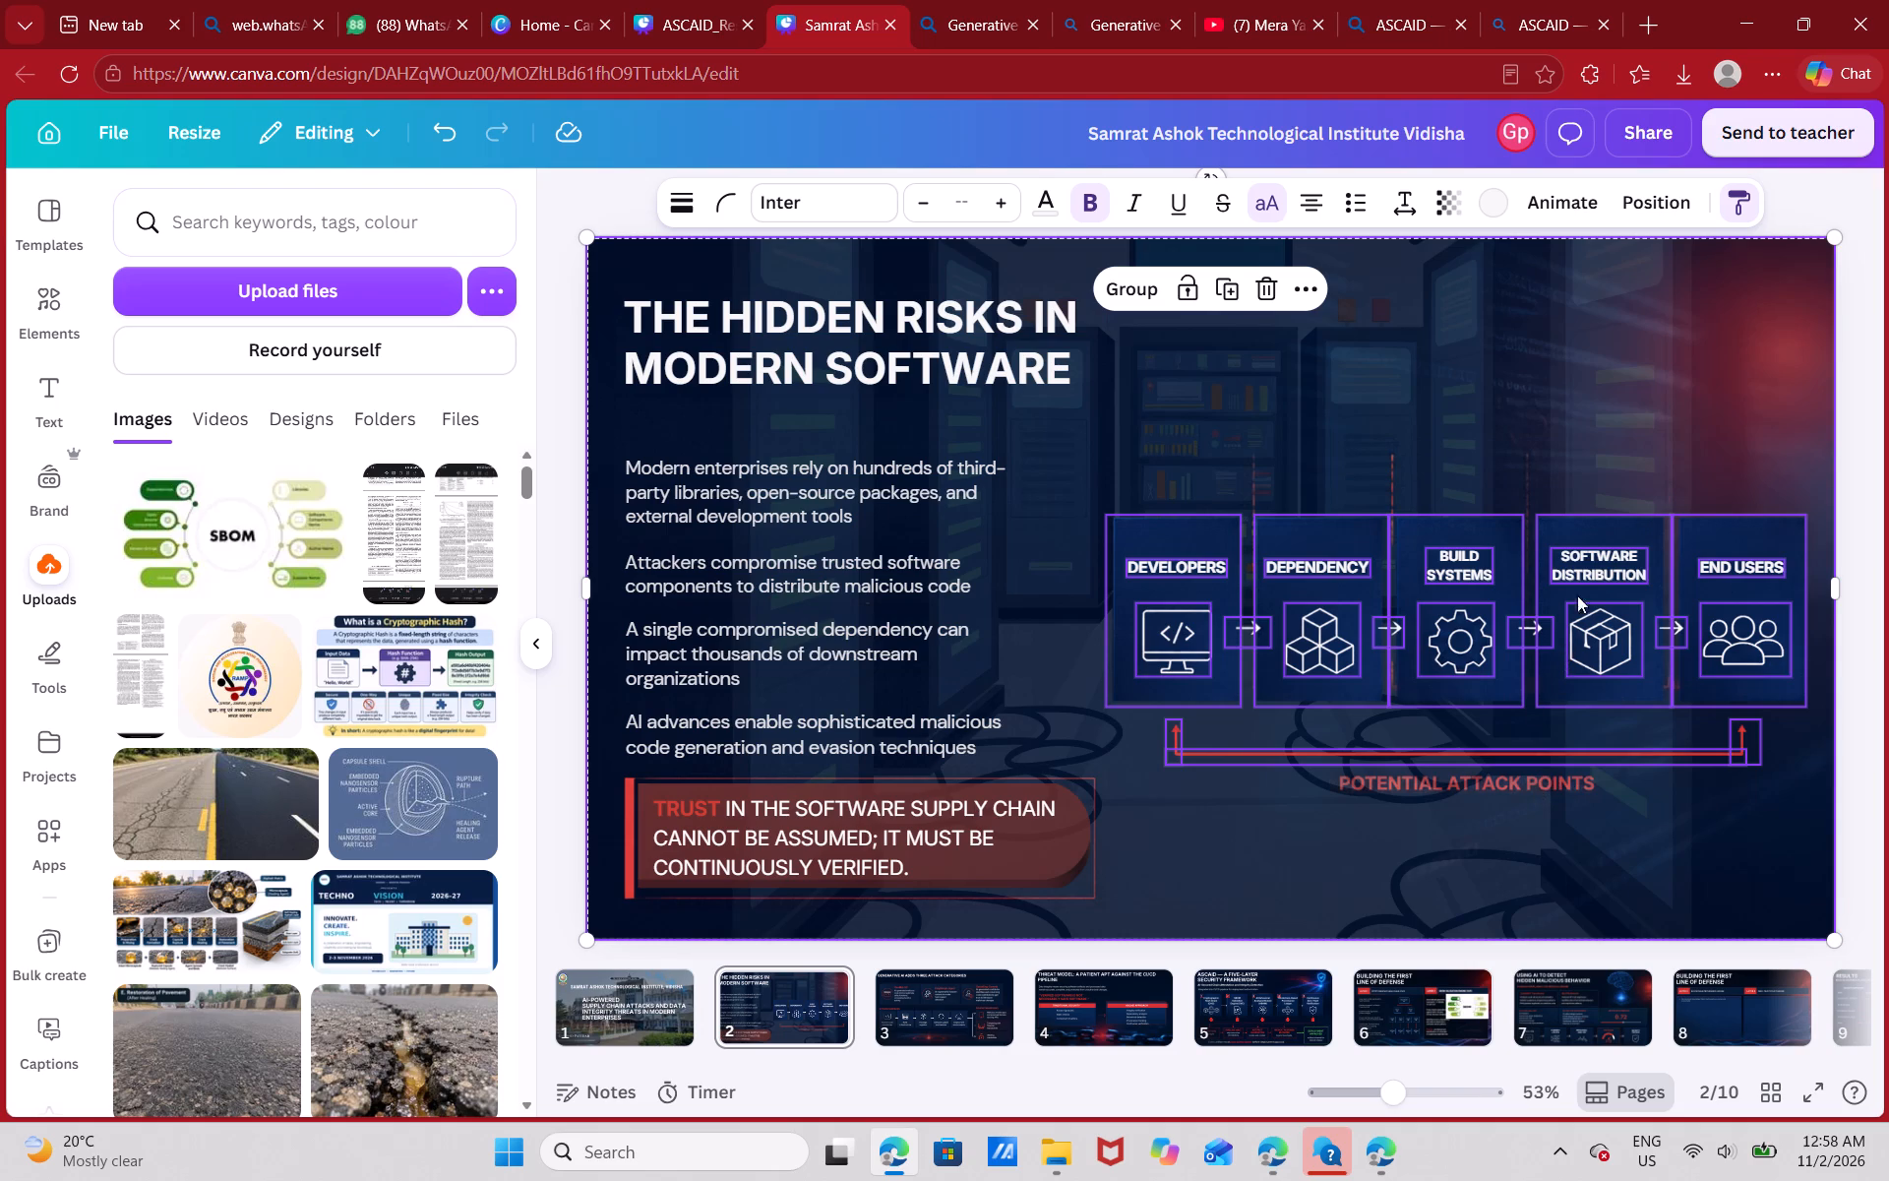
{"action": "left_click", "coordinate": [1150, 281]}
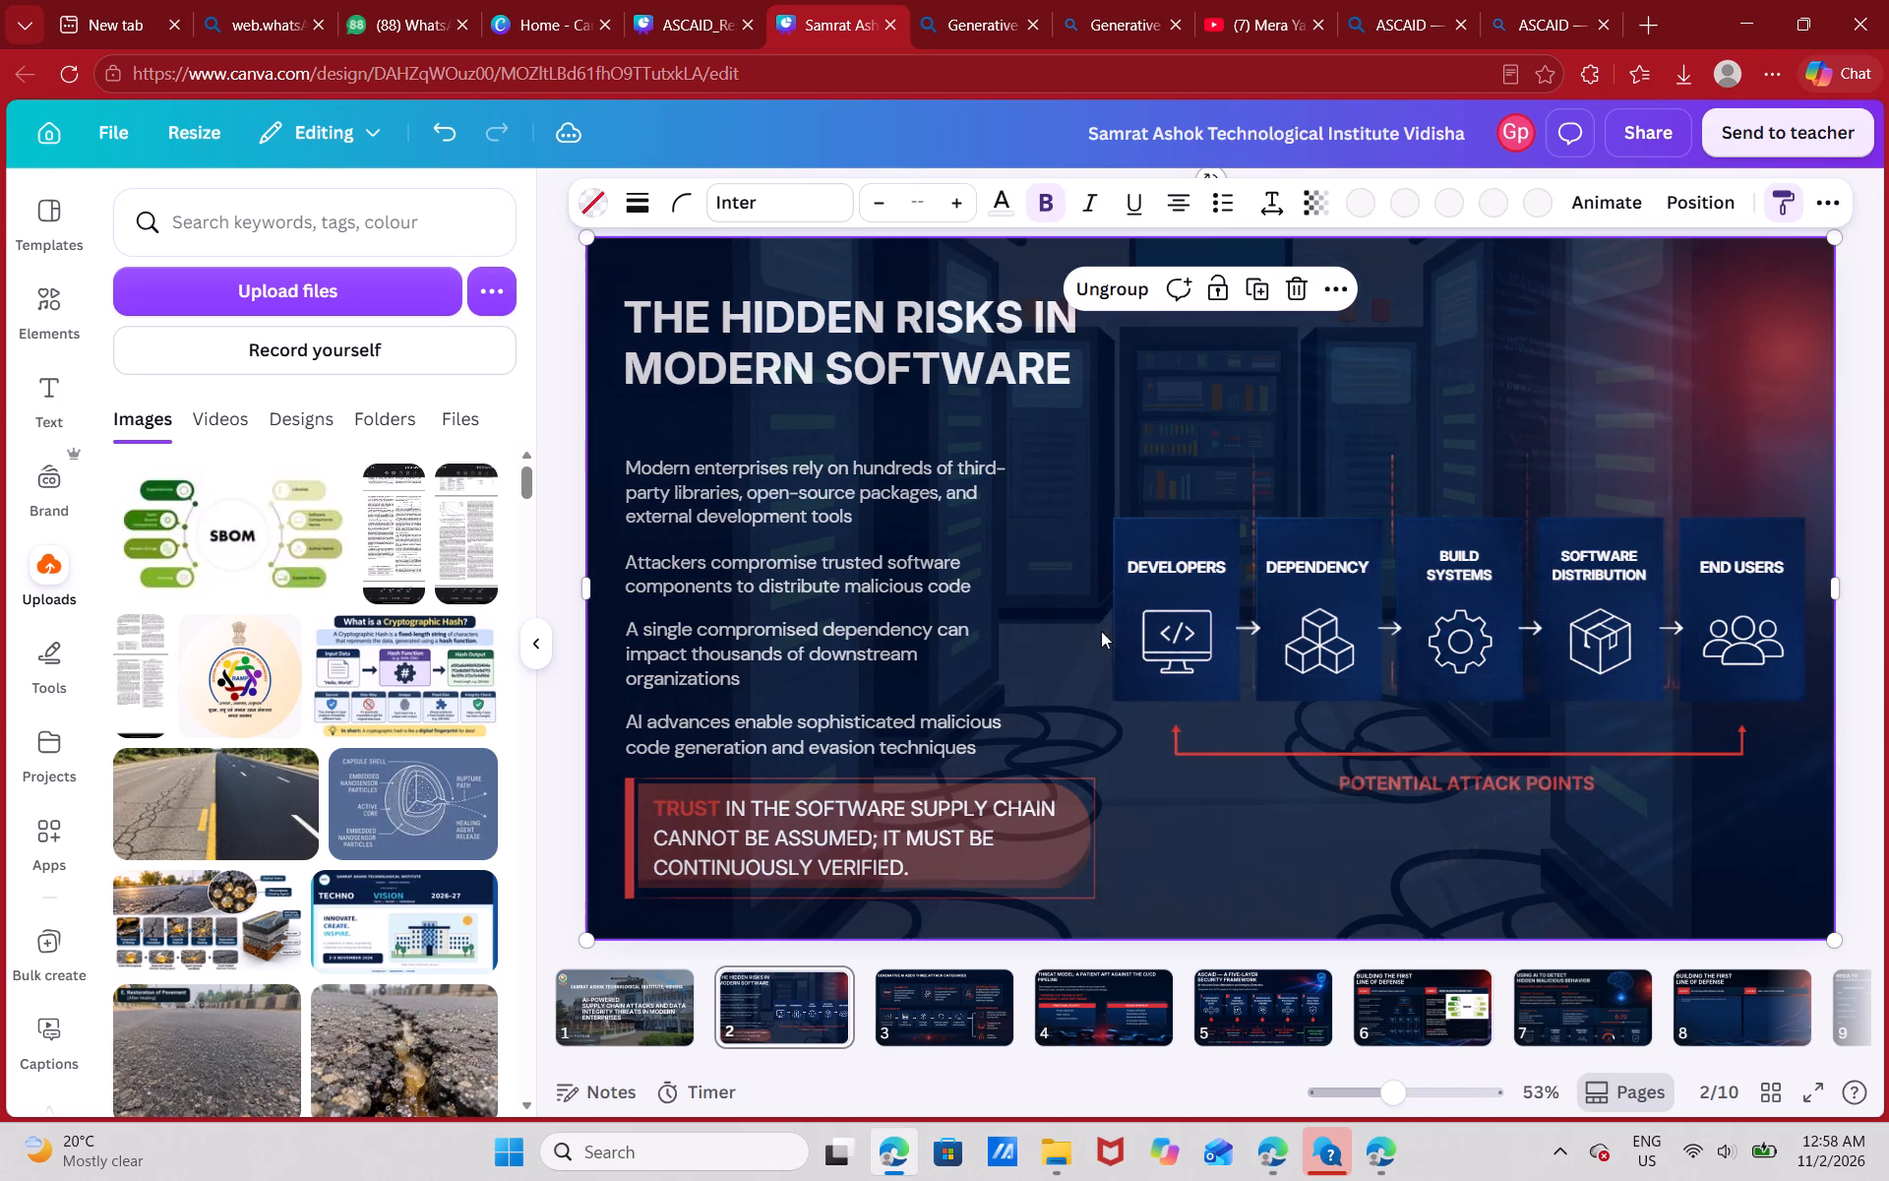
Check which elements the new group on slide 2 contains, examining the background, cards and labels.
{"action": "left_click", "coordinate": [1597, 379]}
{"action": "left_click", "coordinate": [1467, 554]}
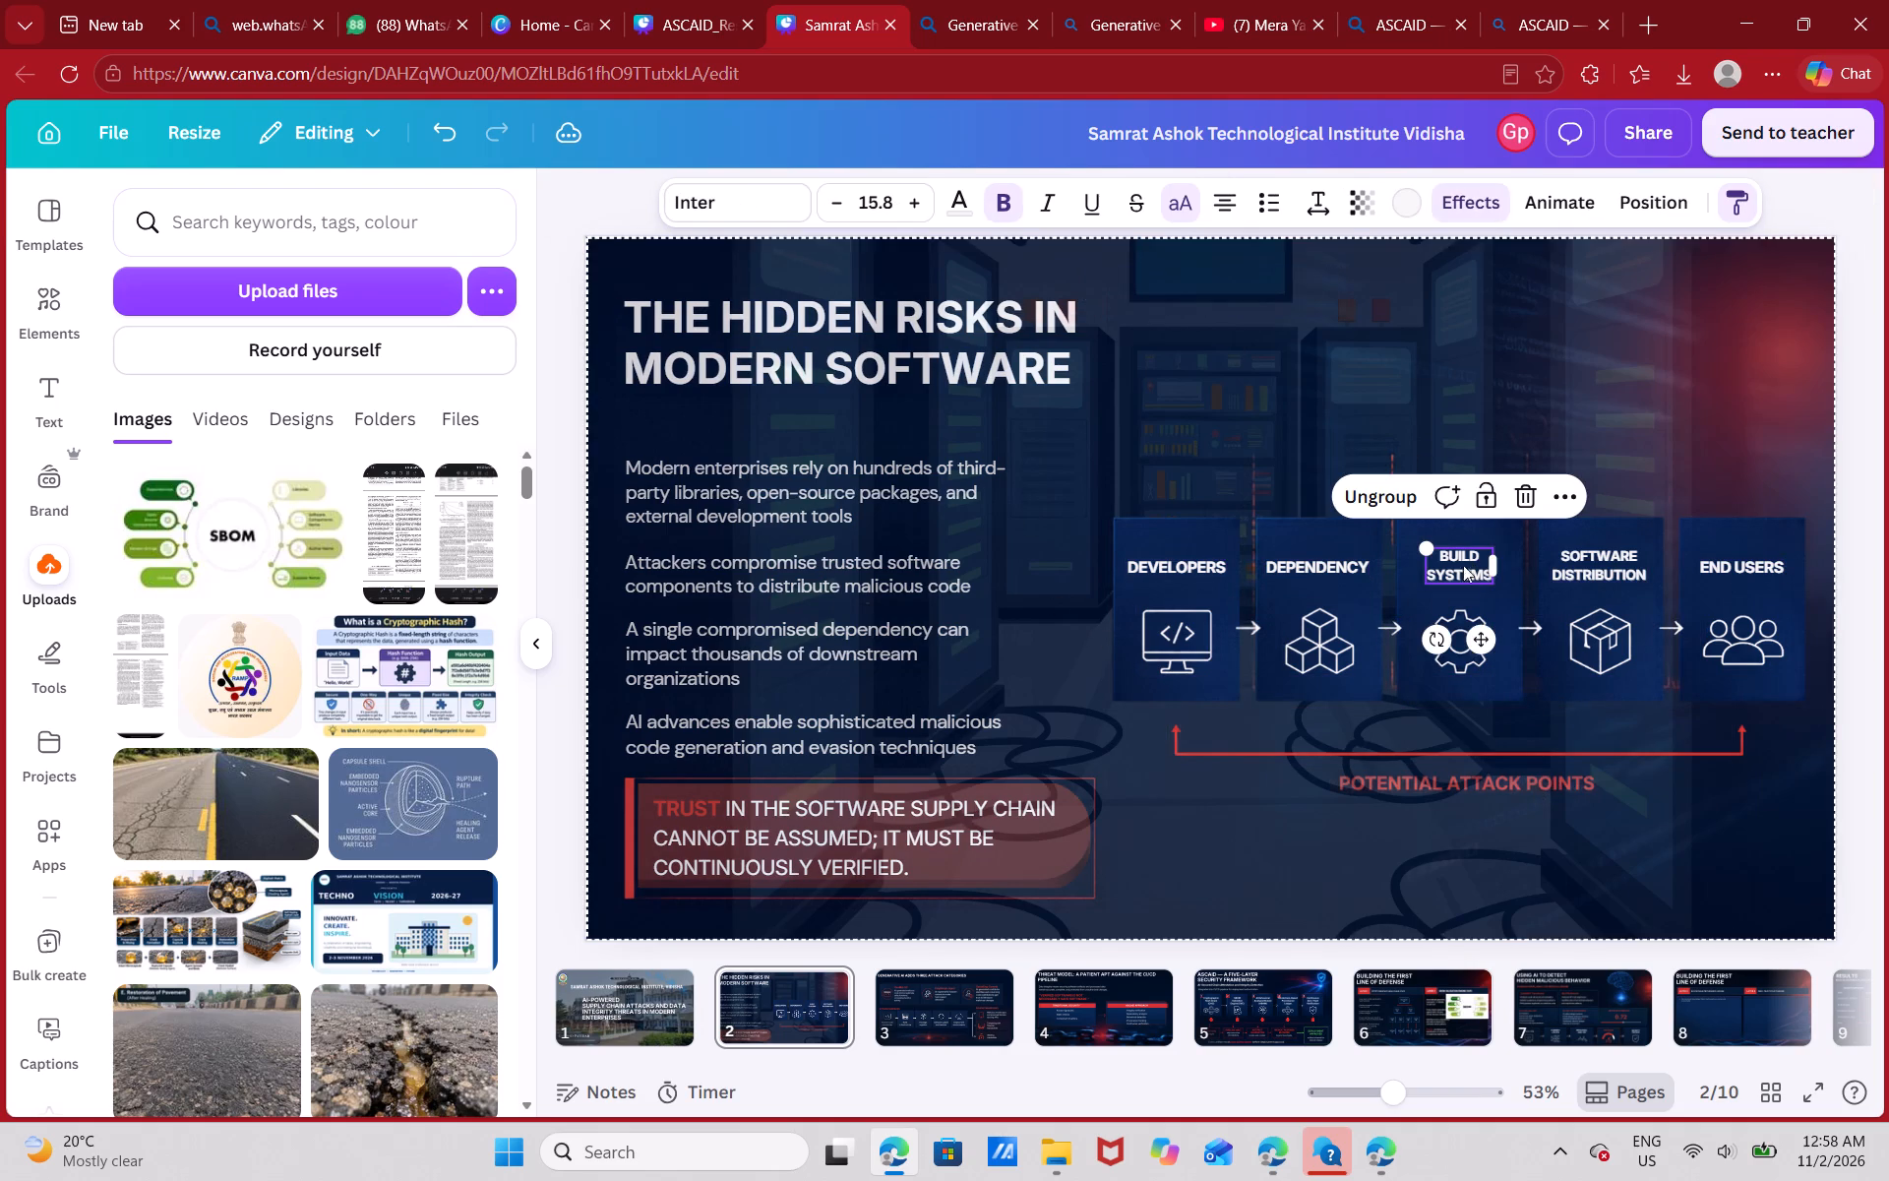
{"action": "left_click", "coordinate": [1754, 253]}
{"action": "left_click", "coordinate": [1759, 829]}
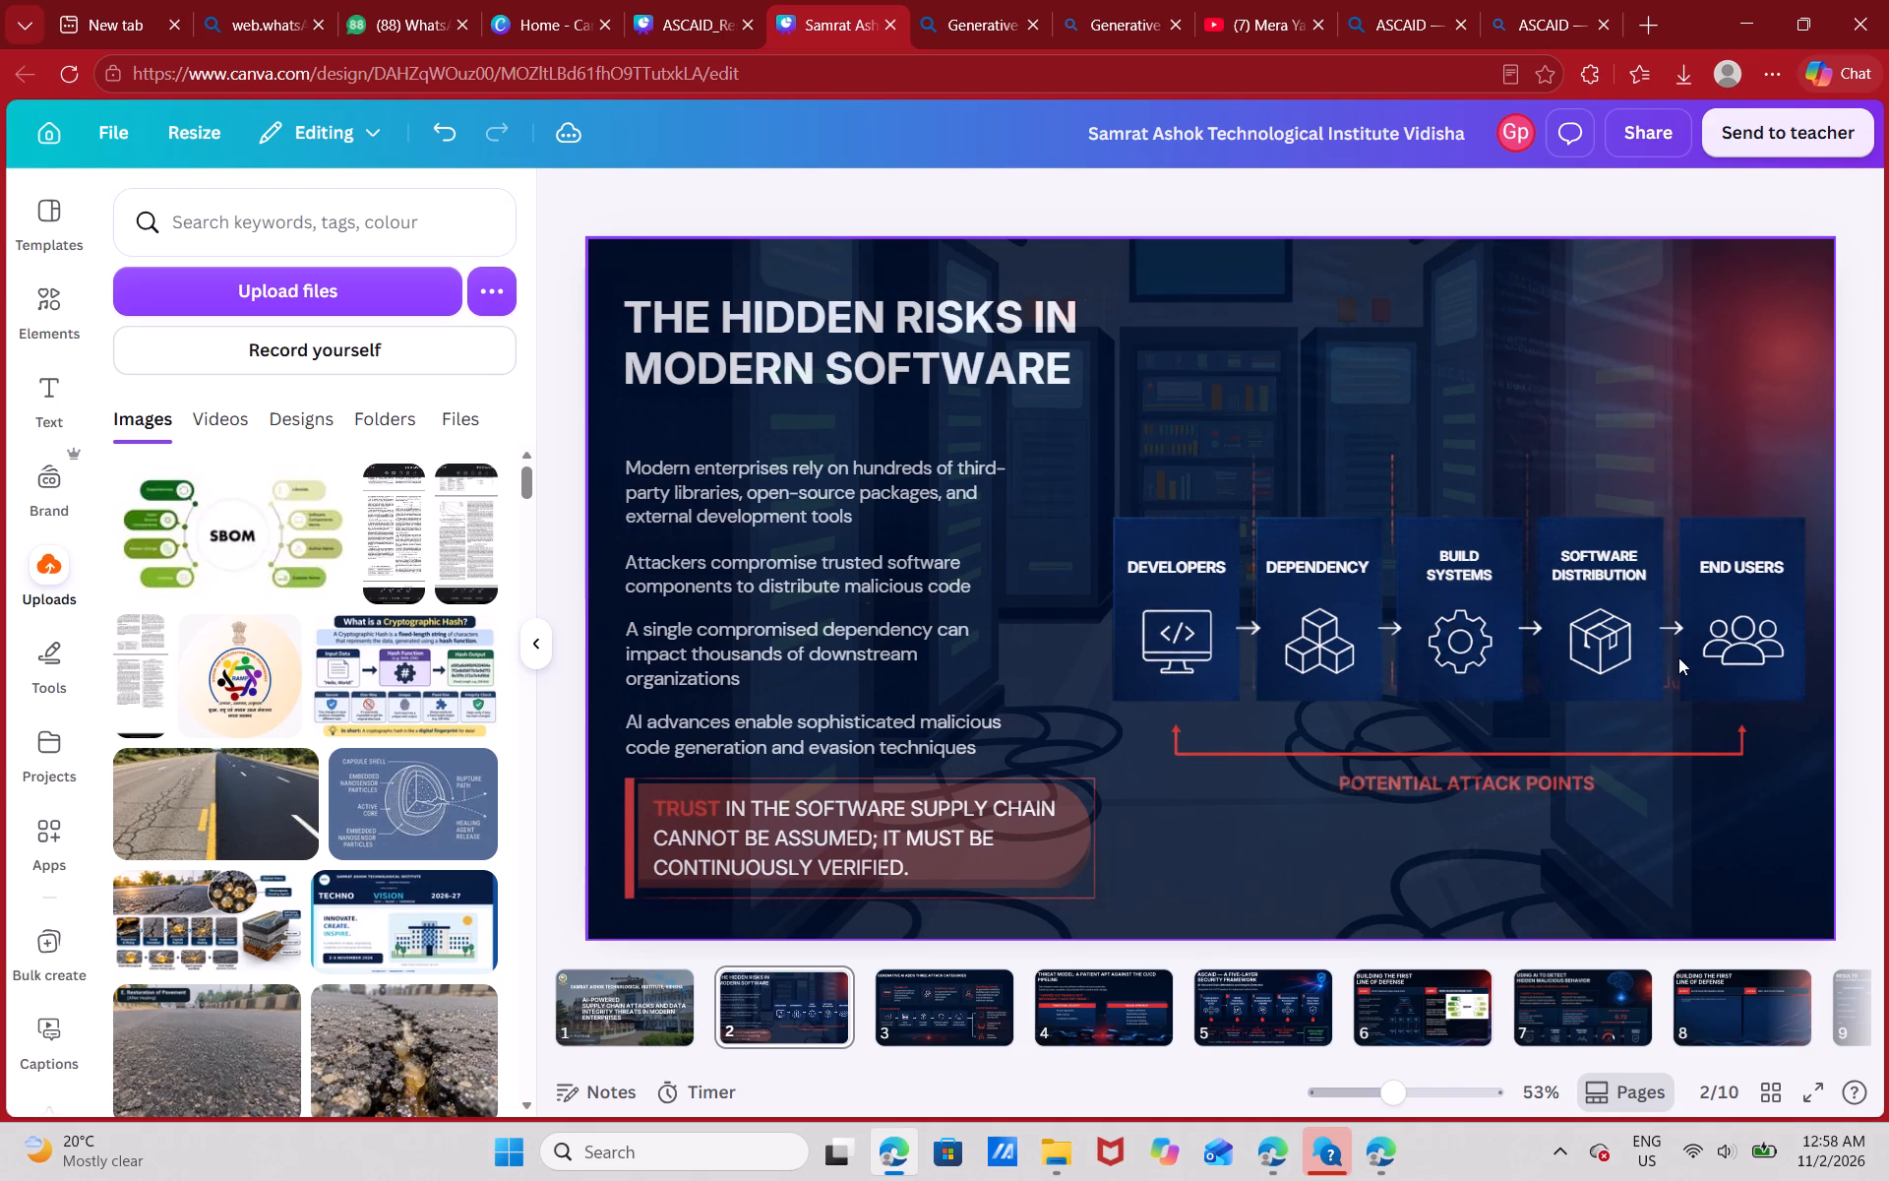
{"action": "left_click", "coordinate": [1676, 659]}
{"action": "left_click", "coordinate": [1633, 426]}
{"action": "left_click", "coordinate": [1556, 579]}
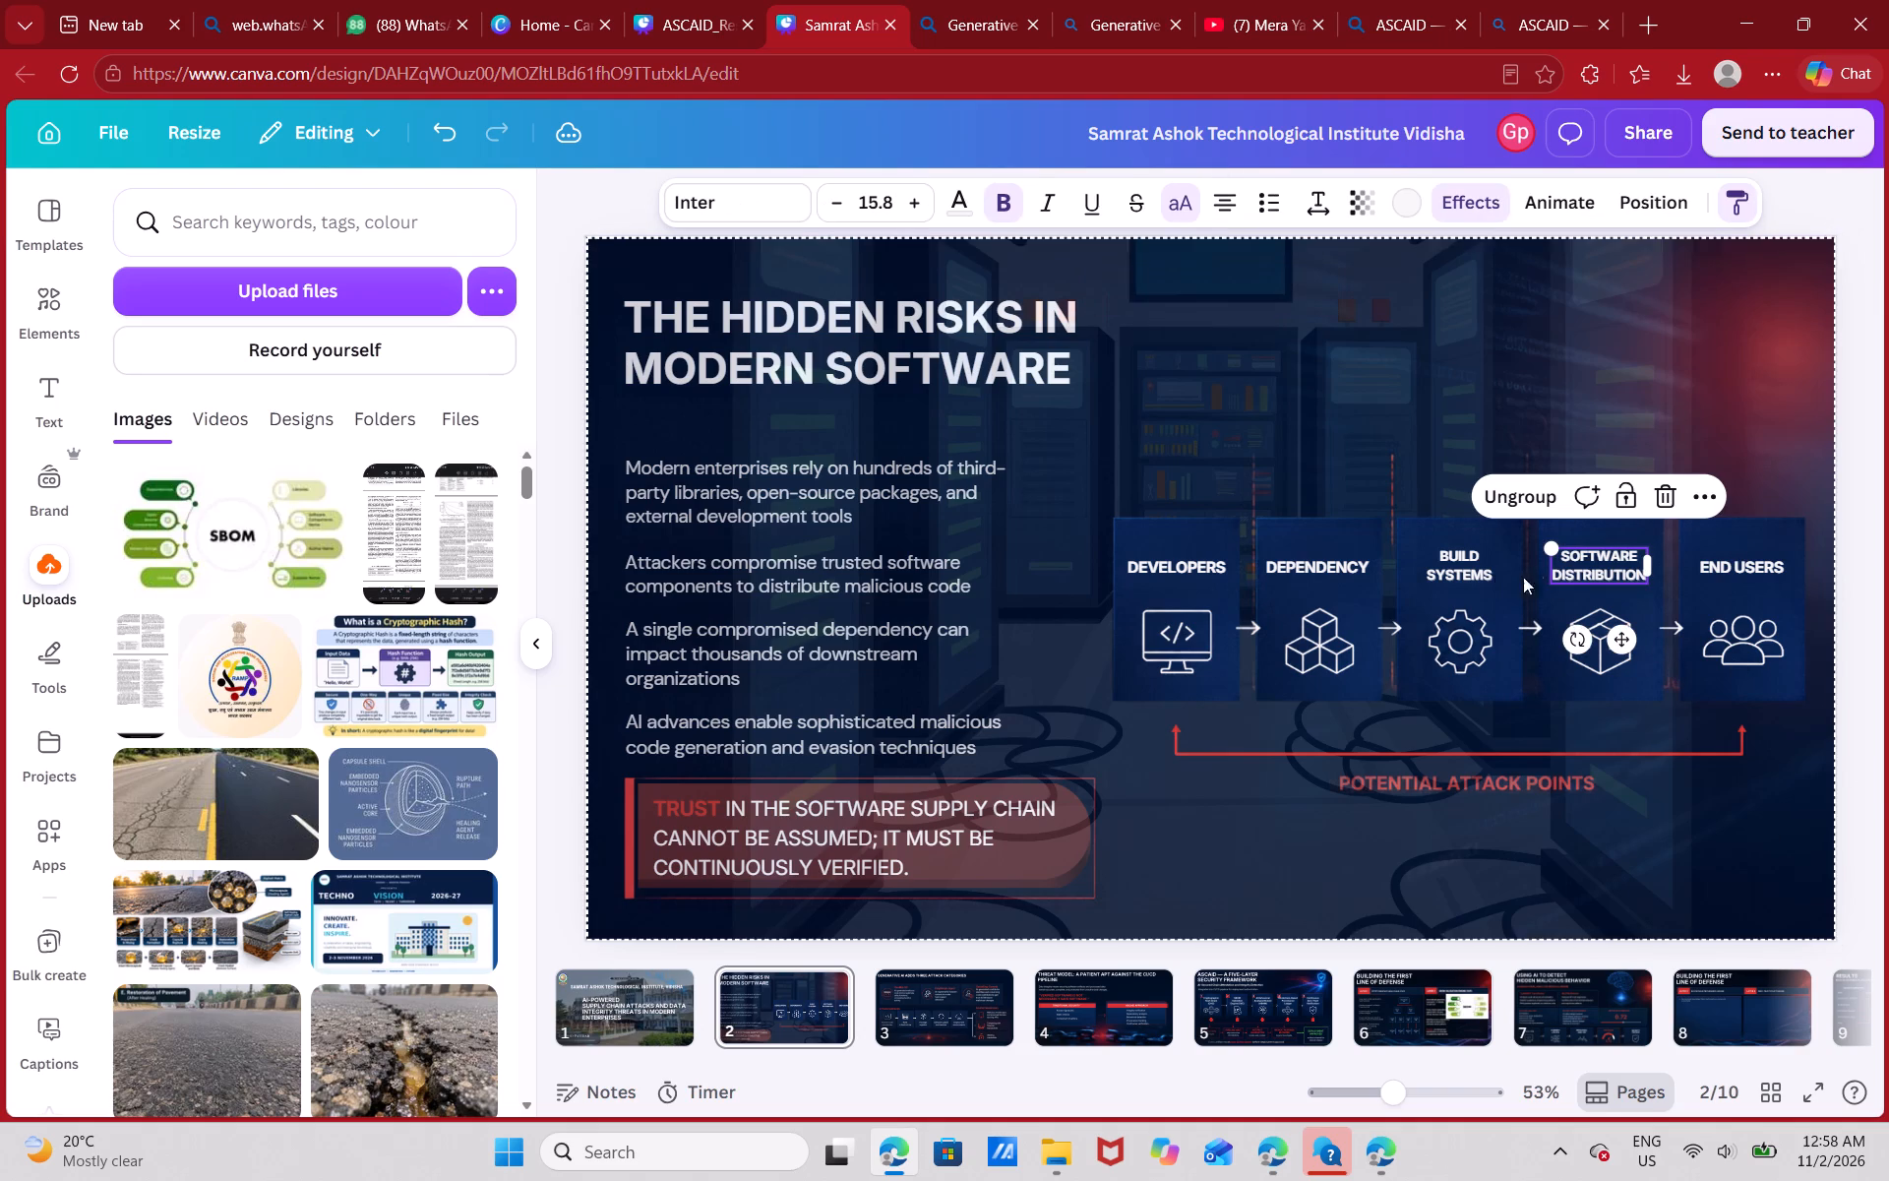
{"action": "left_click", "coordinate": [1205, 542]}
{"action": "left_click", "coordinate": [1423, 843]}
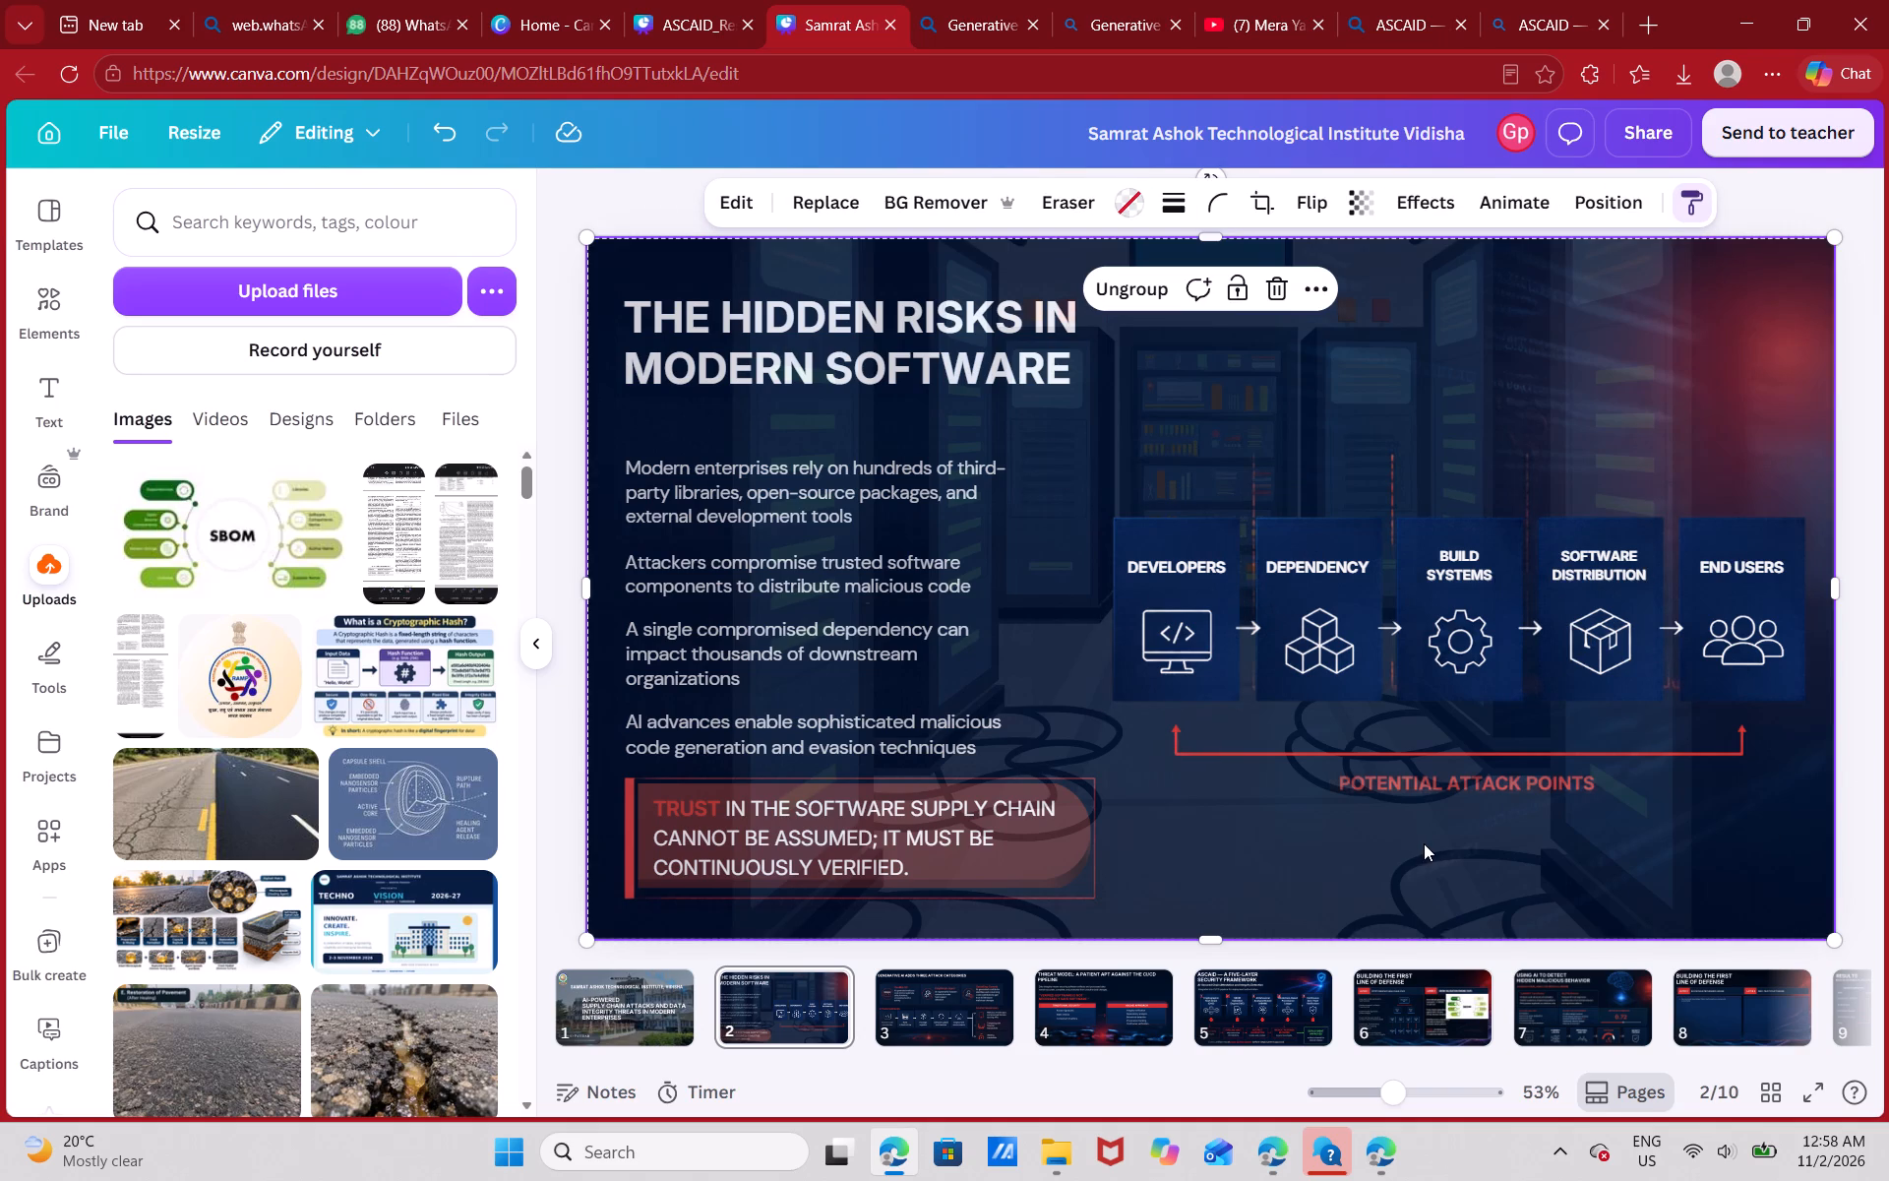
{"action": "left_click", "coordinate": [1205, 546]}
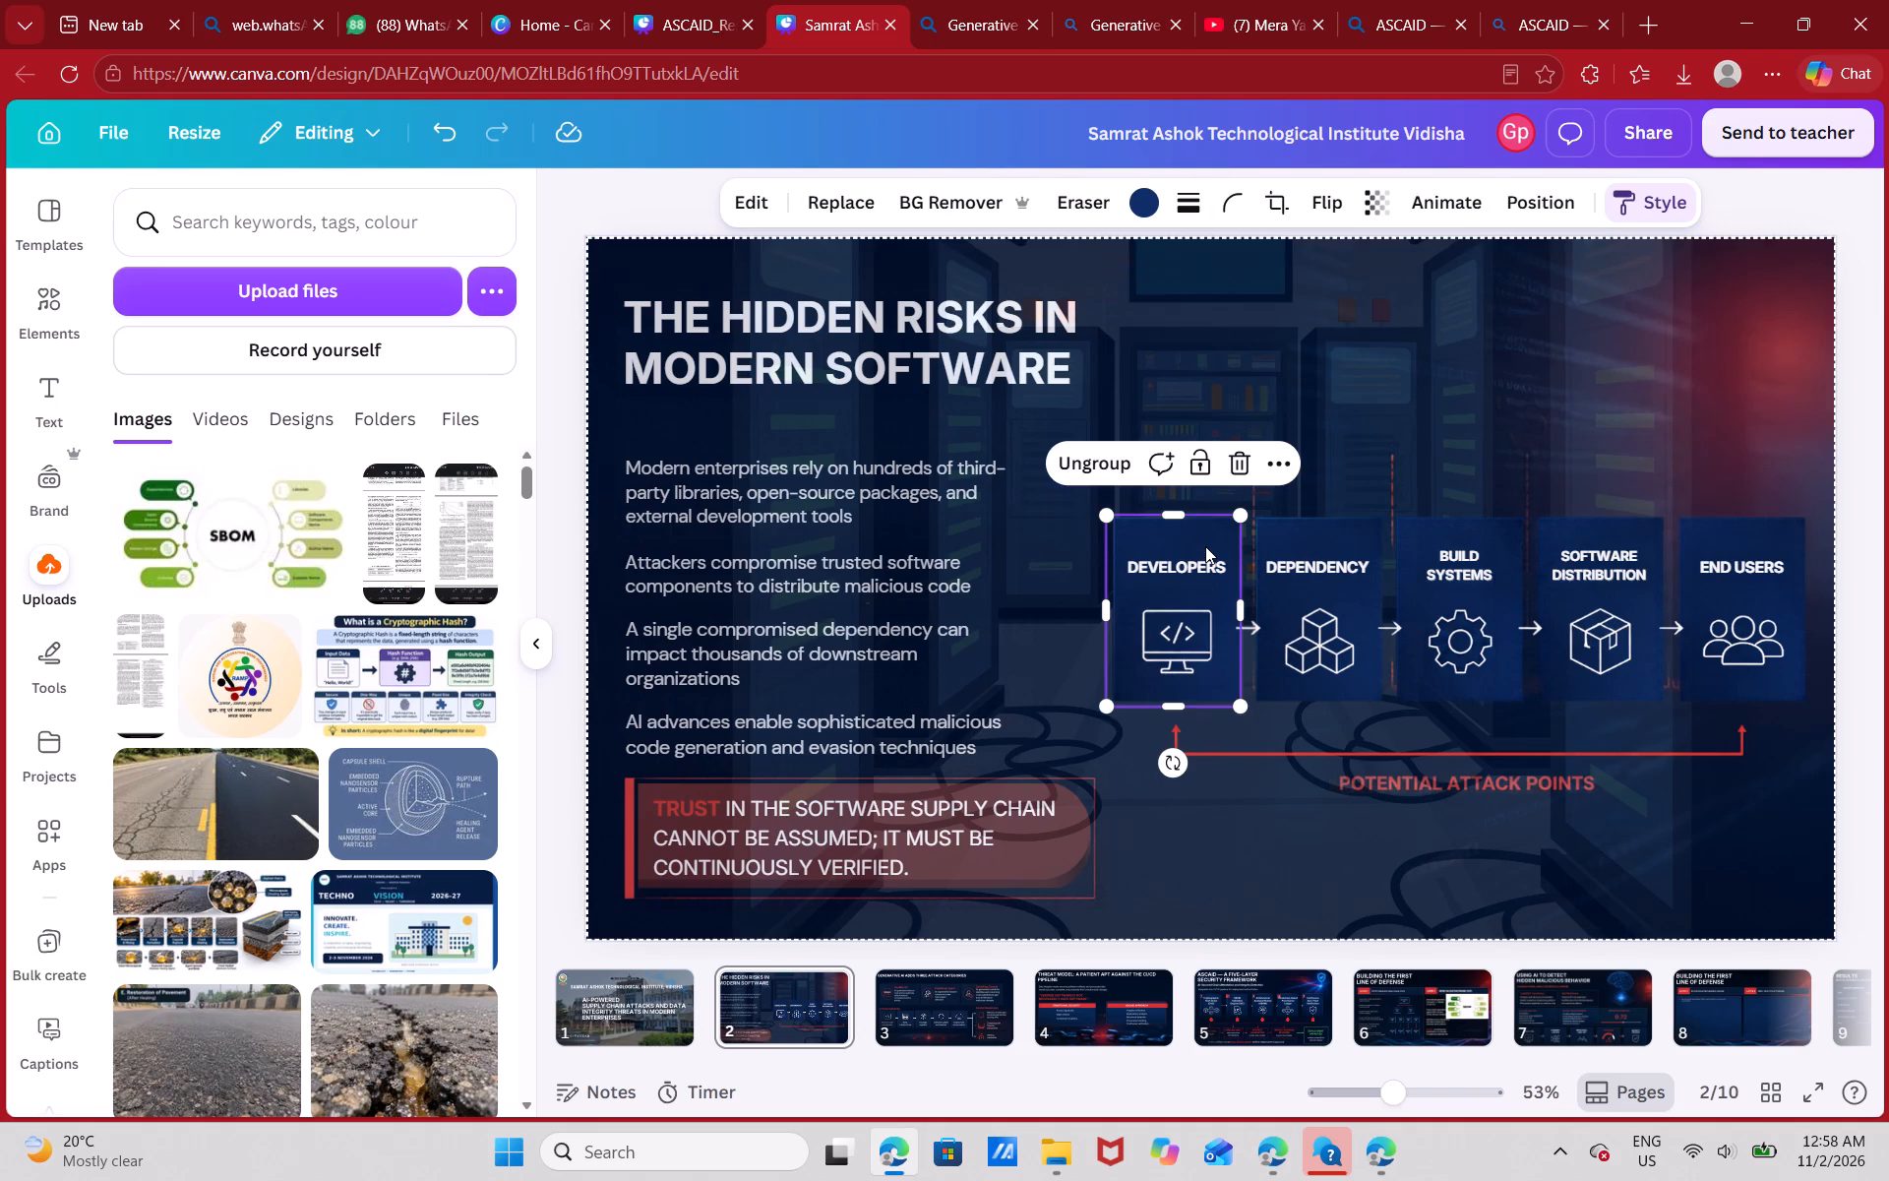
{"action": "left_click", "coordinate": [1332, 535]}
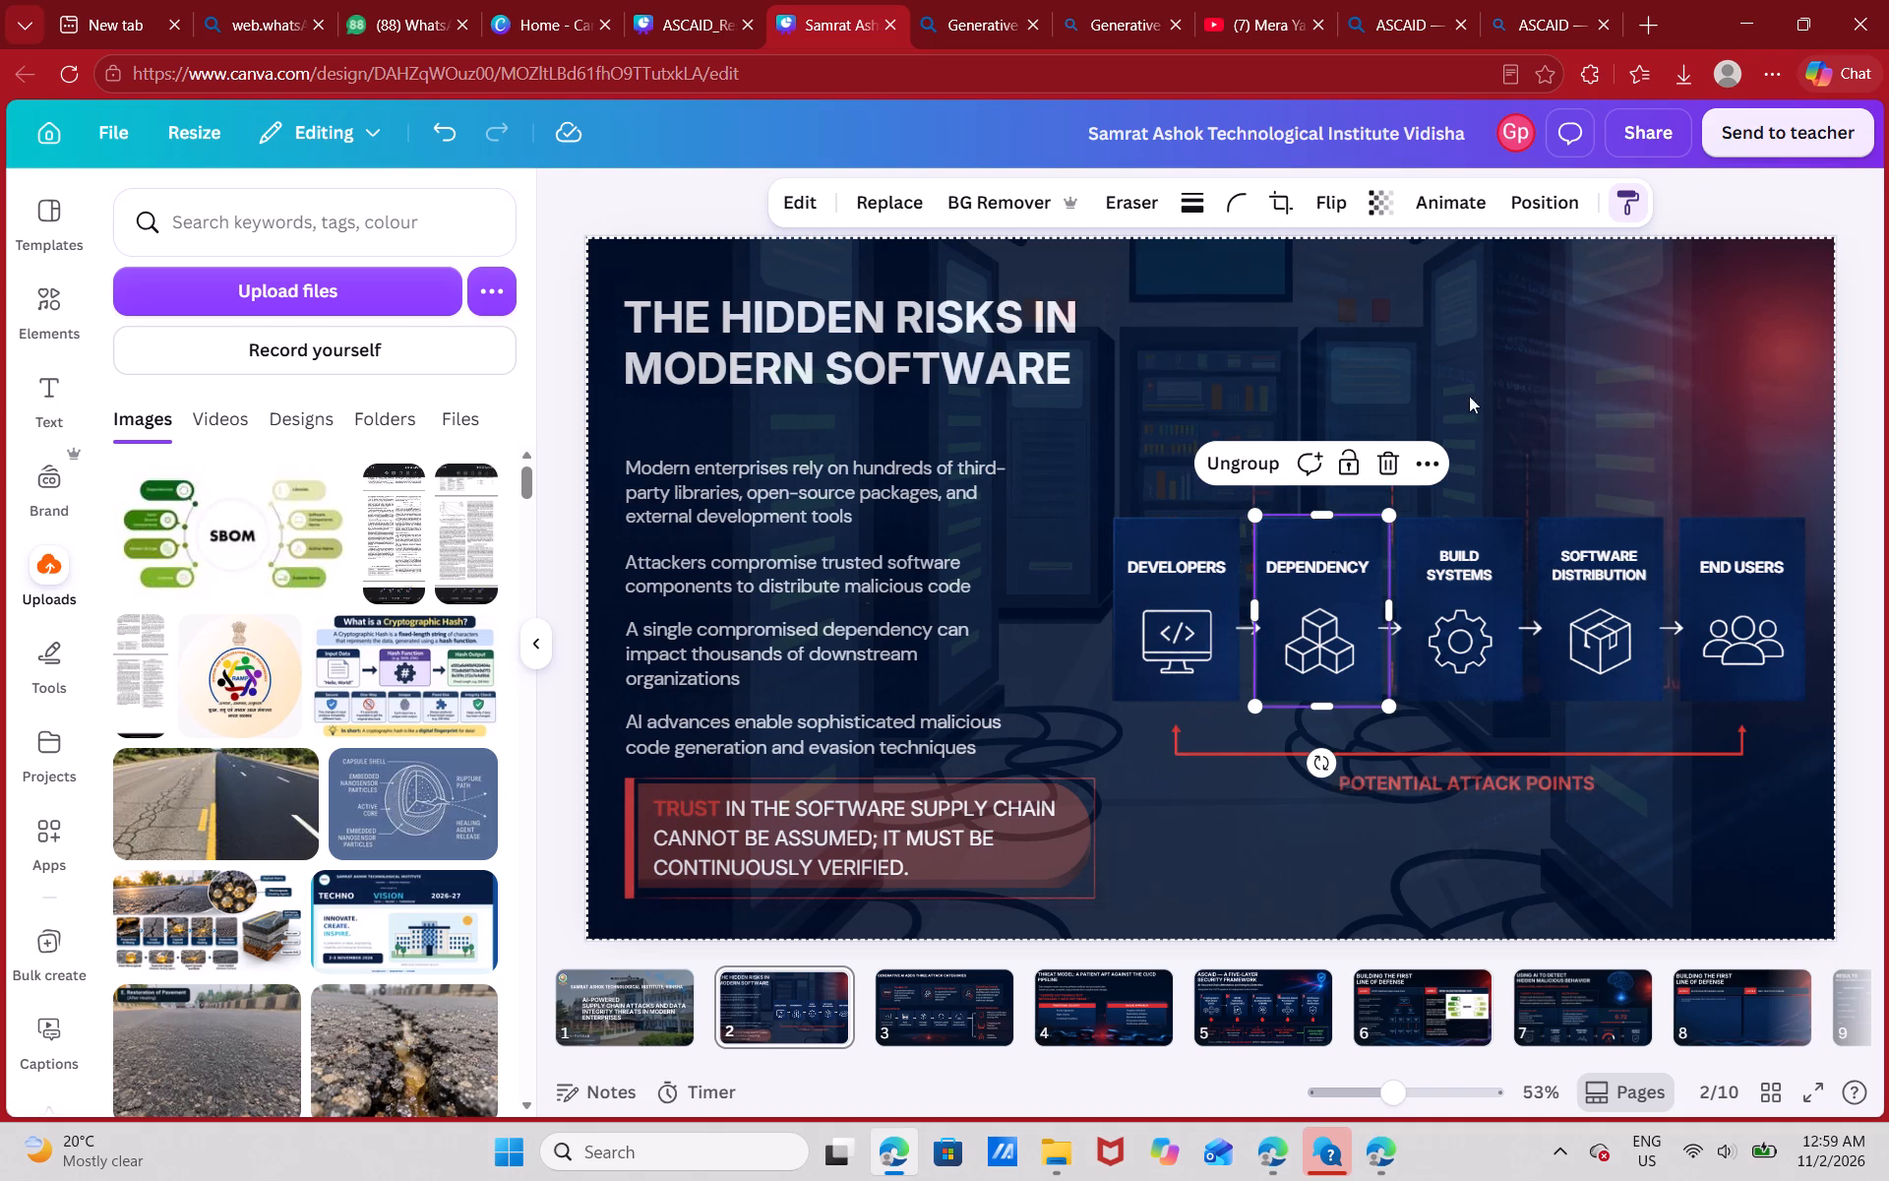
{"action": "left_click", "coordinate": [1472, 358]}
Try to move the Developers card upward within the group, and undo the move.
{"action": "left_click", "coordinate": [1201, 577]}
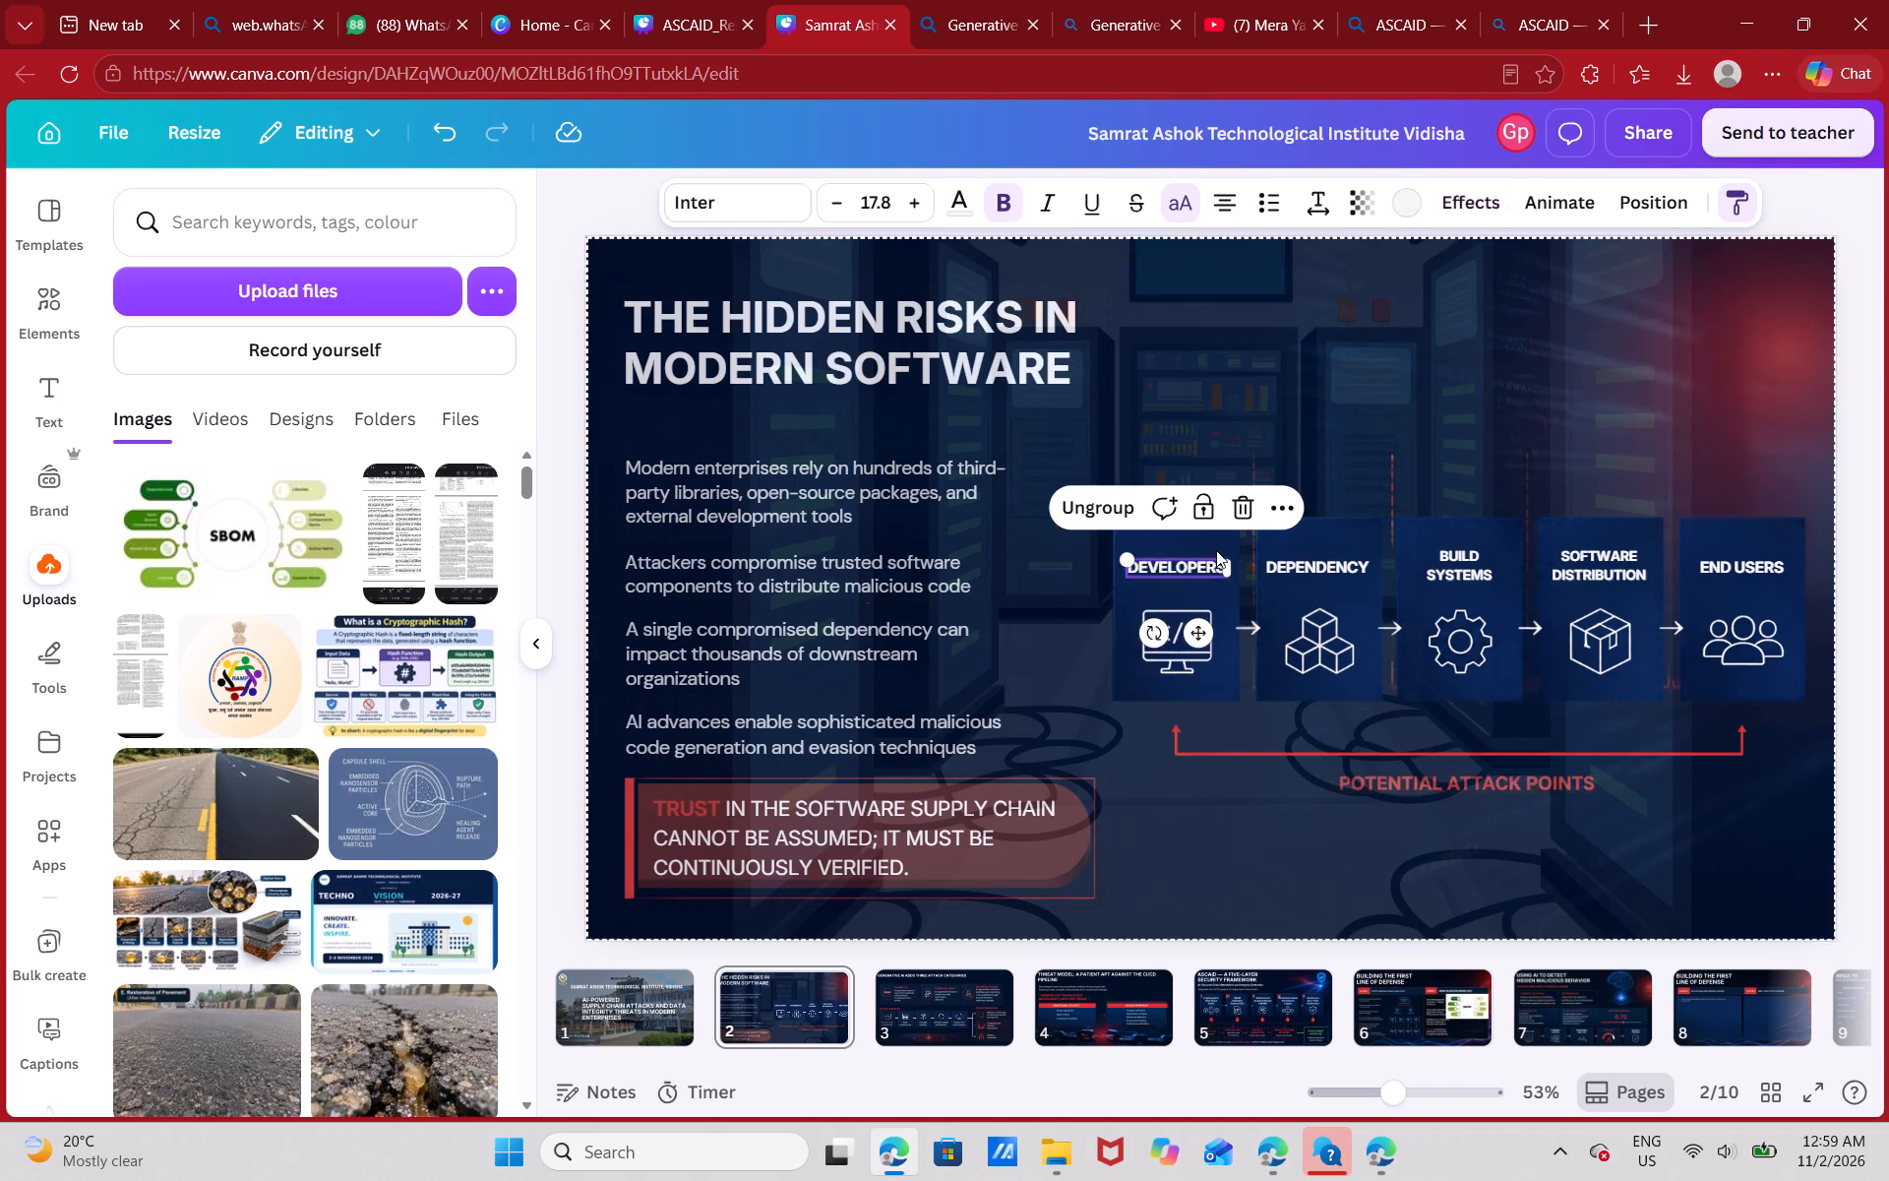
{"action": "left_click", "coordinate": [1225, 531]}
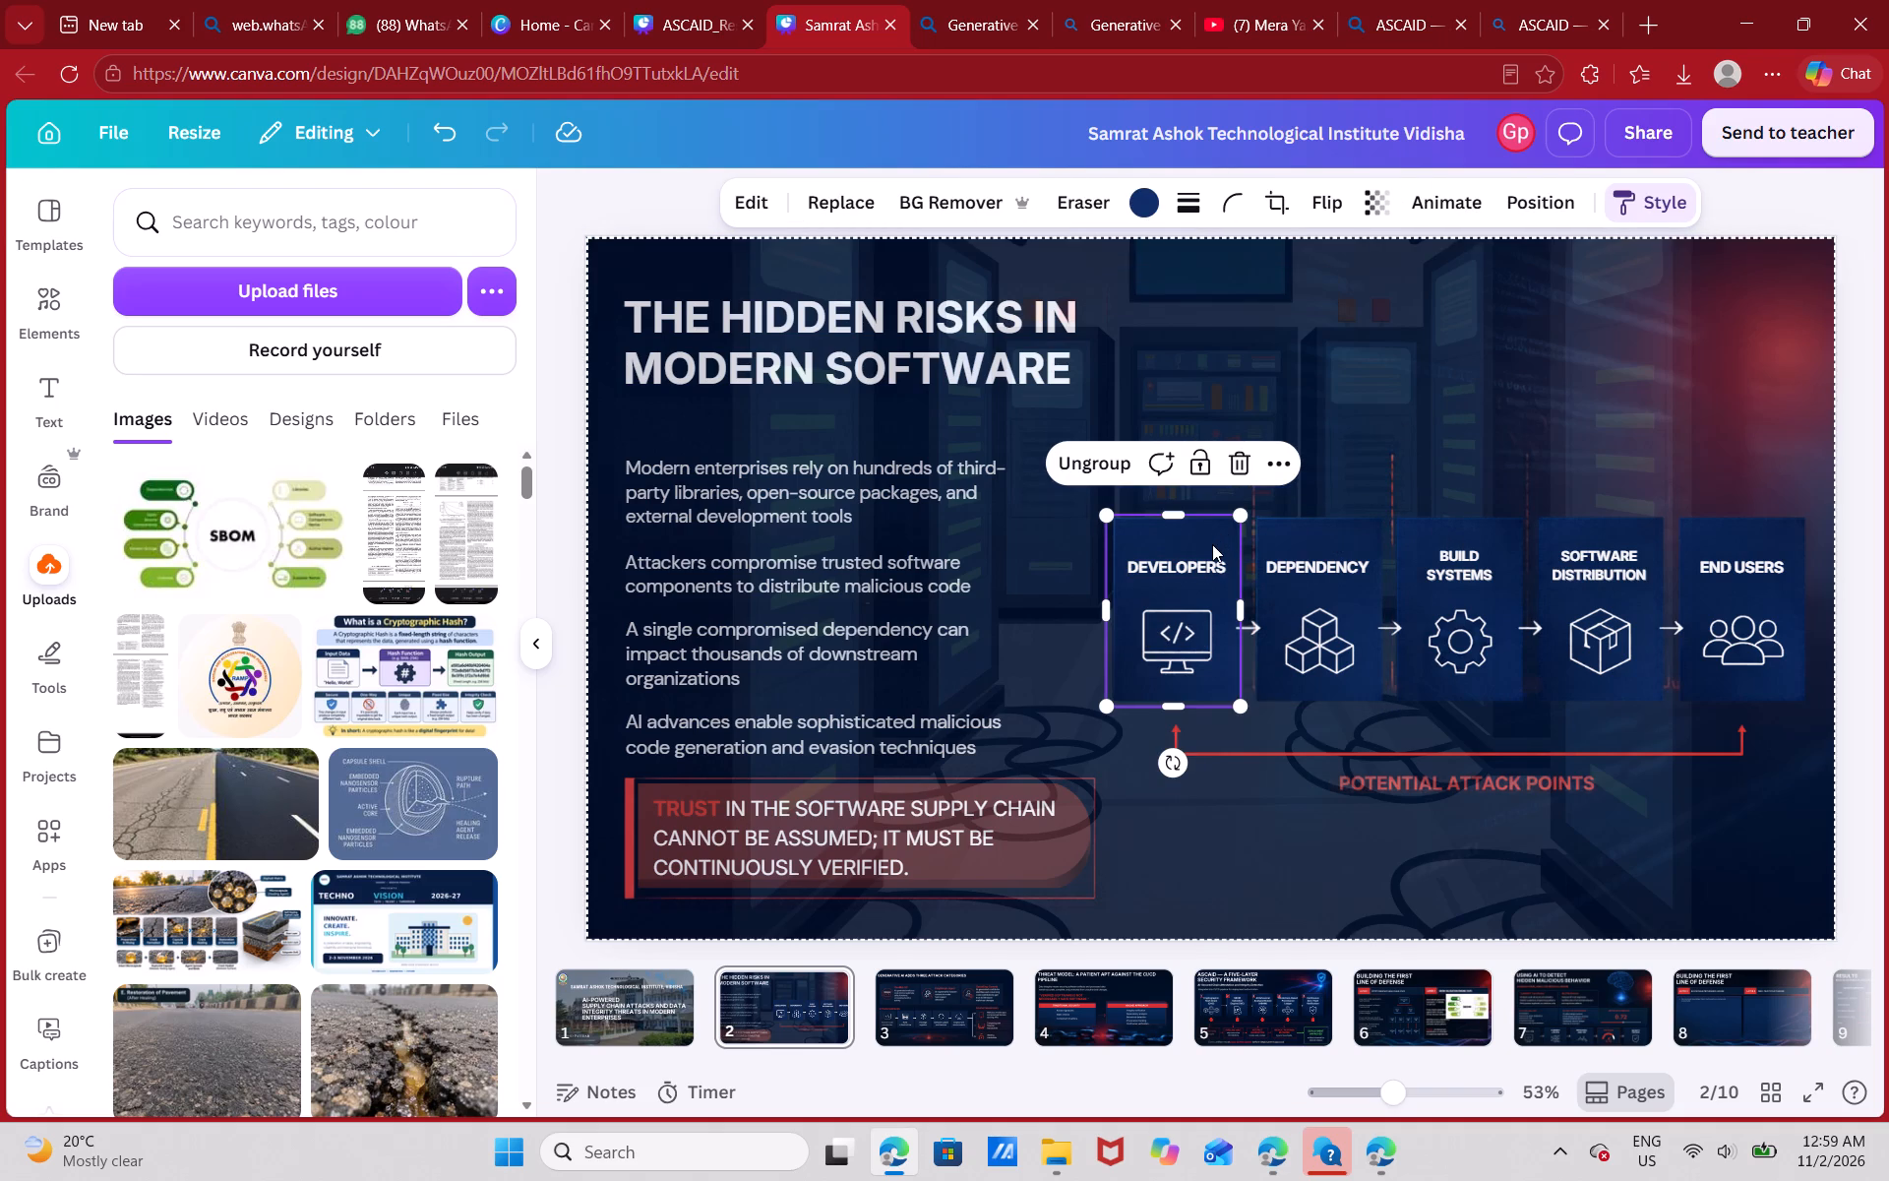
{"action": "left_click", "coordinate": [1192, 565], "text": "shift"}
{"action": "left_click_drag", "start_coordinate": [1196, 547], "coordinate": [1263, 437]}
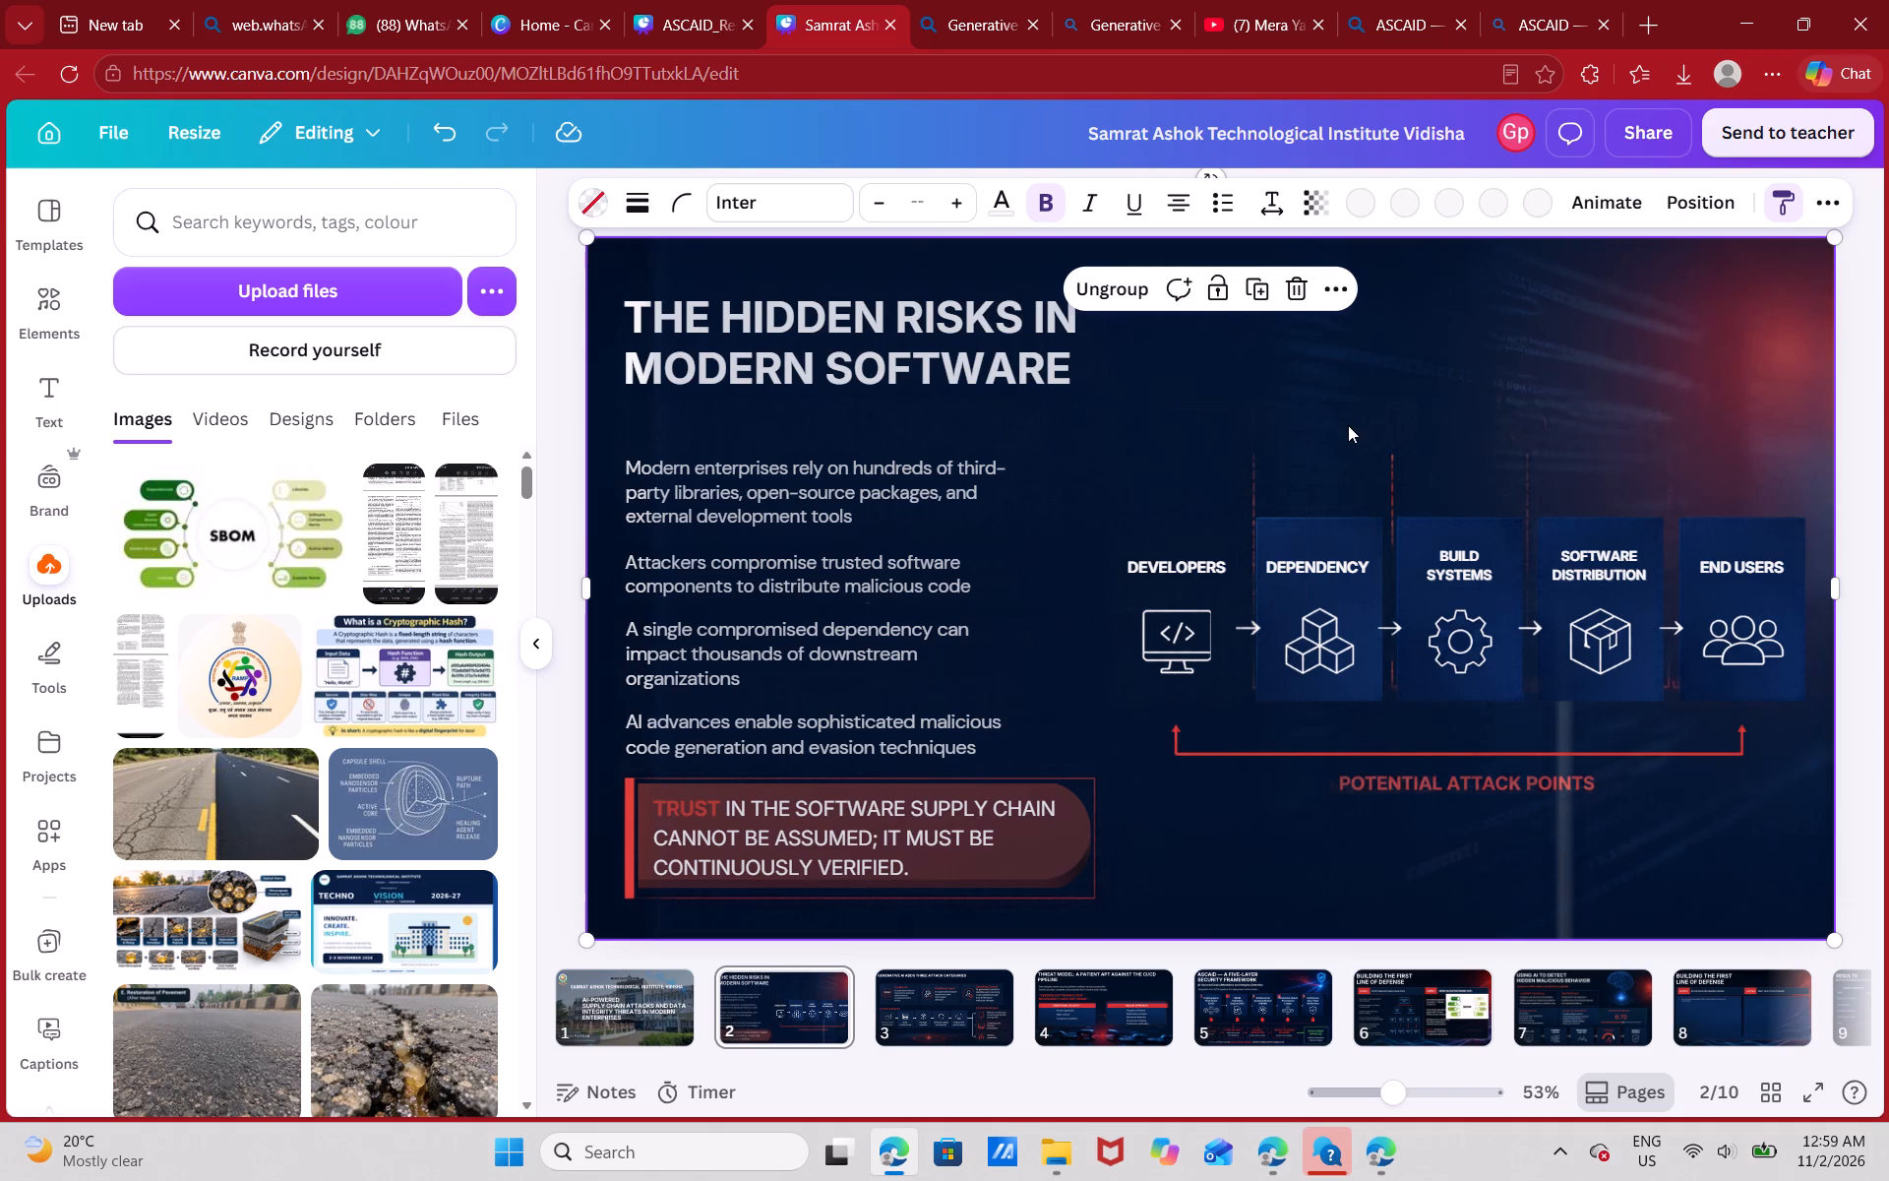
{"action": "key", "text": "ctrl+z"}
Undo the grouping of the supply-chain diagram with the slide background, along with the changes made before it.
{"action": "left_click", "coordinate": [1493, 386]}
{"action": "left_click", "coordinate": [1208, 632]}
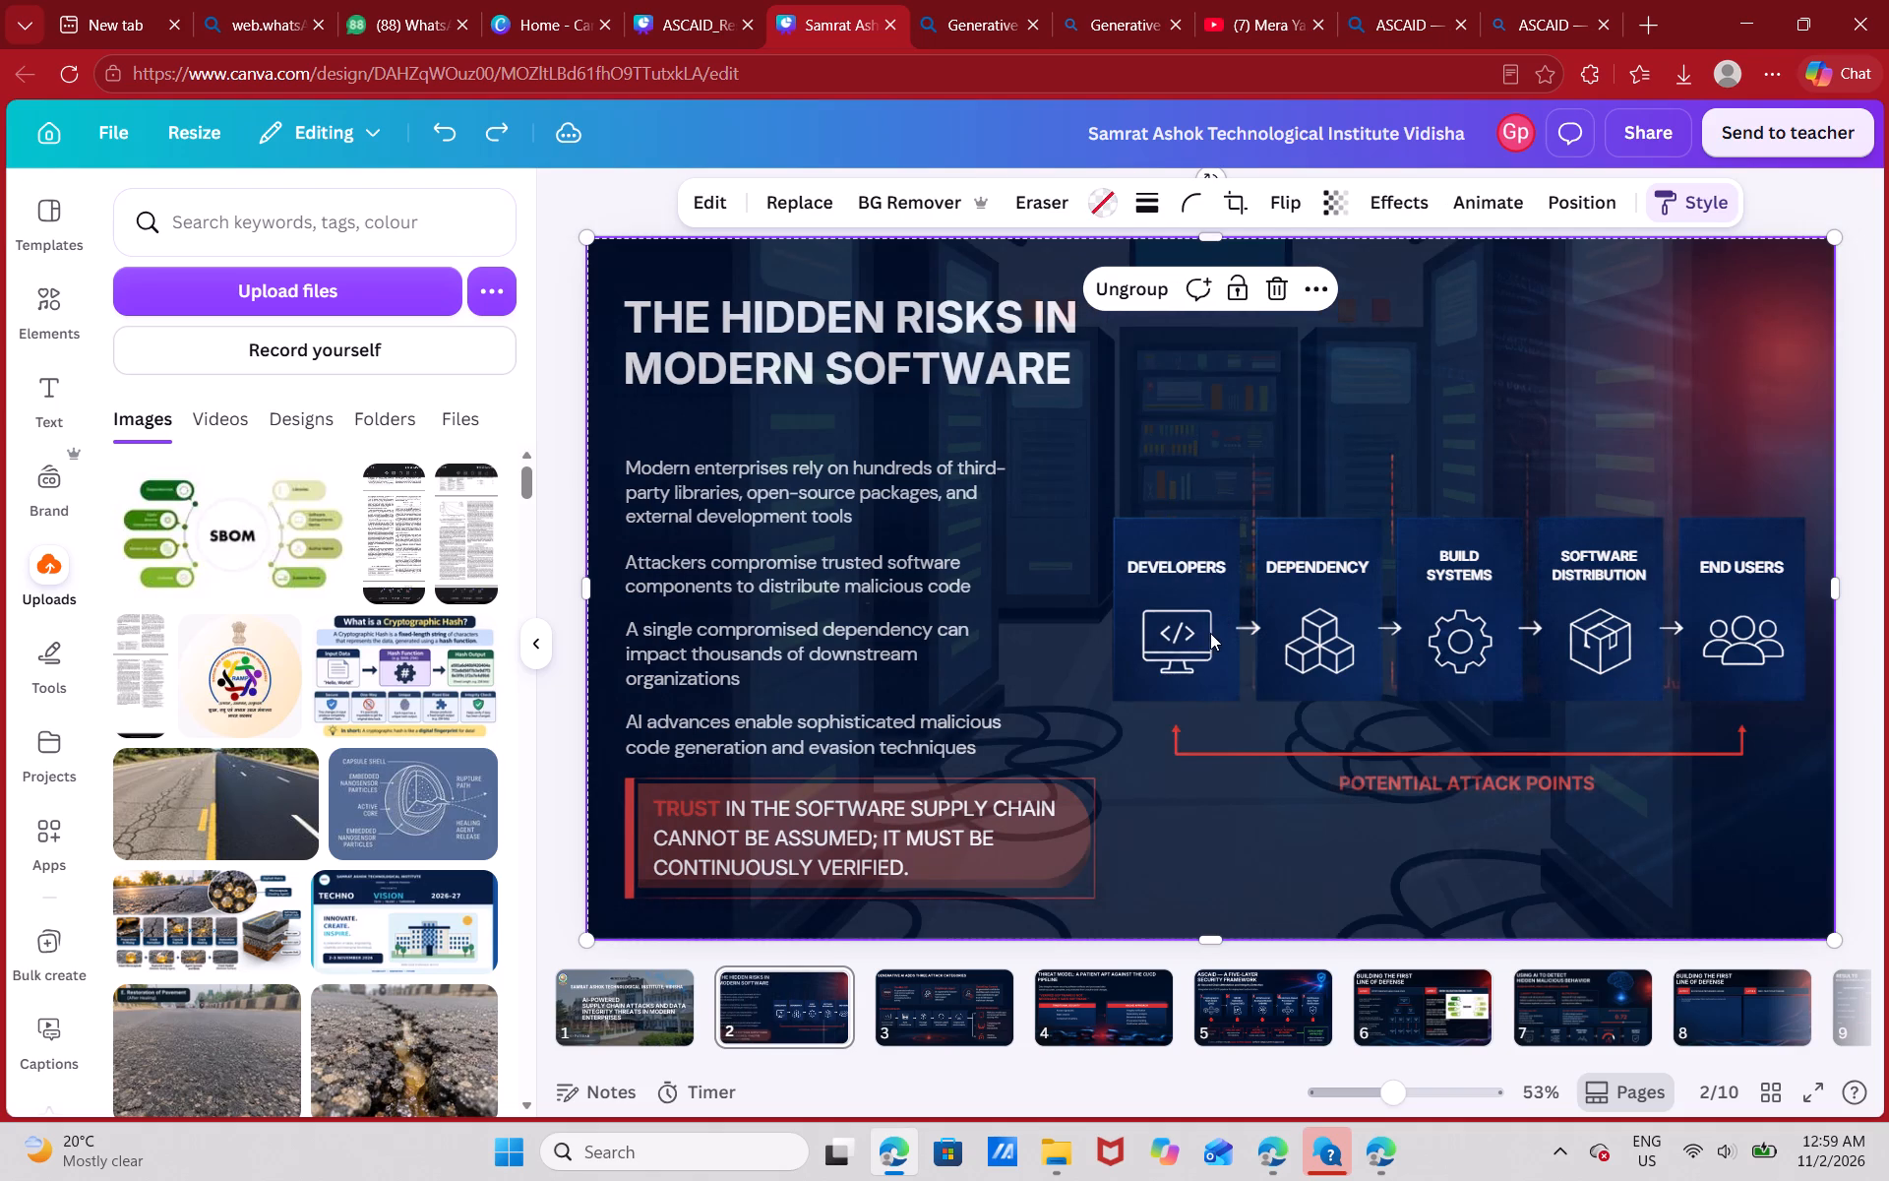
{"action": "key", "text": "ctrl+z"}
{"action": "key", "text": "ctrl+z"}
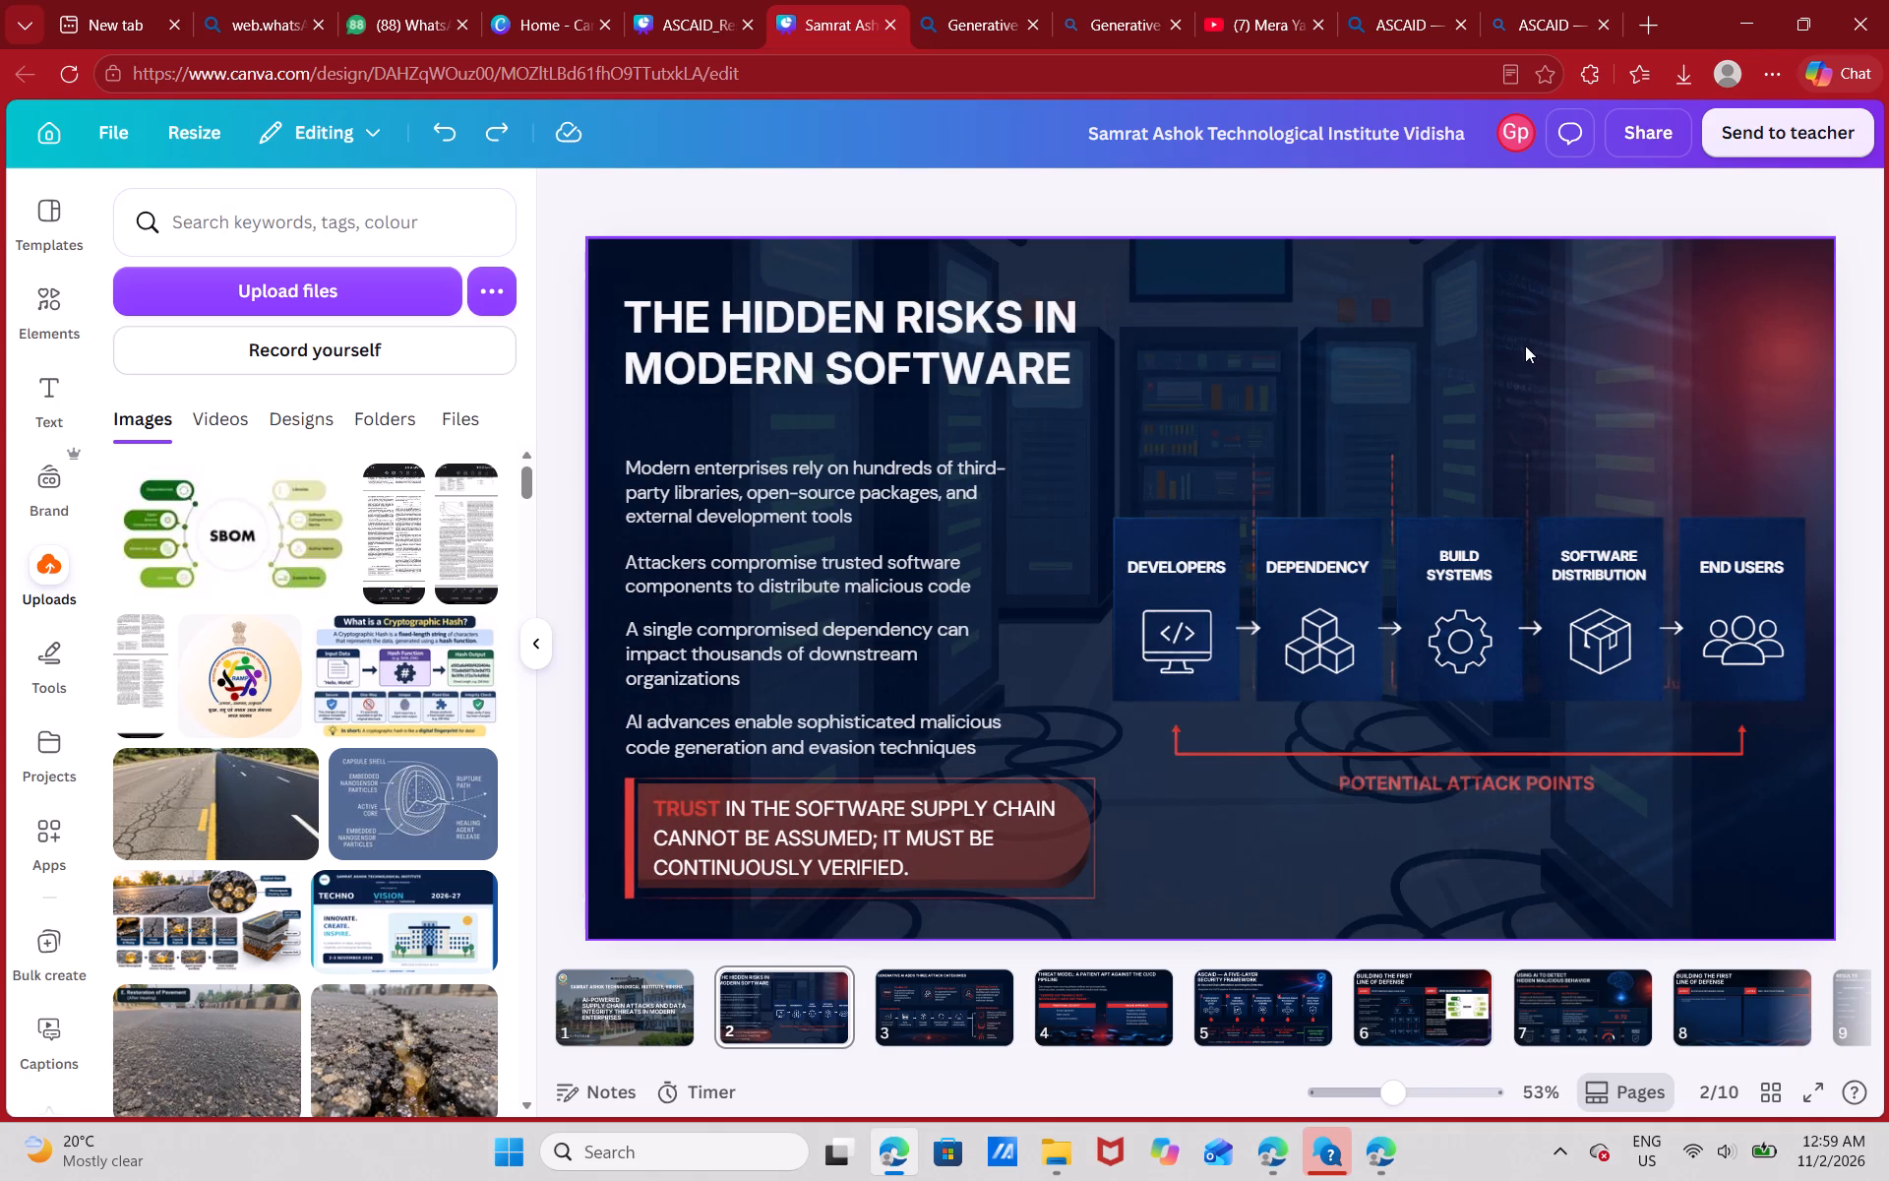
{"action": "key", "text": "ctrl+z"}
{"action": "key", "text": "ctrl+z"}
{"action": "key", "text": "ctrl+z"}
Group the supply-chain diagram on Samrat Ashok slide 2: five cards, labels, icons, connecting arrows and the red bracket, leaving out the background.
{"action": "left_click", "coordinate": [1473, 335]}
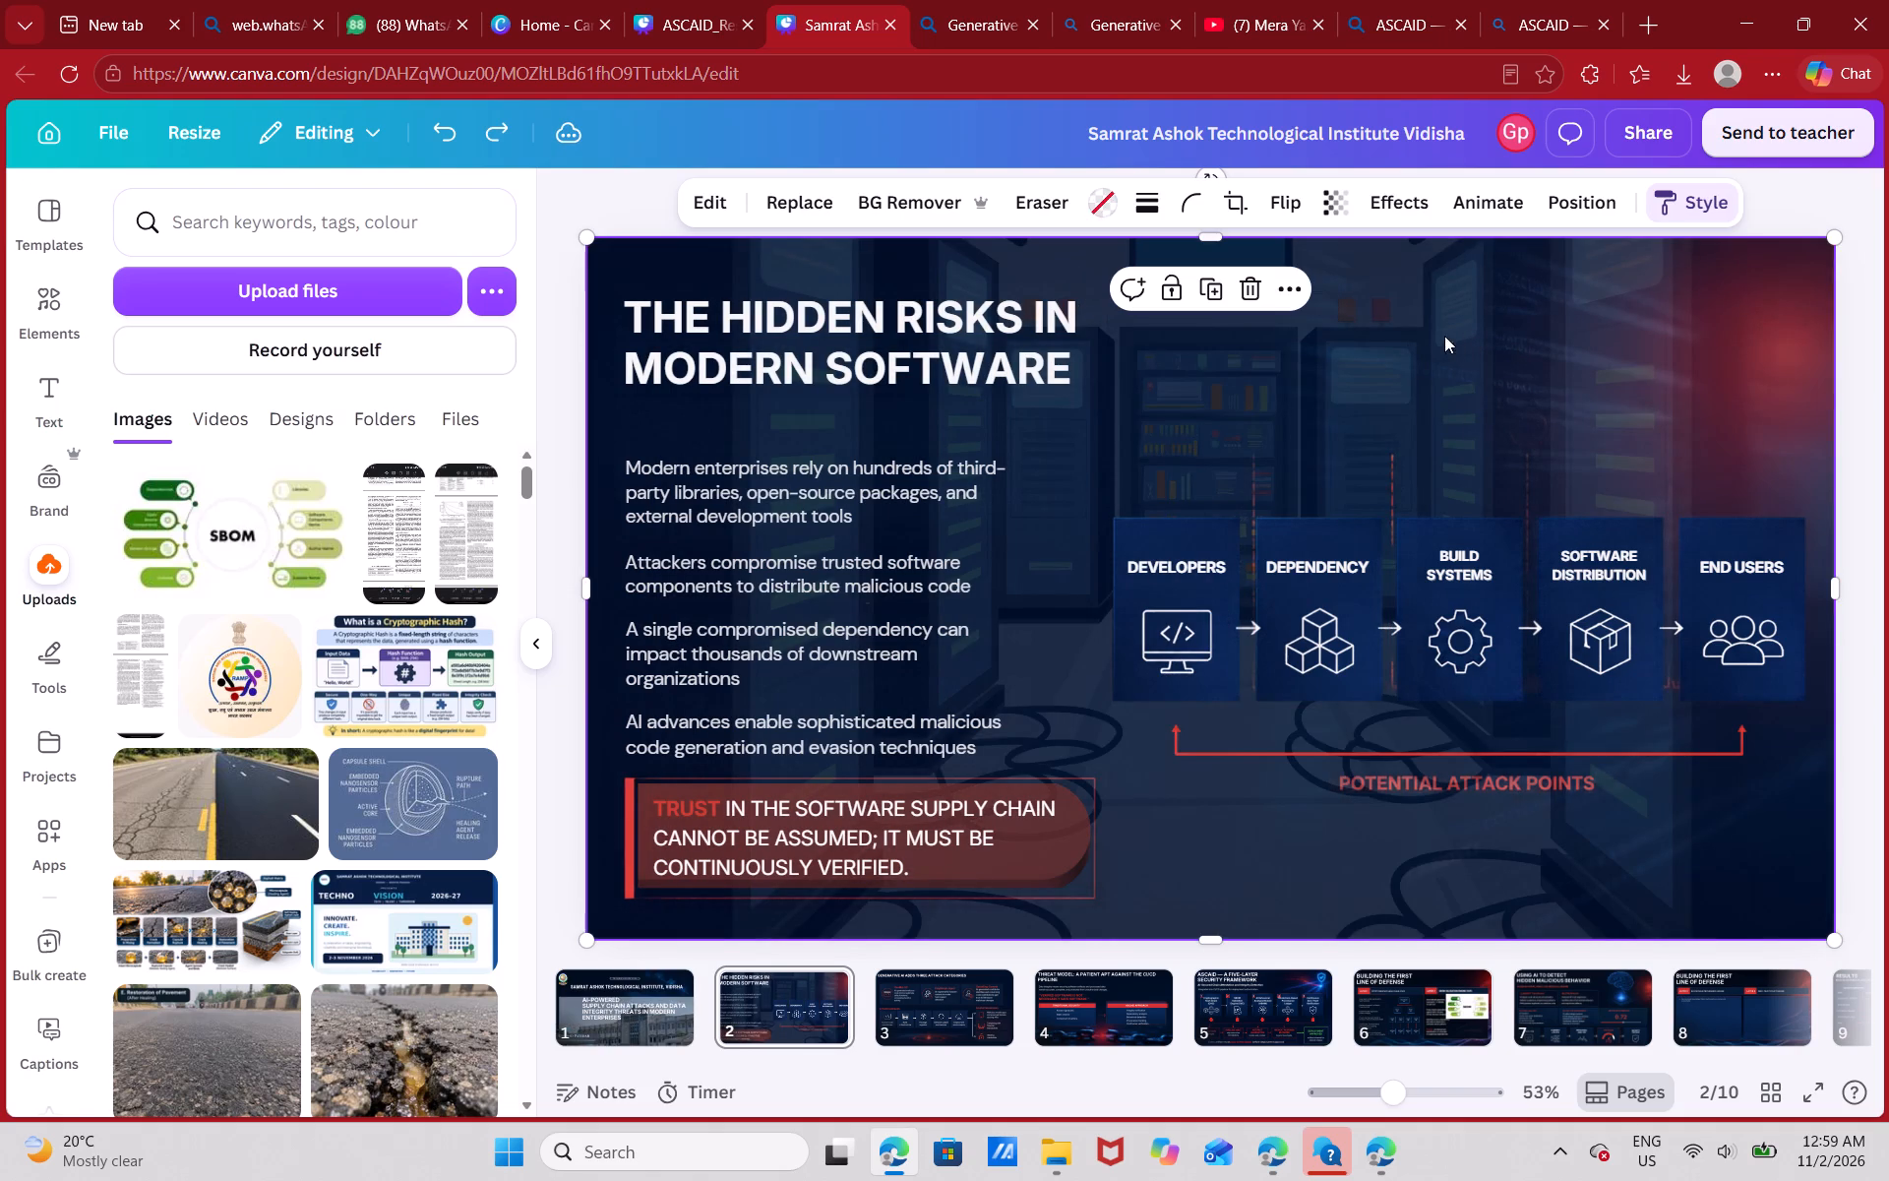
{"action": "left_click", "coordinate": [1217, 550]}
{"action": "left_click", "coordinate": [1202, 574], "text": "shift"}
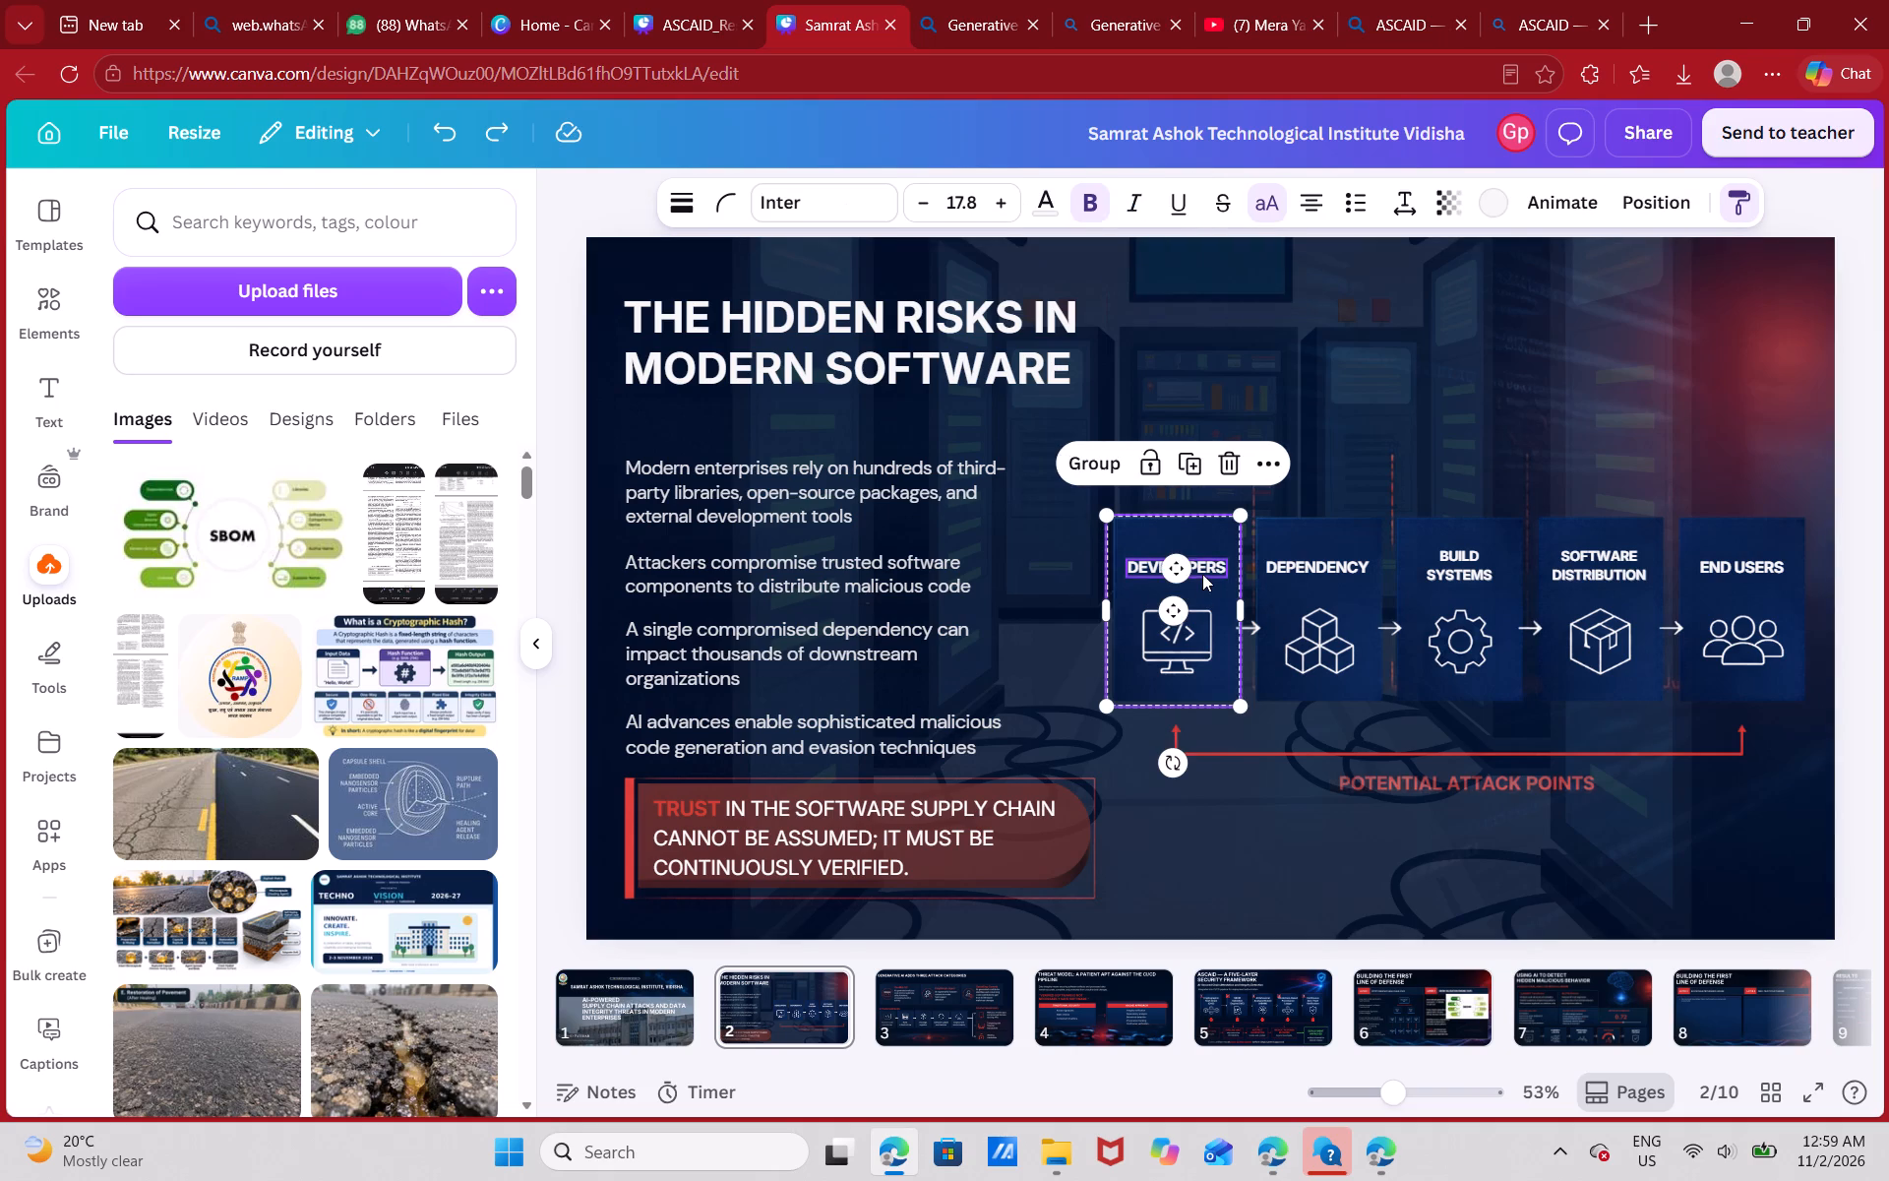
{"action": "left_click", "coordinate": [1196, 631], "text": "shift"}
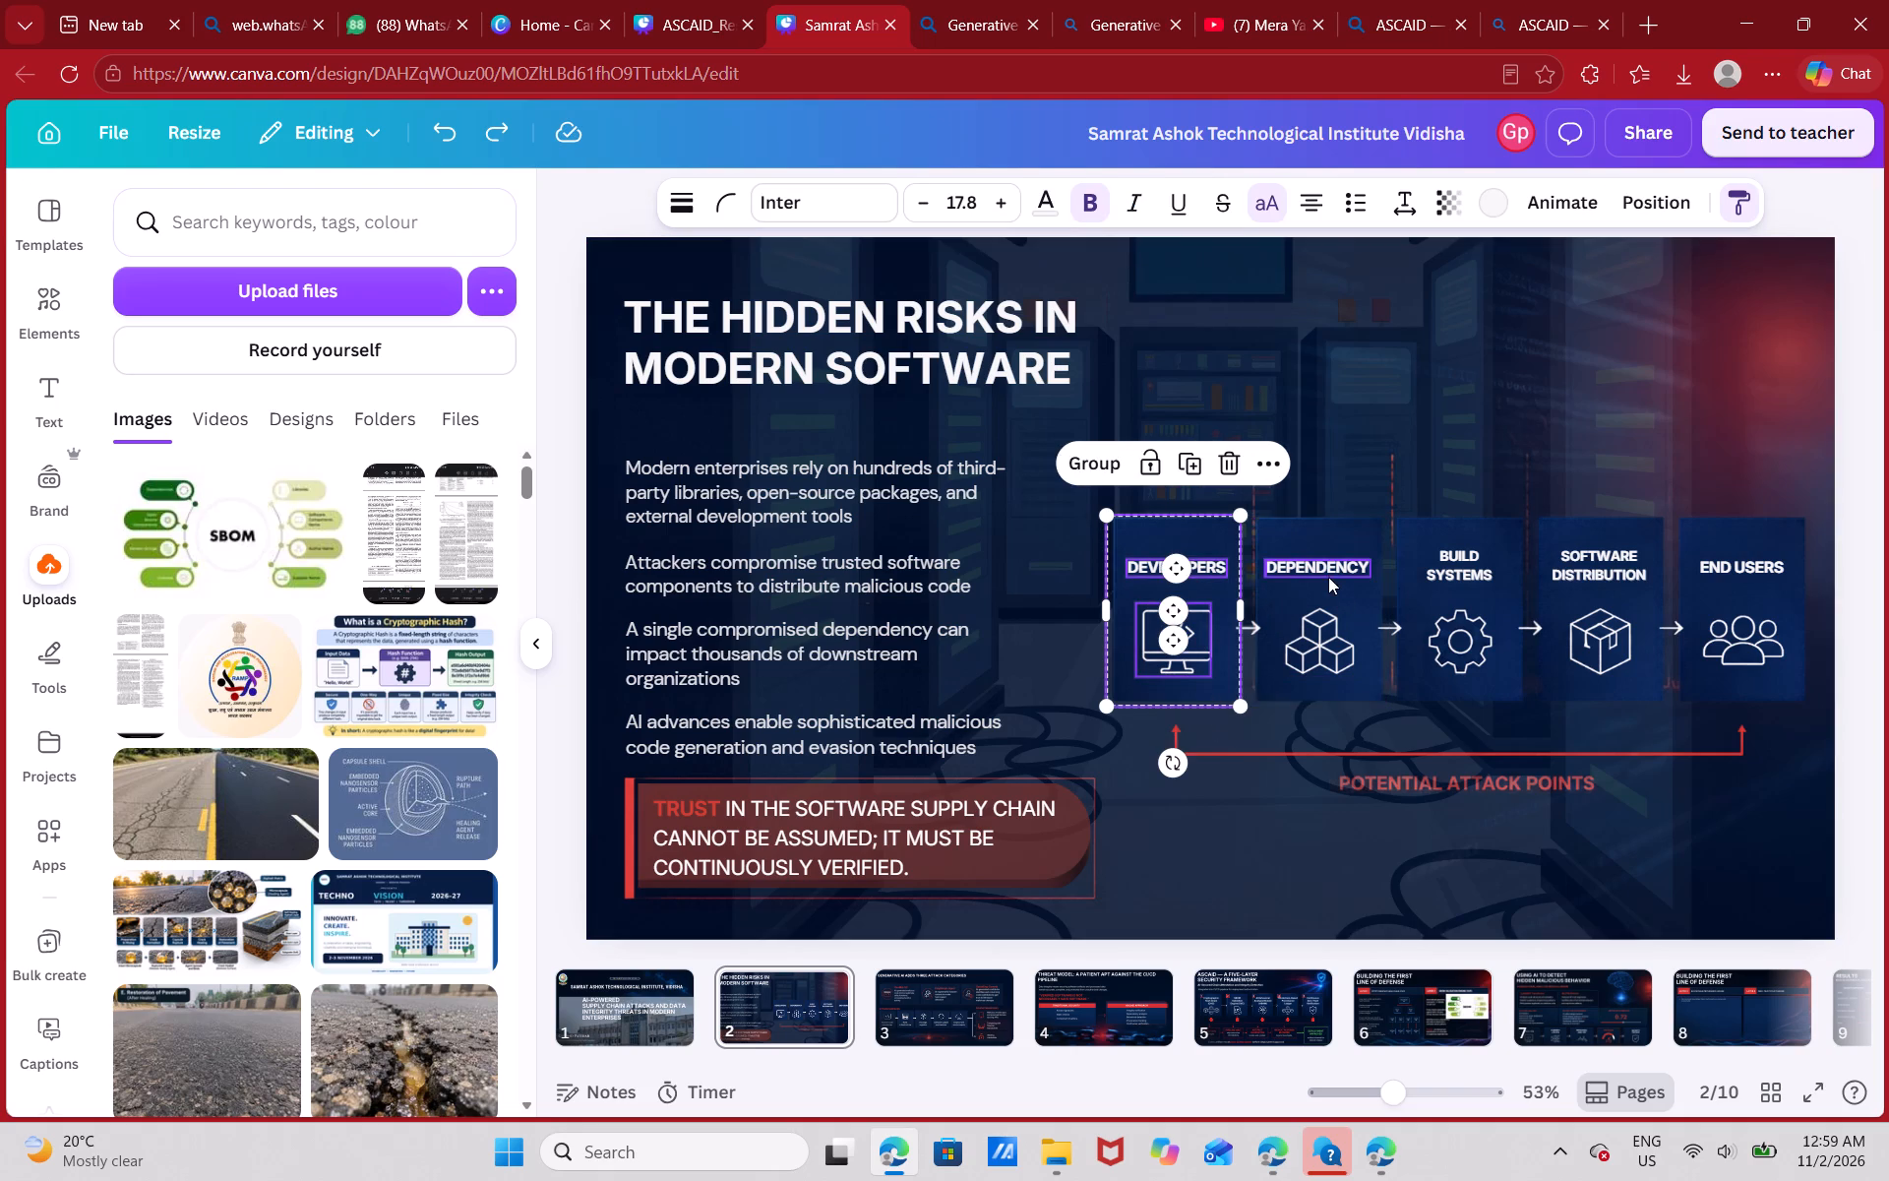
{"action": "left_click", "coordinate": [1328, 569], "text": "shift"}
{"action": "left_click", "coordinate": [1338, 532], "text": "shift"}
{"action": "left_click", "coordinate": [1258, 621], "text": "shift"}
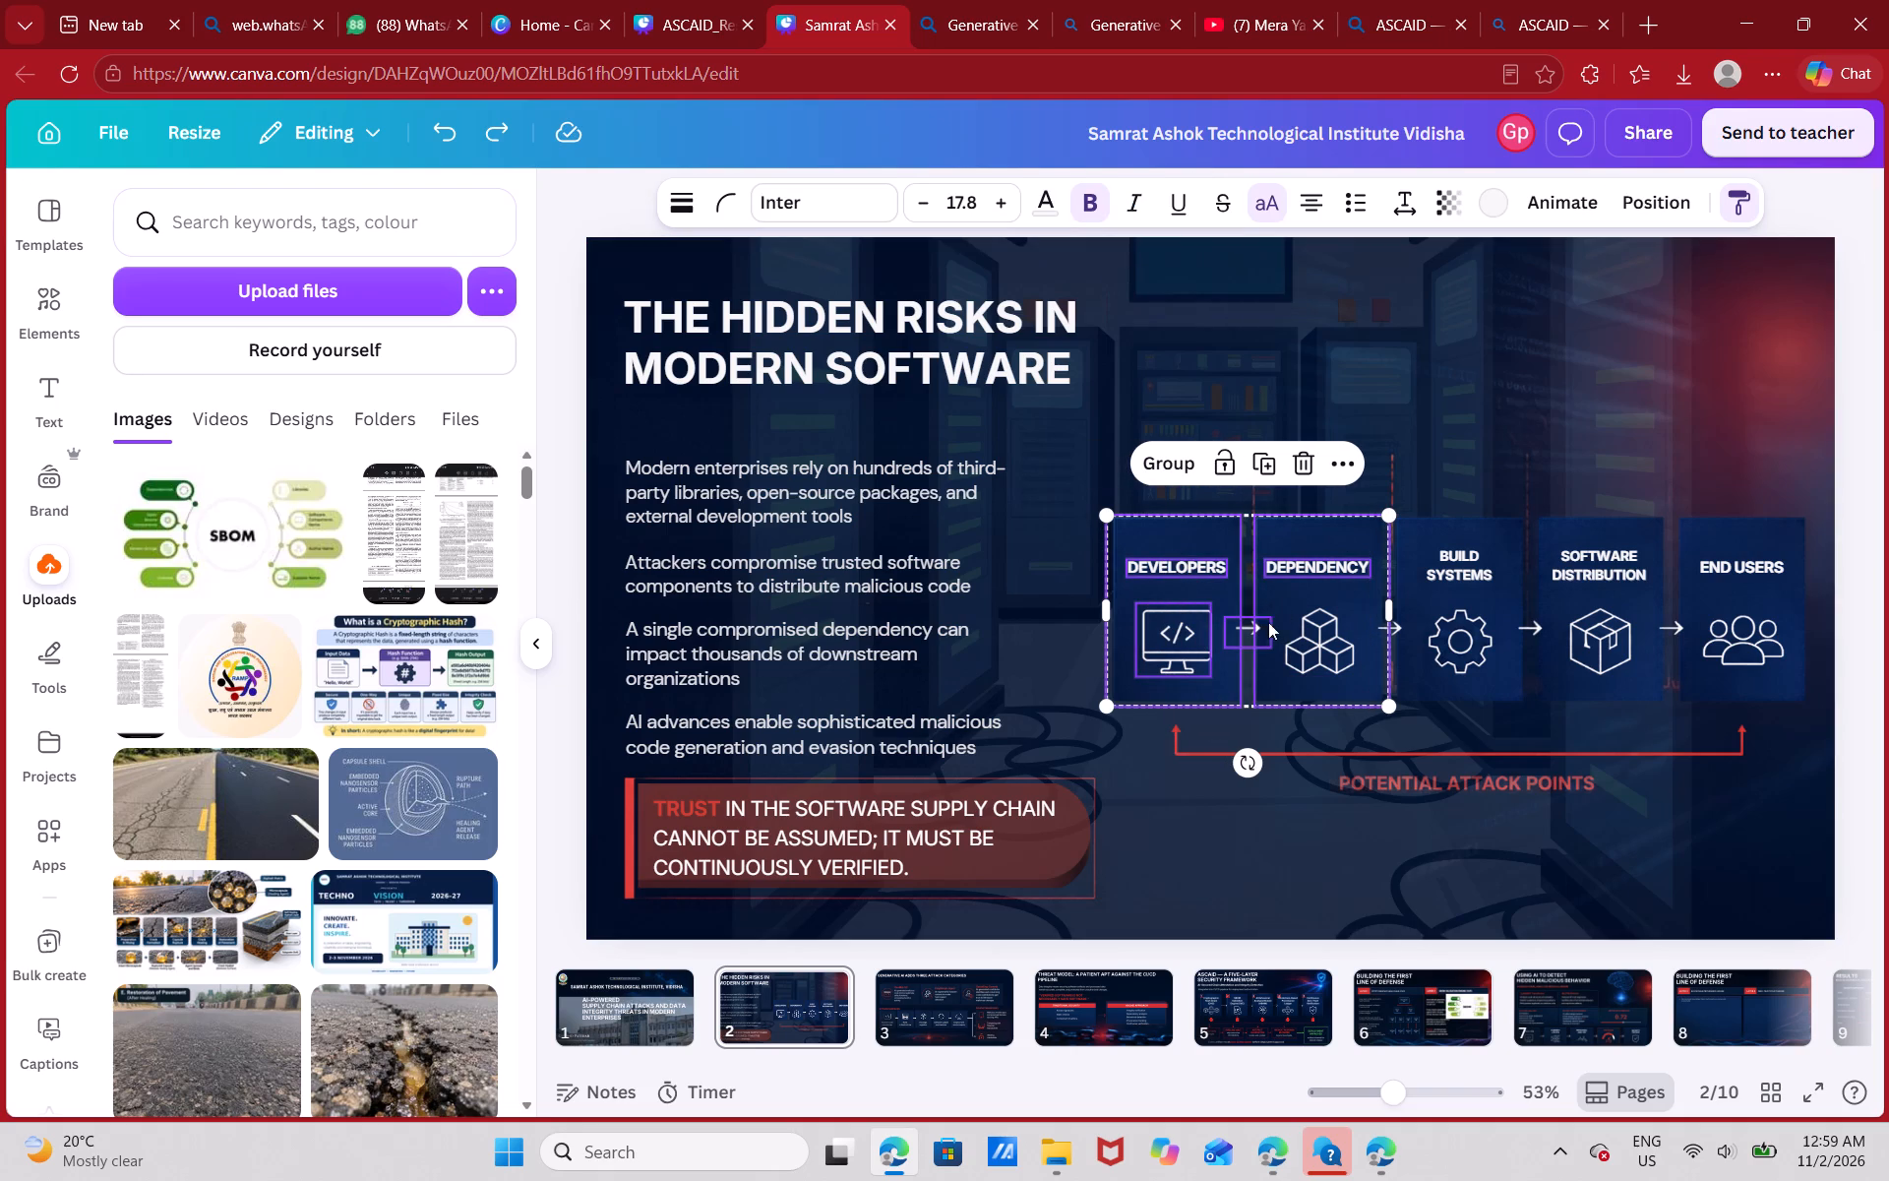
{"action": "left_click", "coordinate": [1289, 622], "text": "shift"}
{"action": "left_click", "coordinate": [1388, 623], "text": "shift"}
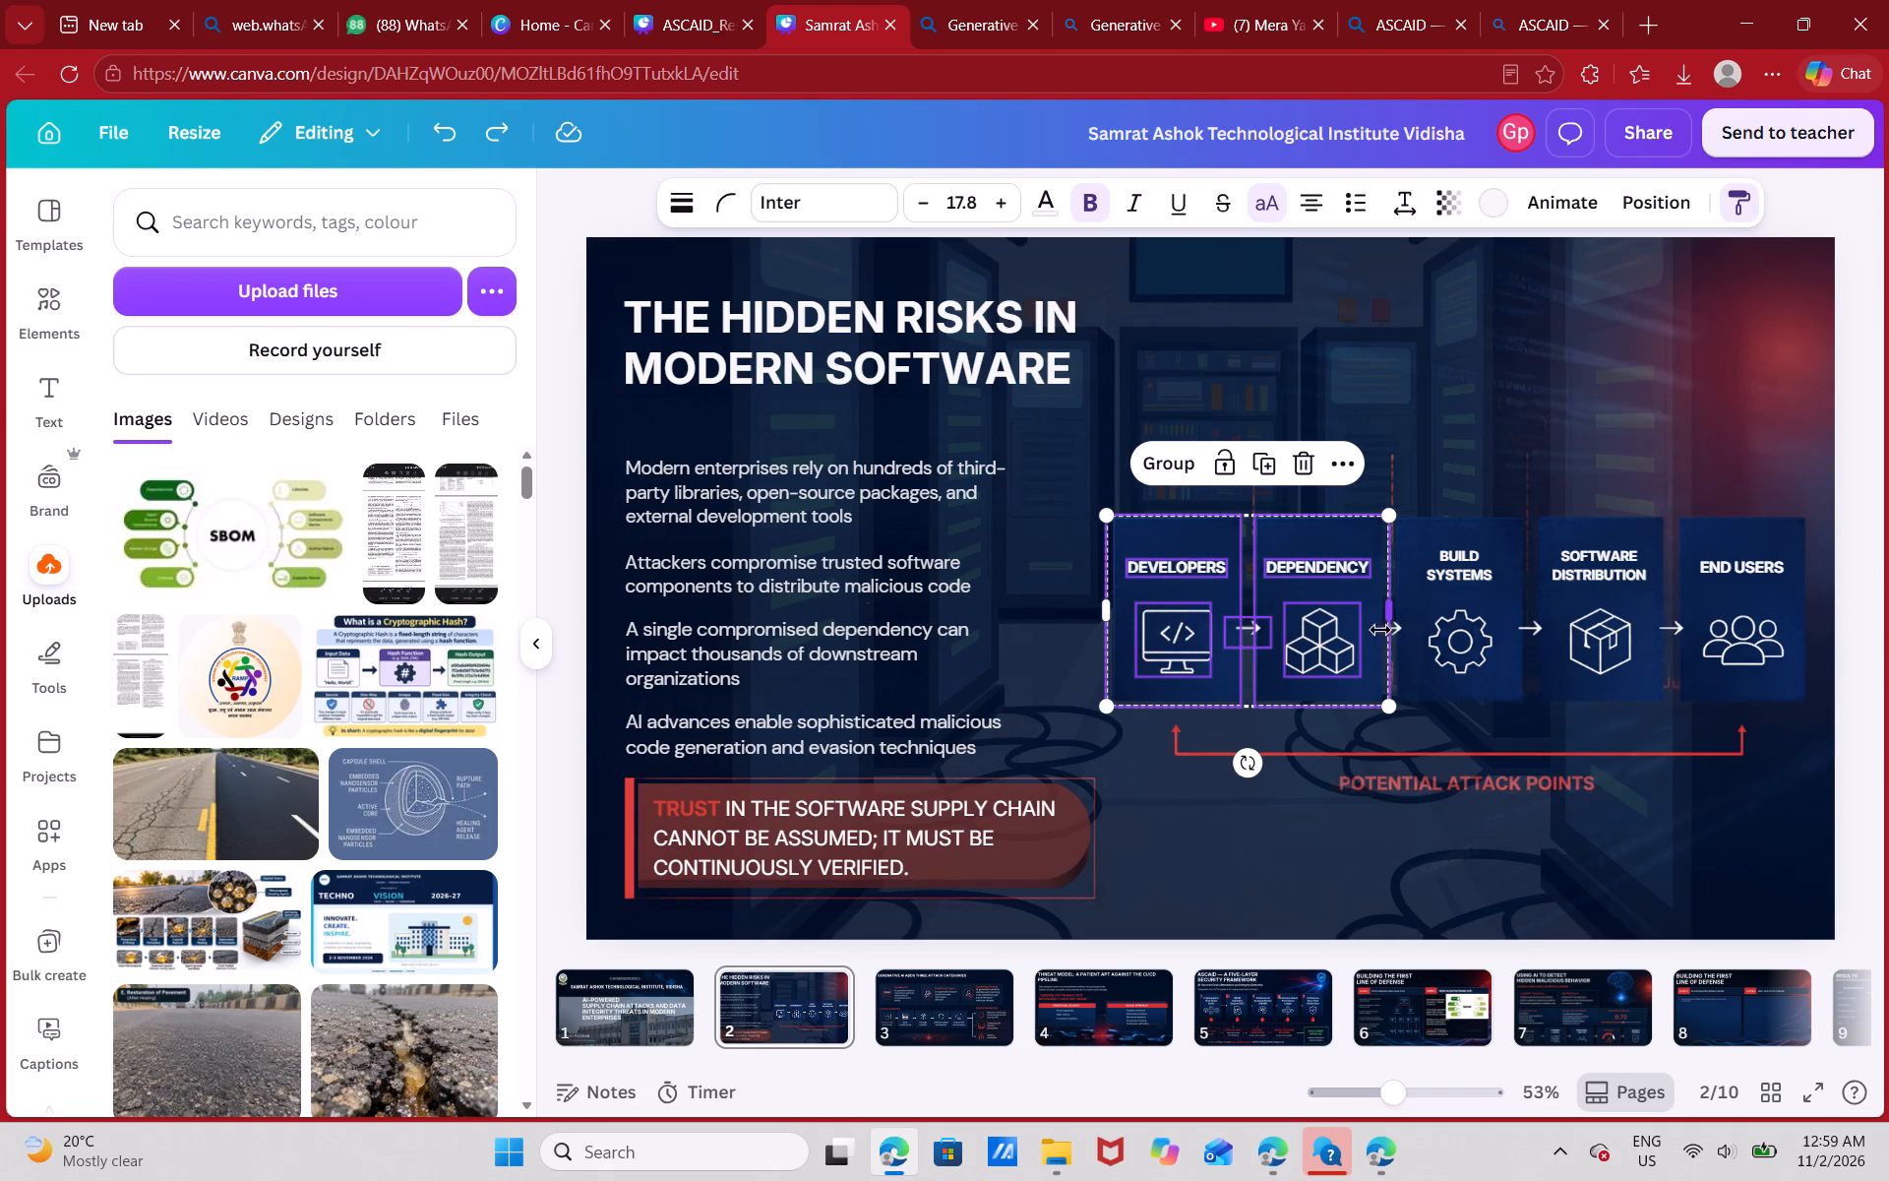
{"action": "left_click", "coordinate": [1378, 631], "text": "shift"}
{"action": "left_click", "coordinate": [1471, 565], "text": "shift"}
{"action": "left_click", "coordinate": [1477, 520], "text": "shift"}
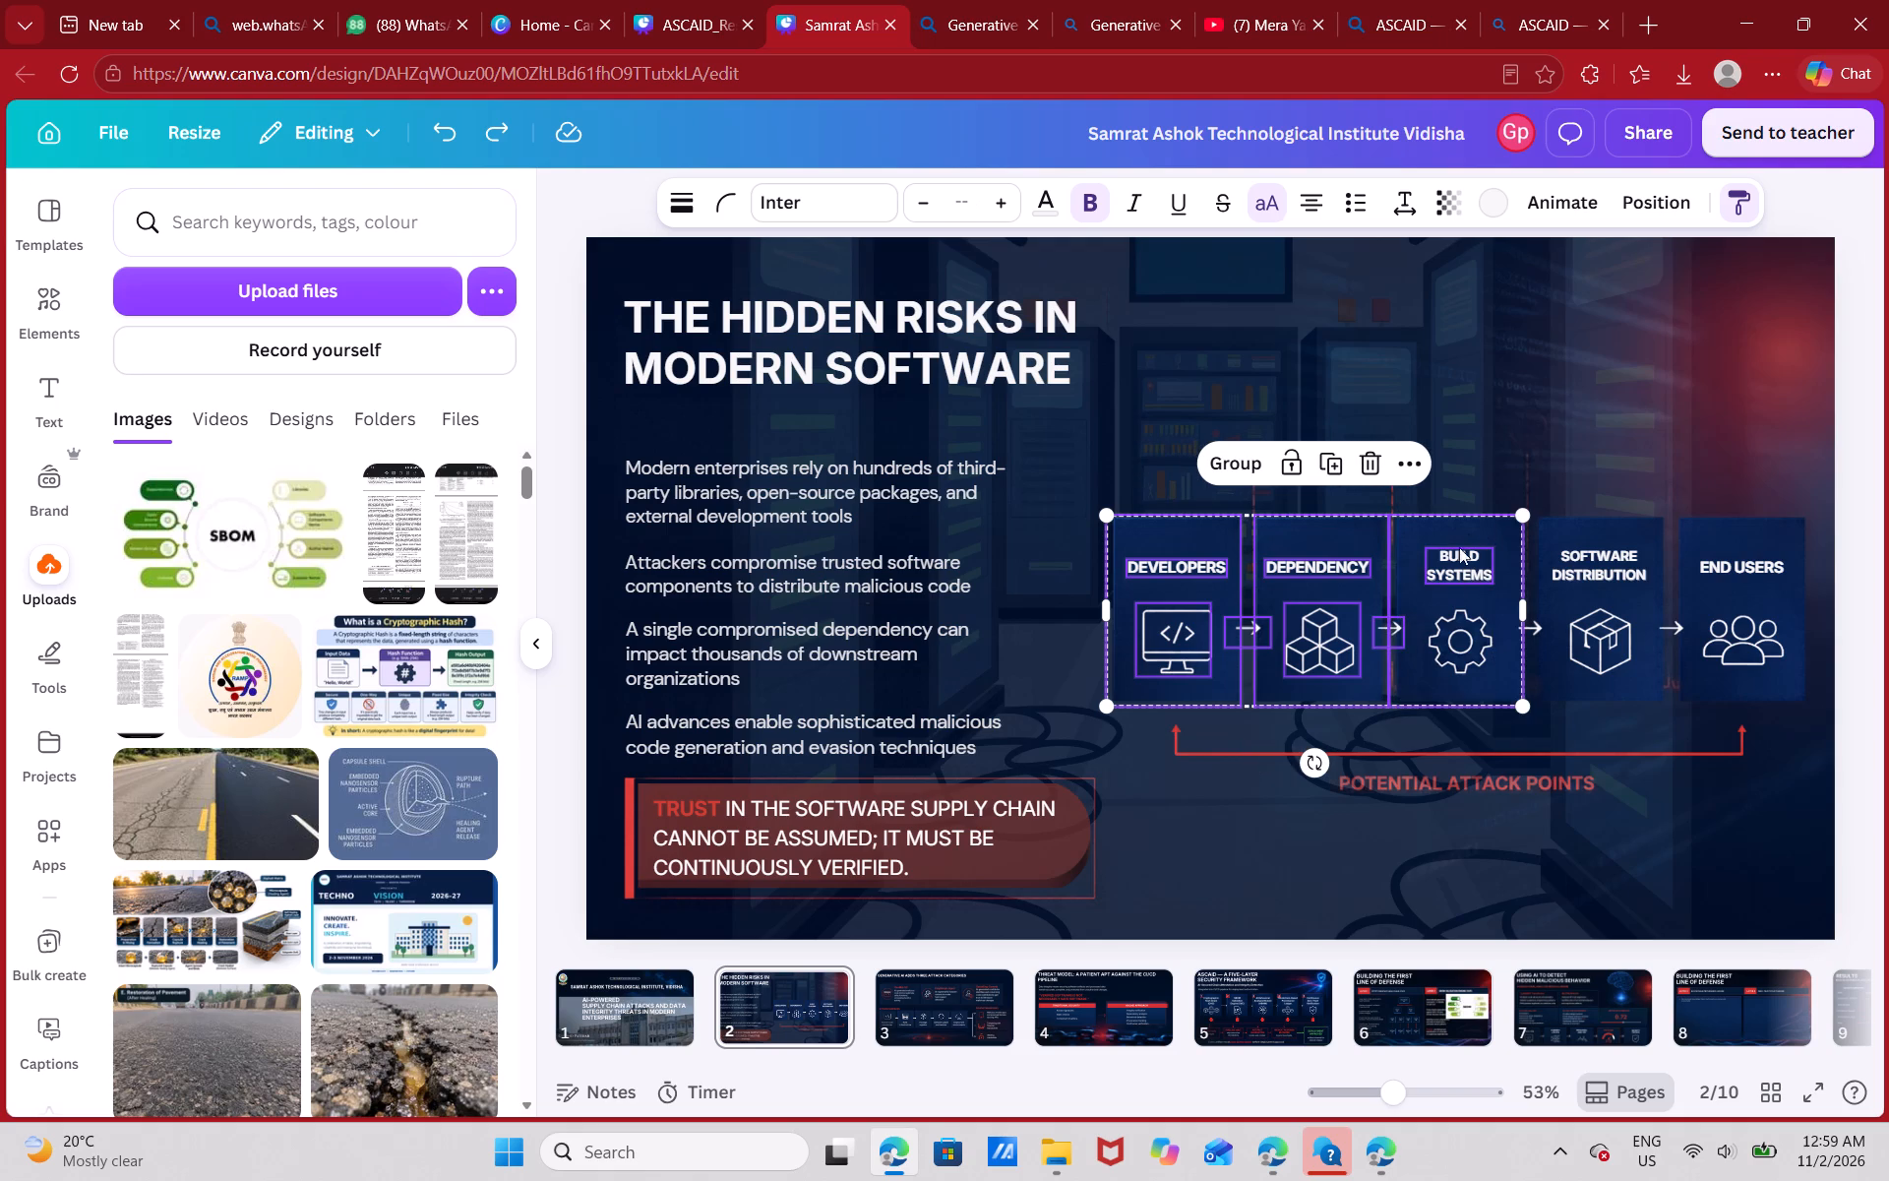
{"action": "left_click", "coordinate": [1451, 628], "text": "shift"}
{"action": "left_click", "coordinate": [1530, 624], "text": "shift"}
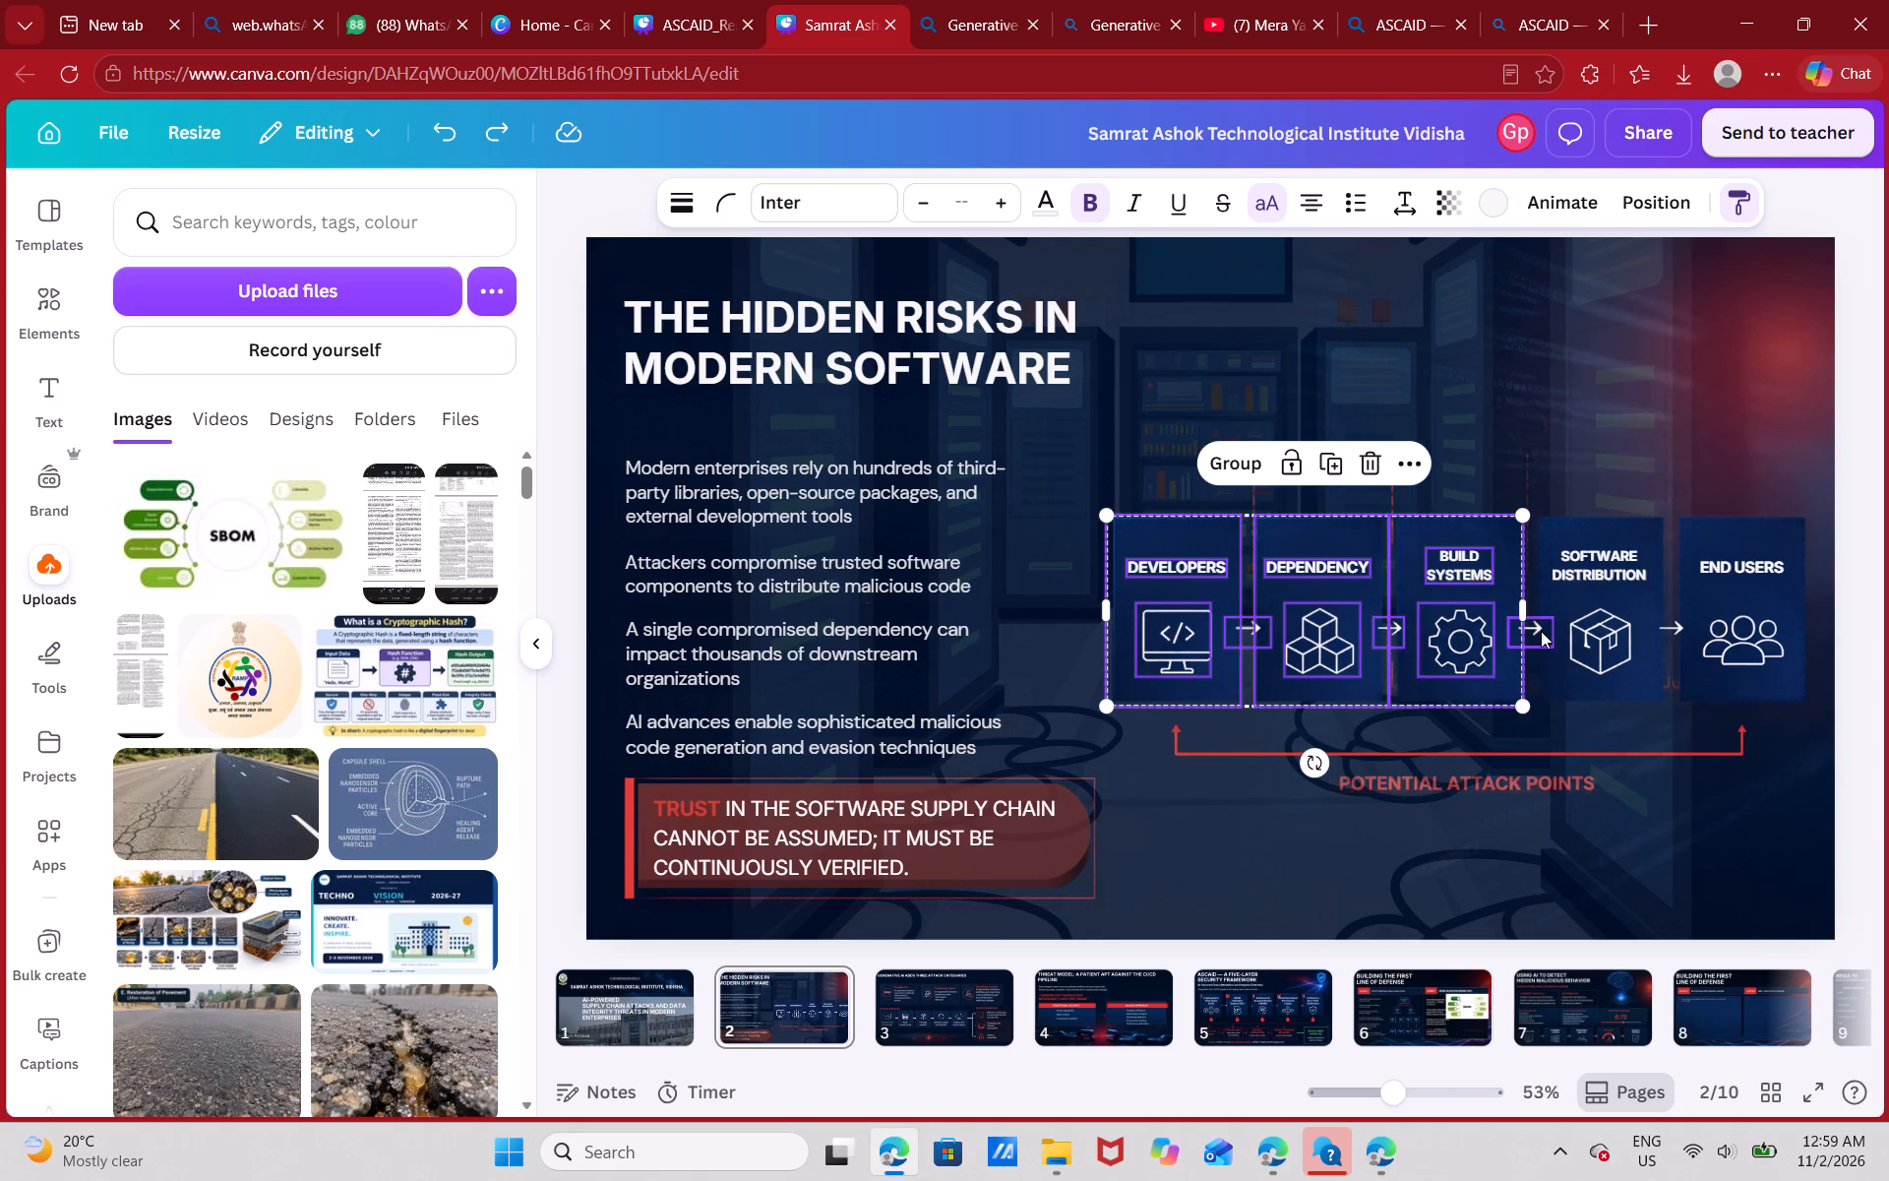
{"action": "left_click", "coordinate": [1541, 631], "text": "shift"}
{"action": "left_click", "coordinate": [1580, 600], "text": "shift"}
{"action": "left_click", "coordinate": [1598, 565], "text": "shift"}
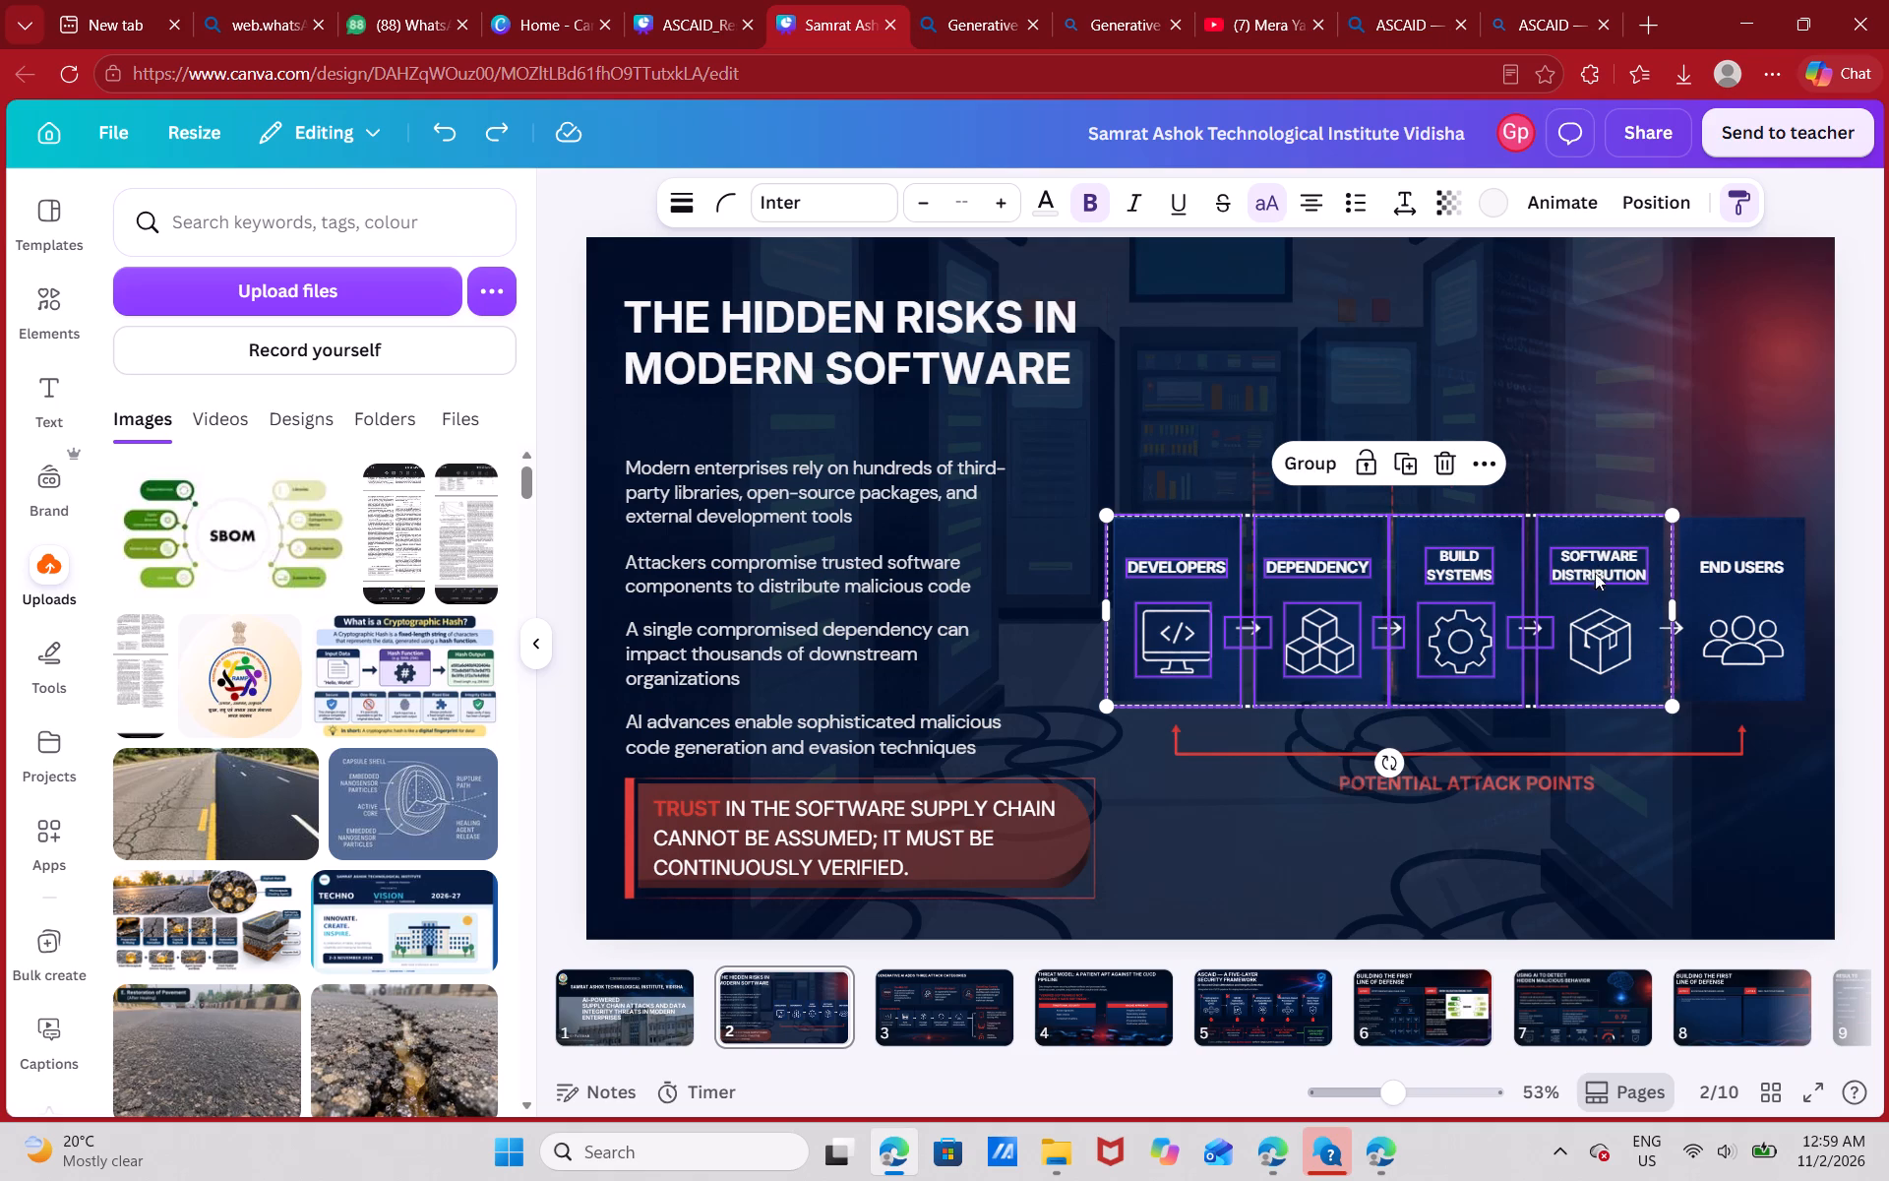
{"action": "left_click", "coordinate": [1596, 621], "text": "shift"}
{"action": "left_click", "coordinate": [1663, 630], "text": "shift"}
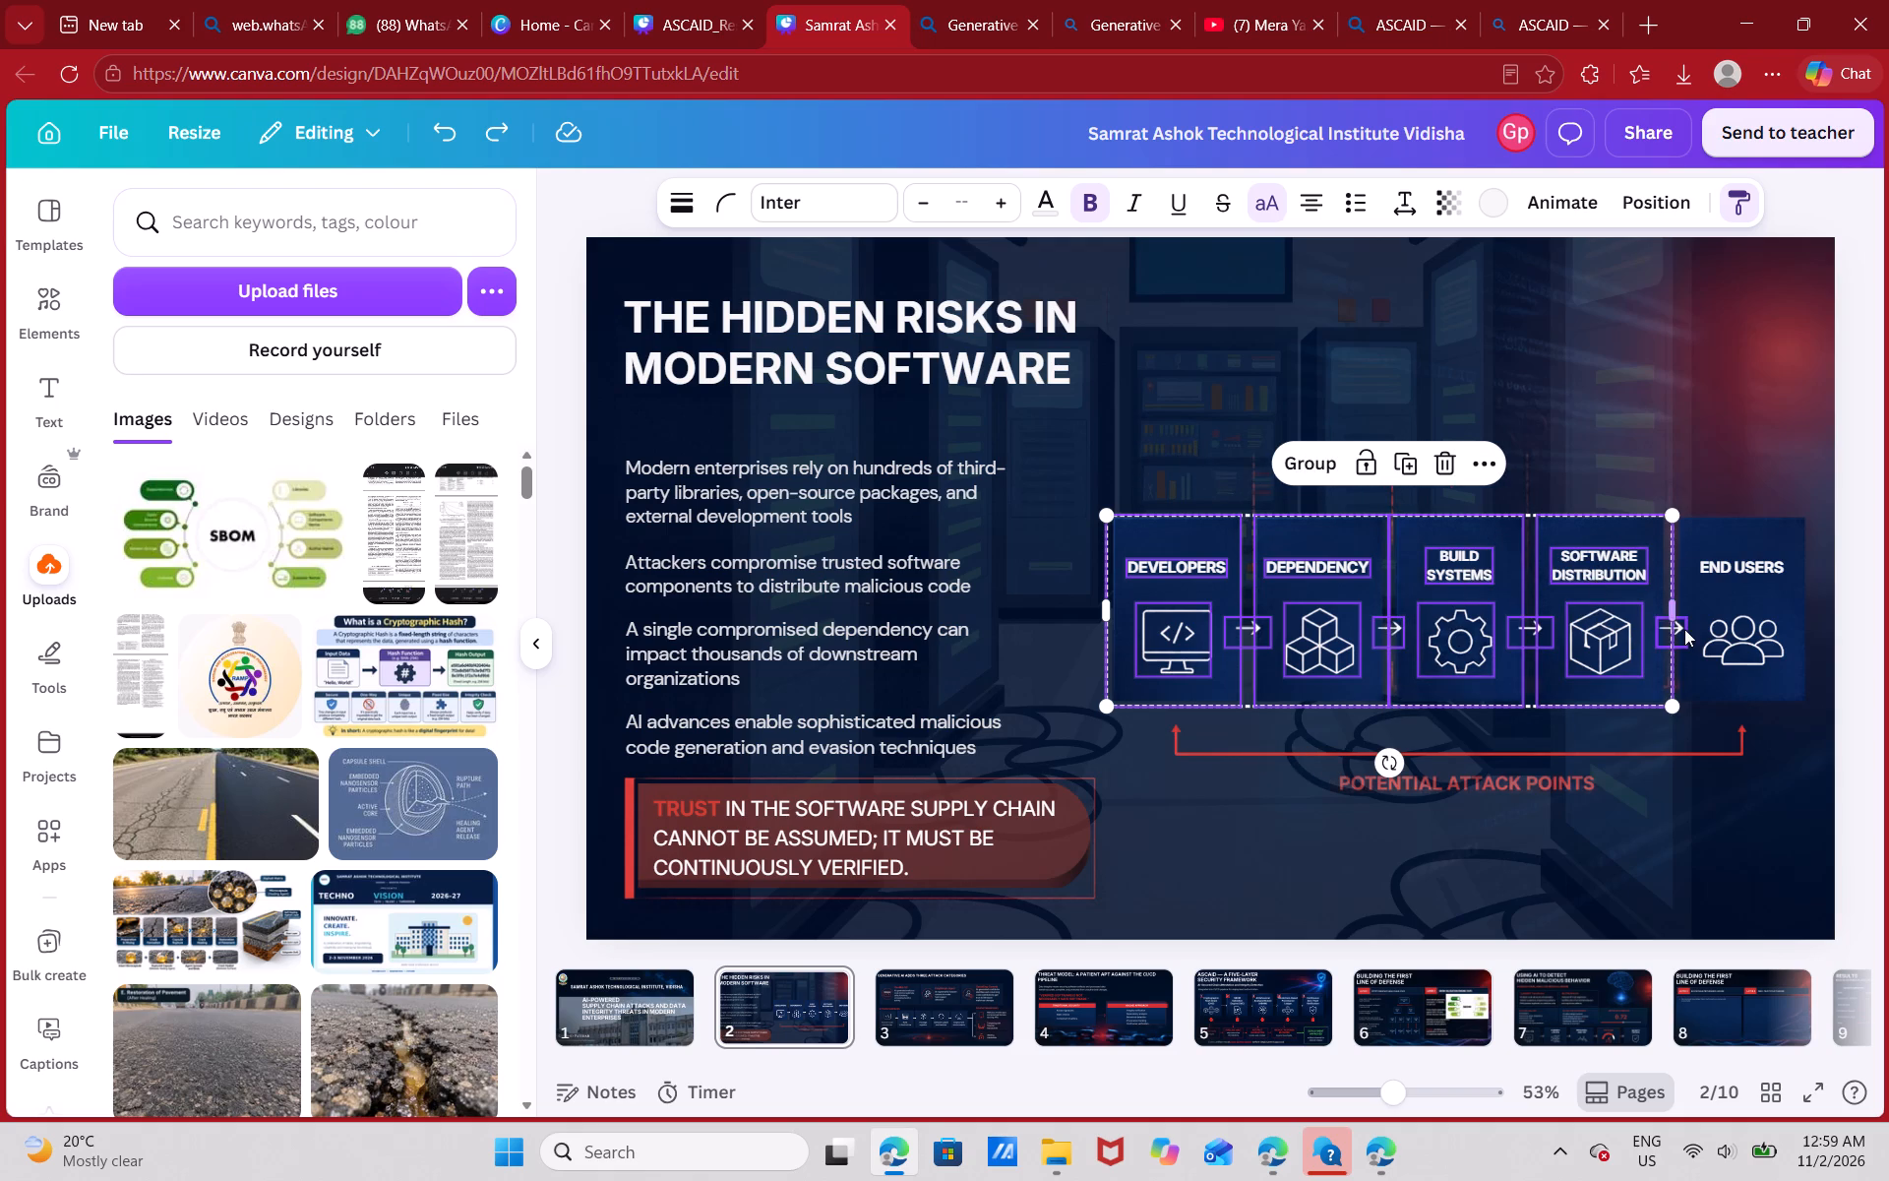
{"action": "left_click", "coordinate": [1685, 632], "text": "shift"}
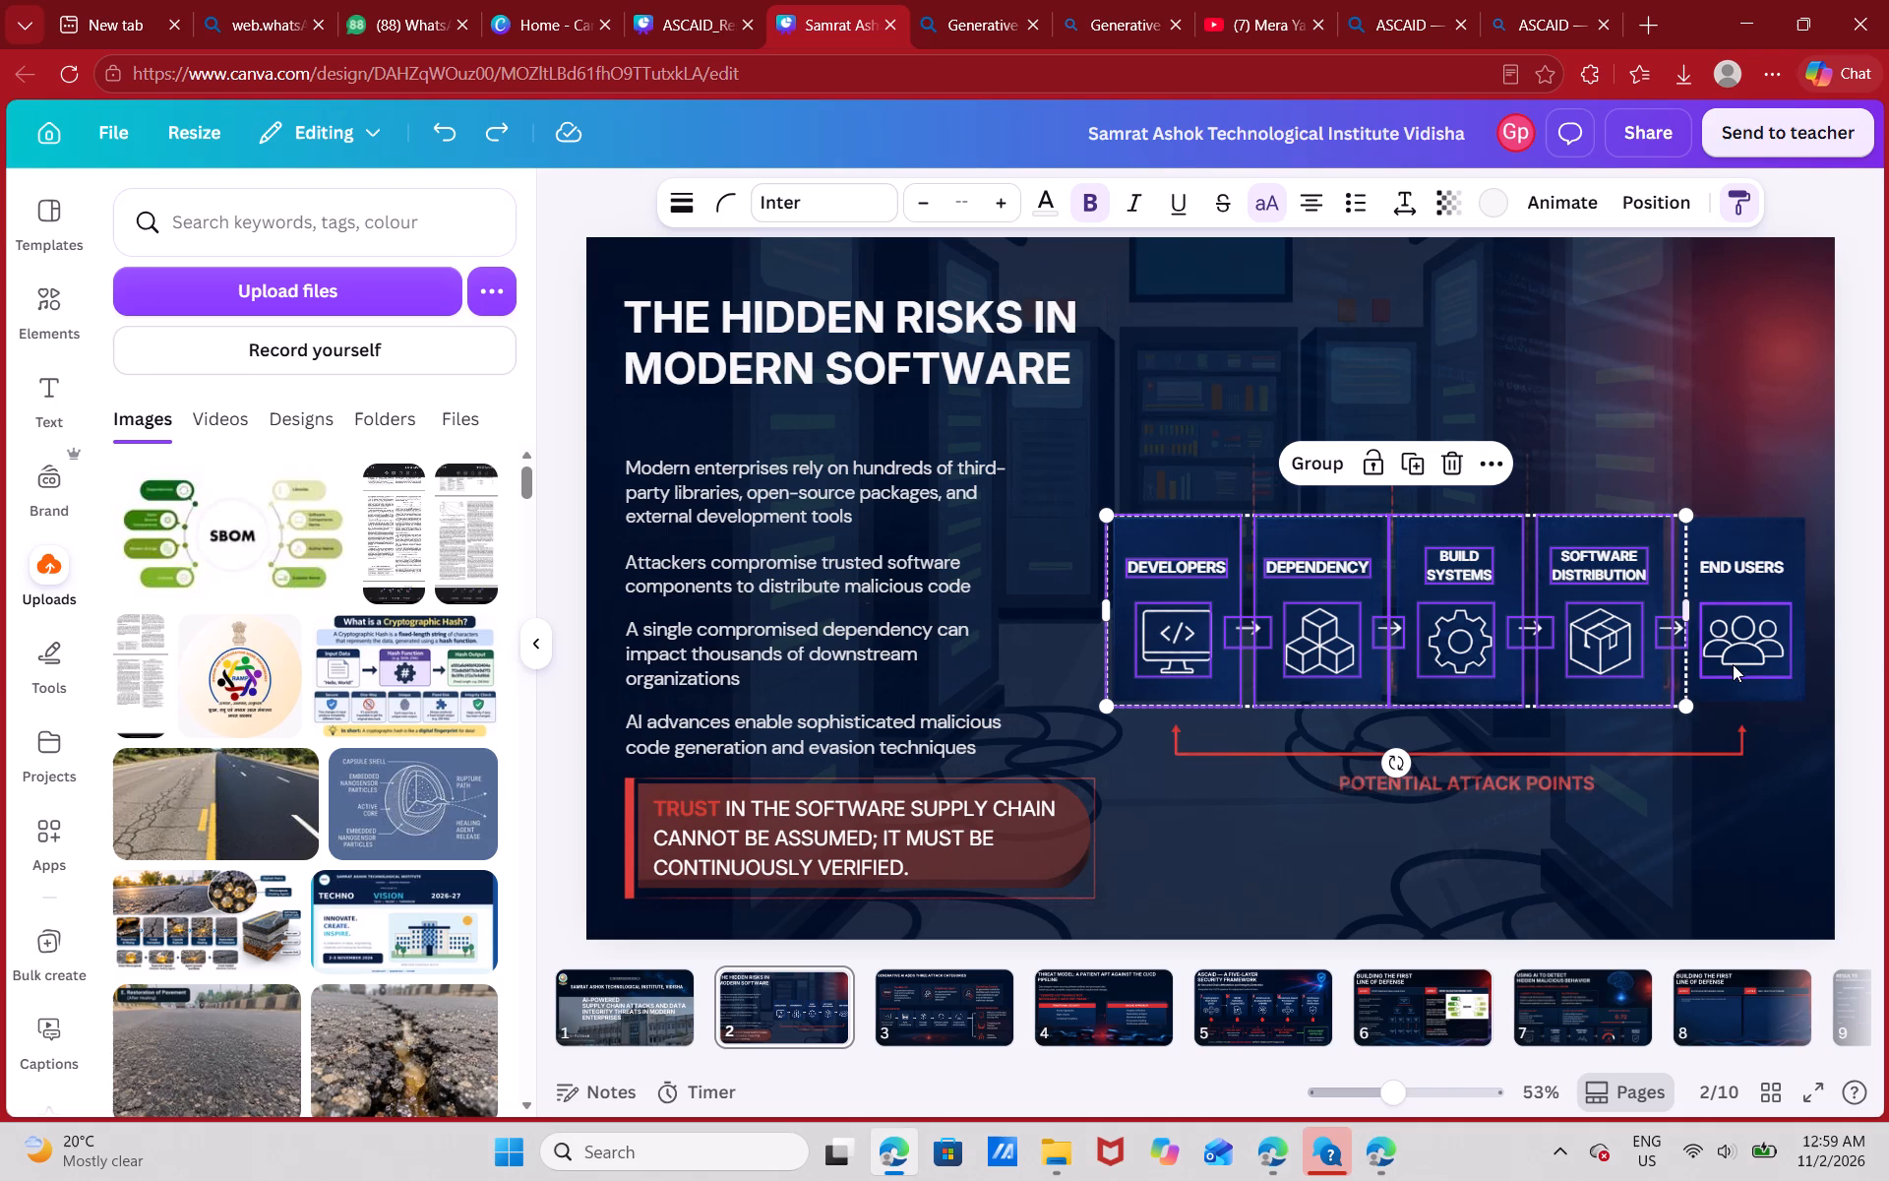
{"action": "left_click", "coordinate": [1733, 664], "text": "shift"}
{"action": "left_click", "coordinate": [1736, 678], "text": "shift"}
{"action": "left_click", "coordinate": [1734, 563], "text": "shift"}
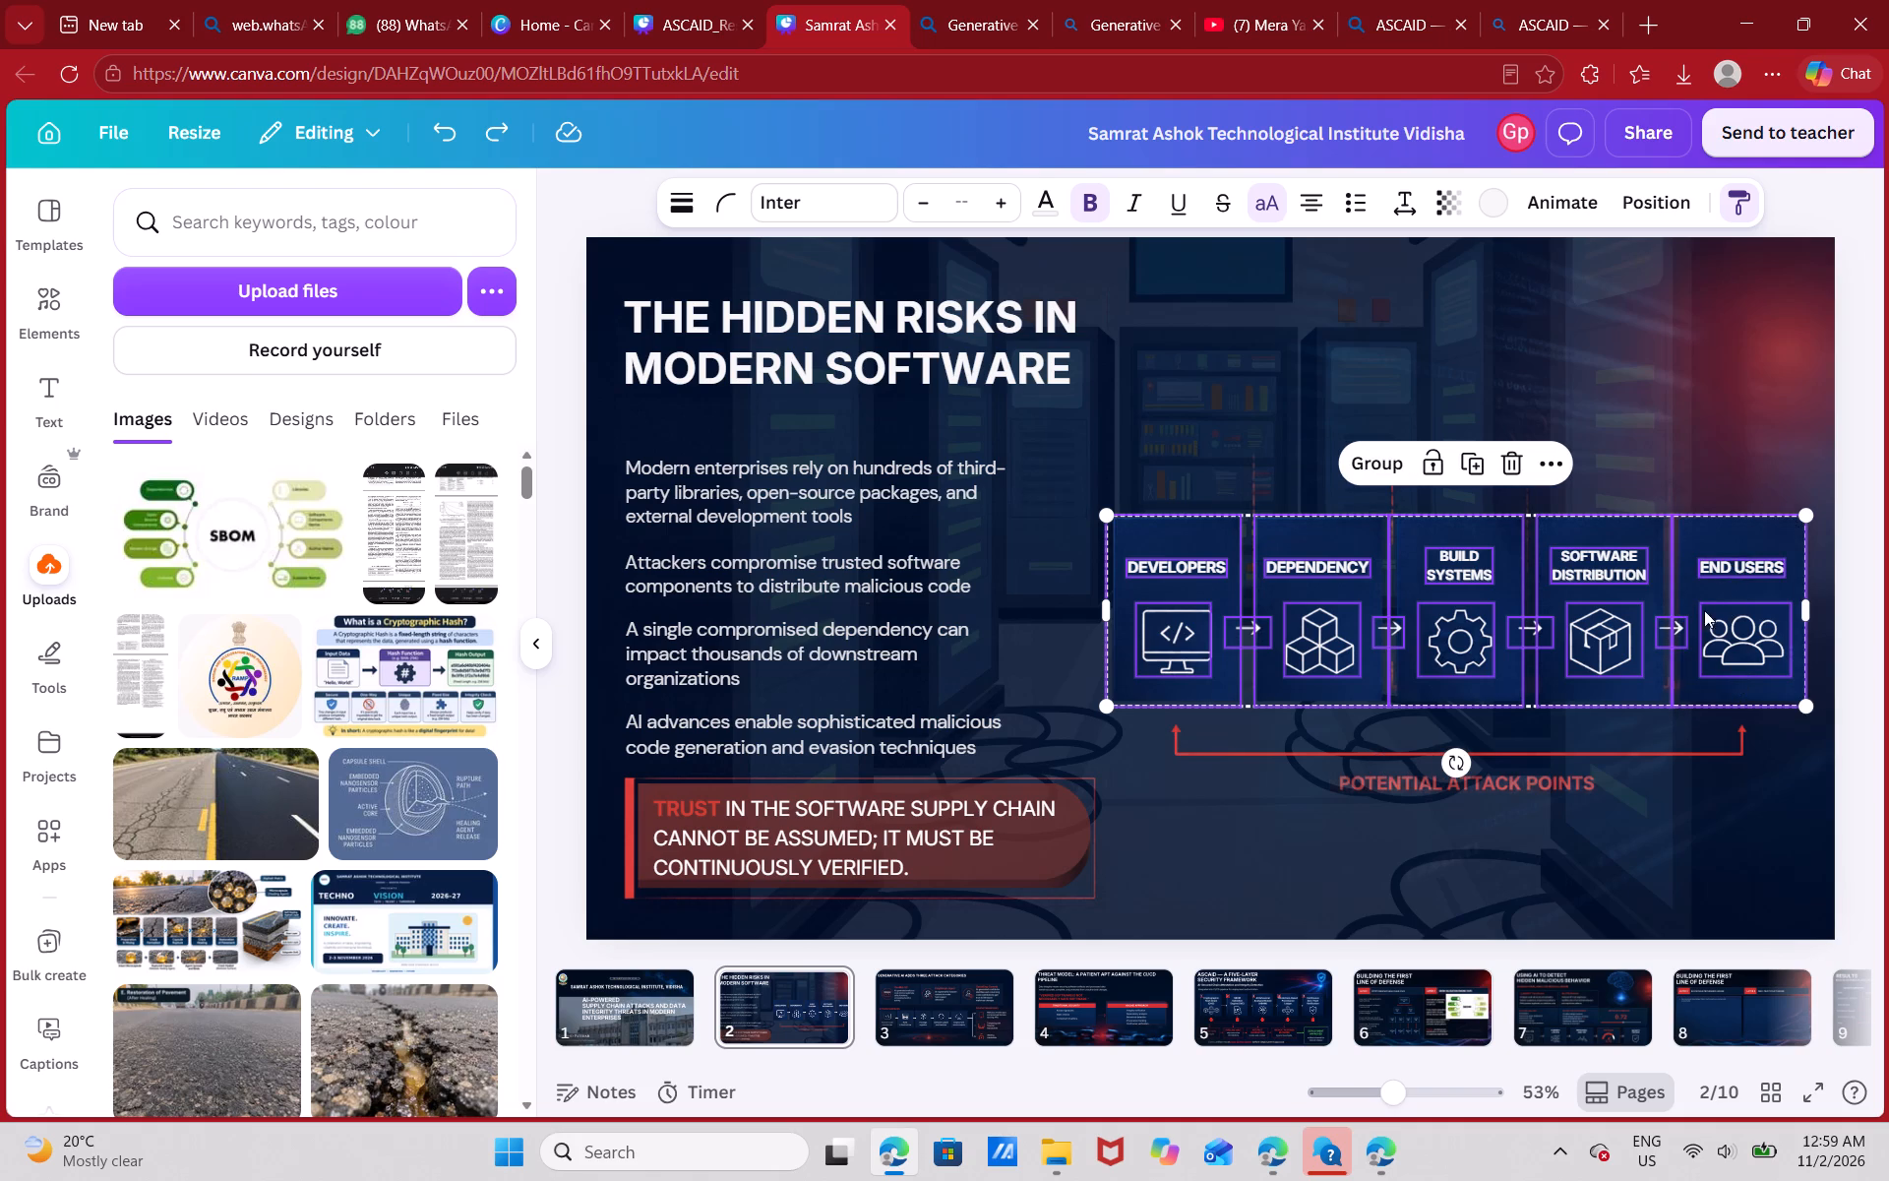
{"action": "left_click", "coordinate": [1179, 734], "text": "shift"}
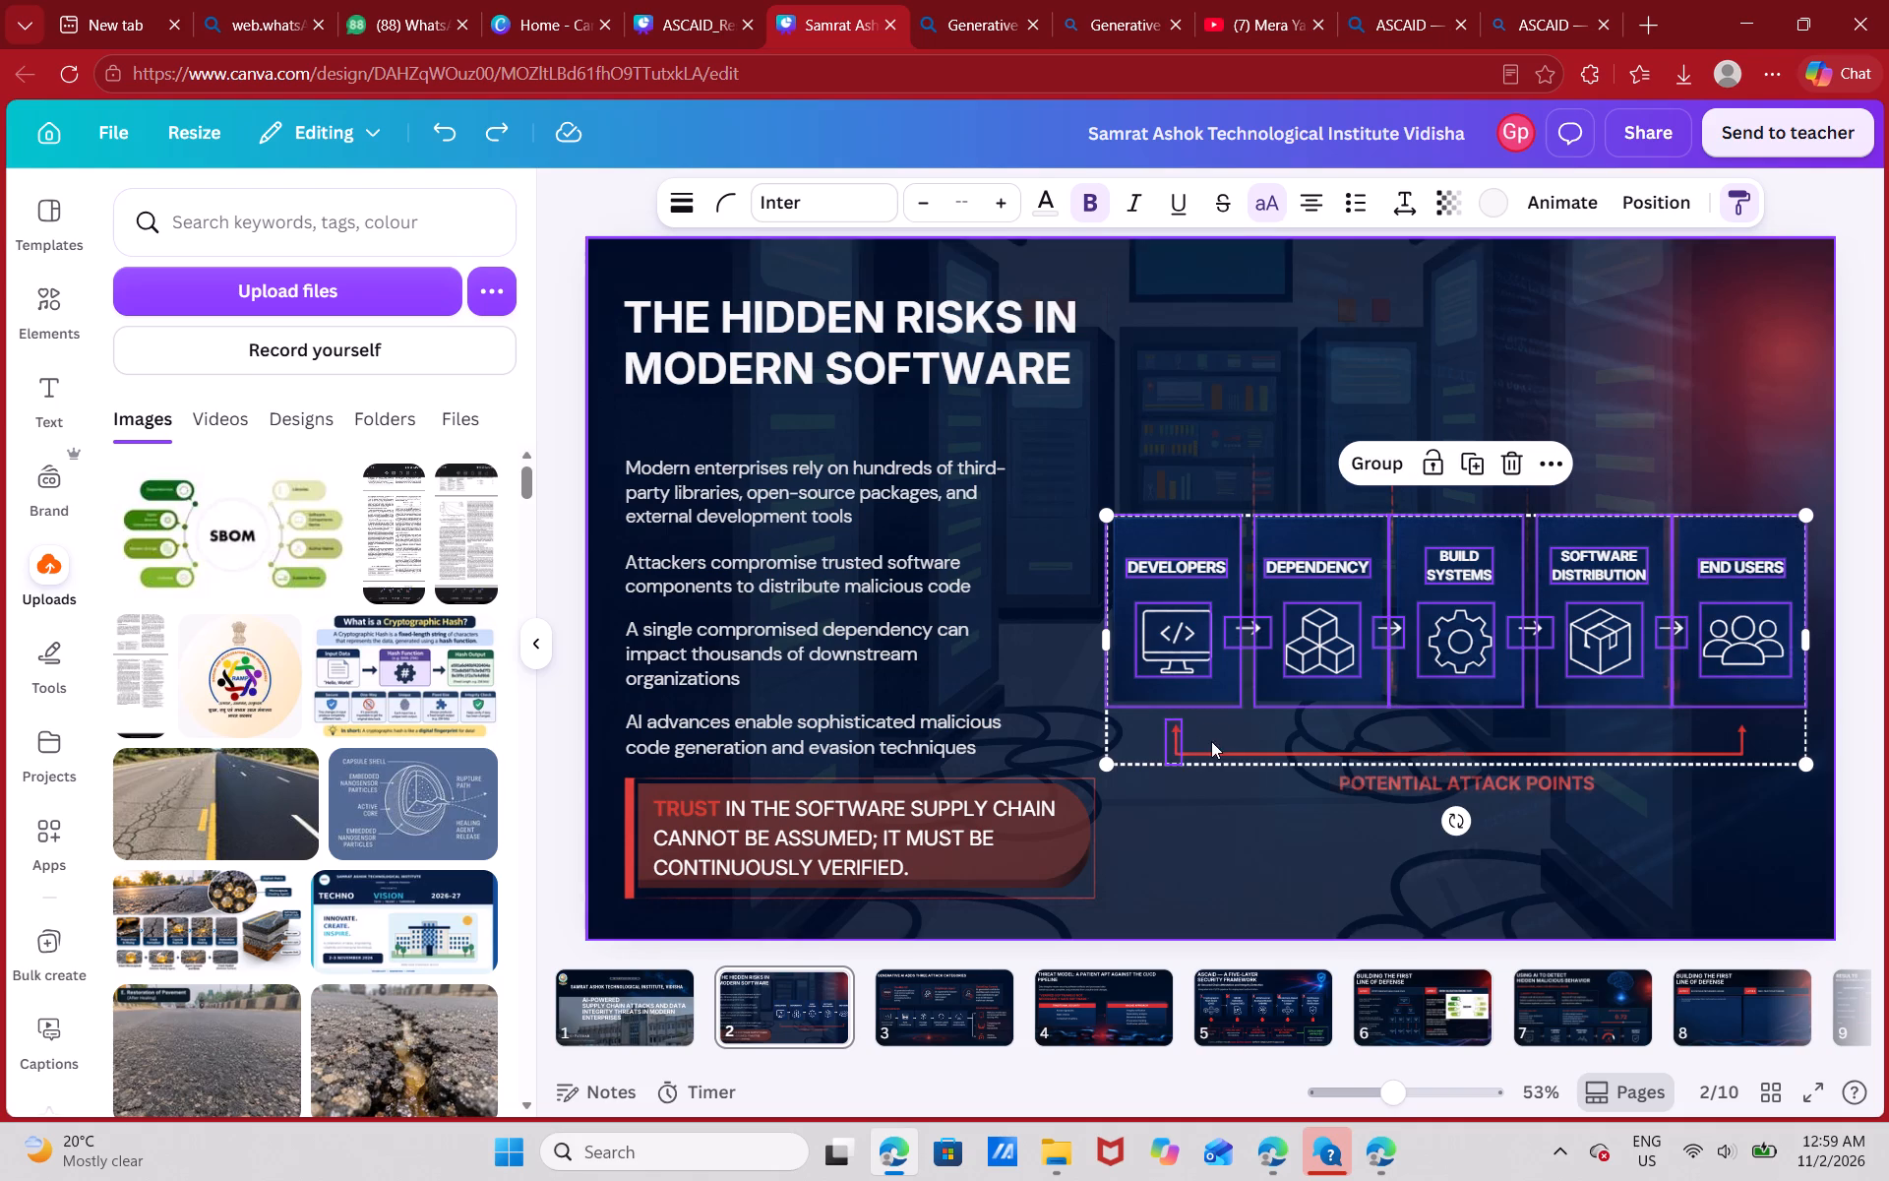
{"action": "left_click", "coordinate": [1273, 755], "text": "shift"}
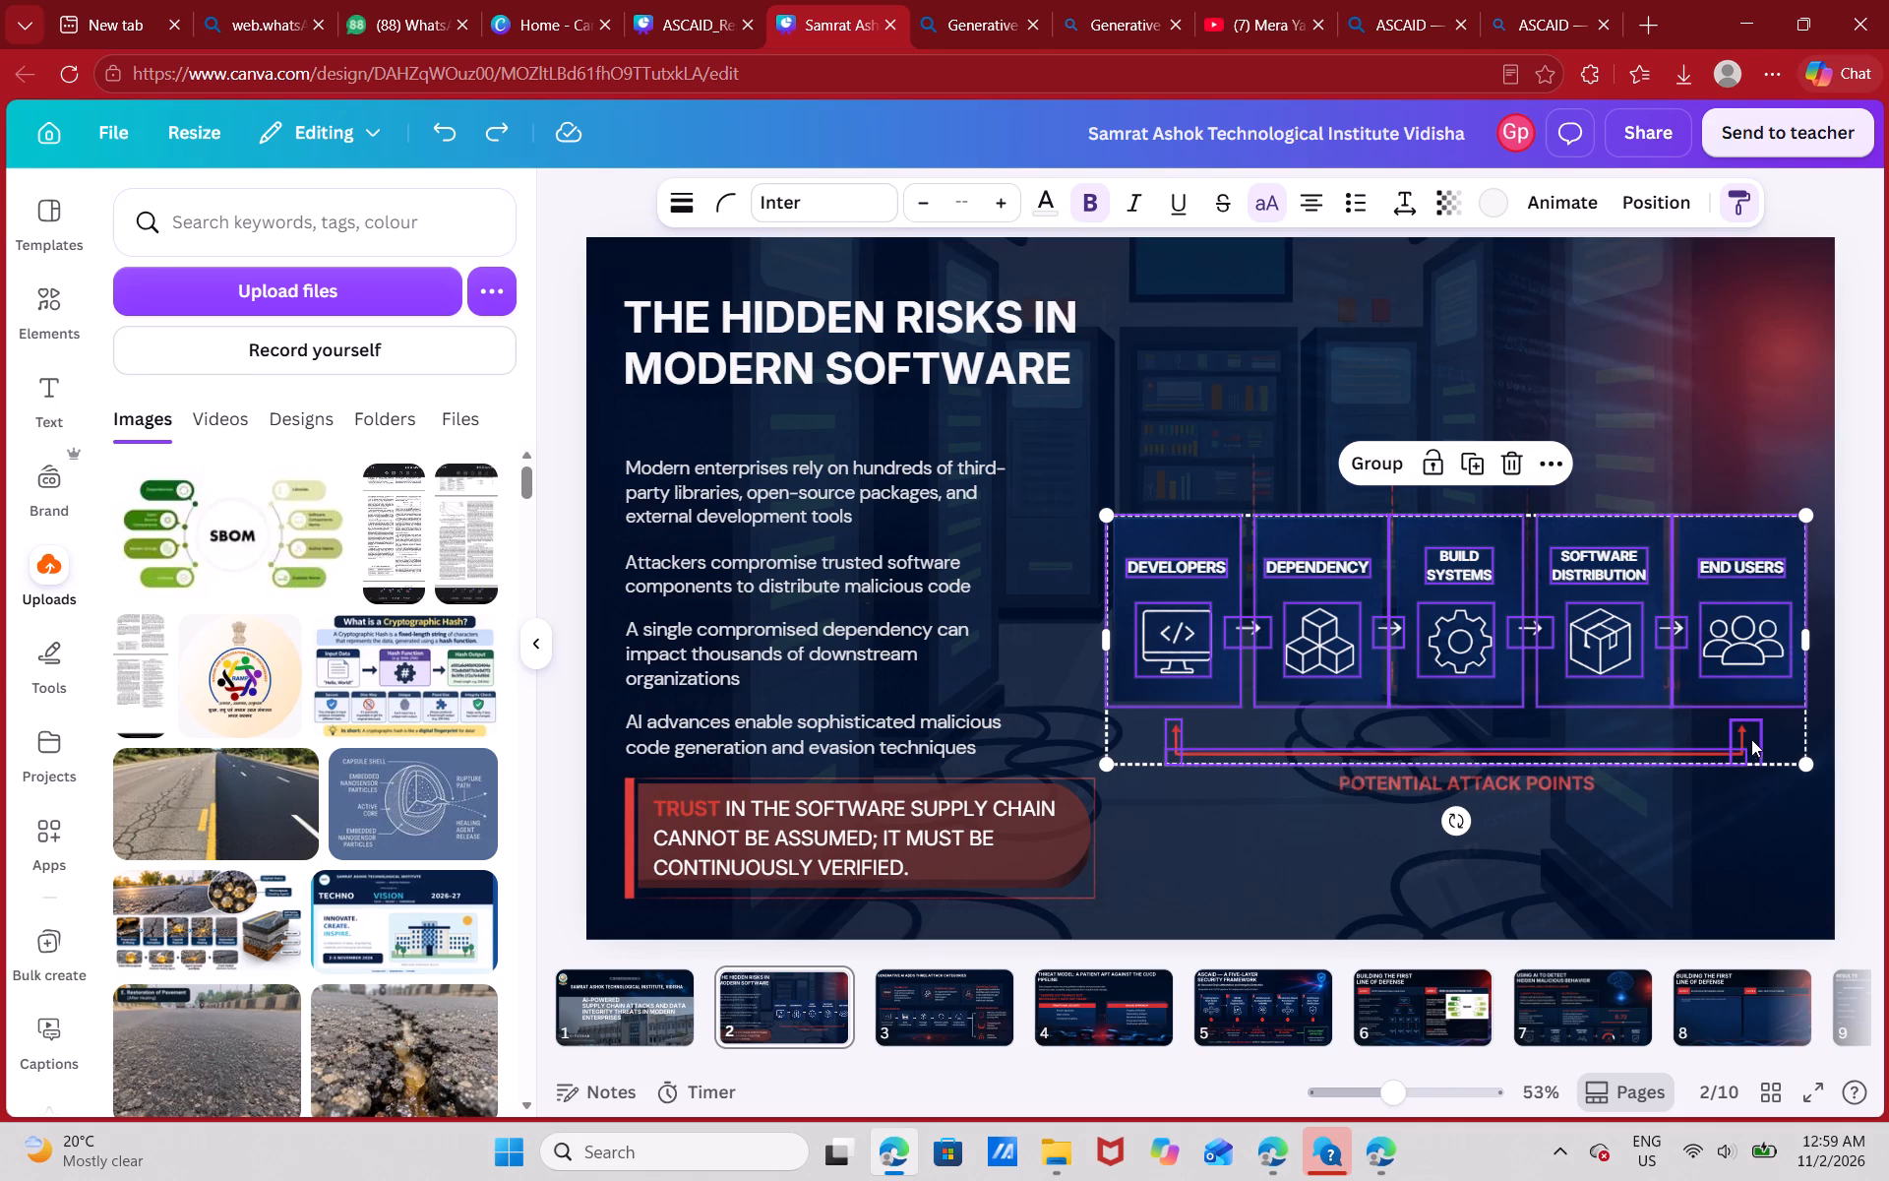
{"action": "left_click", "coordinate": [1750, 738], "text": "shift"}
{"action": "left_click", "coordinate": [1385, 469], "text": "shift"}
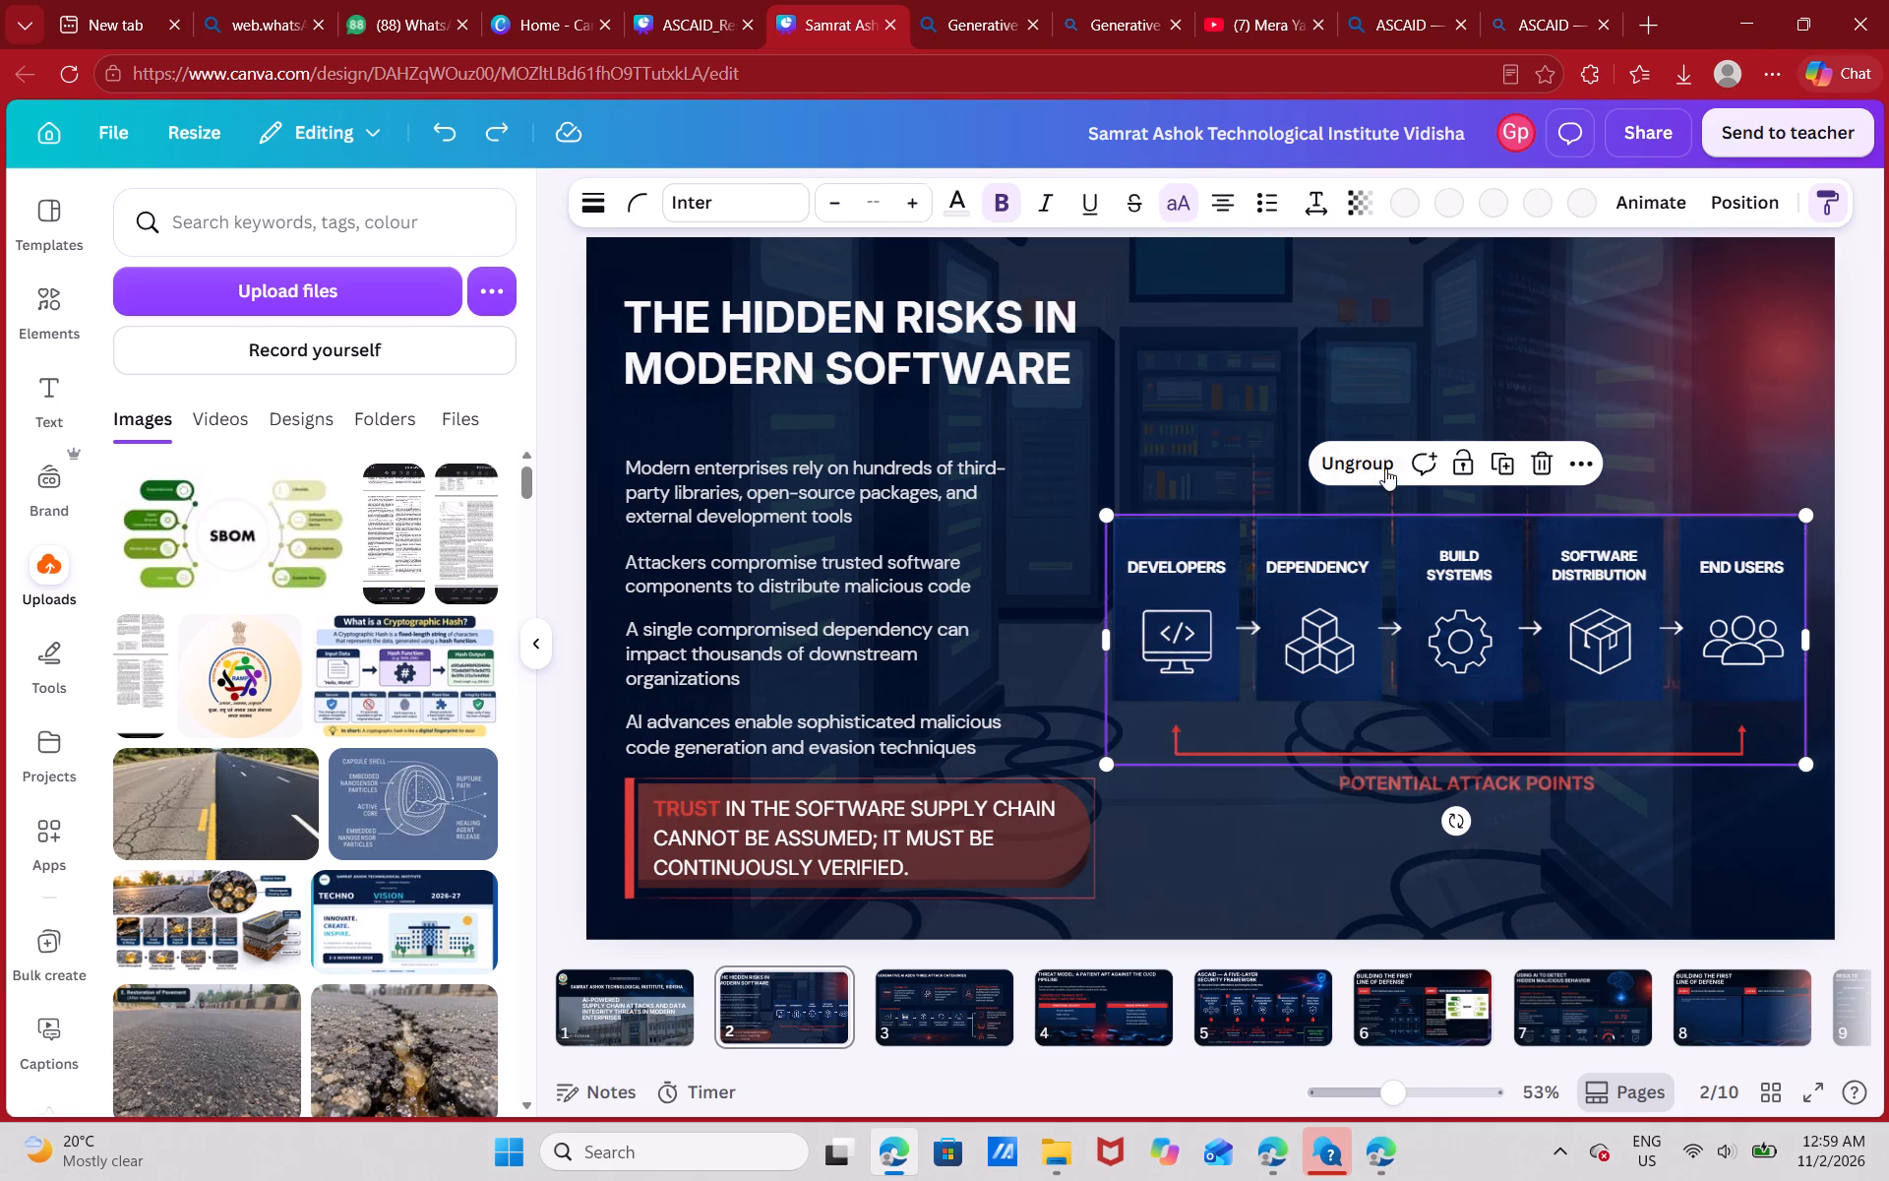
Copy the grouped supply-chain diagram into slide 2, Background & Motivation, of the ASCAID presentation.
{"action": "left_click", "coordinate": [1399, 393]}
{"action": "left_click", "coordinate": [1390, 590]}
{"action": "key", "text": "ctrl+c"}
{"action": "key", "text": "alt+Tab"}
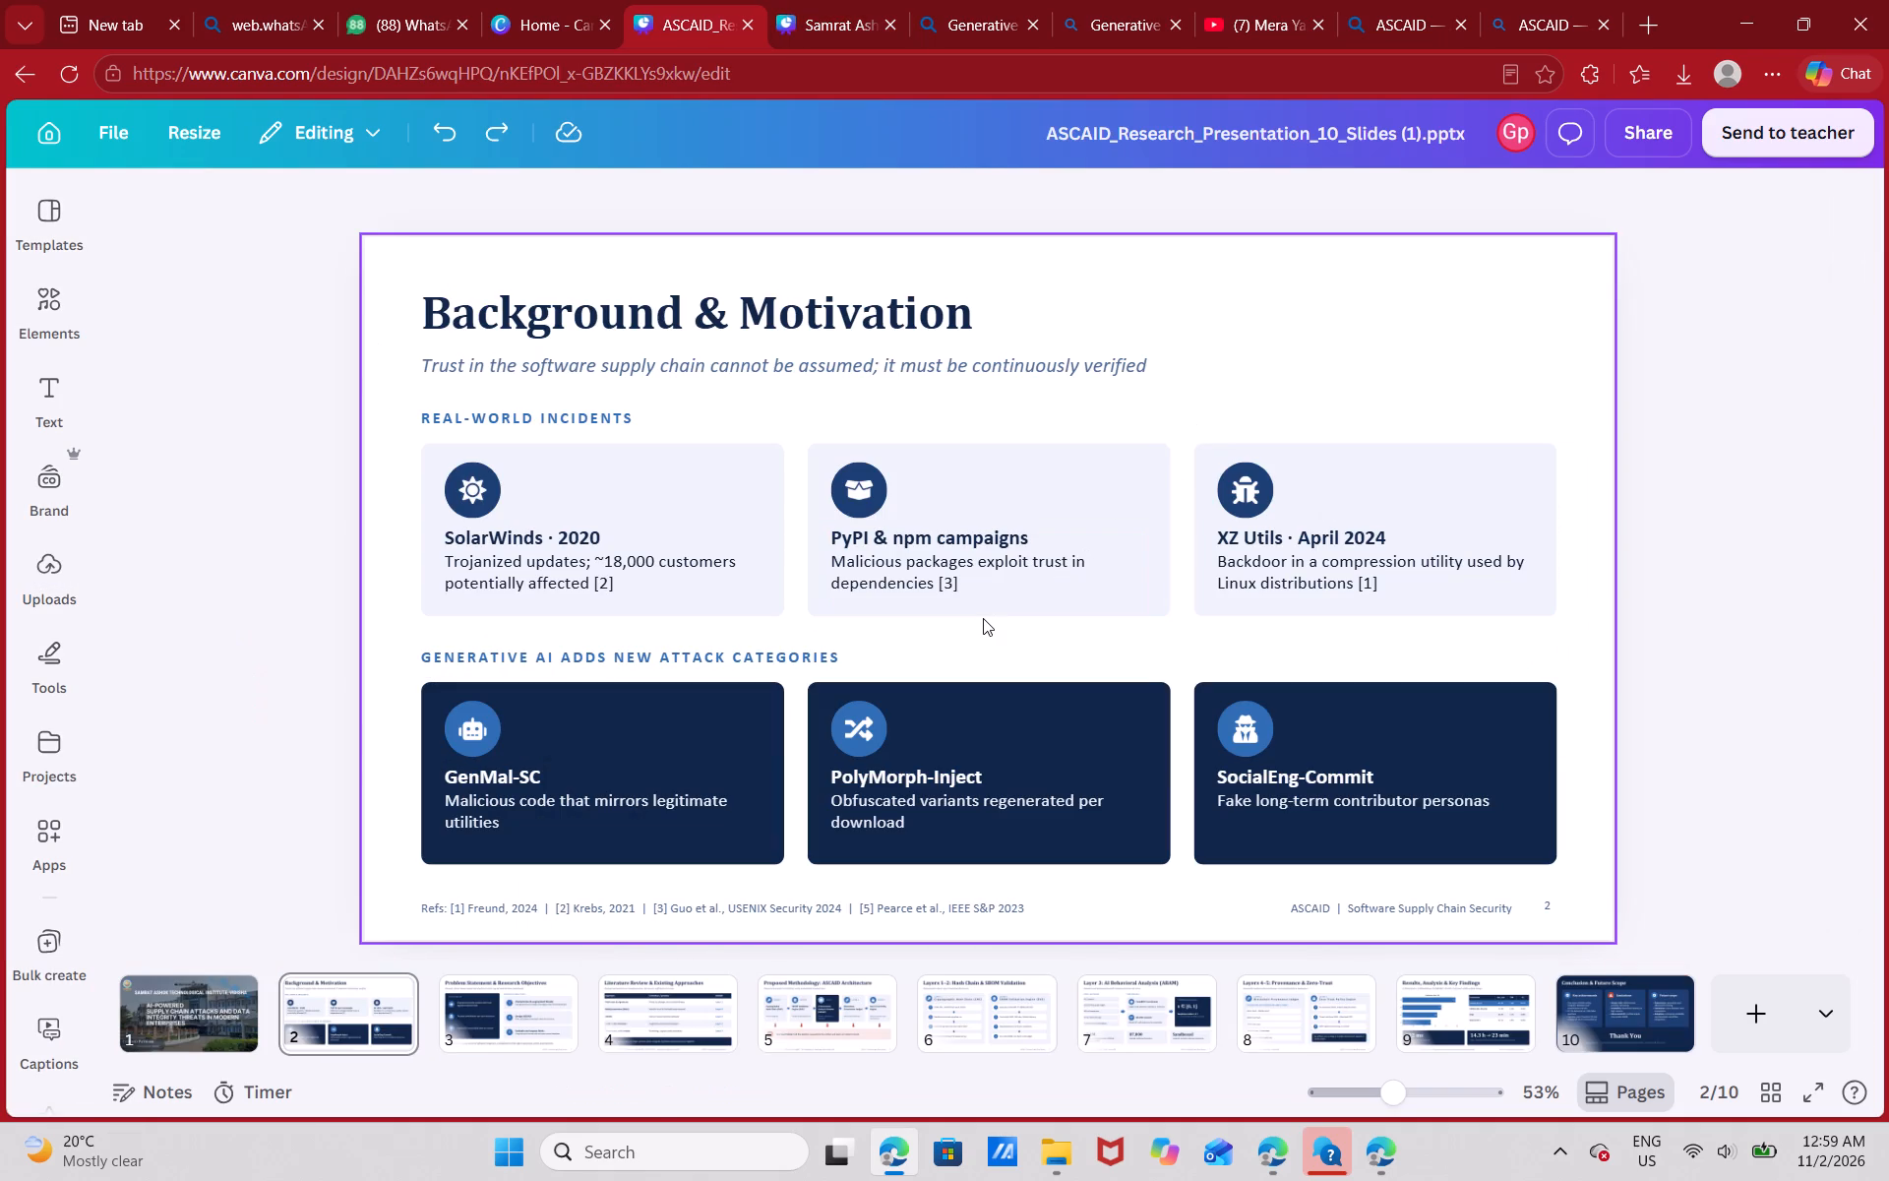
{"action": "key", "text": "ctrl+v"}
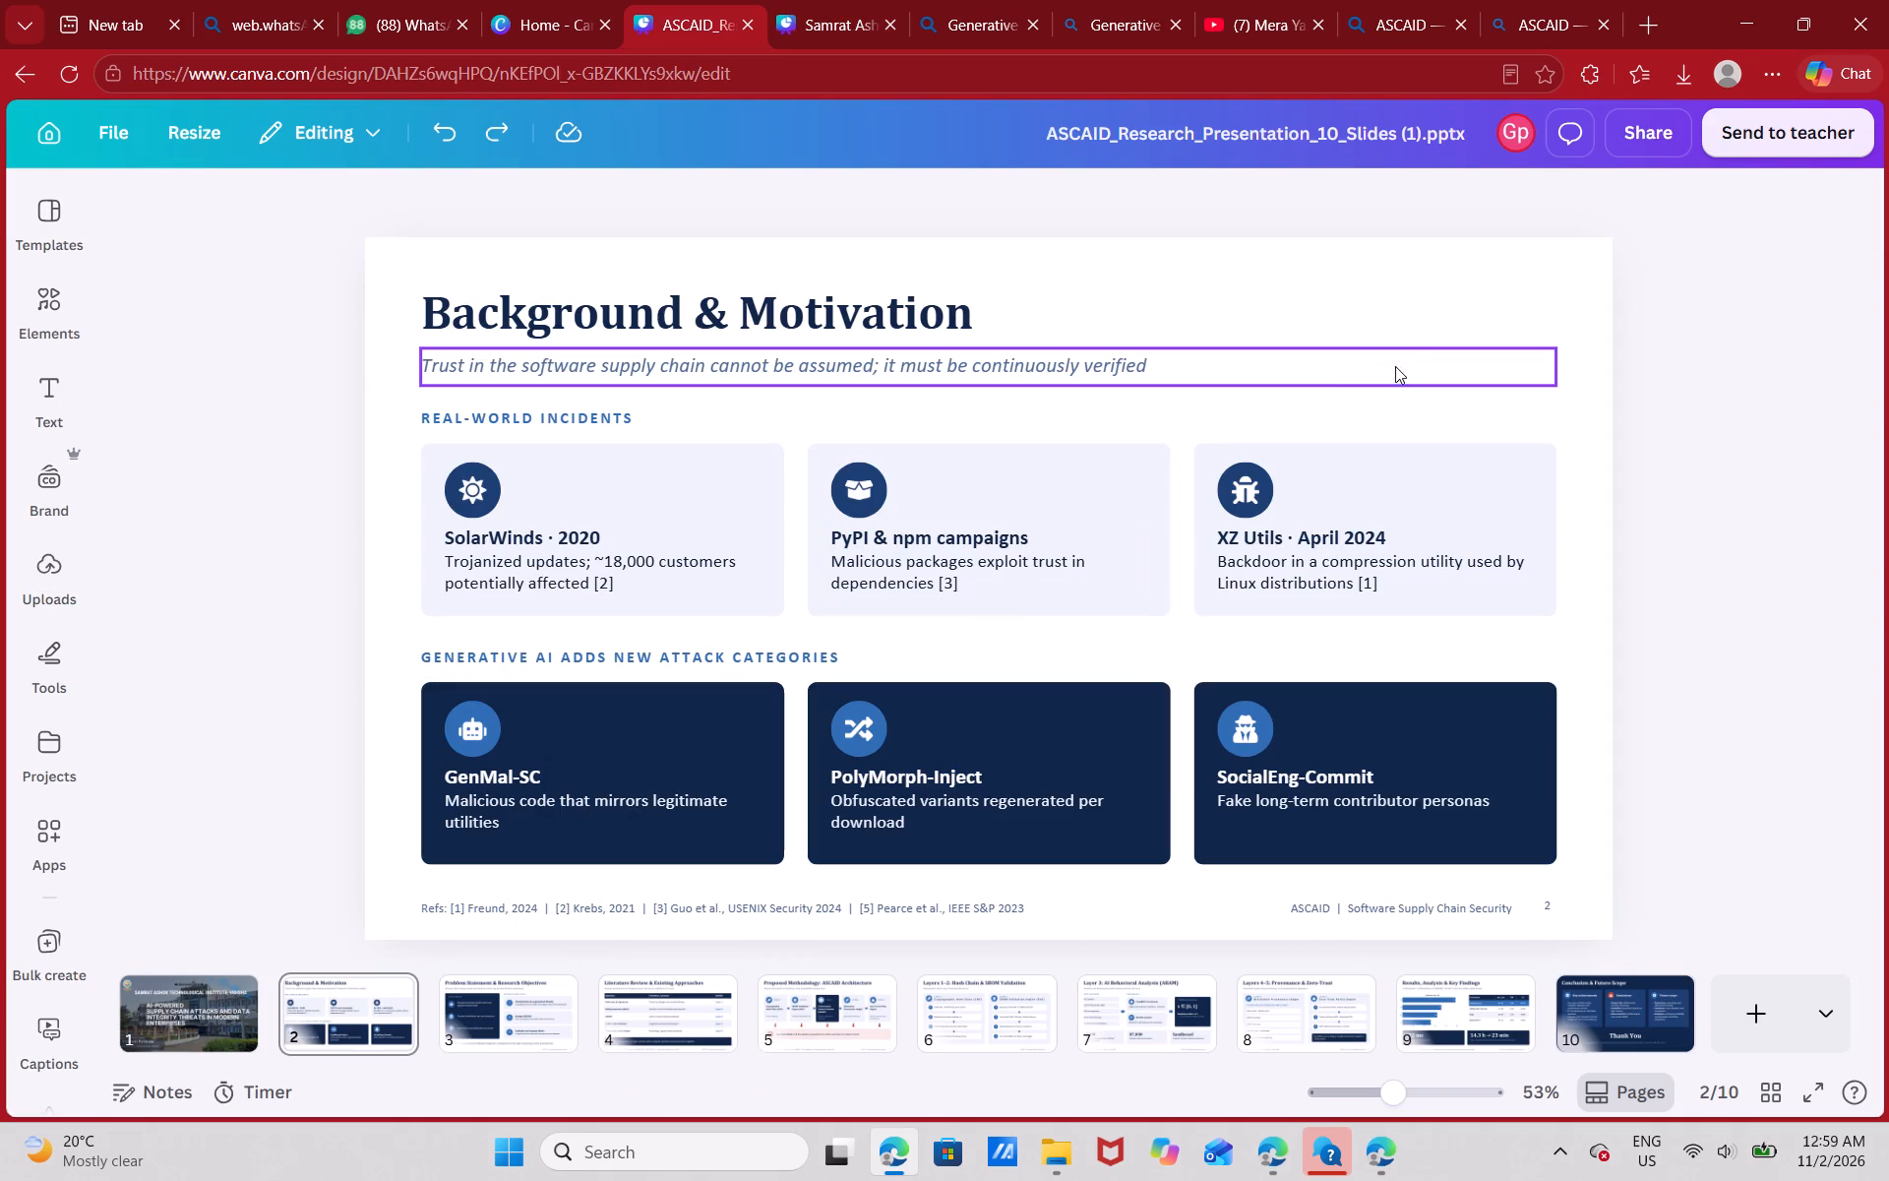
{"action": "left_click", "coordinate": [986, 376]}
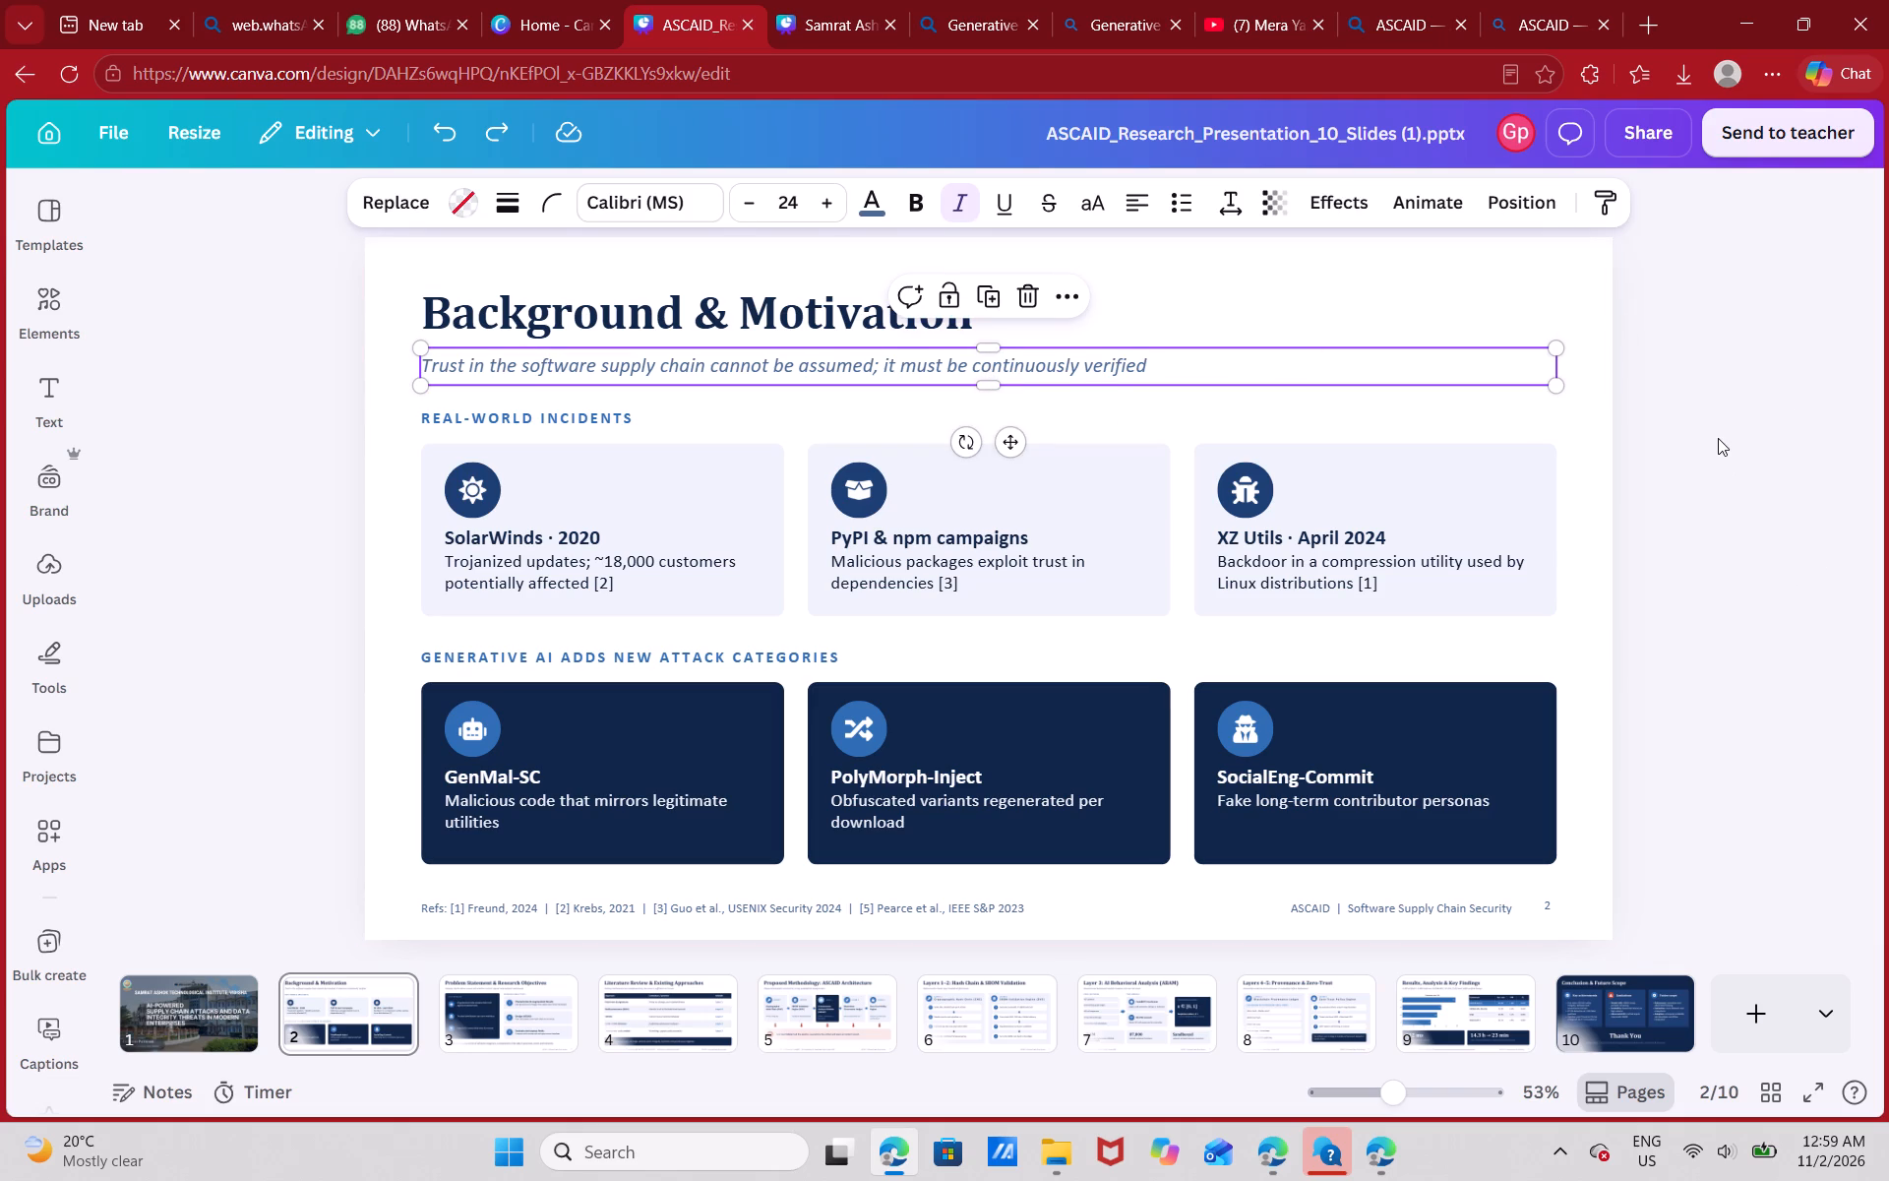
{"action": "key", "text": "alt+Tab"}
{"action": "key", "text": "alt+Tab"}
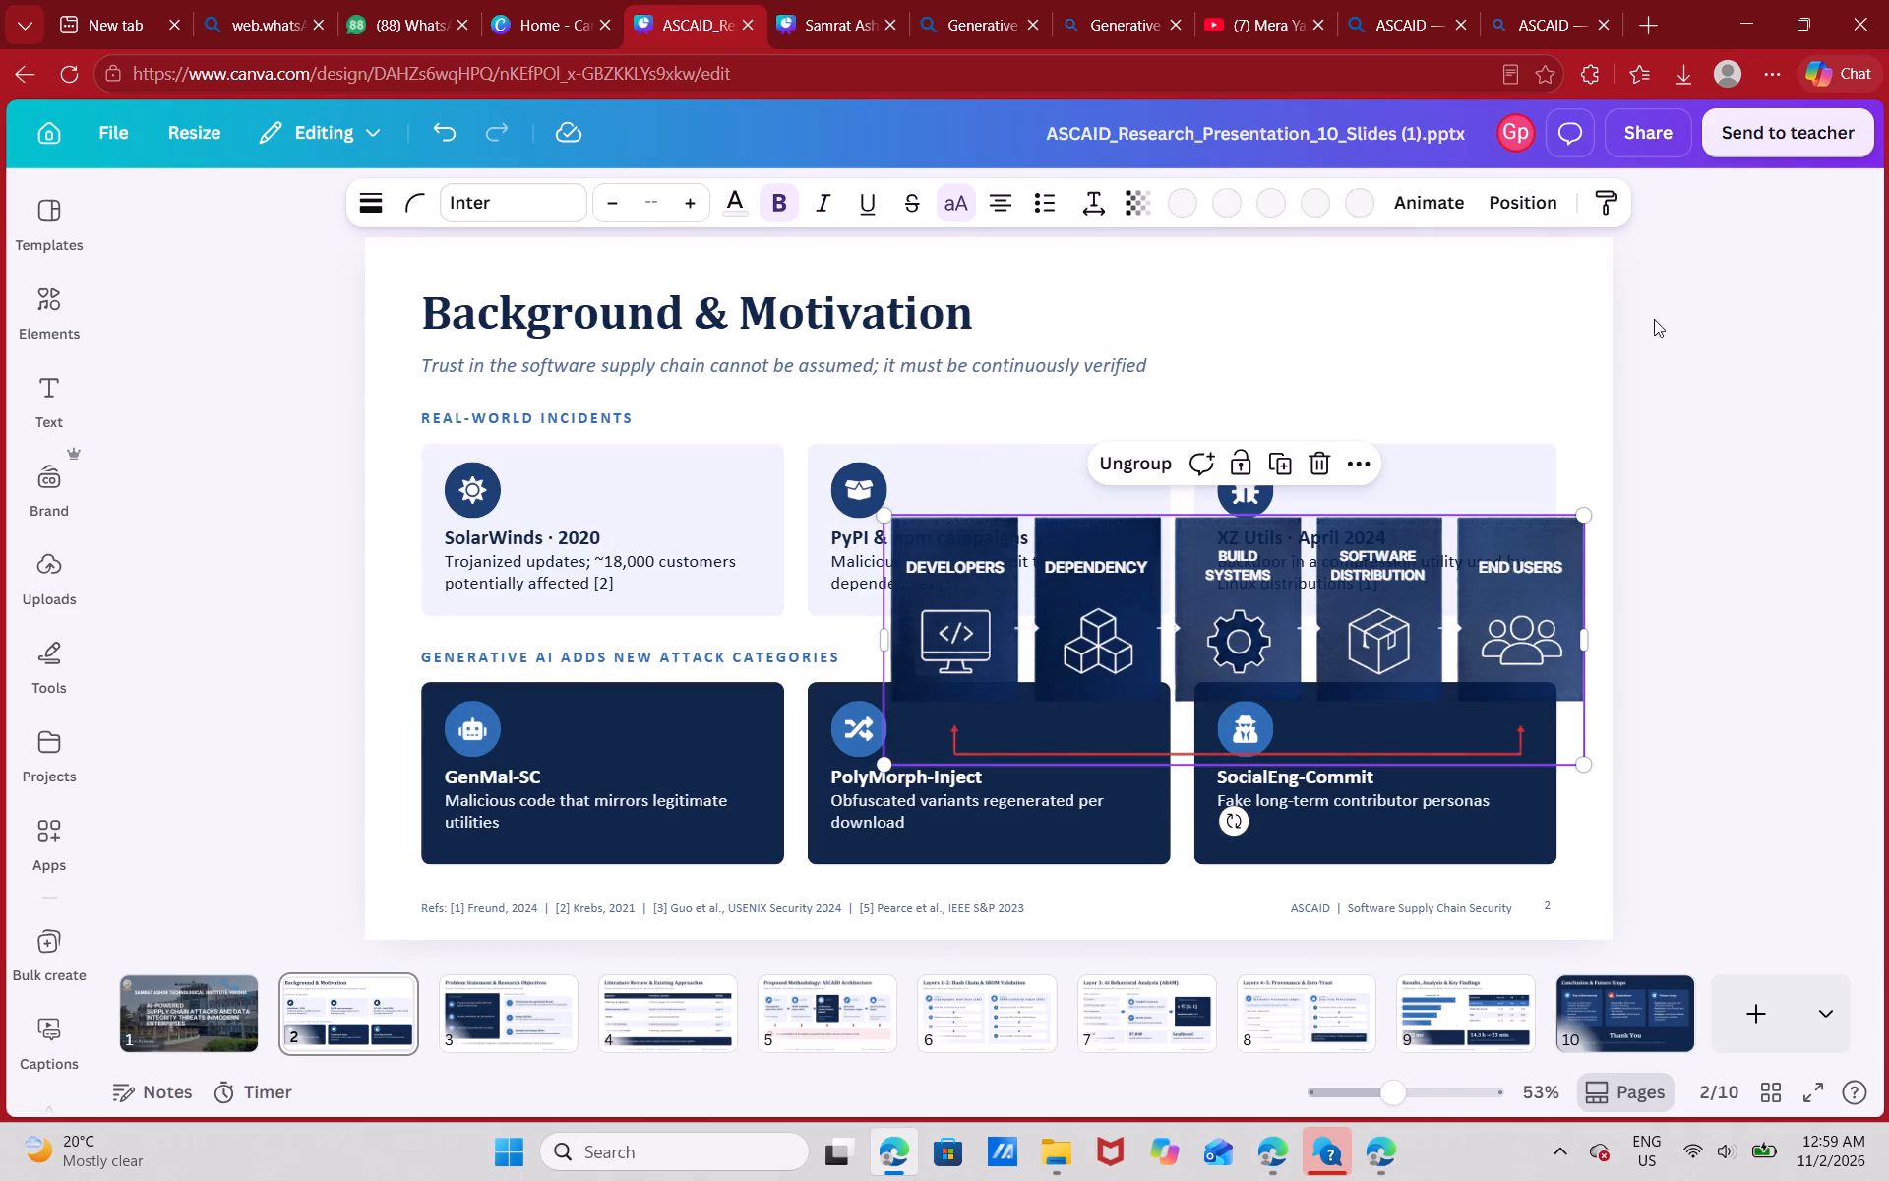
Delete the italic subtitle about trust in the software supply chain below the Background & Motivation title.
{"action": "left_click", "coordinate": [1283, 368]}
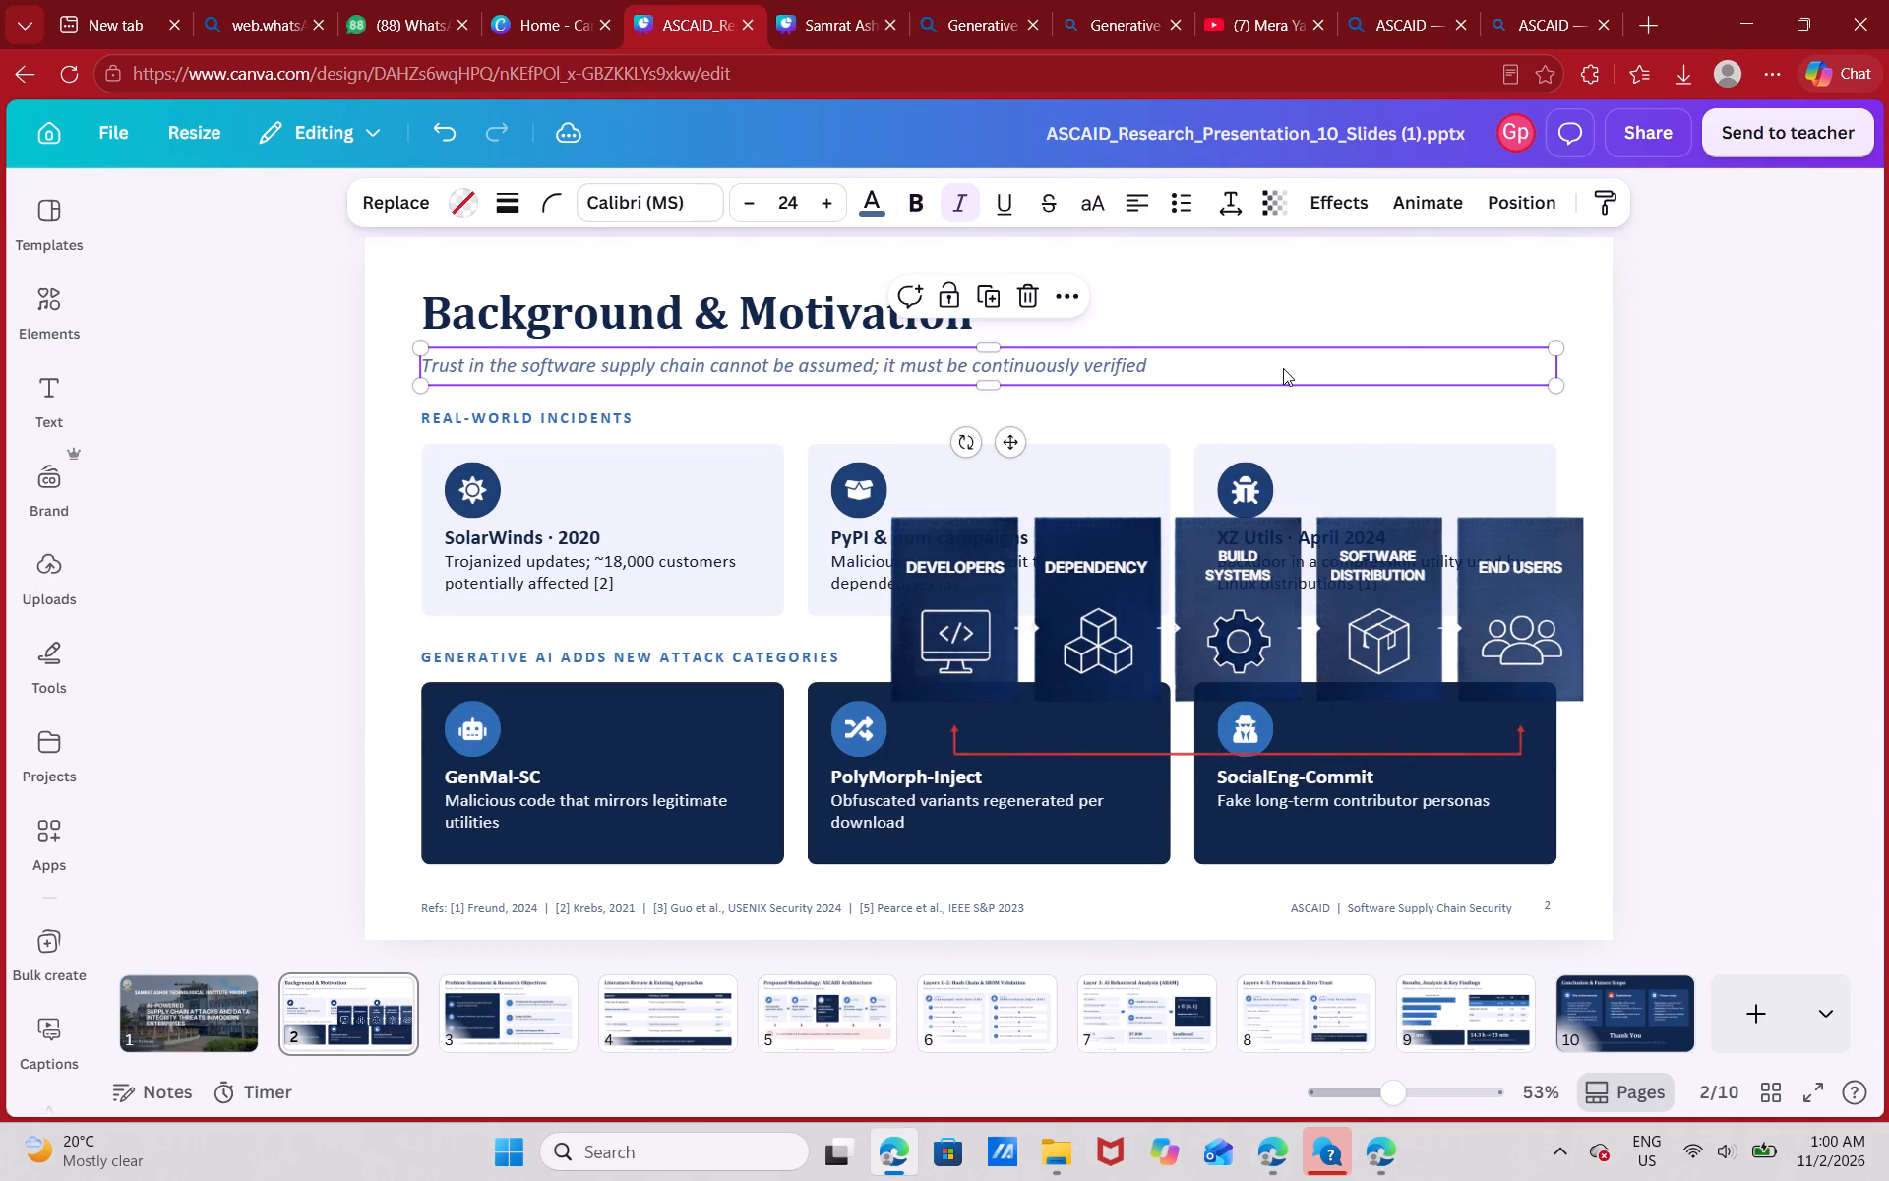
{"action": "key", "text": "BackSpace"}
Move the supply-chain diagram to the top edge of slide 2, beside the title and running past the slide's right edge.
{"action": "left_click_drag", "start_coordinate": [1462, 608], "coordinate": [1513, 447]}
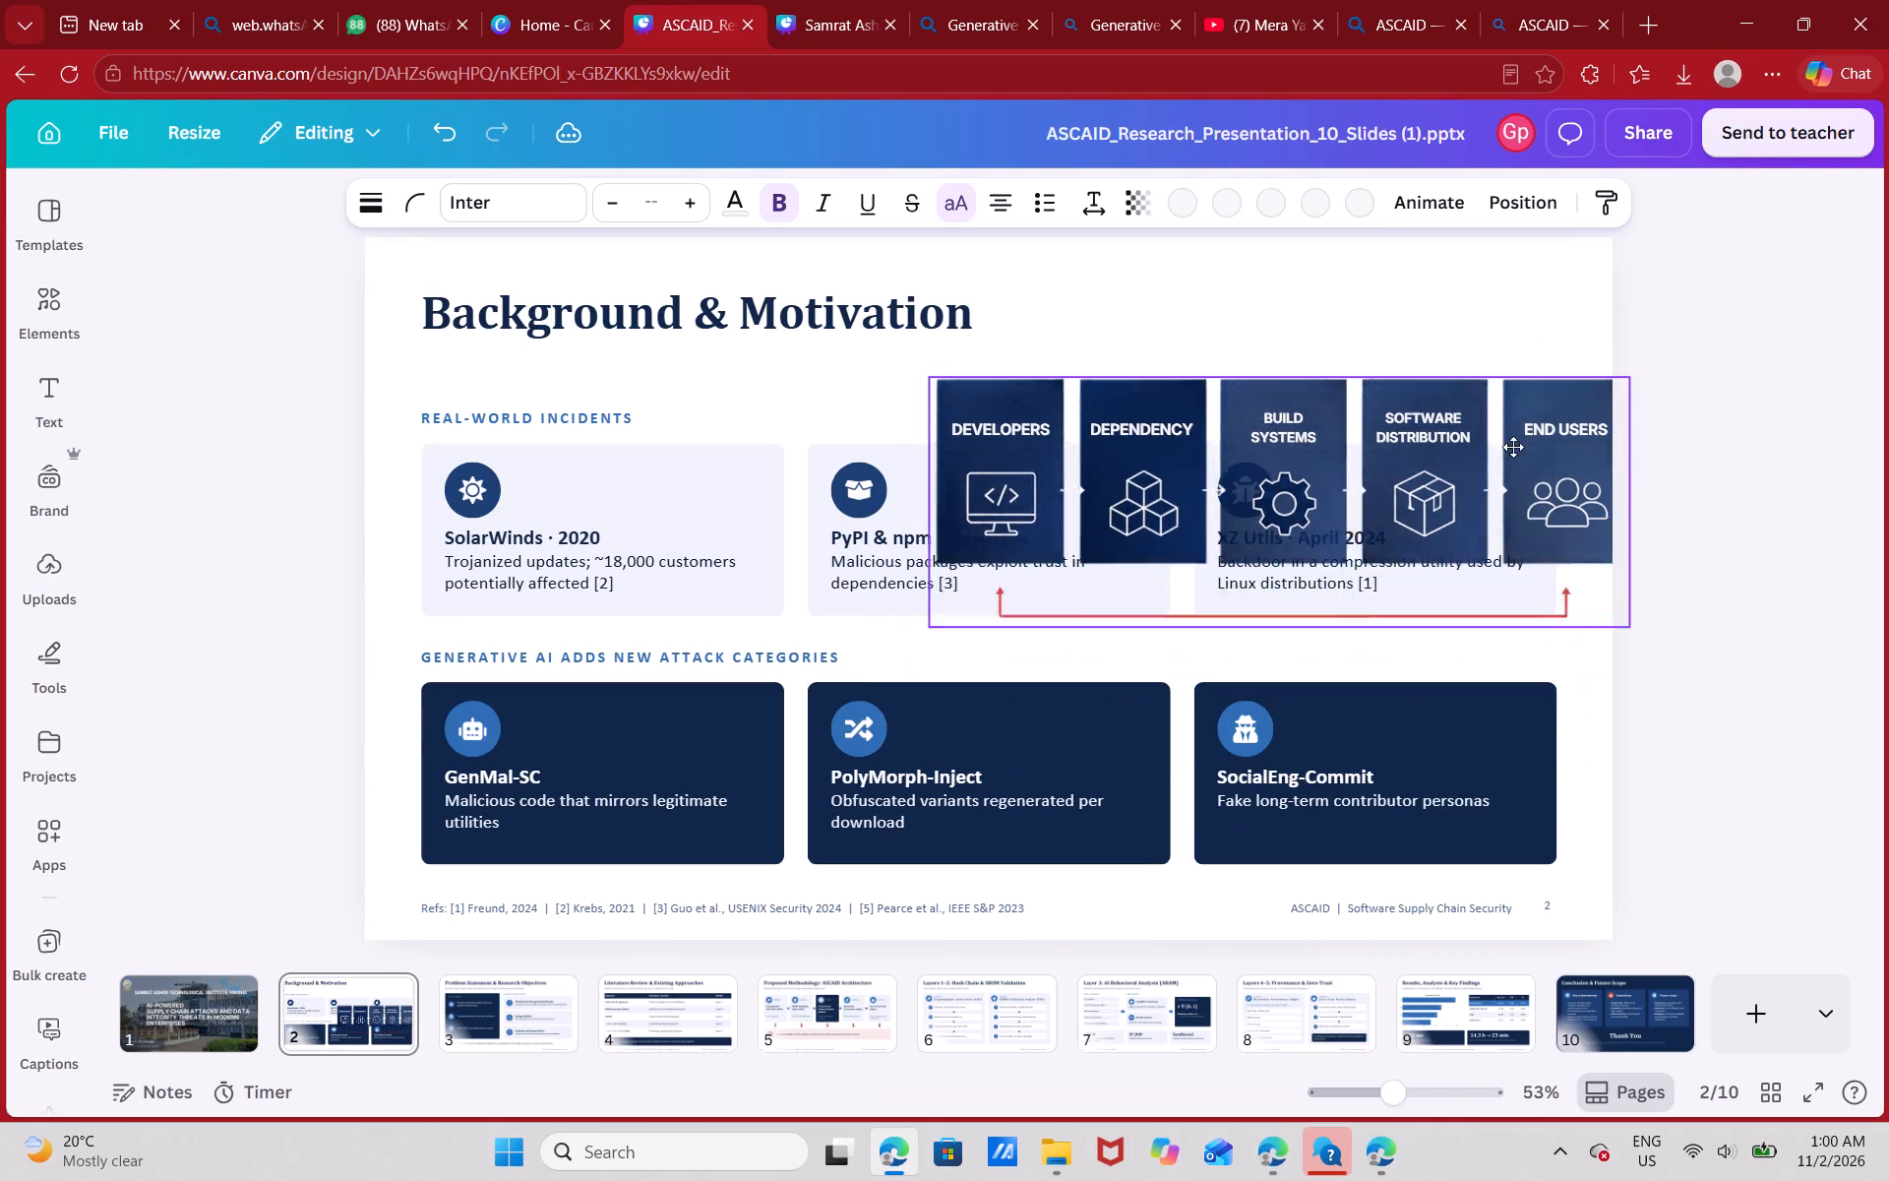
{"action": "left_click_drag", "start_coordinate": [1513, 447], "coordinate": [1682, 332]}
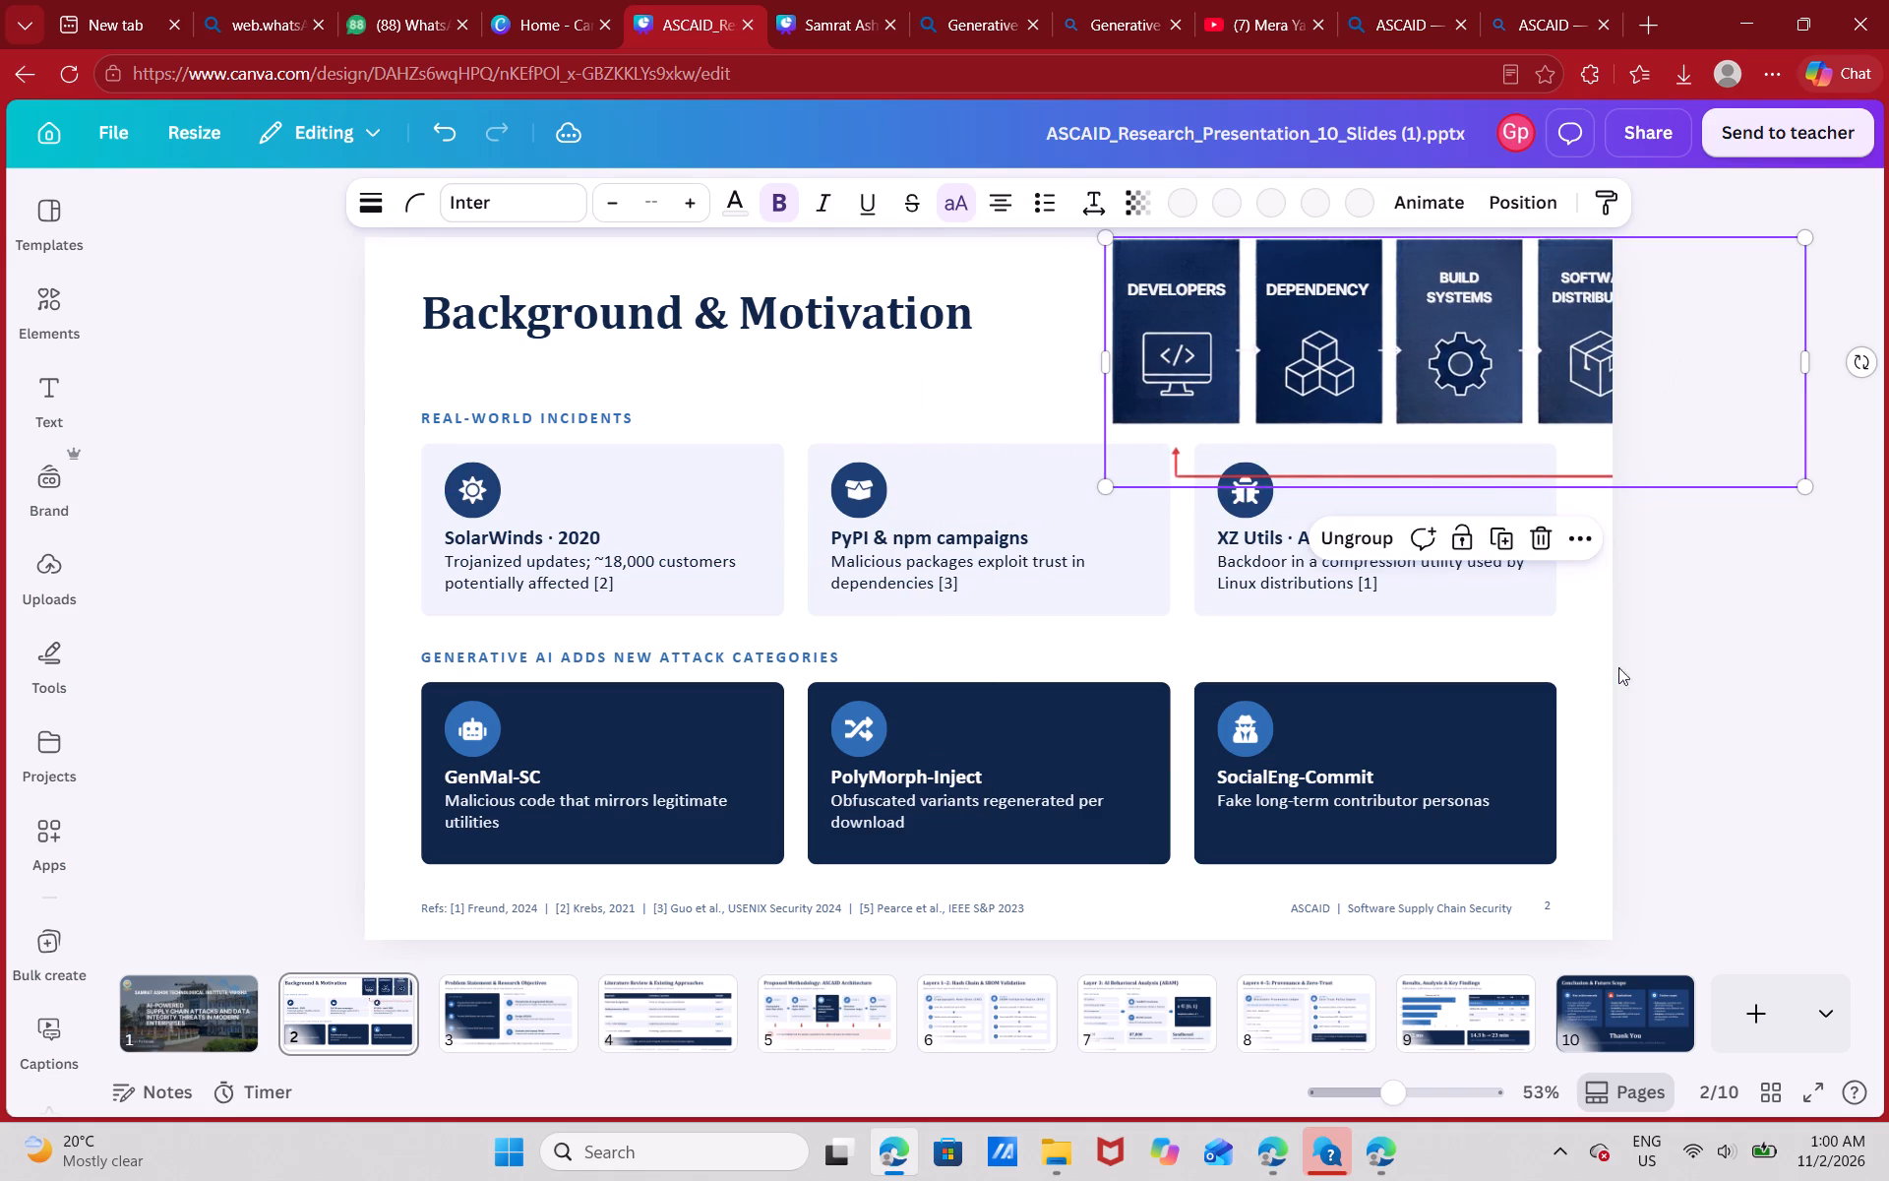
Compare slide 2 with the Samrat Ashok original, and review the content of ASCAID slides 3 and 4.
{"action": "key", "text": "alt+Tab"}
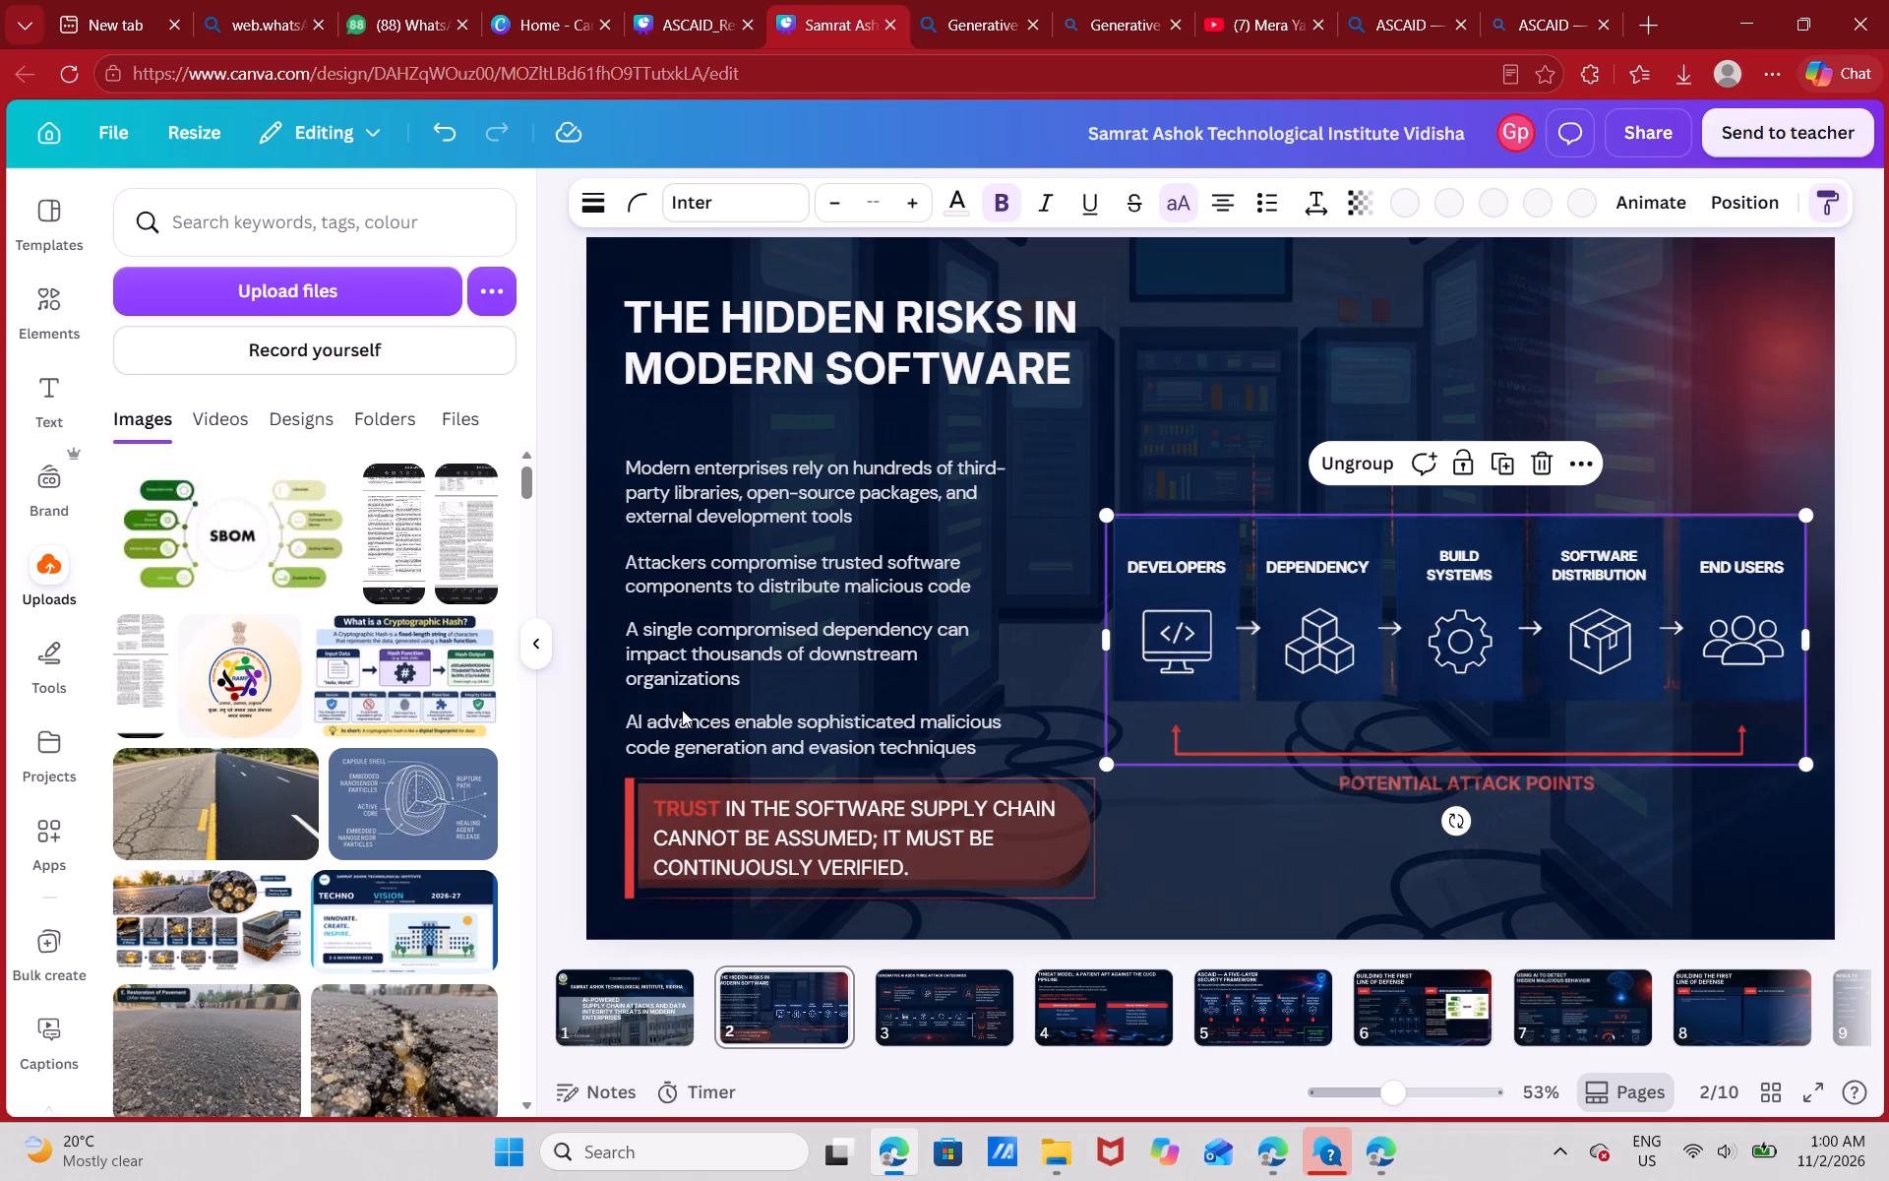
{"action": "key", "text": "alt+Tab"}
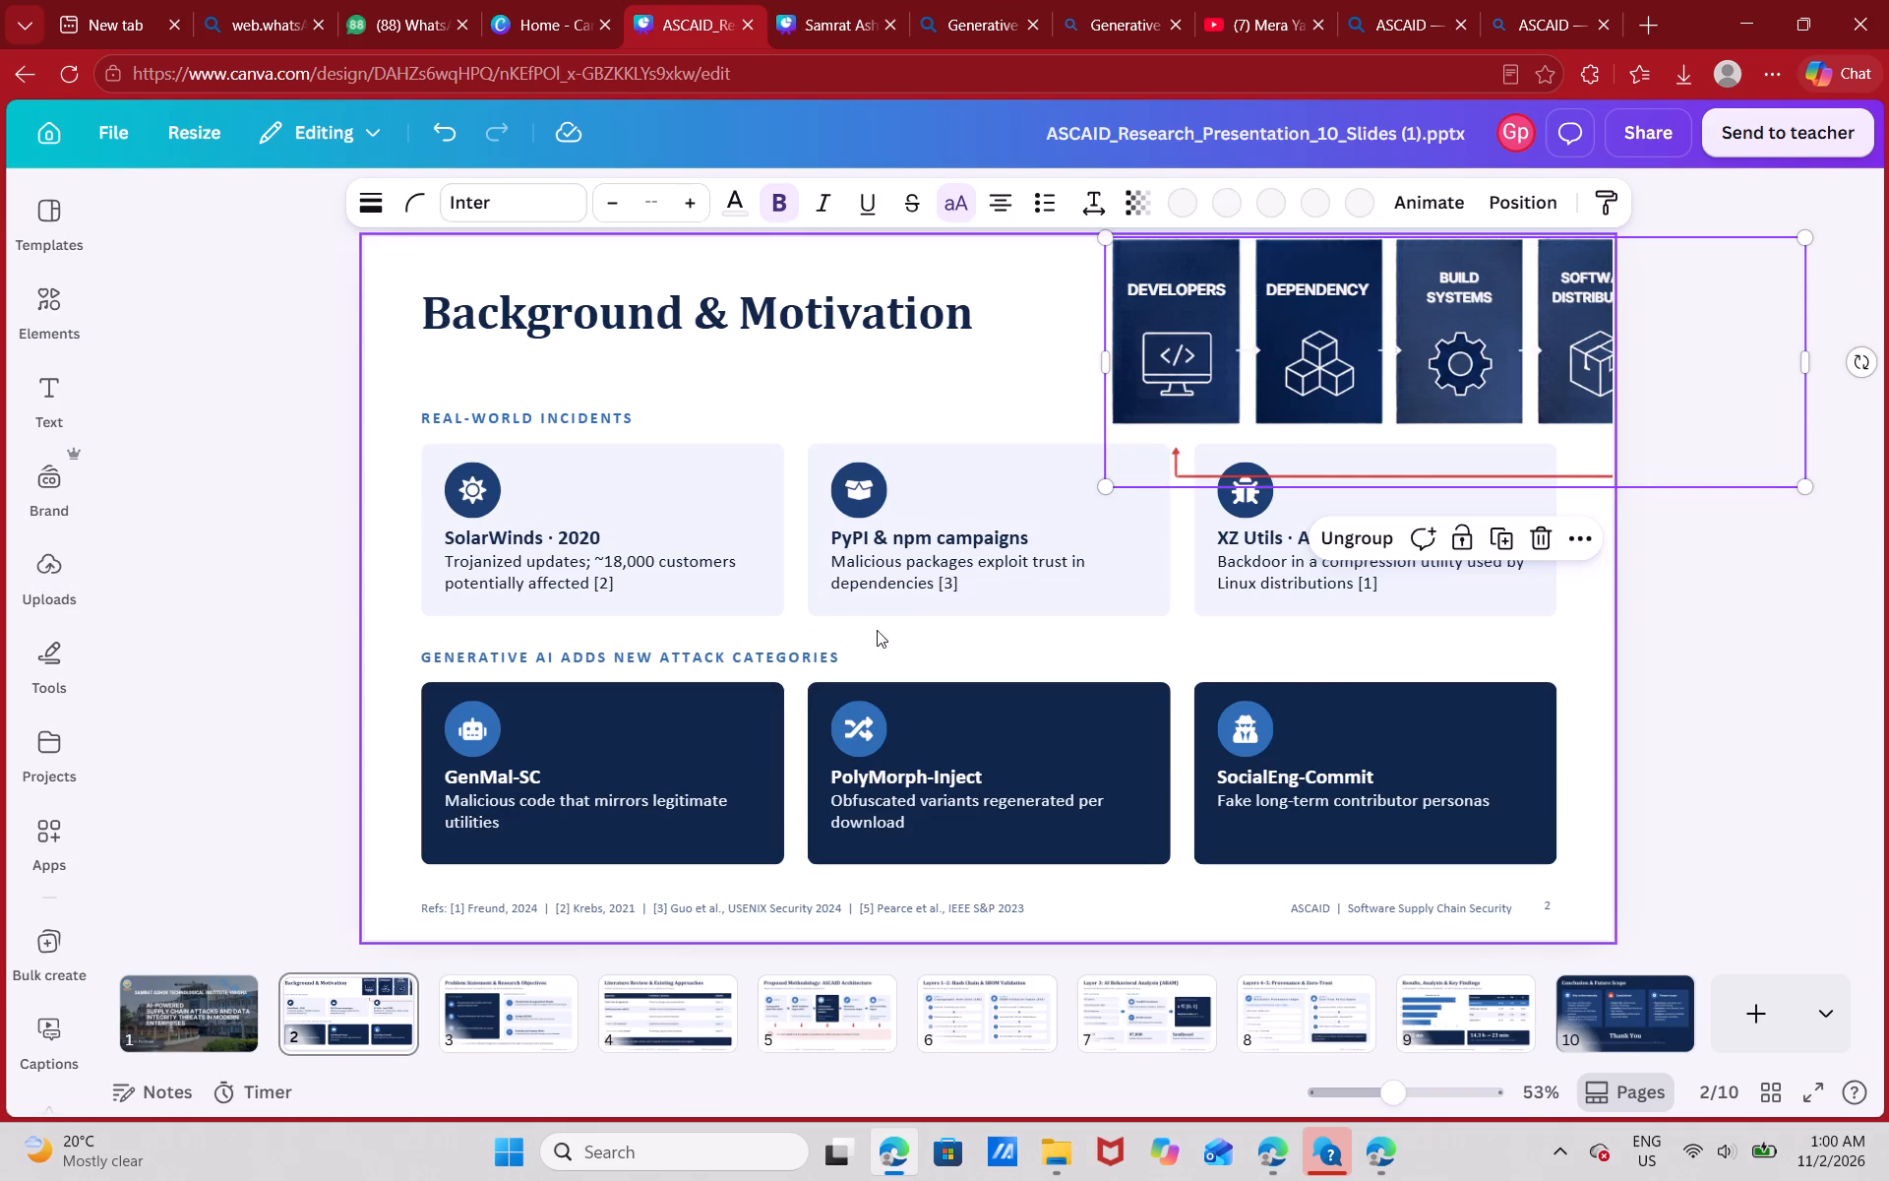
{"action": "left_click", "coordinate": [485, 498]}
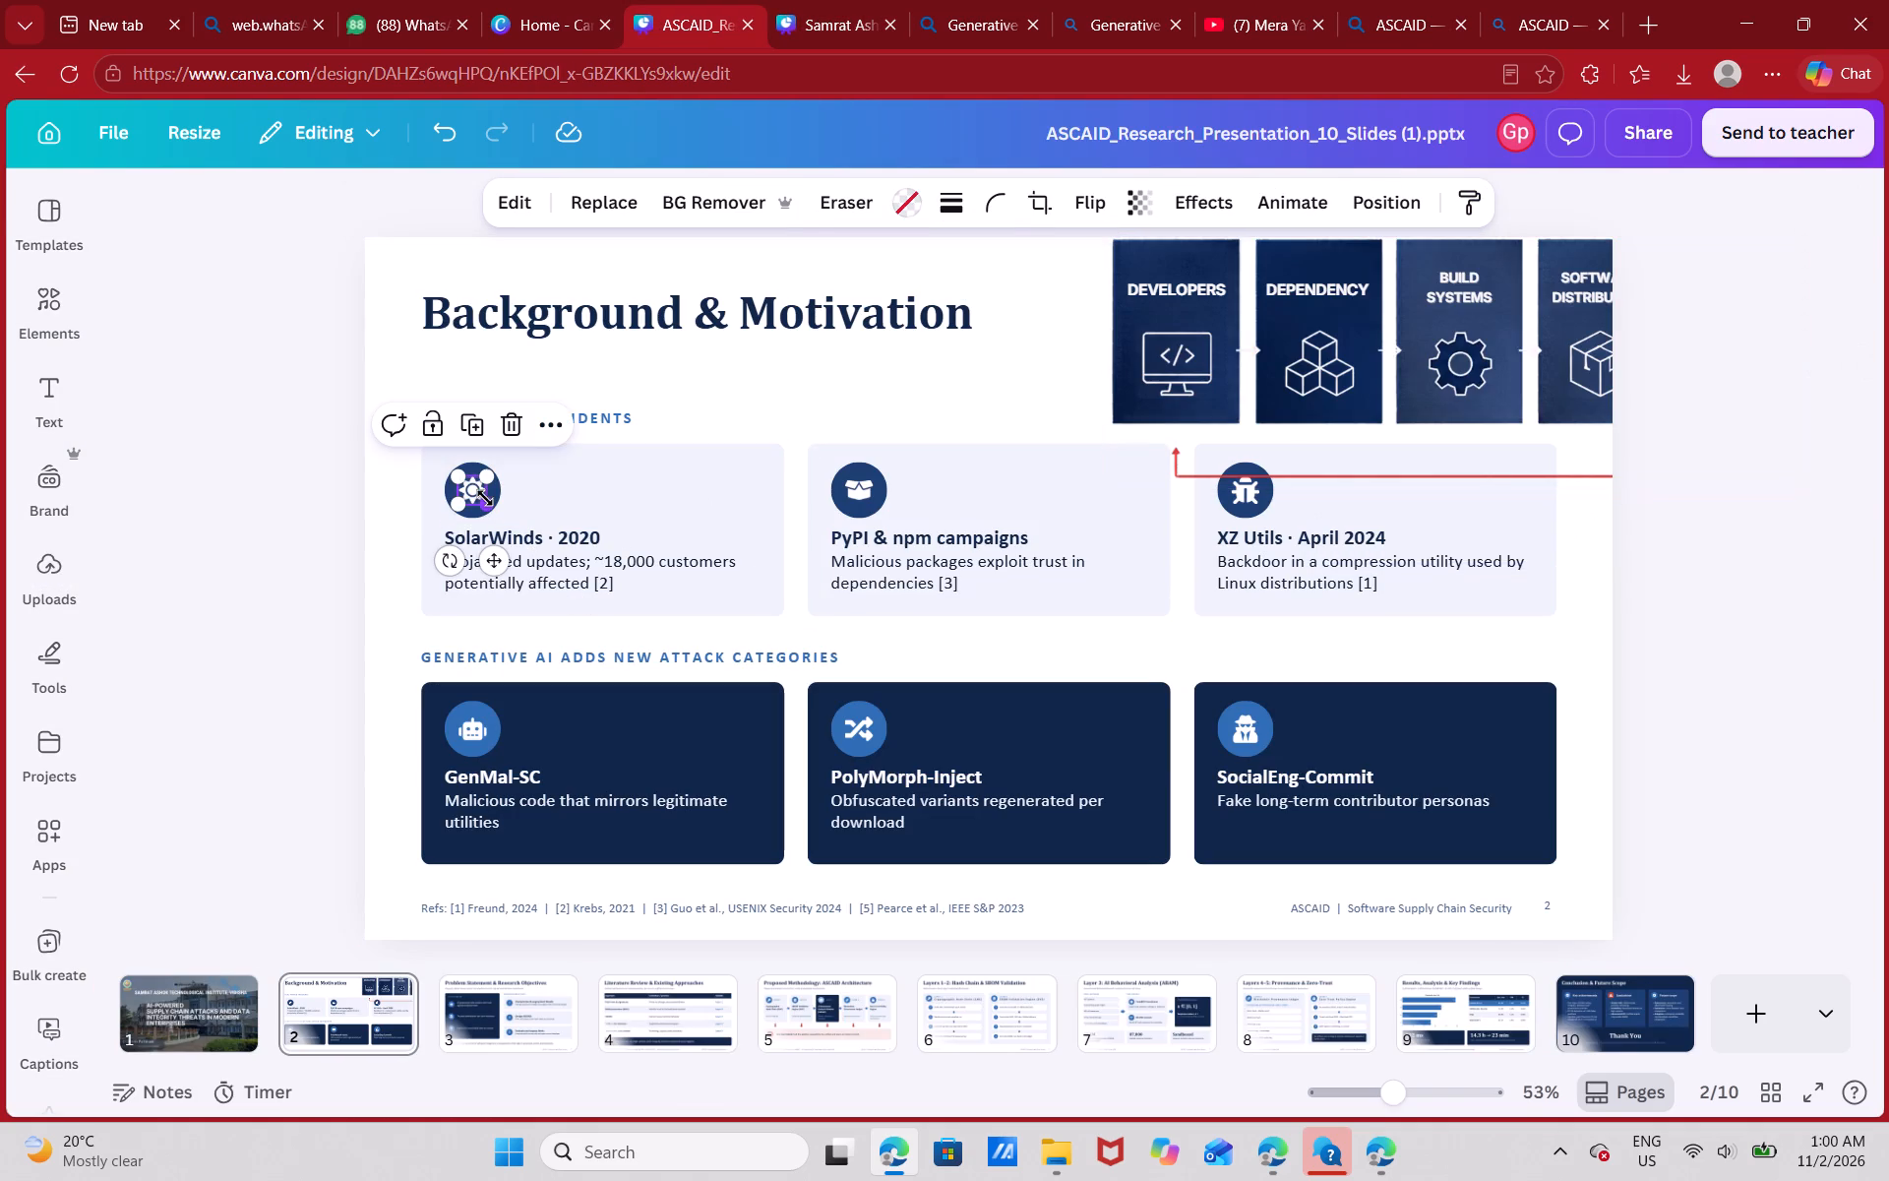
{"action": "left_click", "coordinate": [1729, 610]}
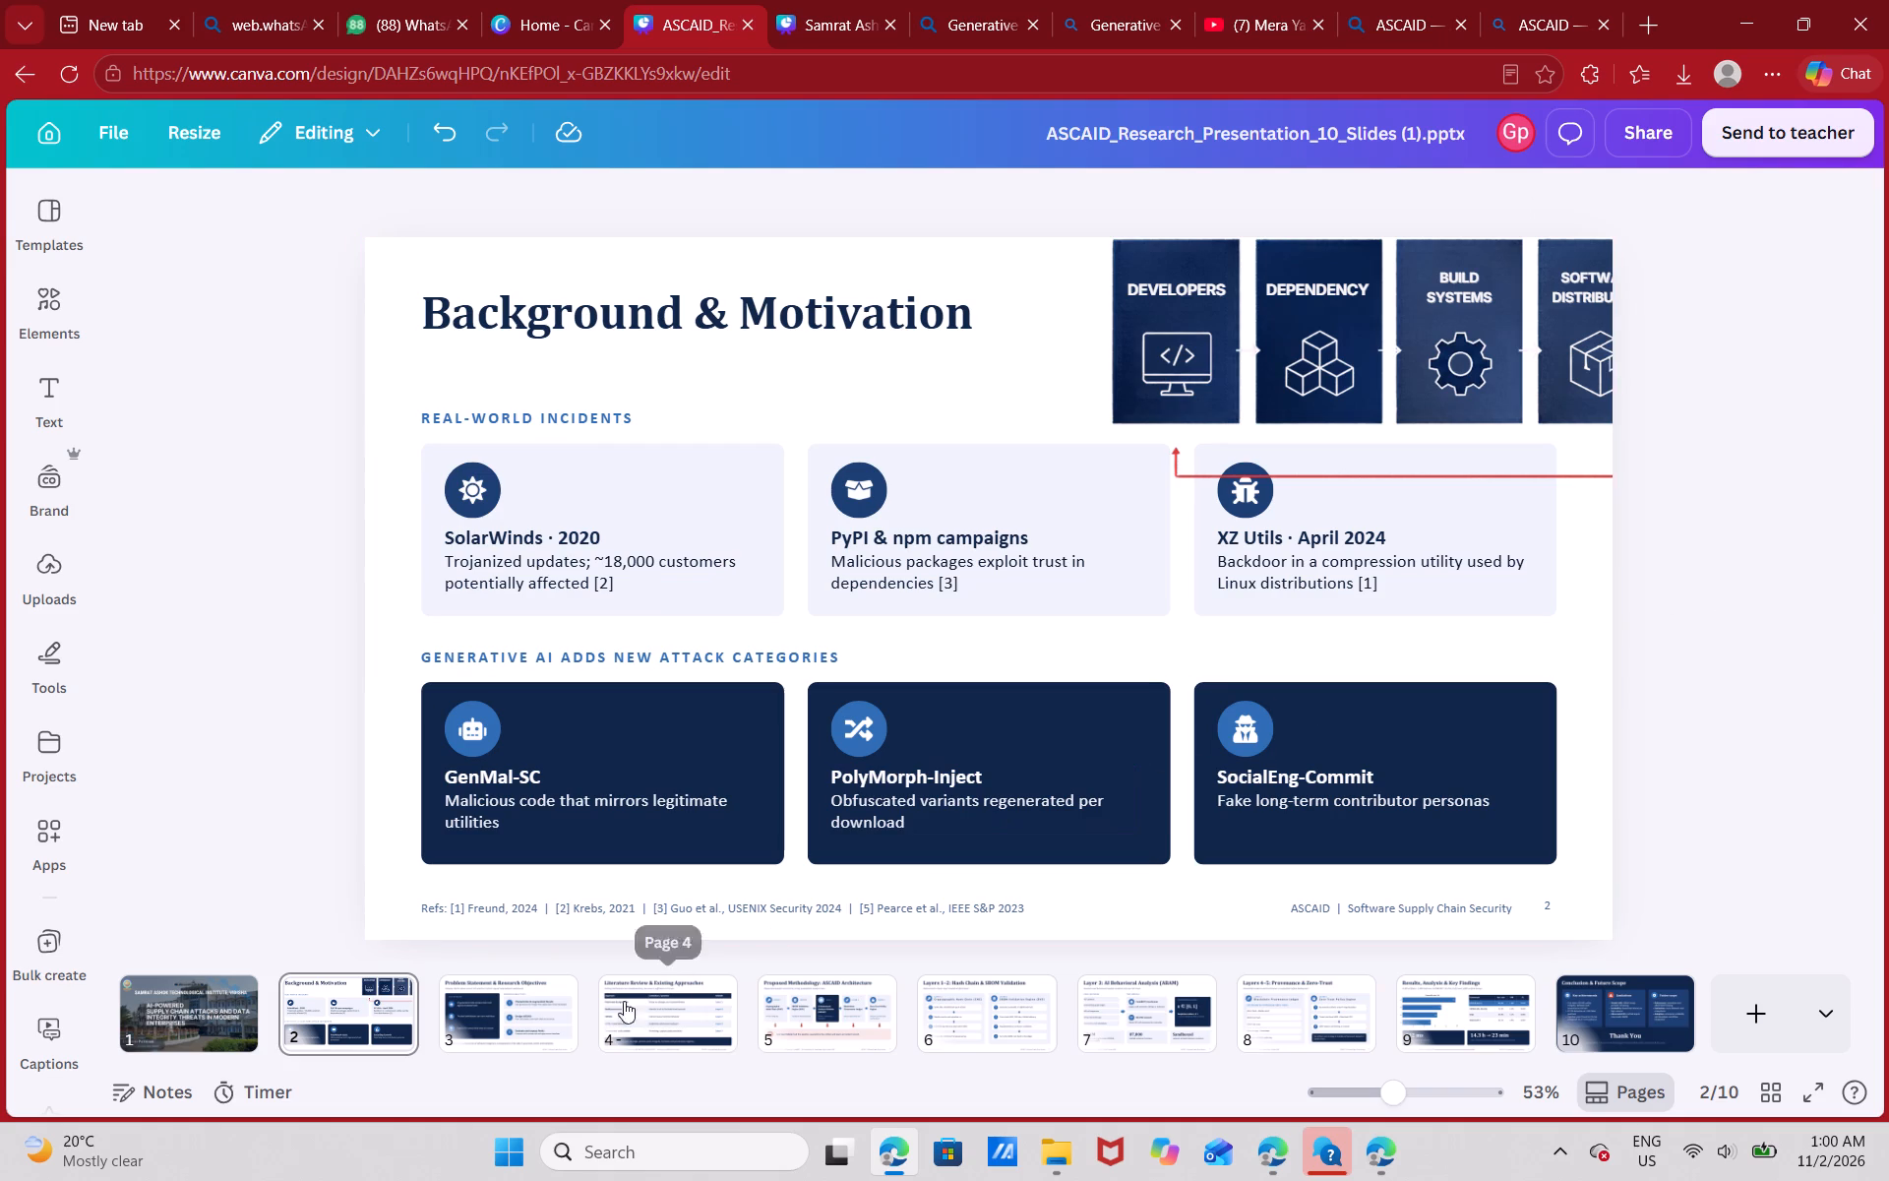
{"action": "left_click", "coordinate": [541, 1015]}
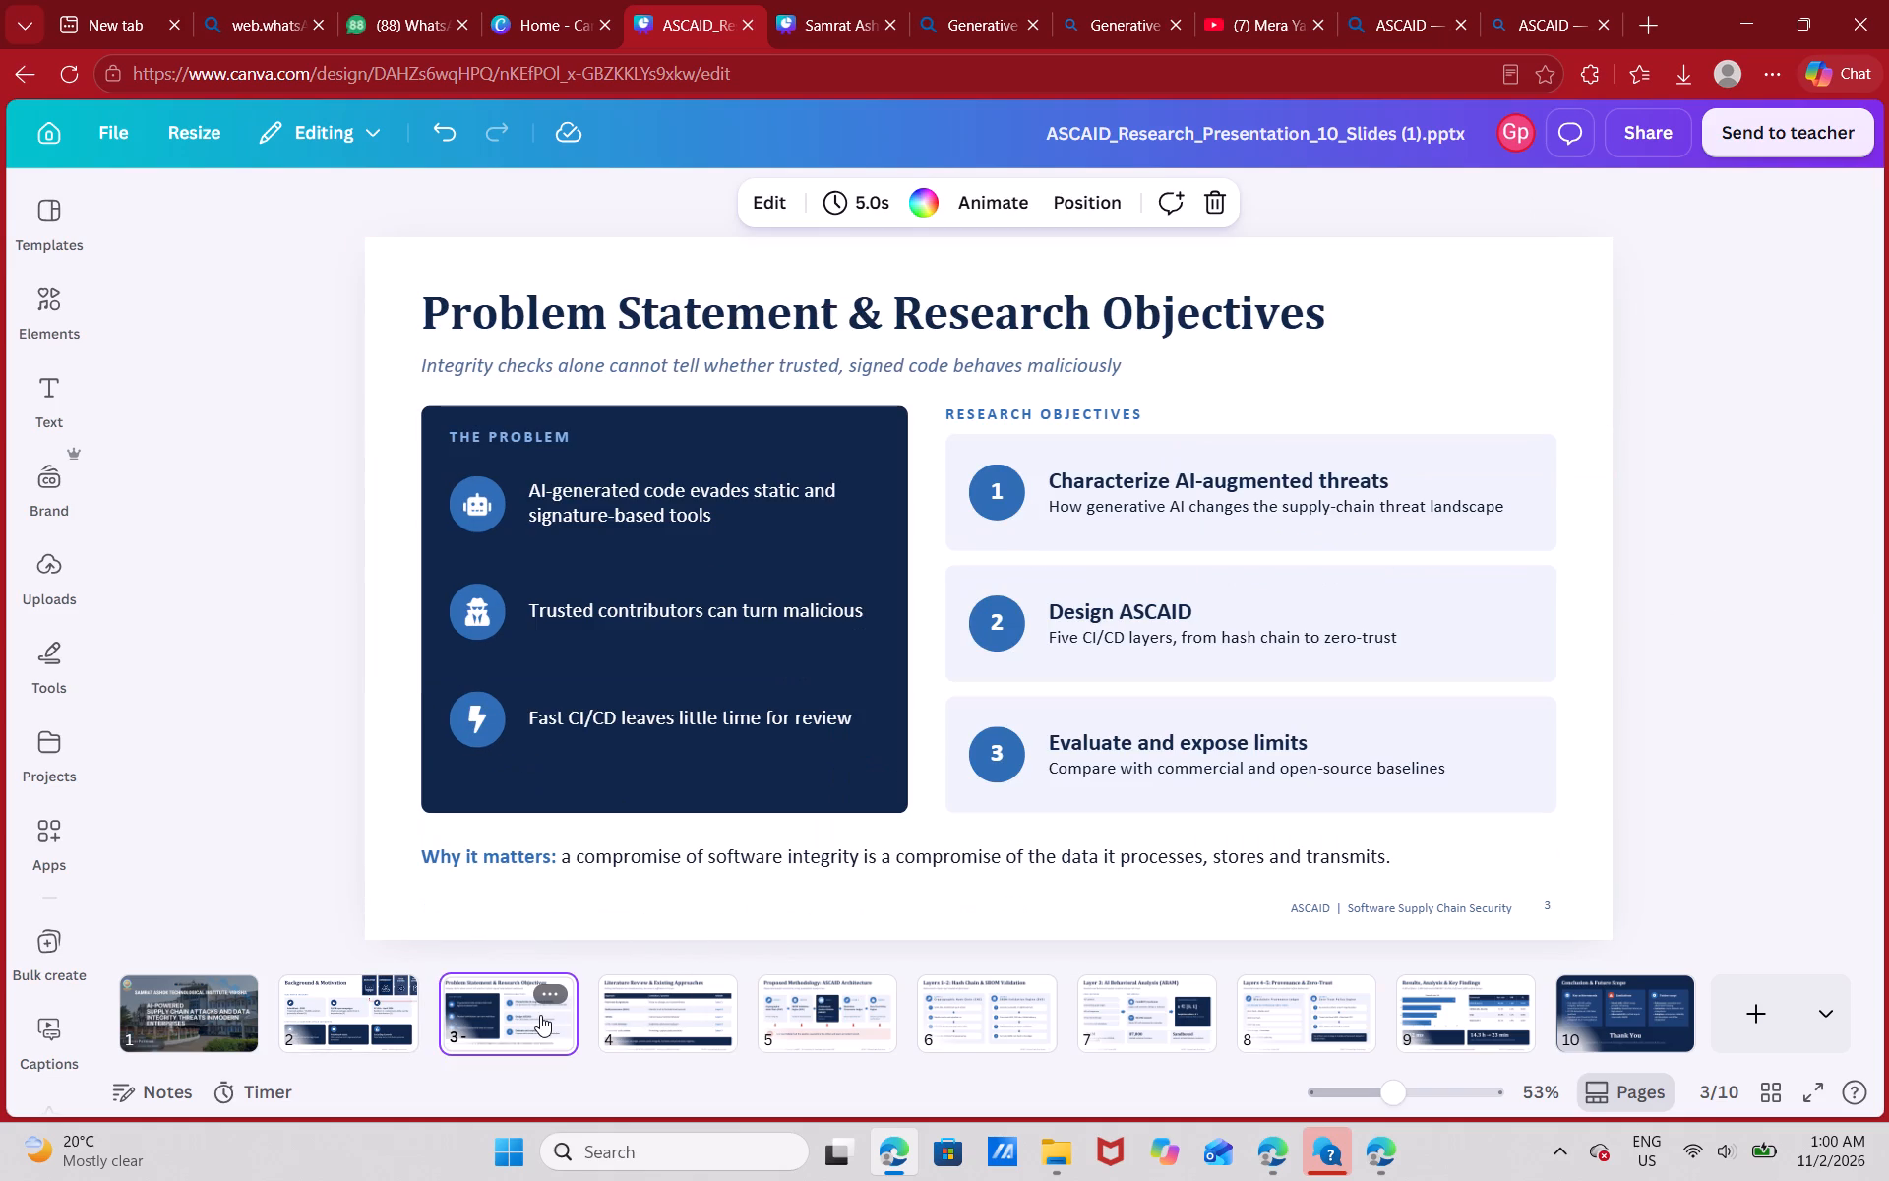
{"action": "left_click", "coordinate": [634, 1022]}
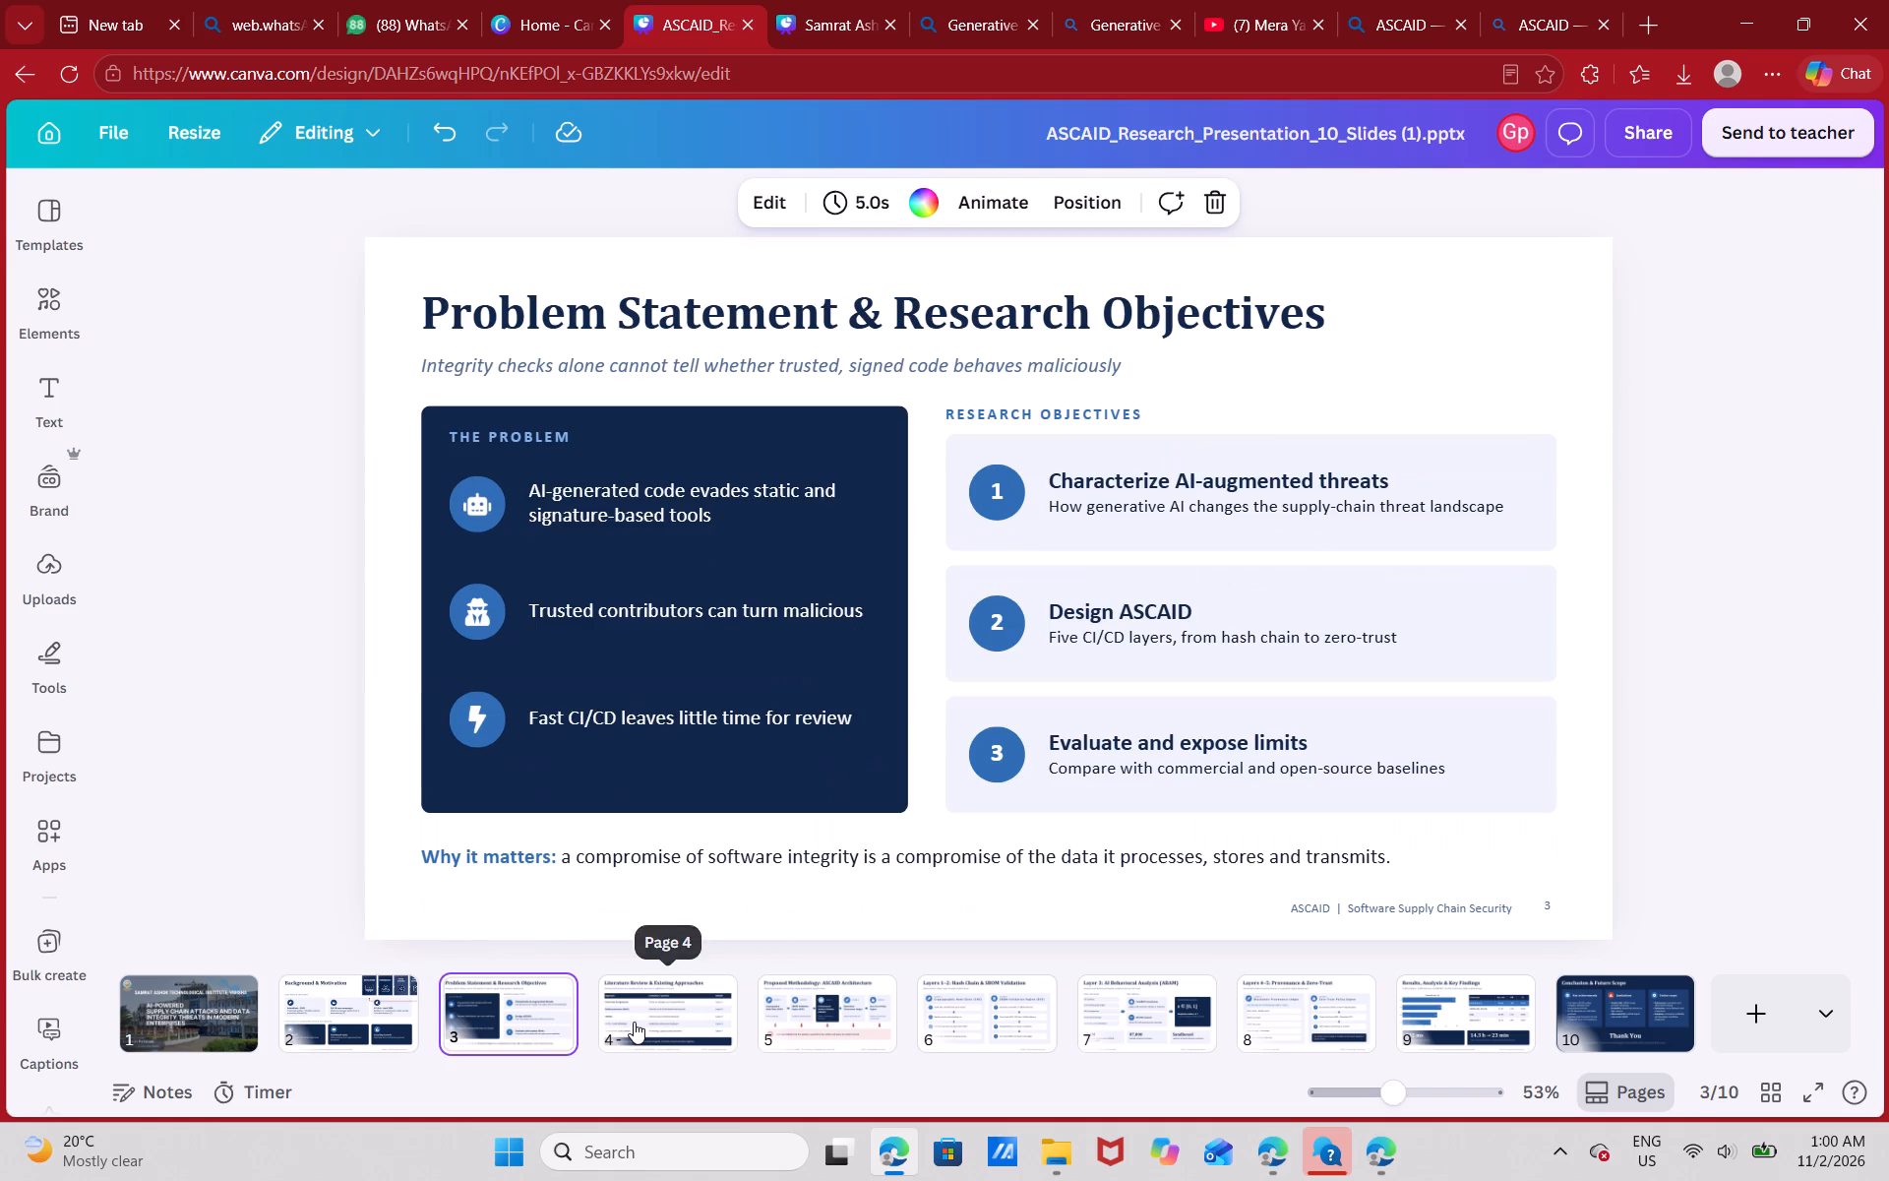
{"action": "left_click", "coordinate": [375, 1024]}
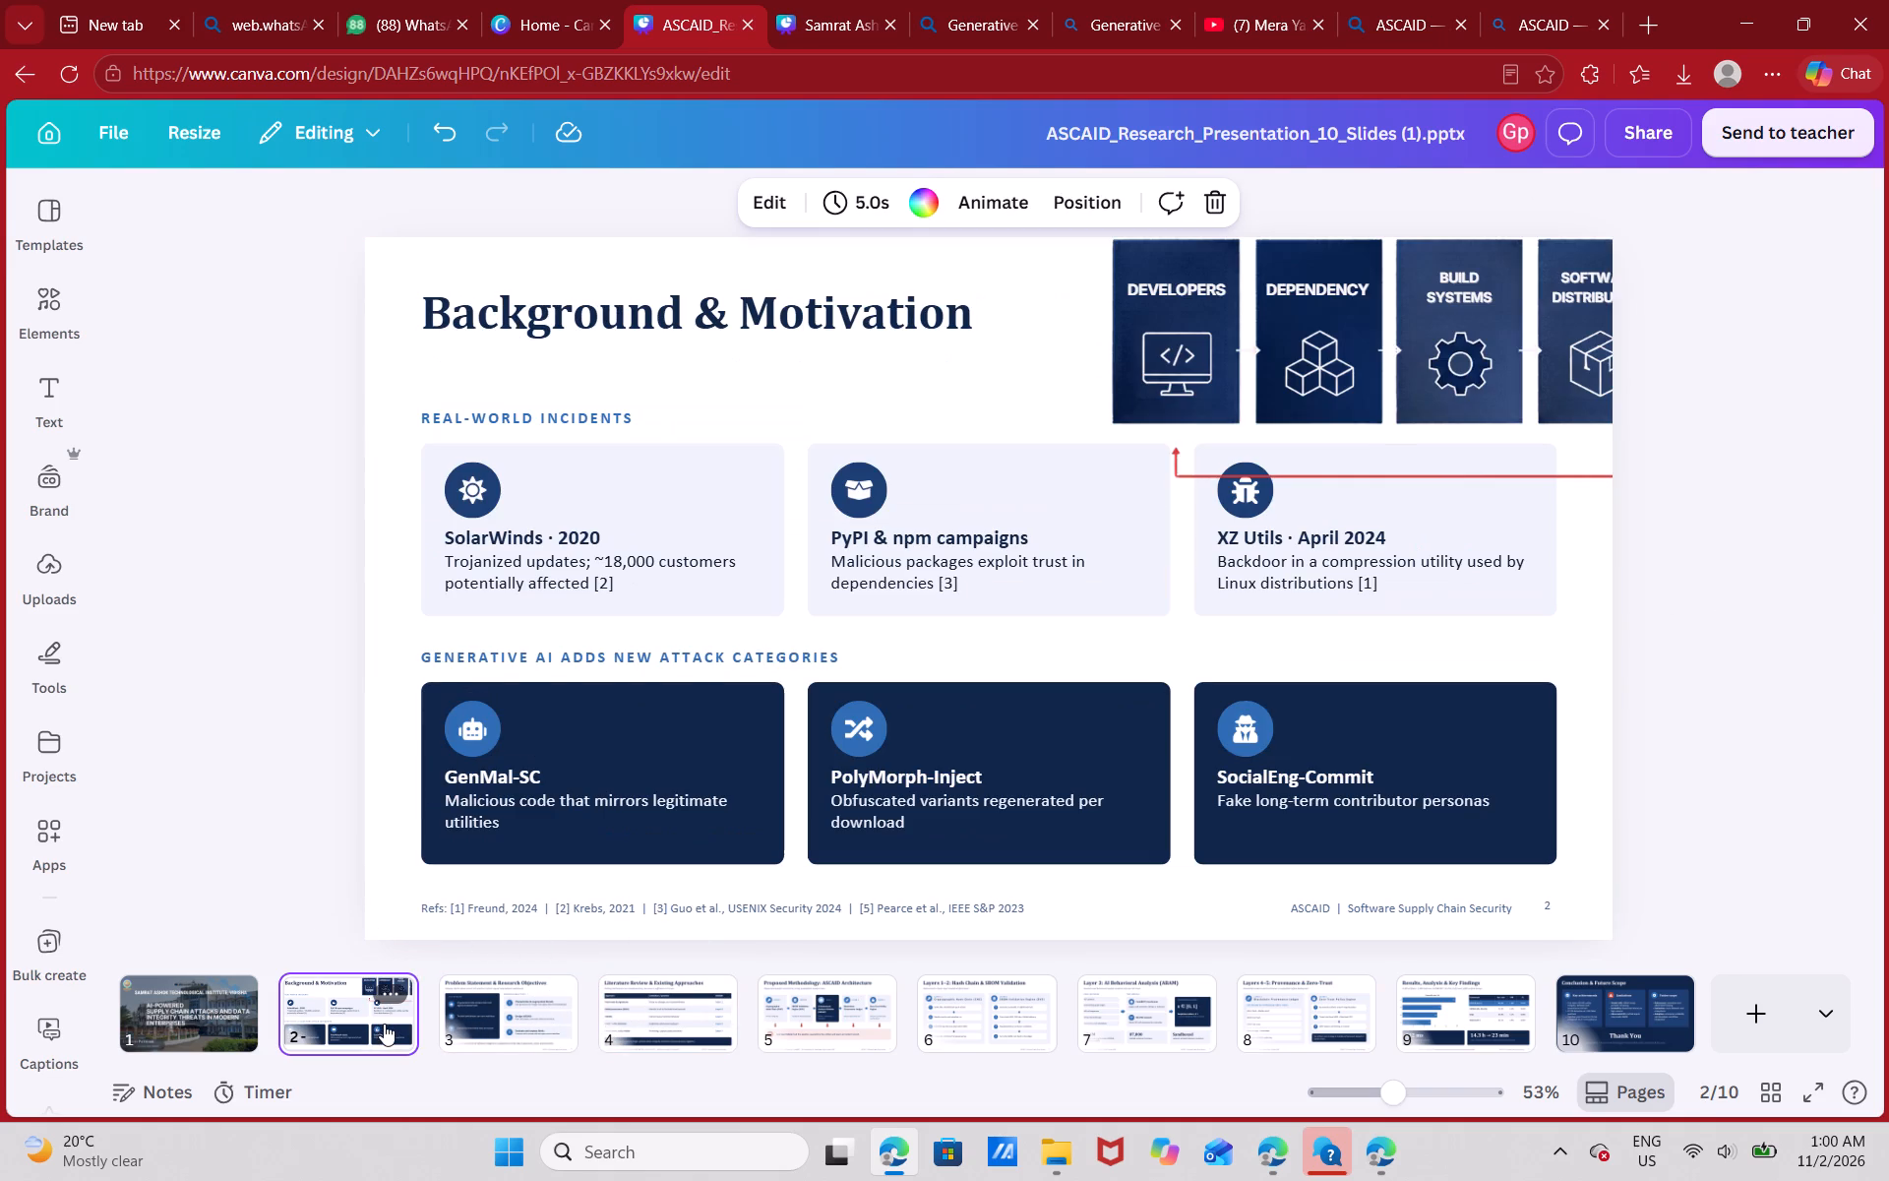
{"action": "left_click", "coordinate": [558, 1014]}
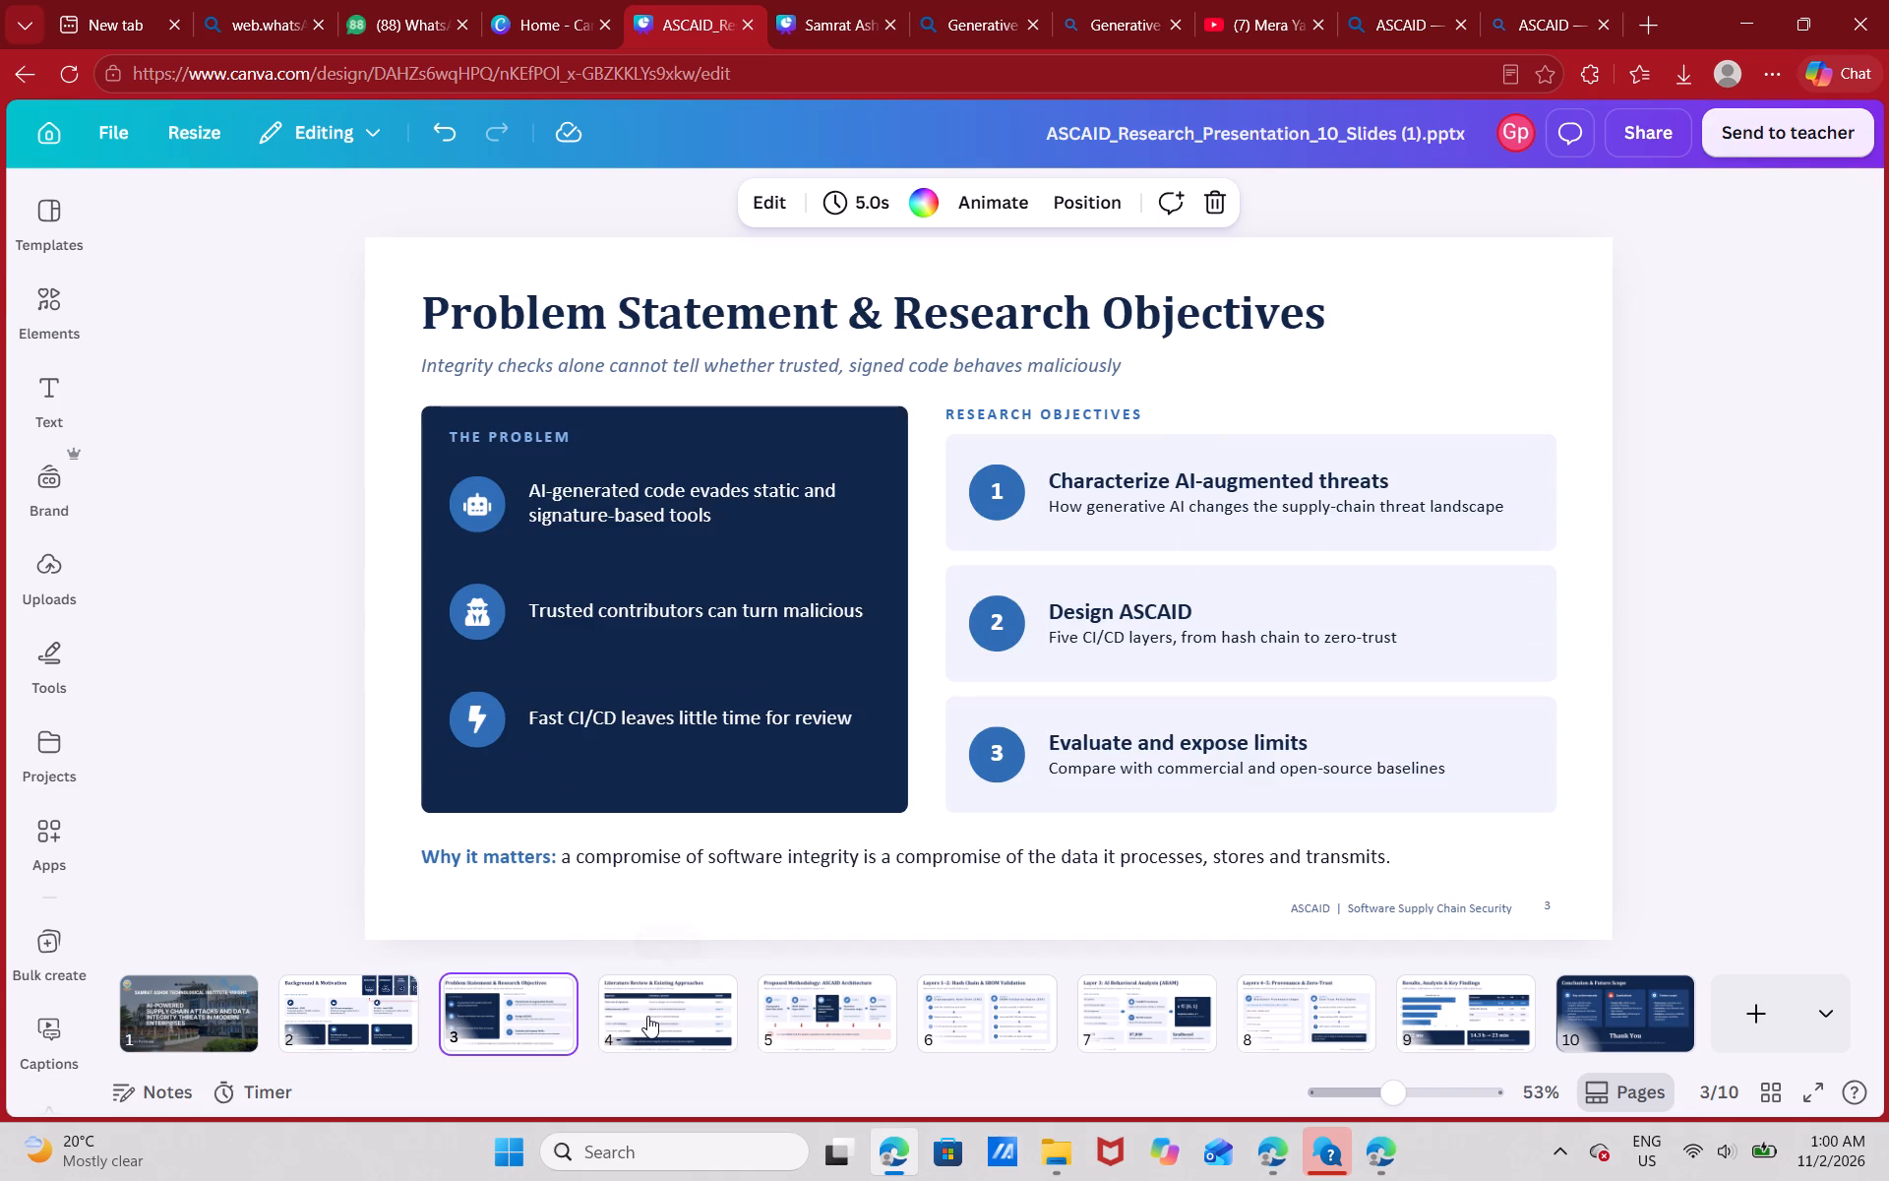
{"action": "left_click", "coordinate": [647, 1016]}
{"action": "left_click", "coordinate": [496, 1003]}
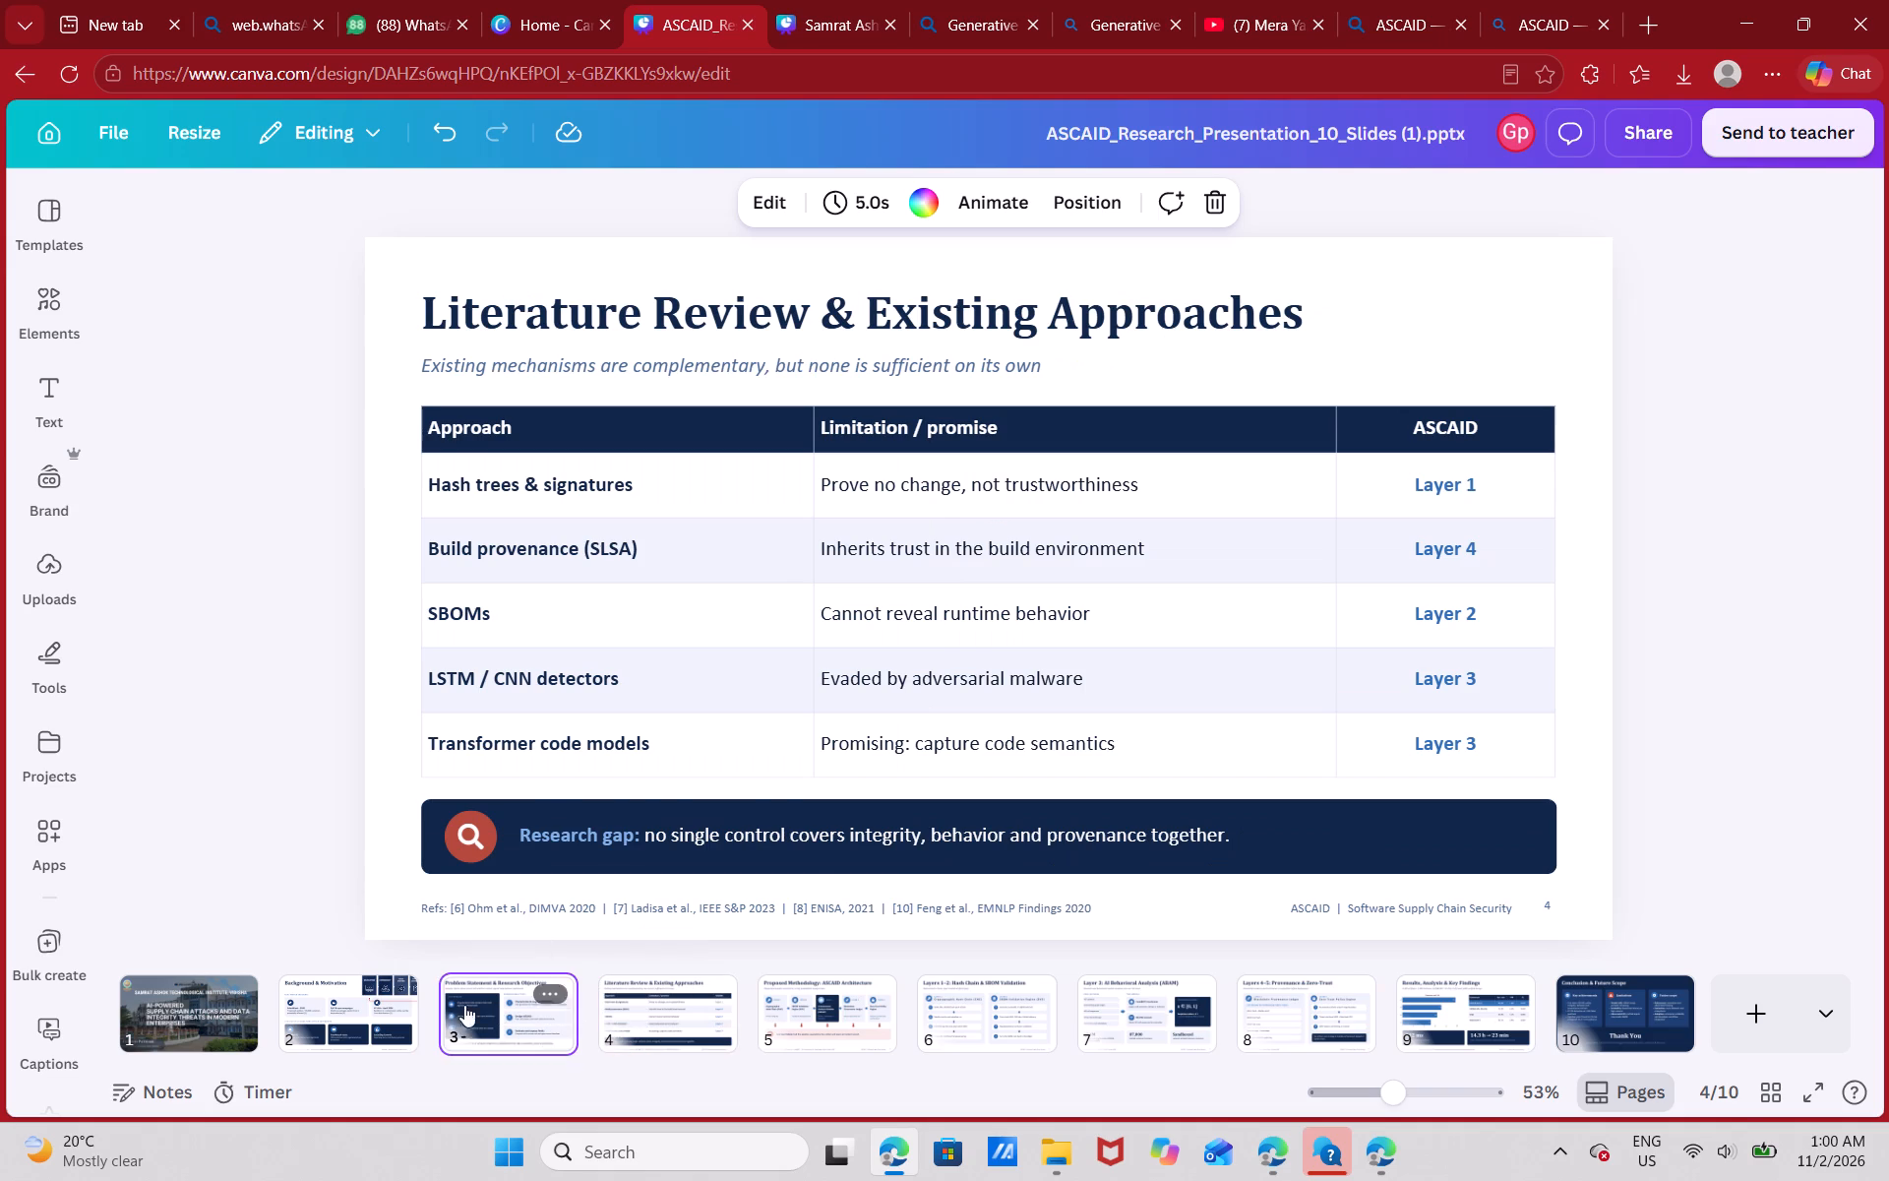
{"action": "left_click", "coordinate": [366, 1005]}
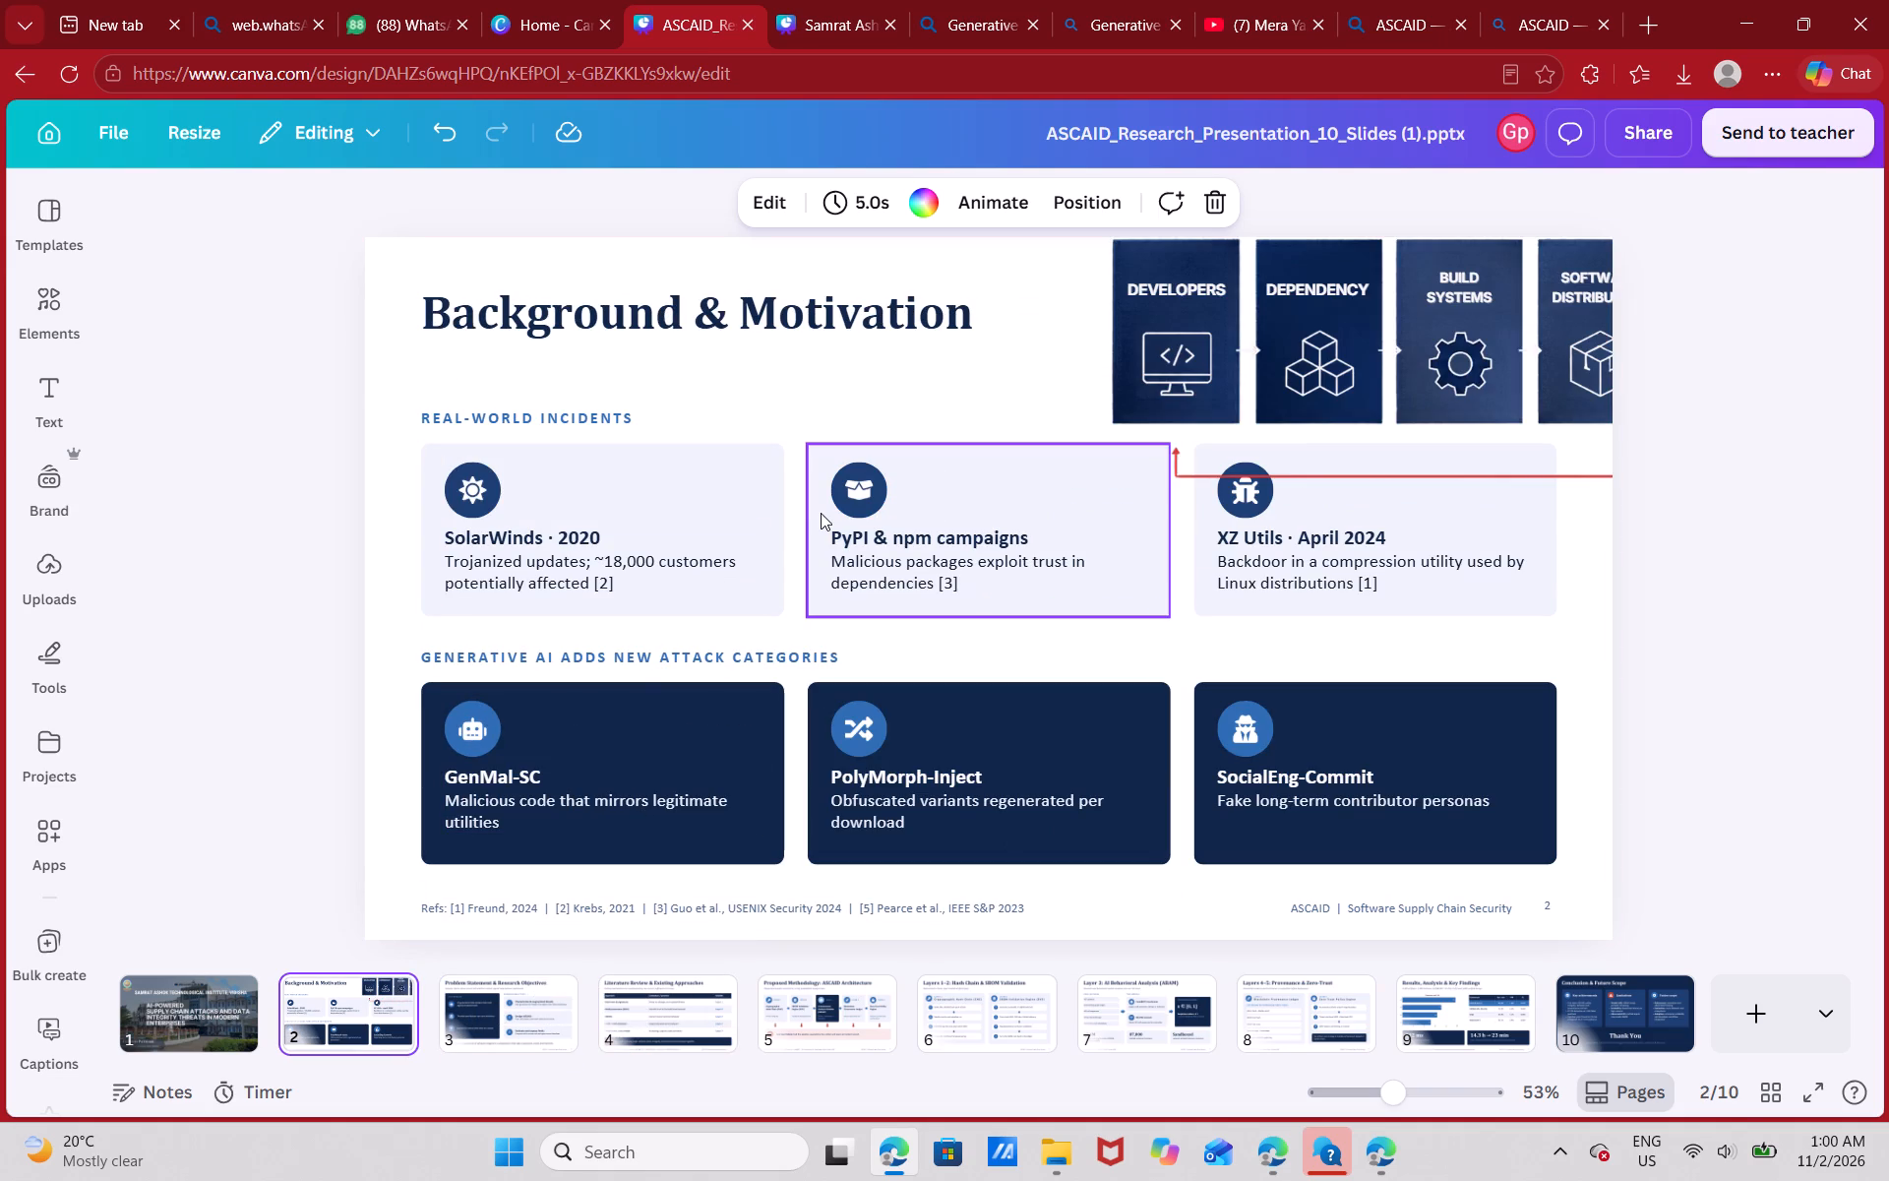
Delete the SolarWinds text and the PyPI & npm campaigns card's background, icon circle and text from slide 2.
{"action": "left_click", "coordinate": [645, 547]}
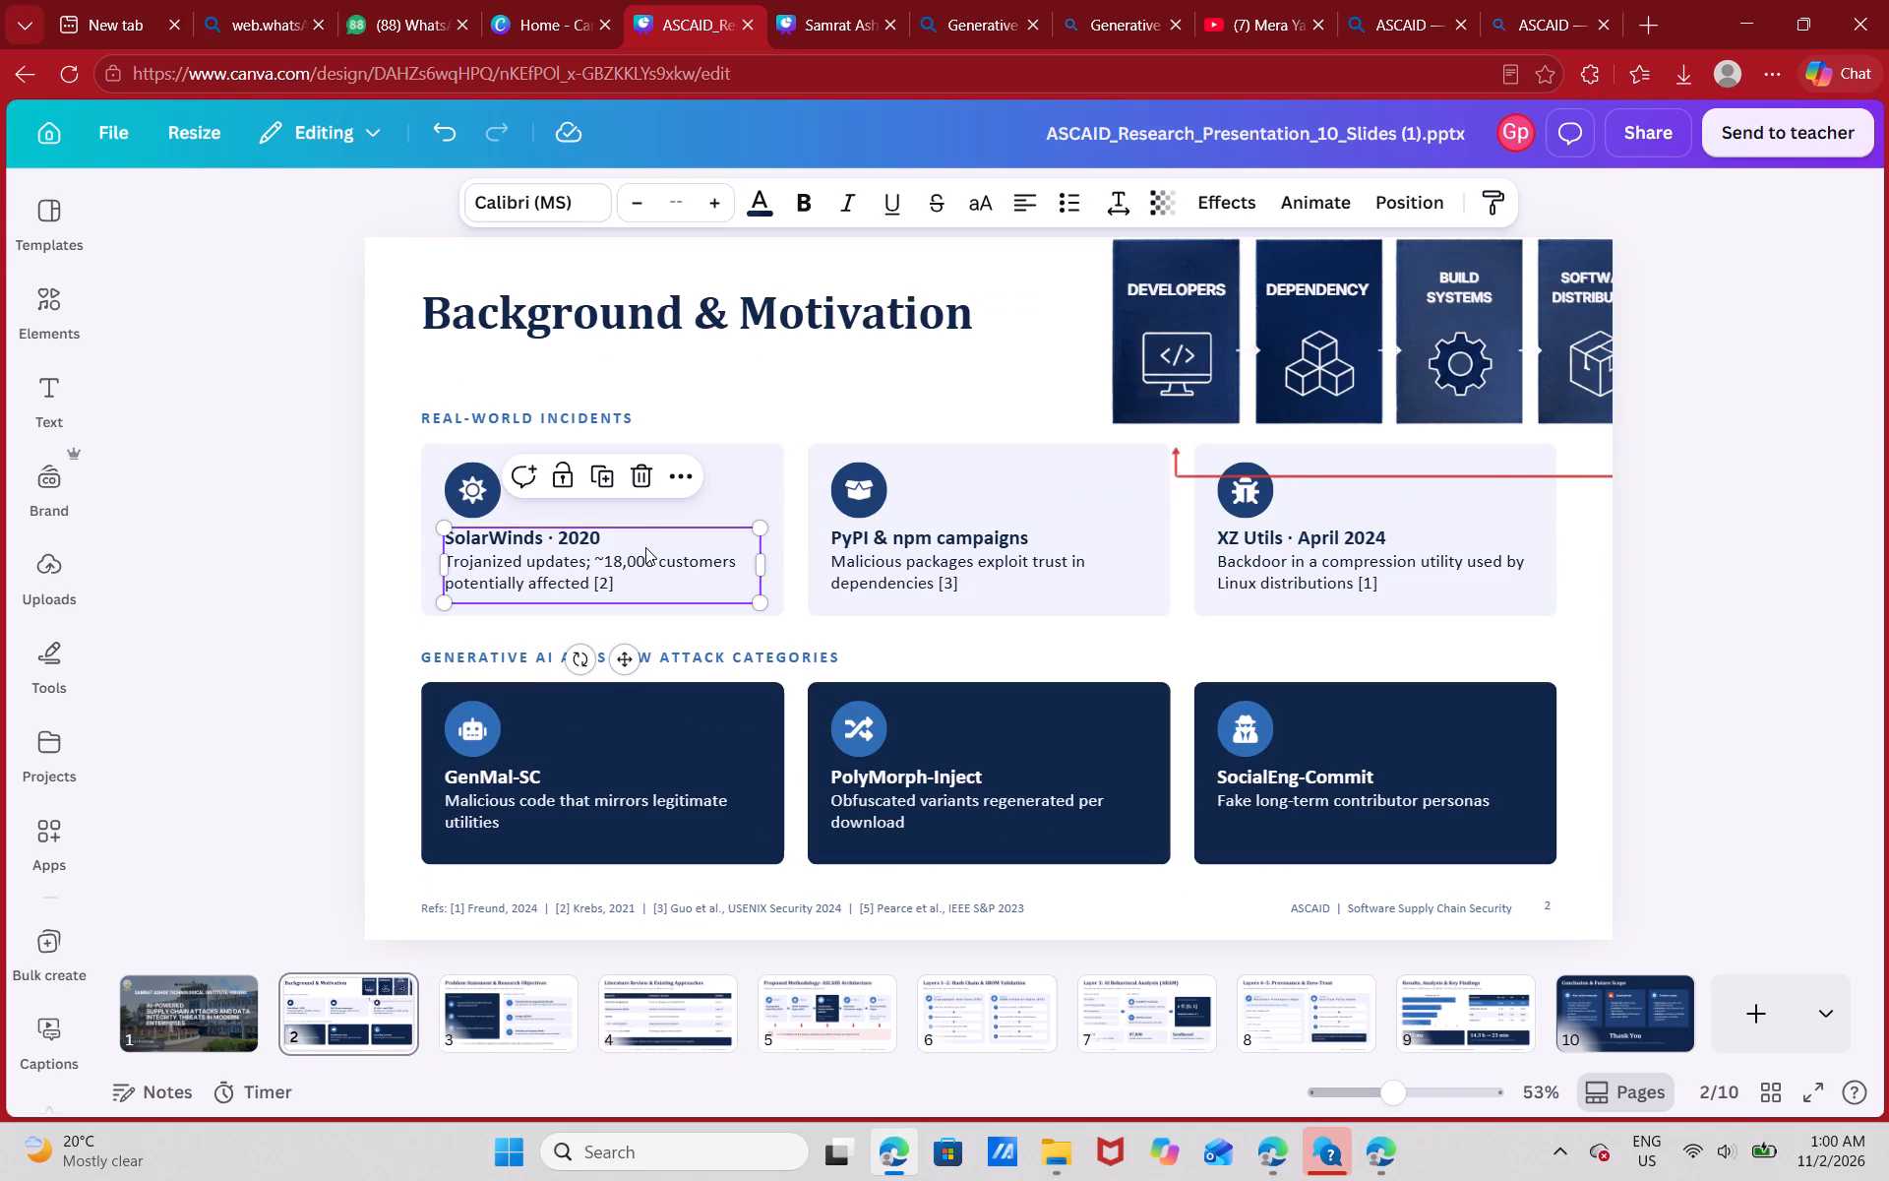
{"action": "key", "text": "BackSpace"}
{"action": "left_click", "coordinate": [958, 498]}
{"action": "key", "text": "BackSpace"}
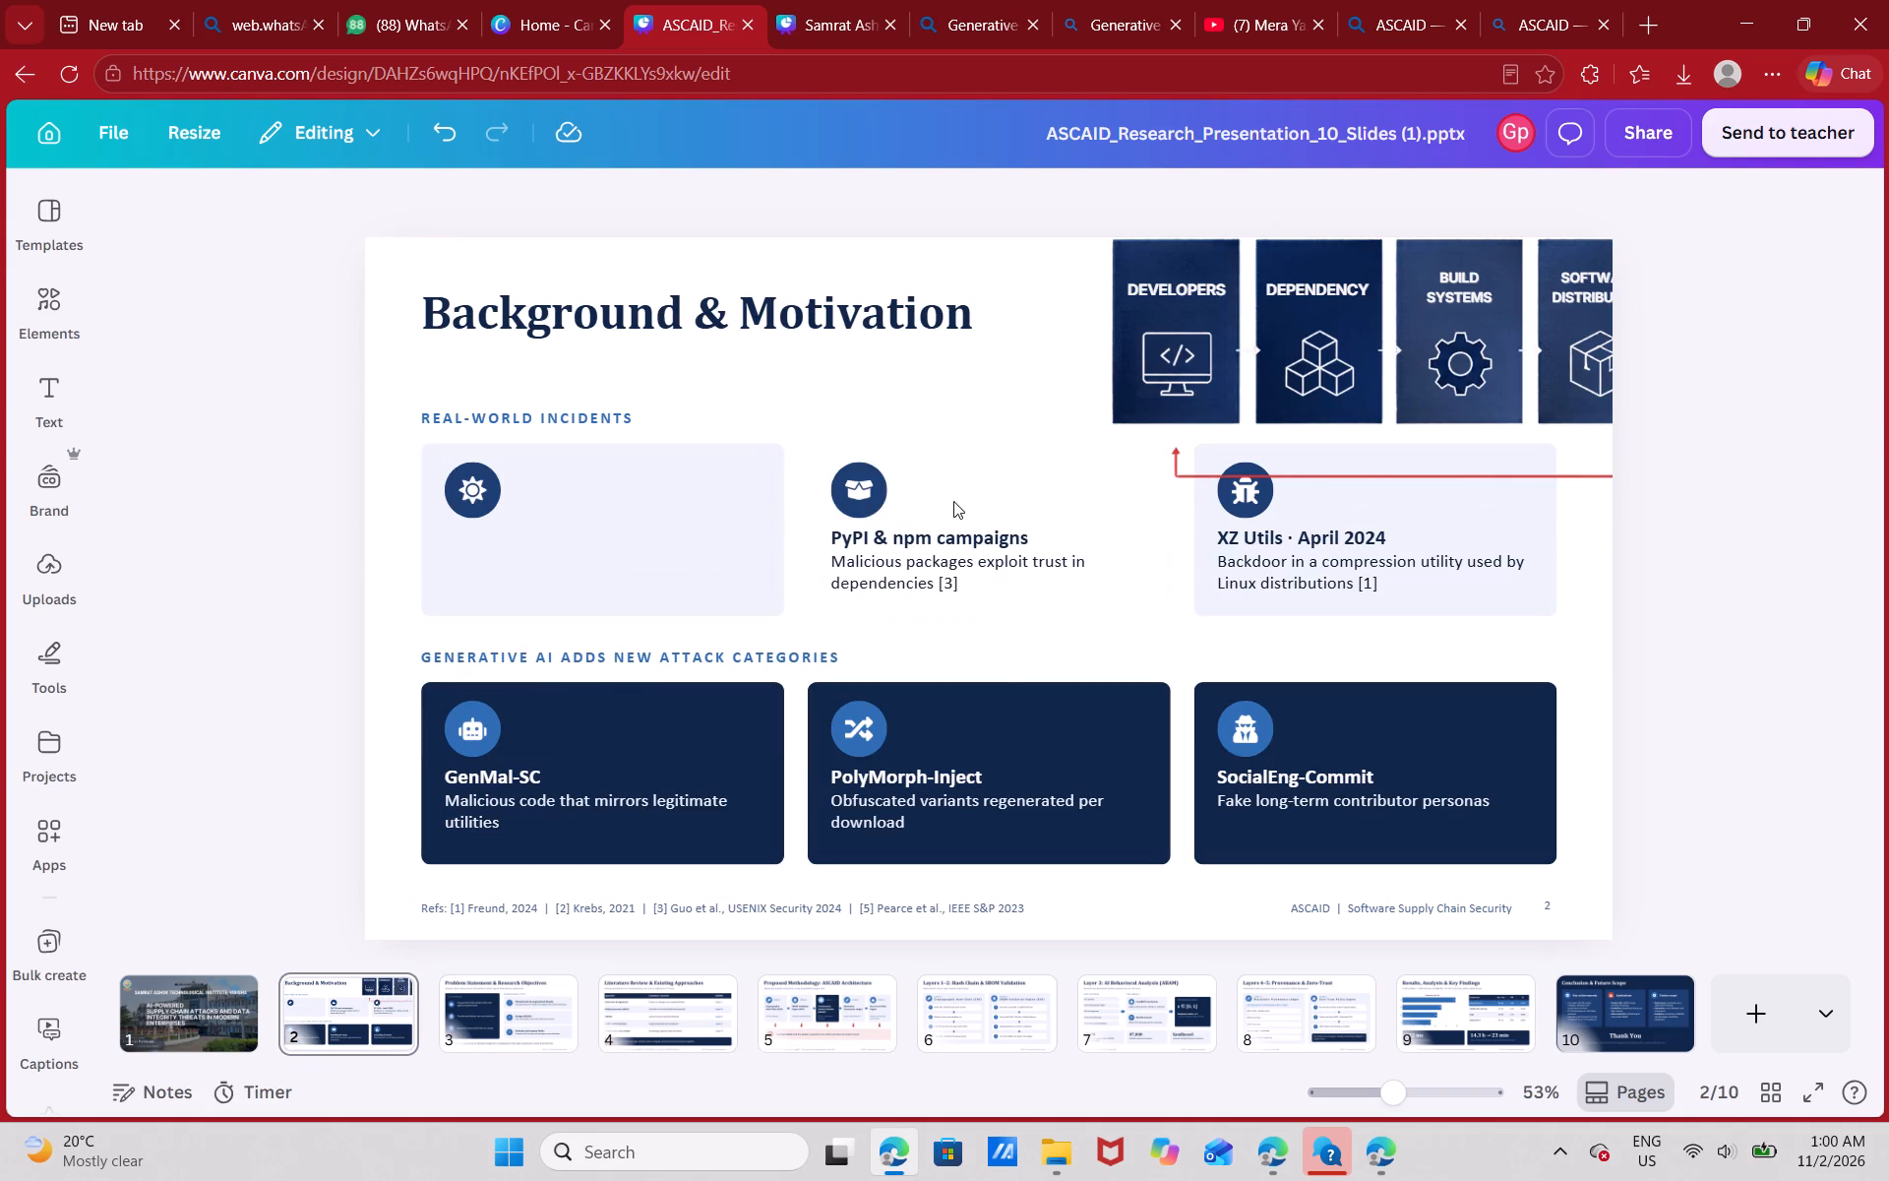
{"action": "left_click", "coordinate": [880, 497]}
{"action": "key", "text": "BackSpace"}
{"action": "left_click", "coordinate": [929, 572]}
{"action": "key", "text": "BackSpace"}
Delete the XZ Utils card's text, background and icon circle from the real-world incidents row.
{"action": "left_click", "coordinate": [1437, 548]}
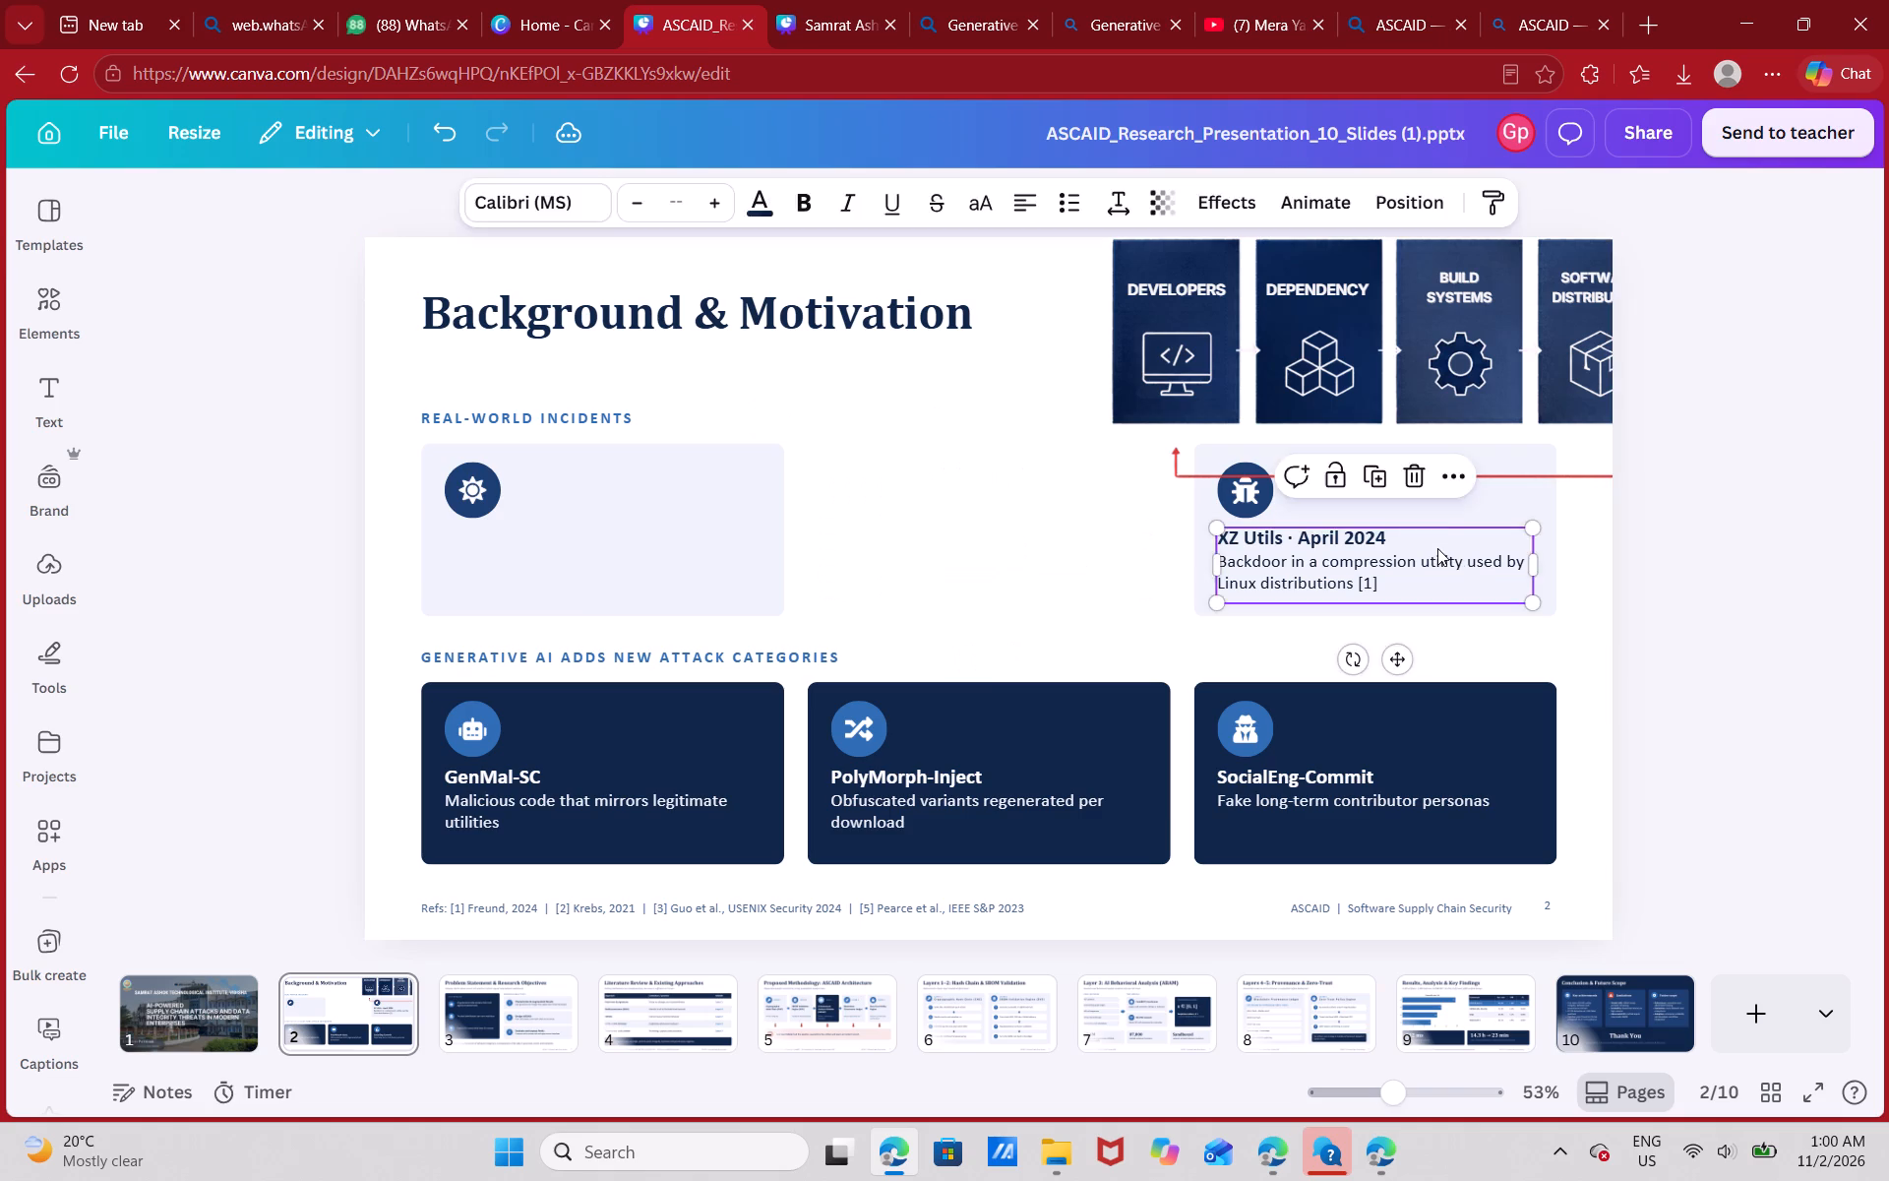
{"action": "key", "text": "BackSpace"}
{"action": "left_click", "coordinate": [1457, 501]}
{"action": "key", "text": "BackSpace"}
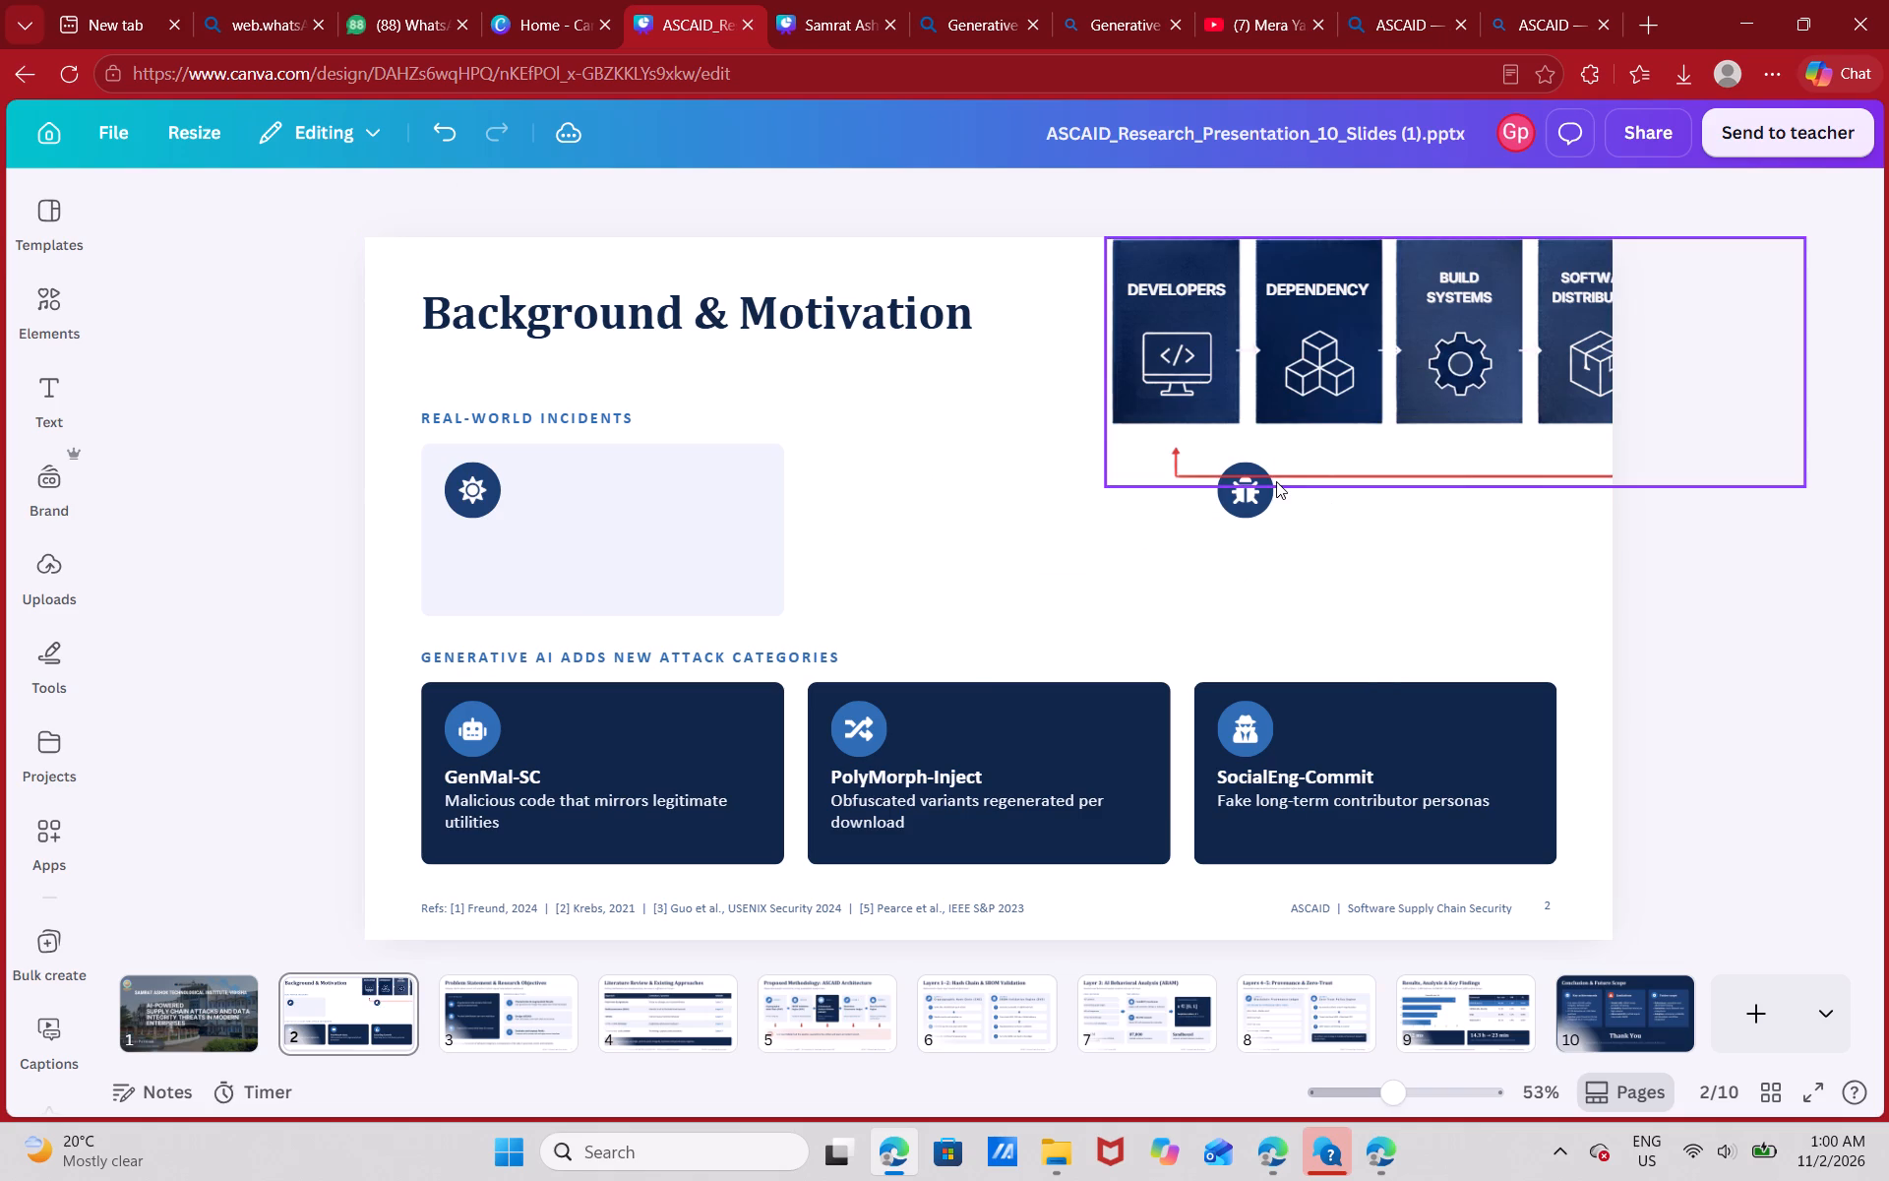
{"action": "left_click", "coordinate": [1241, 514]}
{"action": "key", "text": "BackSpace"}
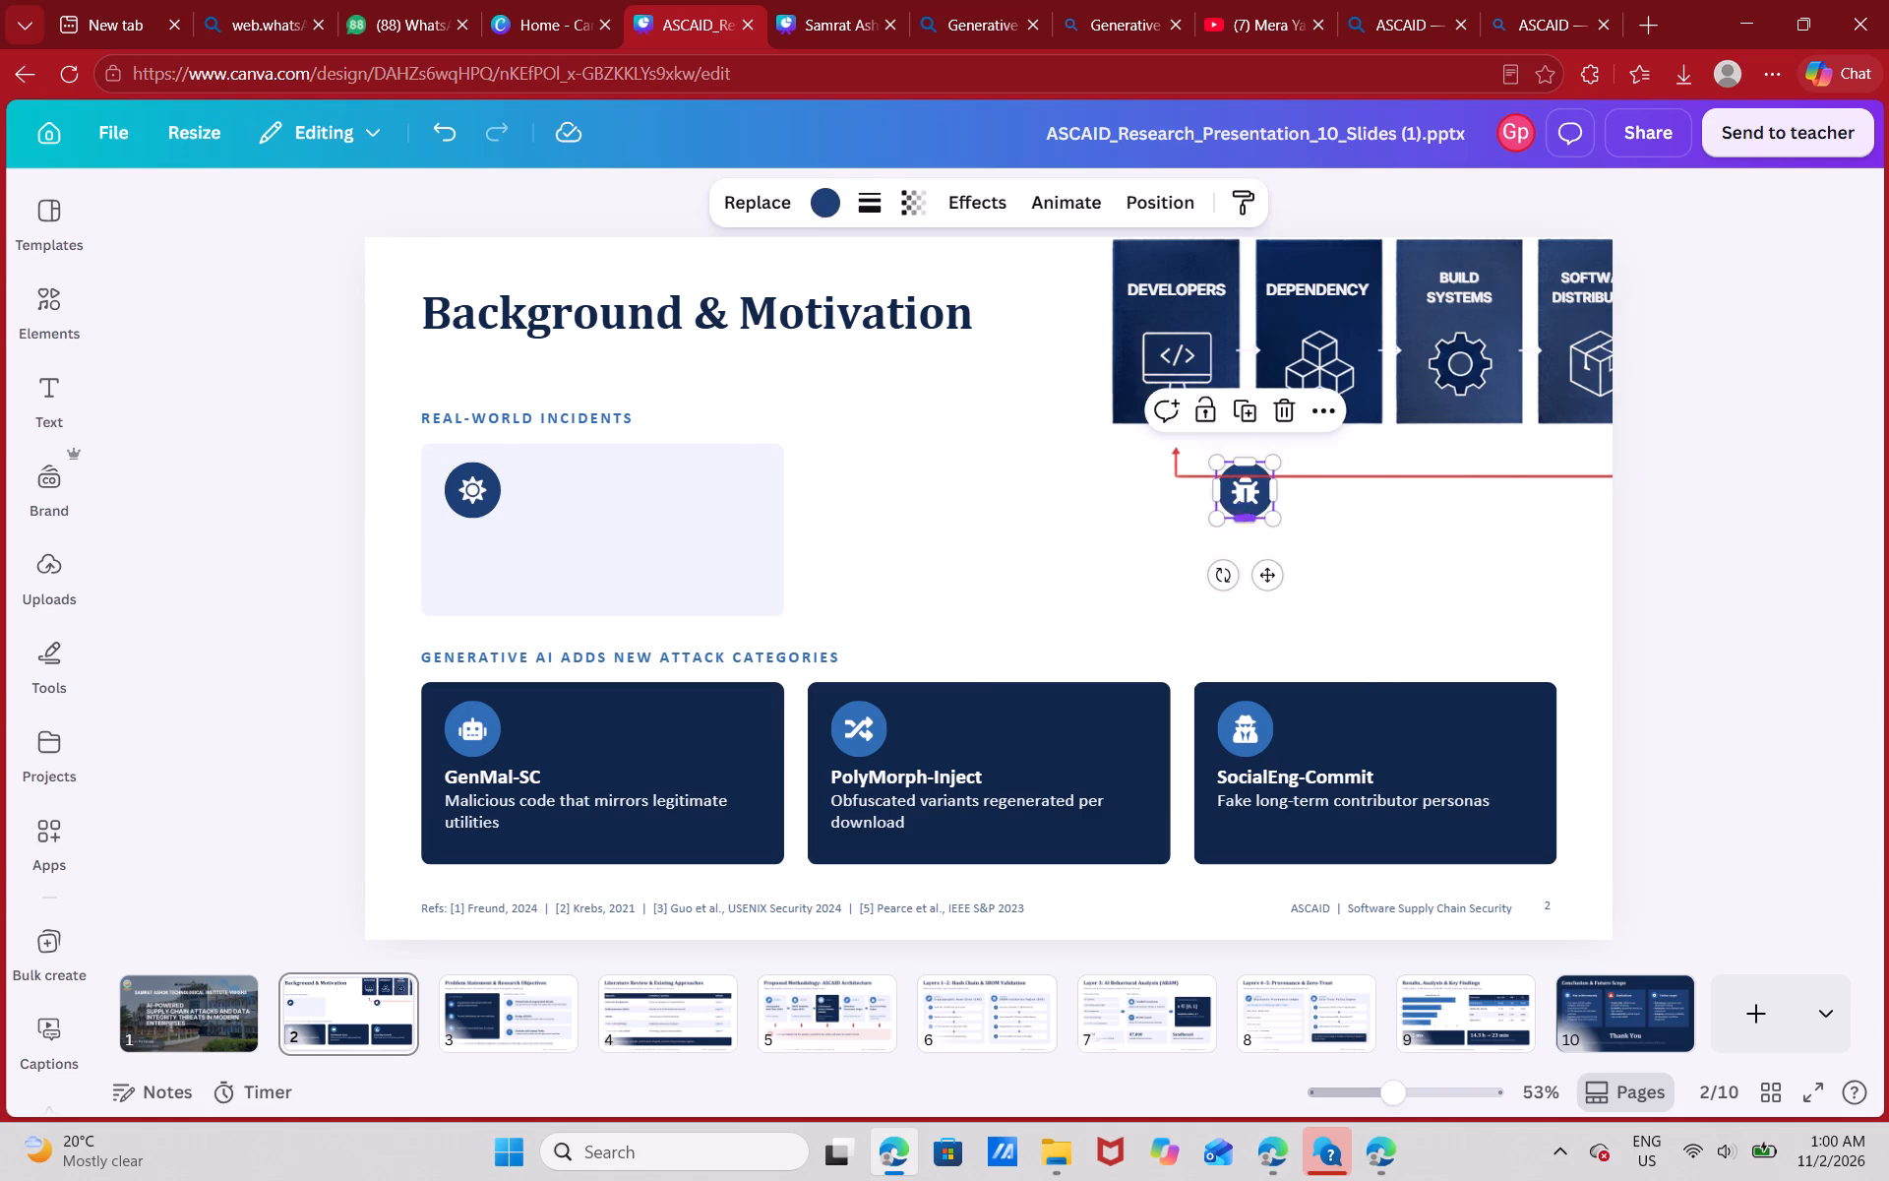
{"action": "left_click", "coordinate": [966, 610]}
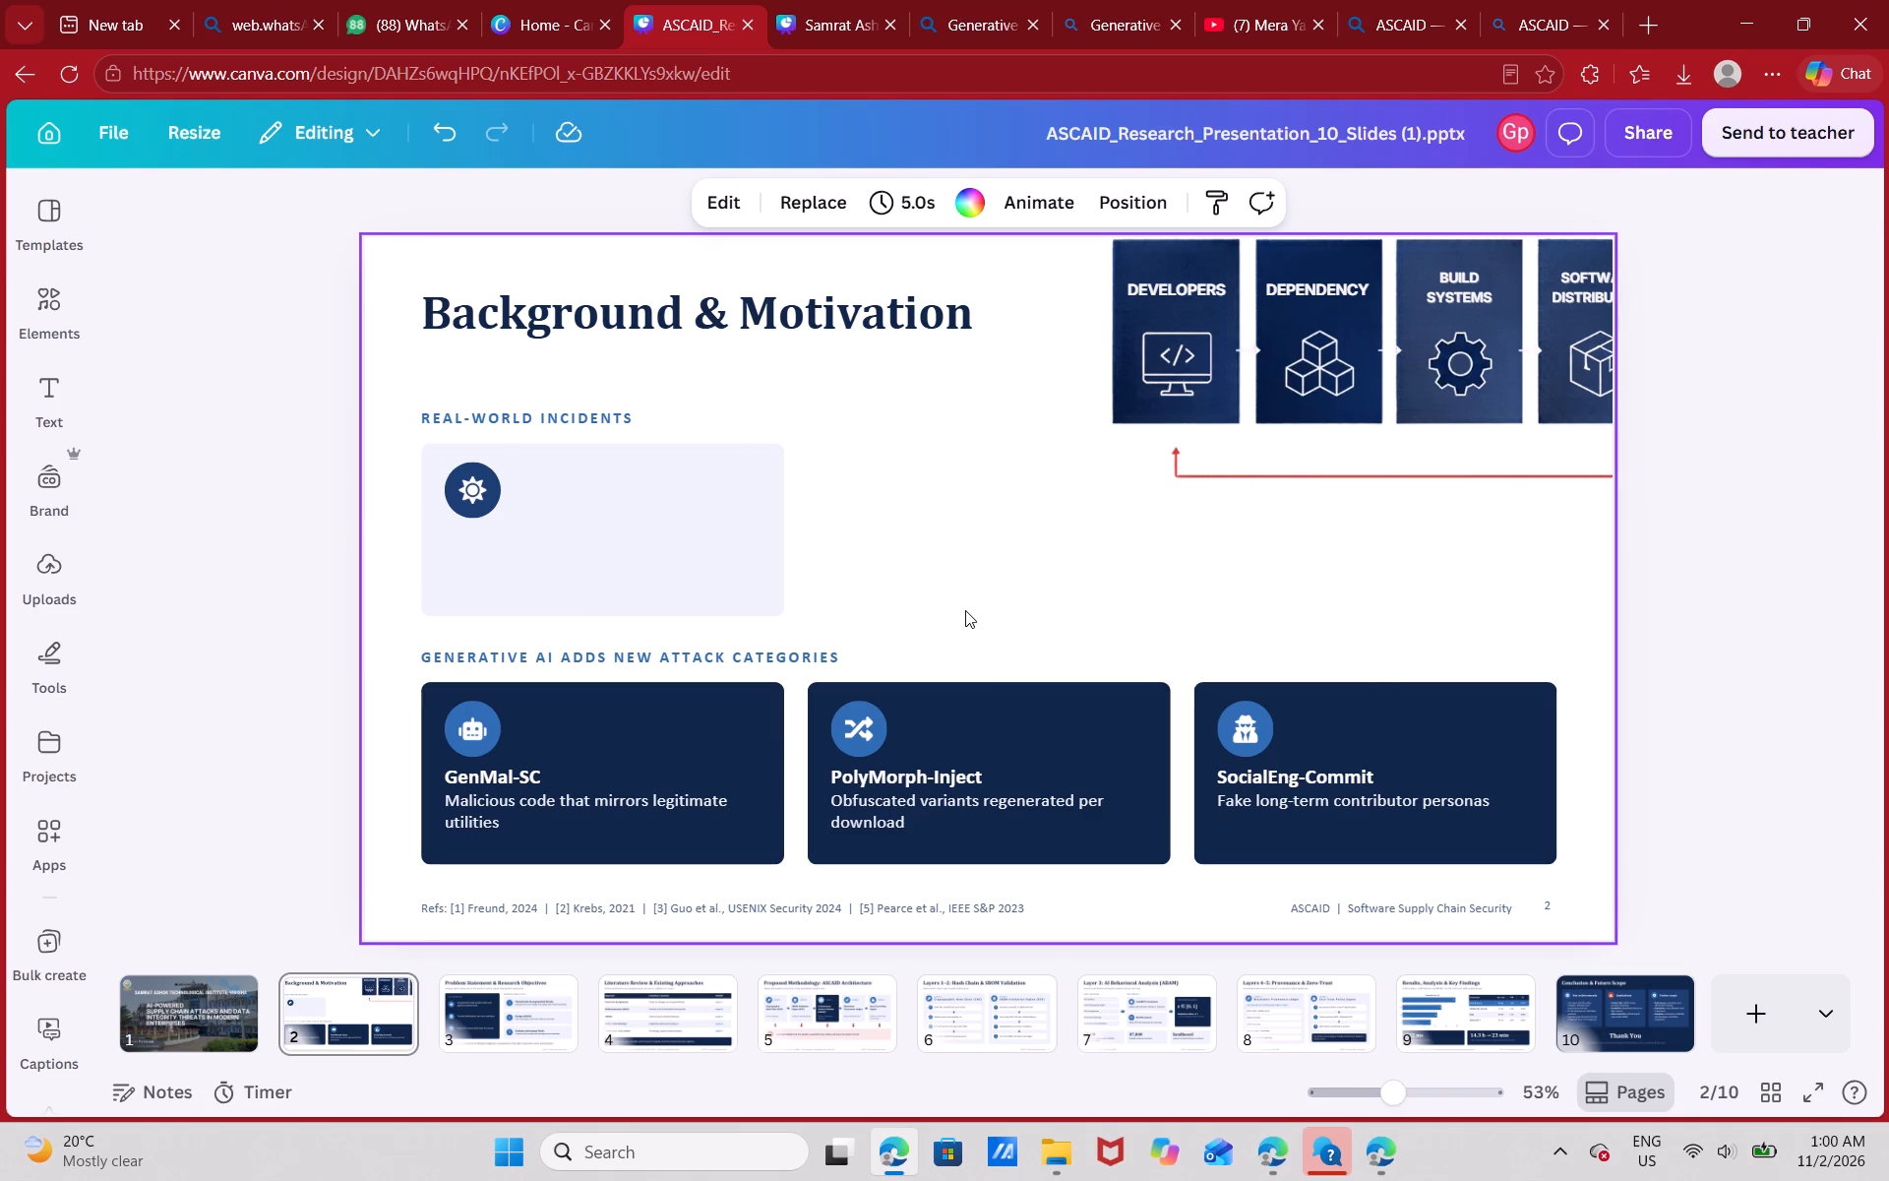
Shrink the supply-chain diagram and place it fully inside slide 2, in the space cleared beside the remaining incident card.
{"action": "left_click", "coordinate": [681, 547]}
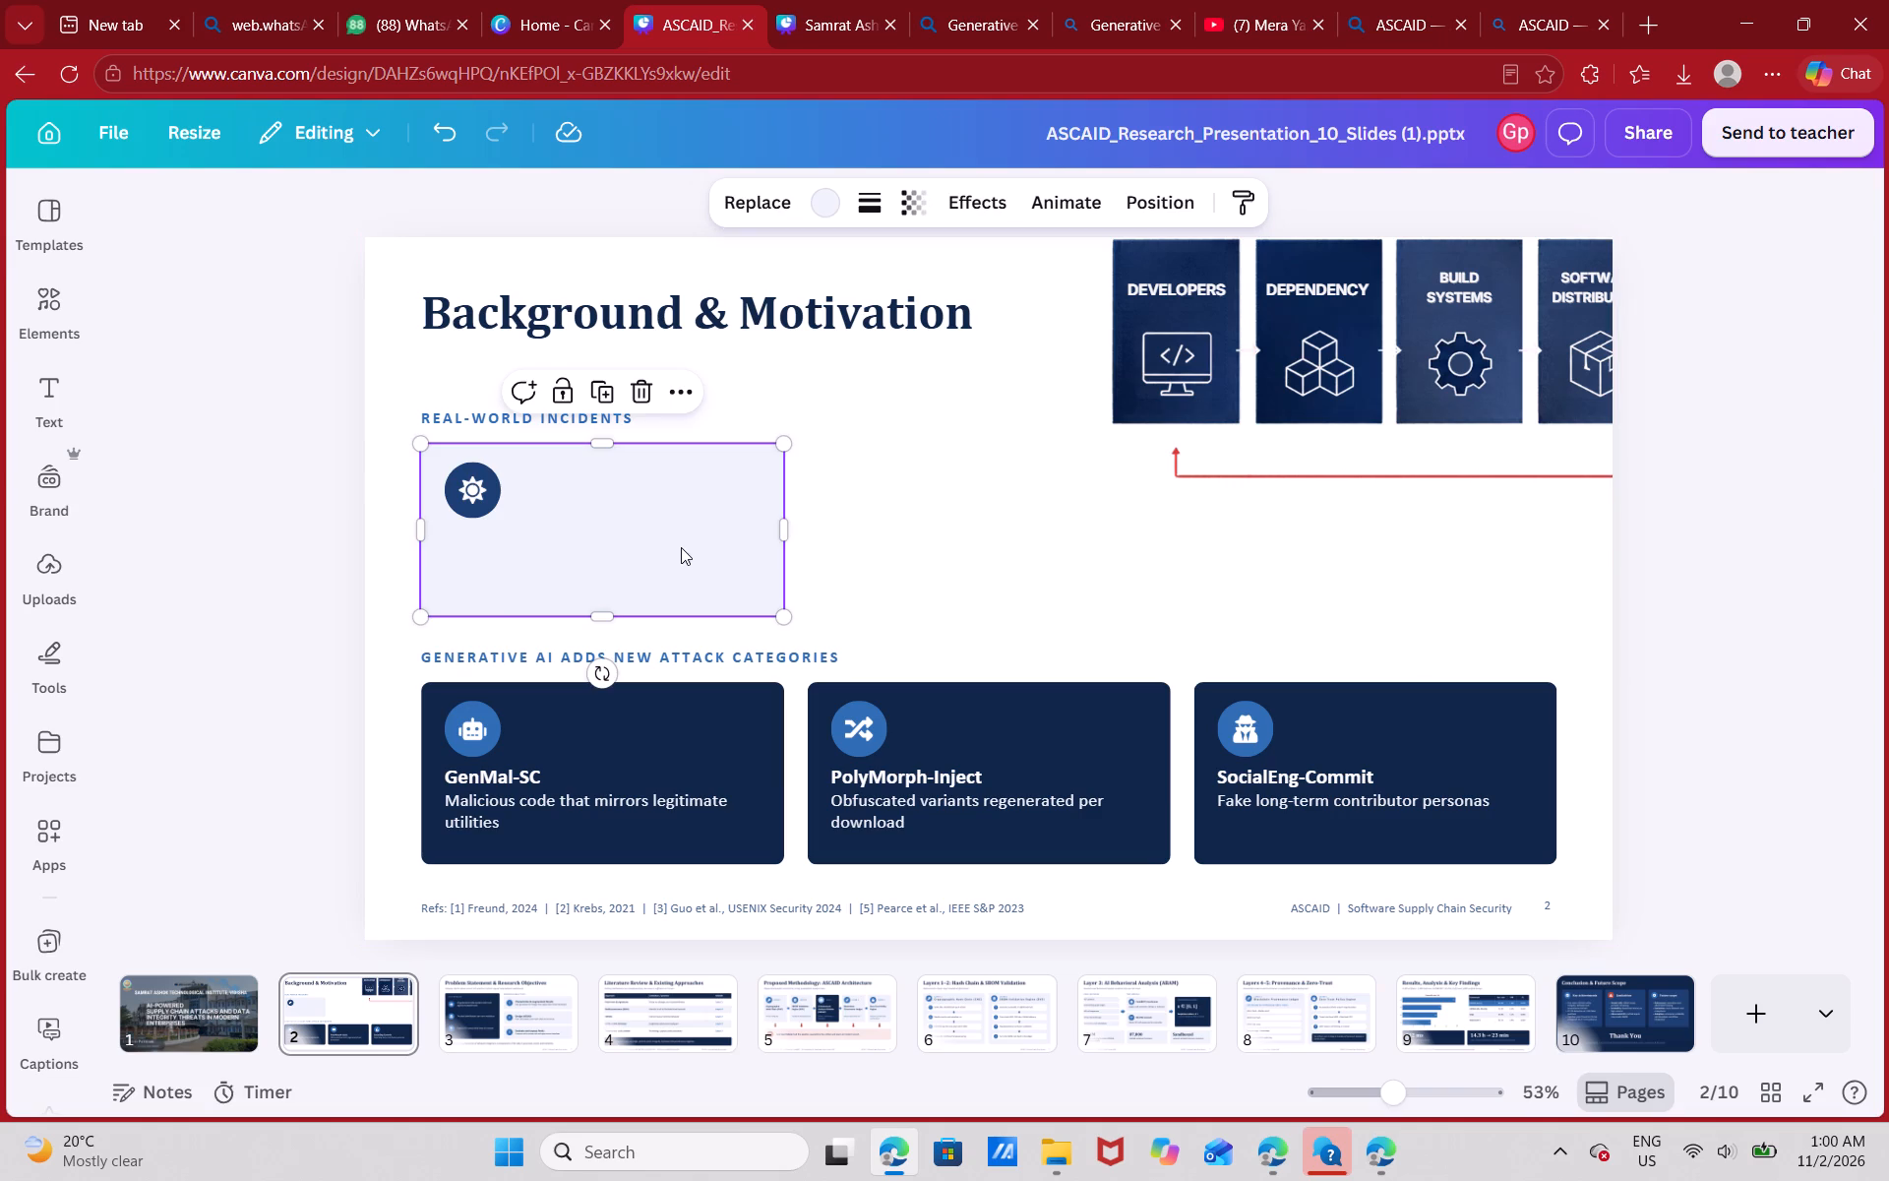
{"action": "left_click_drag", "start_coordinate": [1302, 363], "coordinate": [1090, 515]}
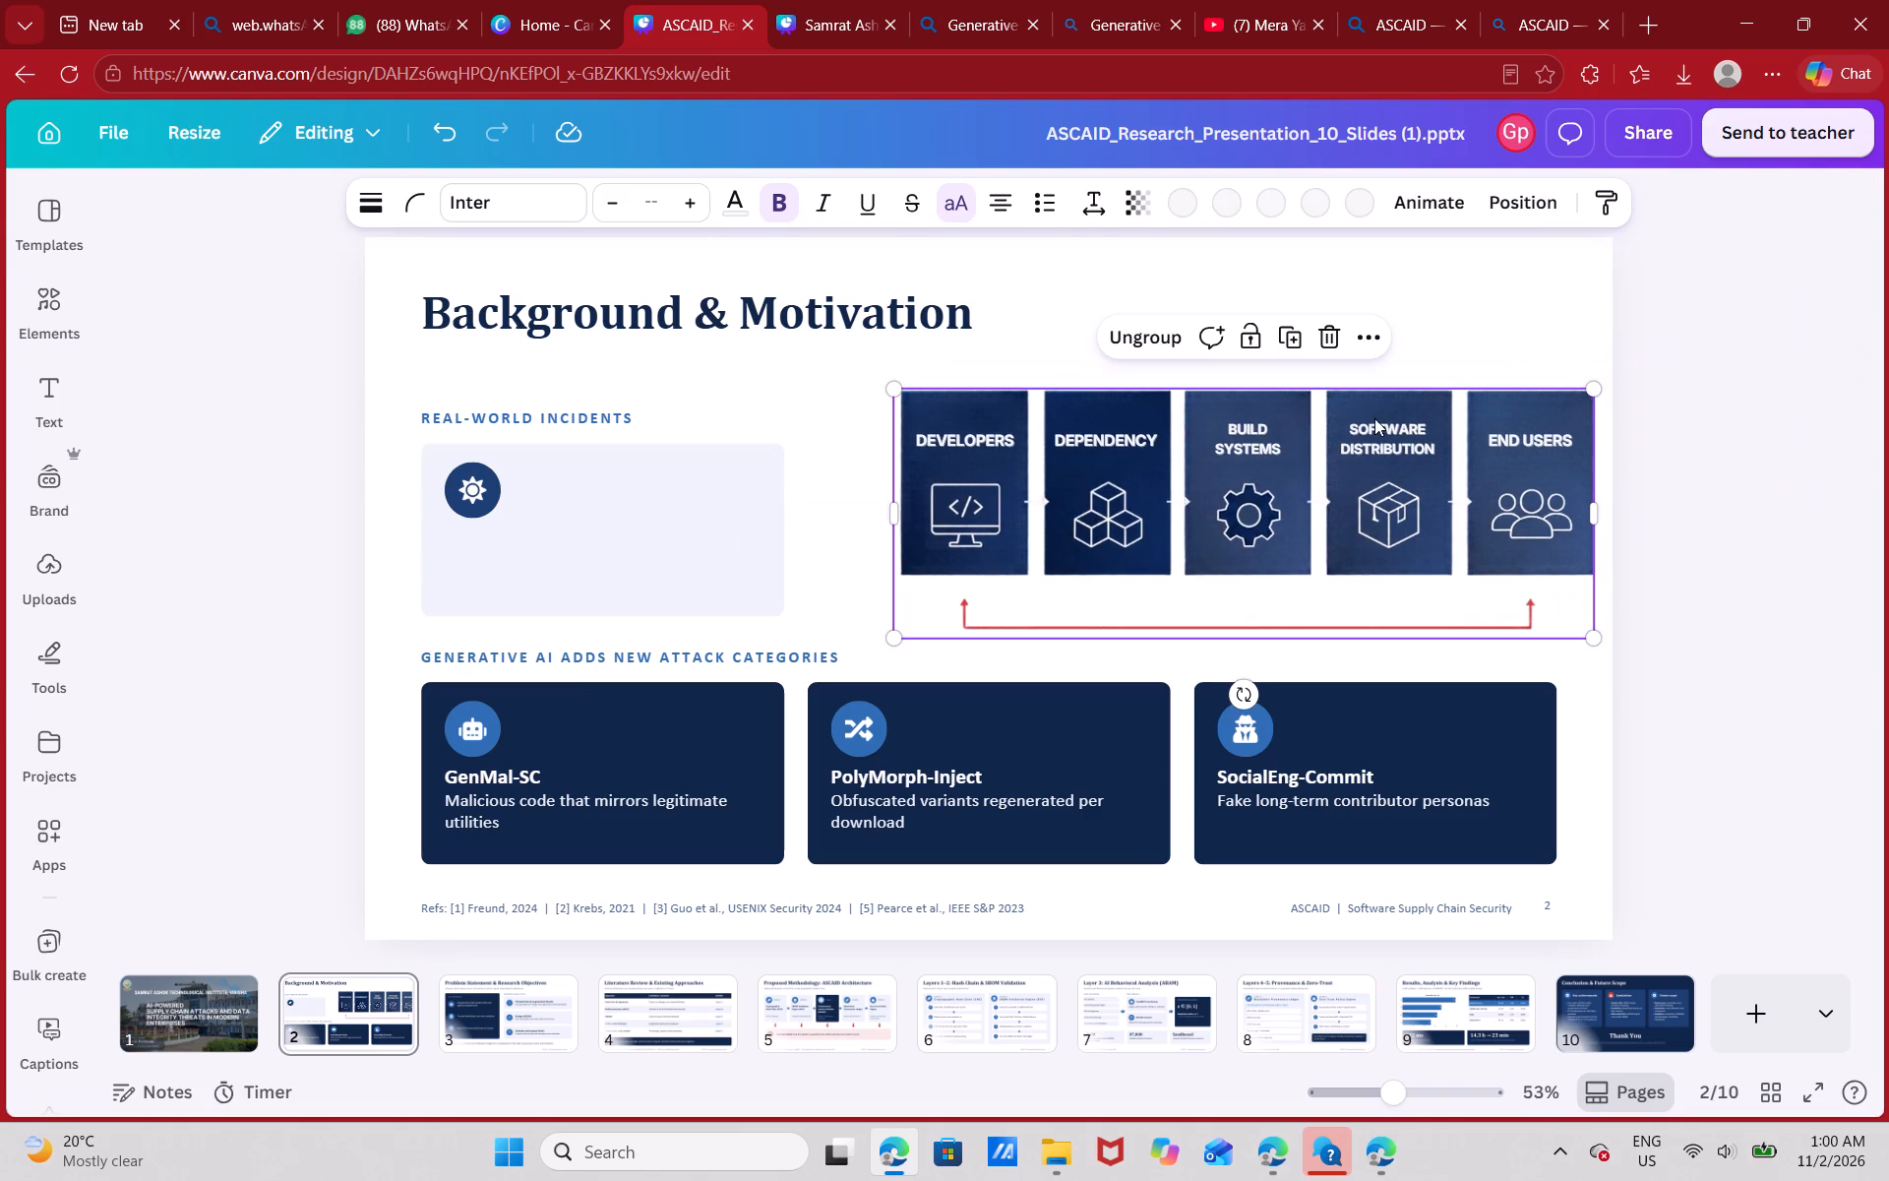
{"action": "left_click_drag", "start_coordinate": [1597, 384], "coordinate": [1401, 475]}
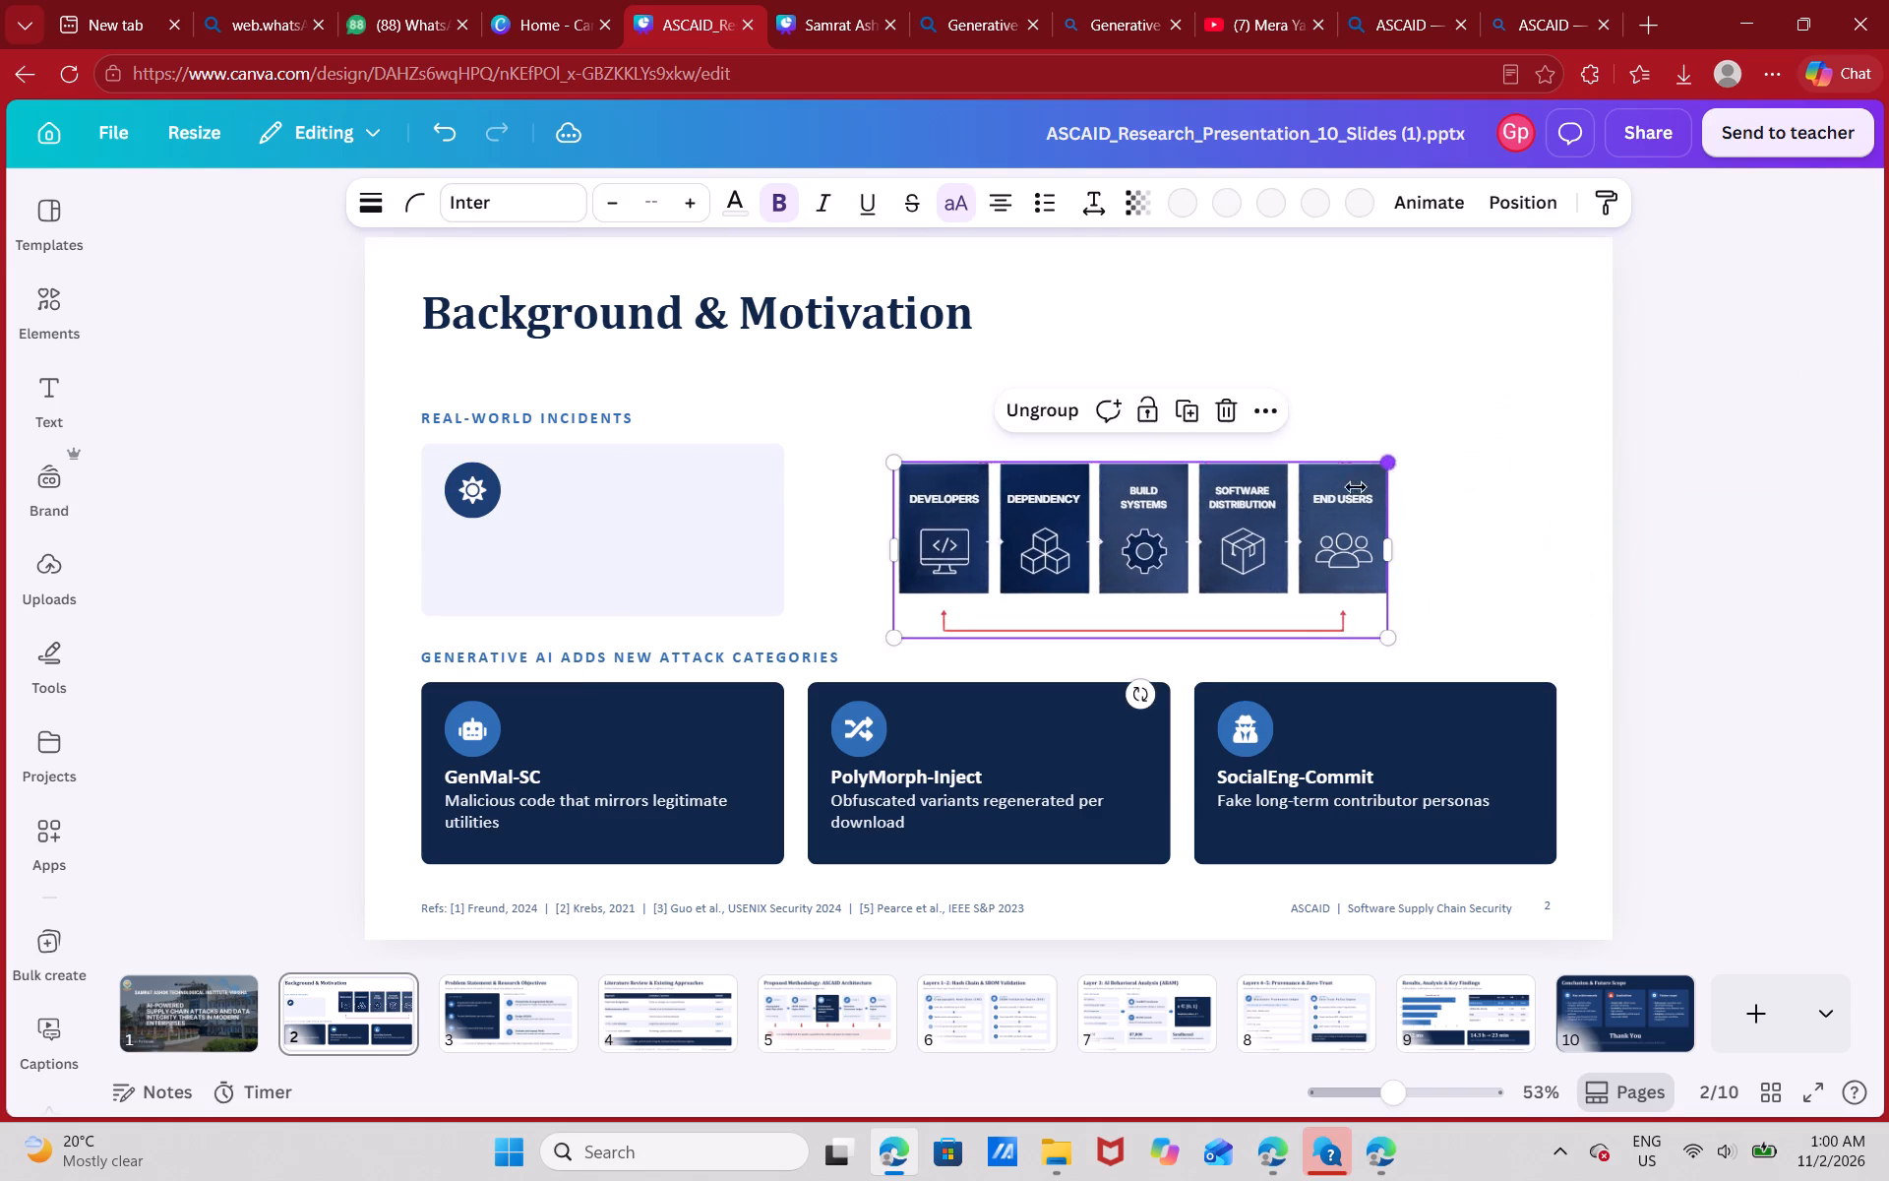
{"action": "left_click_drag", "start_coordinate": [1302, 505], "coordinate": [1410, 466]}
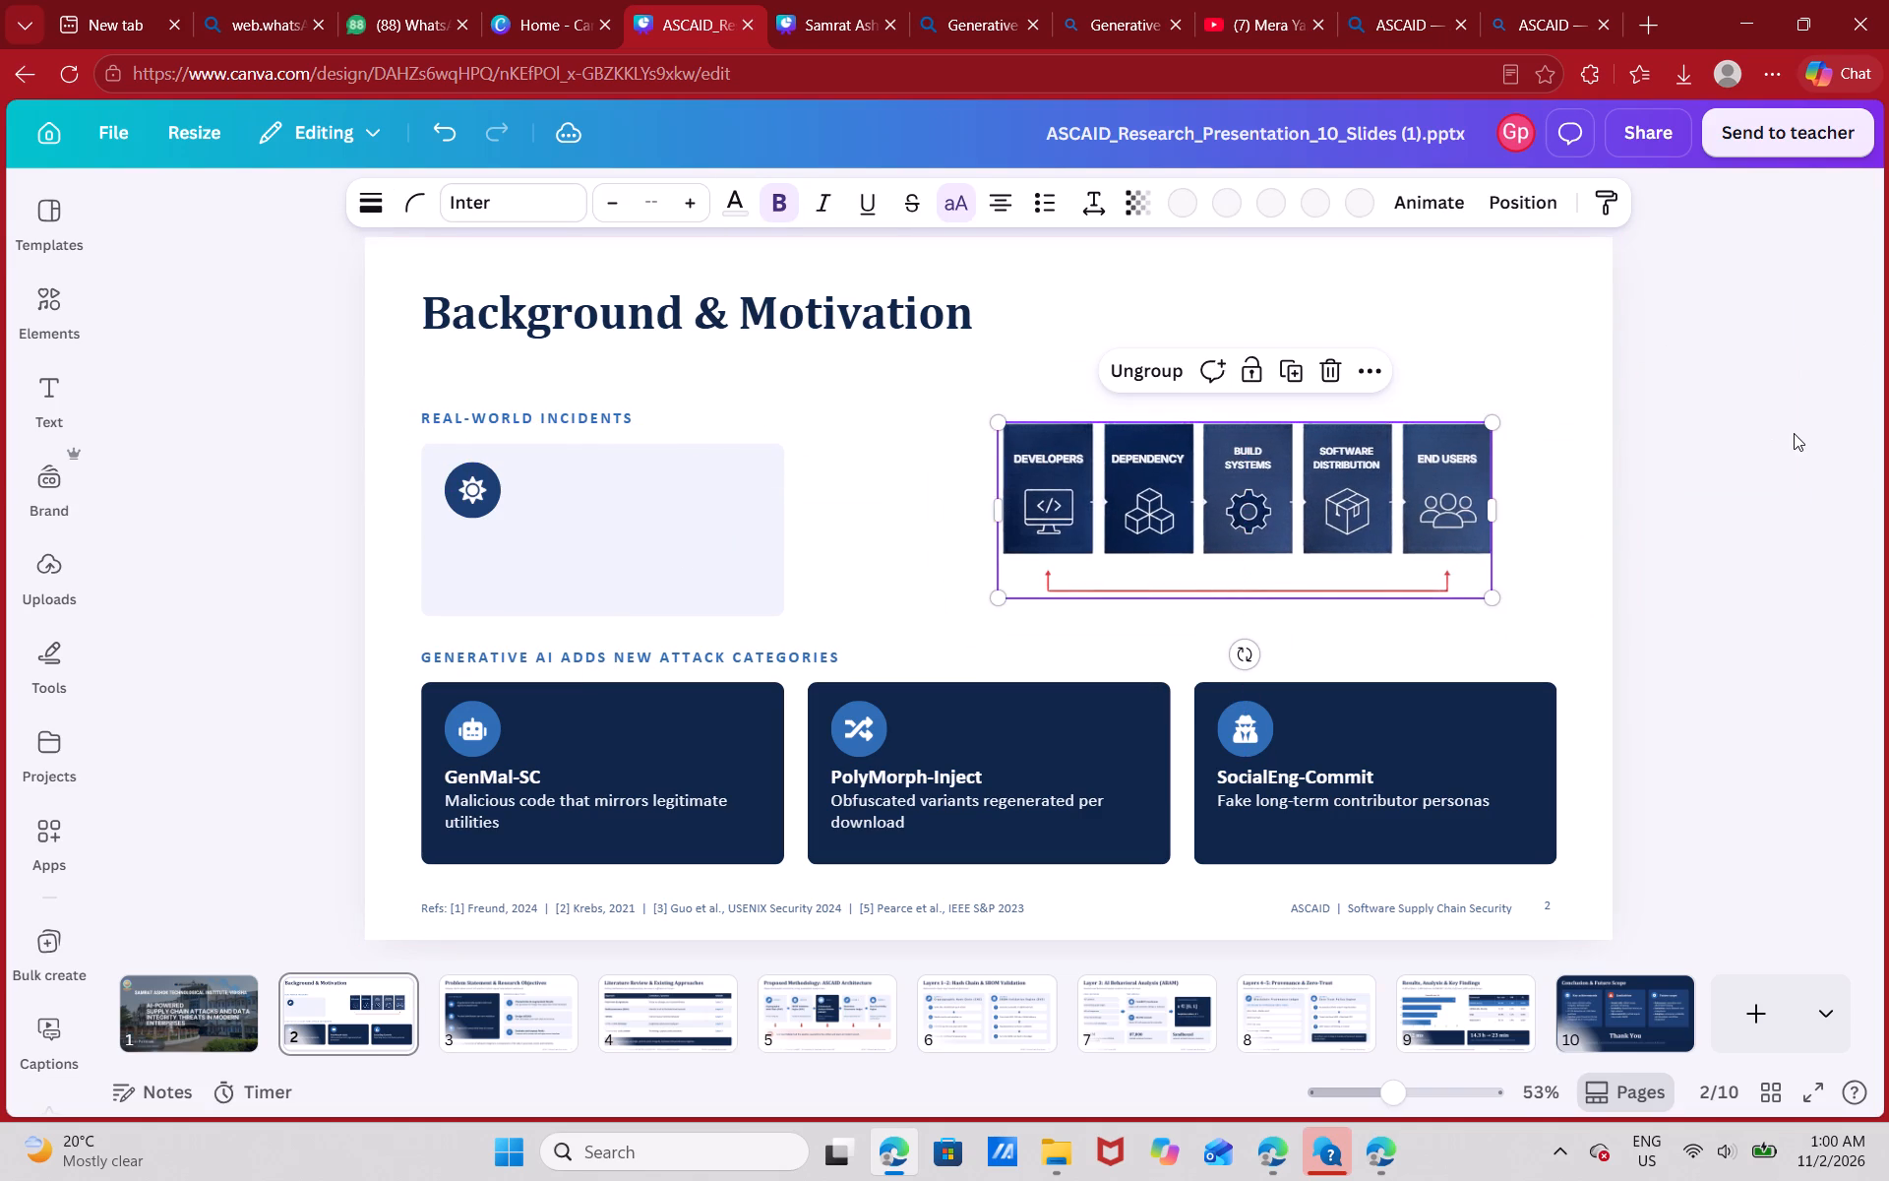
{"action": "left_click", "coordinate": [1794, 433]}
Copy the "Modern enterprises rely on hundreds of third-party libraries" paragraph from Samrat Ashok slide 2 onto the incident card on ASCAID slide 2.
{"action": "key", "text": "alt+Tab"}
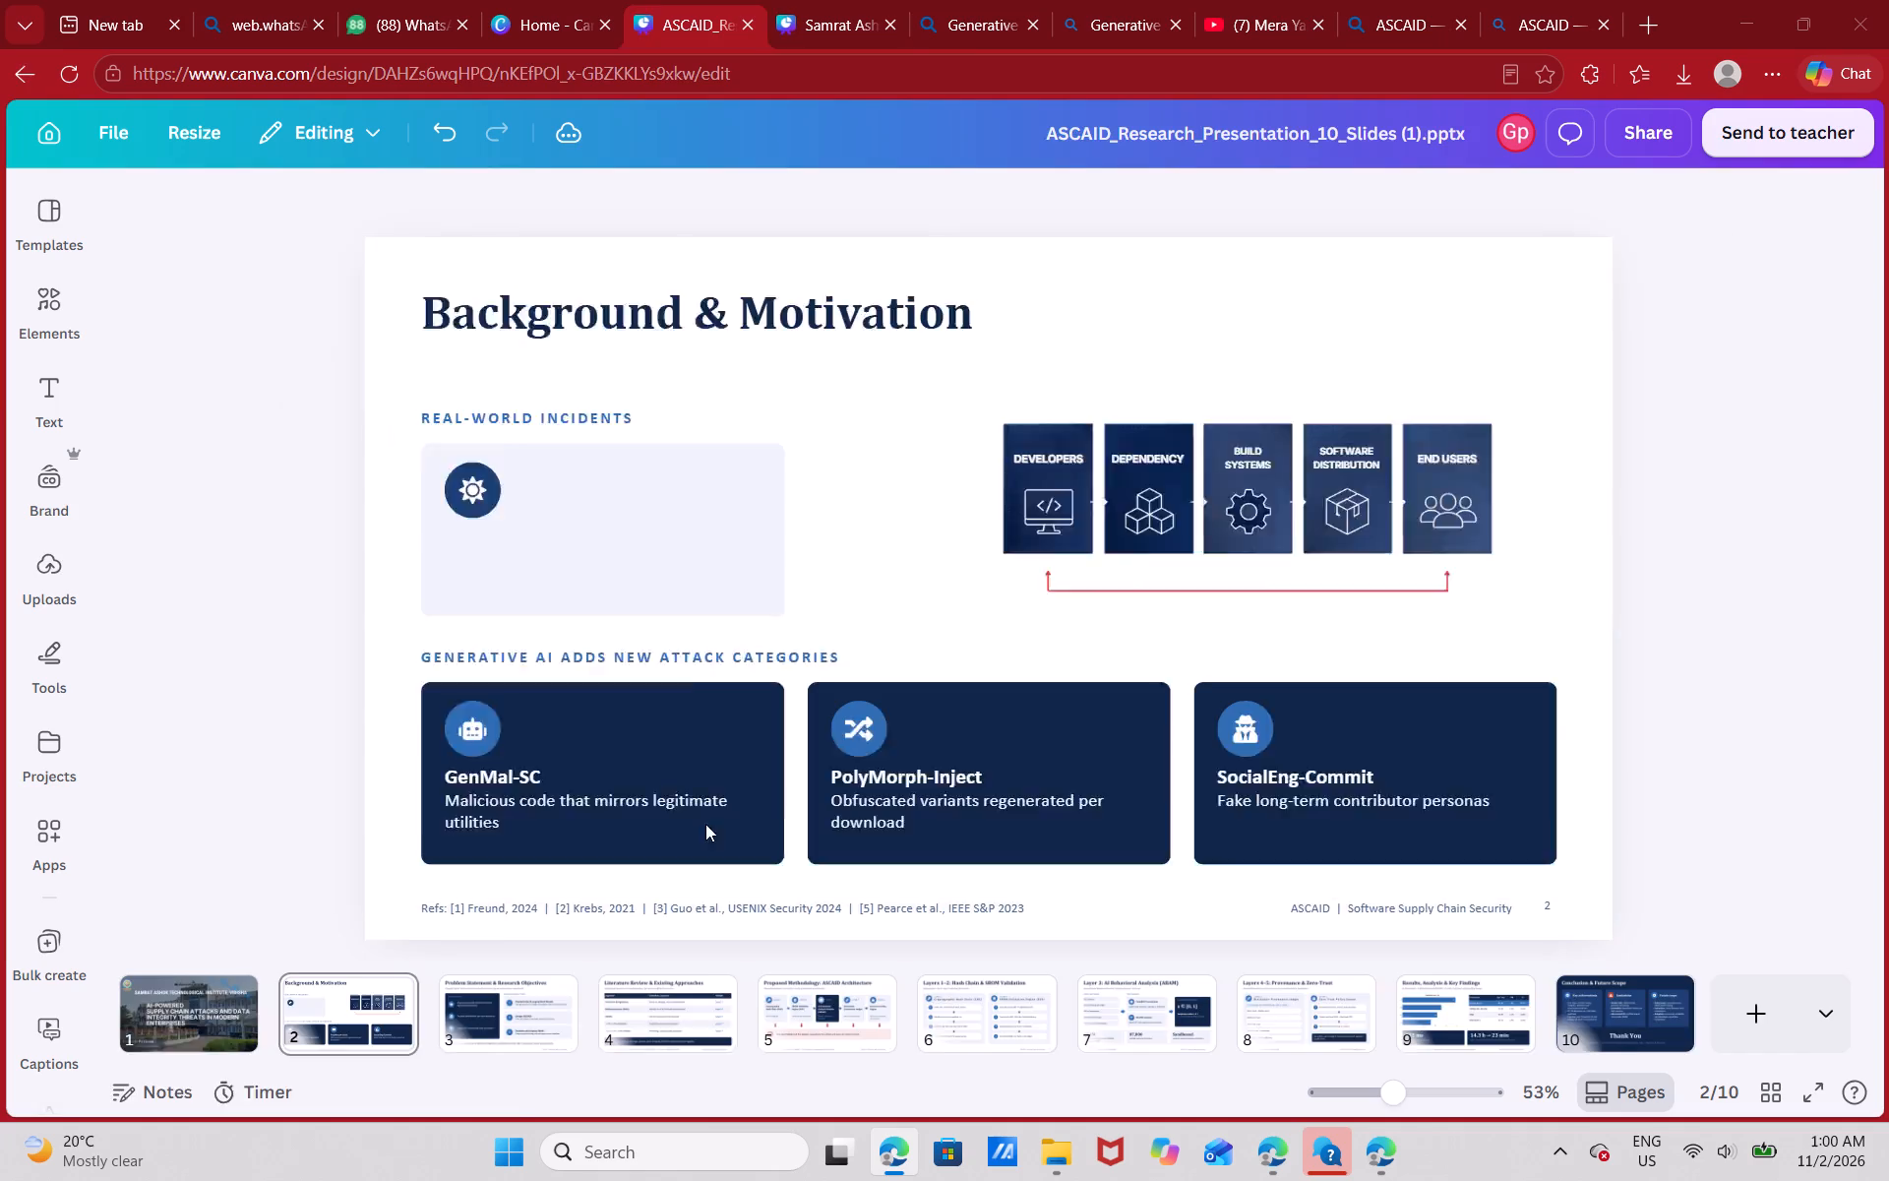
{"action": "left_click", "coordinate": [889, 484]}
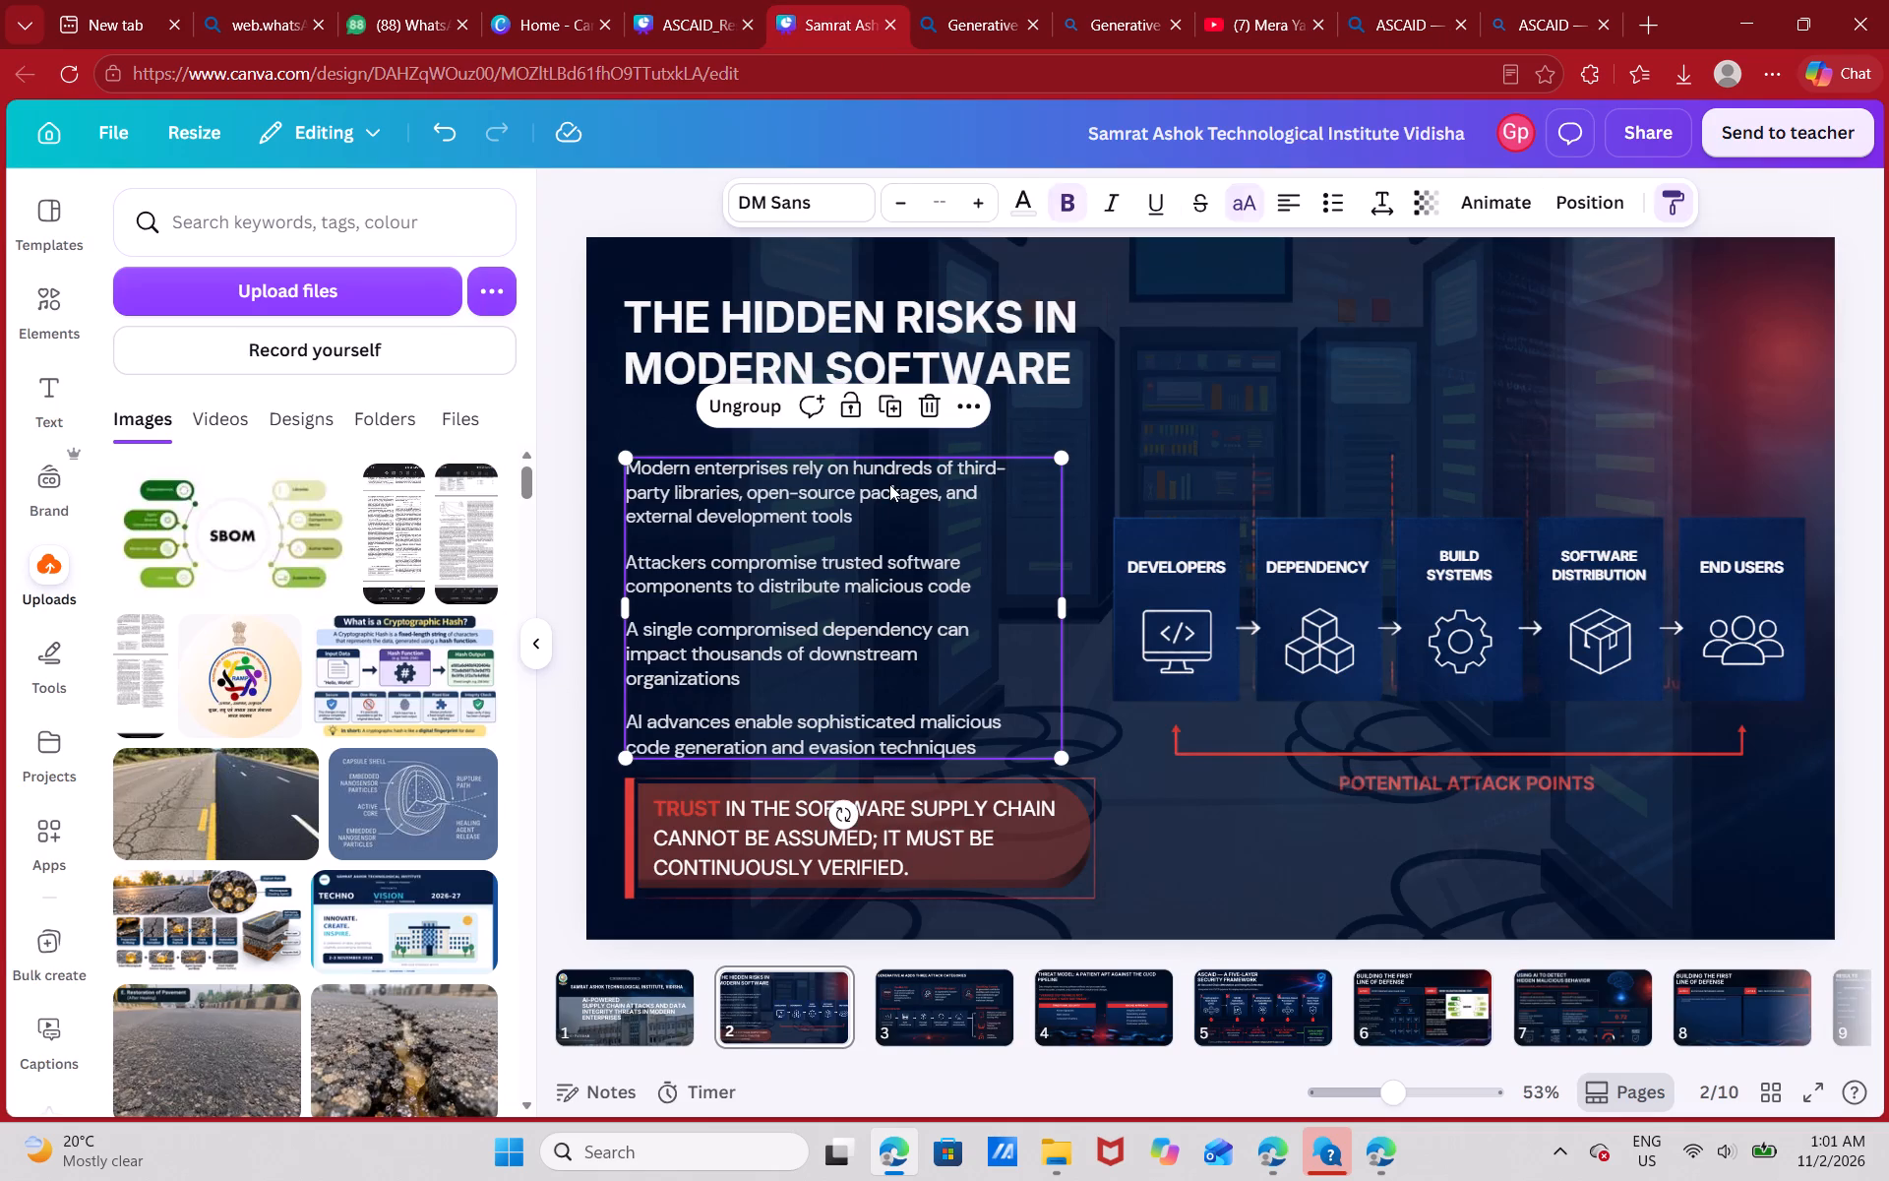
{"action": "left_click", "coordinate": [1223, 369]}
{"action": "key", "text": "alt+Tab"}
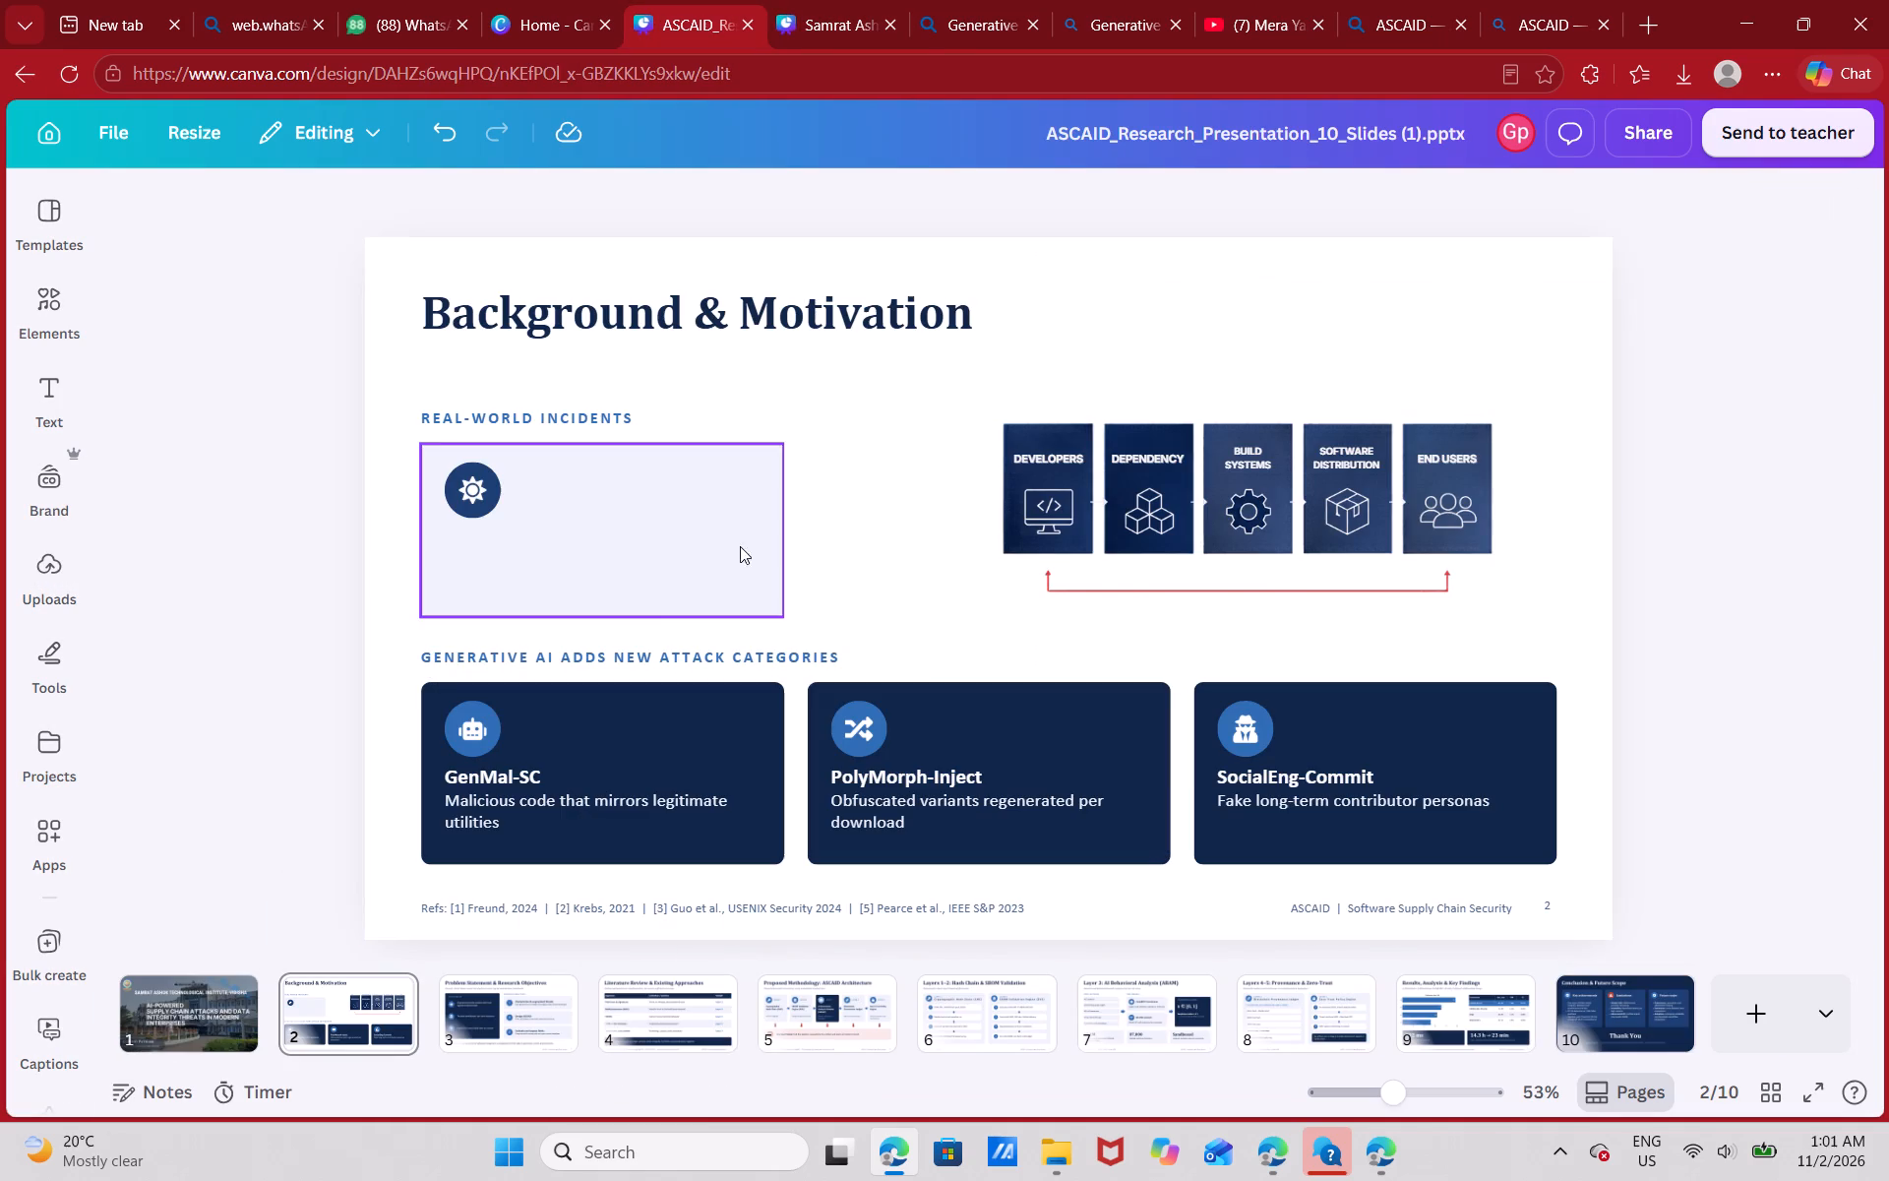
{"action": "left_click", "coordinate": [878, 819]}
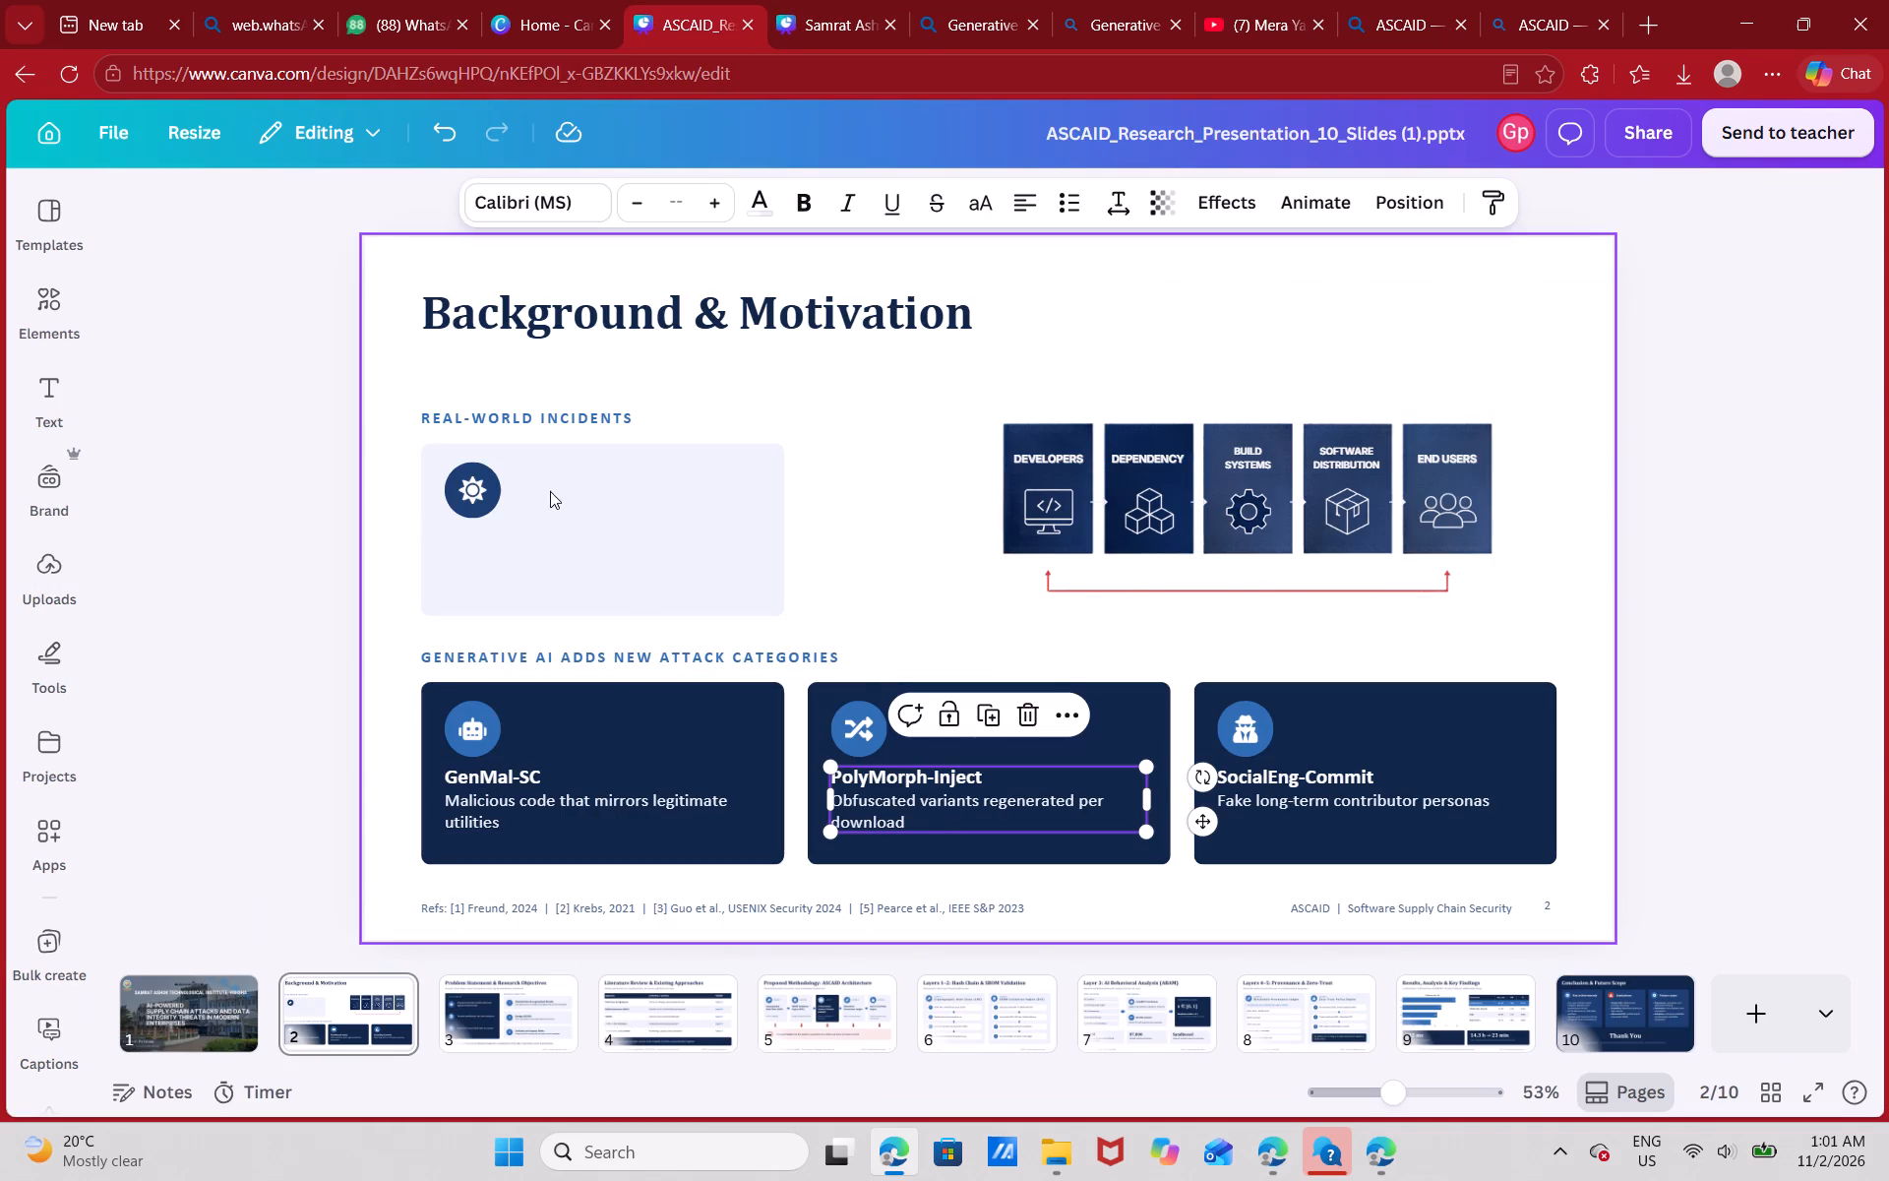
{"action": "key", "text": "alt+Tab"}
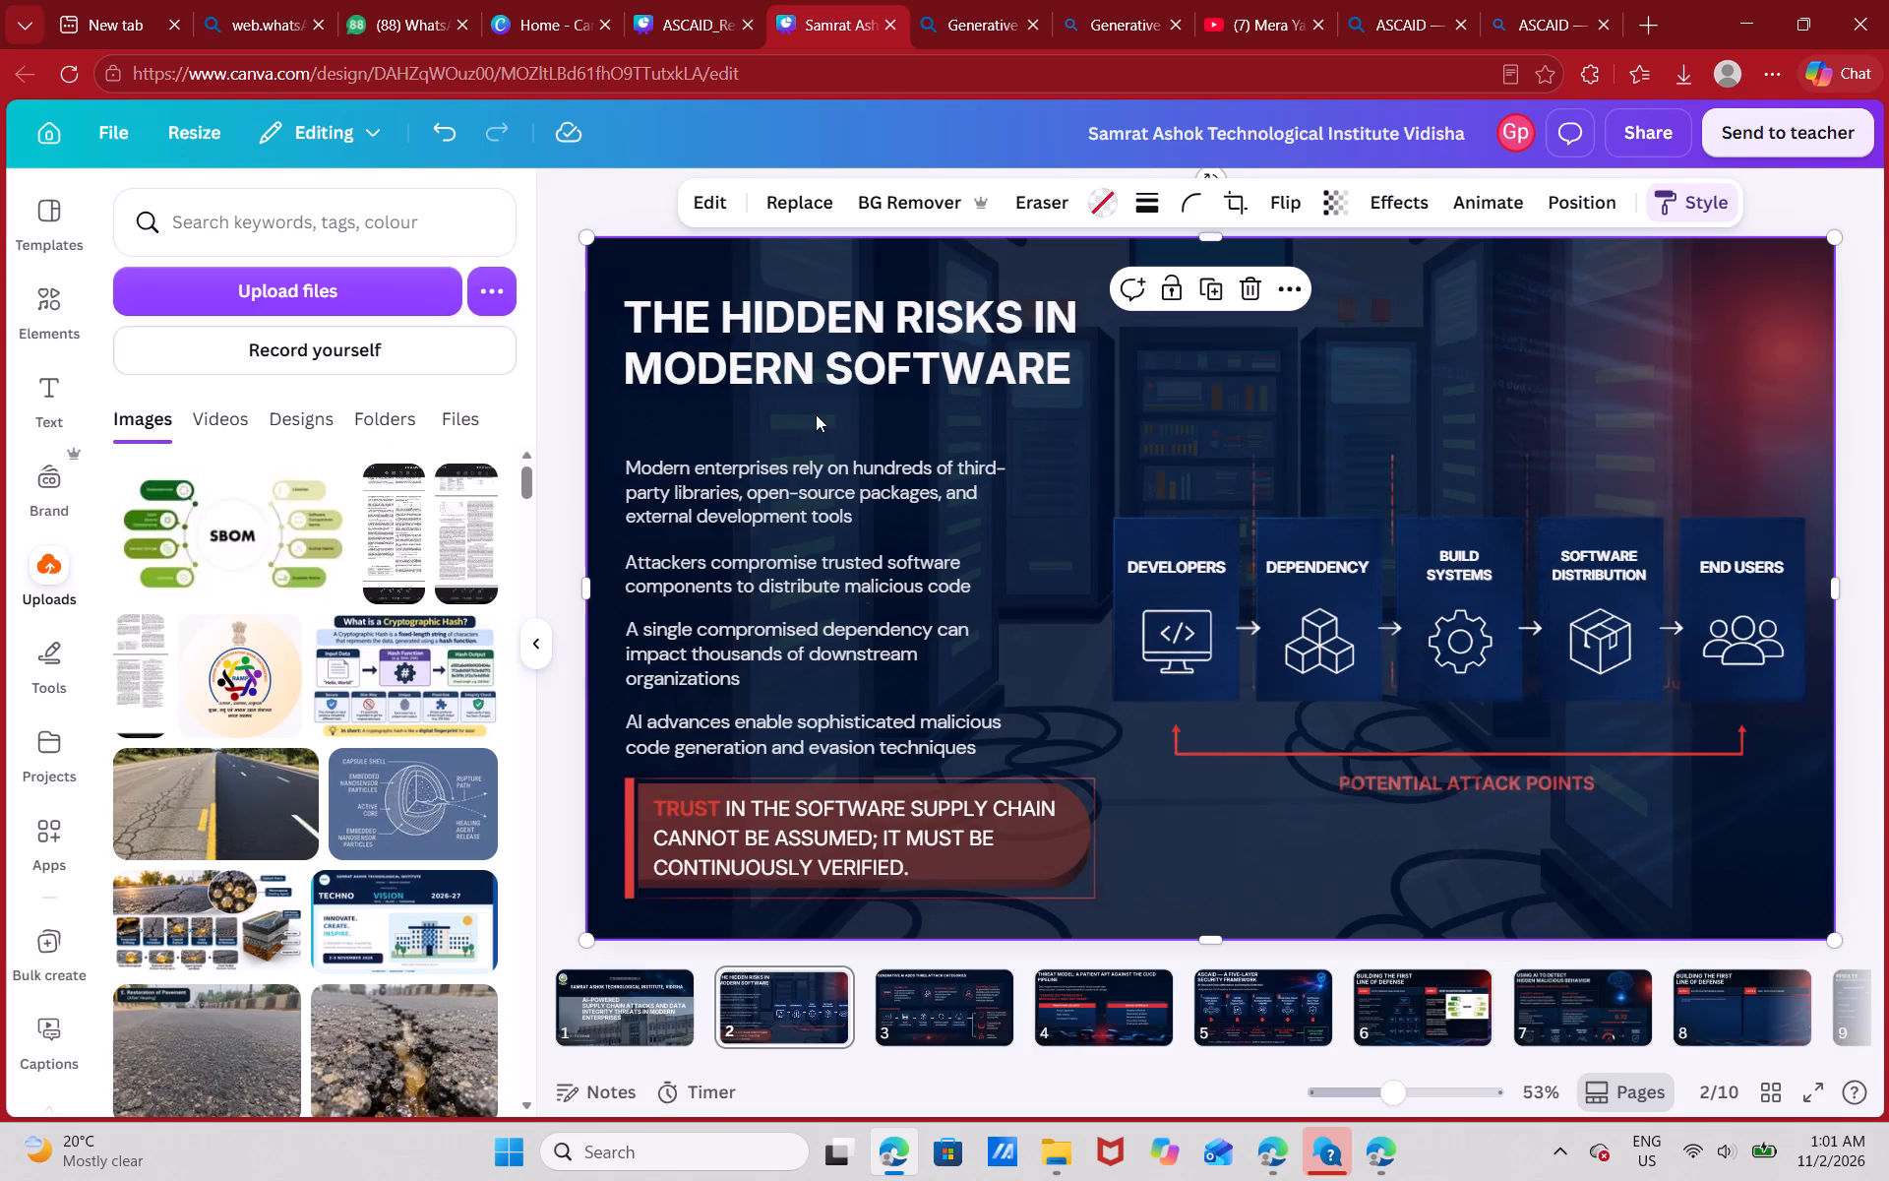
{"action": "left_click", "coordinate": [639, 462]}
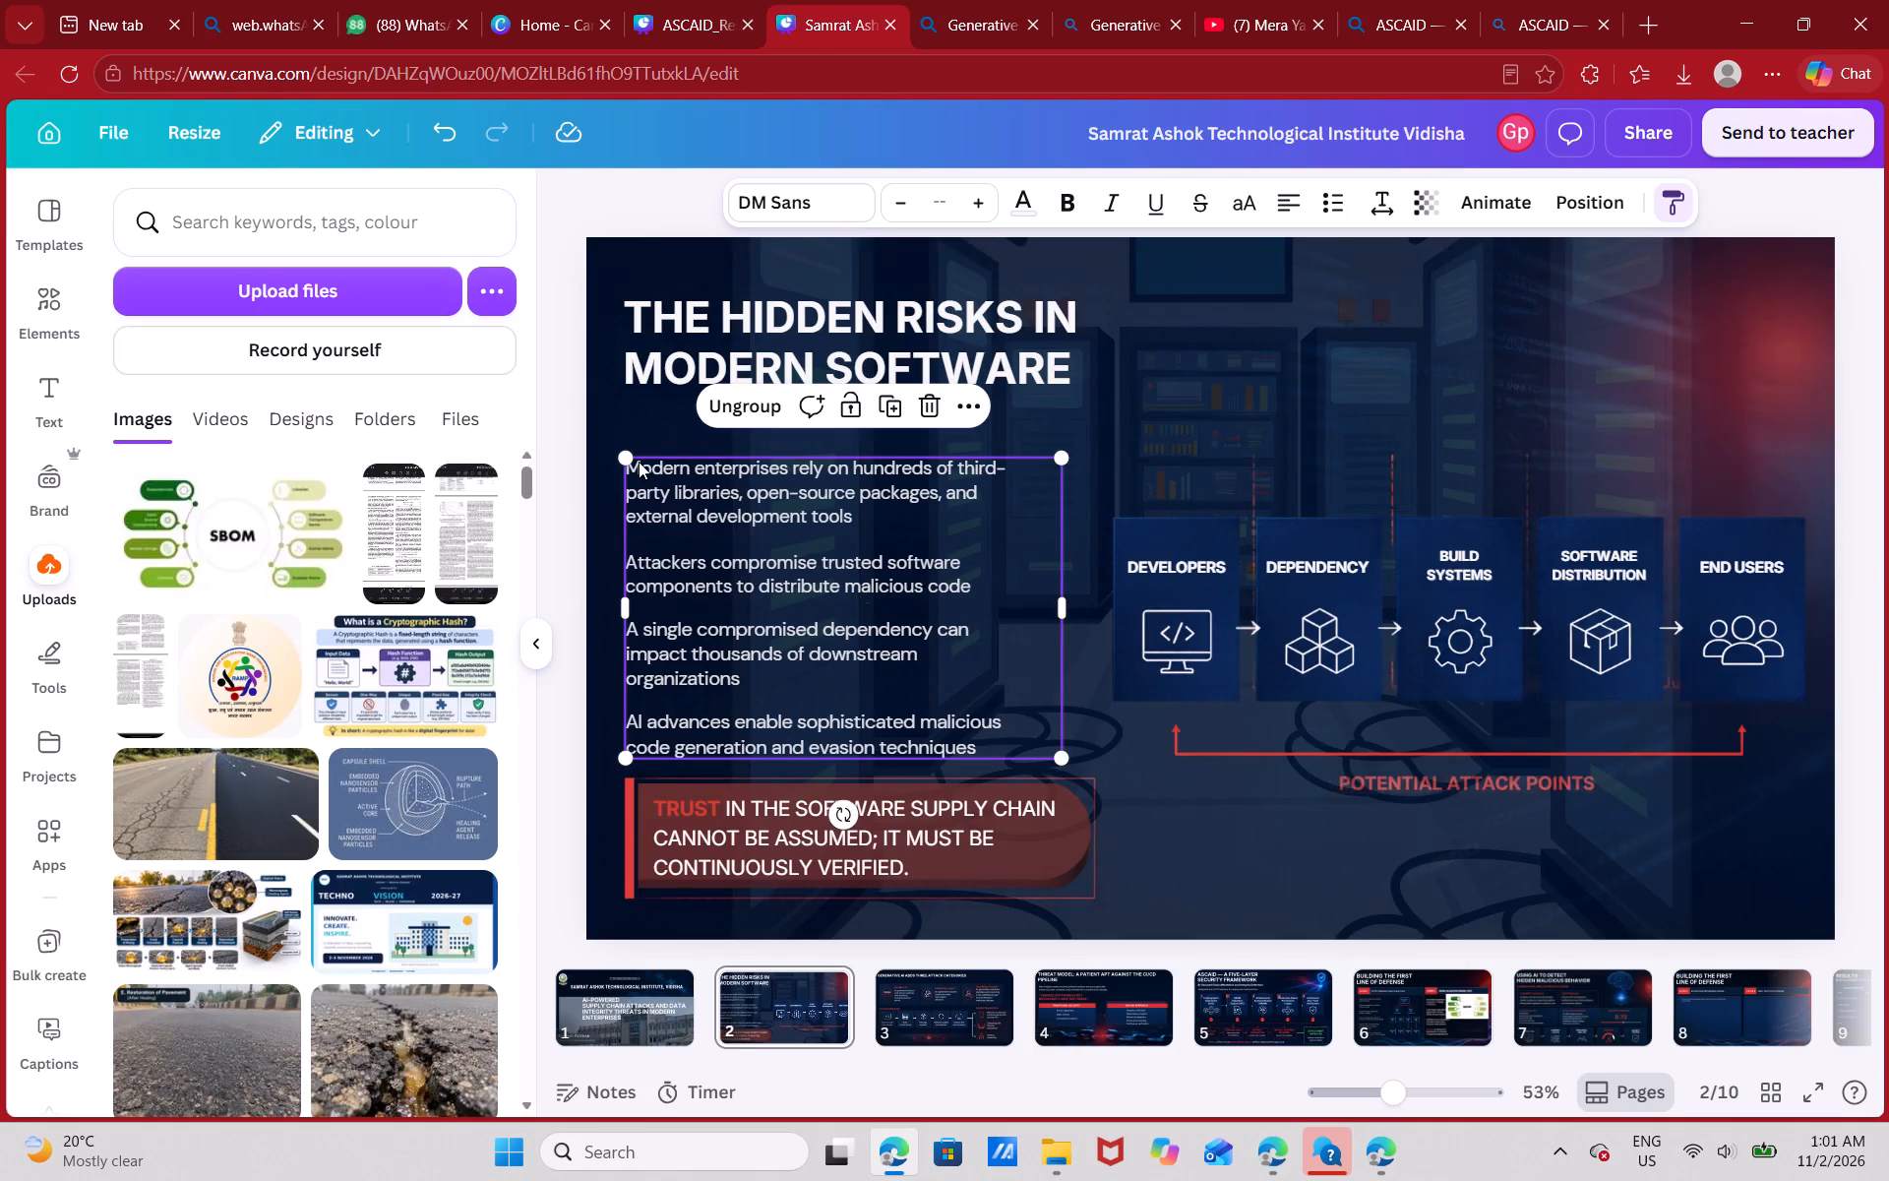
{"action": "left_click", "coordinate": [634, 461]}
{"action": "left_click", "coordinate": [633, 466]}
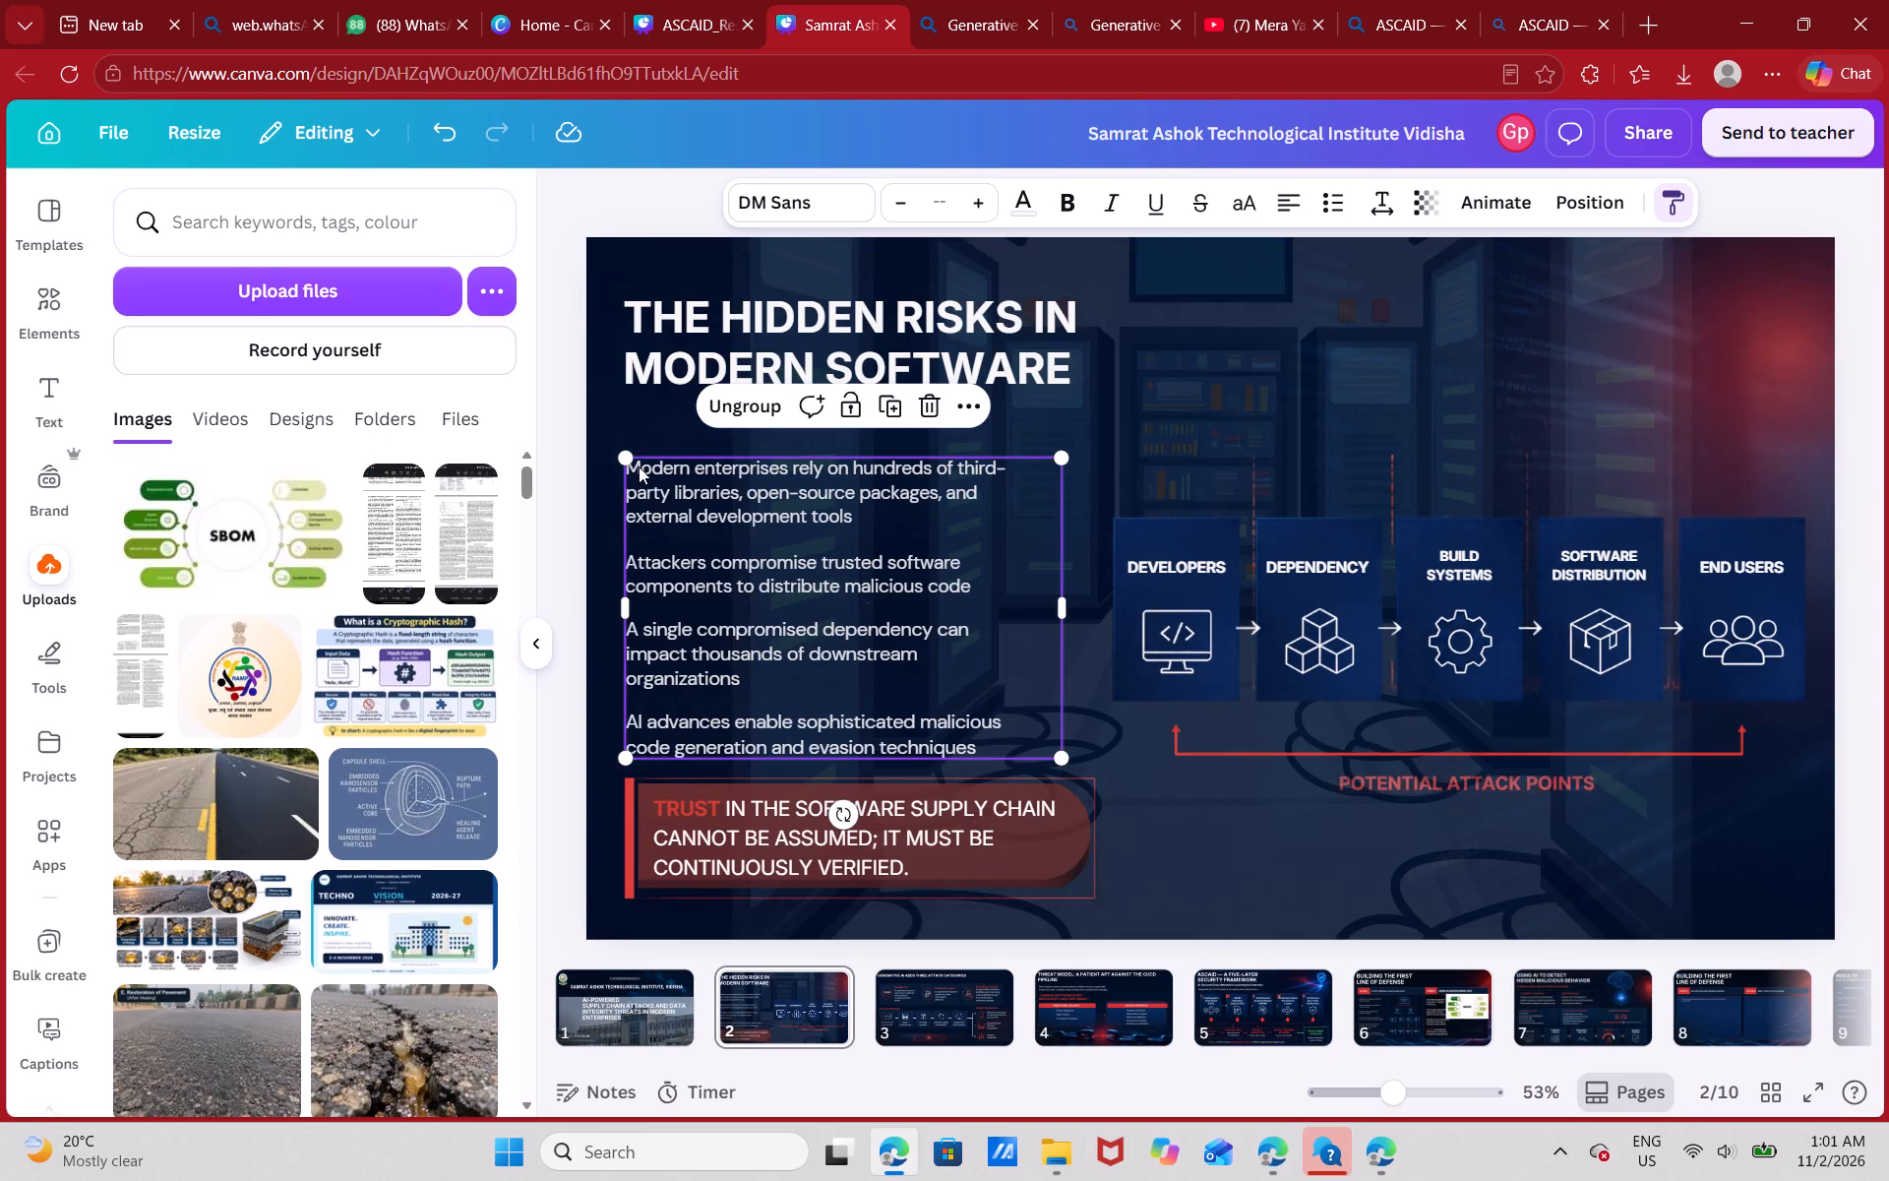
{"action": "left_click", "coordinate": [639, 466]}
{"action": "left_click_drag", "start_coordinate": [639, 466], "coordinate": [716, 471]}
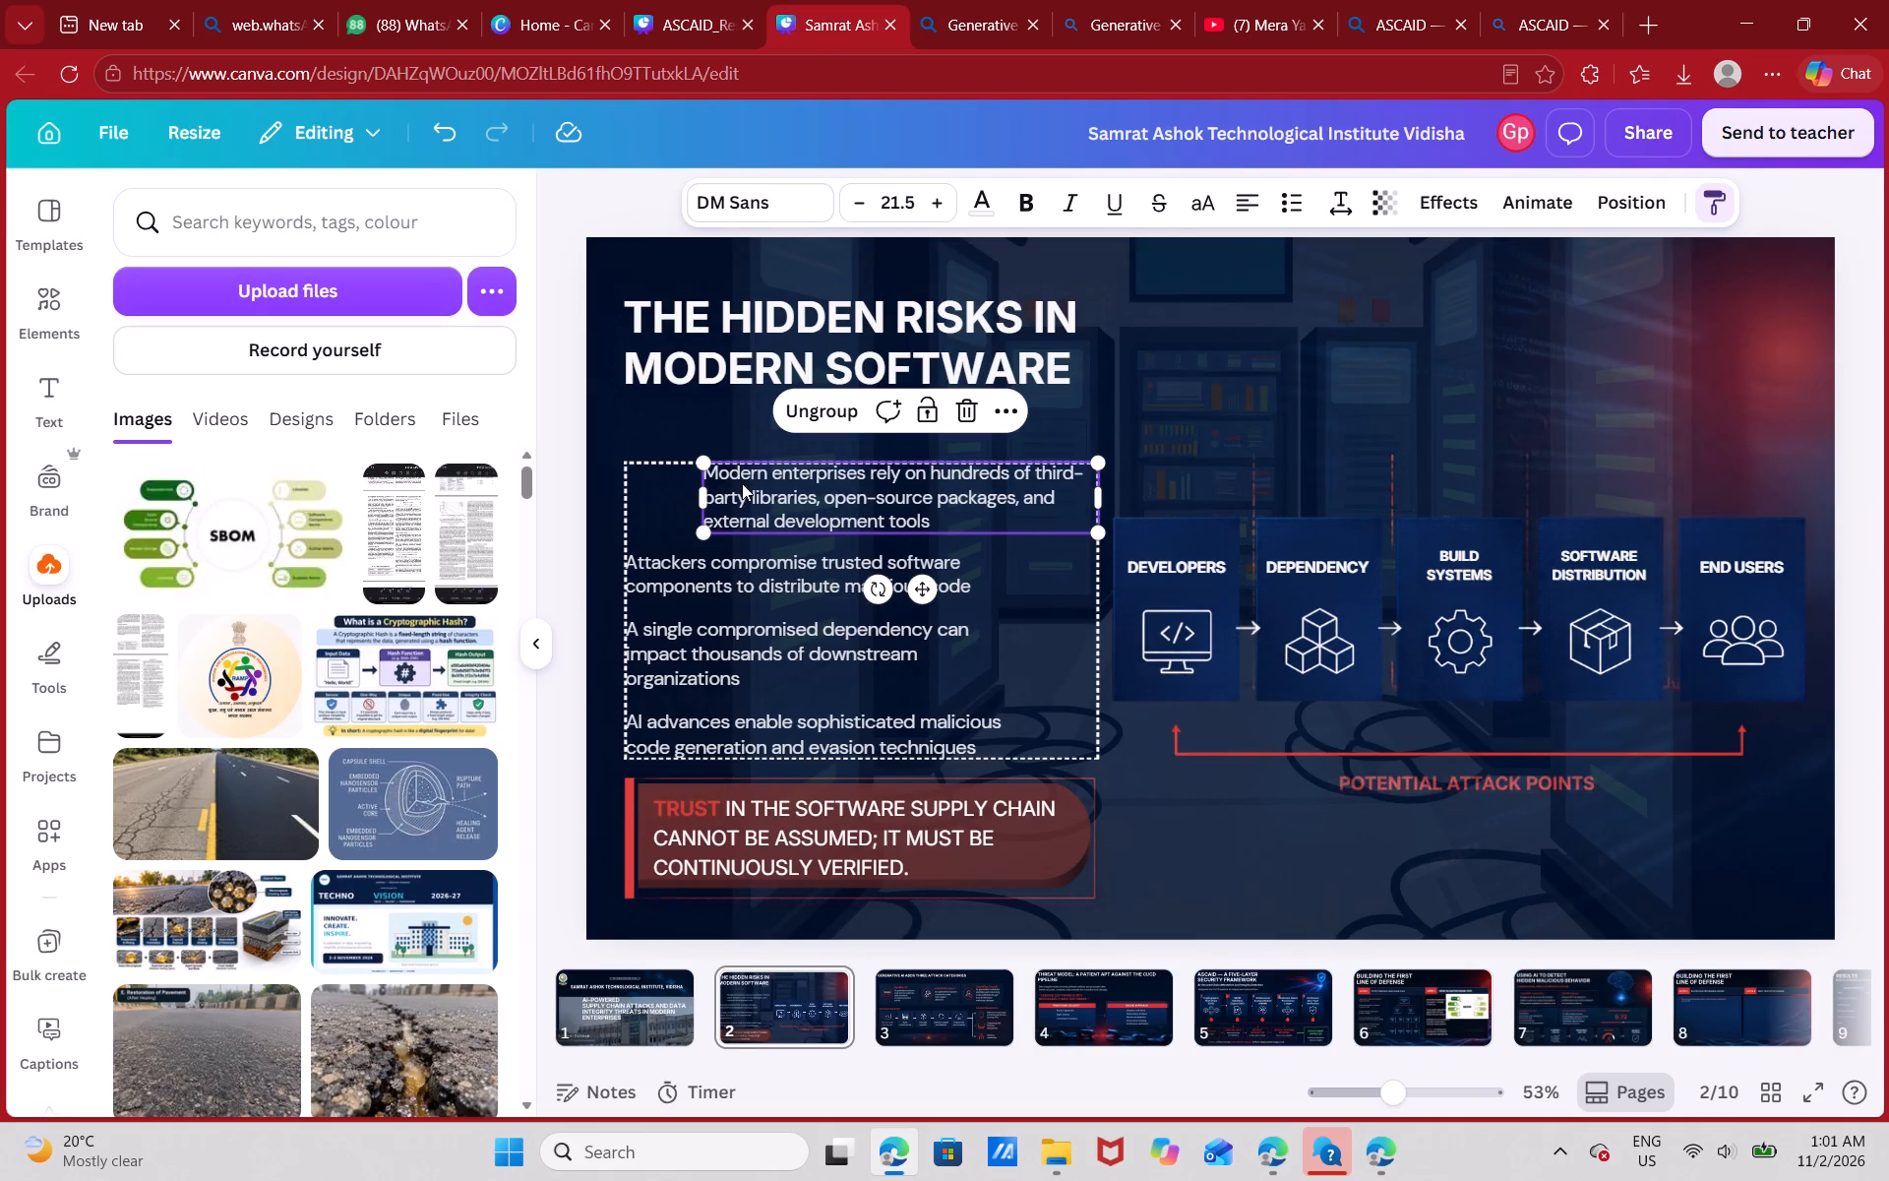
{"action": "key", "text": "ctrl+c"}
{"action": "key", "text": "alt+Tab"}
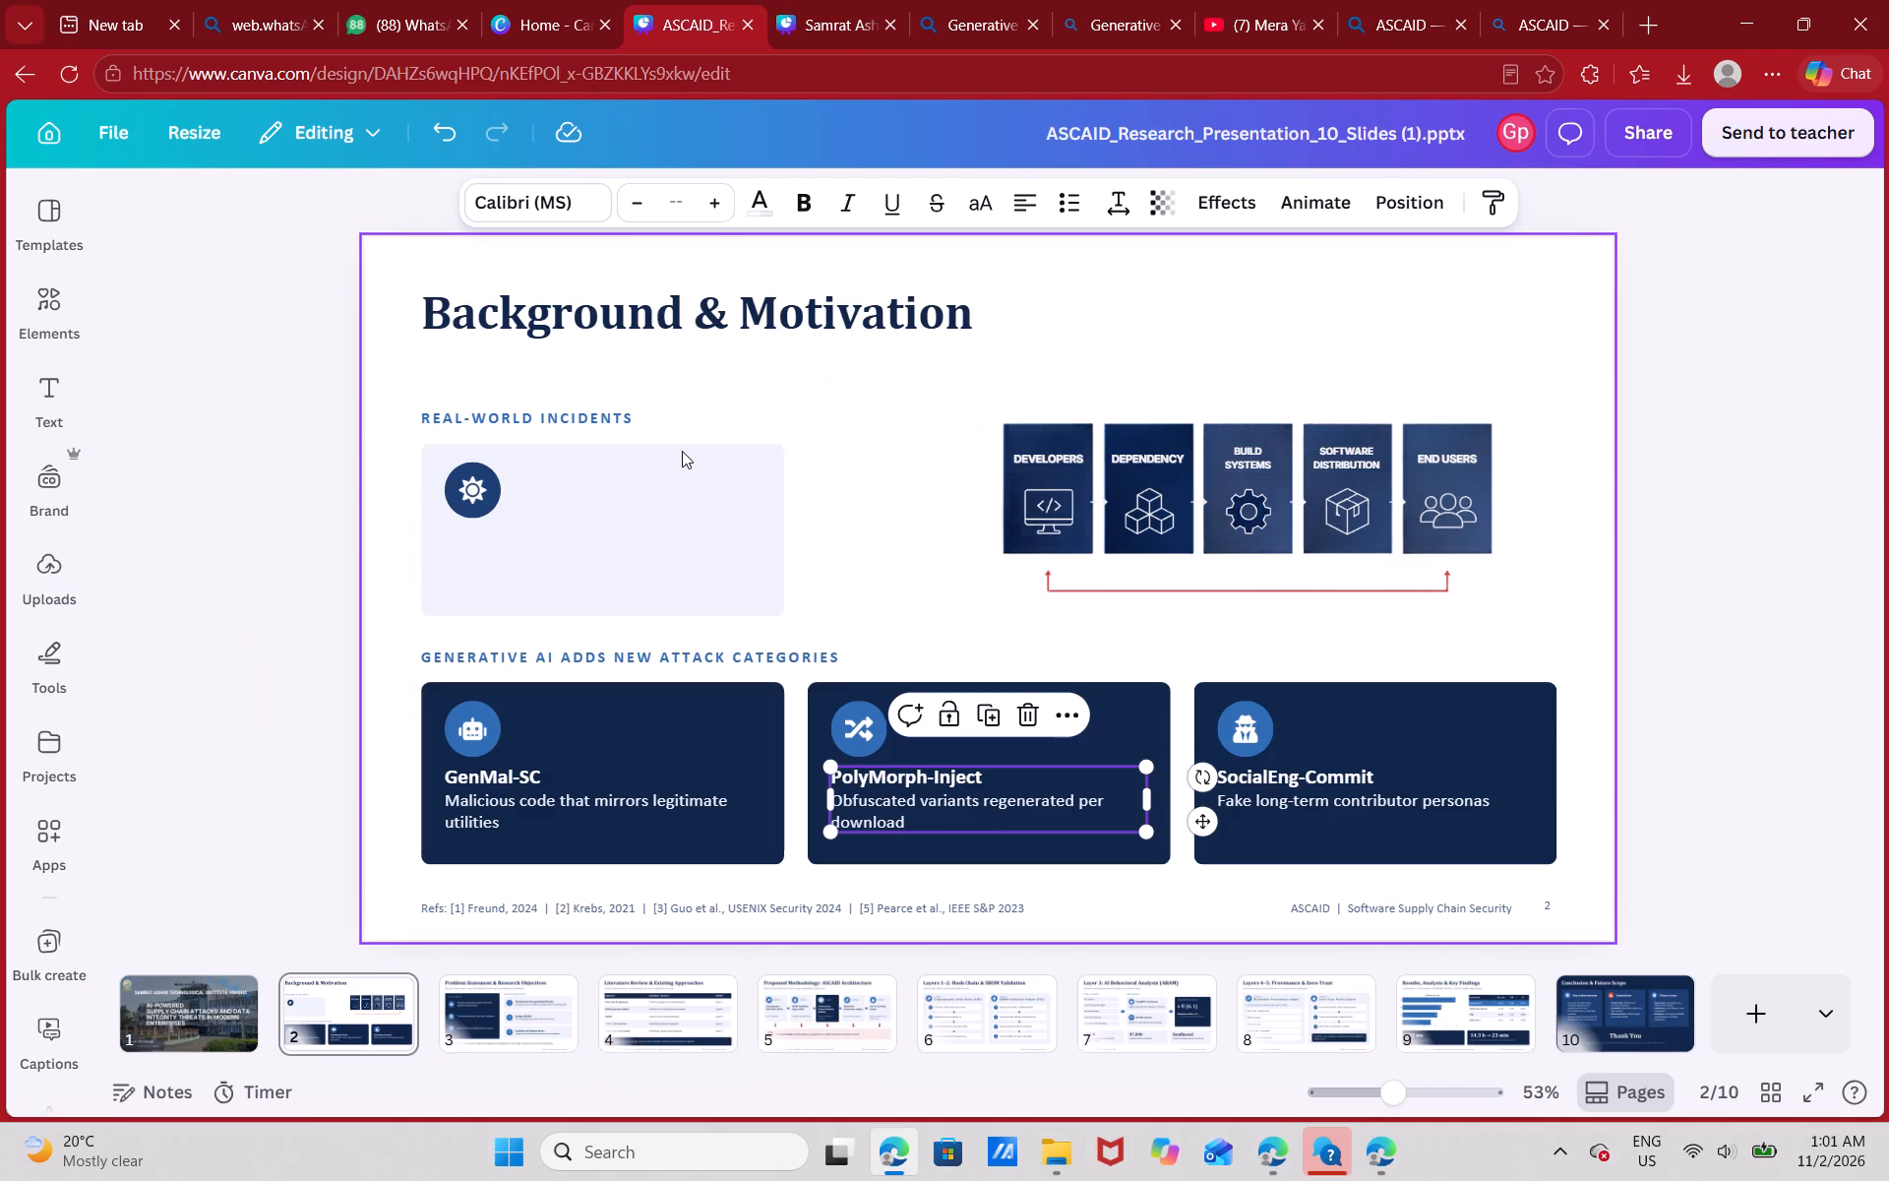
{"action": "key", "text": "ctrl+v"}
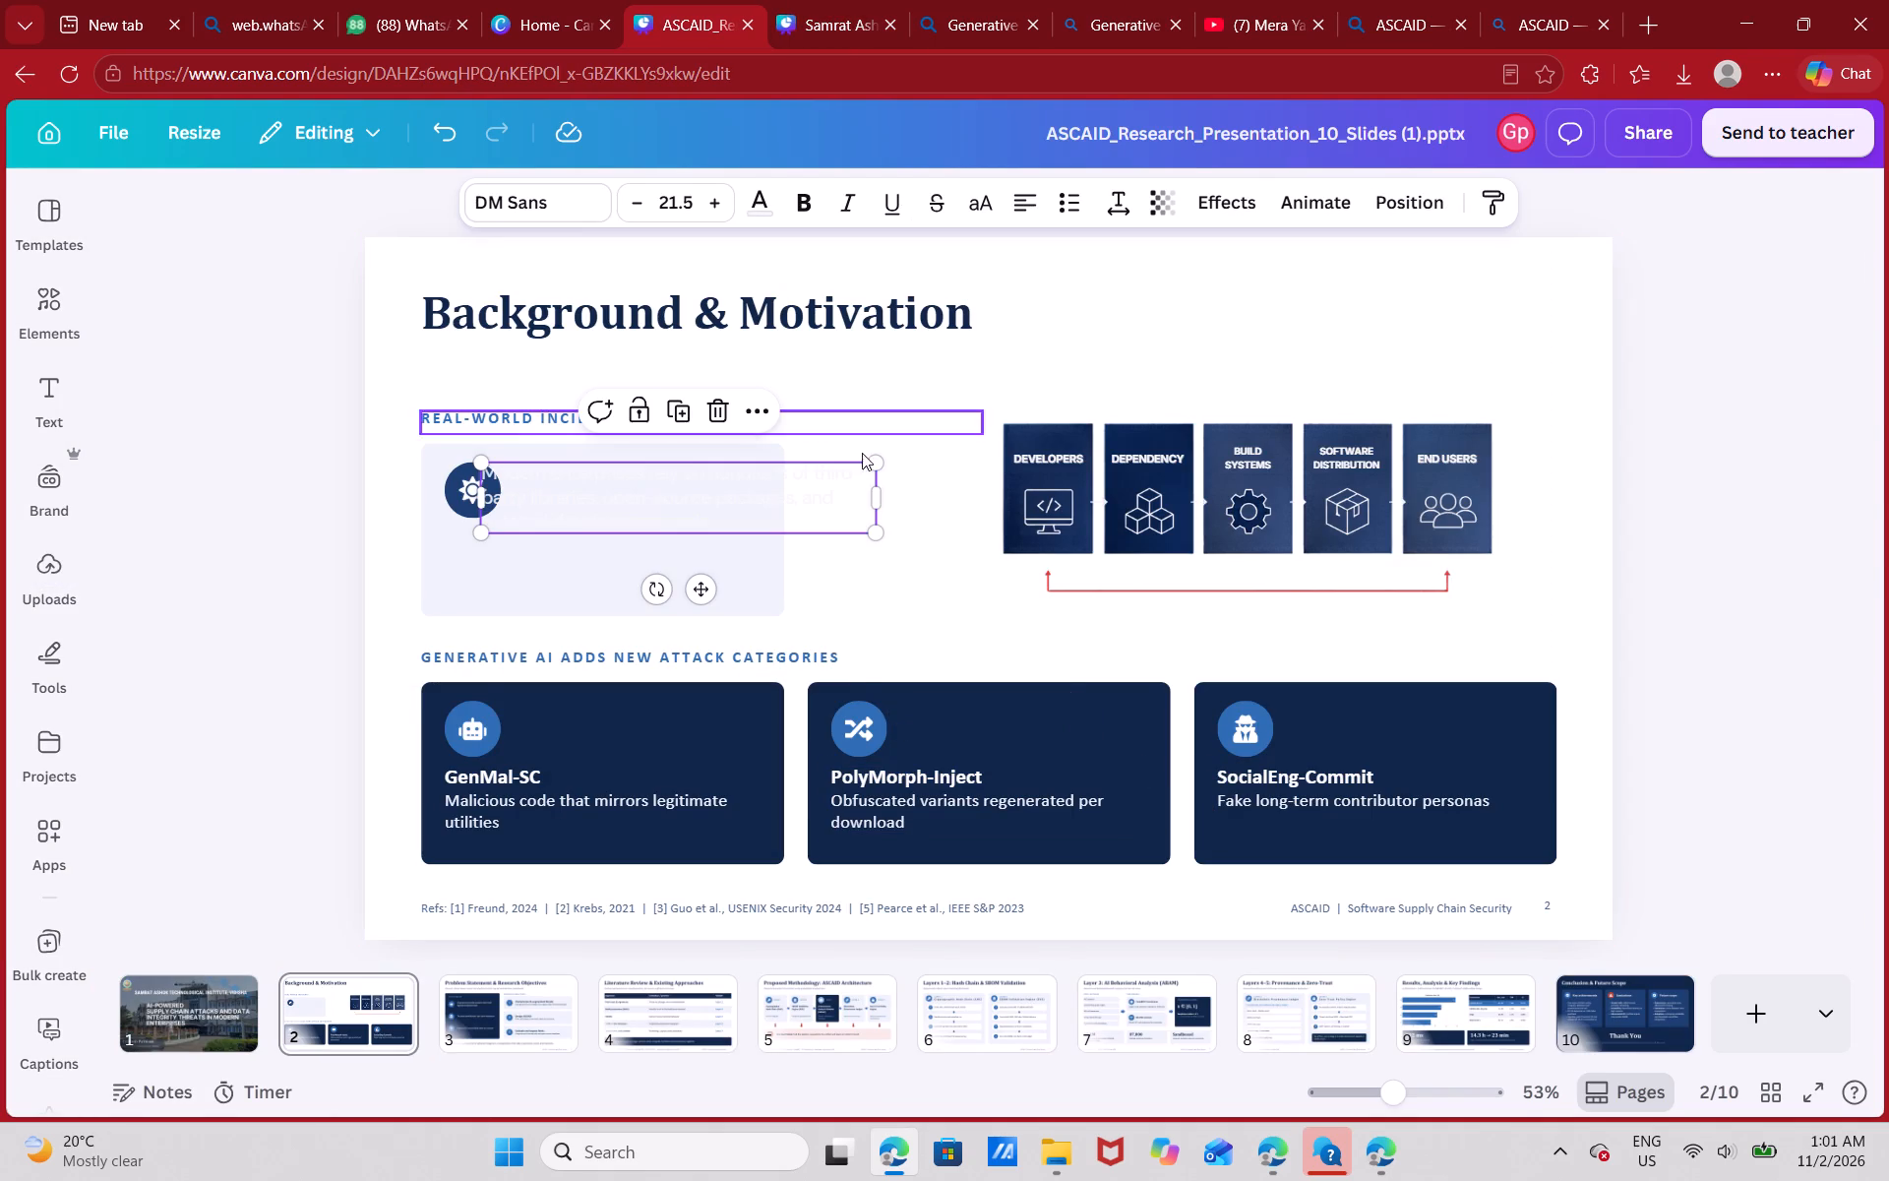
{"action": "left_click_drag", "start_coordinate": [838, 482], "coordinate": [917, 484]}
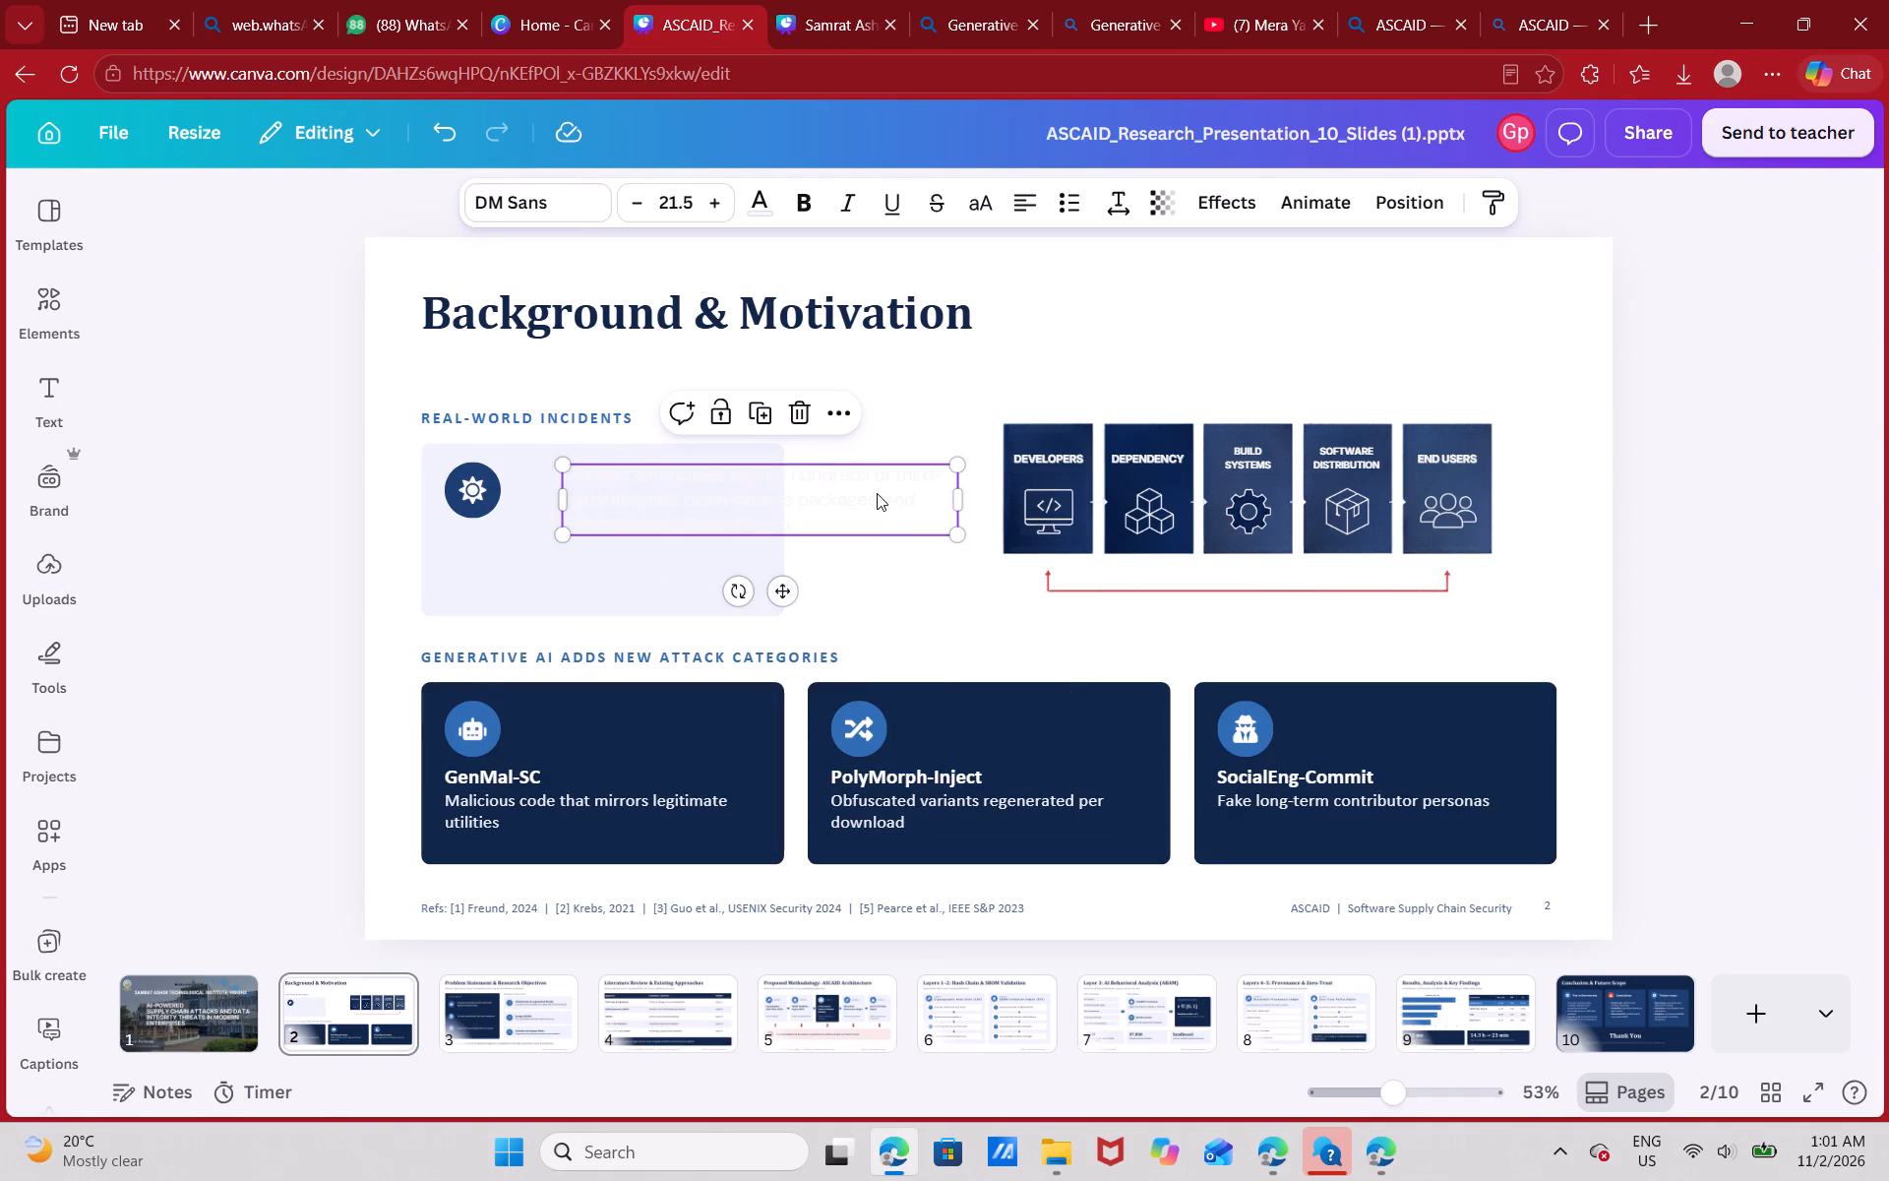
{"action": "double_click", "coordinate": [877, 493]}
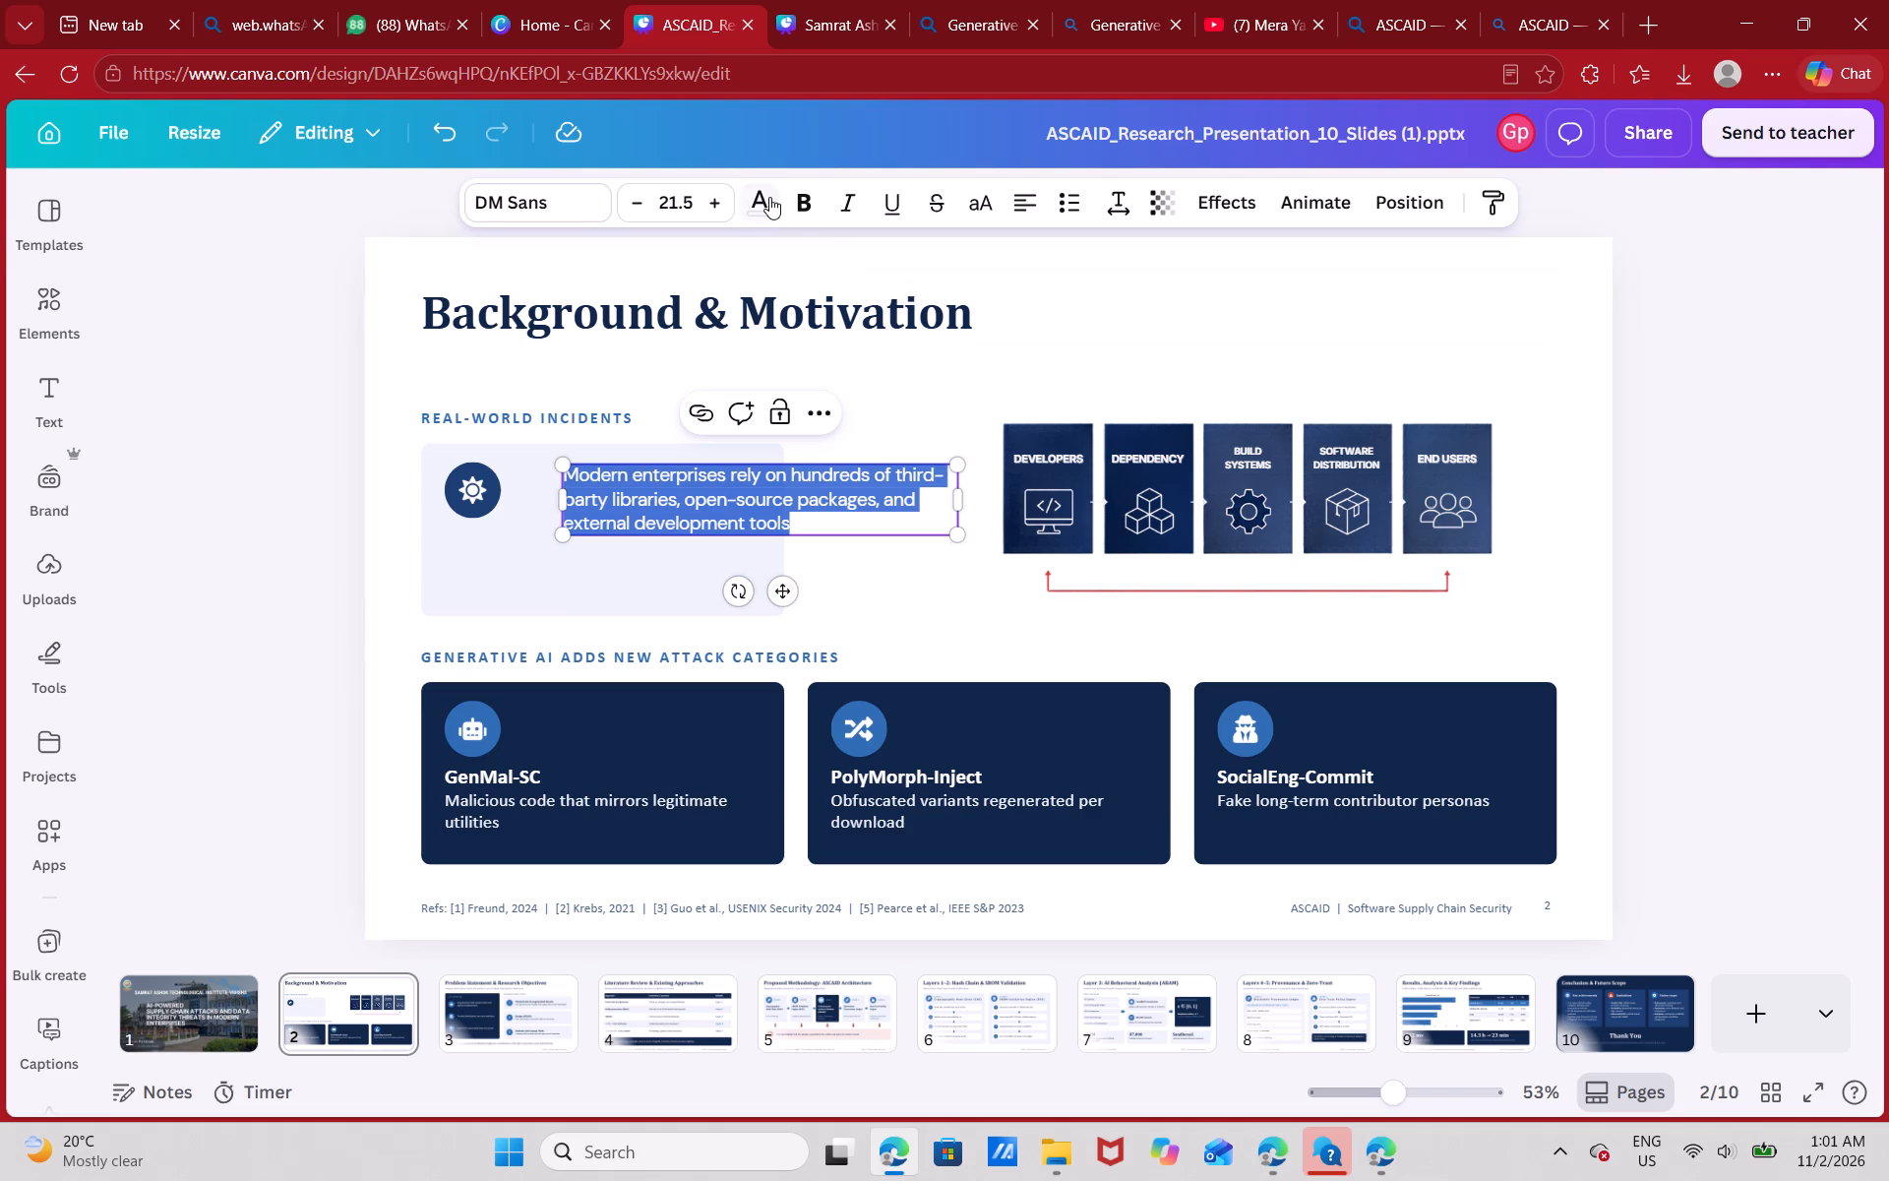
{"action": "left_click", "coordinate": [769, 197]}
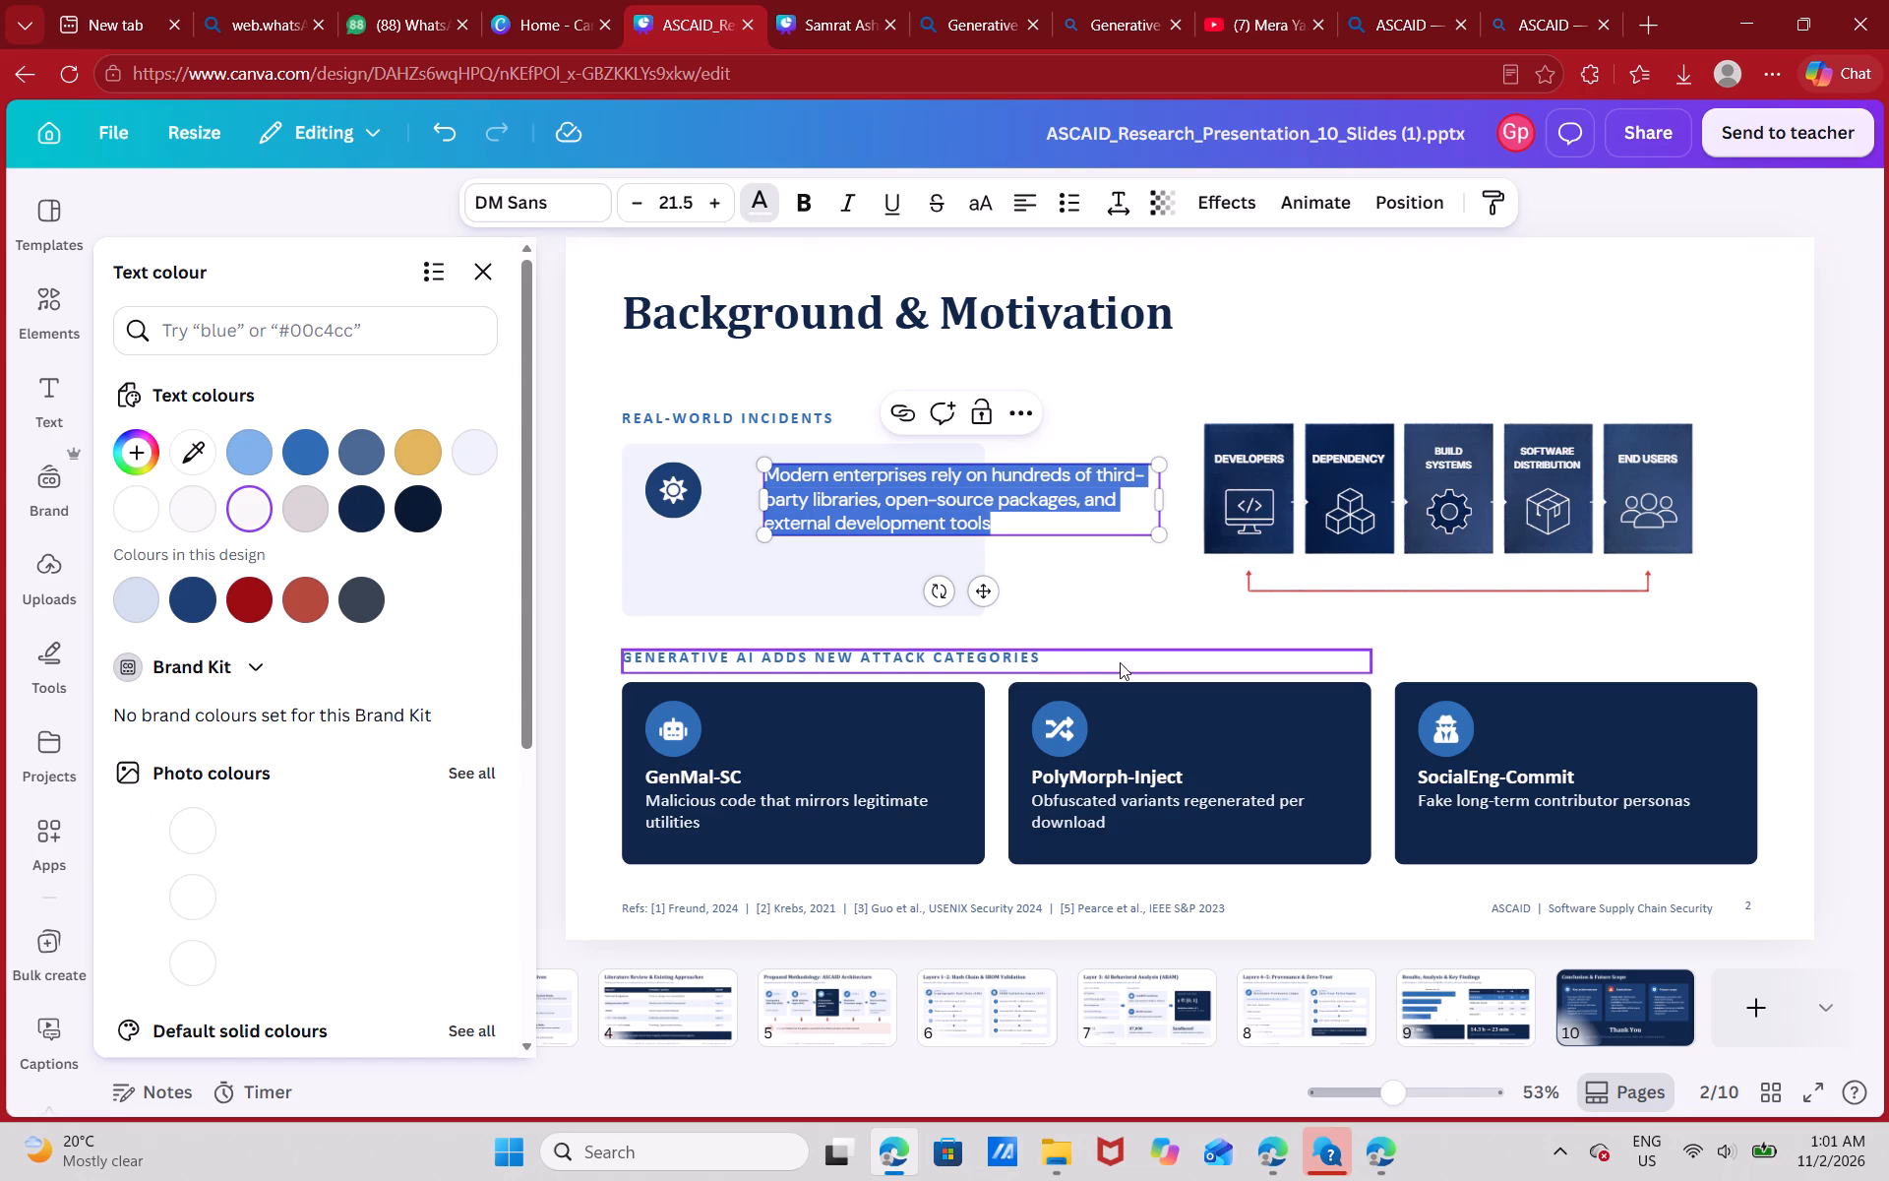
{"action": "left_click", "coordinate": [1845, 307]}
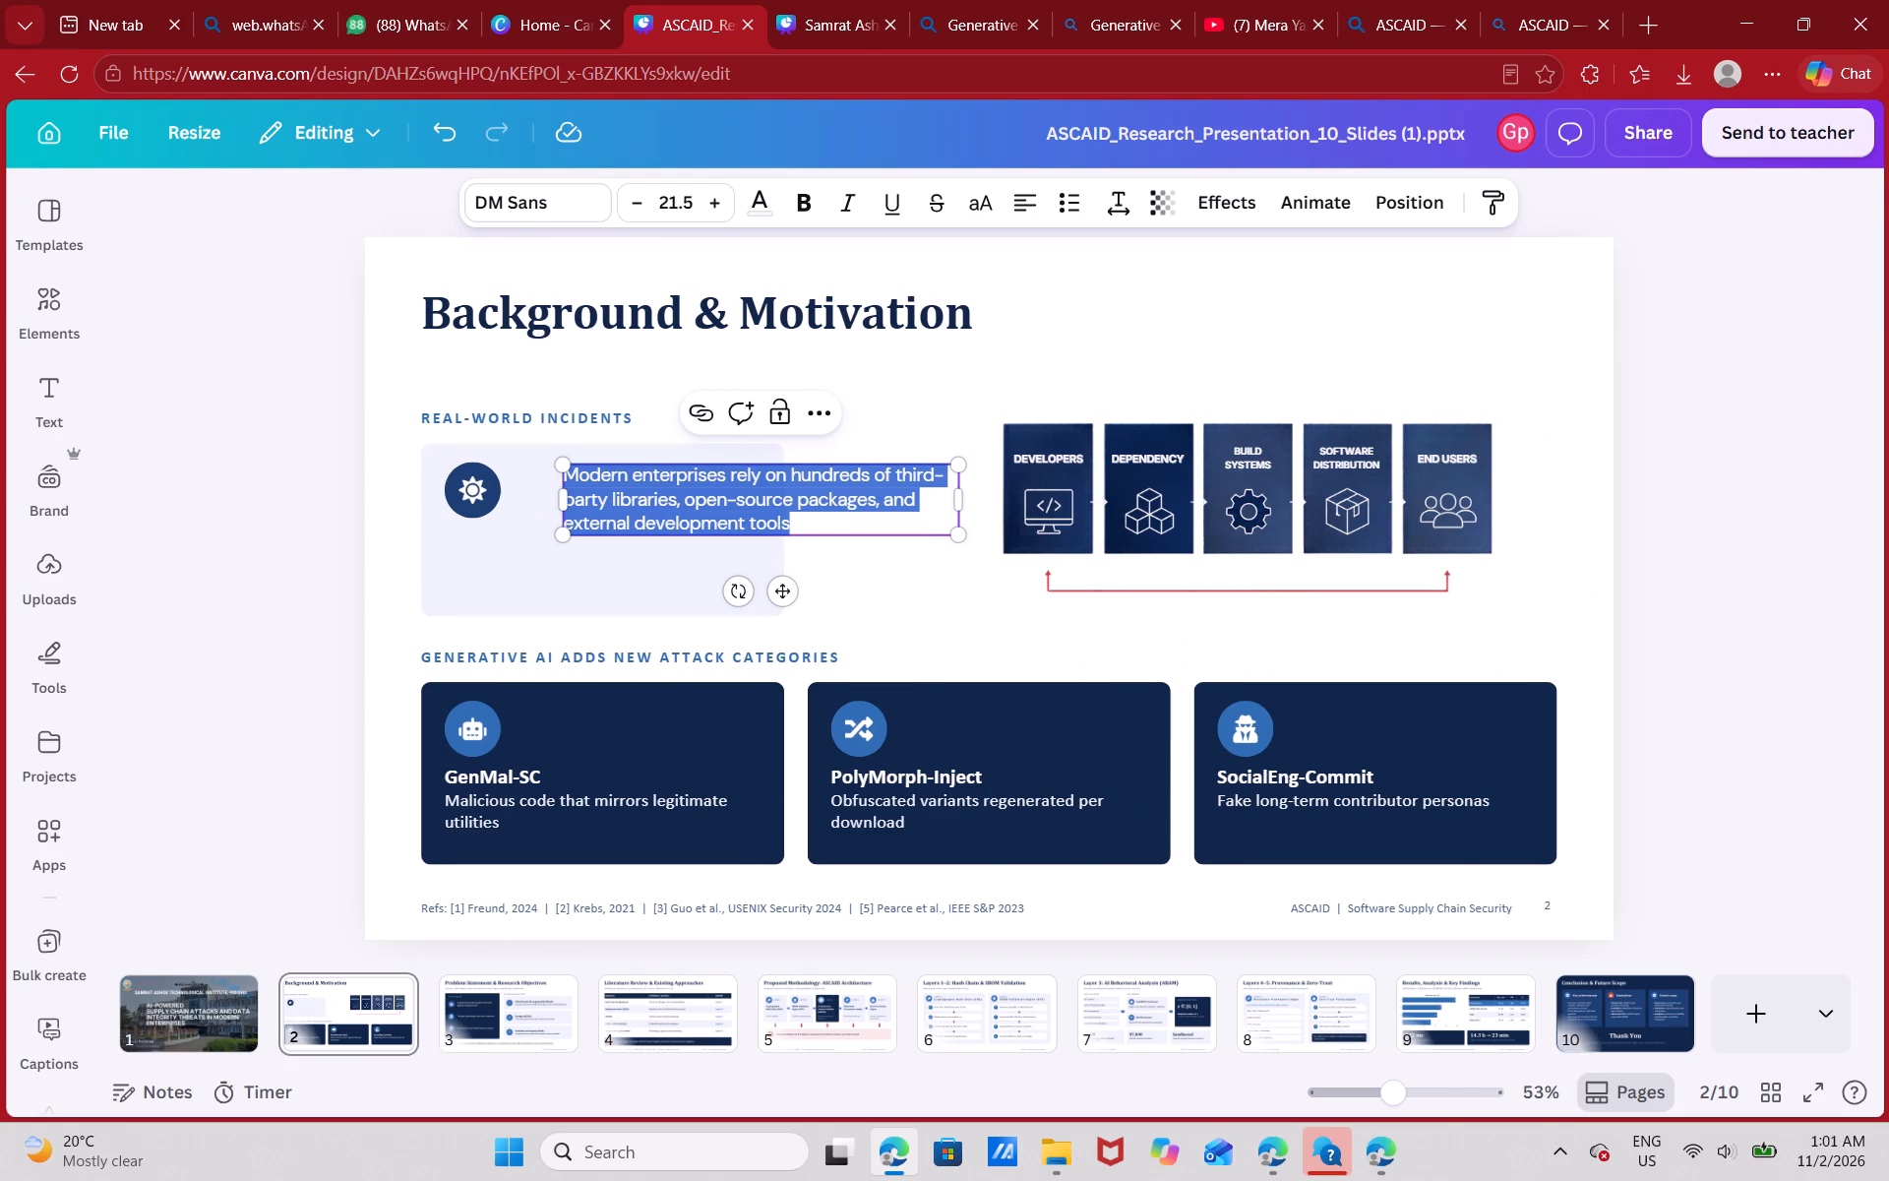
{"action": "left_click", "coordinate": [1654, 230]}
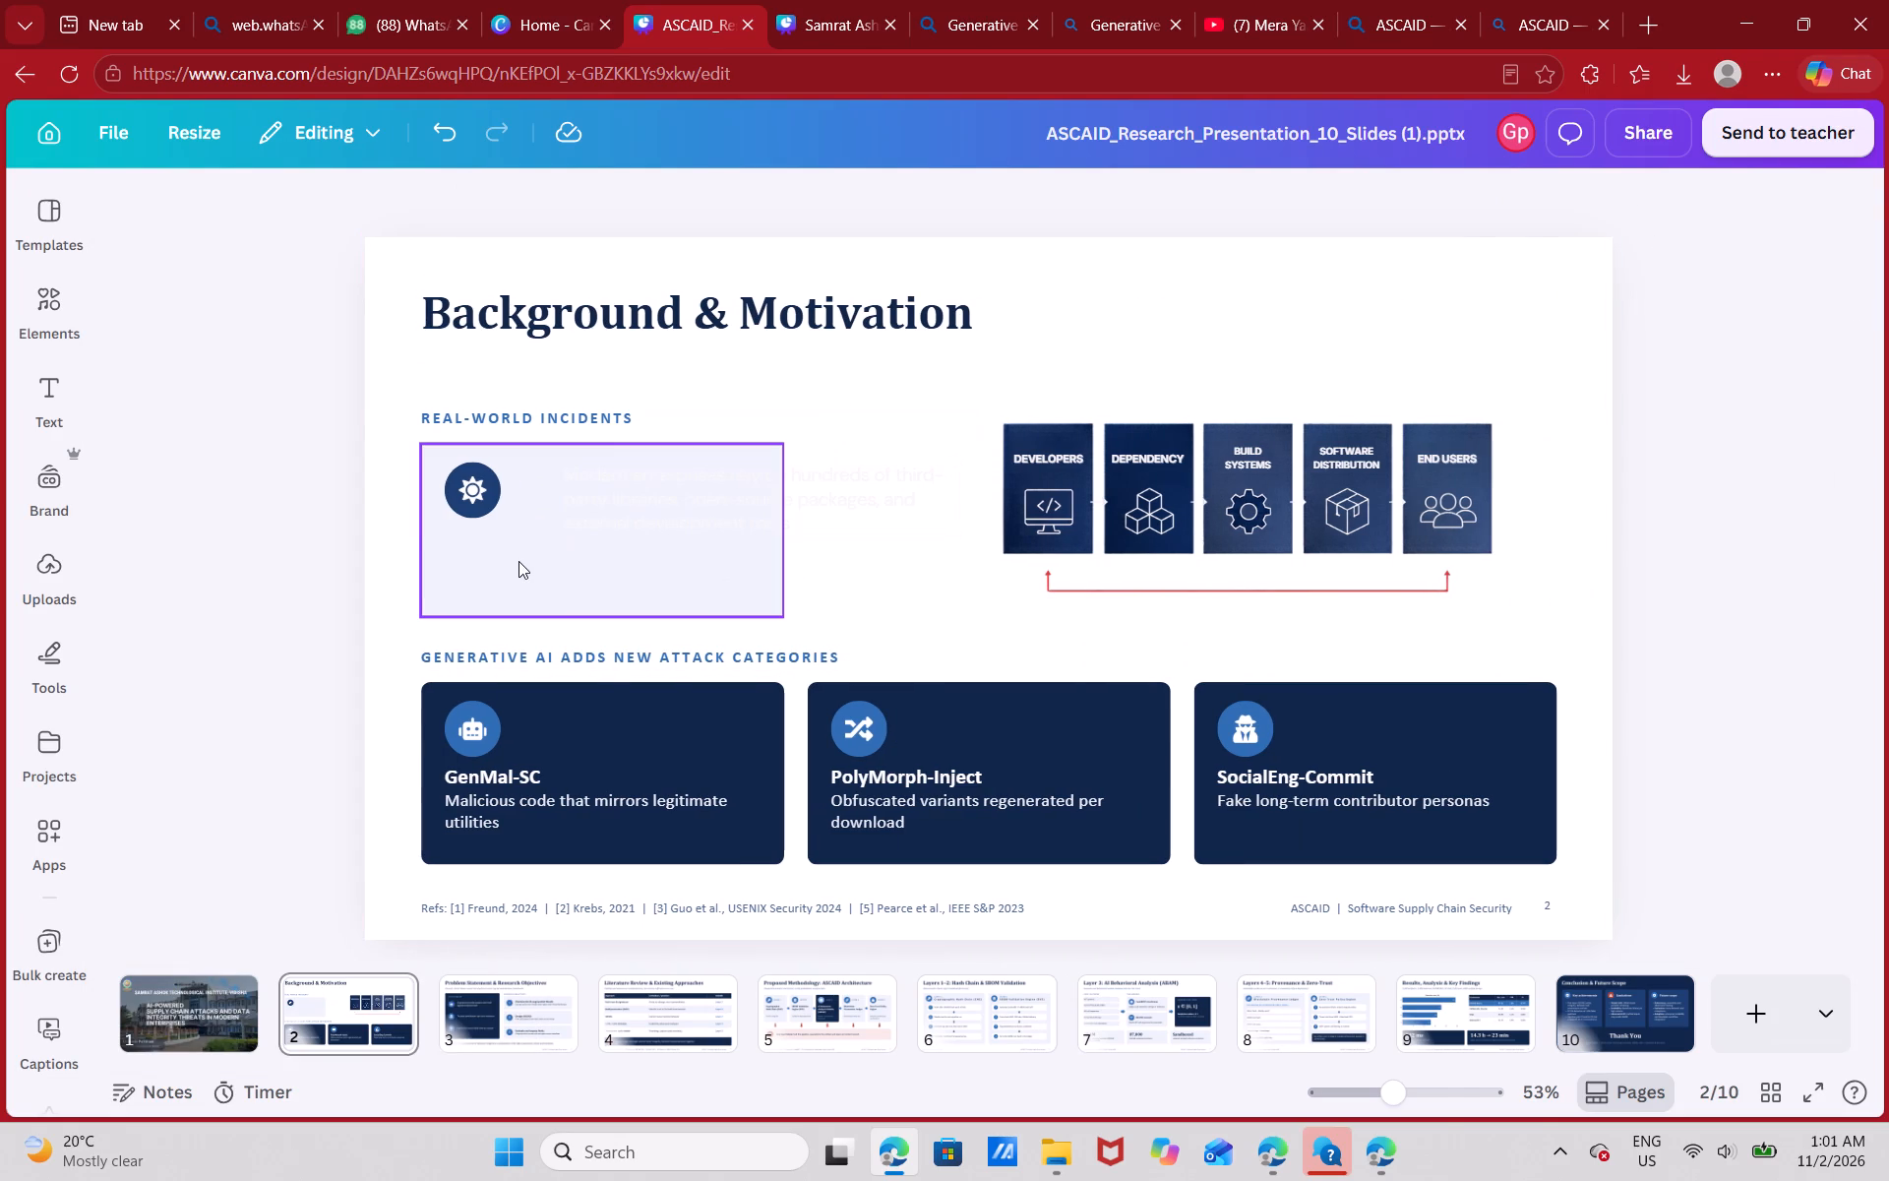
Recolour the remaining incident card's background to the dark navy used by the attack-category cards.
{"action": "left_click", "coordinate": [518, 563]}
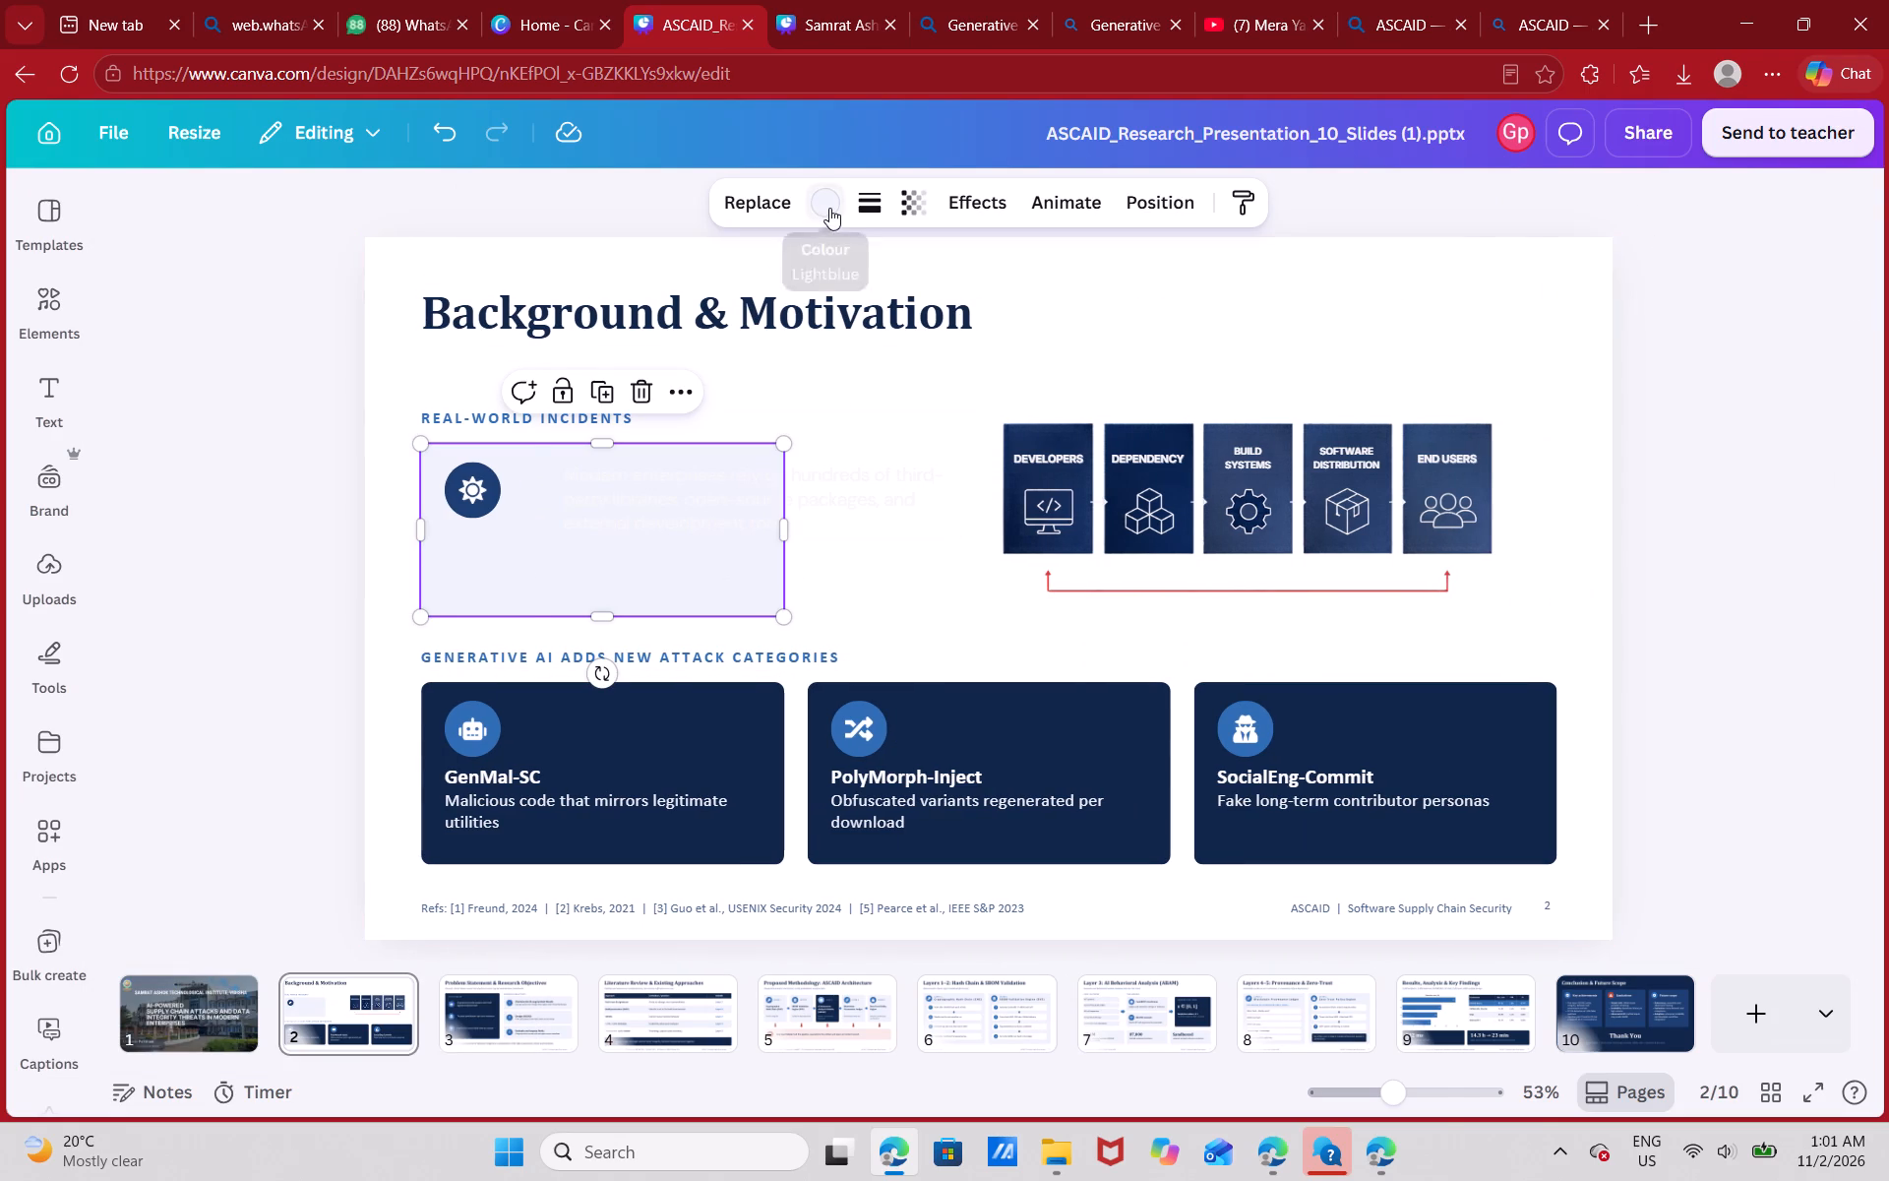
{"action": "left_click", "coordinate": [829, 208]}
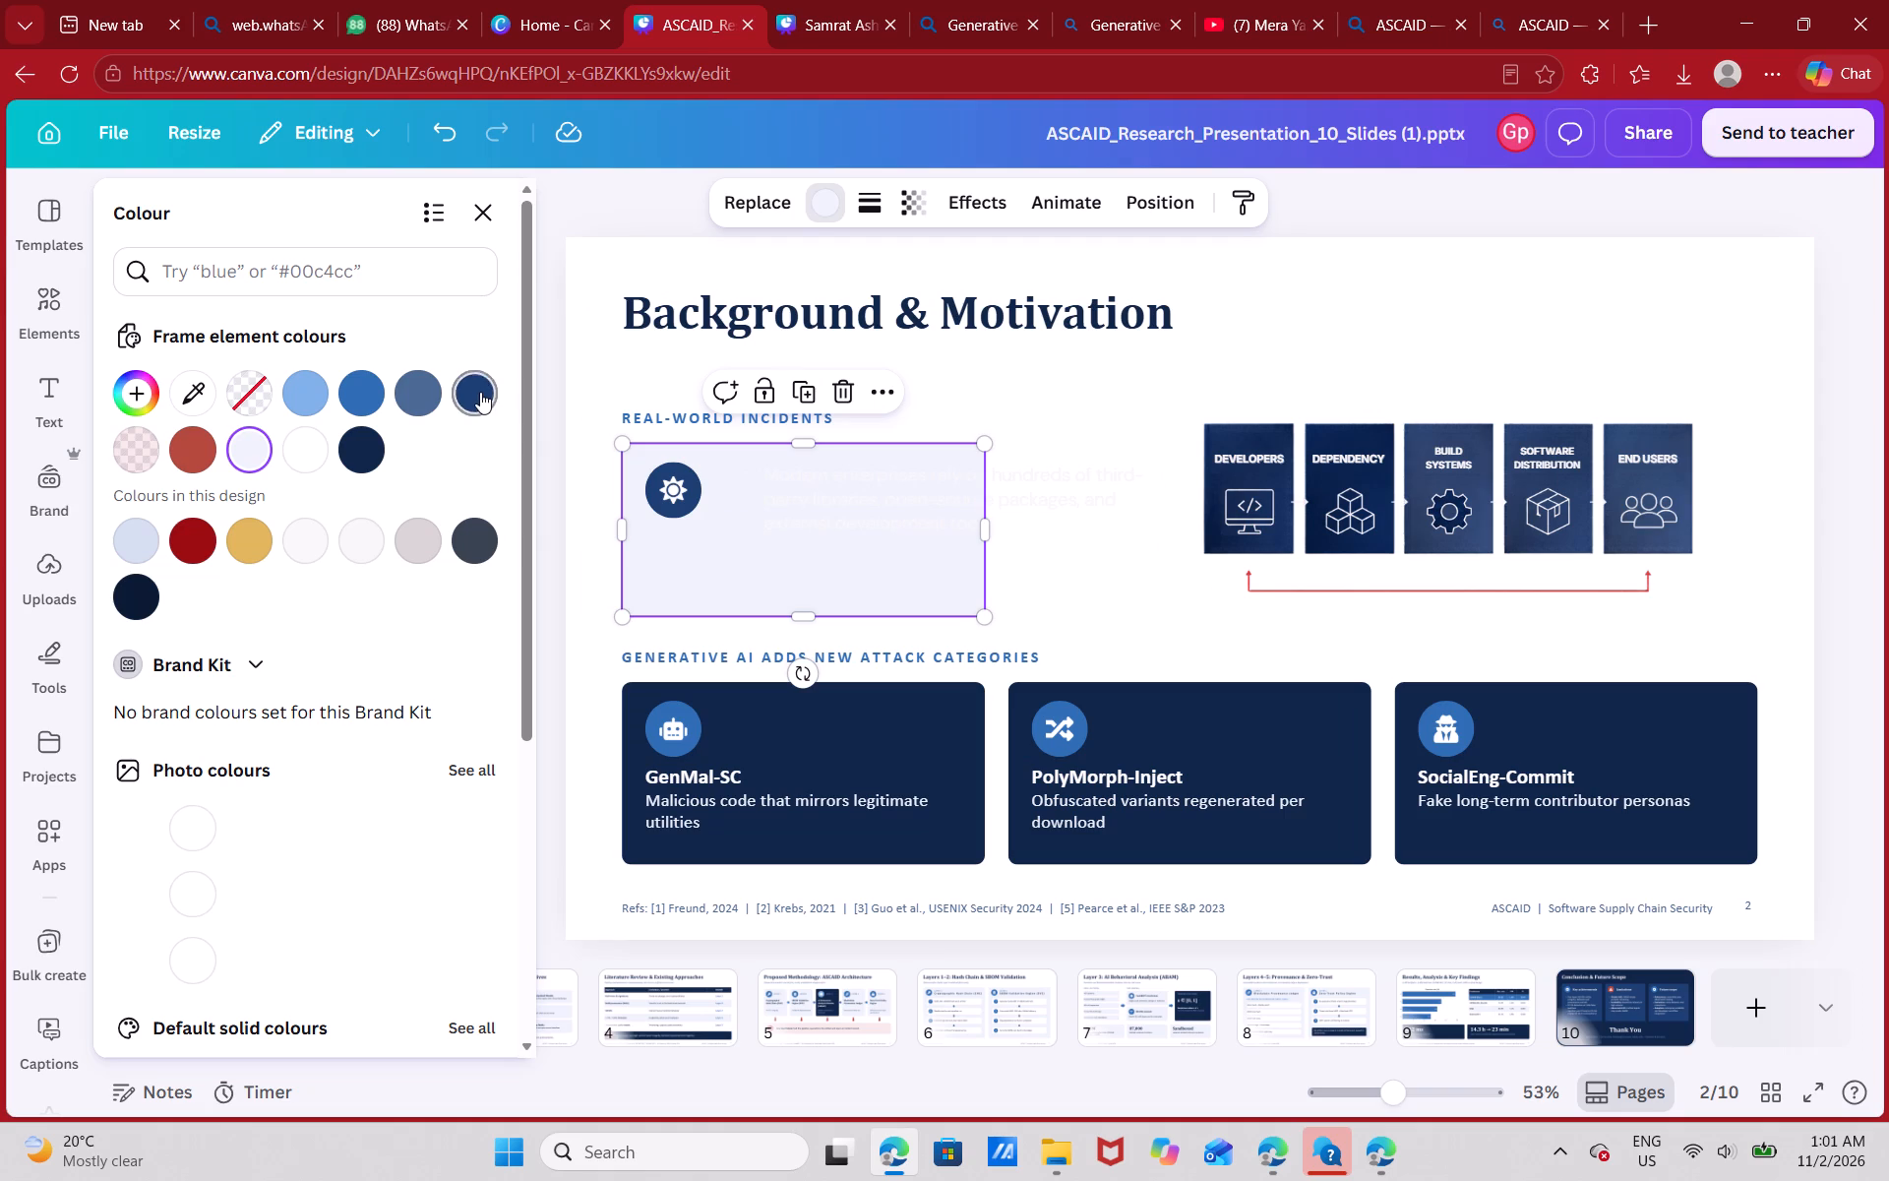
{"action": "left_click", "coordinate": [477, 390]}
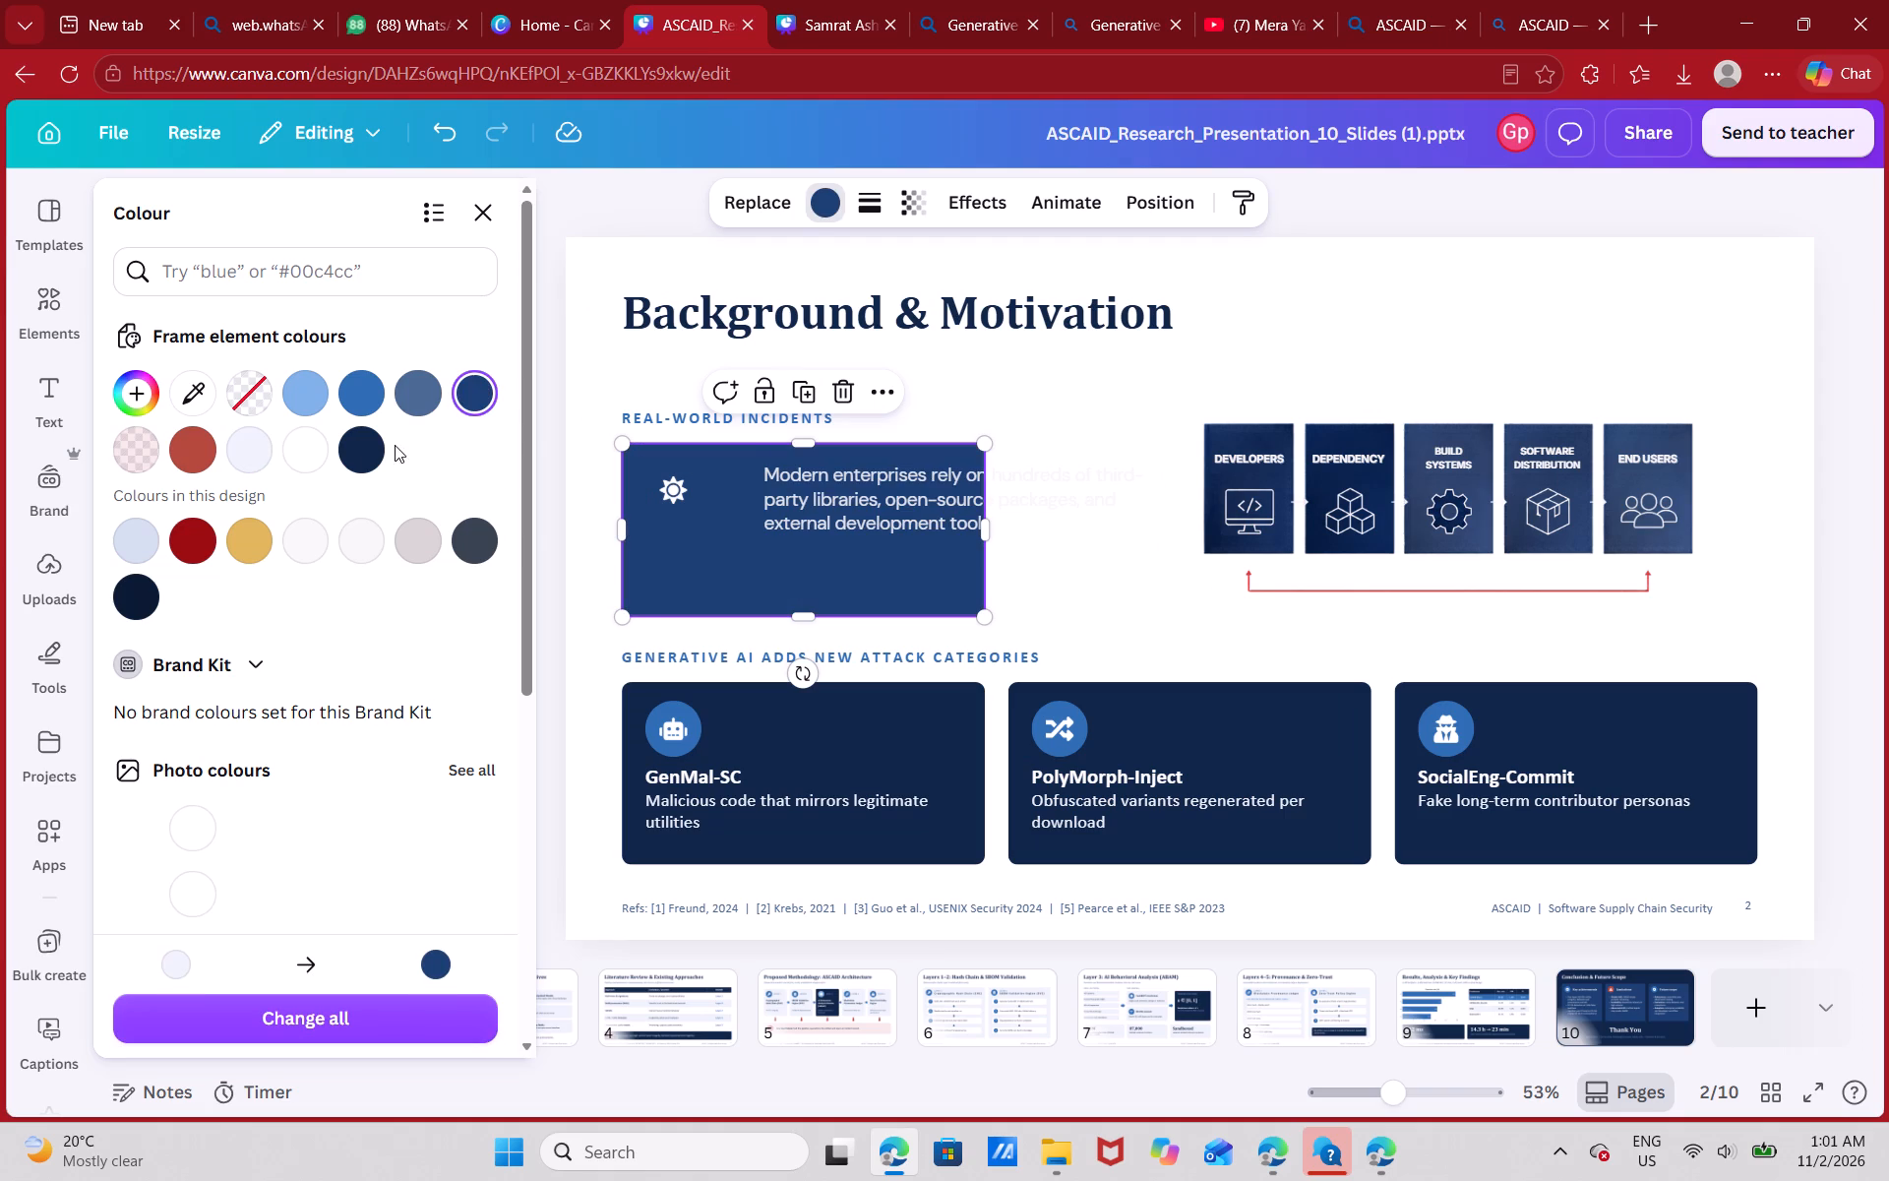
{"action": "left_click", "coordinate": [340, 453]}
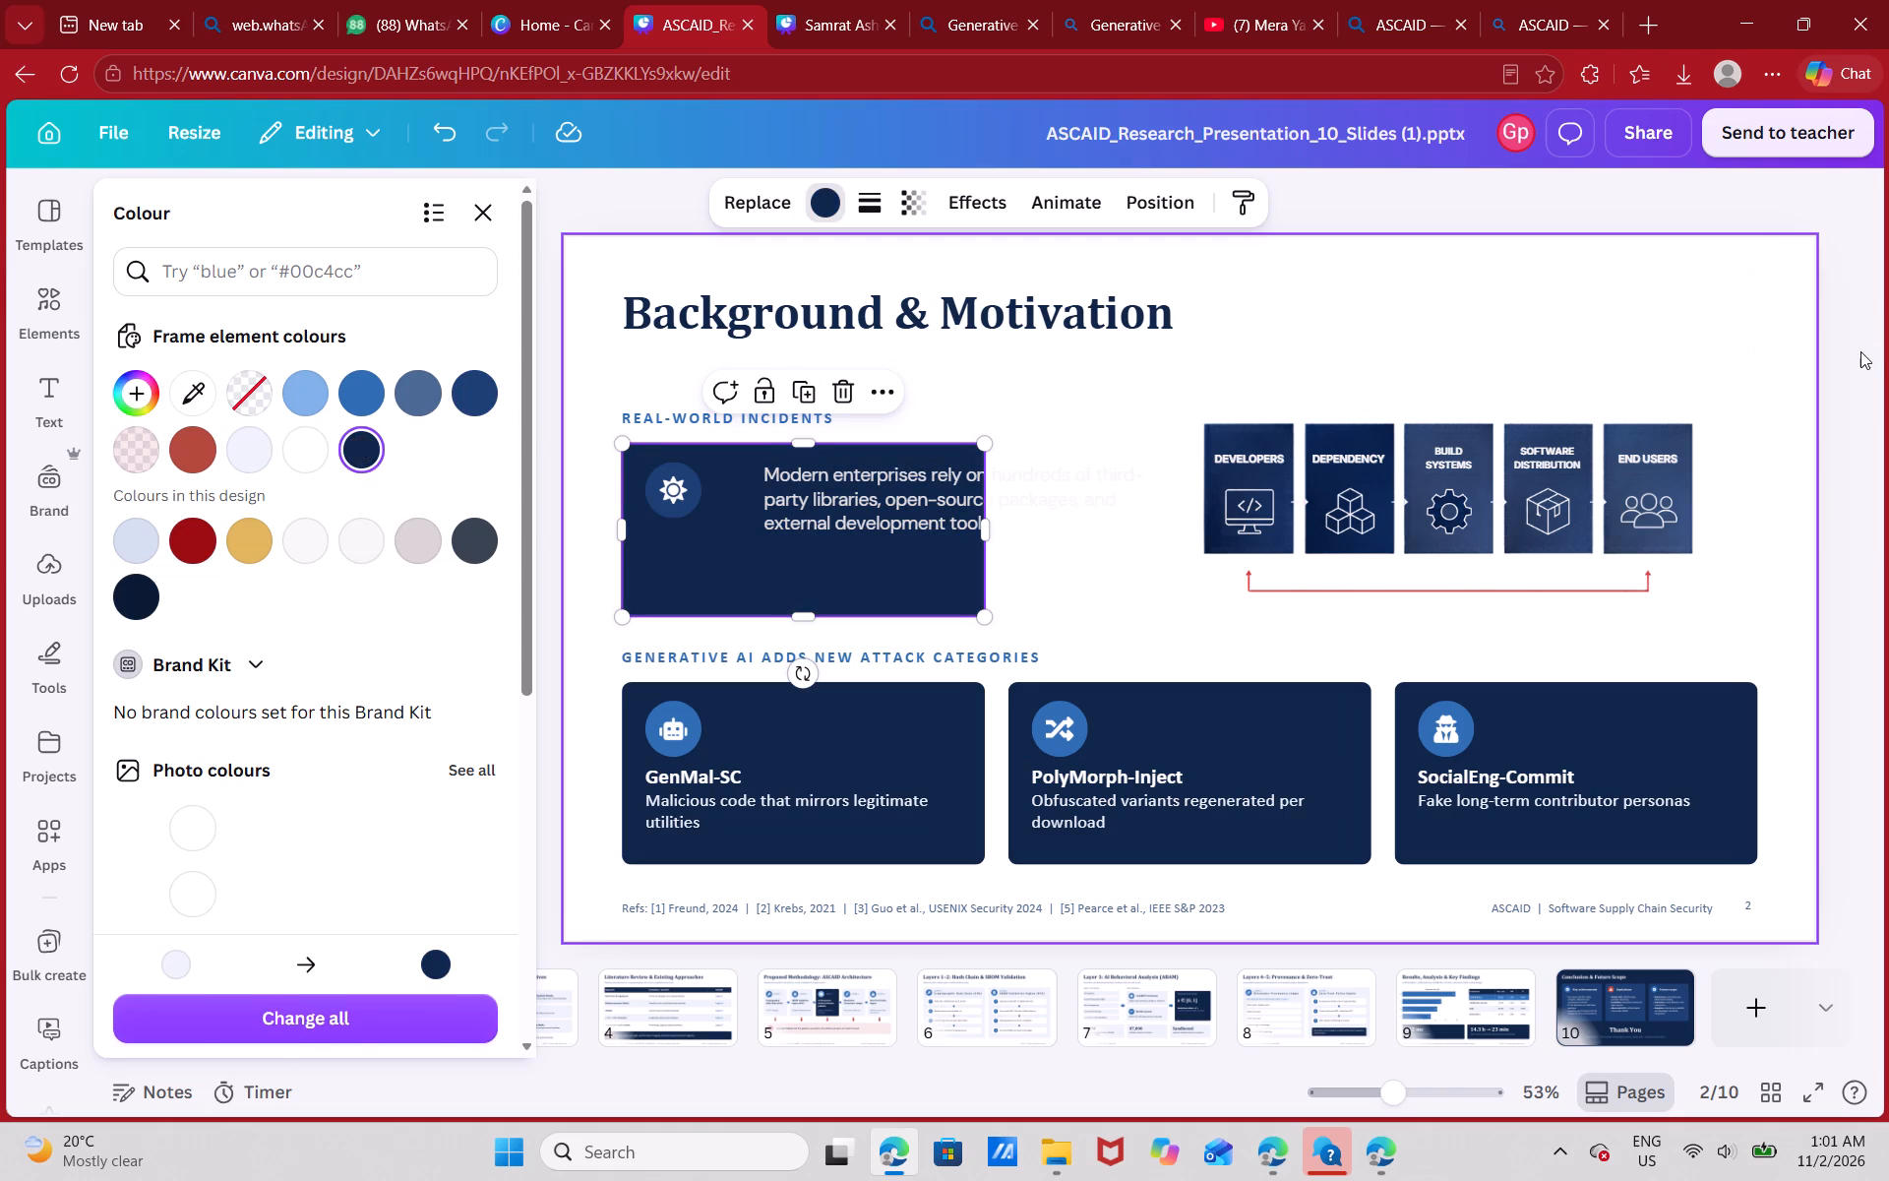
{"action": "left_click", "coordinate": [1860, 351]}
Reposition the navy card and its pasted paragraph over each other, widen the card towards the supply-chain diagram and raise its top edge slightly.
{"action": "left_click_drag", "start_coordinate": [711, 500], "coordinate": [609, 522]}
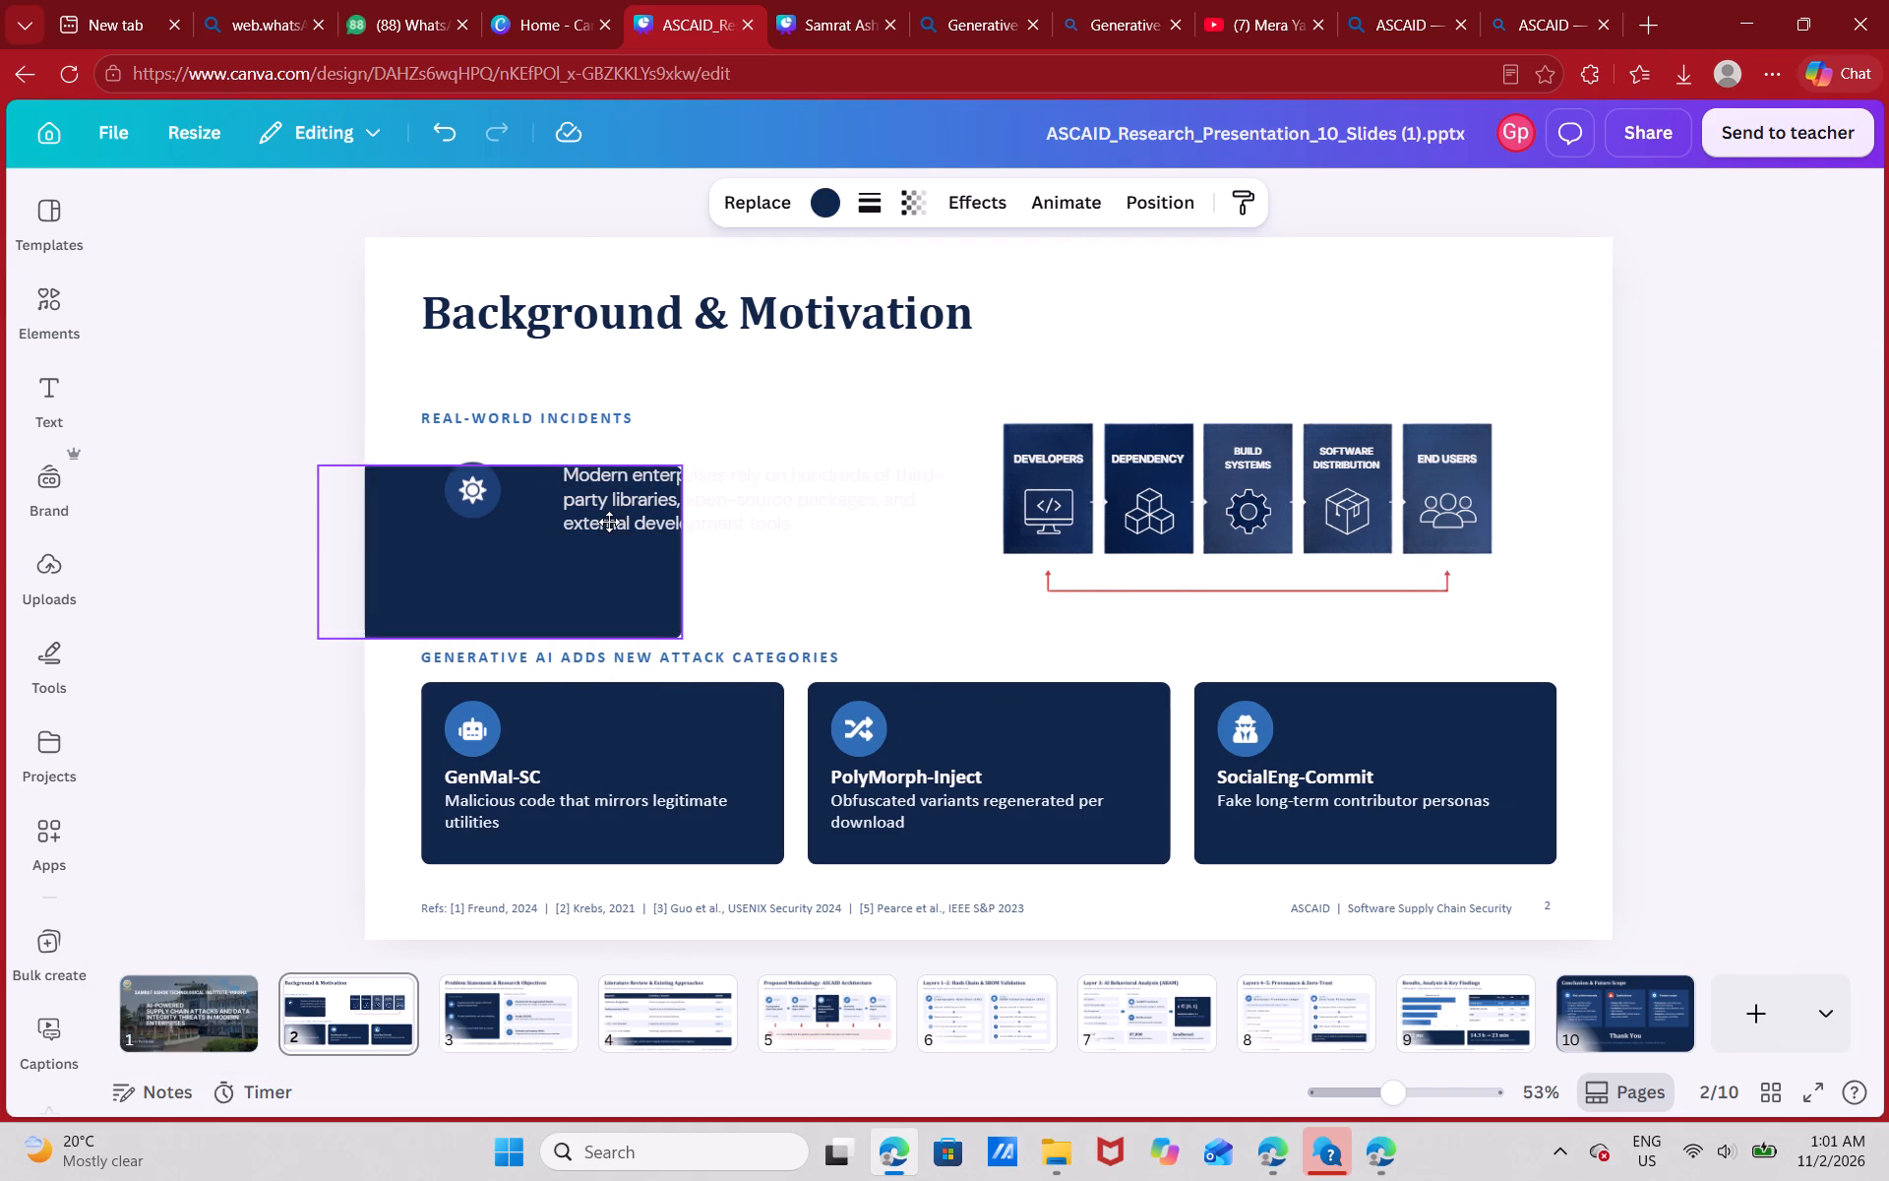
{"action": "left_click_drag", "start_coordinate": [609, 522], "coordinate": [800, 498]}
{"action": "left_click_drag", "start_coordinate": [936, 499], "coordinate": [816, 472]}
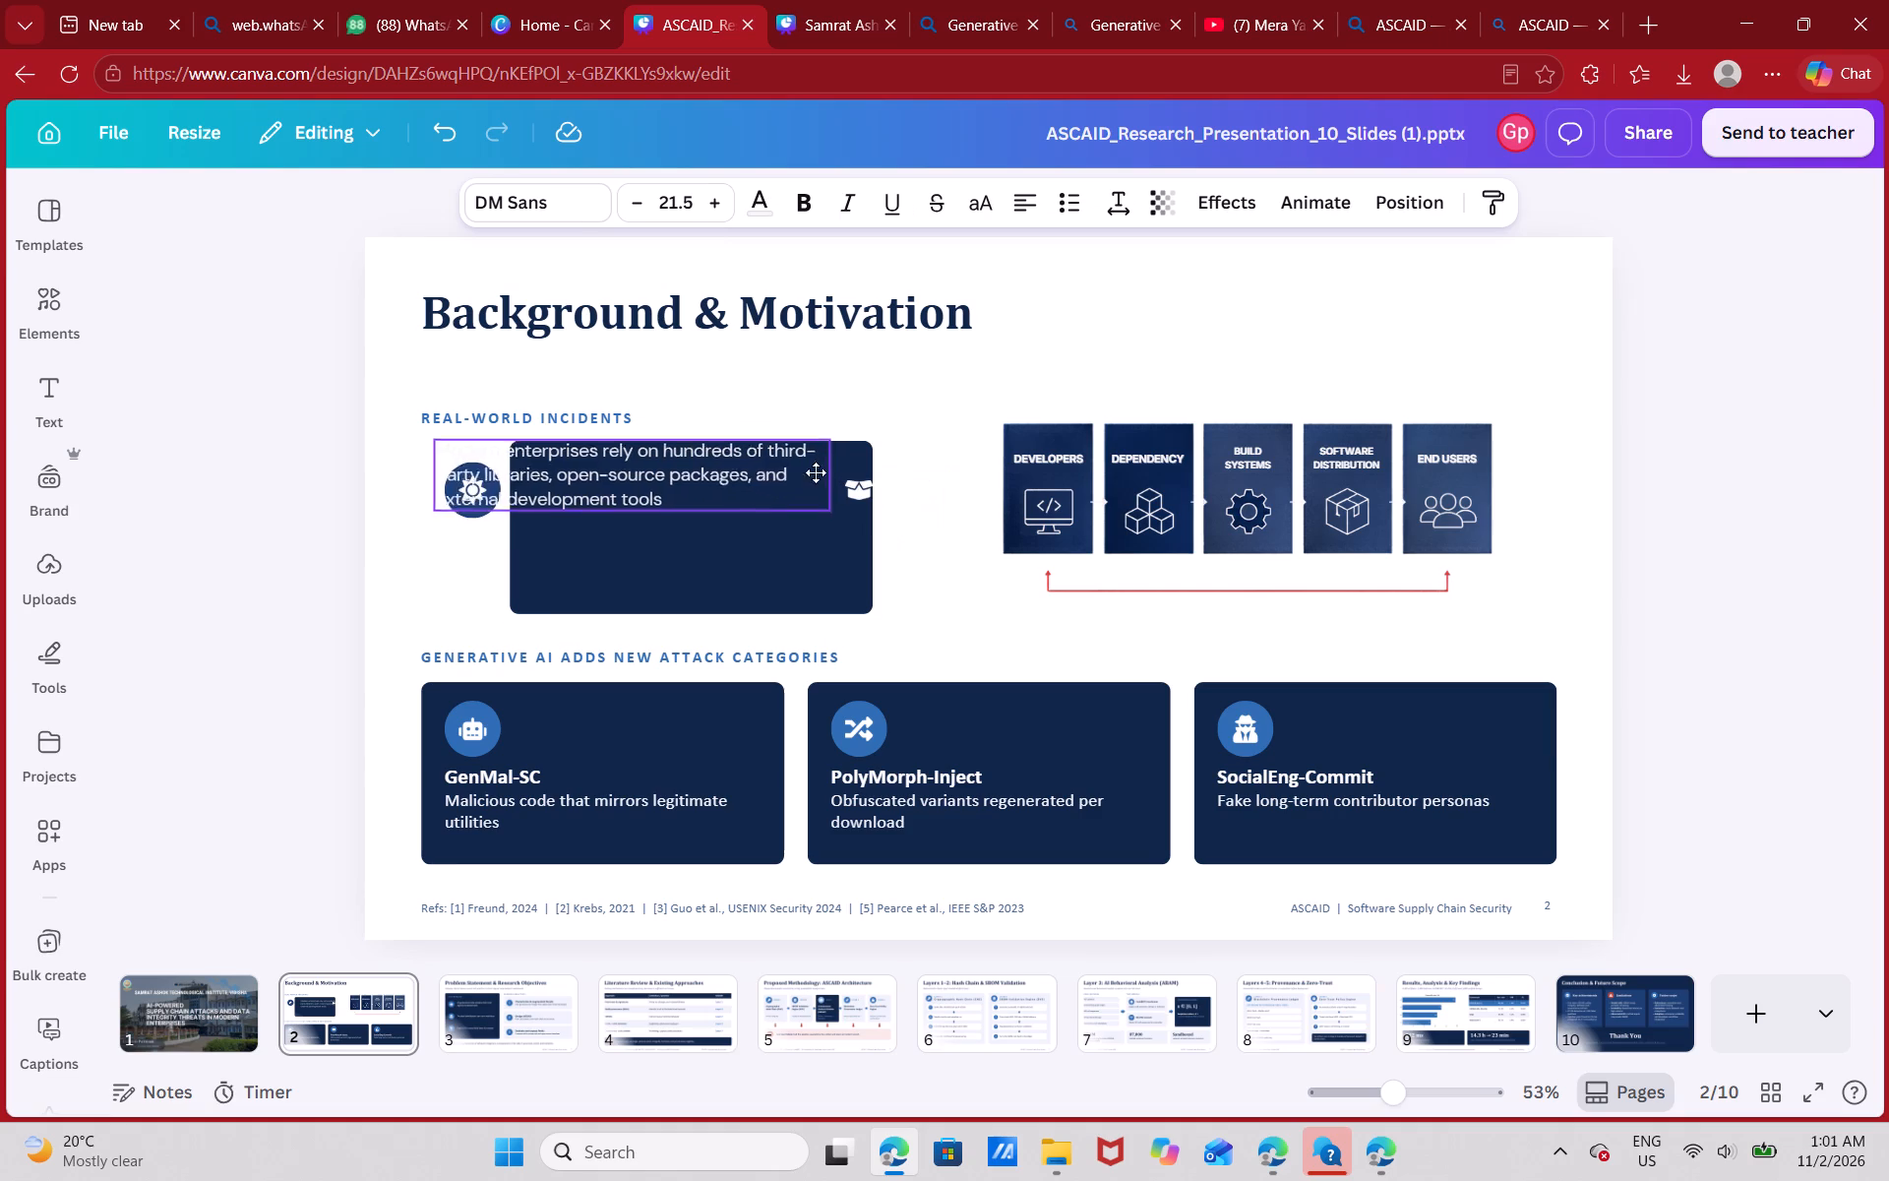
{"action": "left_click_drag", "start_coordinate": [816, 472], "coordinate": [864, 481]}
{"action": "left_click", "coordinate": [846, 566]}
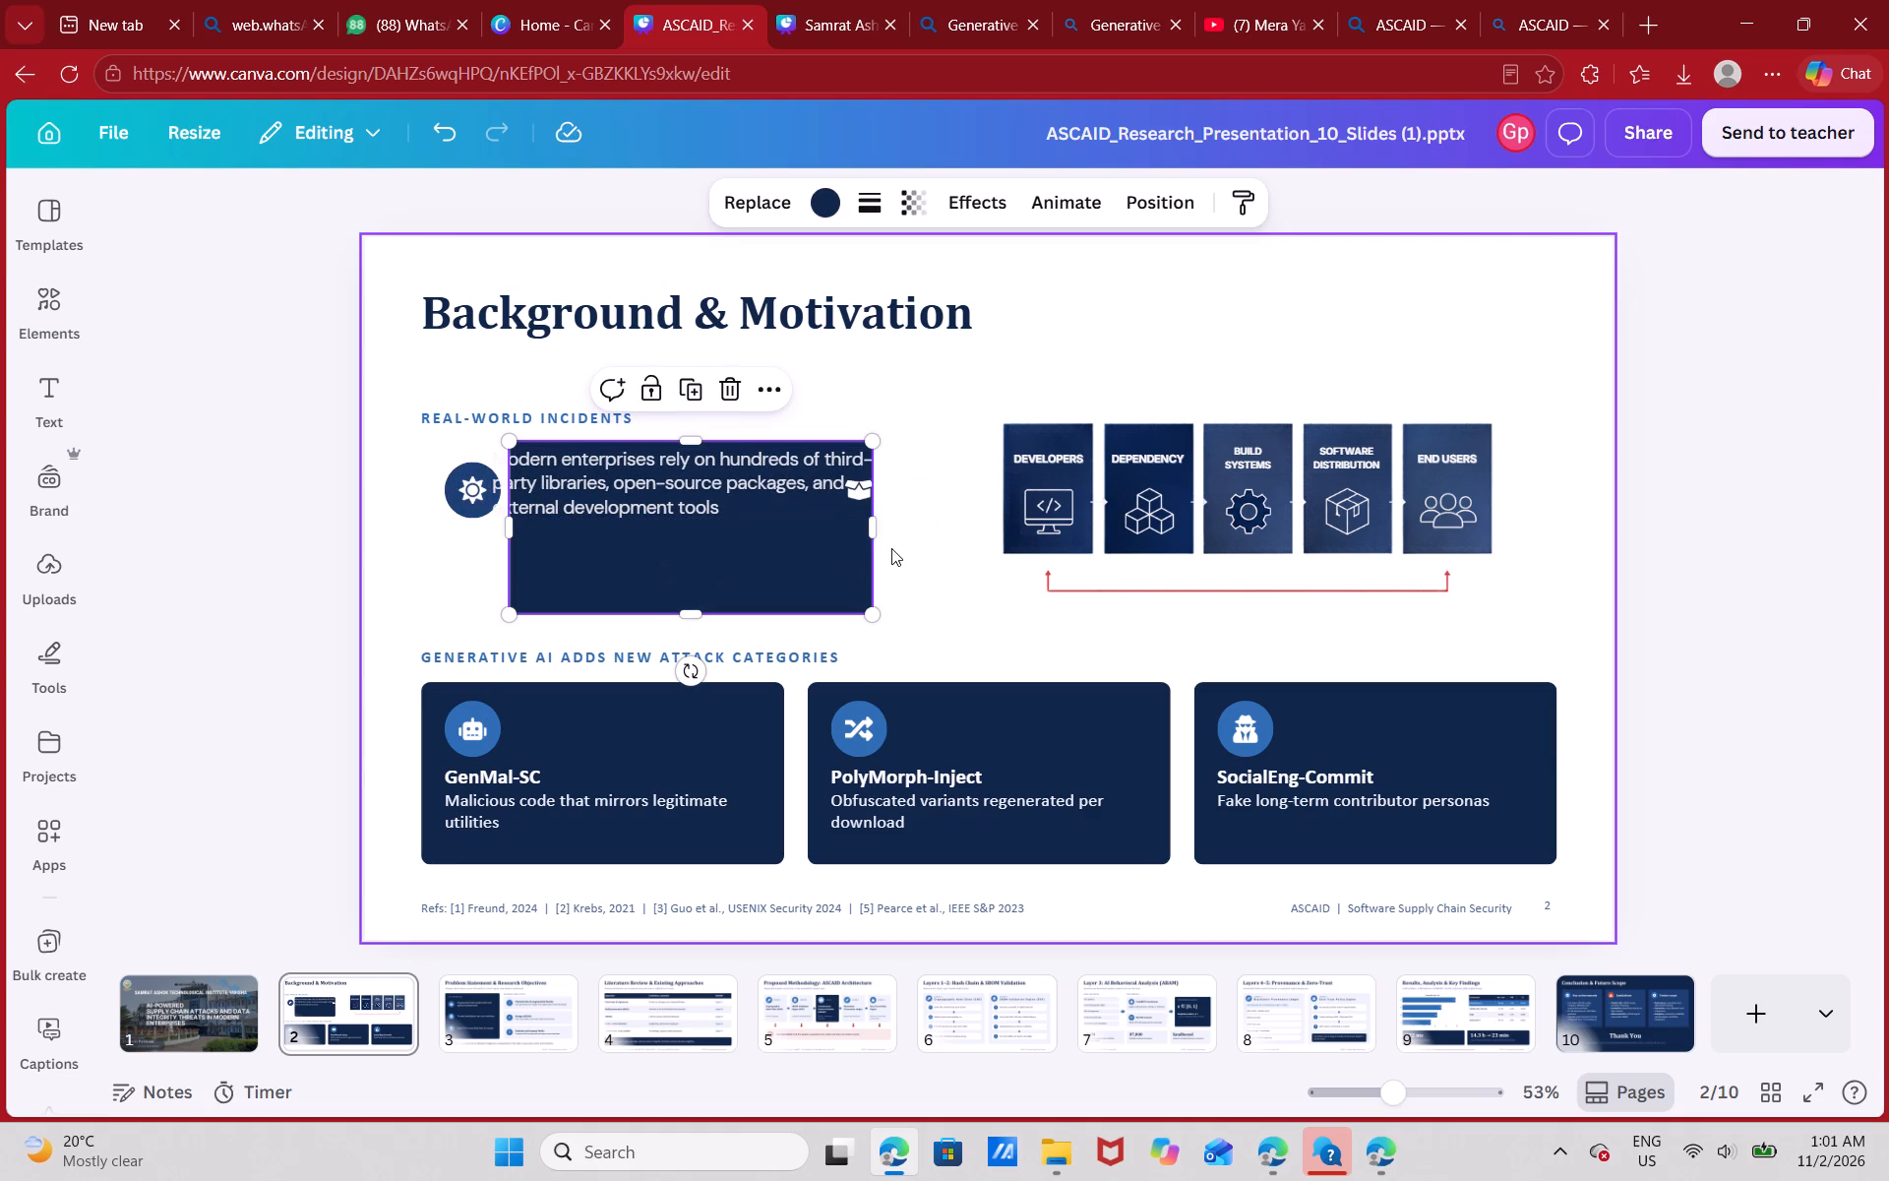
{"action": "left_click_drag", "start_coordinate": [880, 526], "coordinate": [986, 529]}
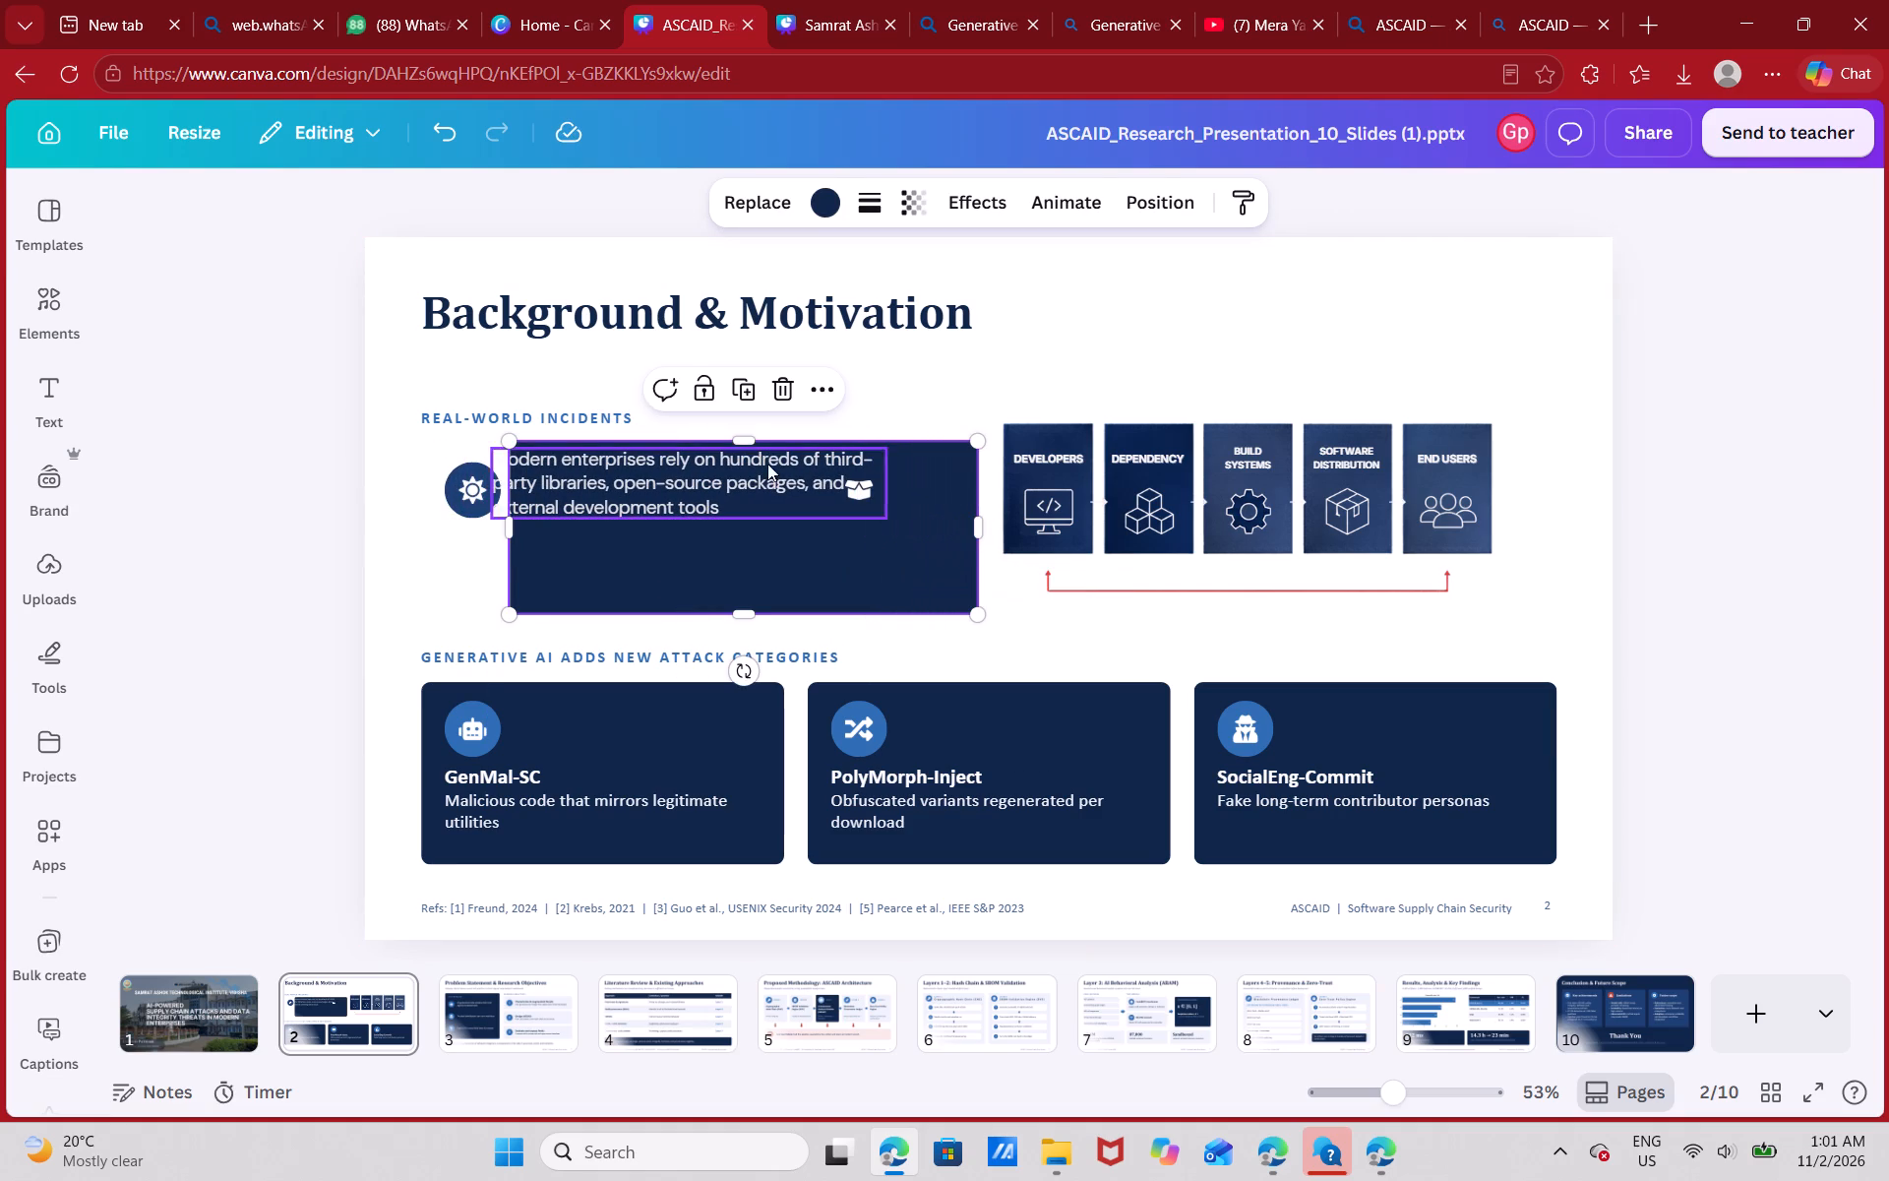
{"action": "left_click_drag", "start_coordinate": [754, 443], "coordinate": [765, 434]}
Delete the "Real-World Incidents" heading above the navy card on slide 2.
{"action": "left_click", "coordinate": [597, 416]}
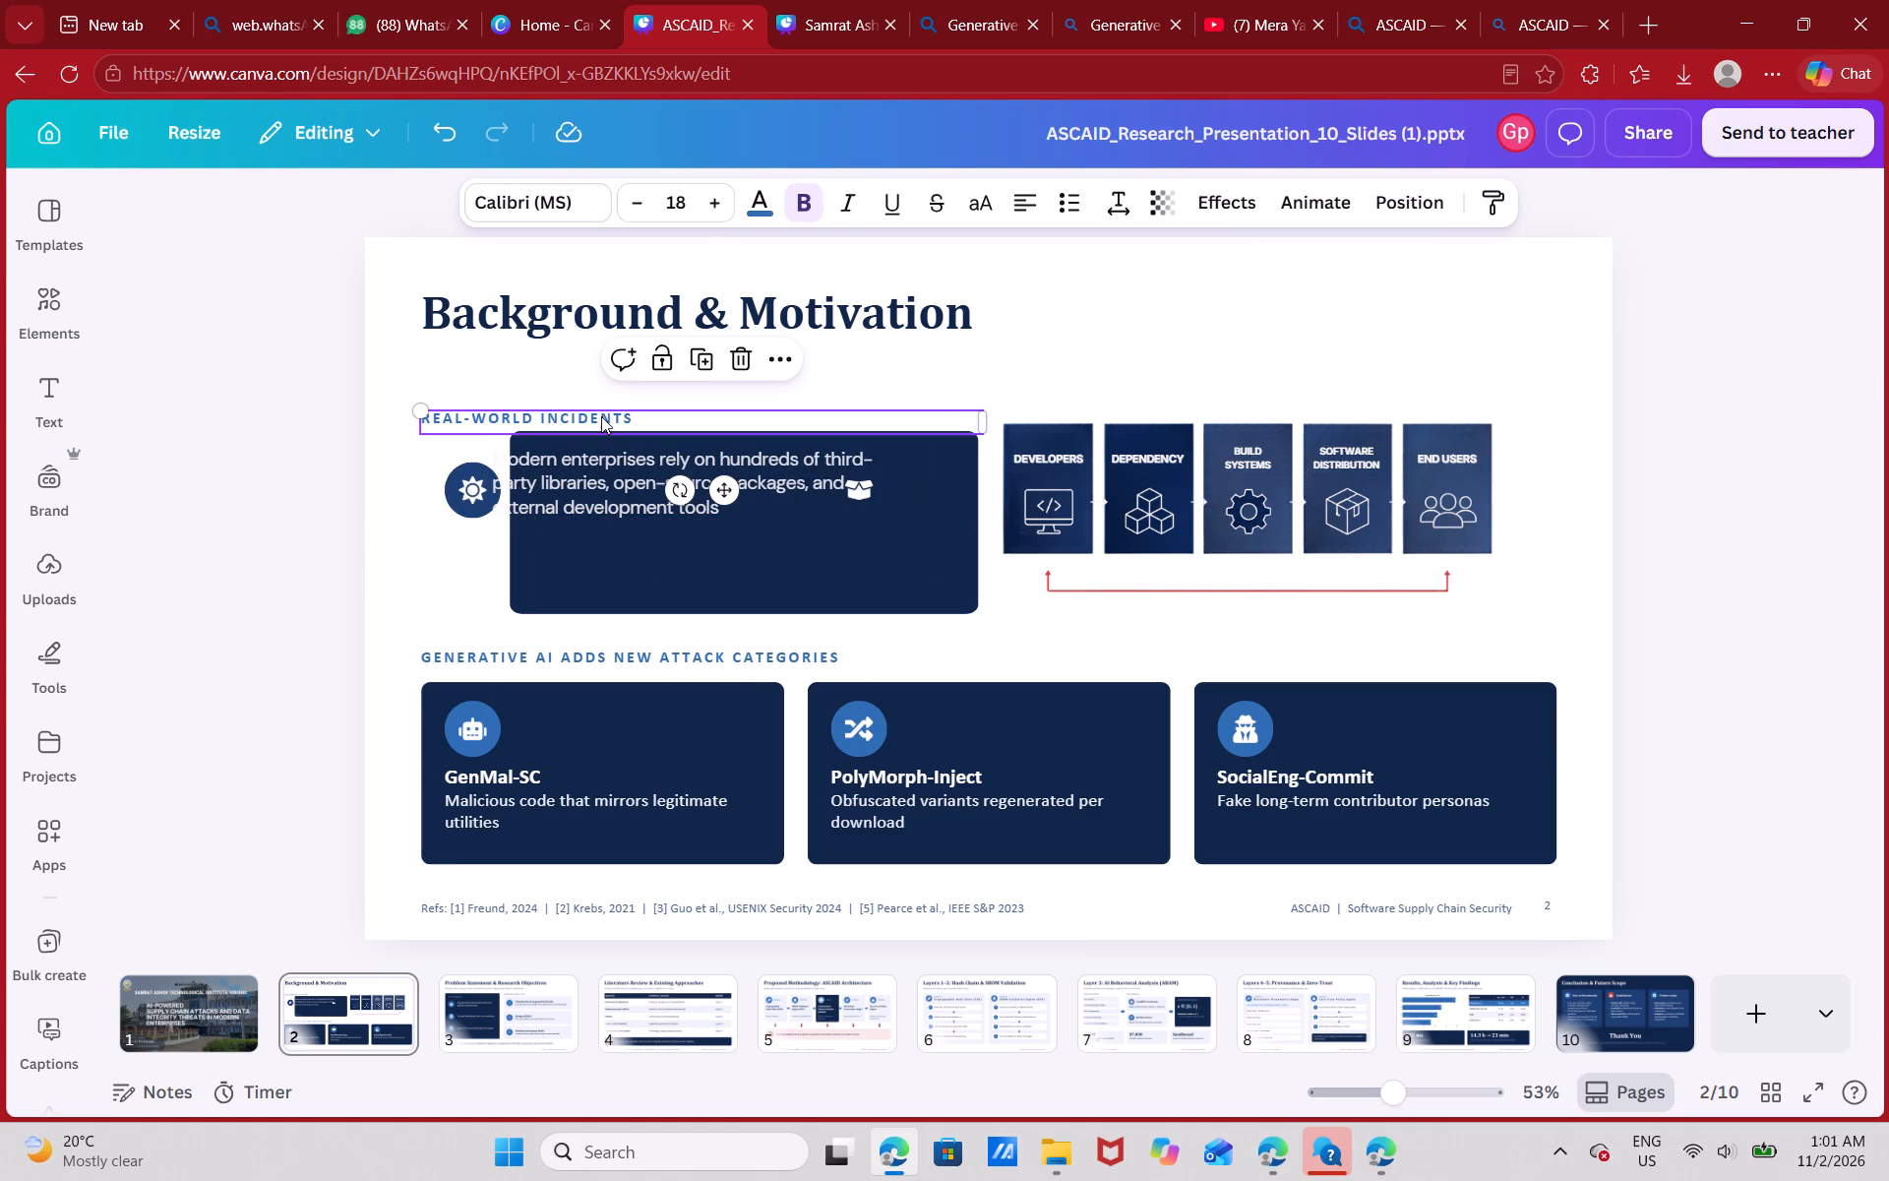
{"action": "key", "text": "BackSpace"}
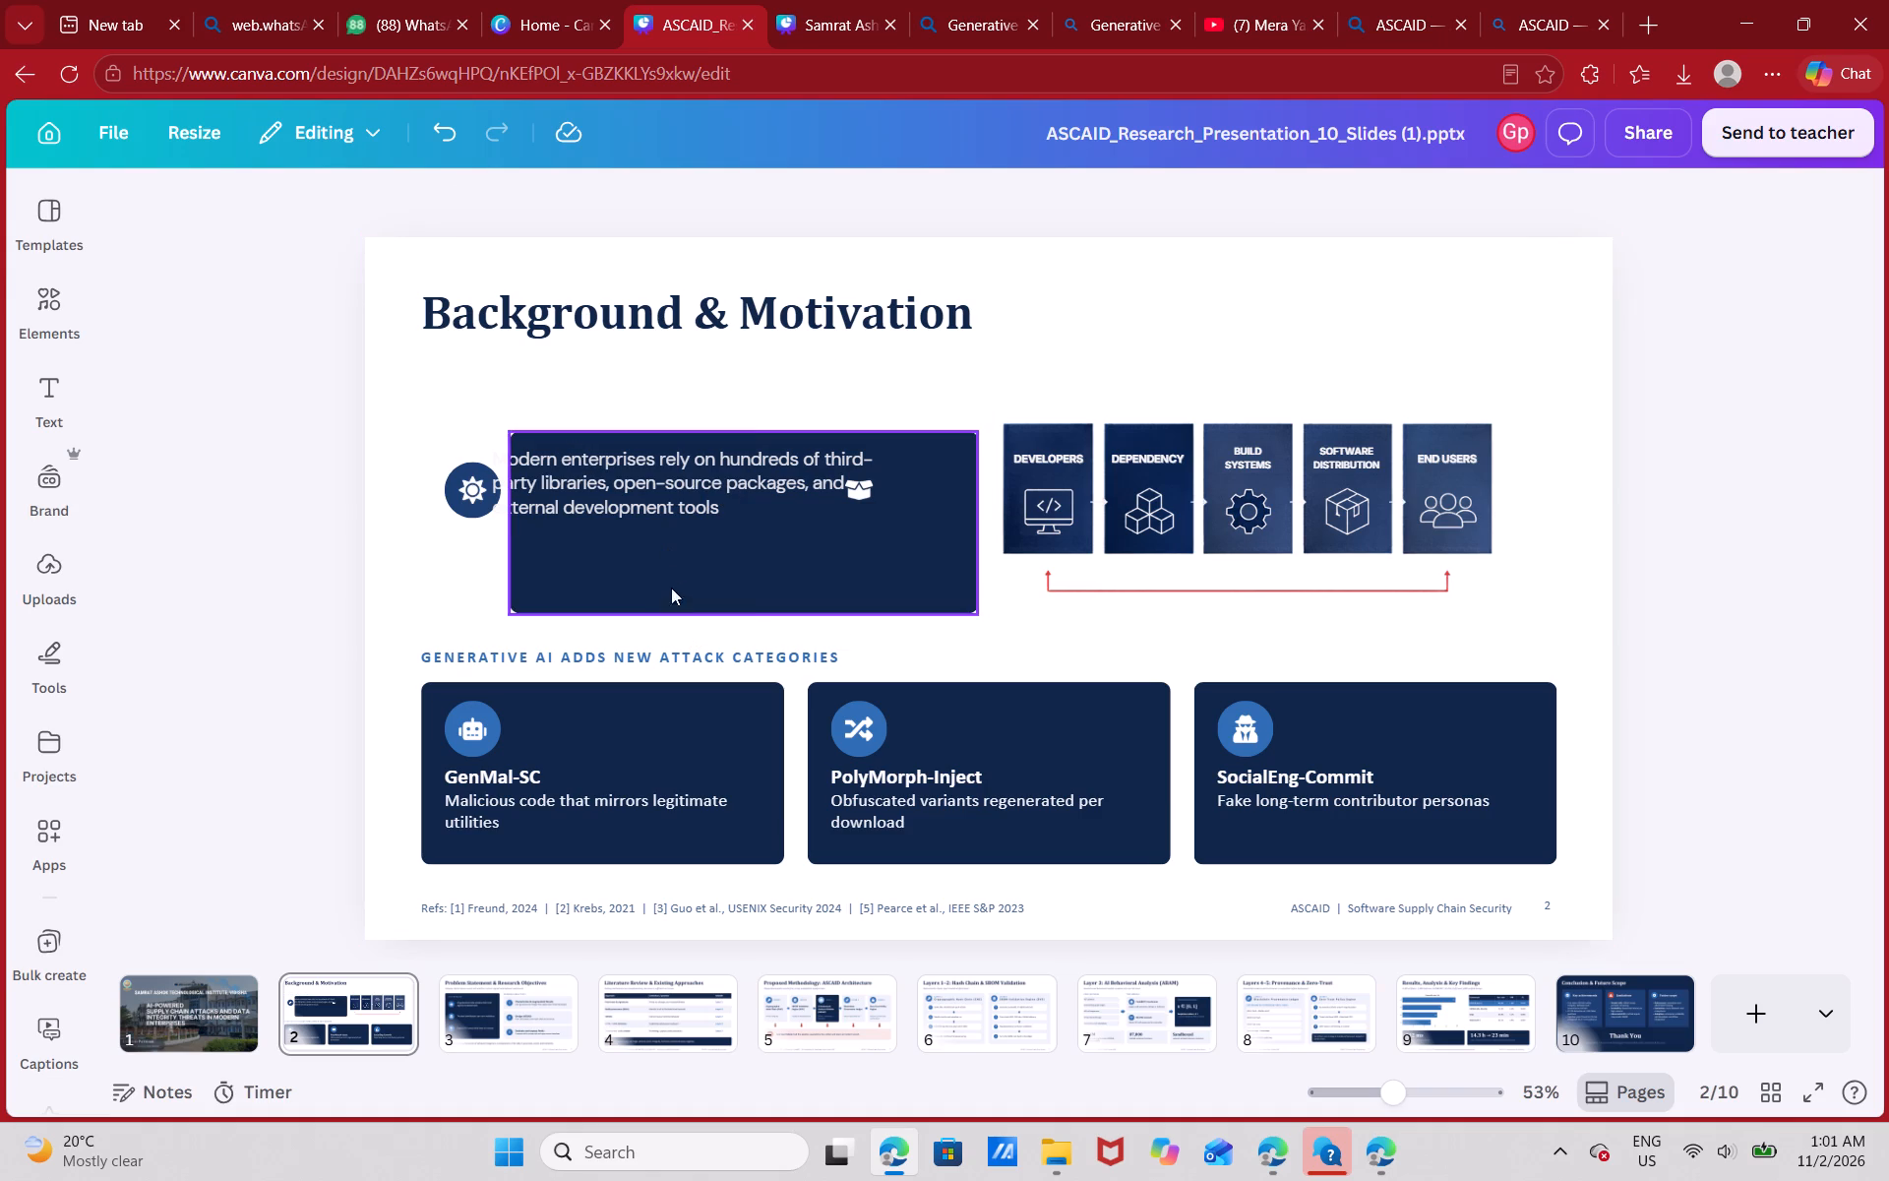
Shift the navy card behind its paragraph towards the slide's left margin and delete the gear icon together with its circle.
{"action": "left_click_drag", "start_coordinate": [670, 577], "coordinate": [631, 574]}
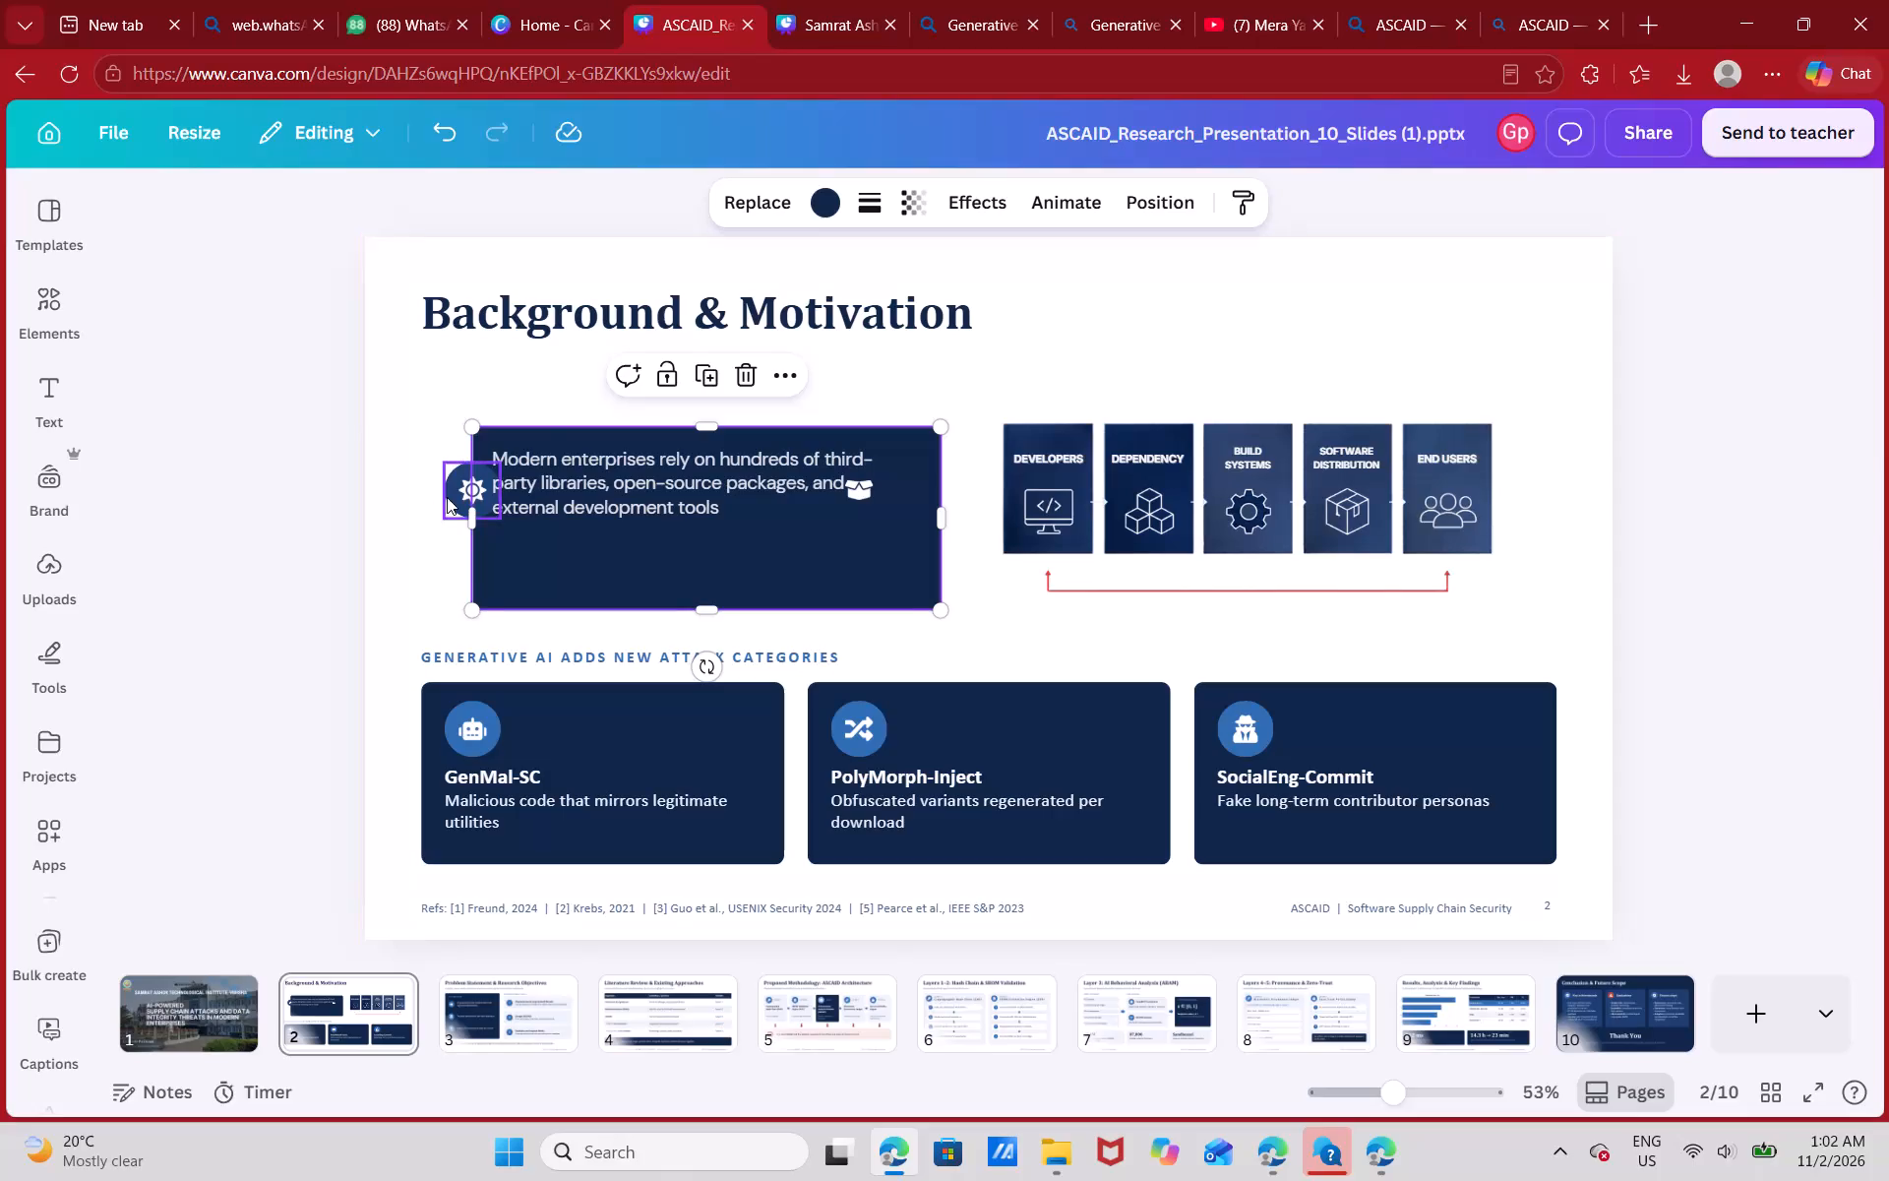
{"action": "left_click", "coordinate": [447, 497]}
{"action": "key", "text": "BackSpace"}
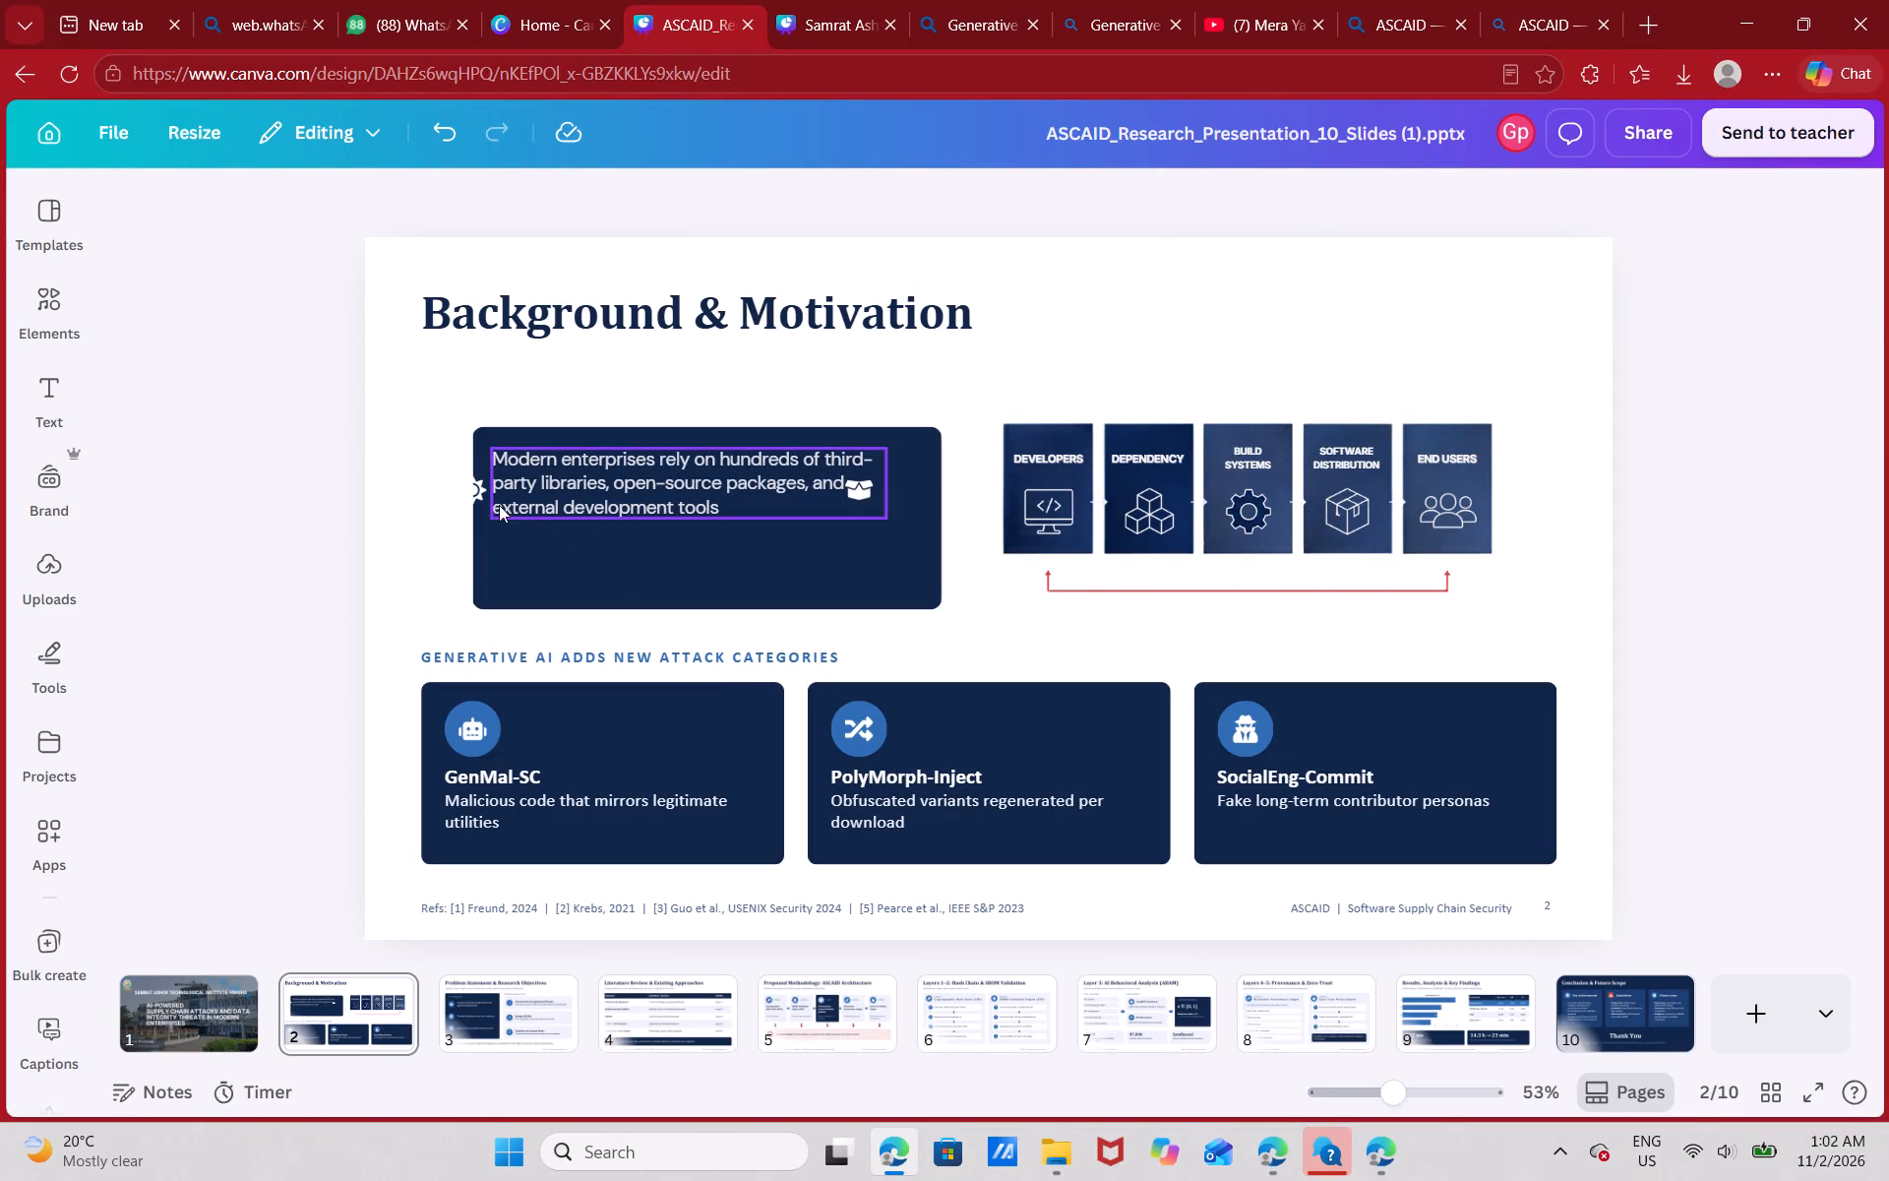
{"action": "left_click_drag", "start_coordinate": [552, 583], "coordinate": [524, 572]}
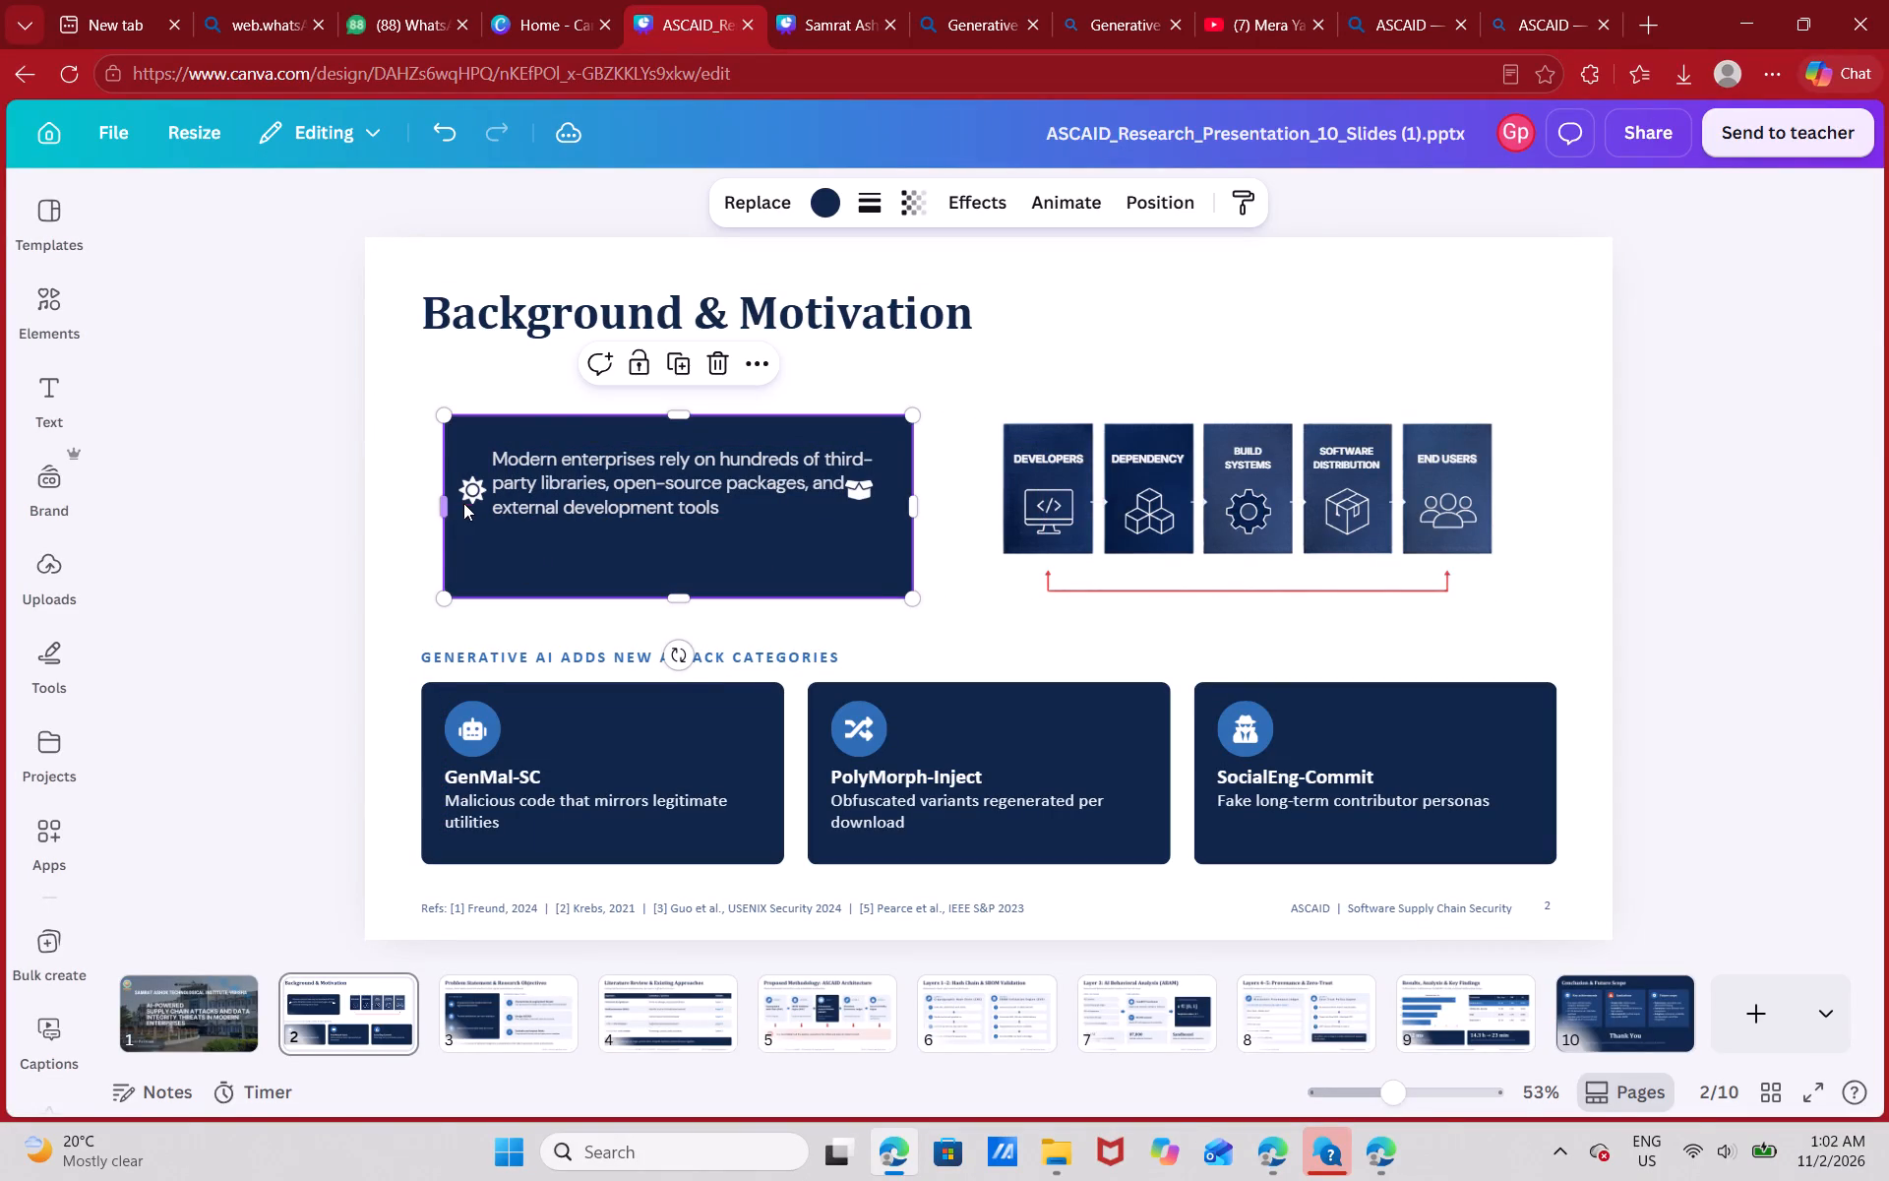
{"action": "left_click", "coordinate": [464, 499]}
{"action": "key", "text": "BackSpace"}
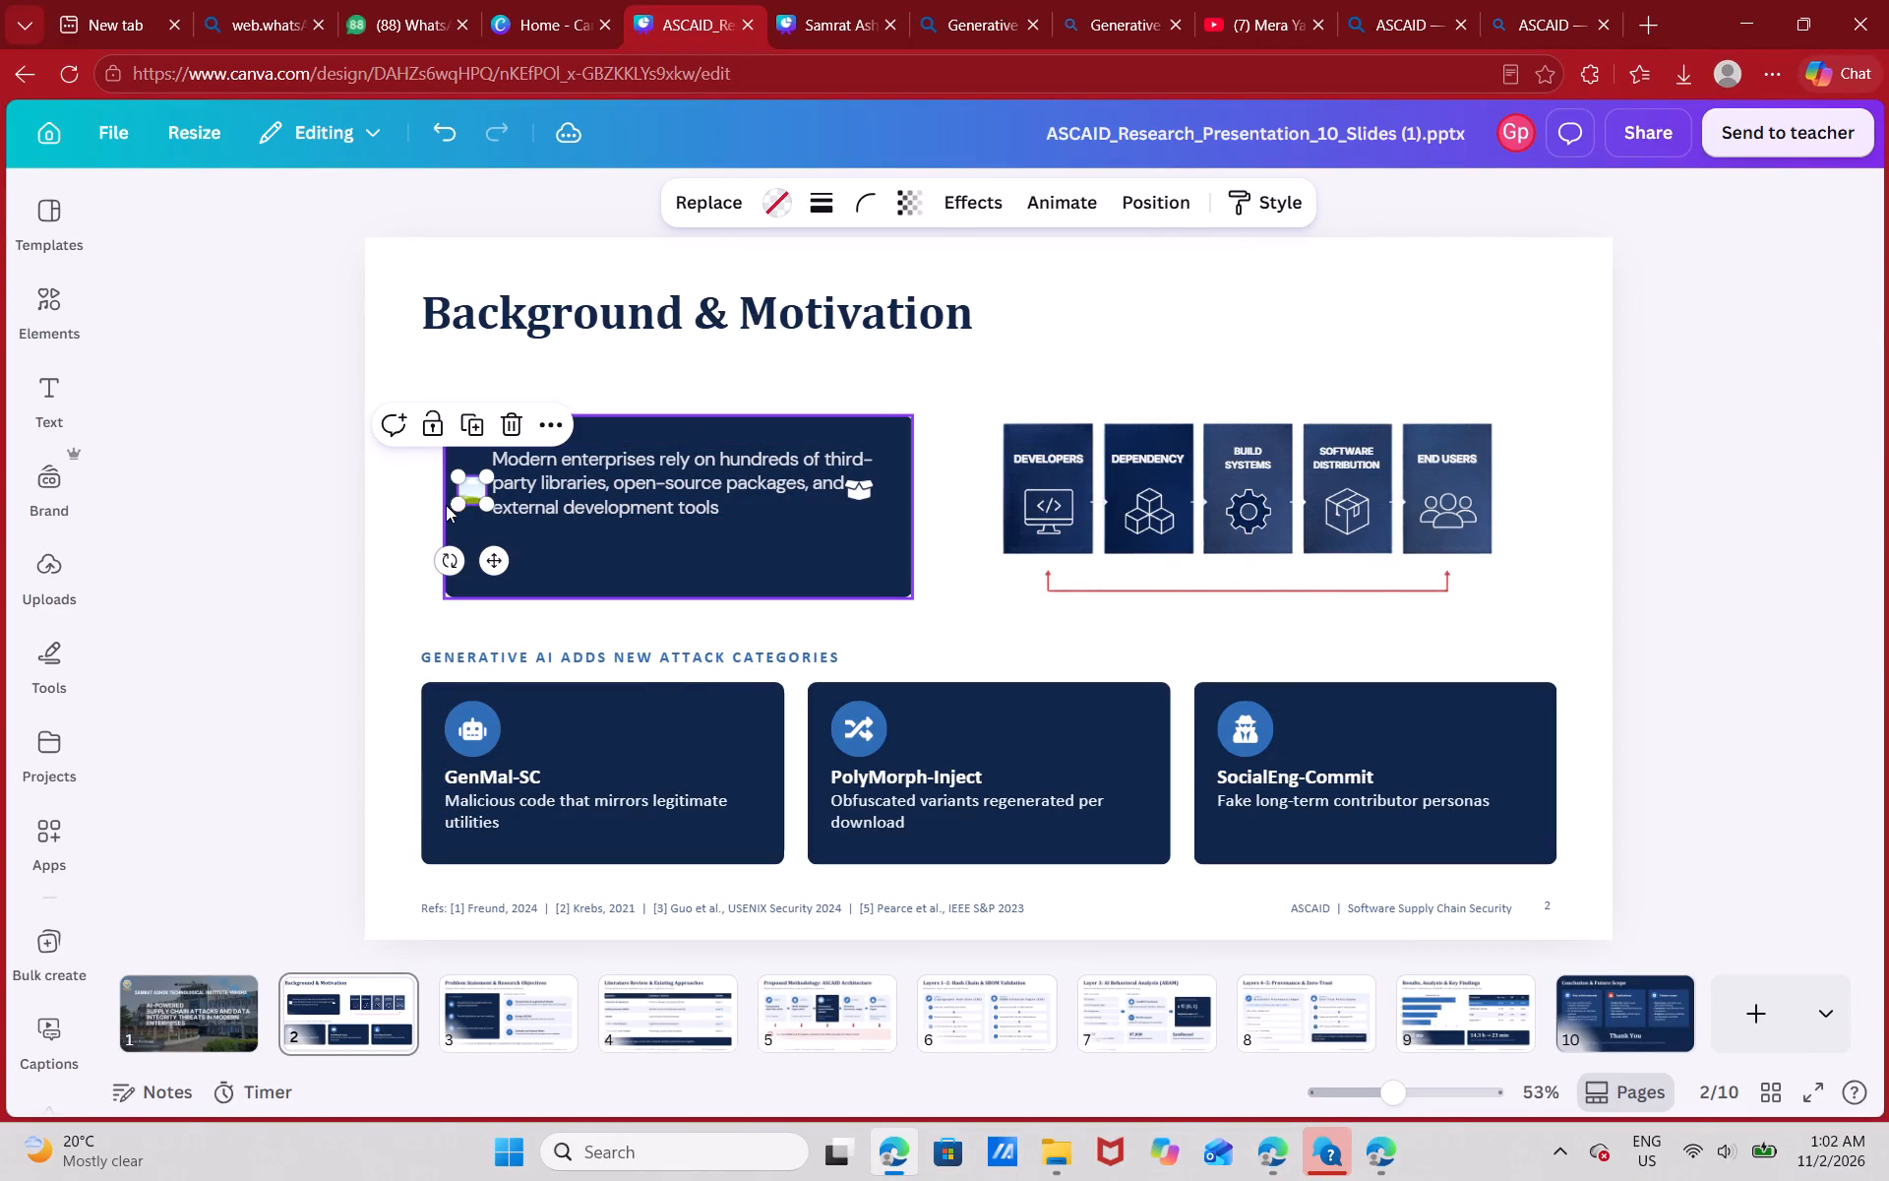
{"action": "left_click", "coordinate": [466, 490]}
{"action": "key", "text": "BackSpace"}
{"action": "left_click", "coordinate": [564, 547]}
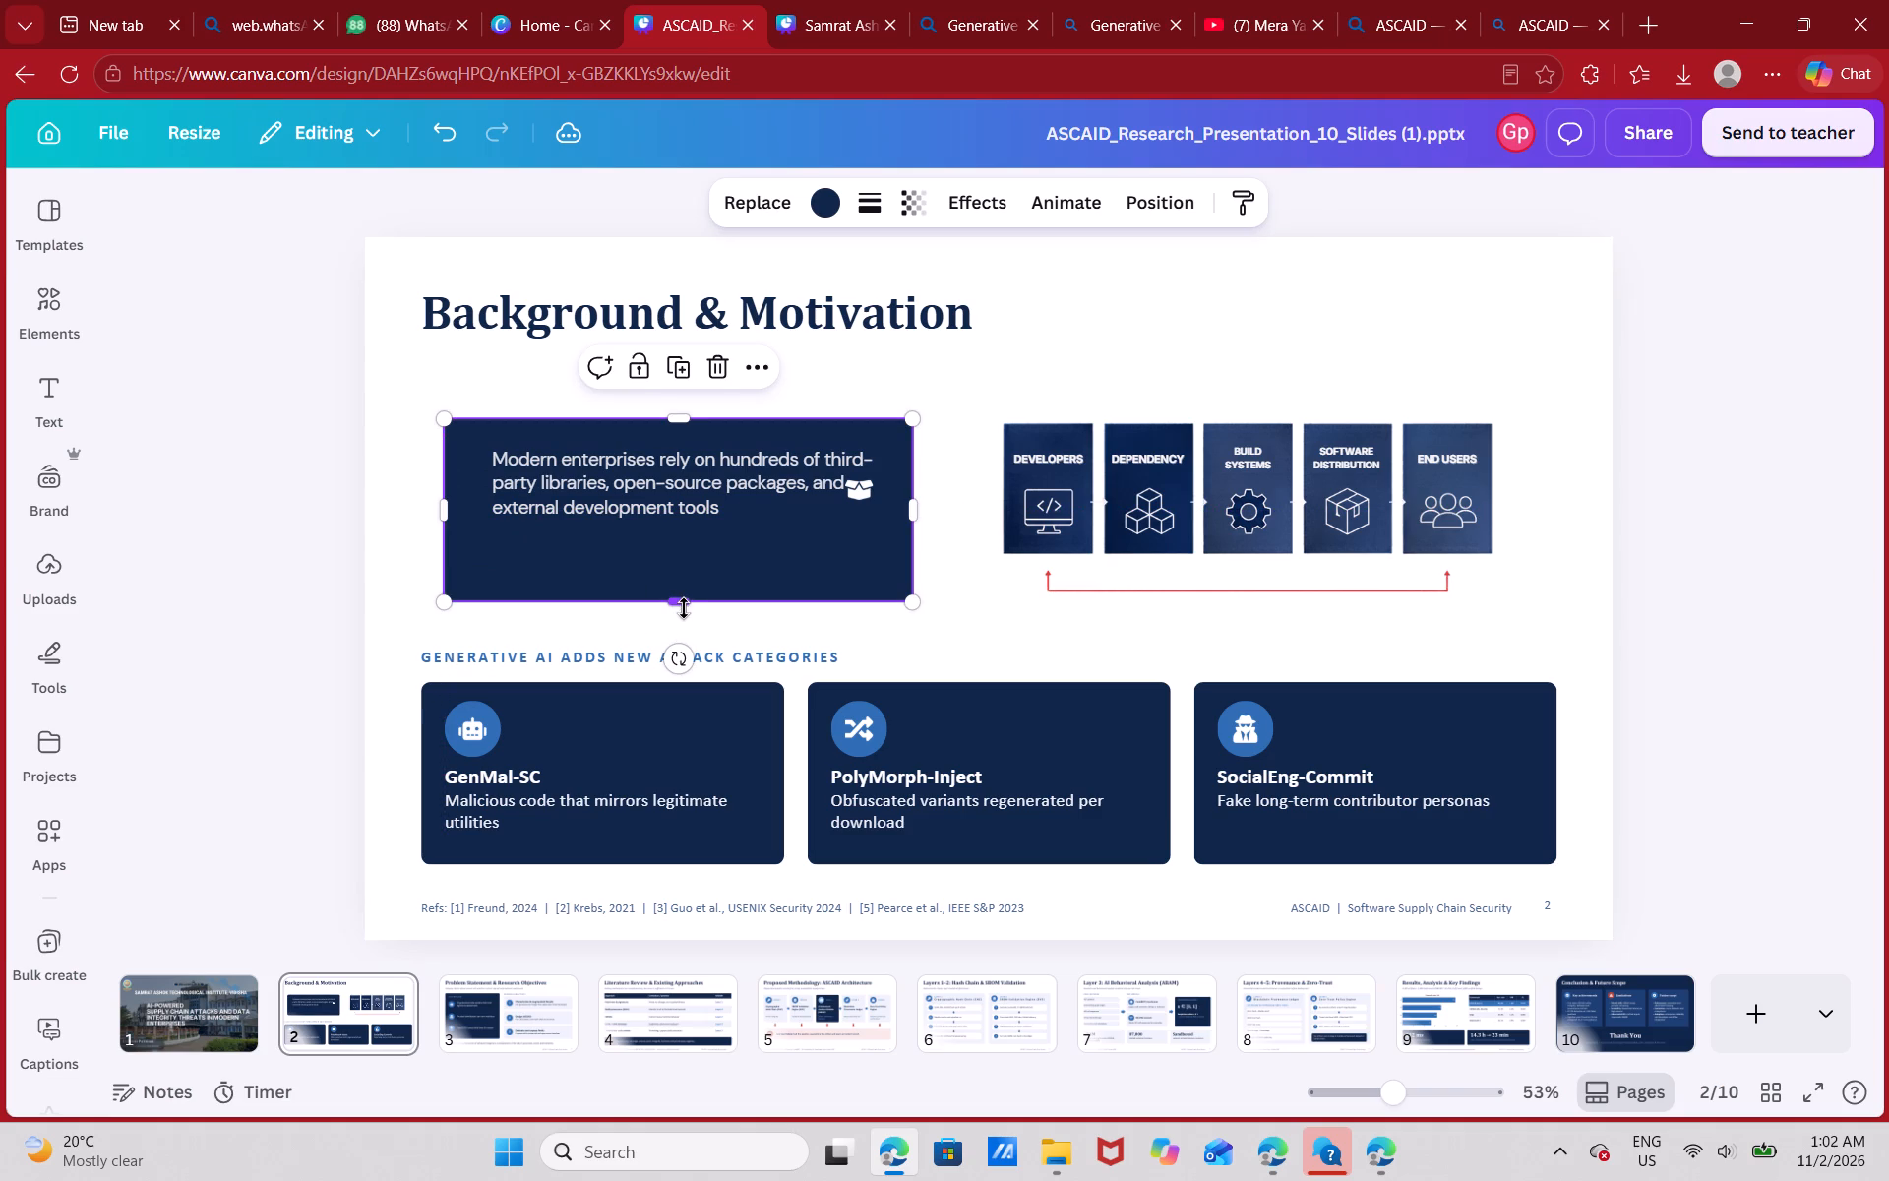
Move the supply-chain diagram up and slightly further right on slide 2.
{"action": "left_click_drag", "start_coordinate": [1169, 524], "coordinate": [1201, 473]}
{"action": "left_click", "coordinate": [672, 560]}
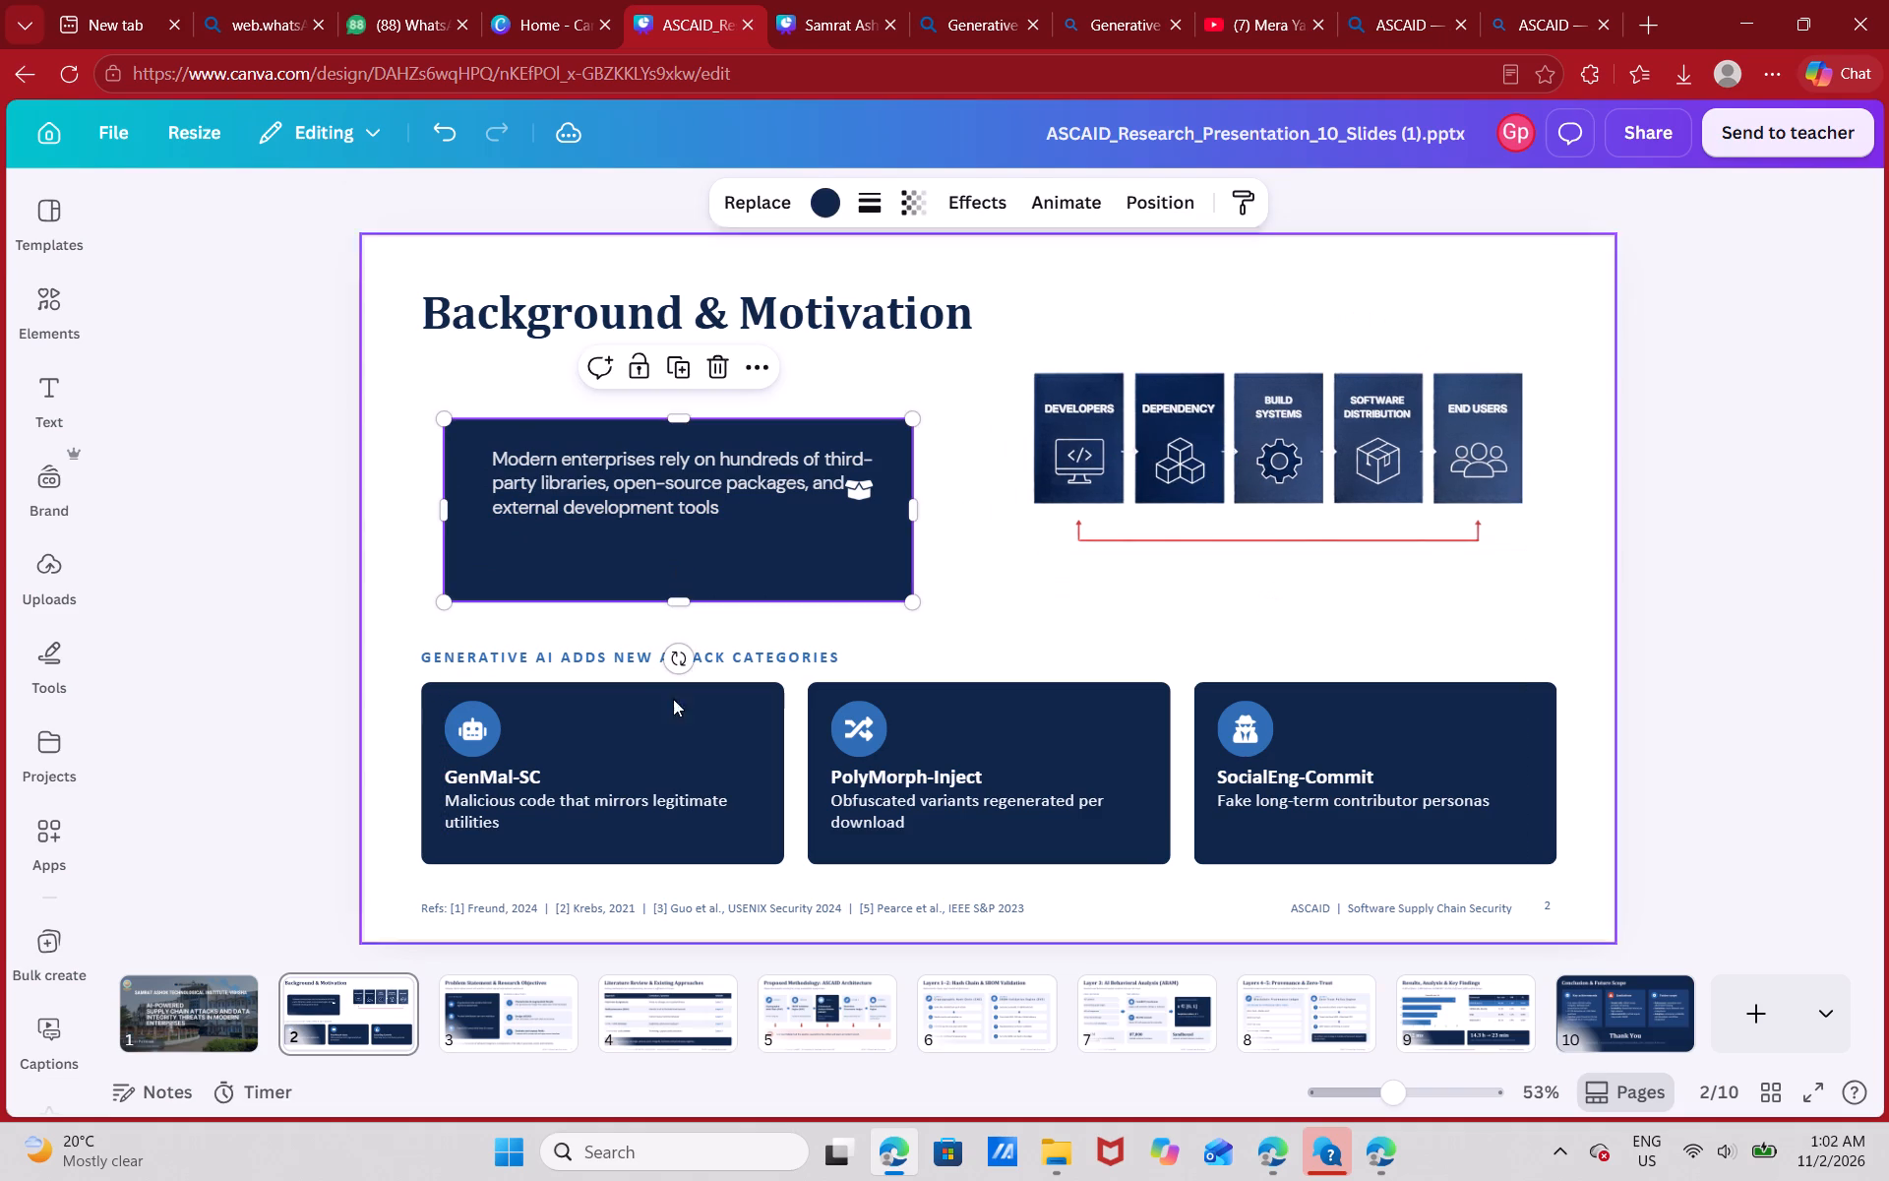
{"action": "left_click", "coordinate": [662, 720]}
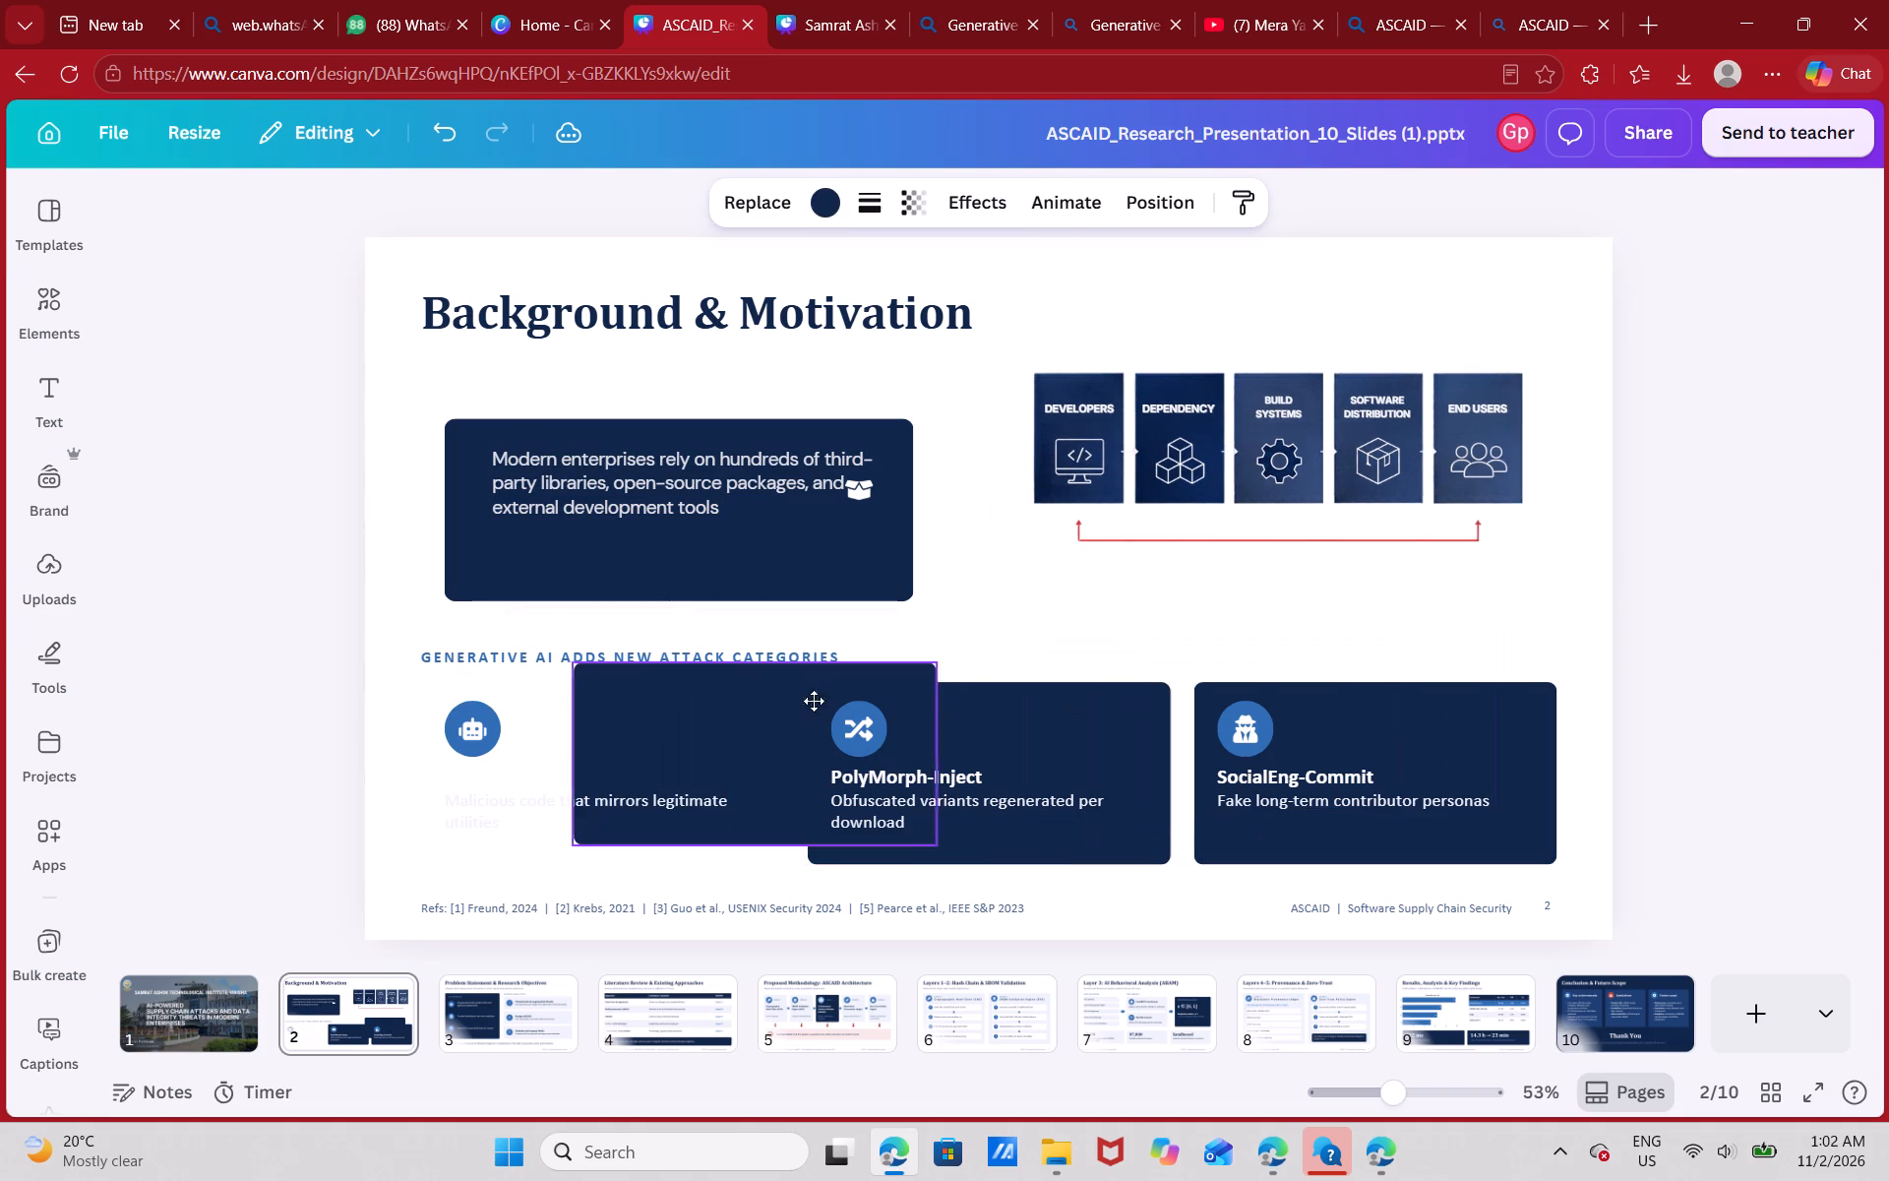
{"action": "left_click", "coordinate": [1049, 631]}
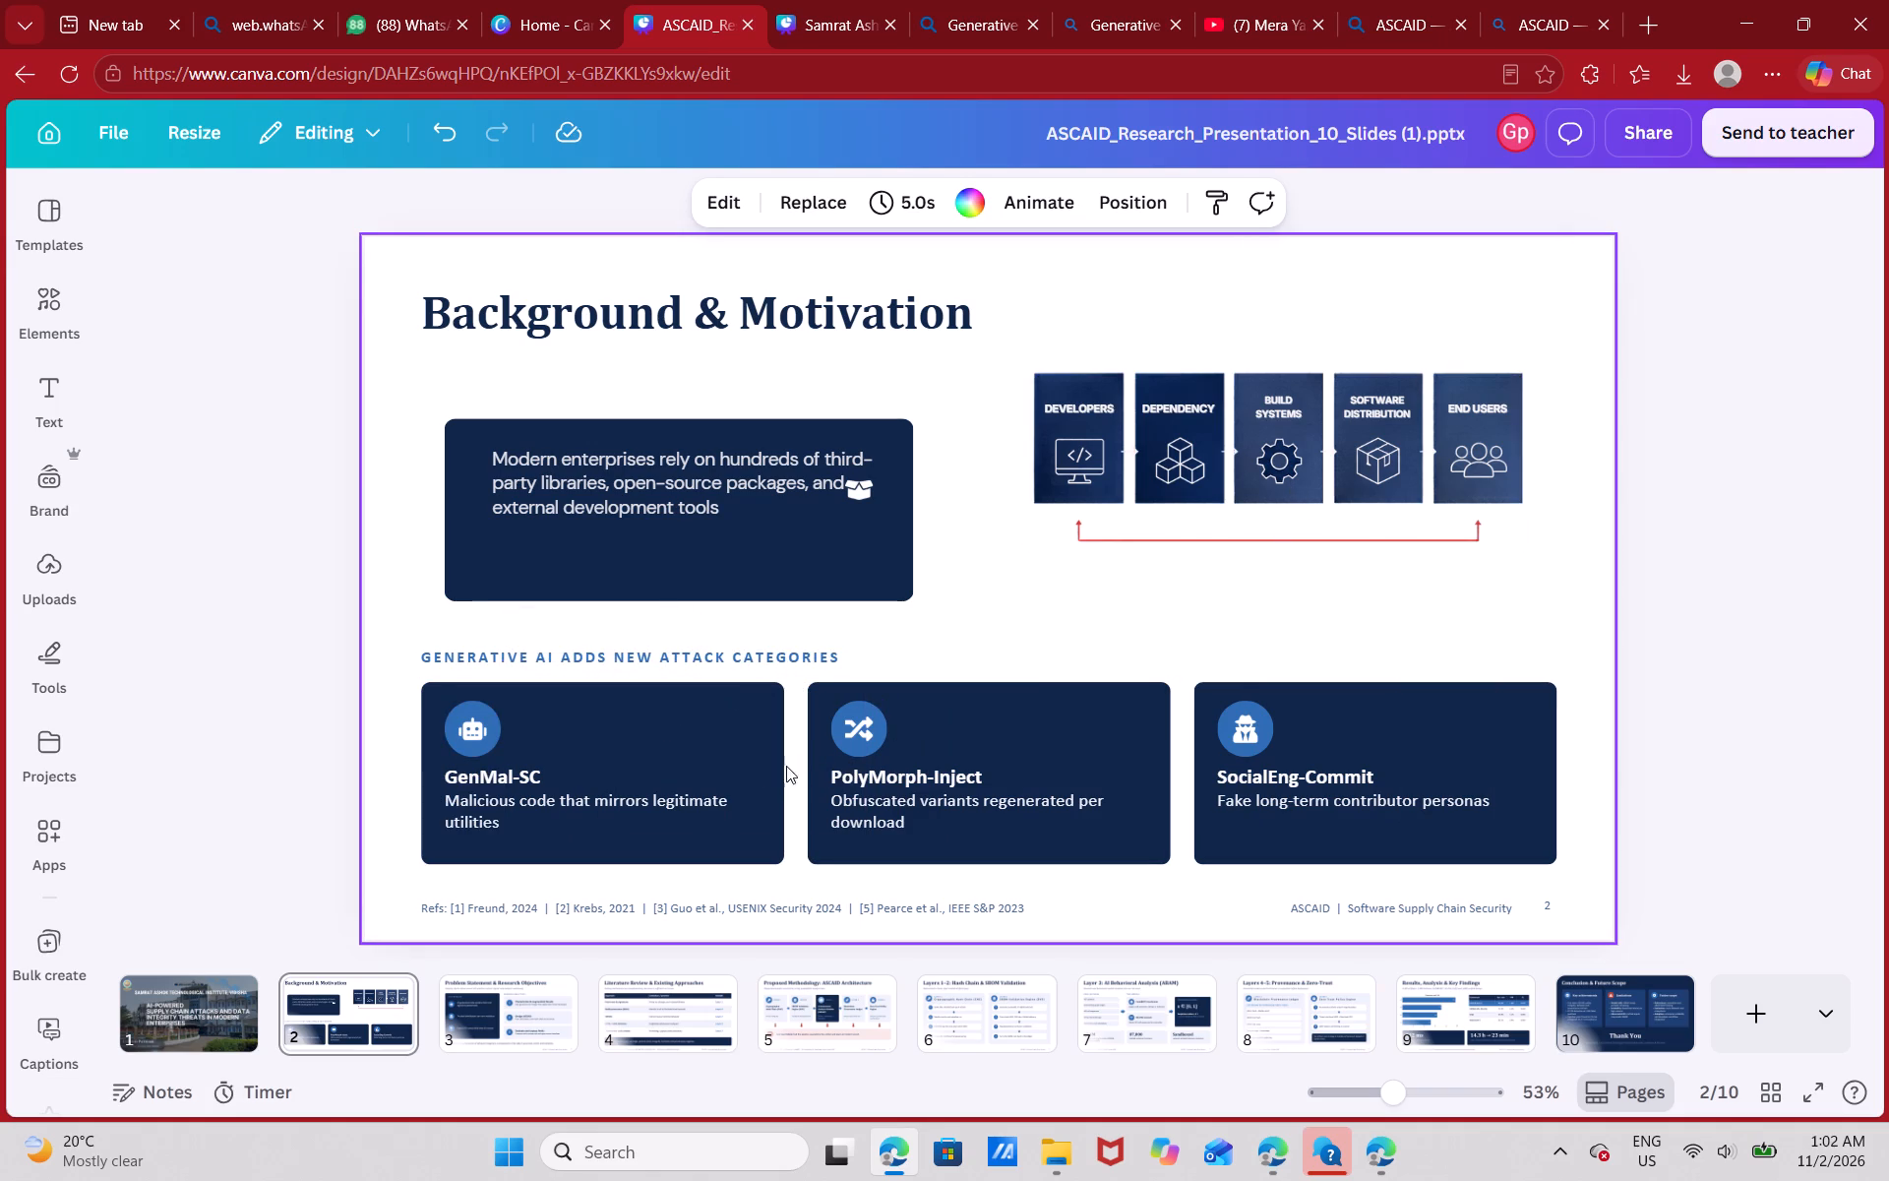
Delete the GenMal-SC card, including its background, robot badge circle and text.
{"action": "left_click", "coordinate": [761, 771]}
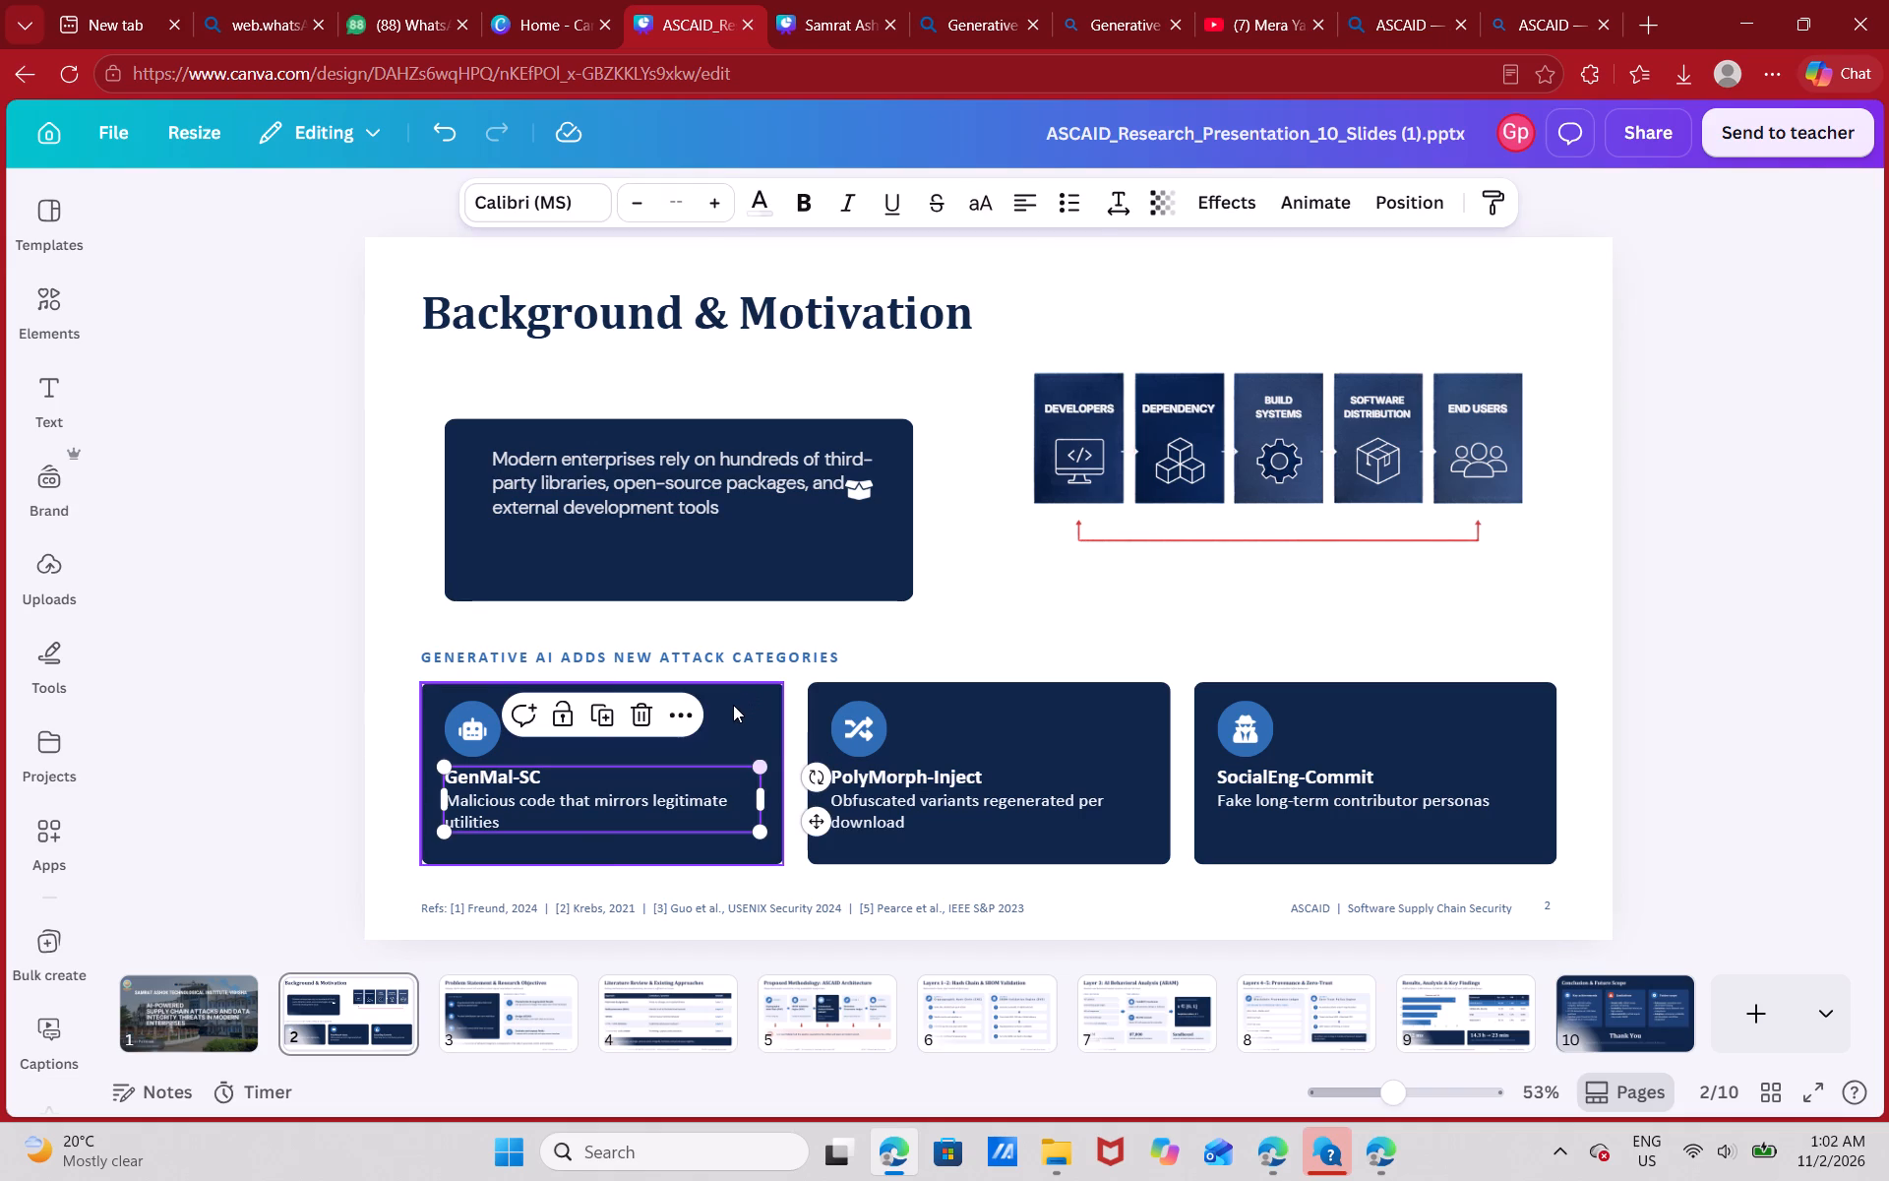
{"action": "left_click", "coordinate": [733, 705]}
{"action": "key", "text": "BackSpace"}
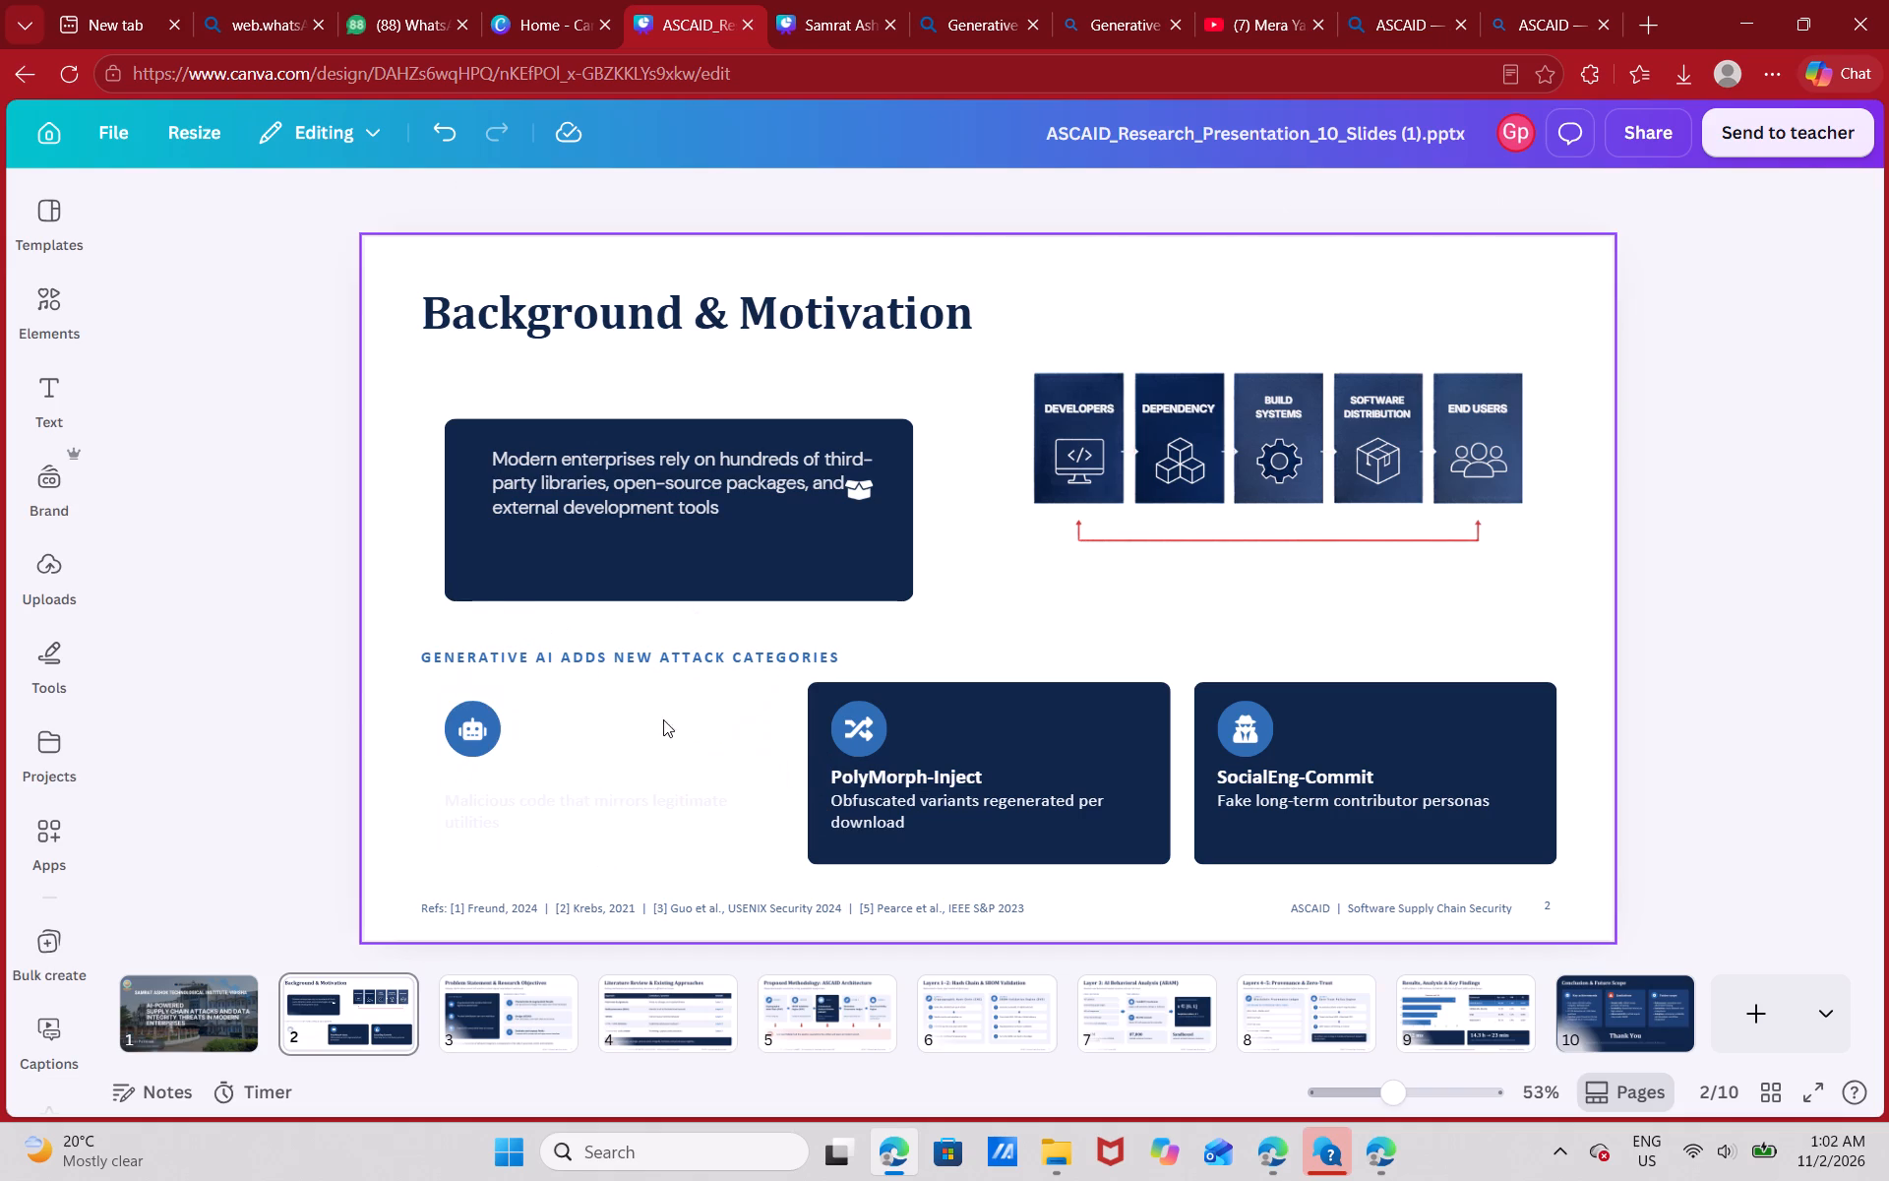
{"action": "left_click", "coordinate": [489, 742]}
{"action": "key", "text": "BackSpace"}
{"action": "left_click", "coordinate": [593, 792]}
{"action": "key", "text": "BackSpace"}
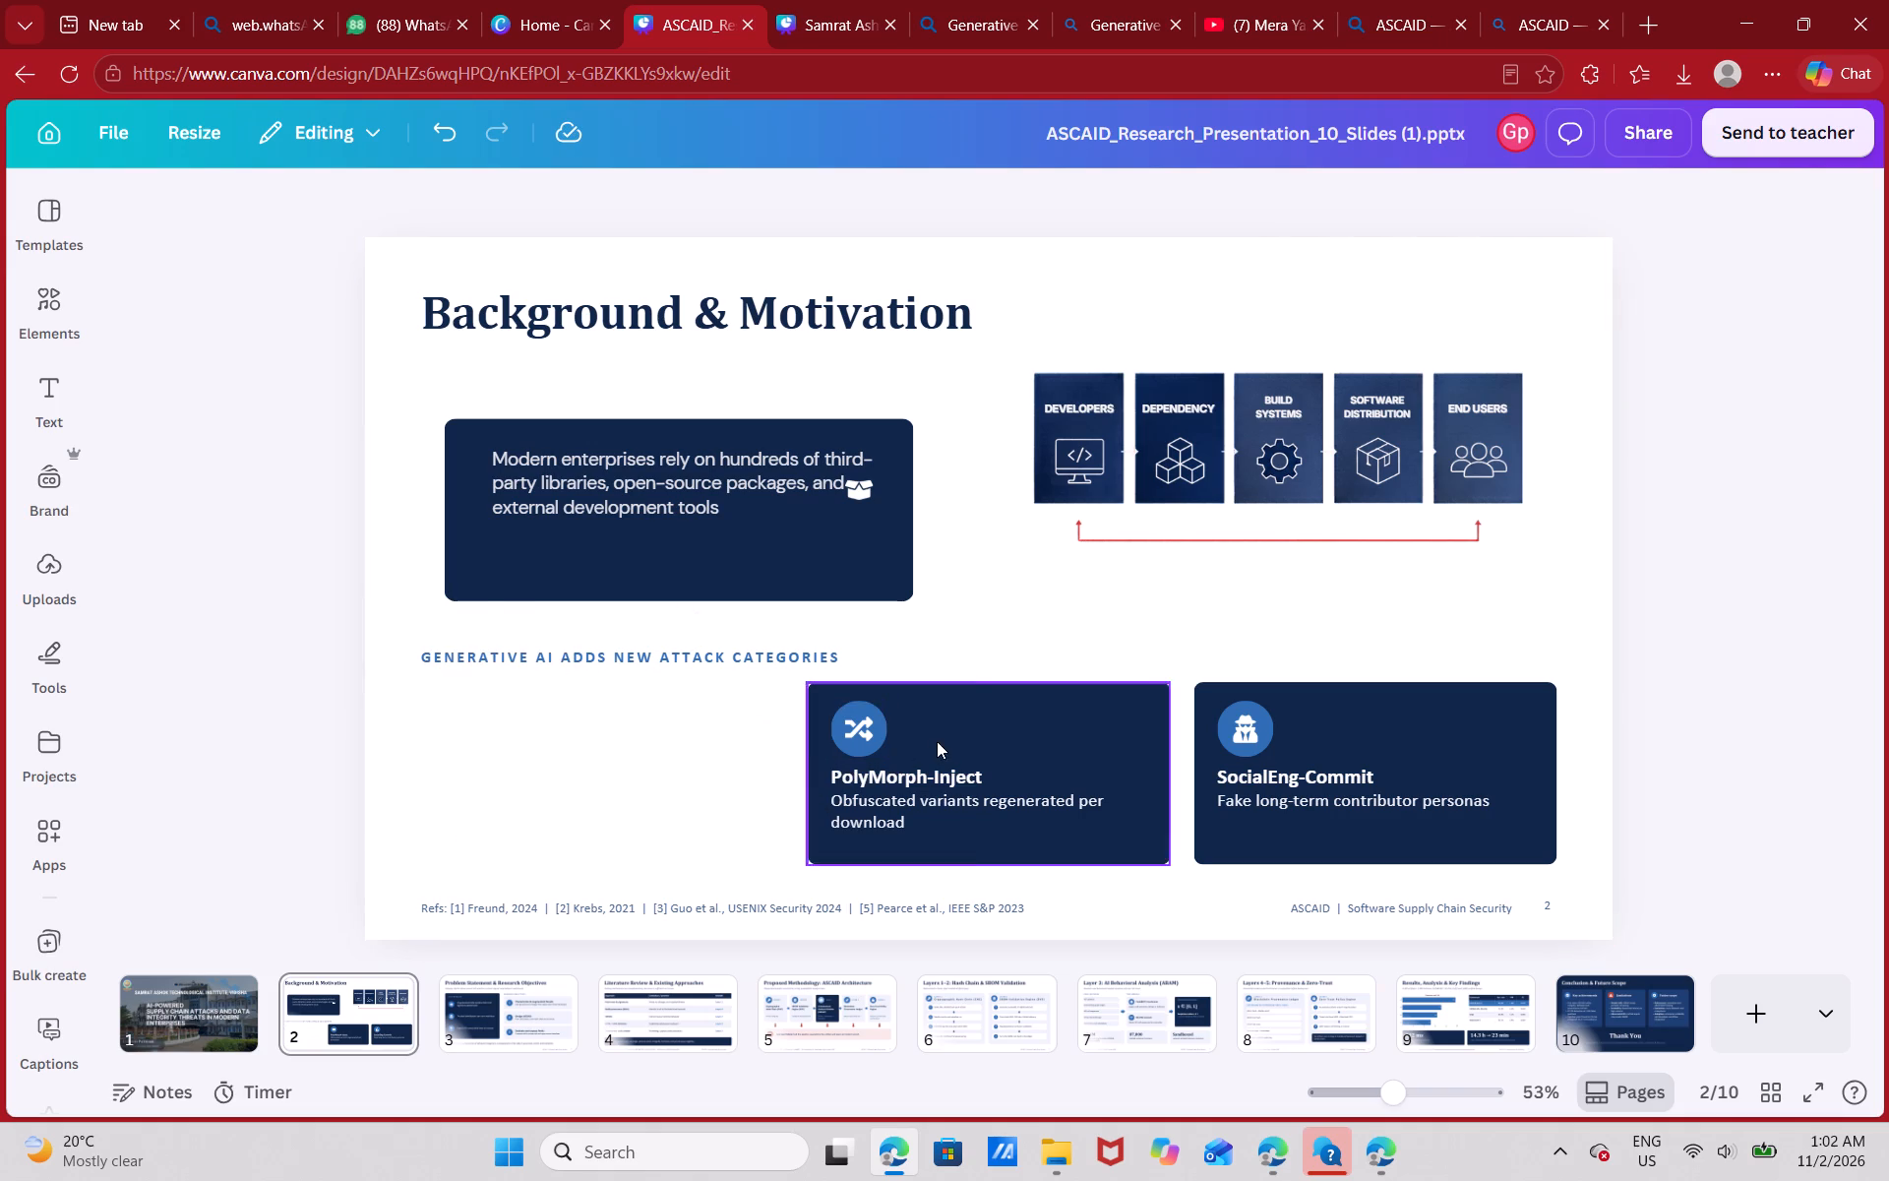
Delete the PolyMorph-Inject card, including its background, text and shuffle badge circle.
{"action": "left_click", "coordinate": [937, 741]}
{"action": "key", "text": "BackSpace"}
{"action": "left_click", "coordinate": [915, 783]}
{"action": "key", "text": "BackSpace"}
{"action": "left_click", "coordinate": [878, 737]}
{"action": "key", "text": "BackSpace"}
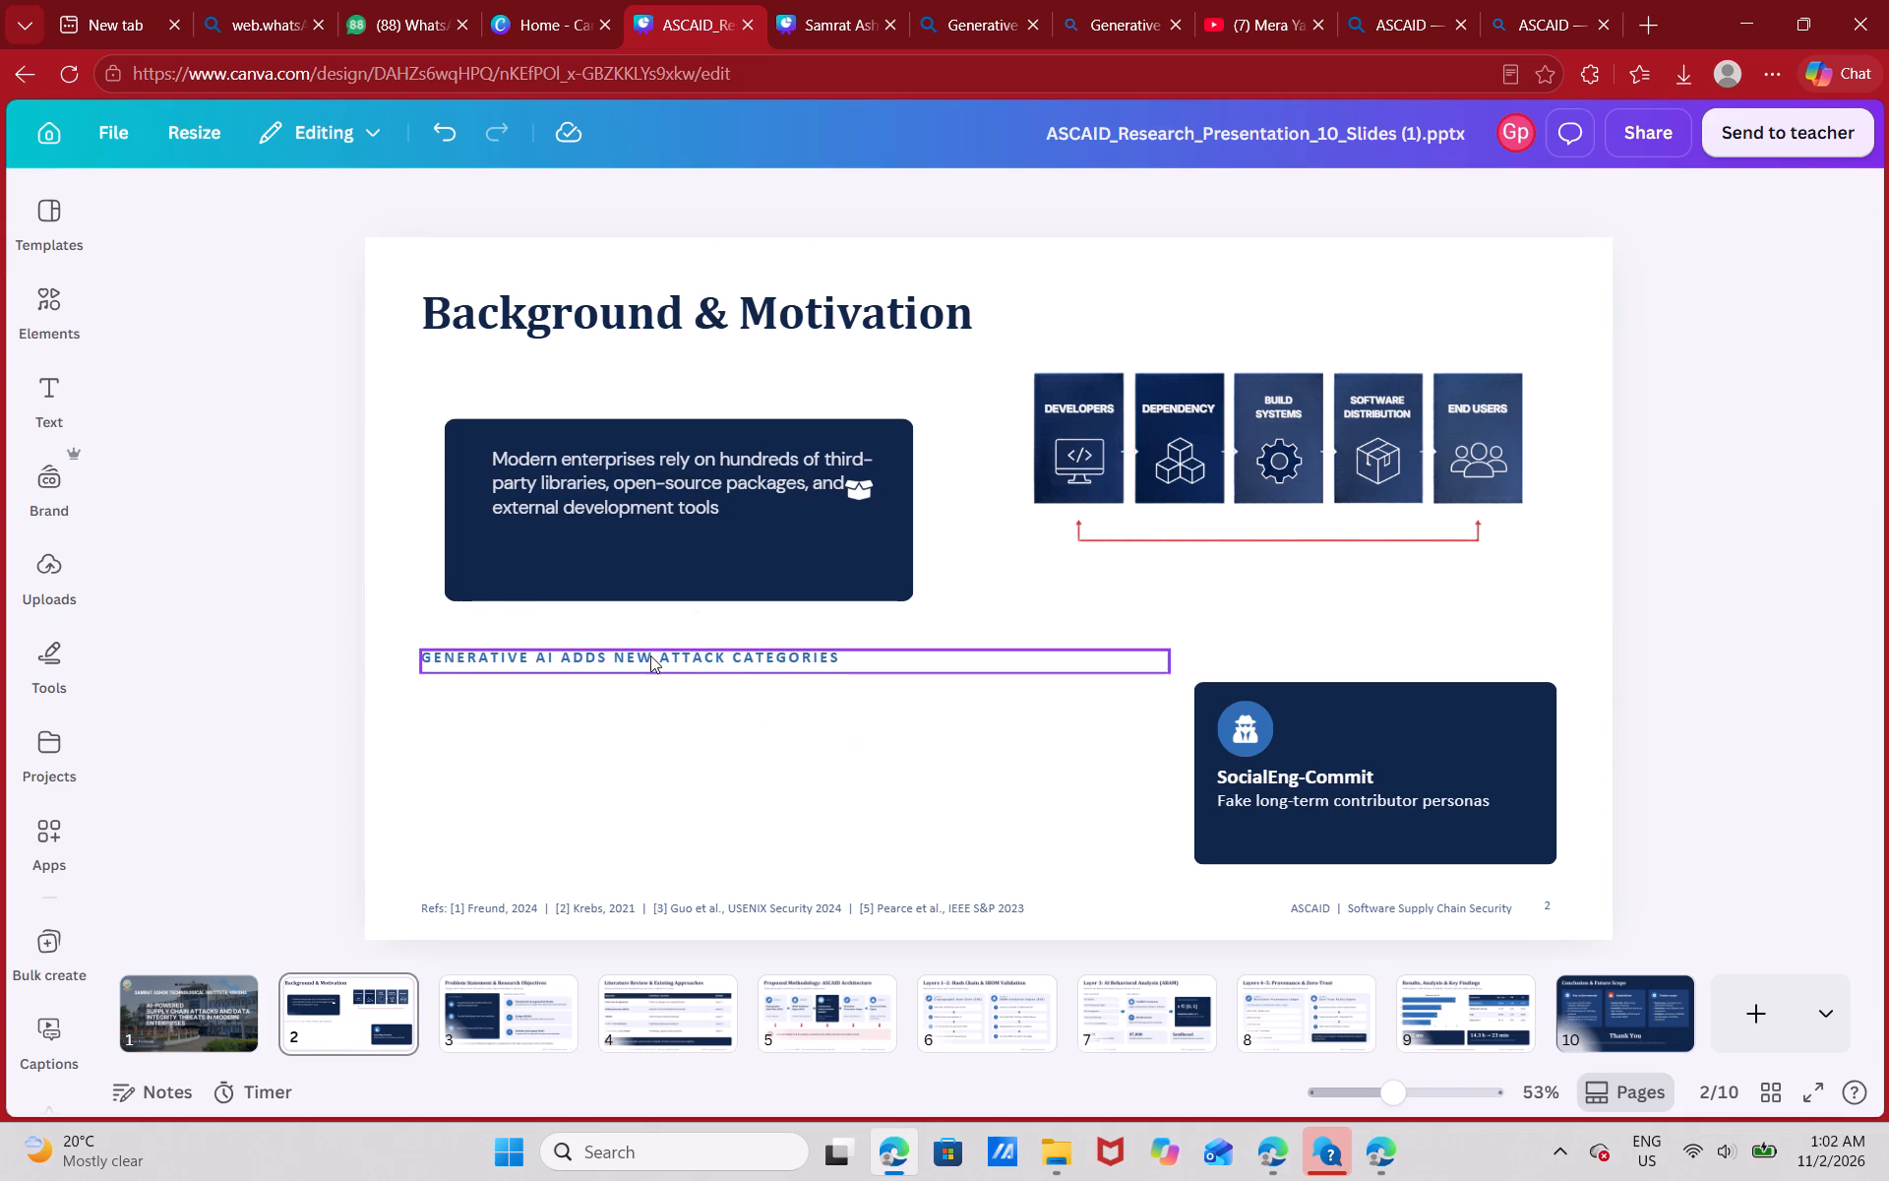
Delete the "Generative AI Adds New Attack Categories" heading.
{"action": "left_click", "coordinate": [650, 655]}
{"action": "key", "text": "BackSpace"}
Delete the SocialEng-Commit card, including its background, text and badge circle.
{"action": "left_click", "coordinate": [1434, 707]}
{"action": "key", "text": "BackSpace"}
{"action": "left_click", "coordinate": [1307, 777]}
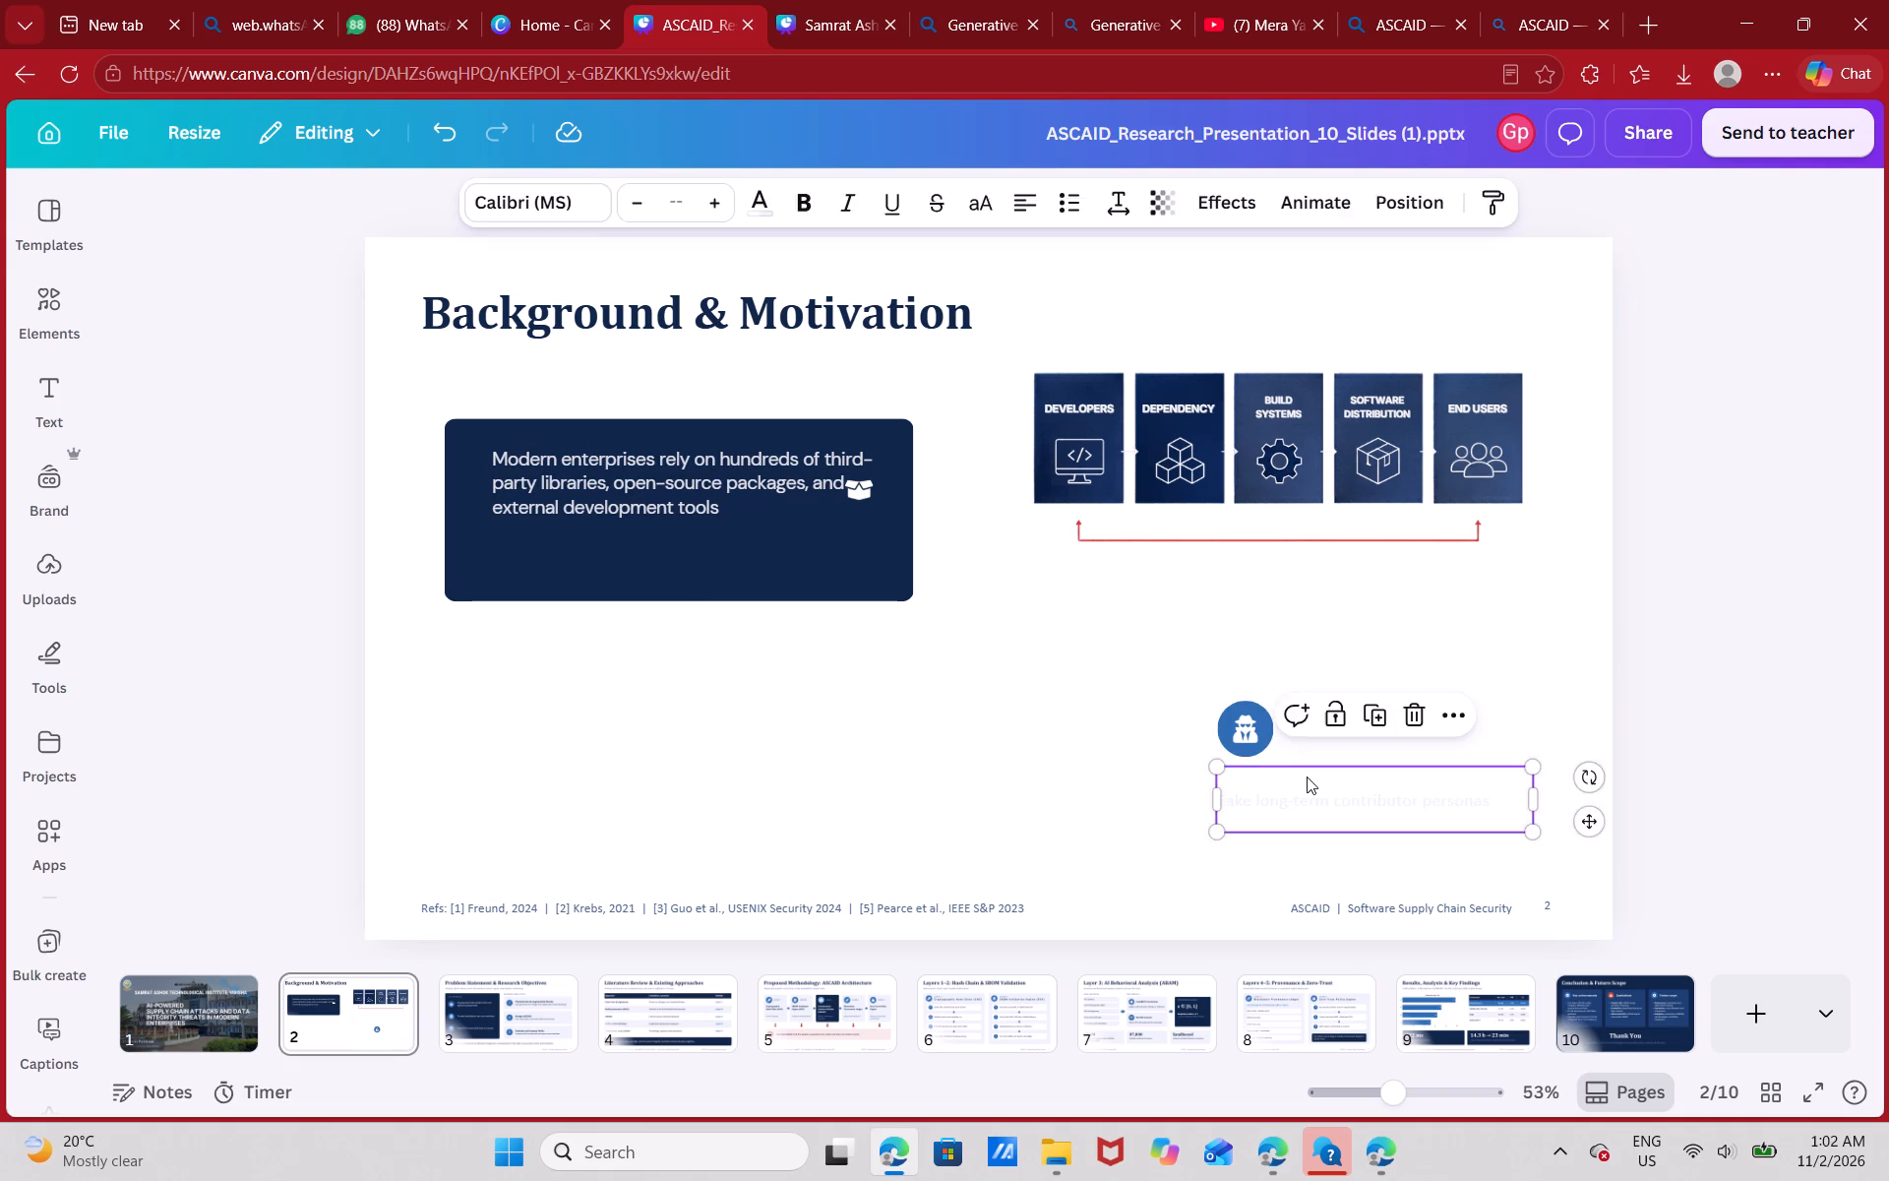
{"action": "key", "text": "BackSpace"}
{"action": "left_click", "coordinate": [1227, 720]}
{"action": "key", "text": "BackSpace"}
{"action": "left_click", "coordinate": [1361, 587]}
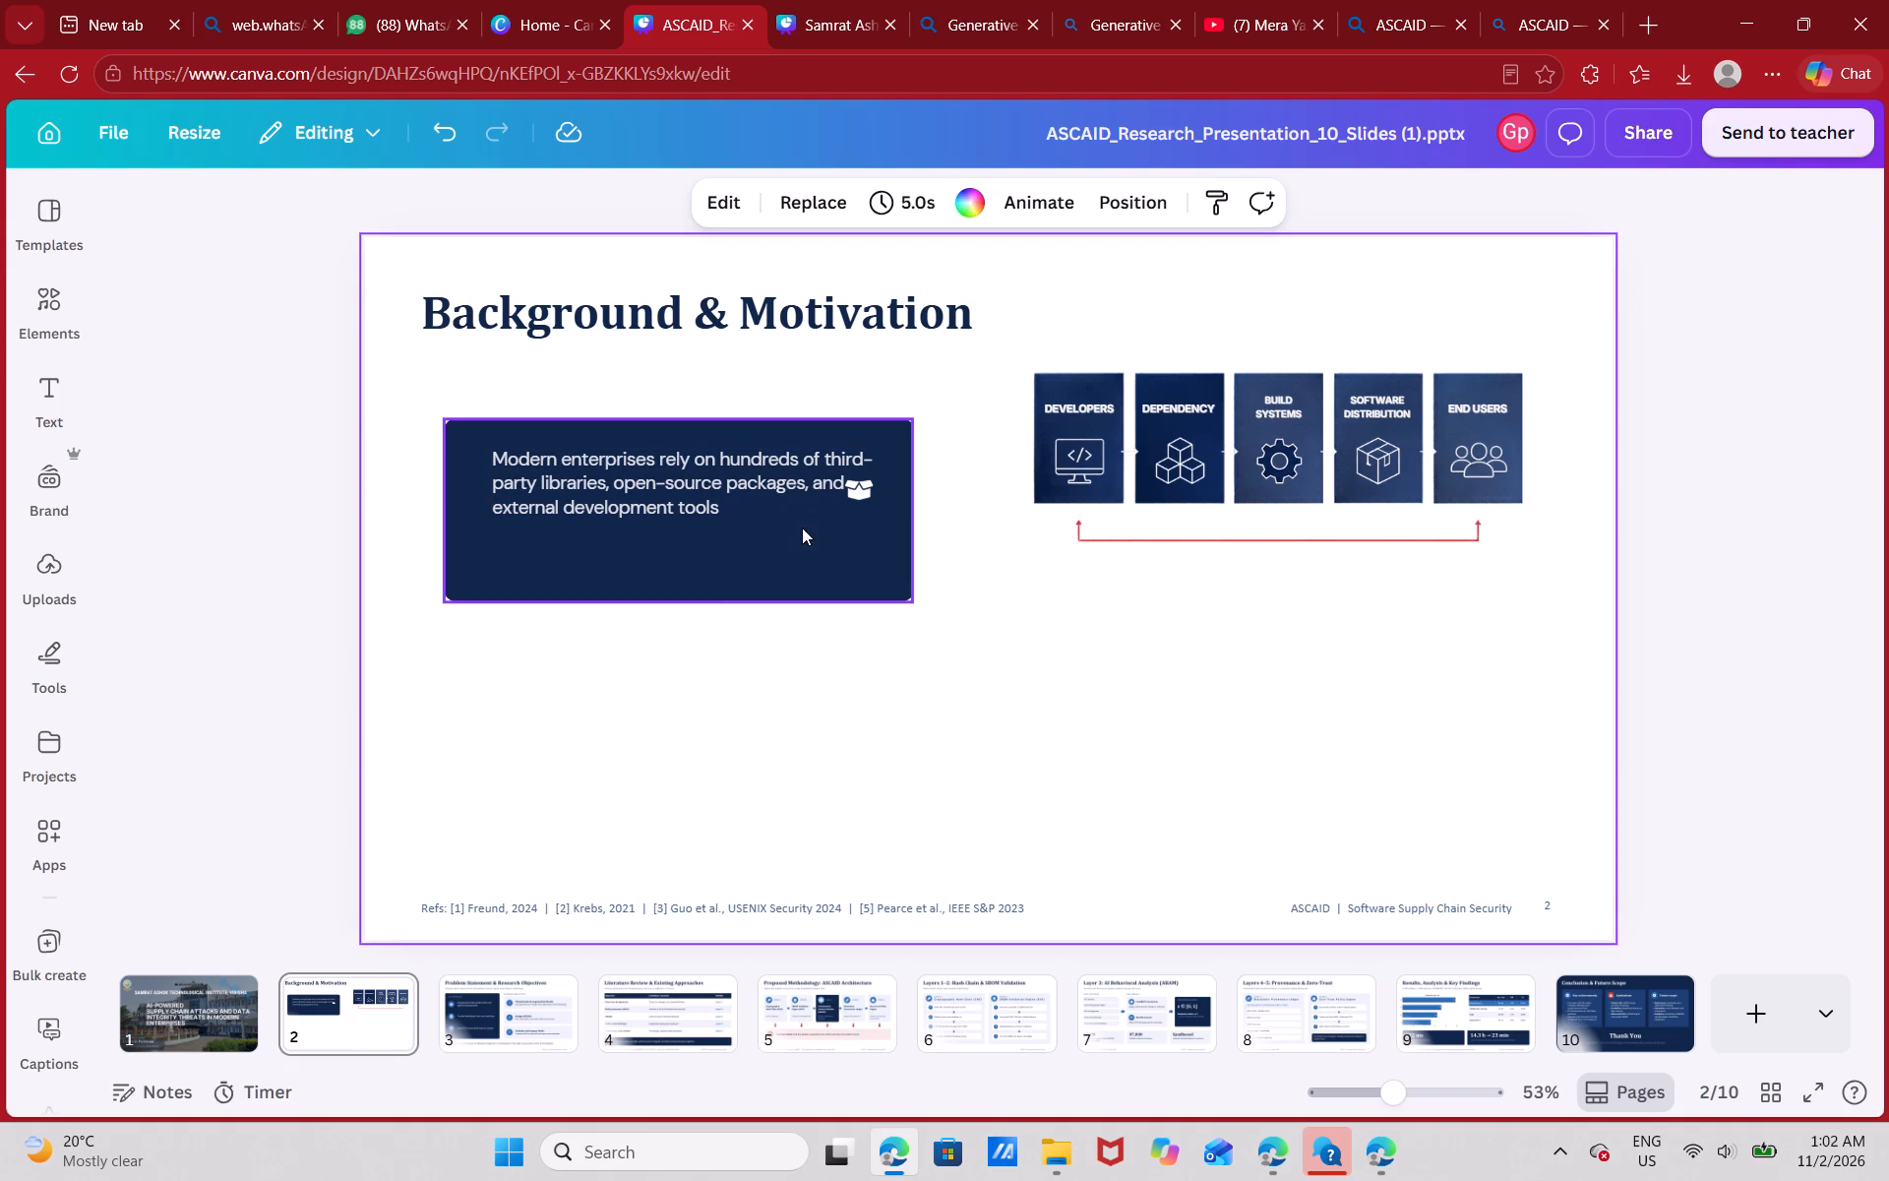
Extend the navy card downwards to just above the references line, making it about 721 wide by 693 high.
{"action": "left_click", "coordinate": [715, 603]}
{"action": "left_click", "coordinate": [753, 562]}
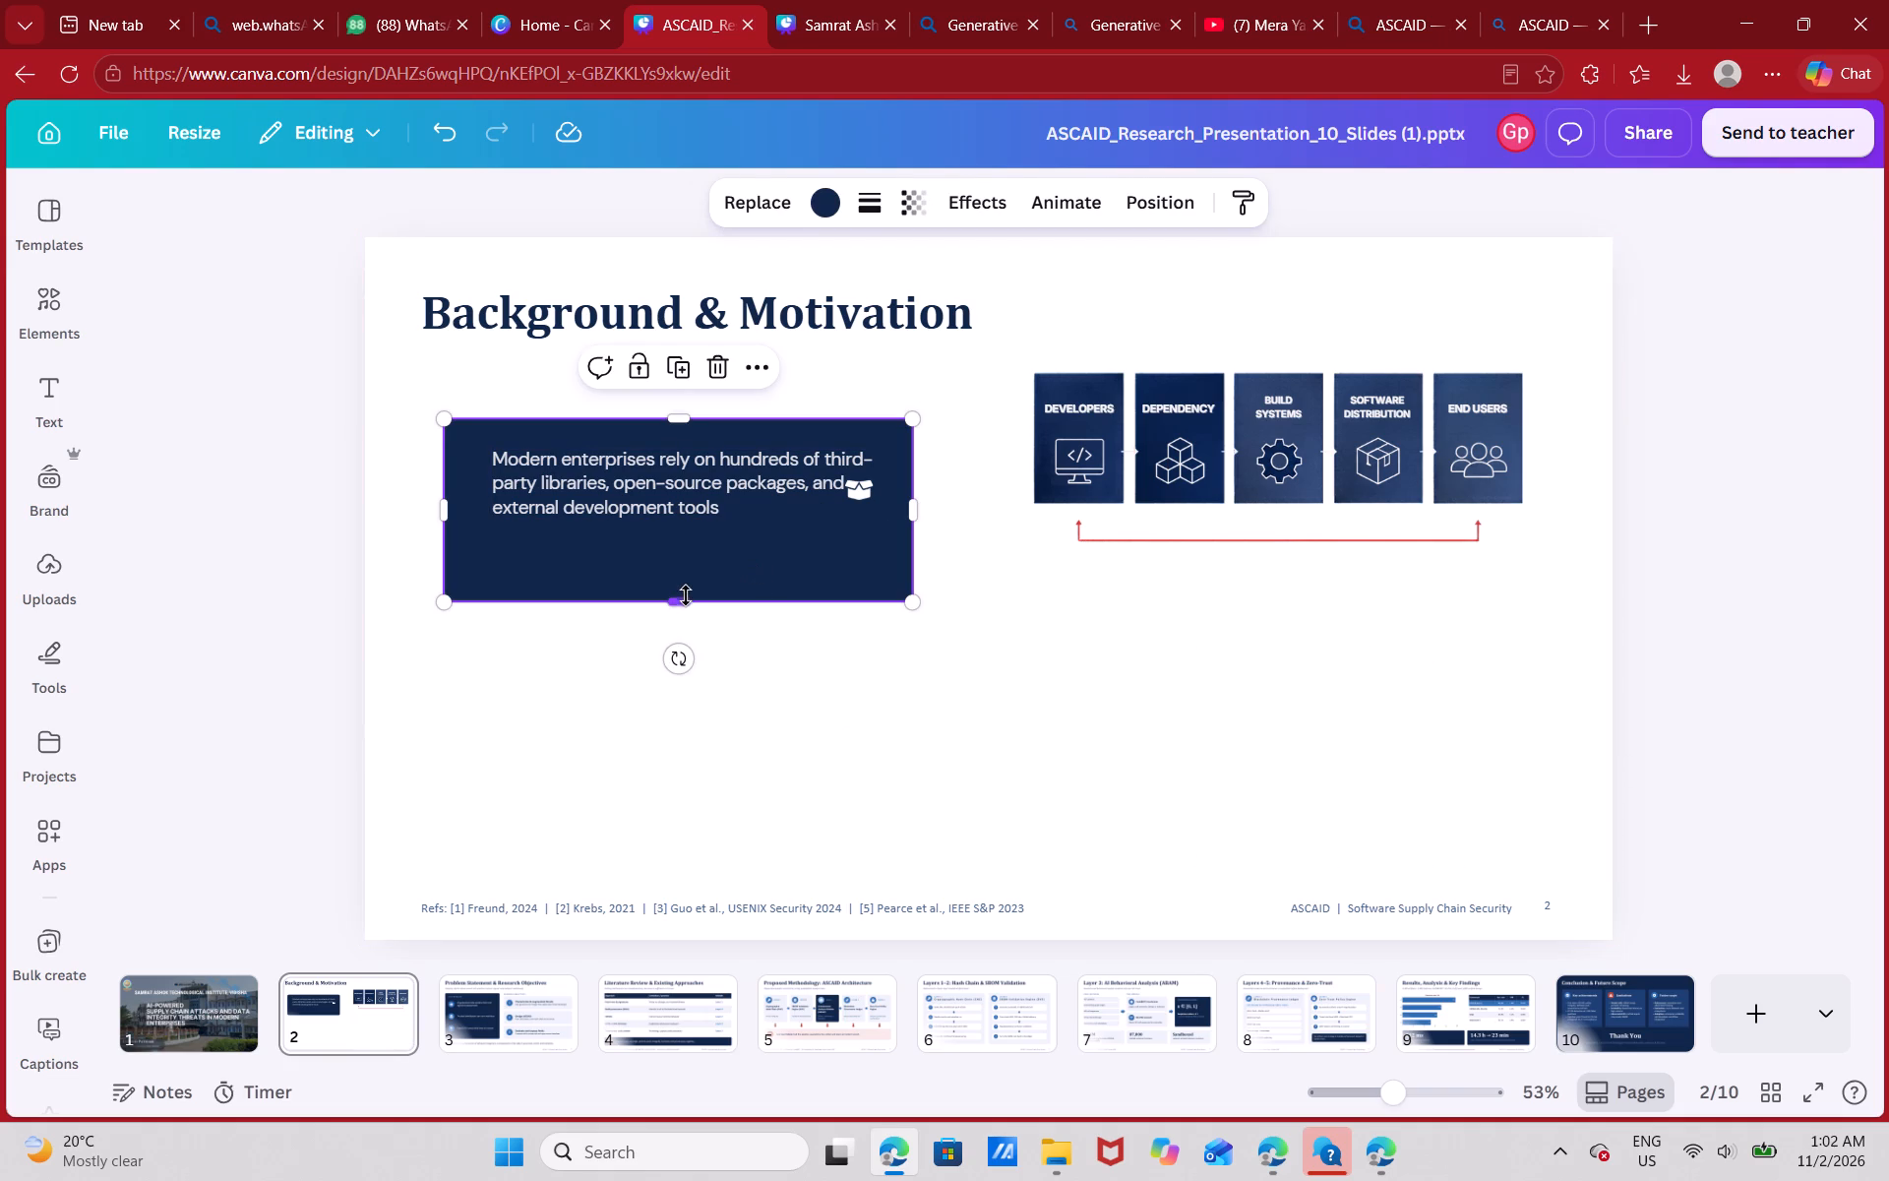
{"action": "left_click_drag", "start_coordinate": [686, 593], "coordinate": [716, 860]}
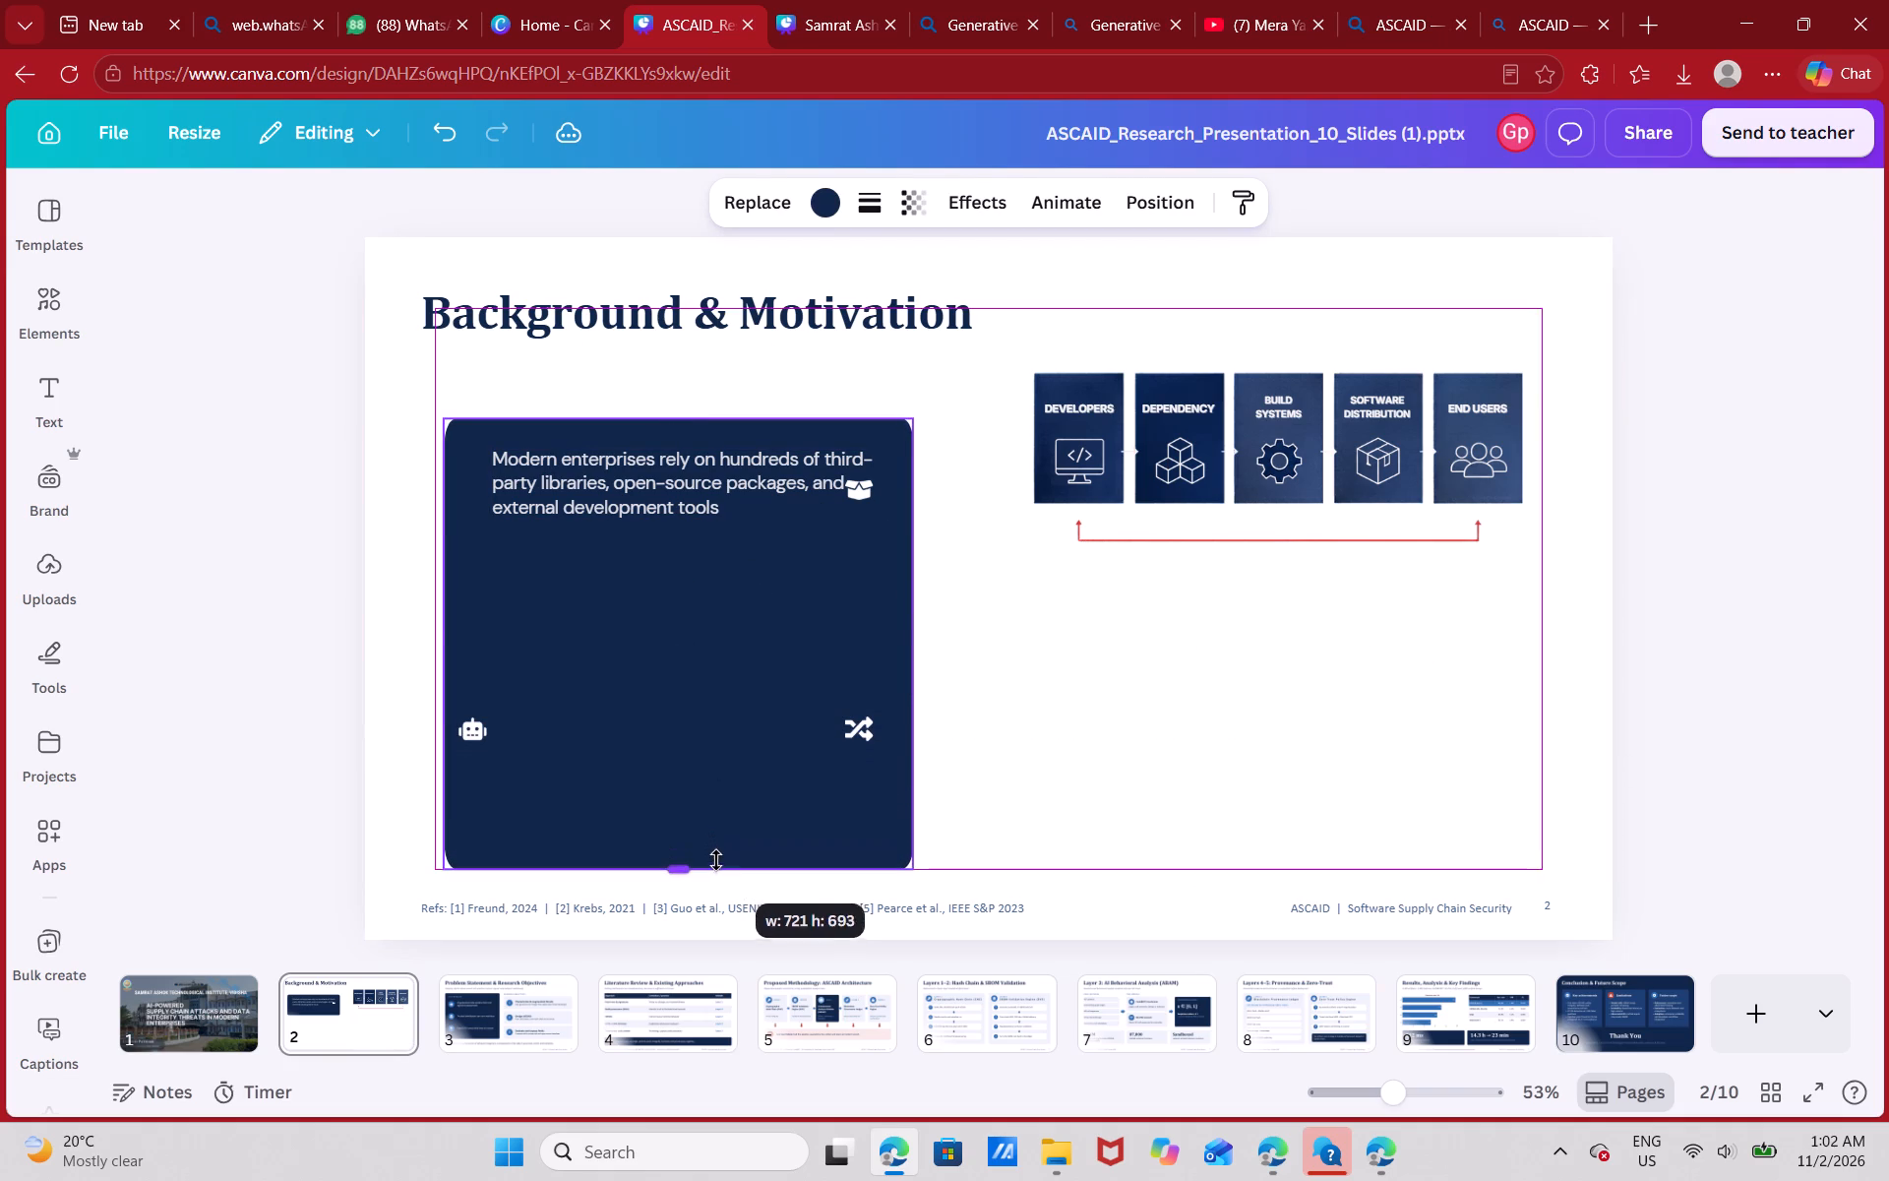
{"action": "left_click_drag", "start_coordinate": [716, 860], "coordinate": [742, 861]}
Delete the leftover shuffle and robot icons, including their empty image frames, from the enlarged navy card.
{"action": "left_click", "coordinate": [866, 721]}
{"action": "key", "text": "BackSpace"}
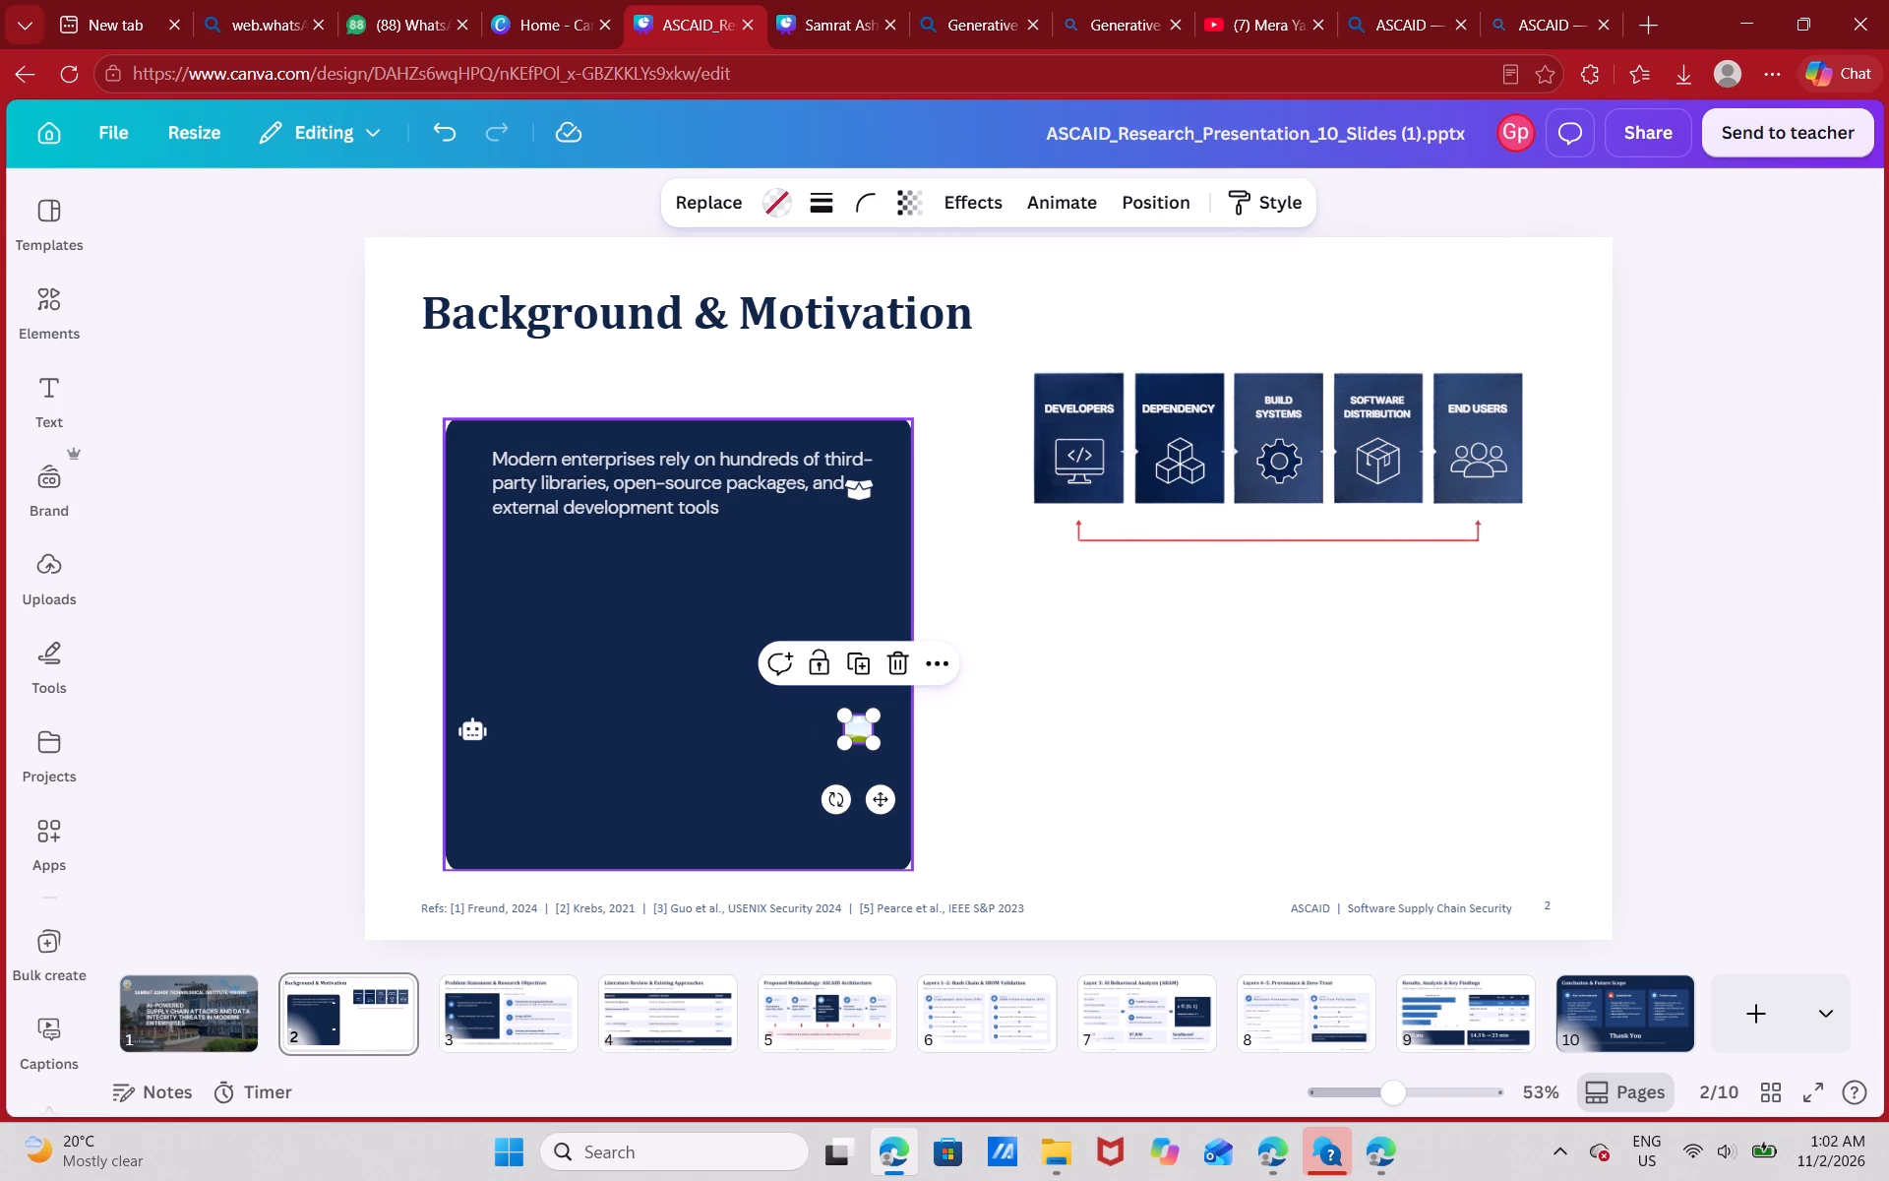
{"action": "left_click", "coordinate": [486, 729]}
{"action": "key", "text": "BackSpace"}
{"action": "left_click", "coordinate": [855, 733]}
{"action": "key", "text": "BackSpace"}
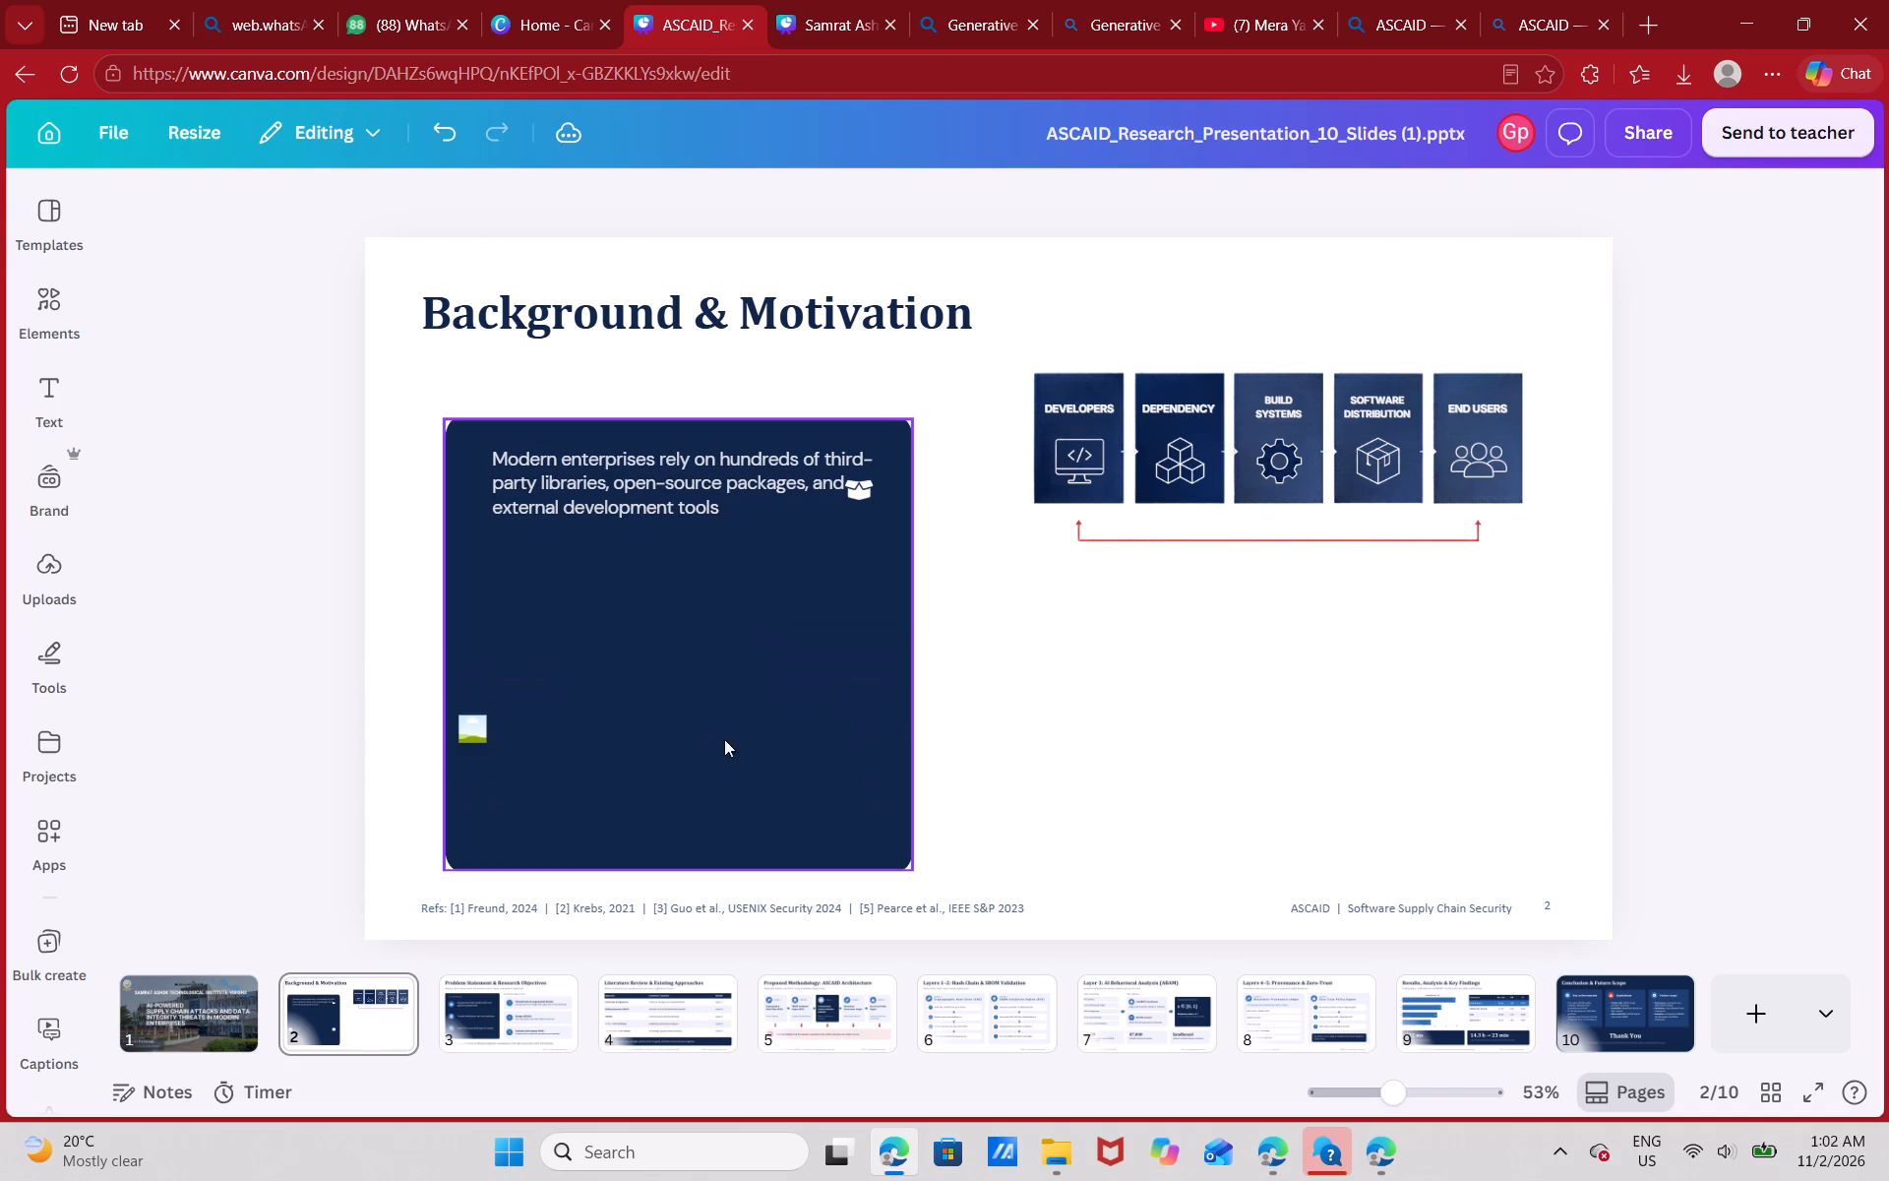
{"action": "left_click", "coordinate": [477, 725]}
{"action": "key", "text": "BackSpace"}
{"action": "left_click", "coordinate": [1191, 658]}
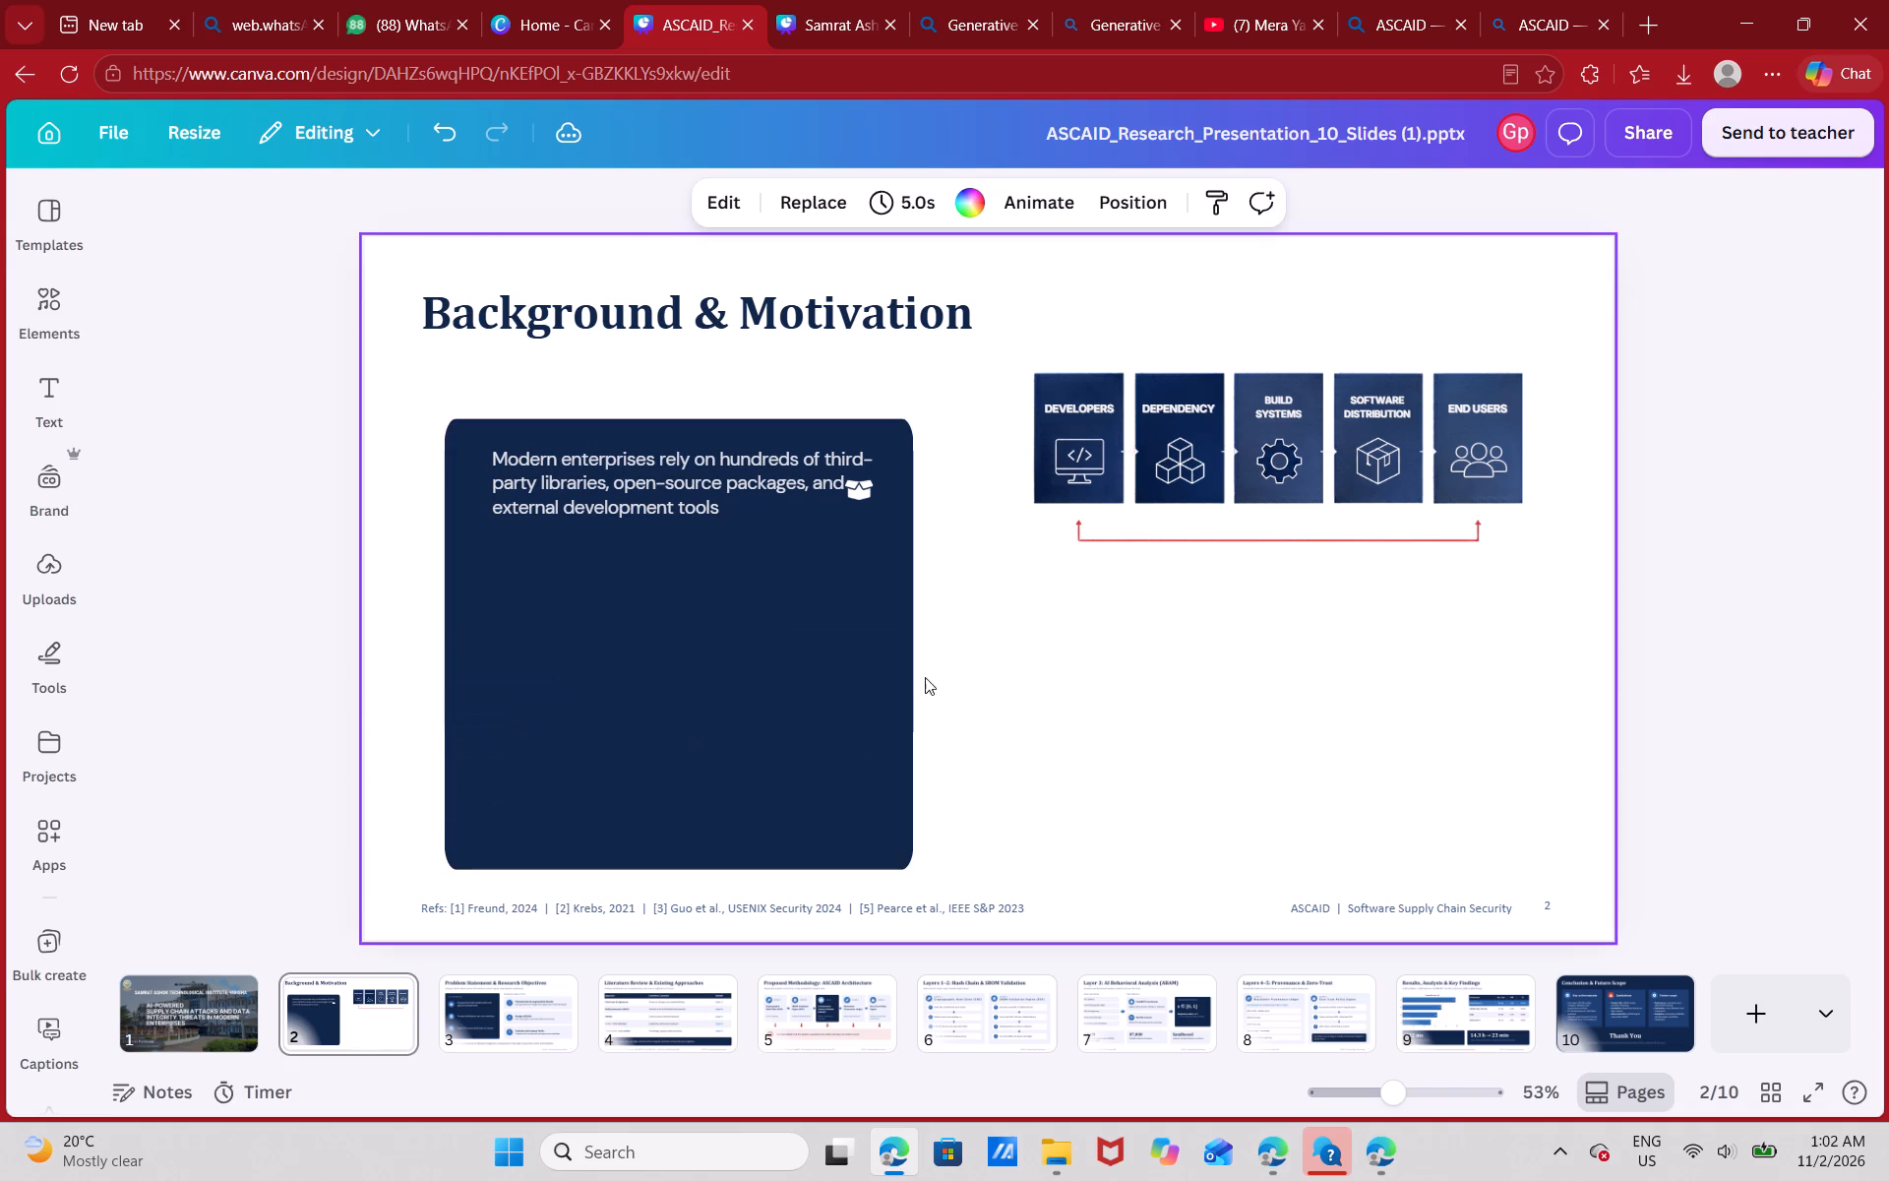
Move the paragraph lower on the navy card and delete the leftover box icon with its empty frame.
{"action": "left_click", "coordinate": [827, 590]}
{"action": "left_click_drag", "start_coordinate": [801, 498], "coordinate": [781, 578]}
{"action": "left_click", "coordinate": [872, 489]}
{"action": "key", "text": "BackSpace"}
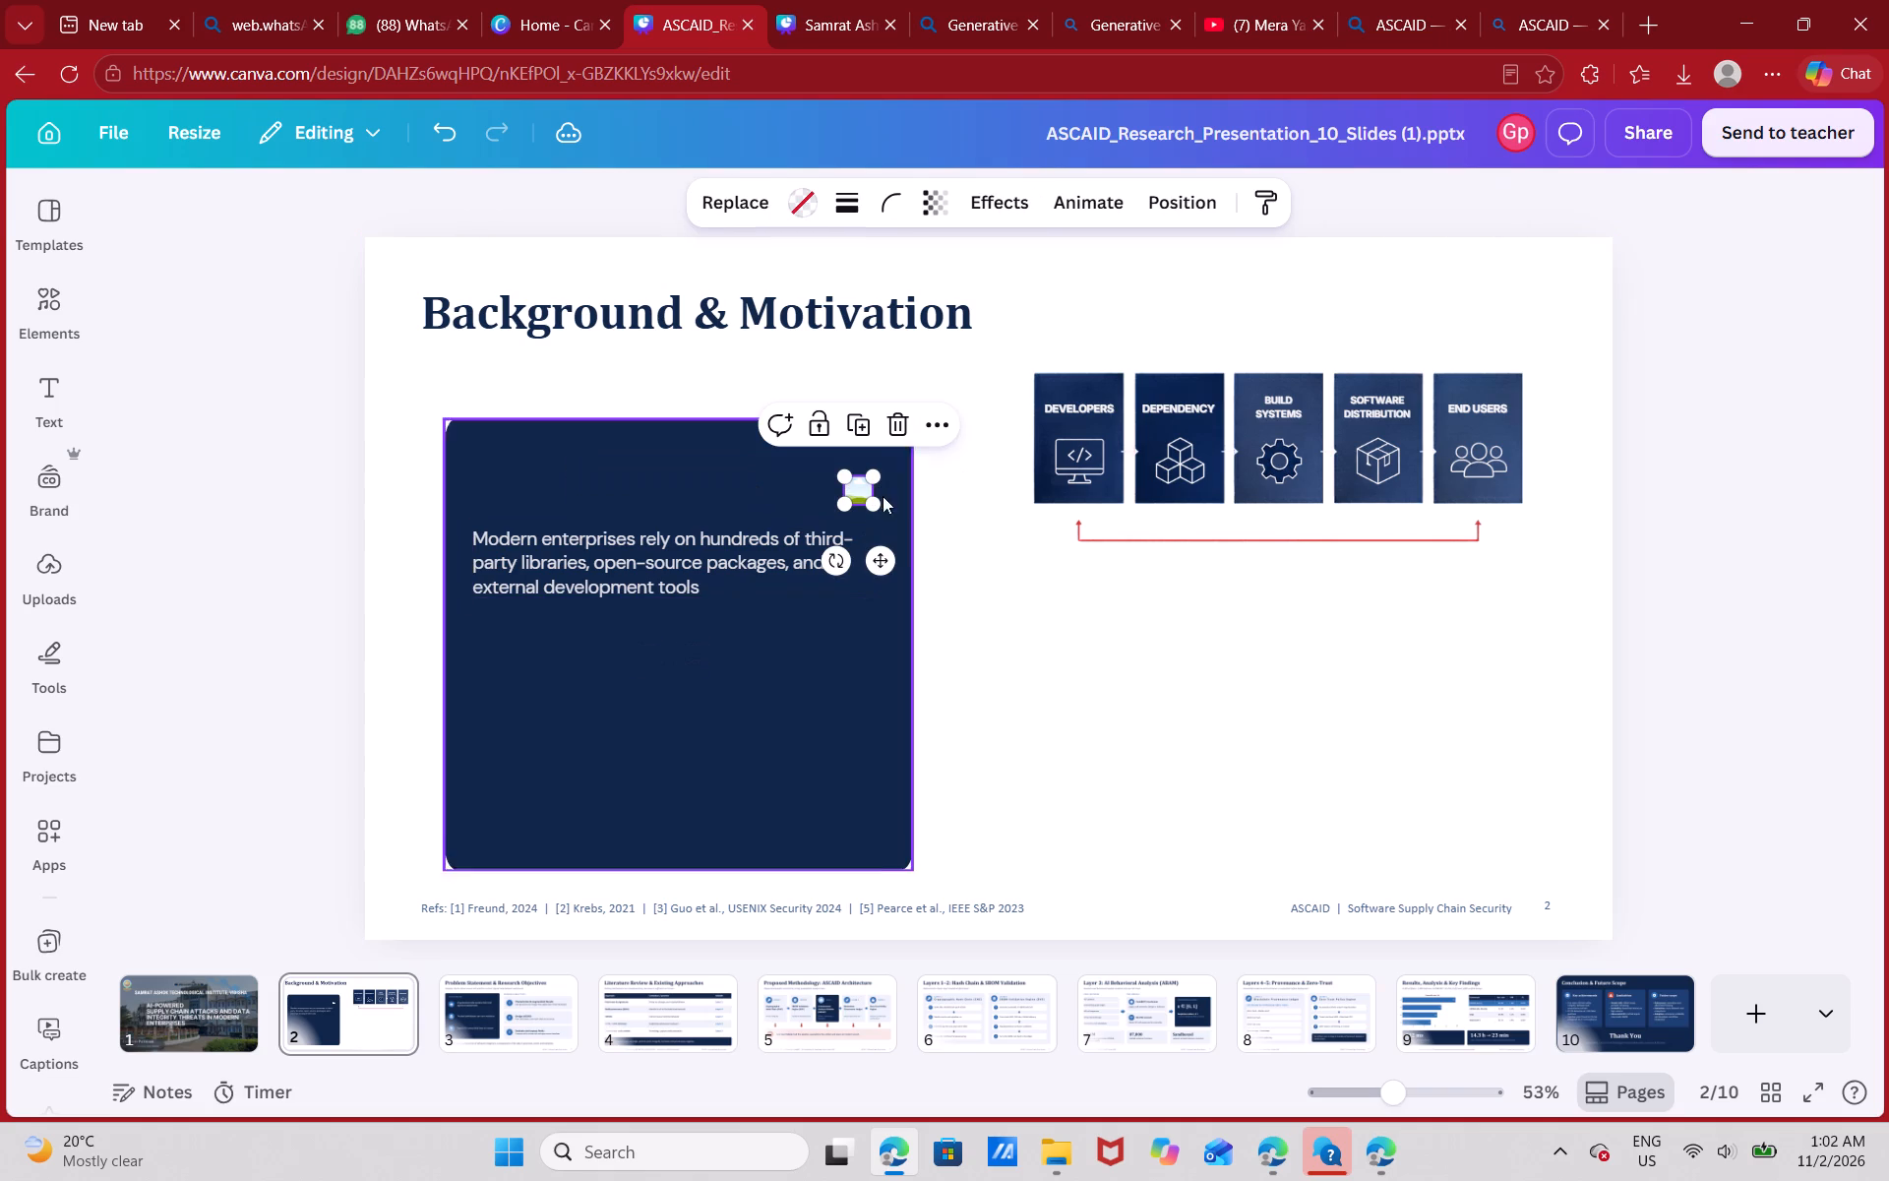
{"action": "left_click", "coordinate": [866, 494]}
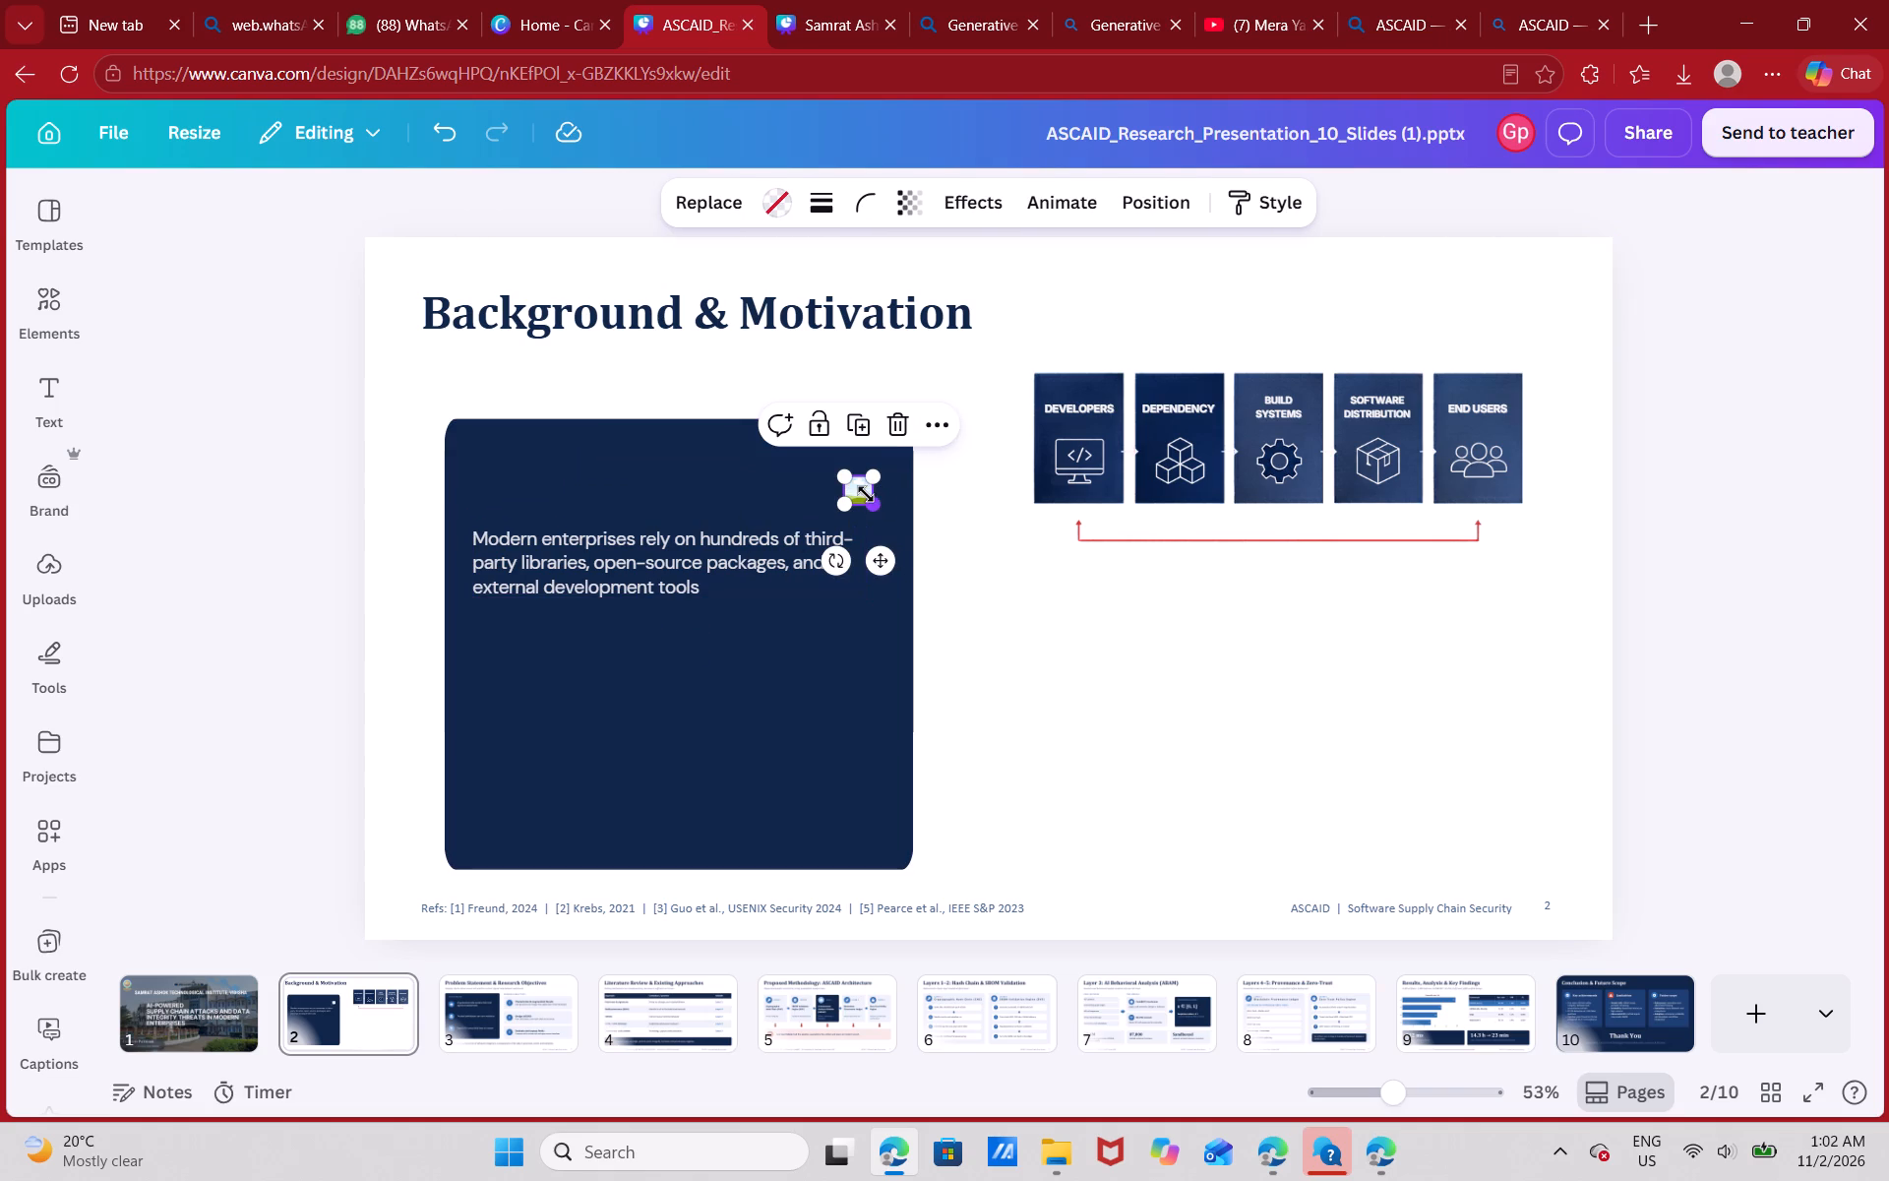
{"action": "key", "text": "BackSpace"}
Move the "Modern enterprises" paragraph back up near the top of the navy card.
{"action": "left_click_drag", "start_coordinate": [784, 546], "coordinate": [797, 488]}
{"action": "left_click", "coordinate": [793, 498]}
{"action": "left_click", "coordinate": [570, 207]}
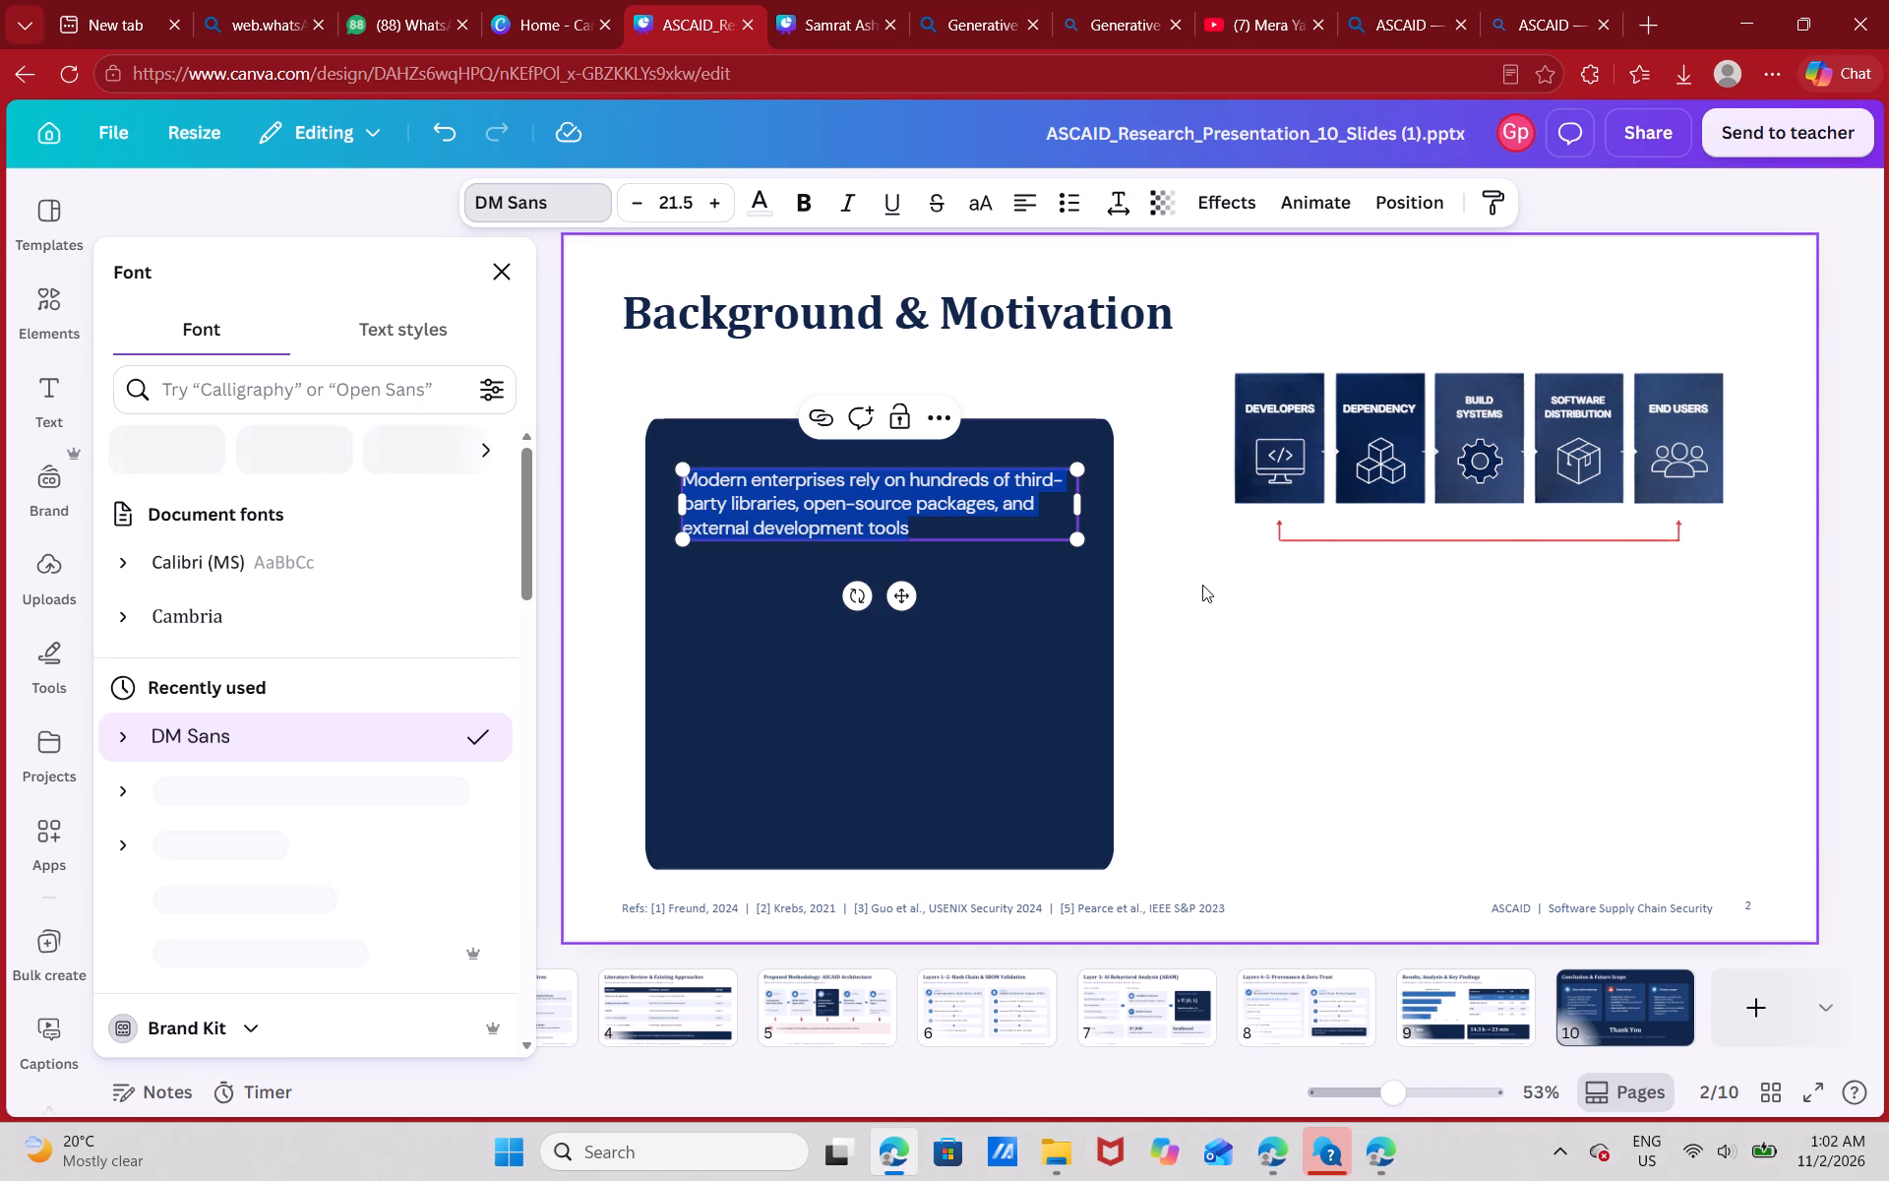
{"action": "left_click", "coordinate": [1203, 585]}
Slightly narrow the paragraph's text box so it sits within the navy card with a margin on its right.
{"action": "left_click", "coordinate": [675, 488]}
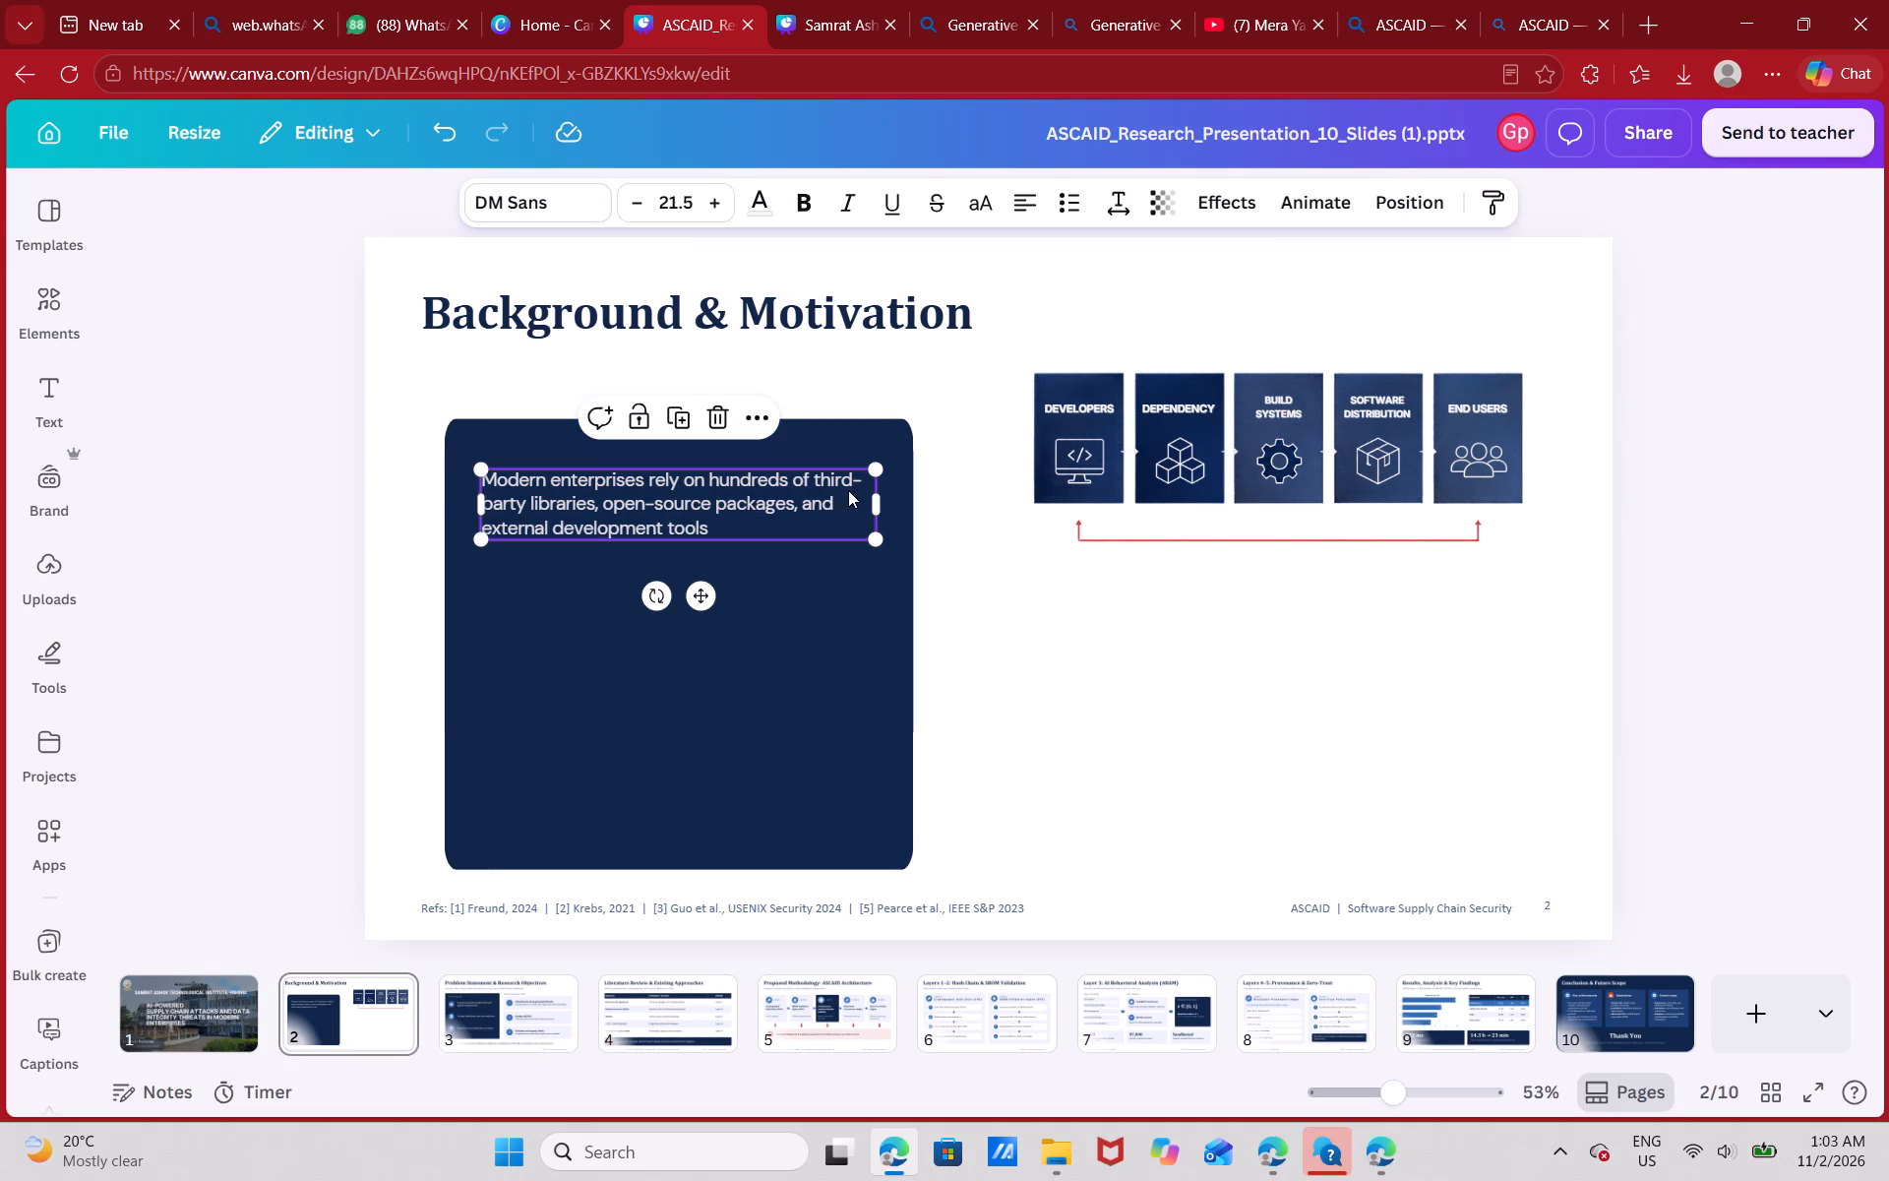
{"action": "left_click_drag", "start_coordinate": [880, 500], "coordinate": [930, 494]}
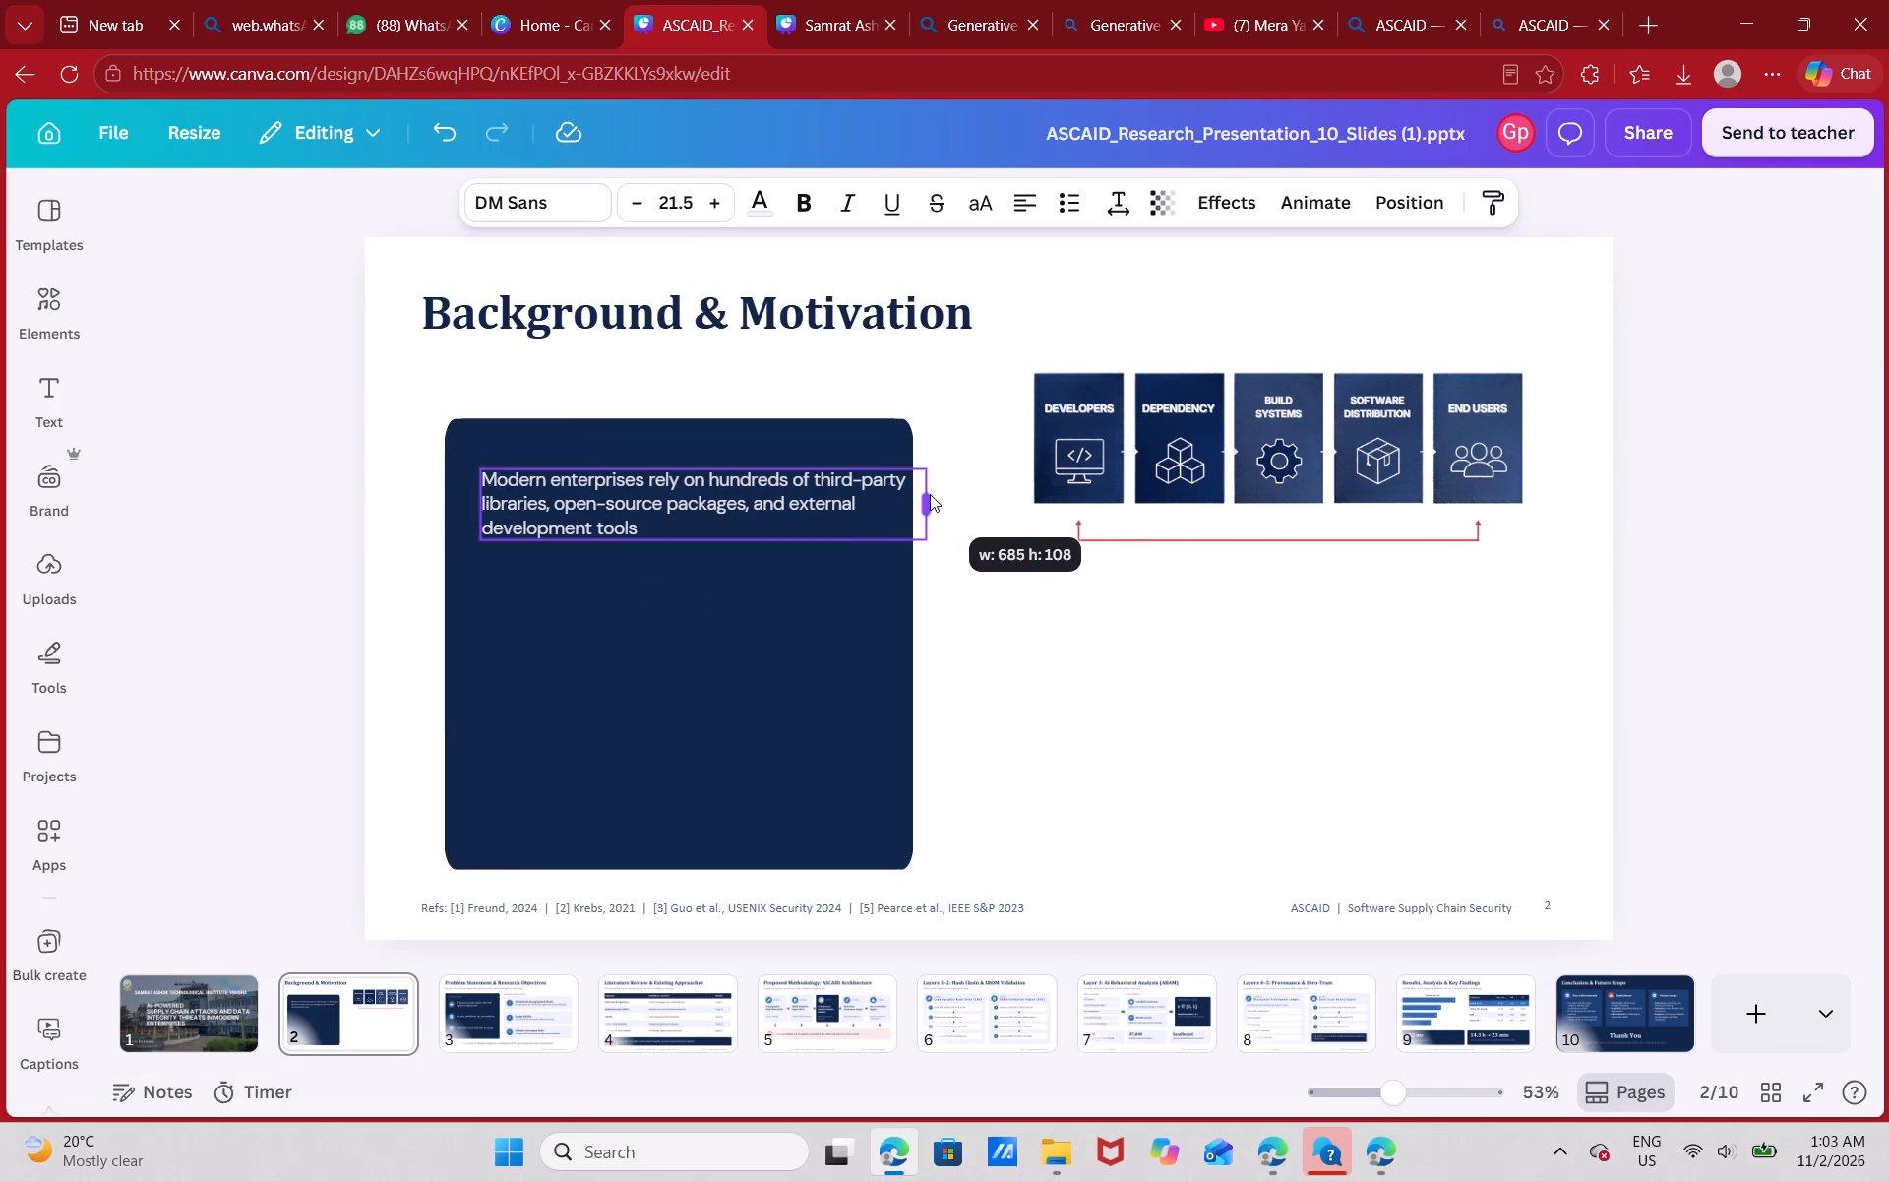
{"action": "left_click_drag", "start_coordinate": [930, 494], "coordinate": [862, 505]}
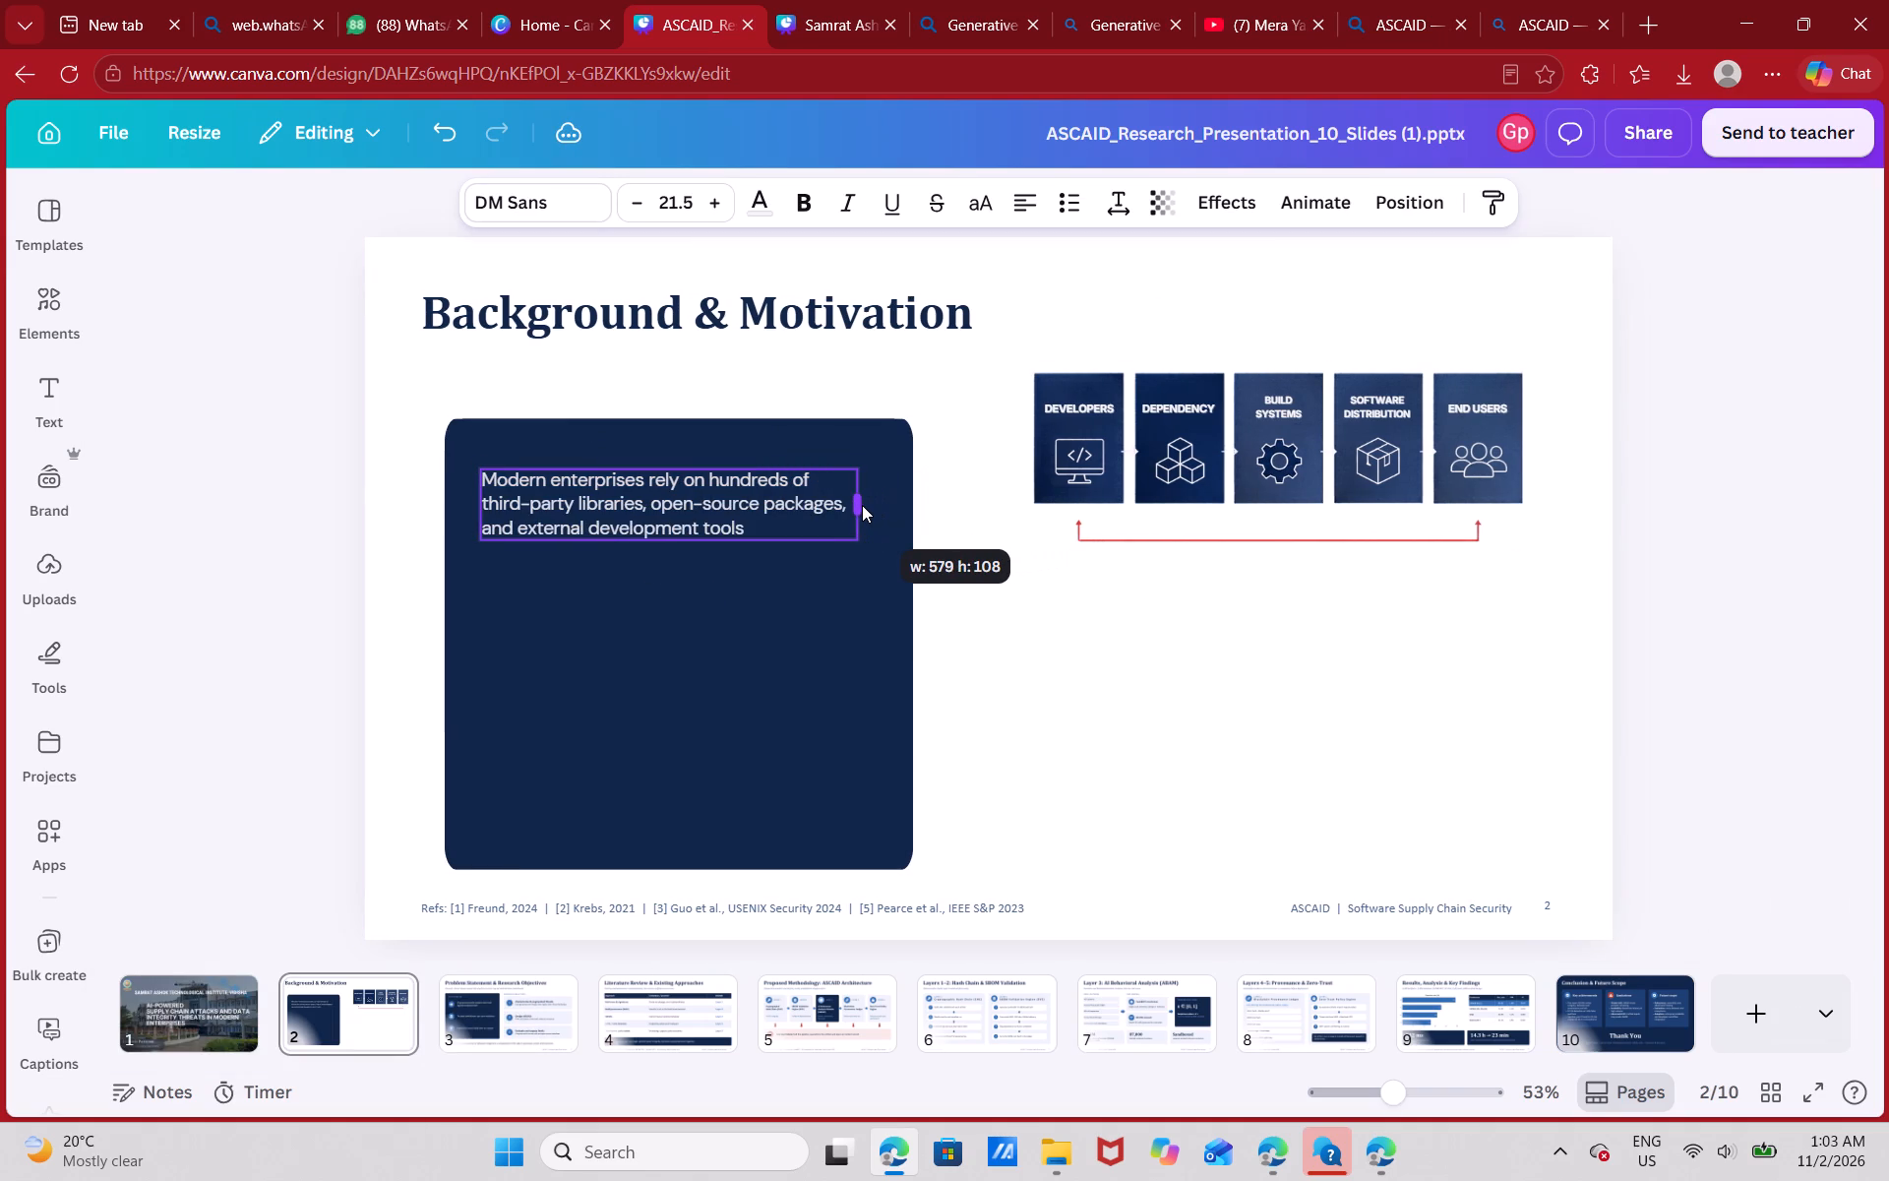
{"action": "left_click_drag", "start_coordinate": [862, 505], "coordinate": [866, 505]}
{"action": "left_click", "coordinate": [1164, 604]}
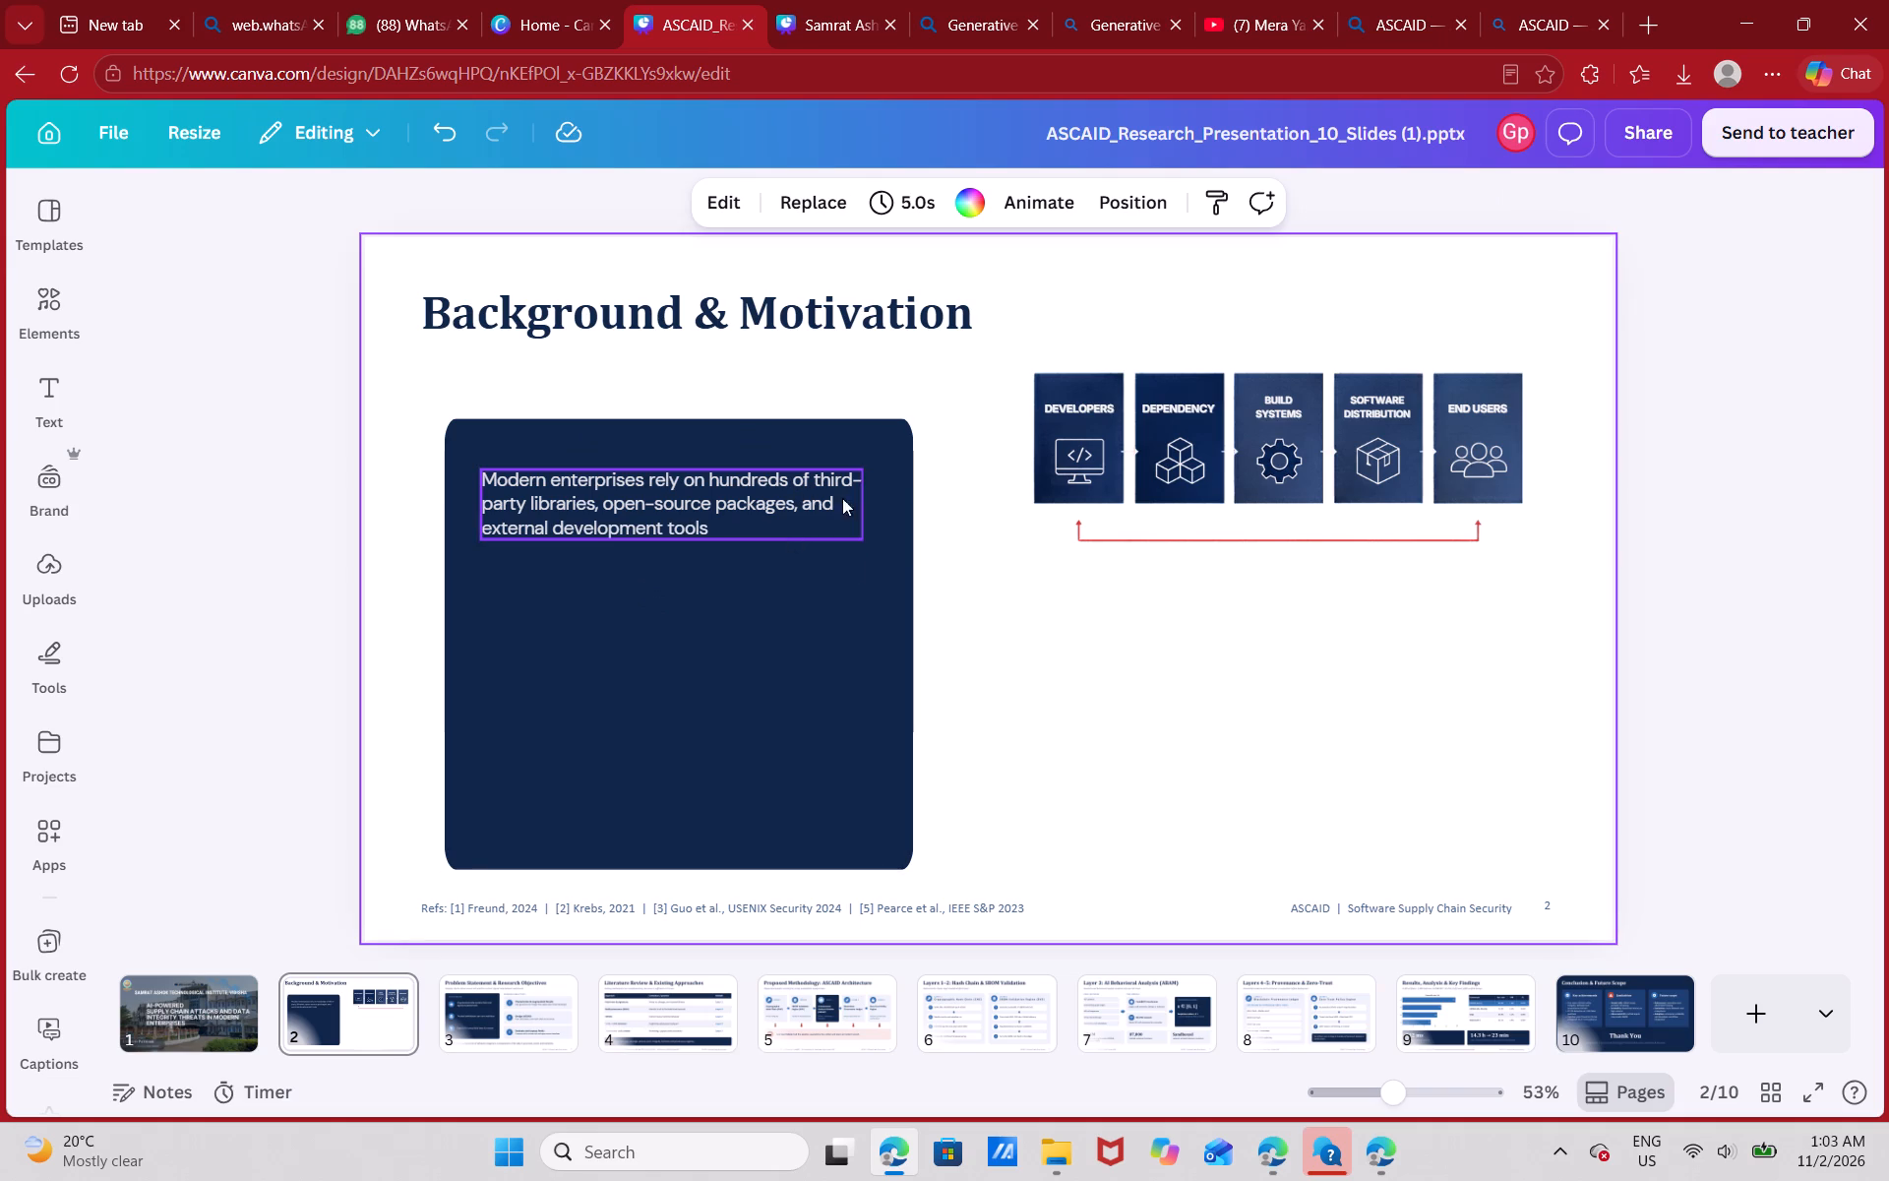
Format the "Modern enterprises" paragraph on the navy card as a bulleted list.
{"action": "left_click", "coordinate": [713, 492]}
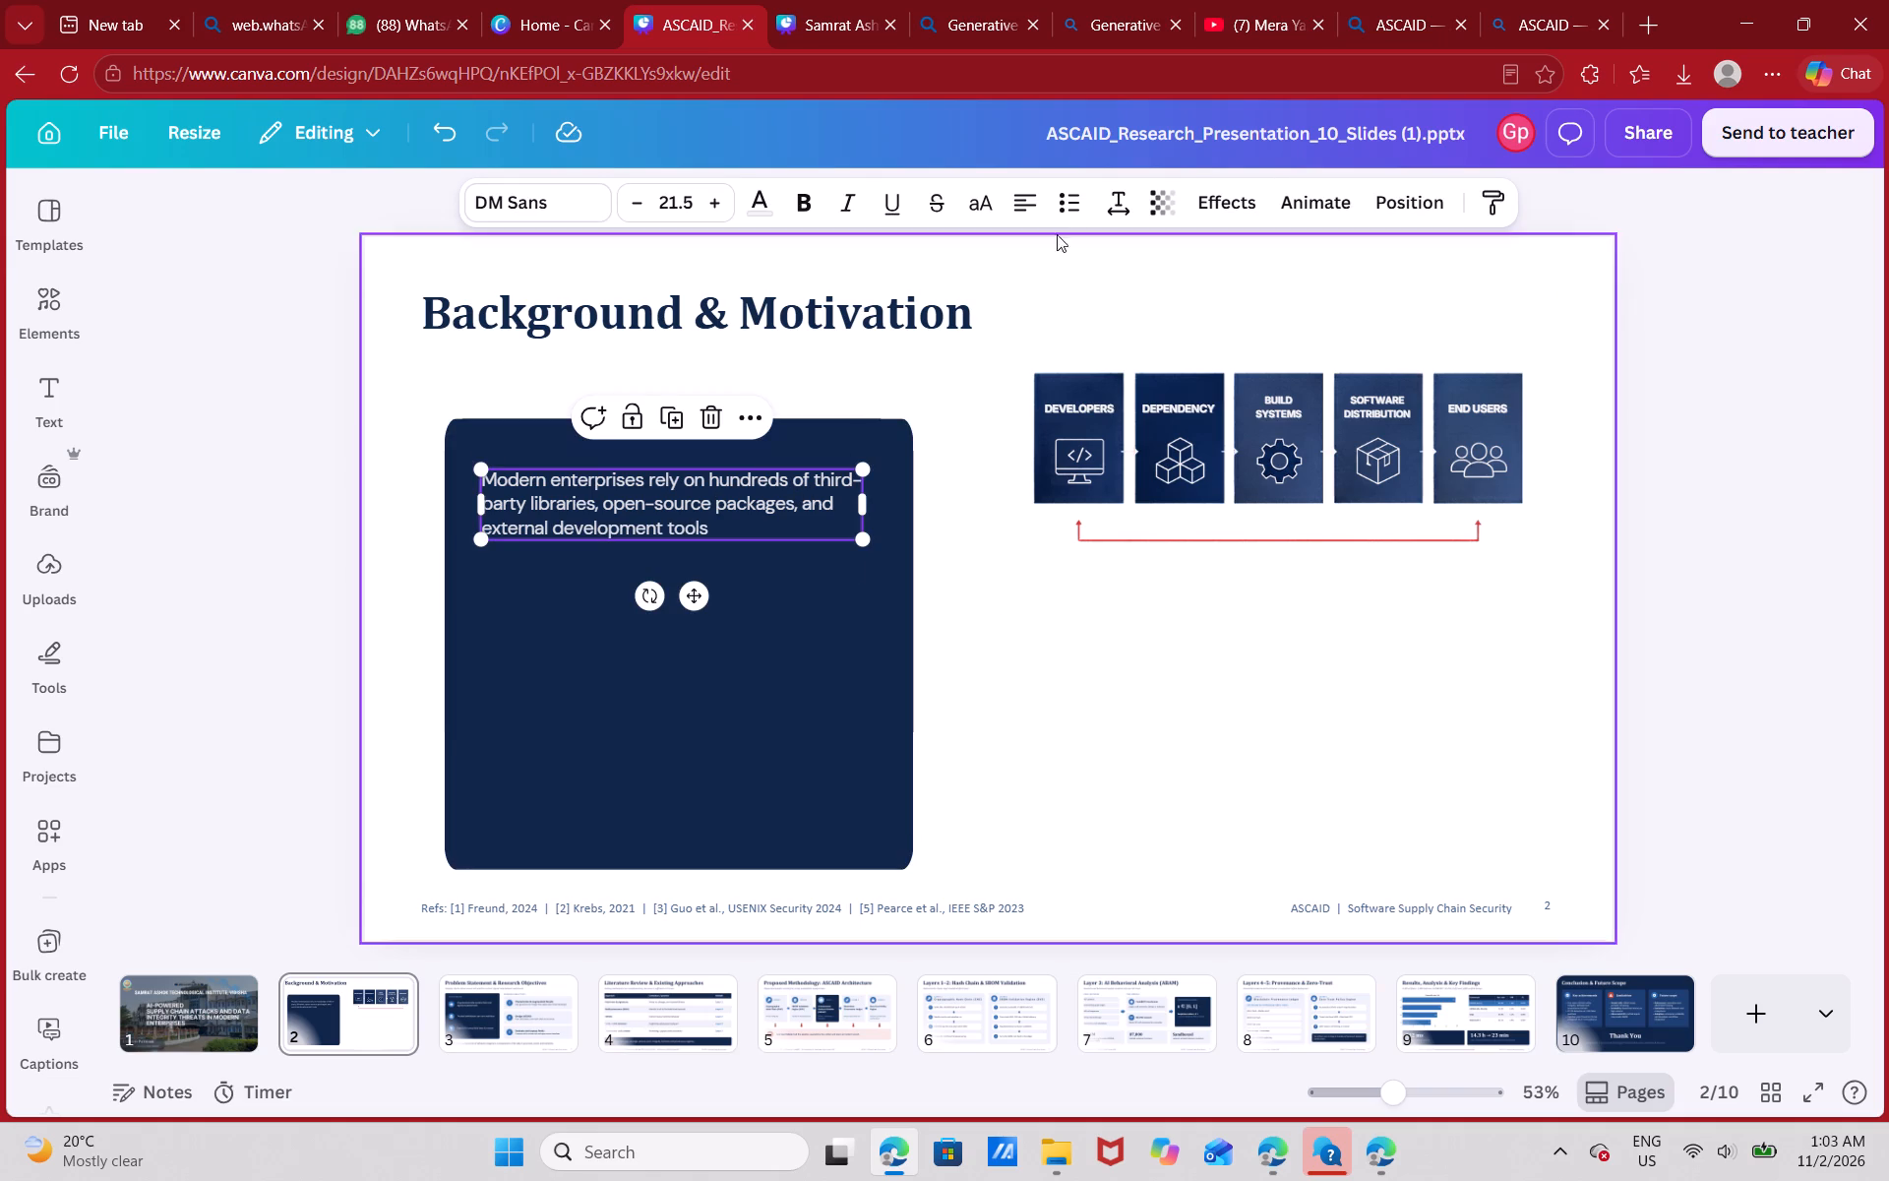
{"action": "left_click", "coordinate": [1060, 207]}
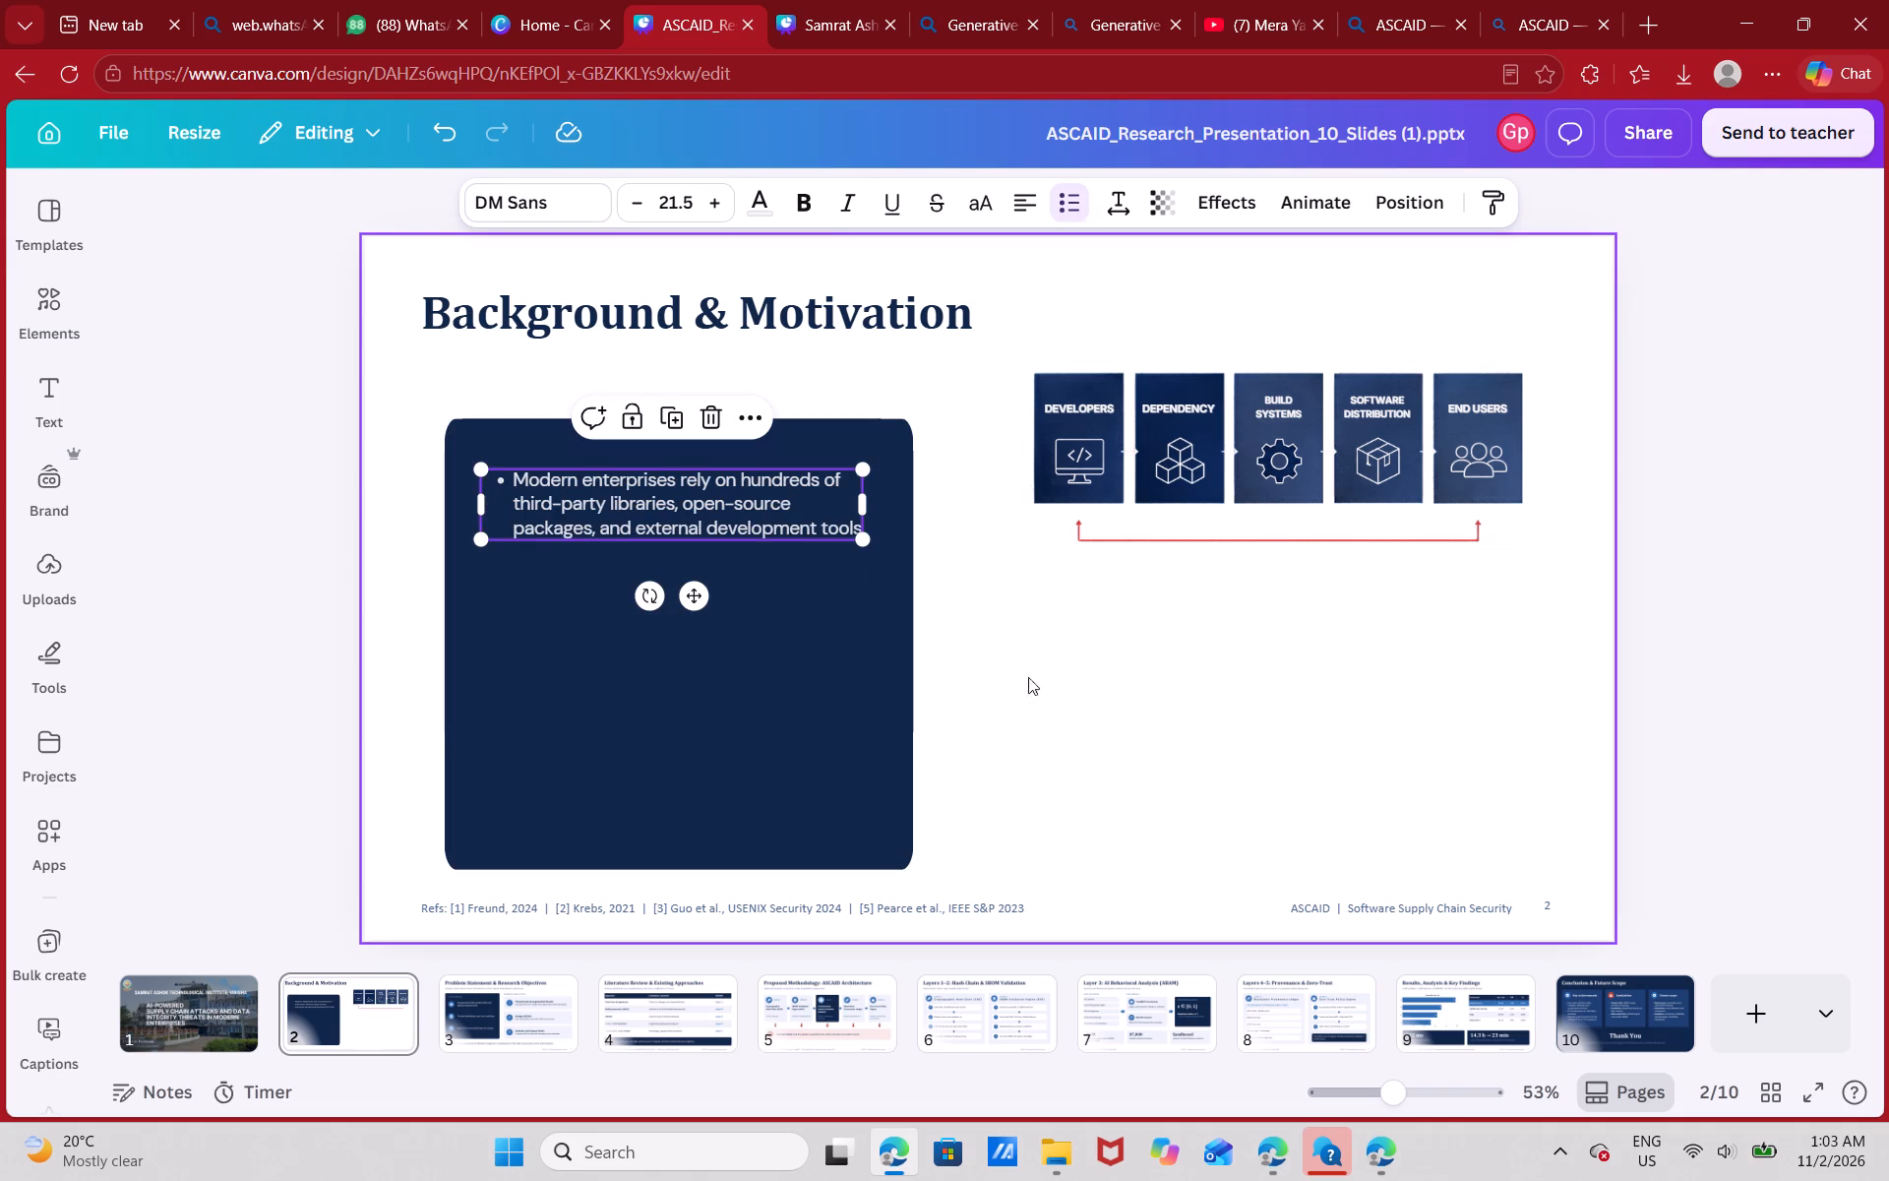
{"action": "left_click", "coordinate": [1033, 739]}
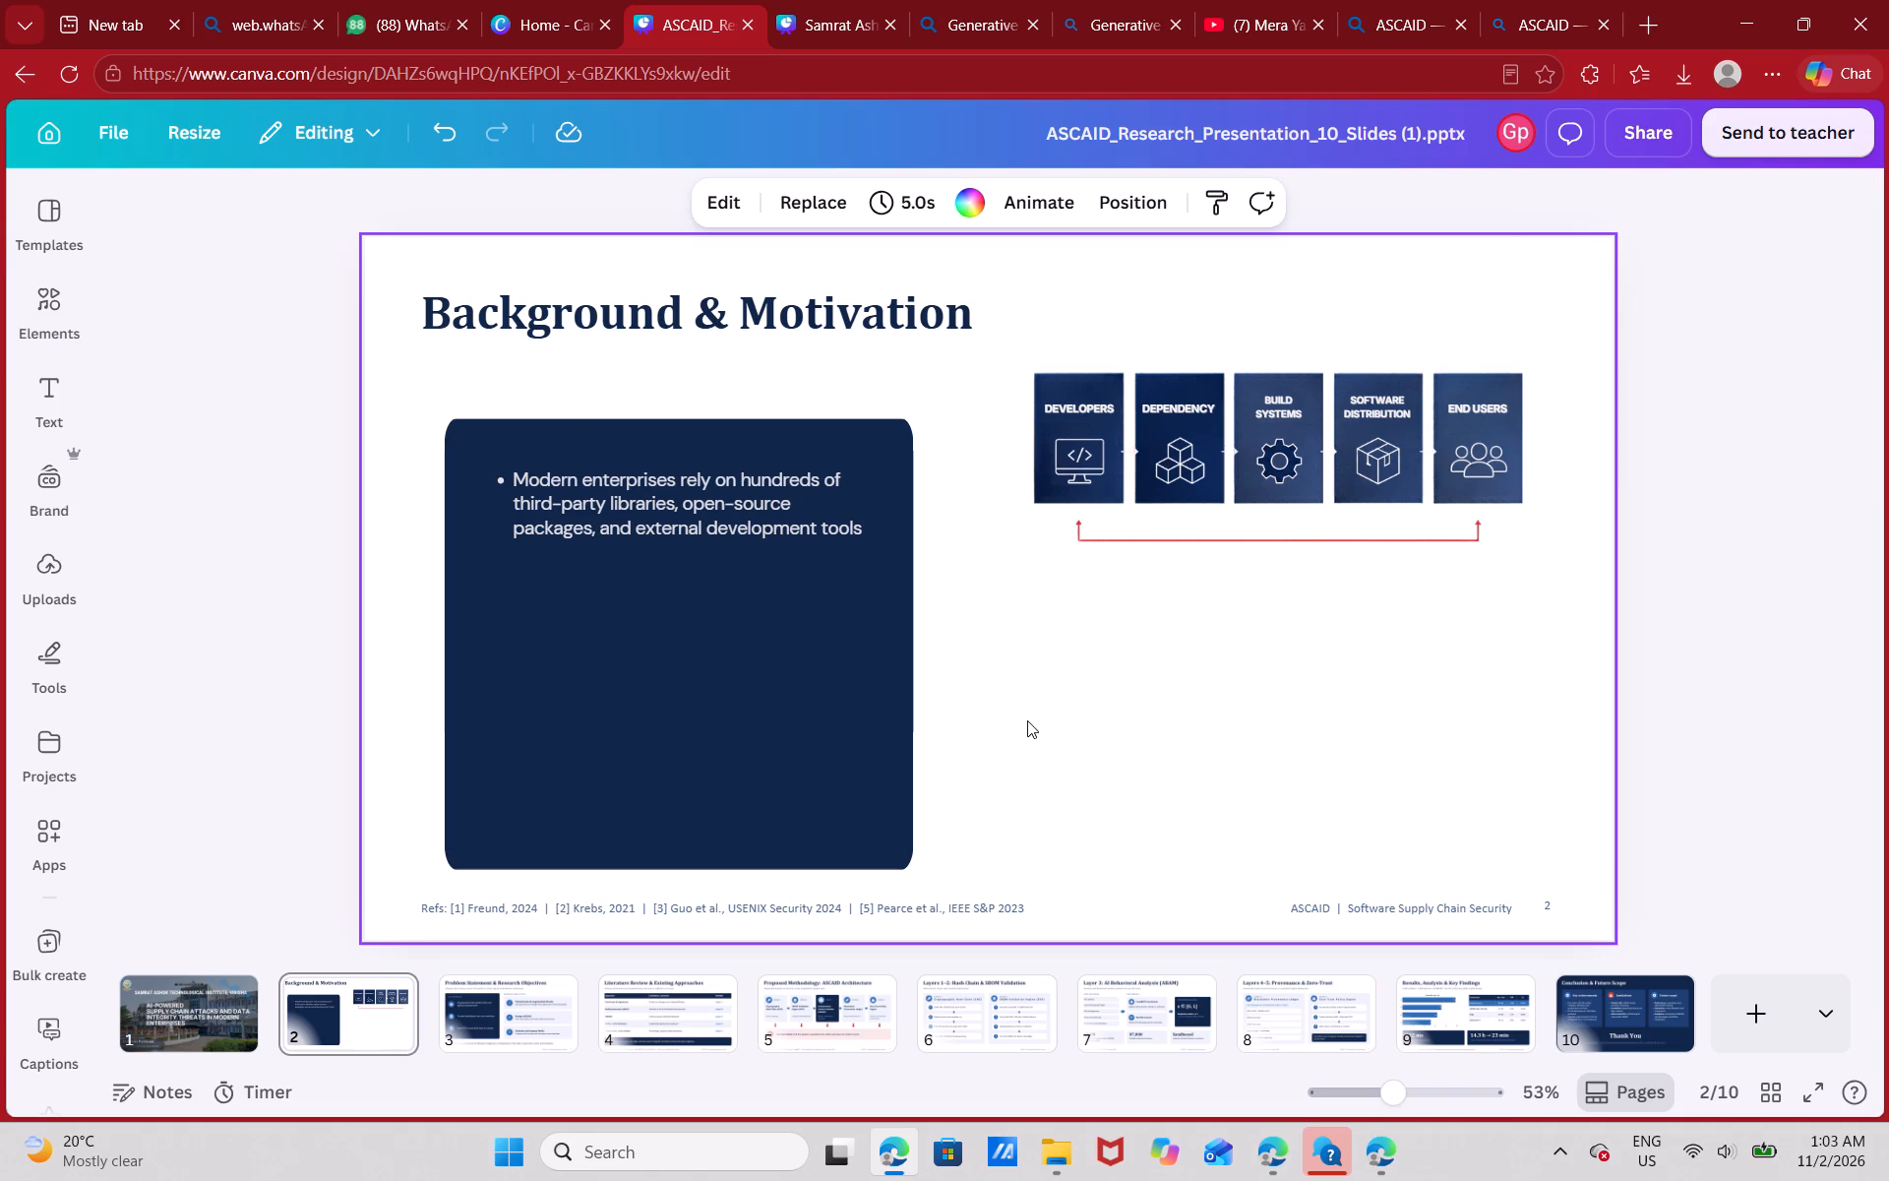
{"action": "left_click", "coordinate": [690, 494]}
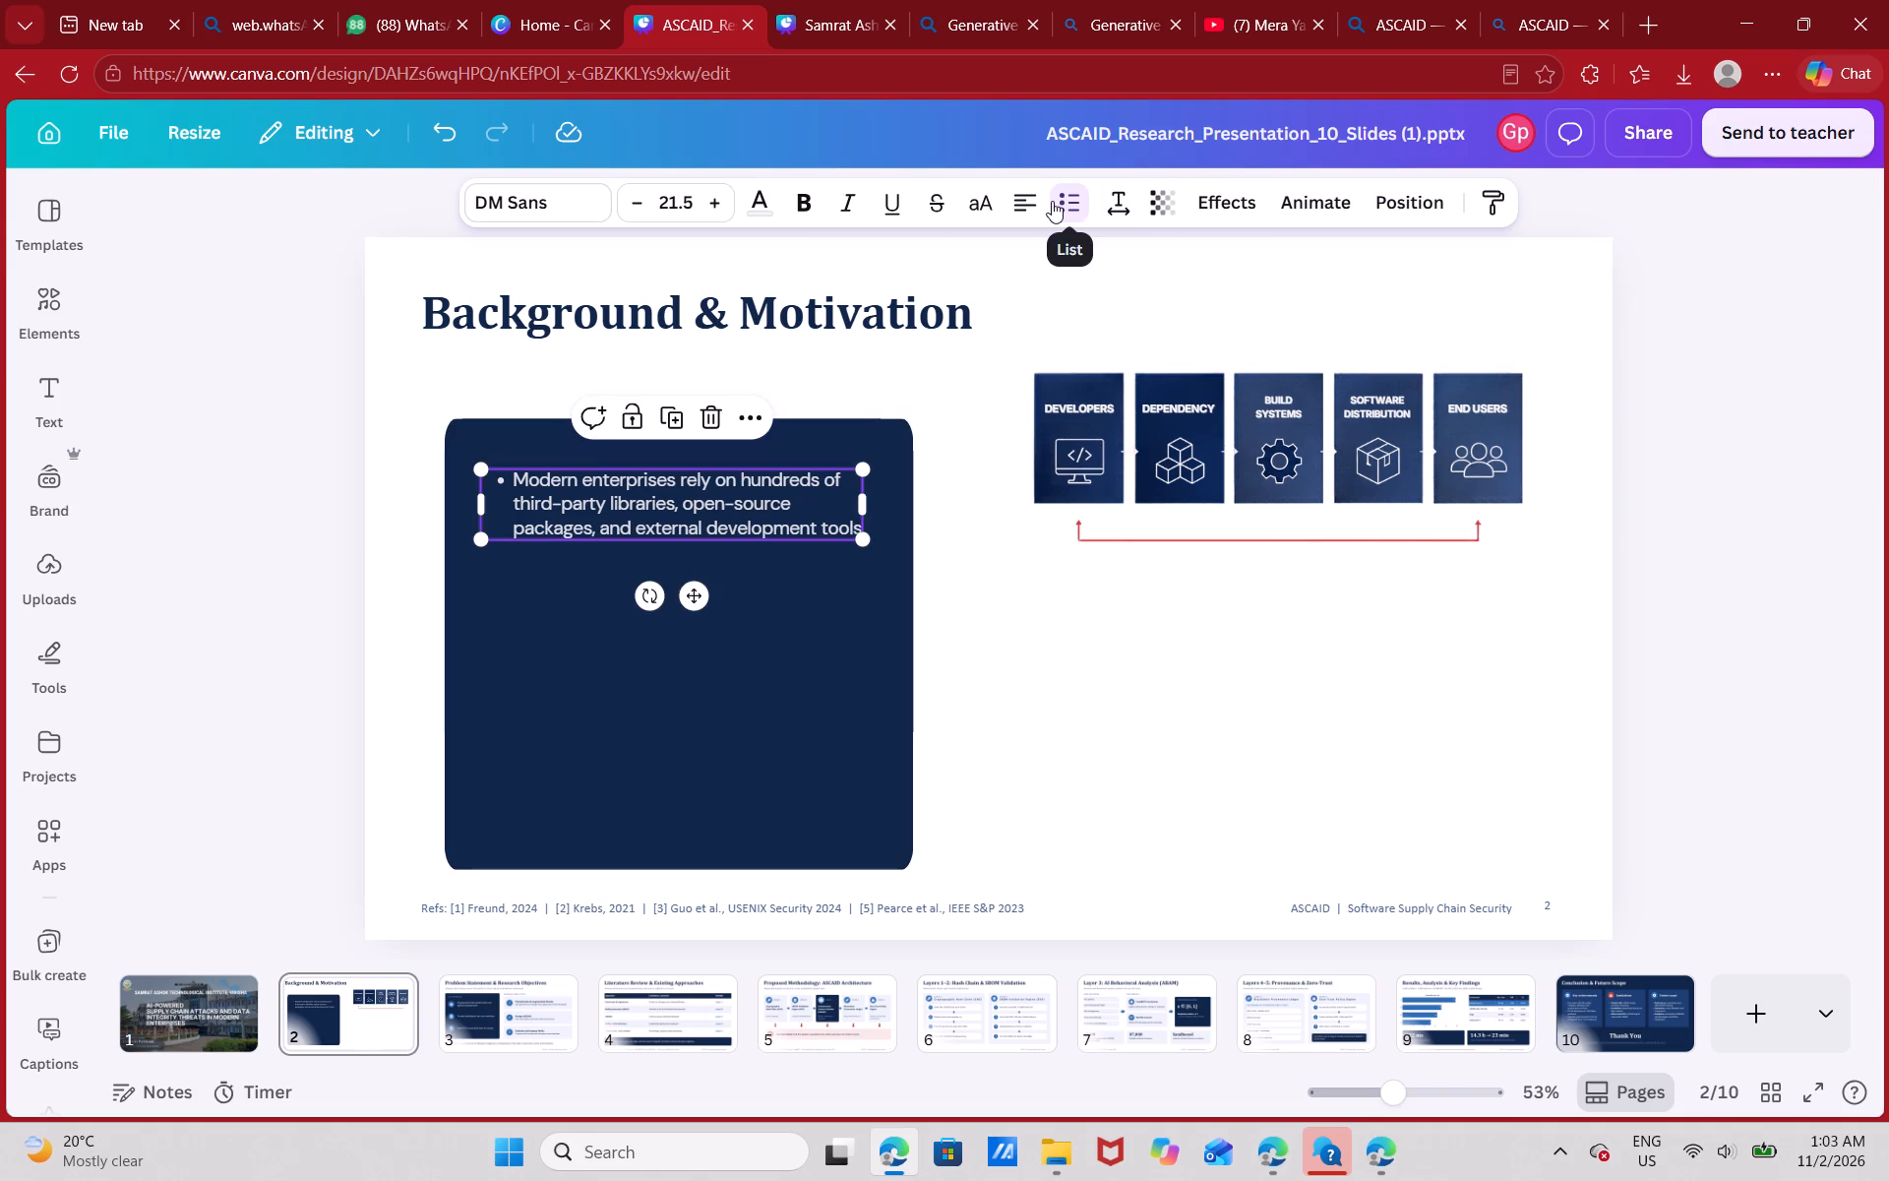
{"action": "left_click", "coordinate": [1021, 617]}
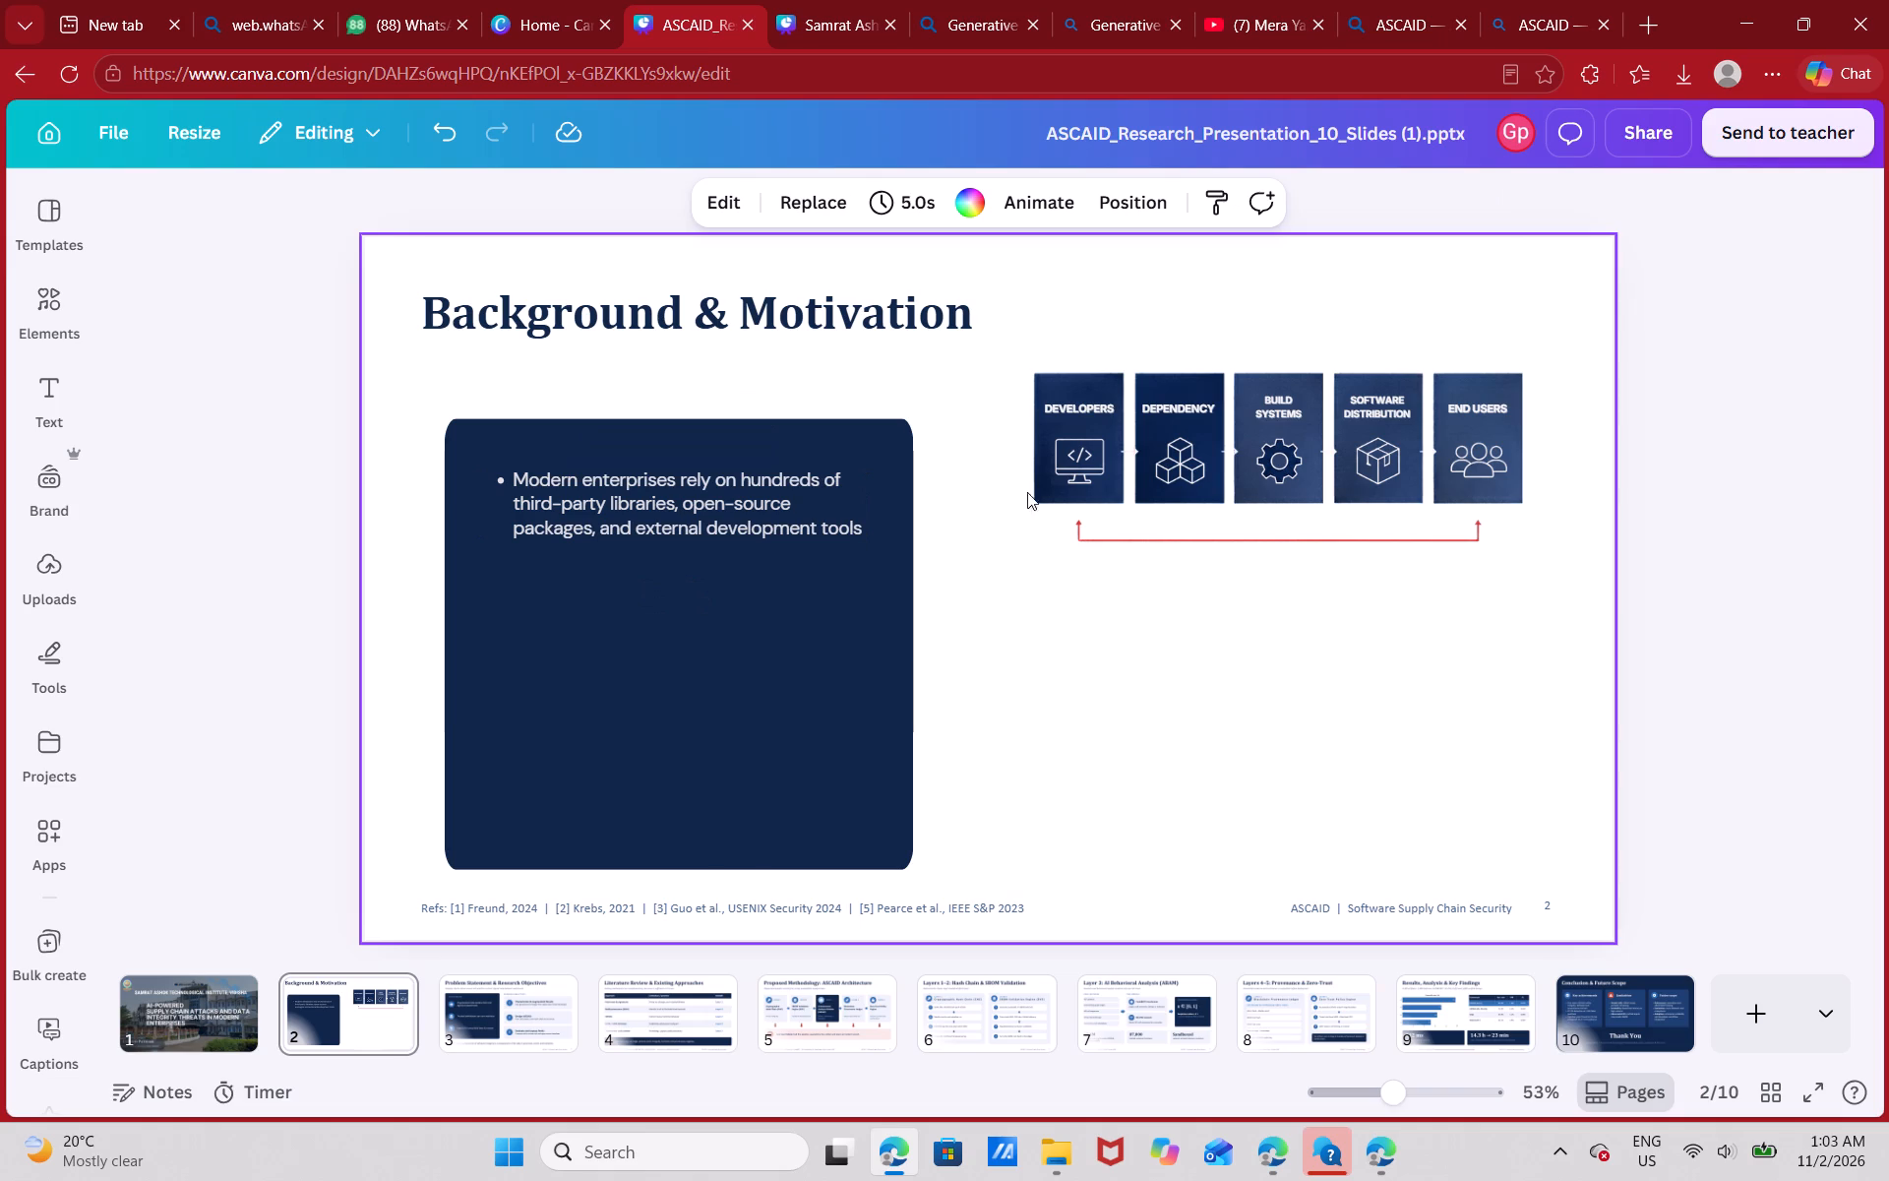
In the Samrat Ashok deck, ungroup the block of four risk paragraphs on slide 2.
{"action": "key", "text": "alt+Tab"}
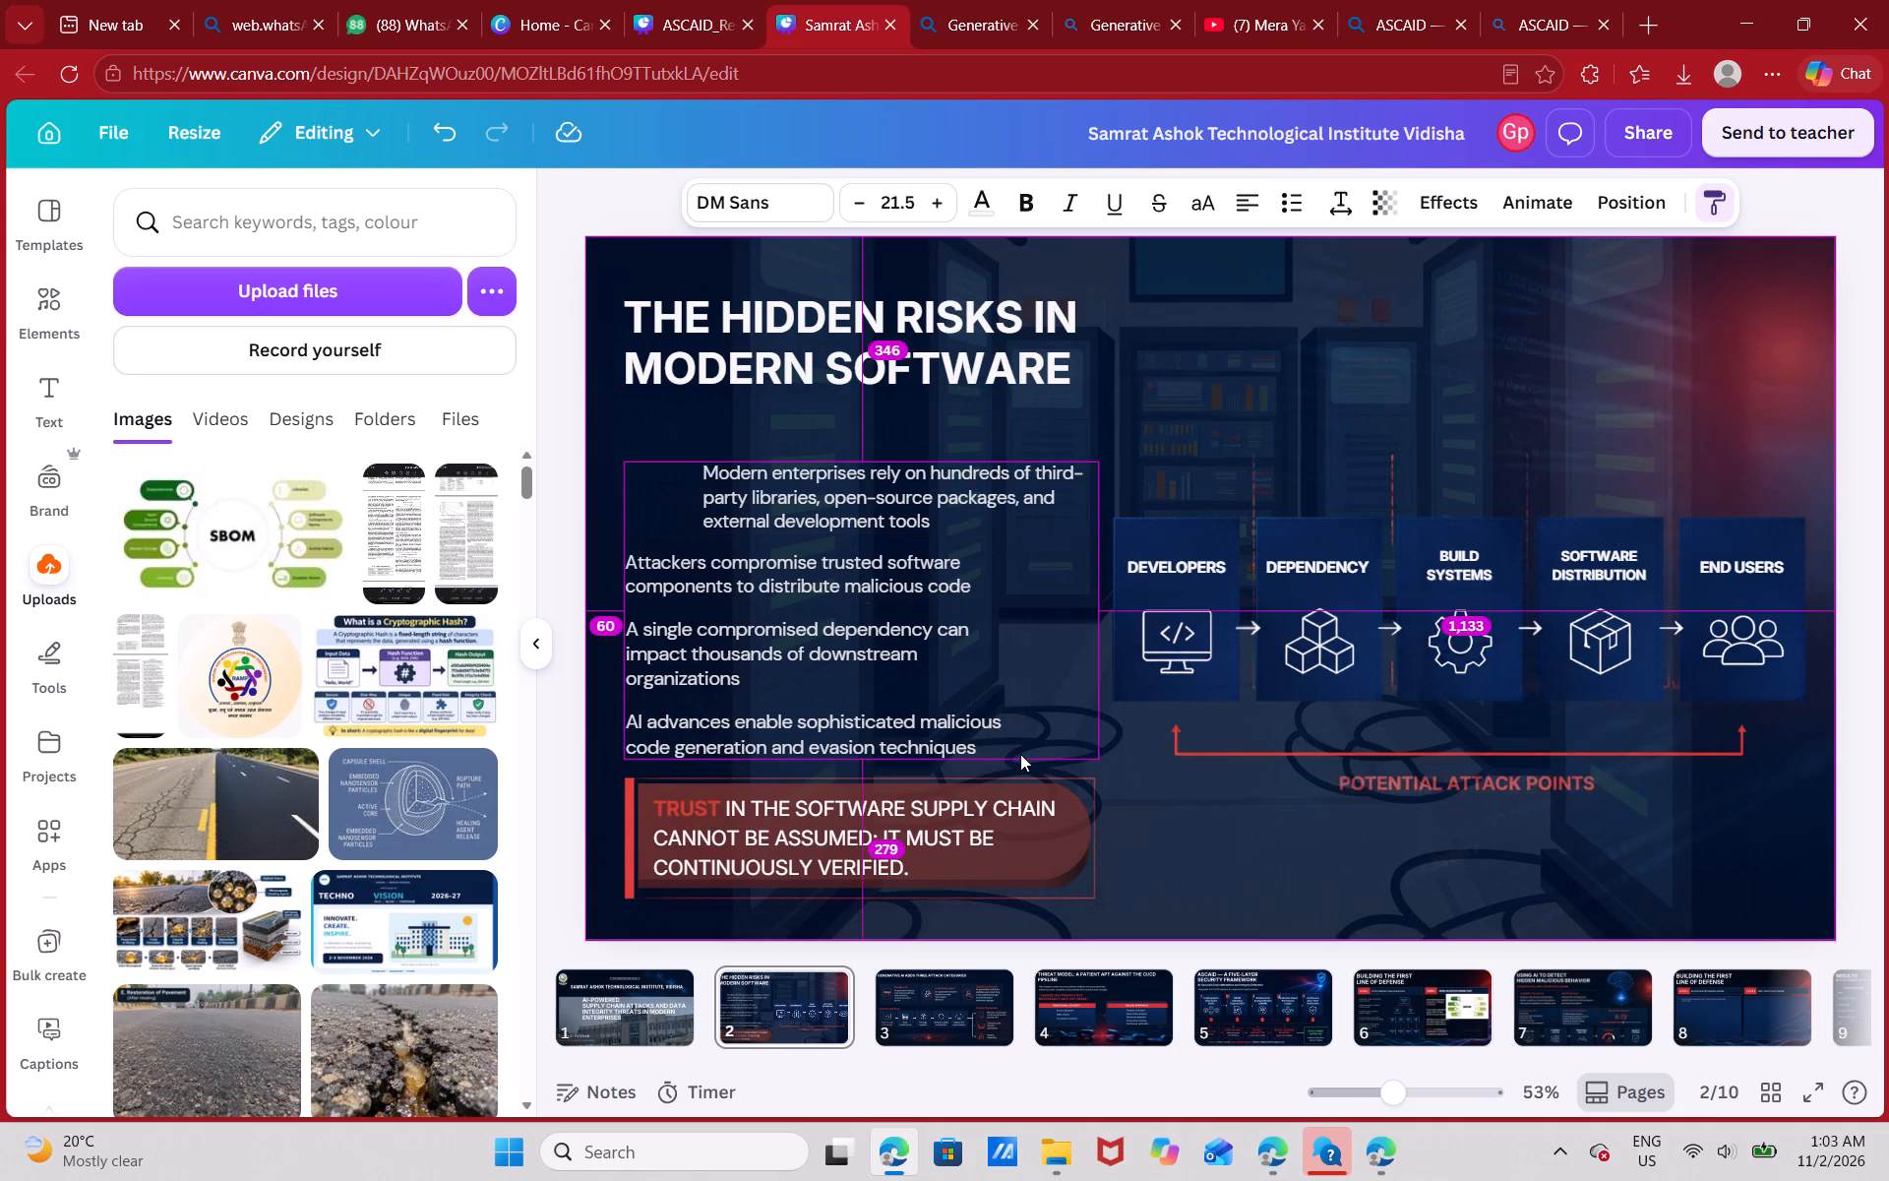
{"action": "left_click", "coordinate": [1309, 368]}
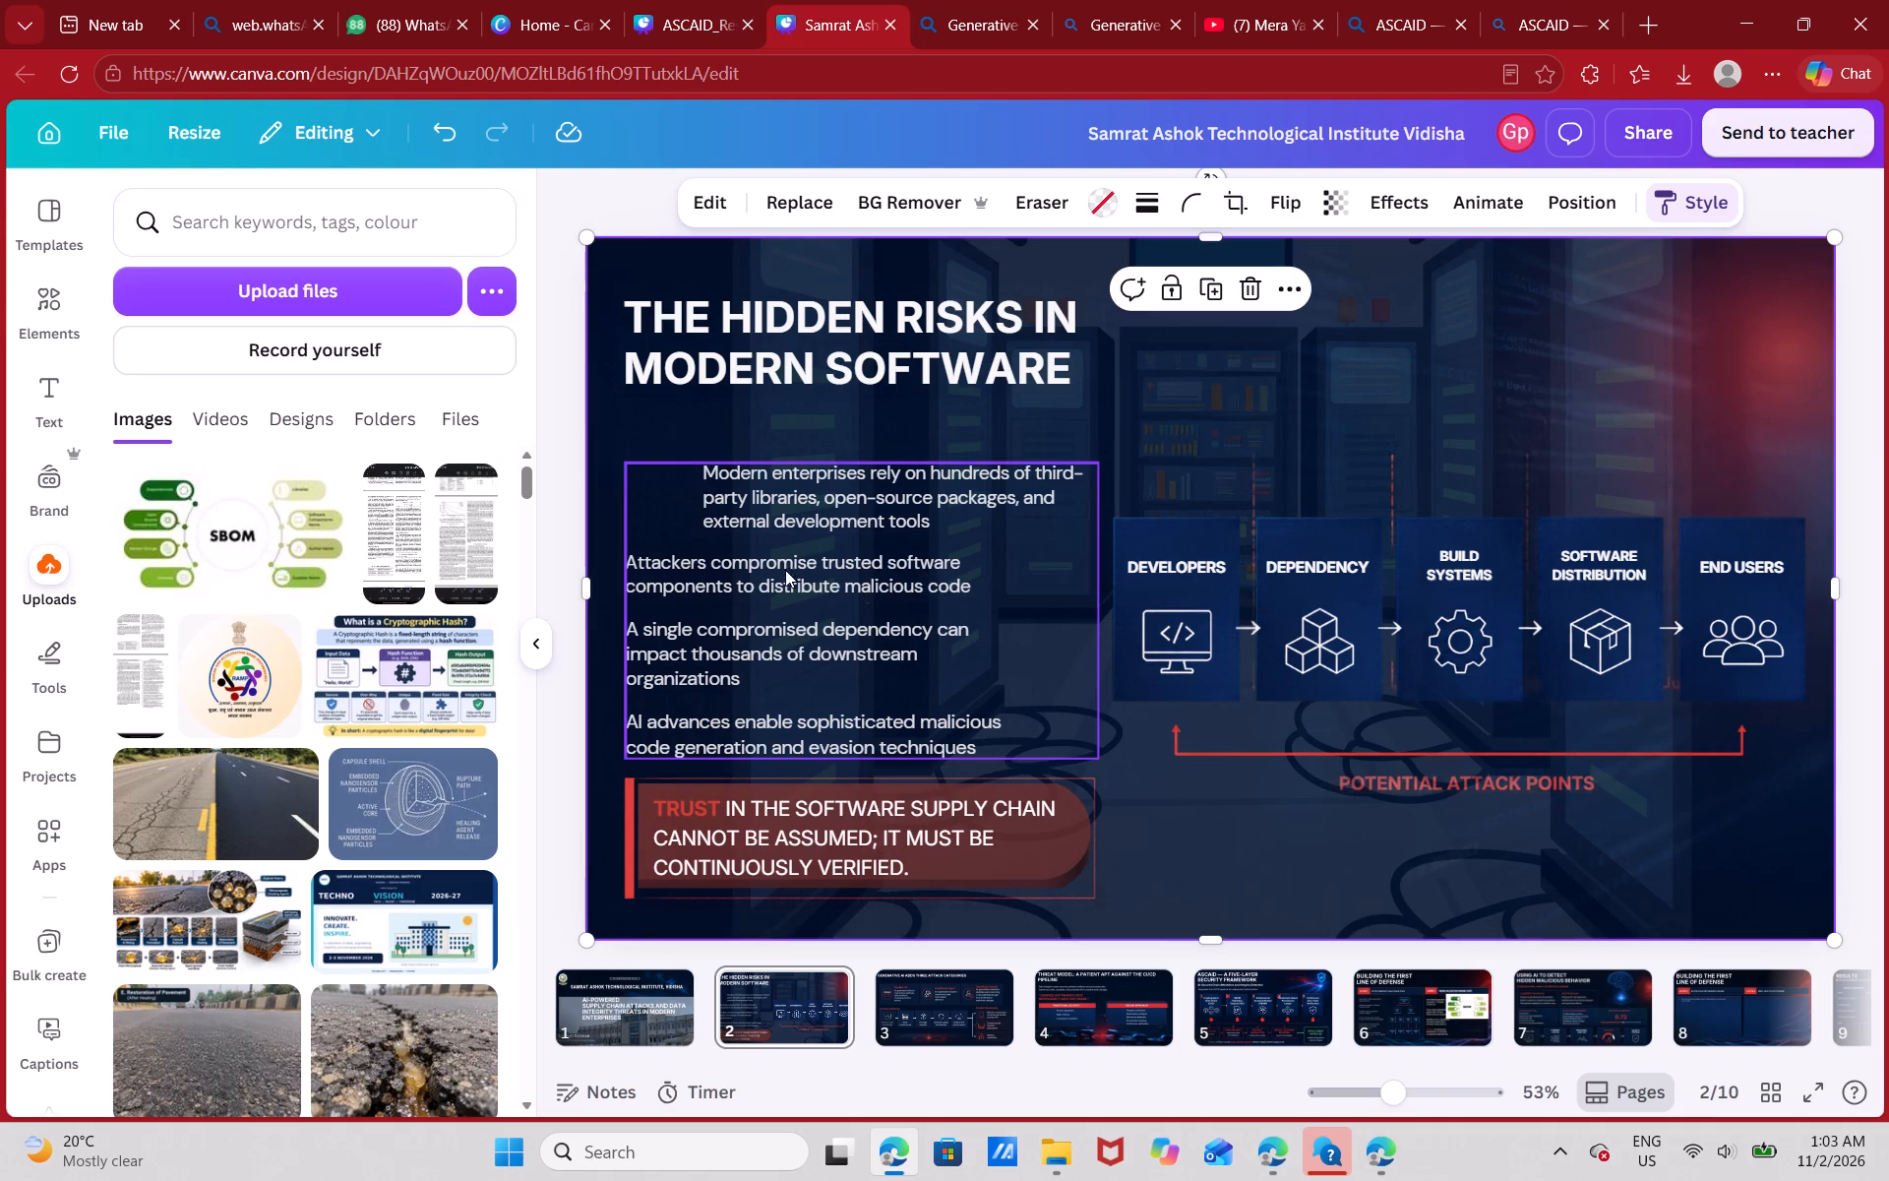
{"action": "left_click_drag", "start_coordinate": [1002, 544], "coordinate": [1017, 540]}
{"action": "left_click", "coordinate": [777, 411]}
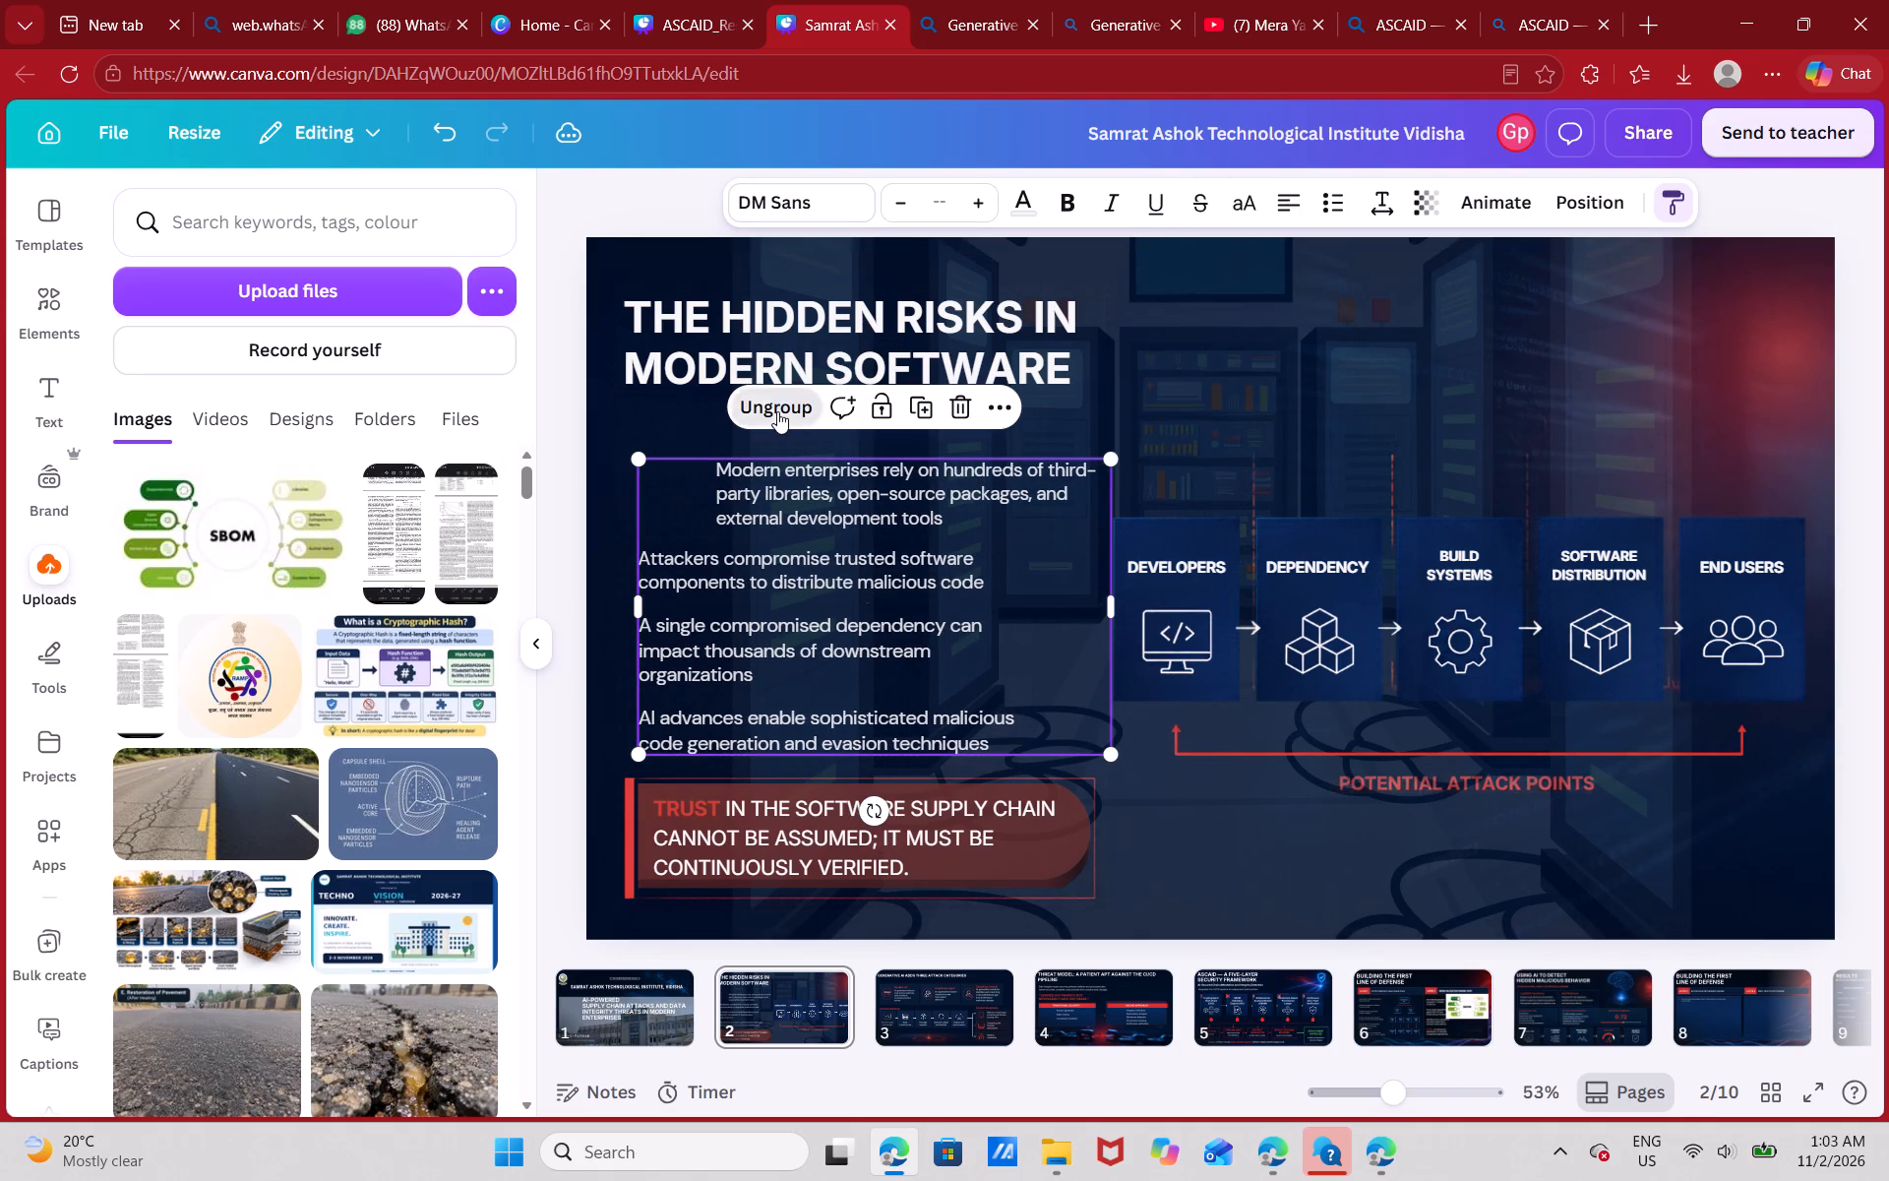
{"action": "left_click", "coordinate": [1190, 438]}
Copy the "Attackers compromise trusted software" paragraph onto the ASCAID slide's navy card, below the first bullet, and format it as a bulleted list.
{"action": "left_click", "coordinate": [822, 592]}
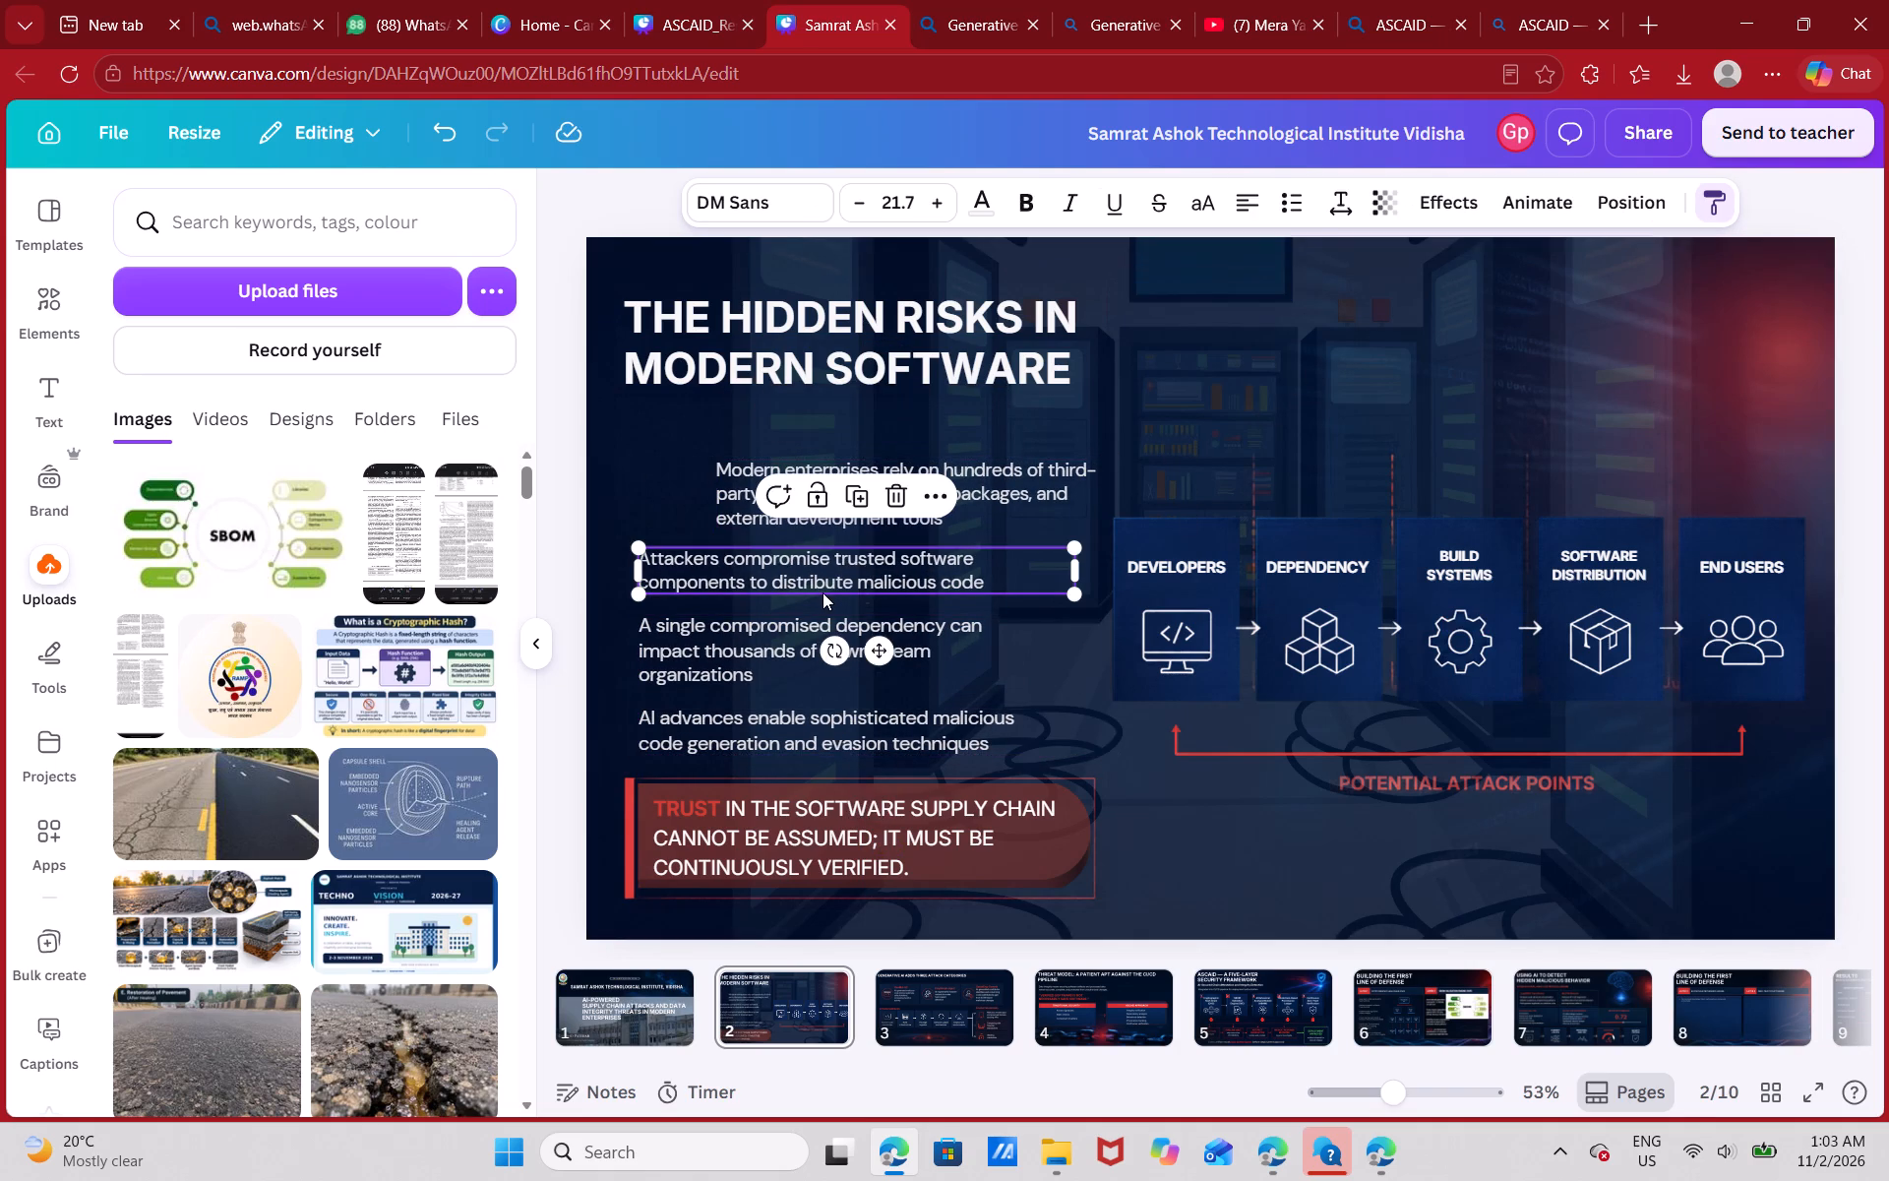
{"action": "key", "text": "ctrl+c"}
{"action": "key", "text": "alt+Tab"}
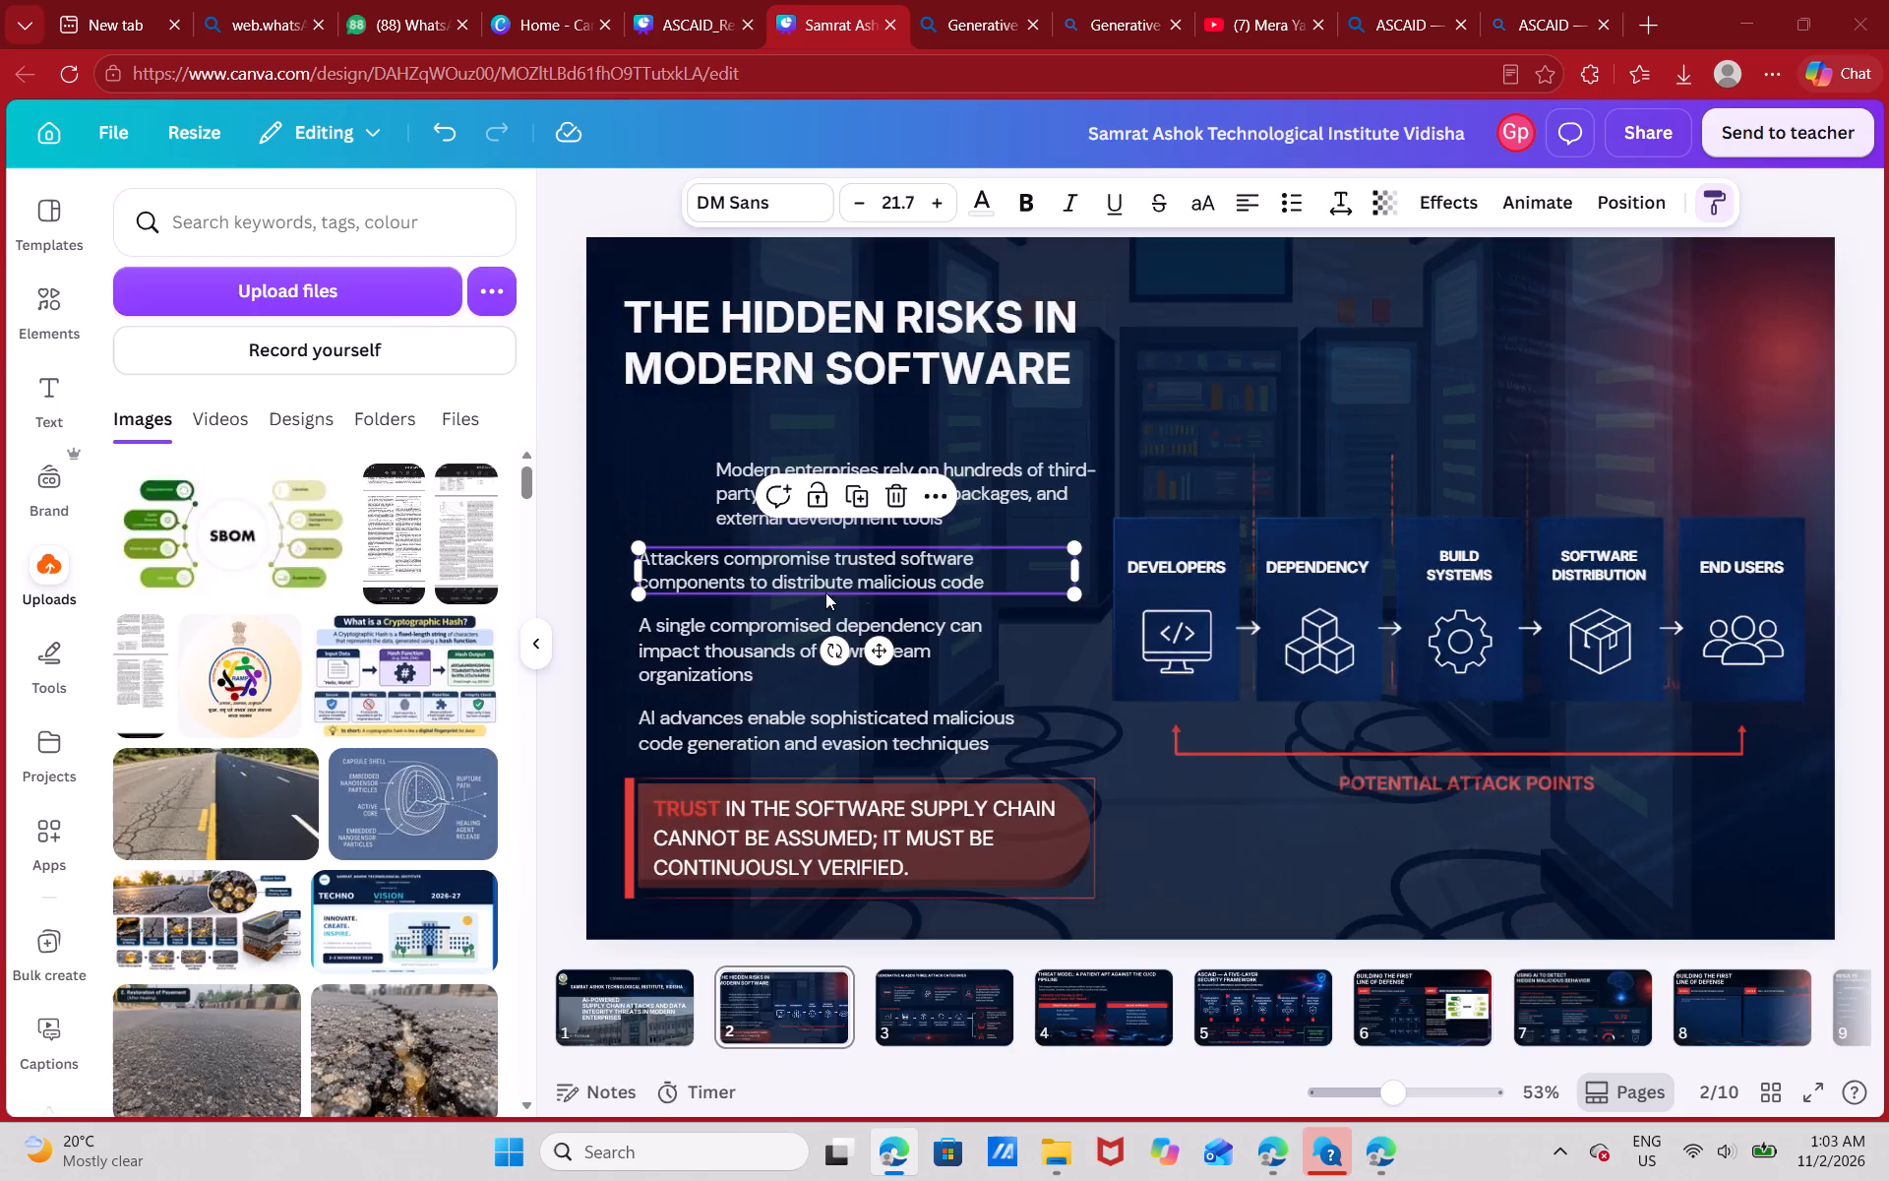
{"action": "key", "text": "ctrl+v"}
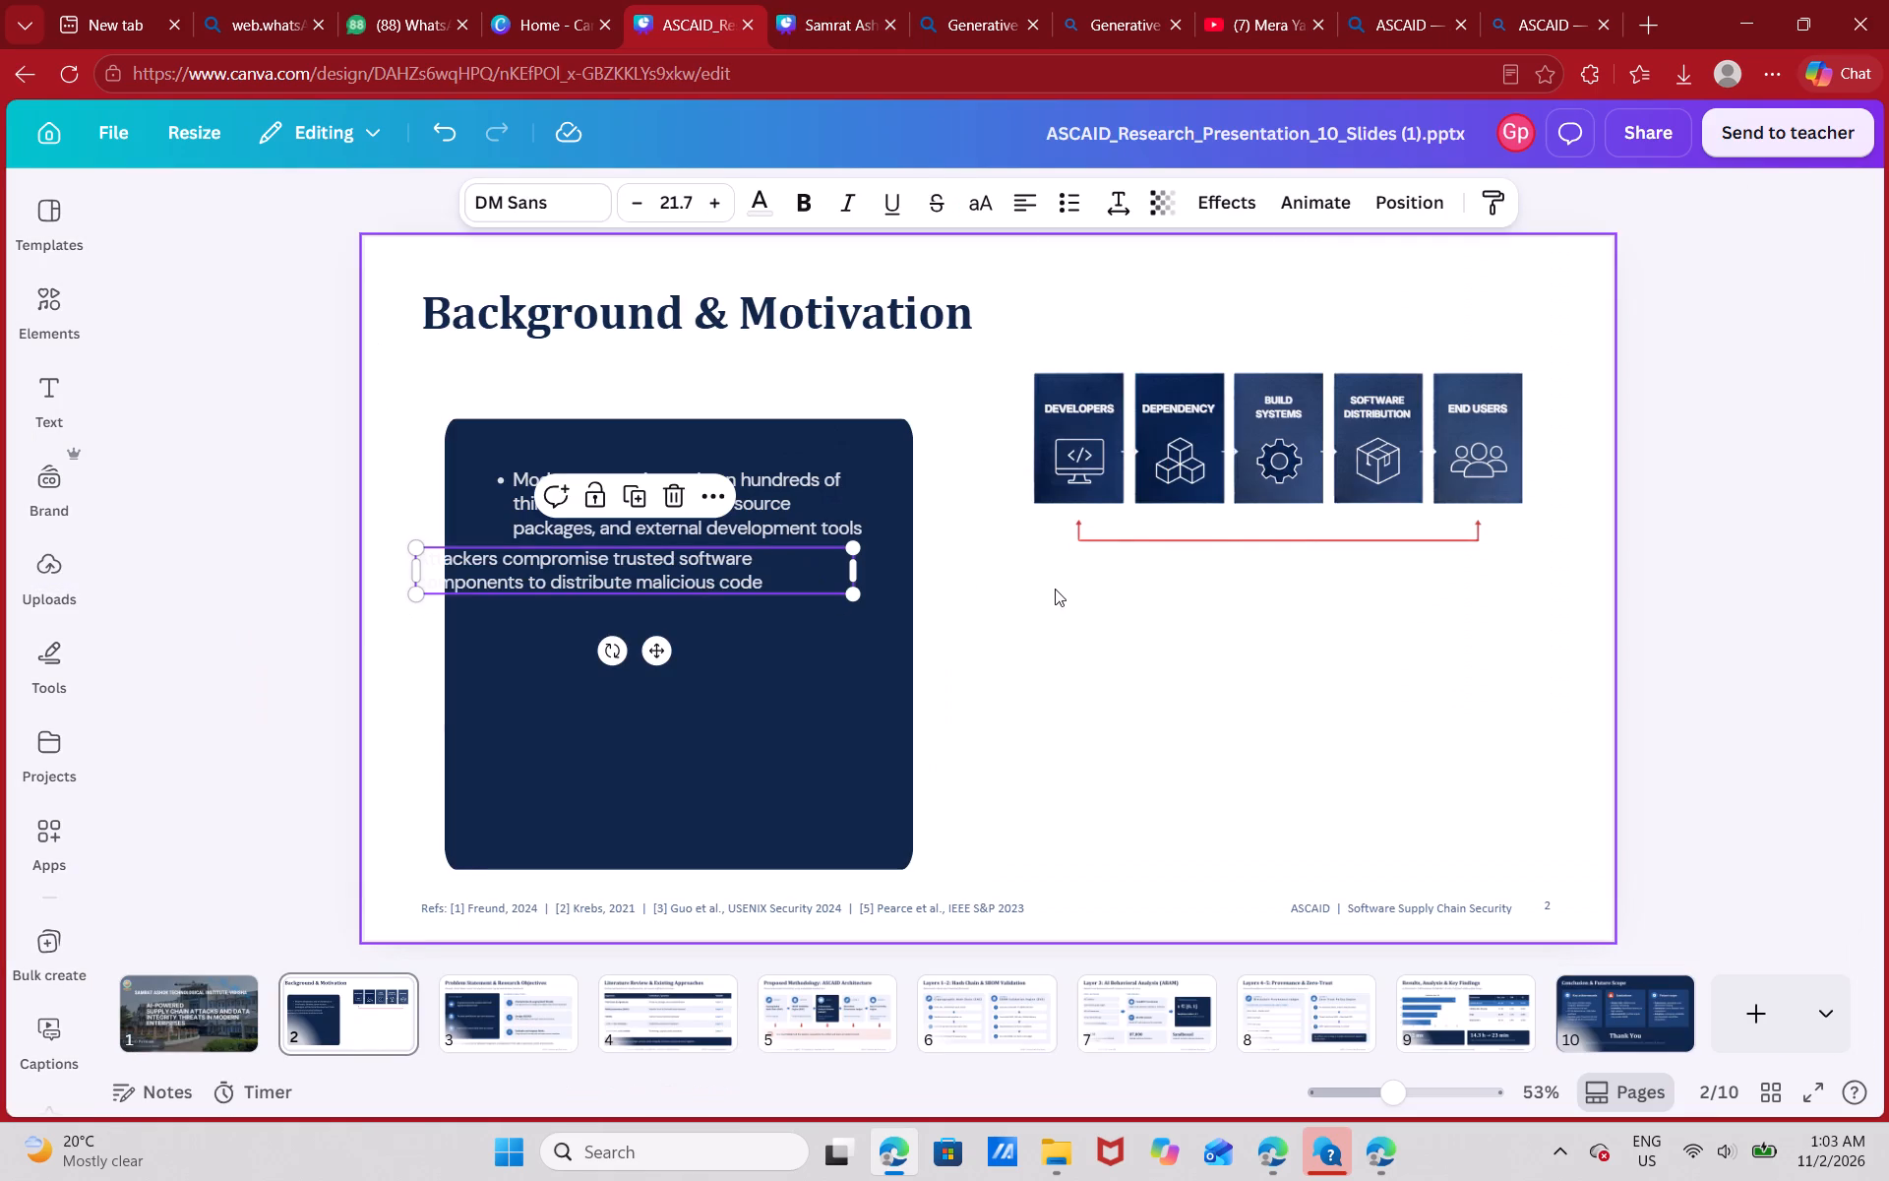
{"action": "left_click", "coordinate": [1061, 591]}
{"action": "left_click_drag", "start_coordinate": [715, 571], "coordinate": [775, 574]}
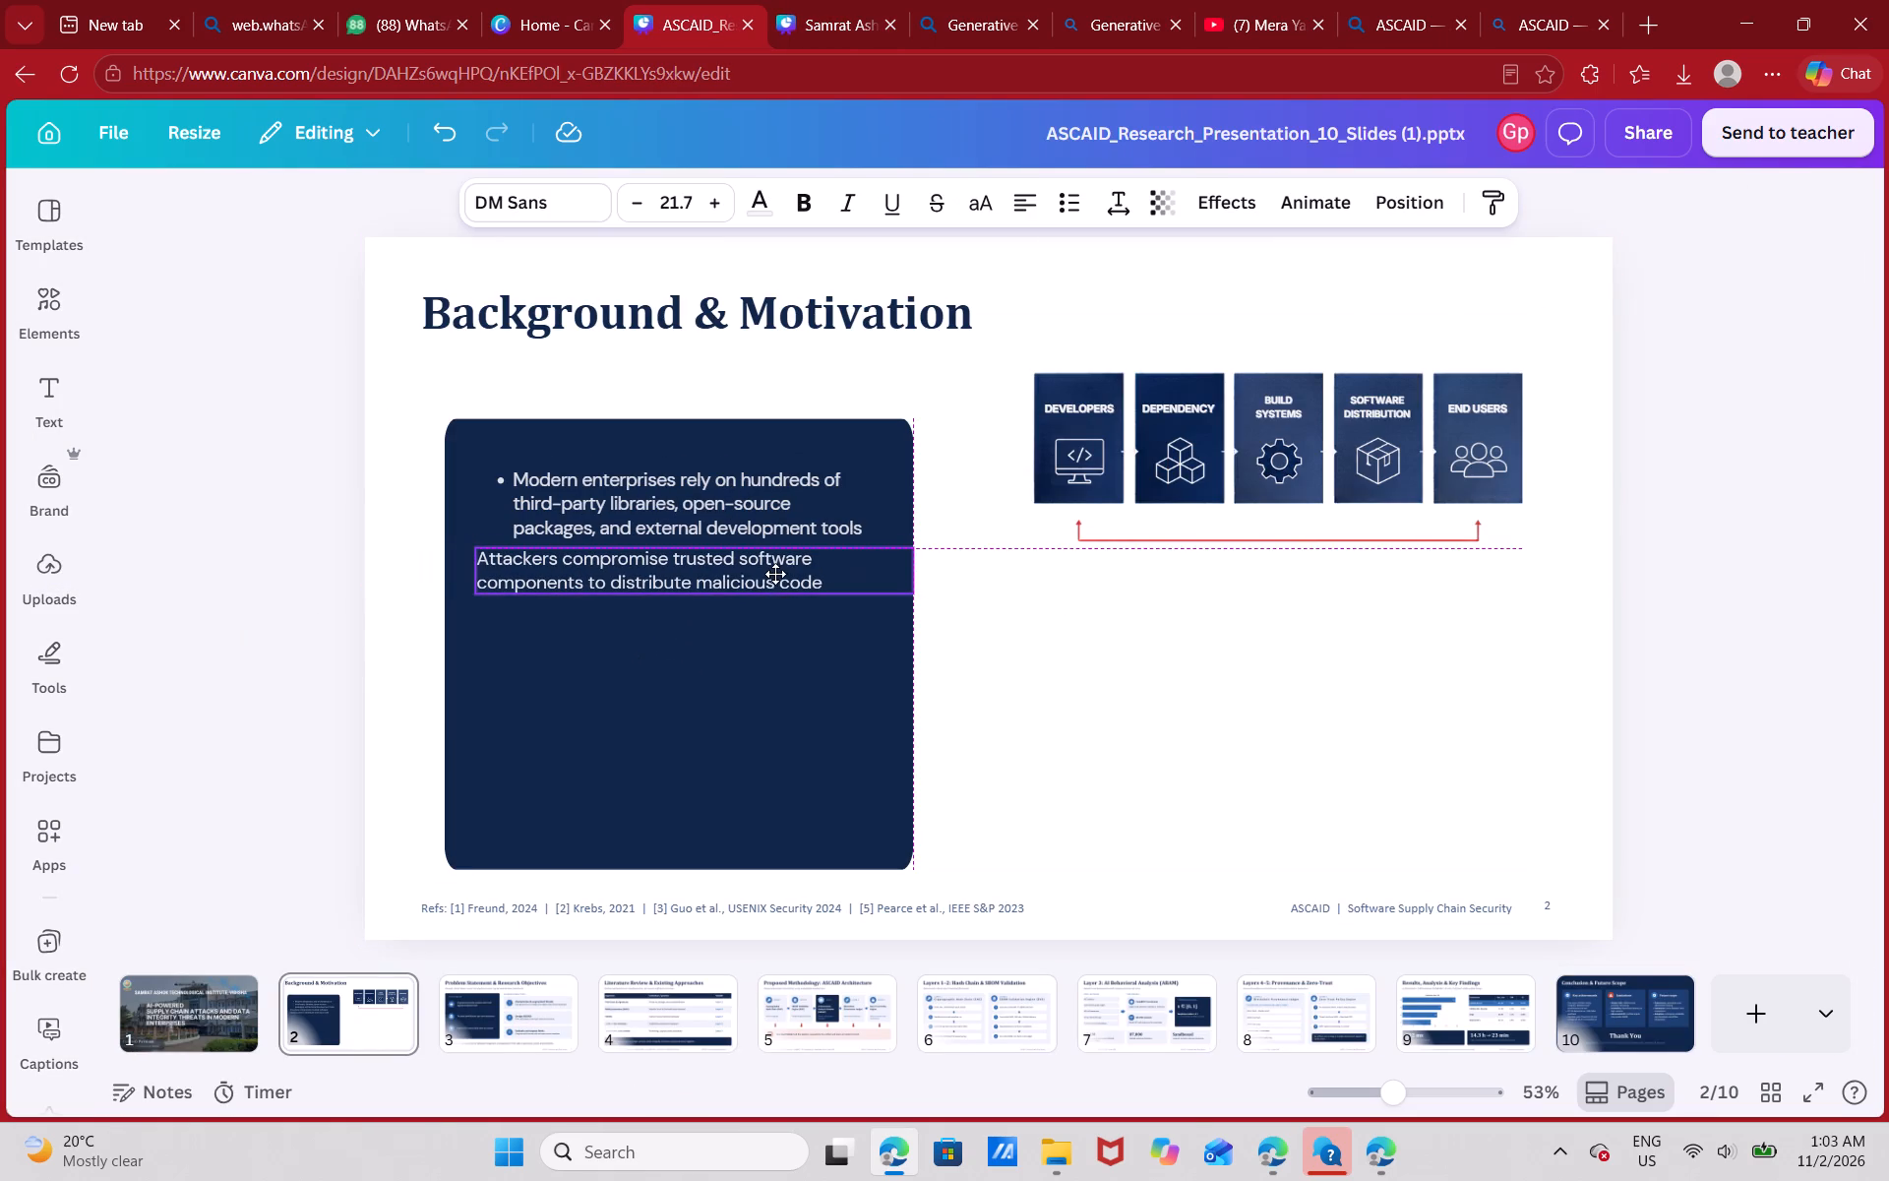
{"action": "left_click_drag", "start_coordinate": [775, 574], "coordinate": [777, 575]}
{"action": "left_click", "coordinate": [1082, 212]}
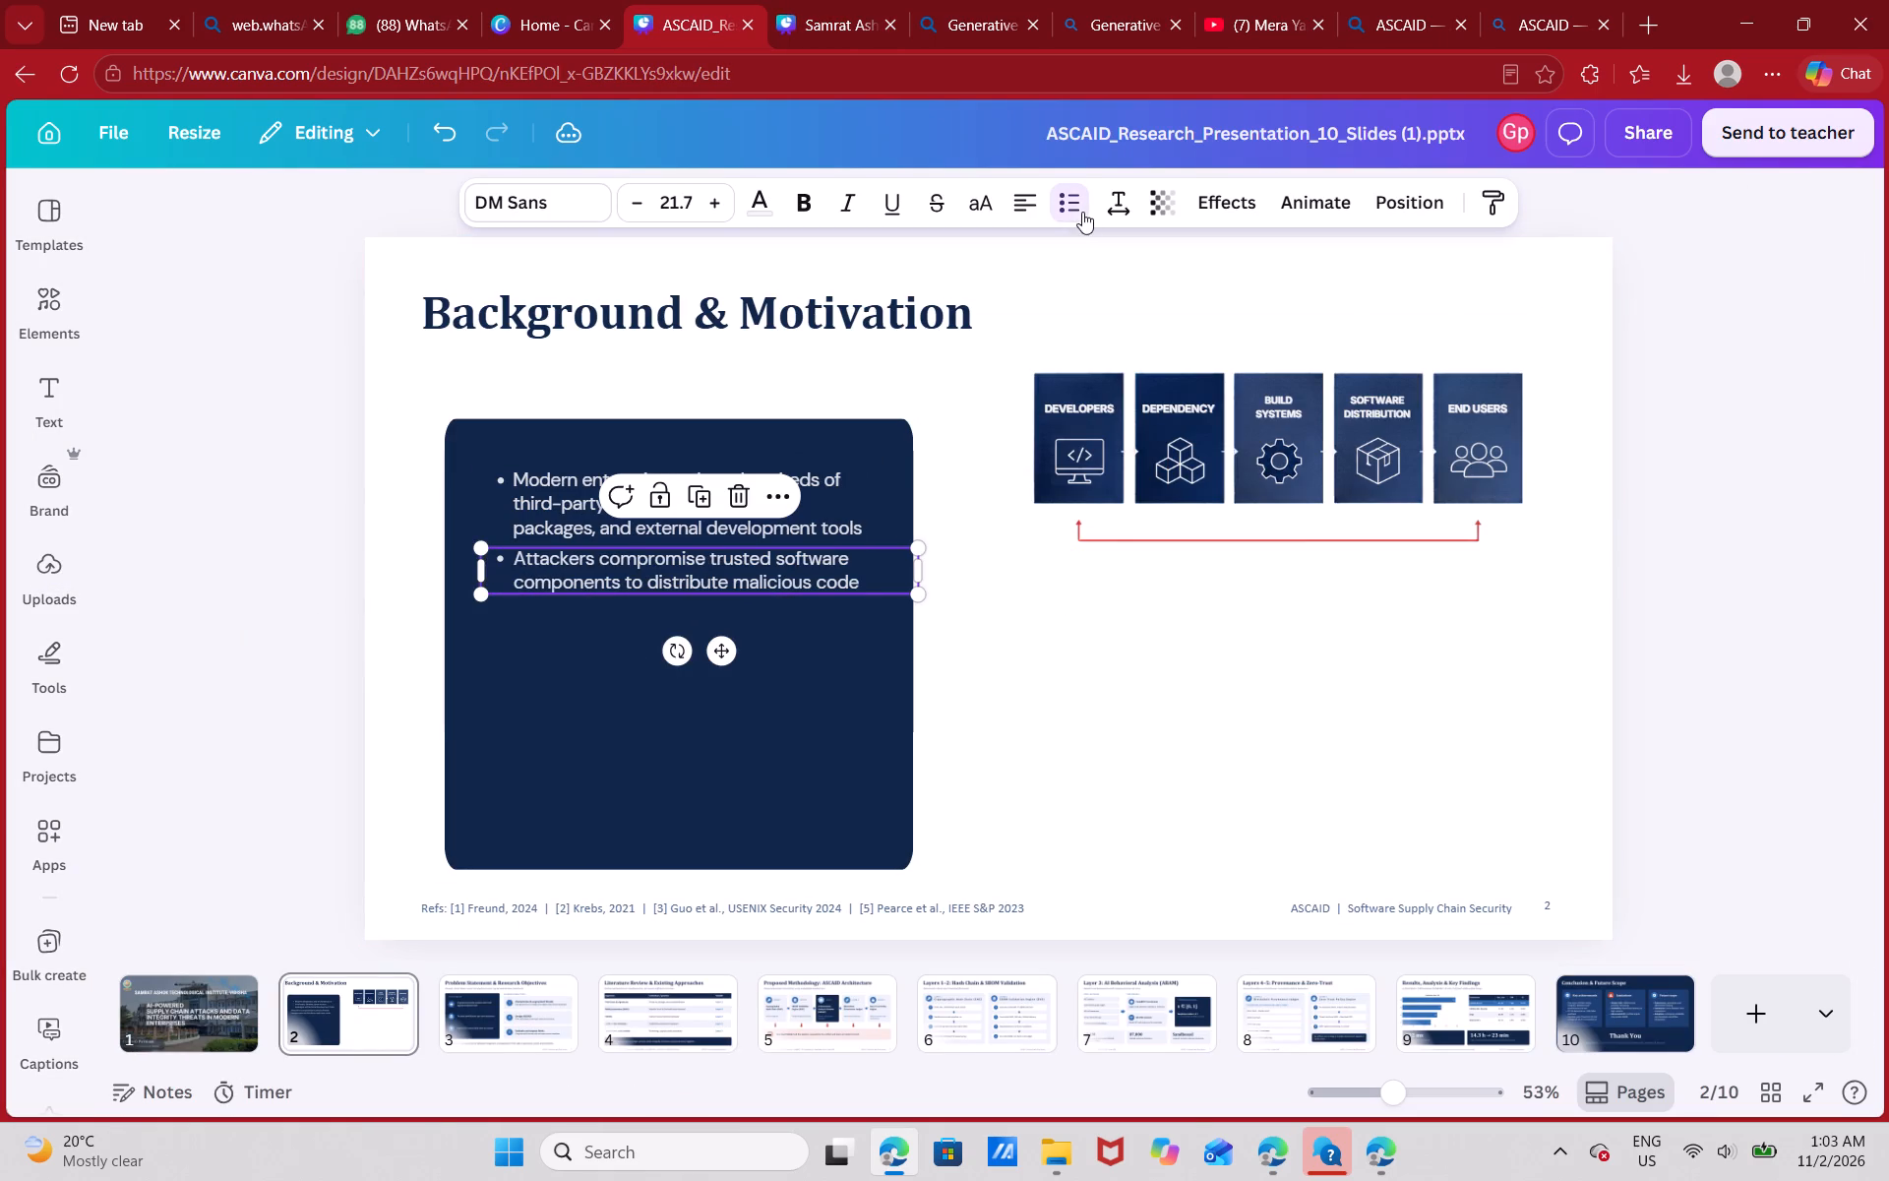
{"action": "left_click", "coordinate": [1084, 598]}
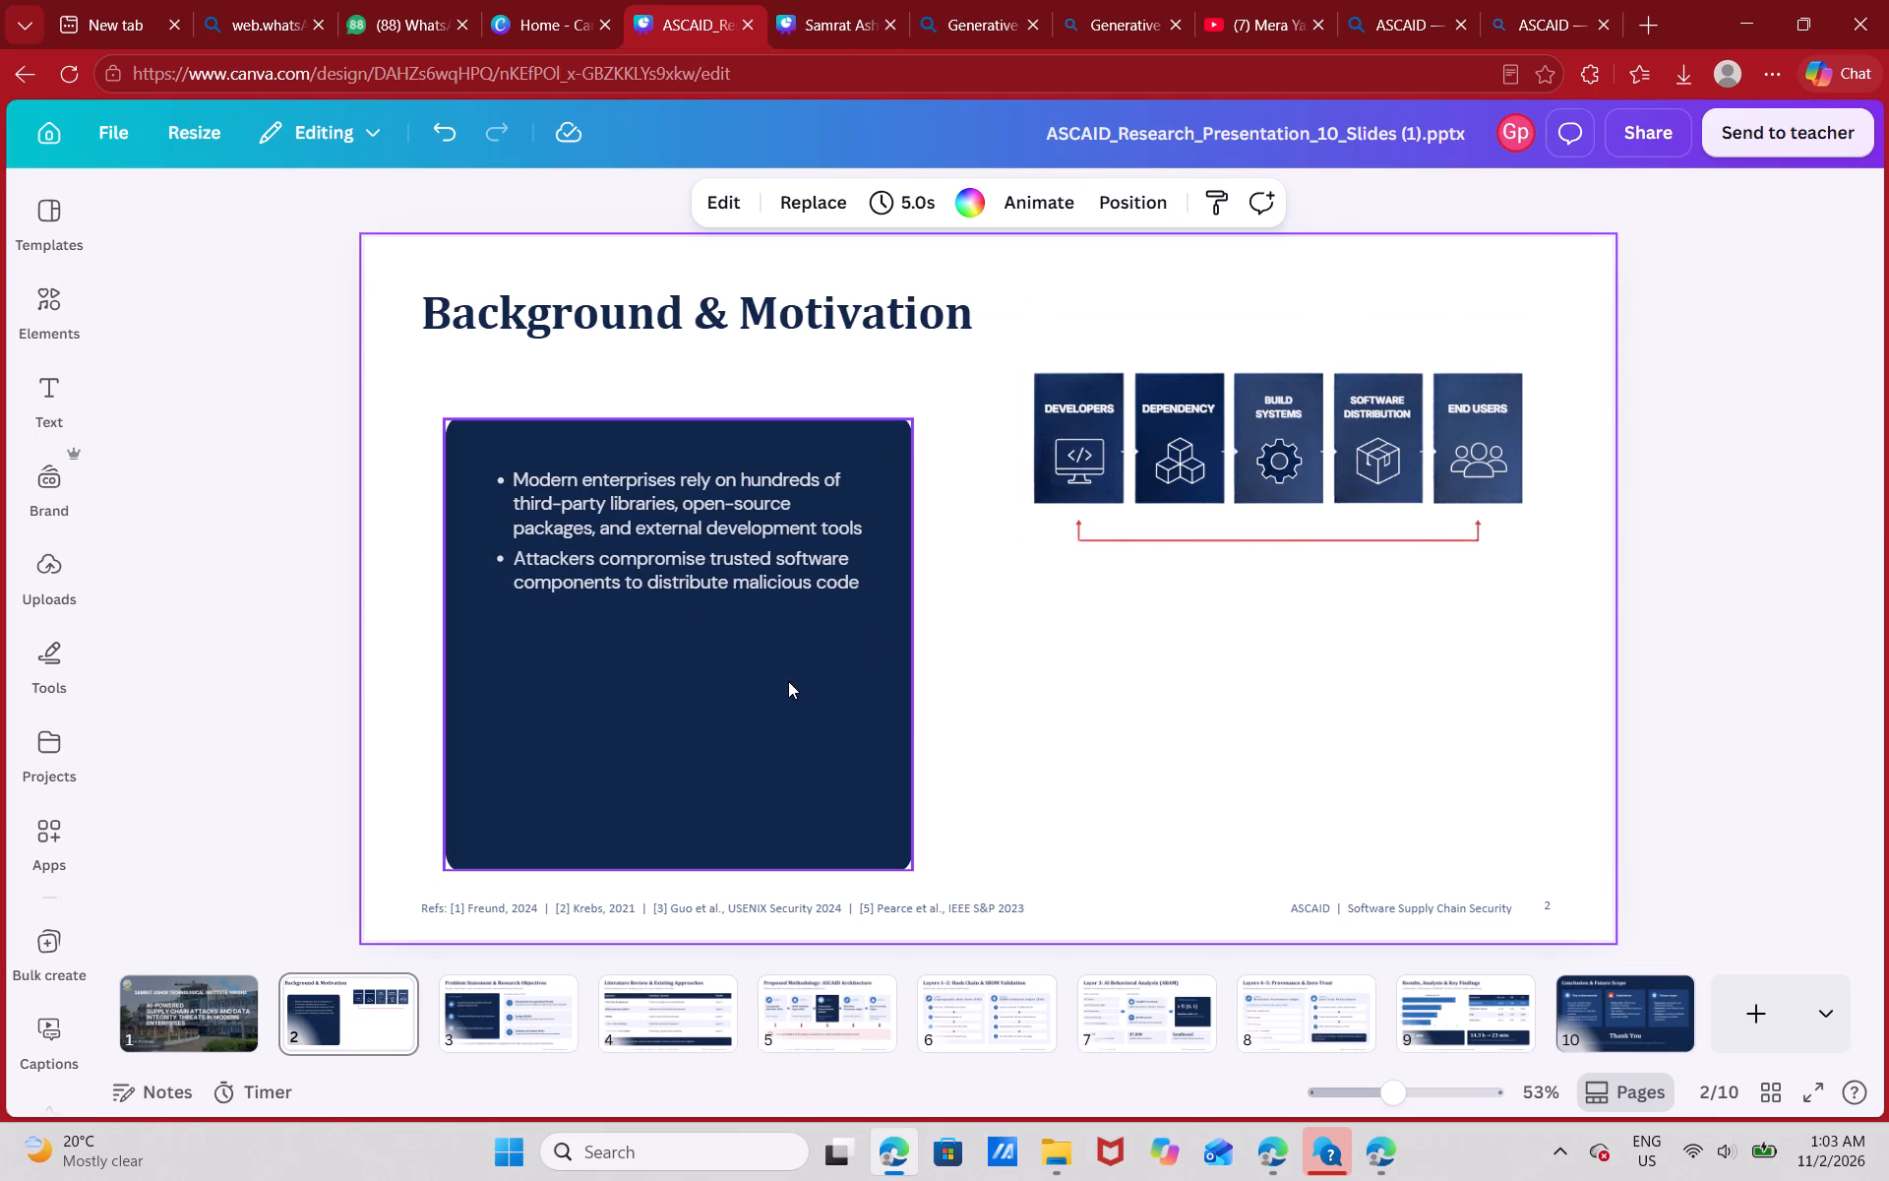
Copy the "AI advances" paragraph from the Samrat Ashok deck onto the navy card as a bullet below the "Attackers compromise" bullet.
{"action": "key", "text": "alt+Tab"}
{"action": "left_click", "coordinate": [772, 726]}
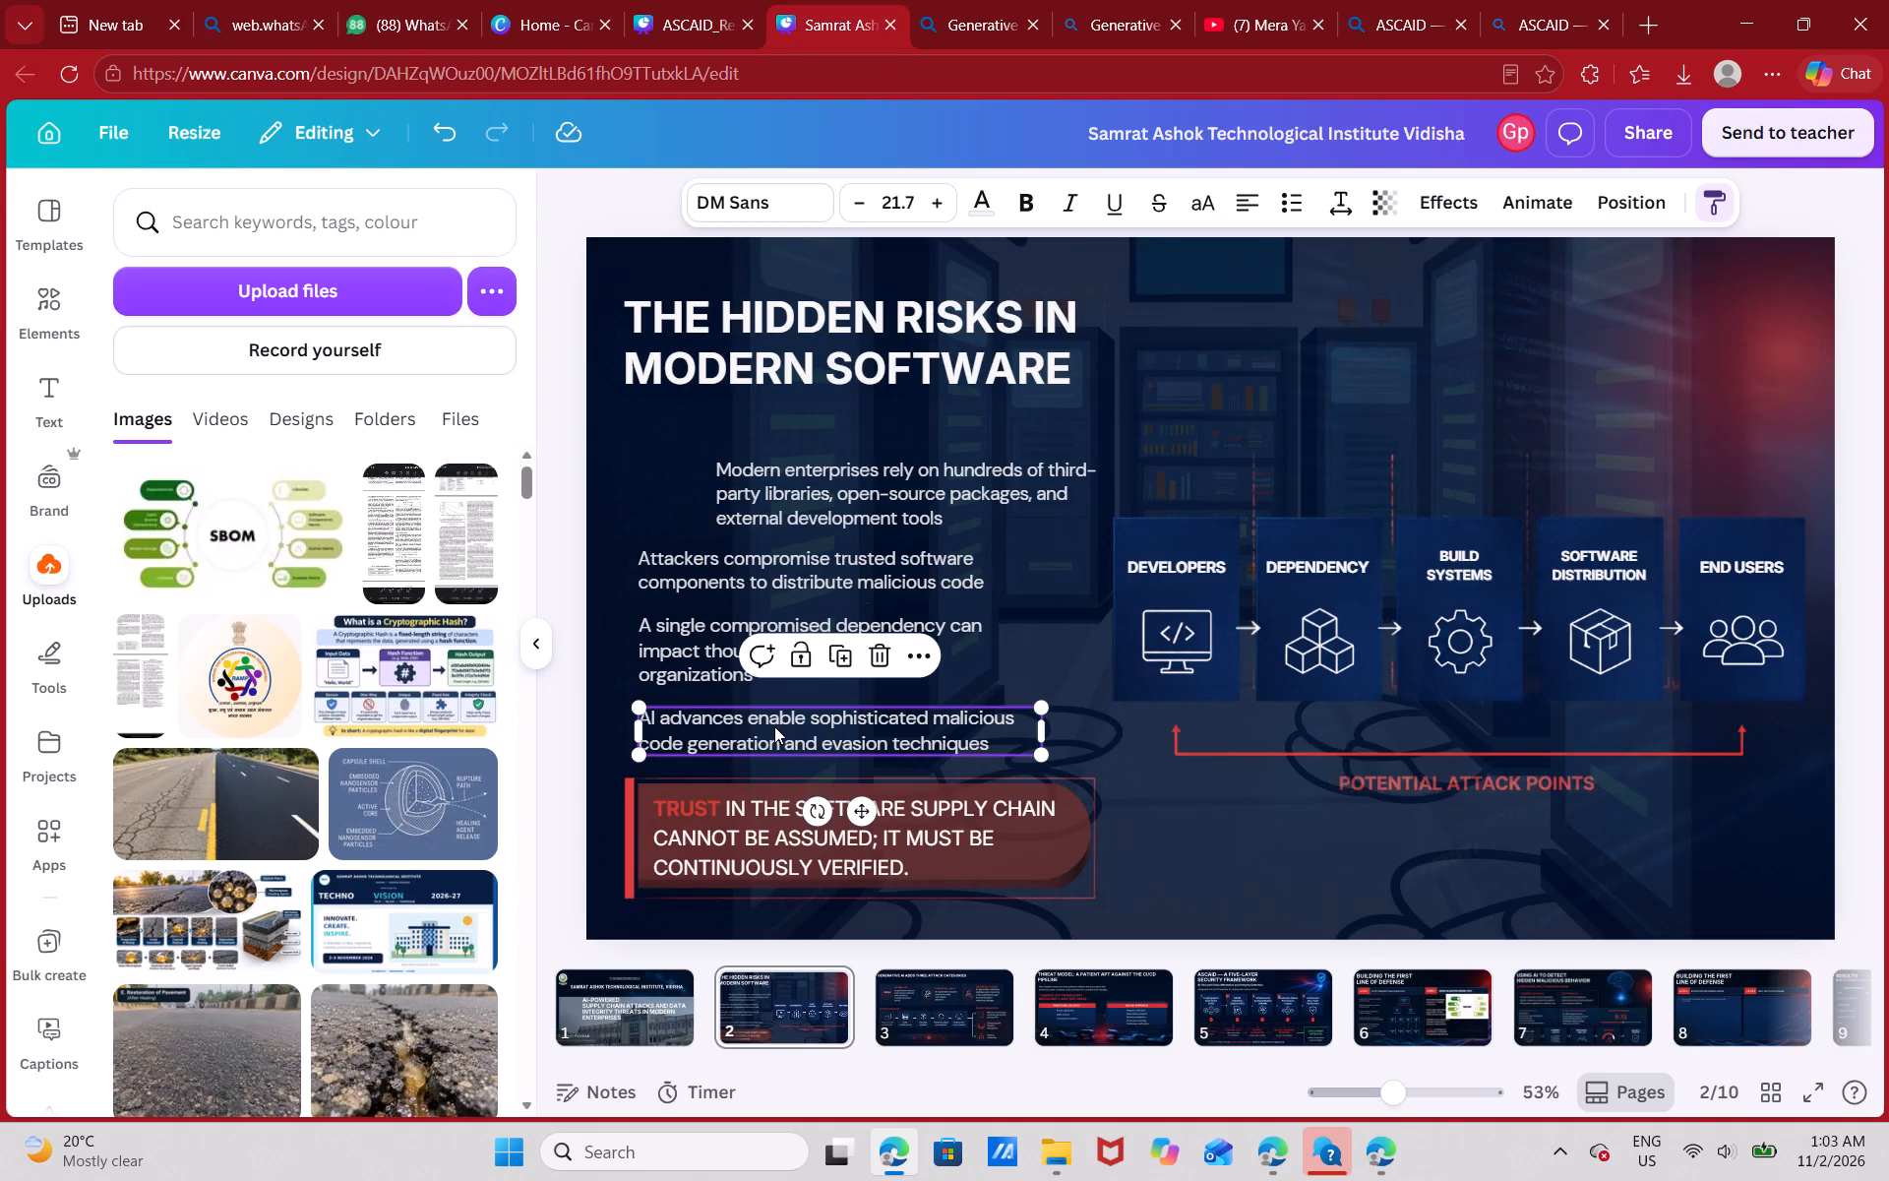
{"action": "key", "text": "ctrl+c"}
{"action": "key", "text": "alt+Tab"}
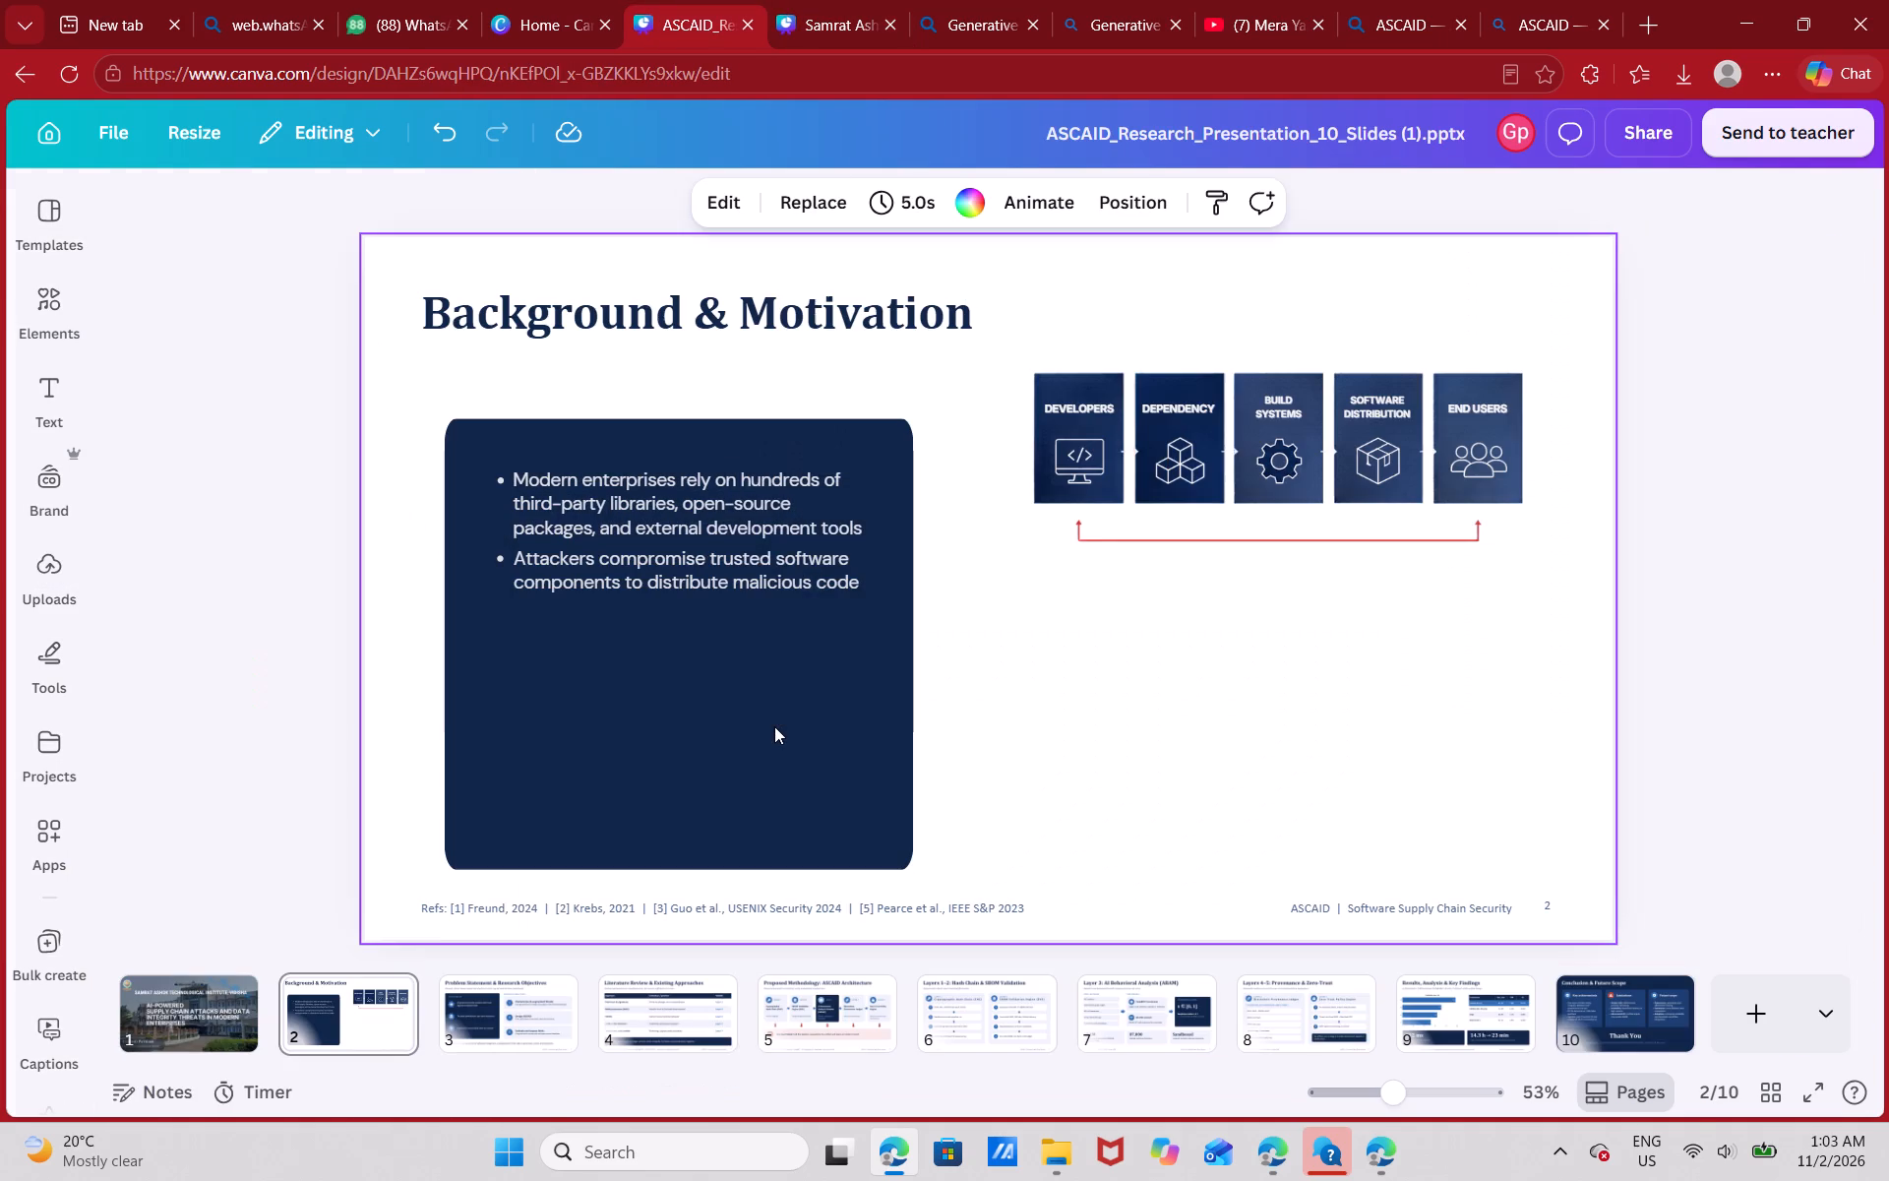
{"action": "key", "text": "ctrl+v"}
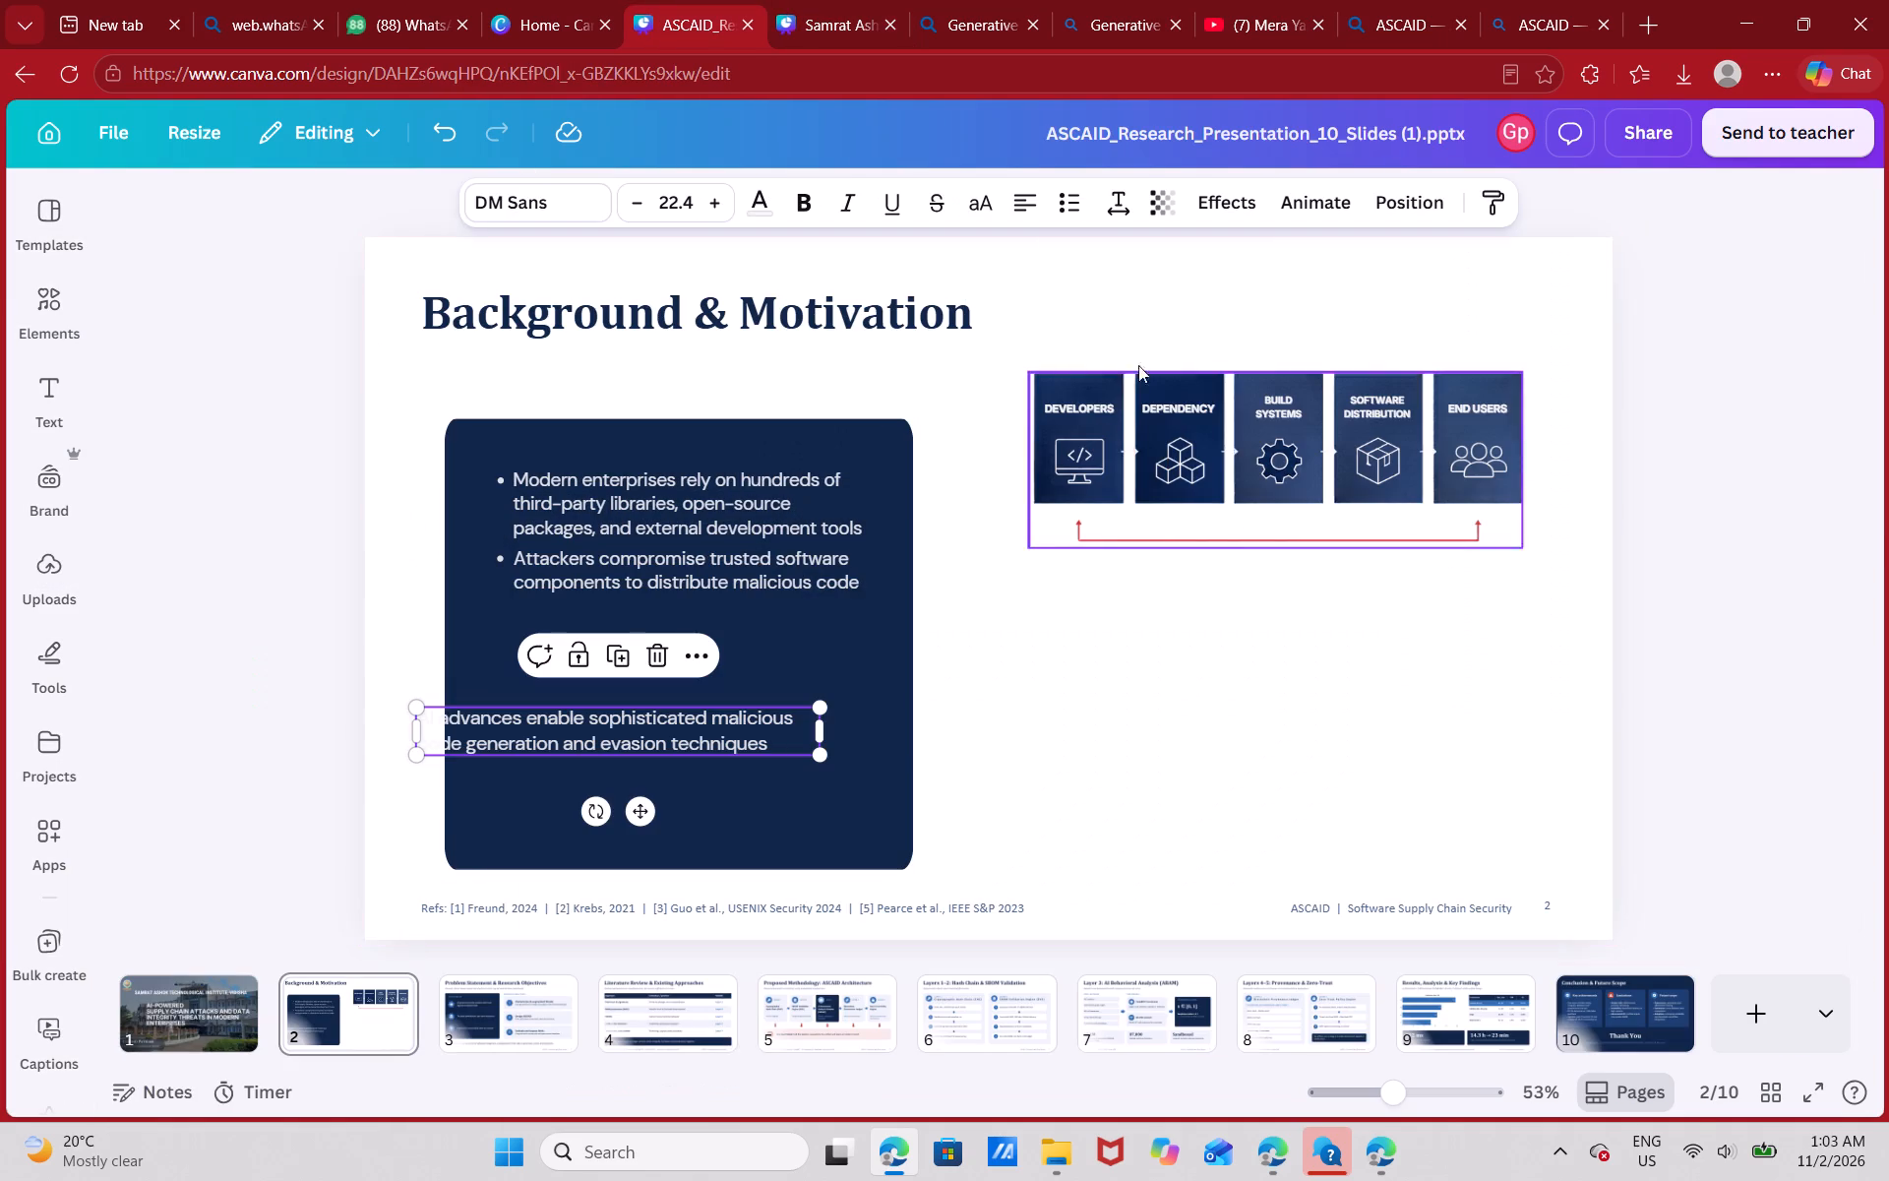
{"action": "left_click", "coordinate": [1065, 205]}
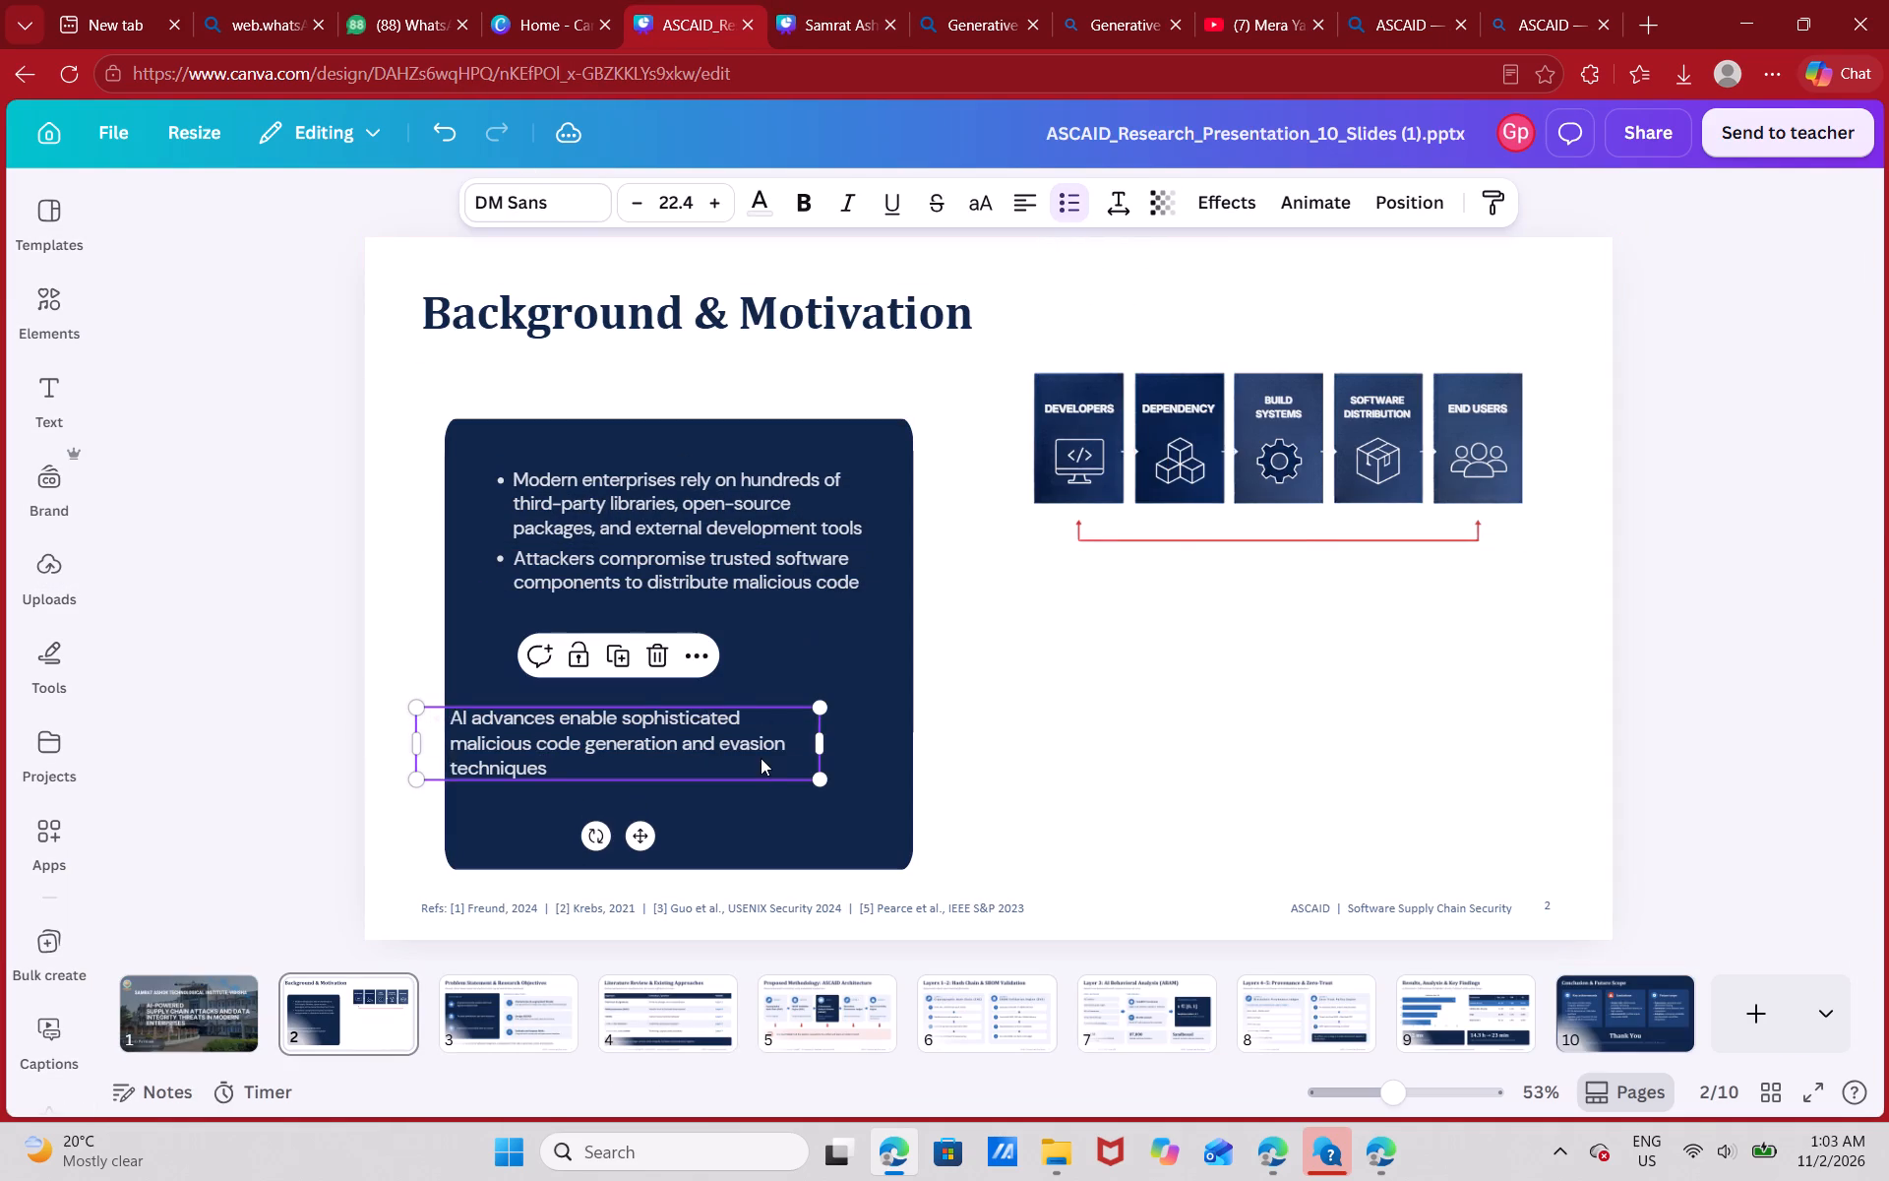
{"action": "left_click_drag", "start_coordinate": [761, 759], "coordinate": [820, 666]}
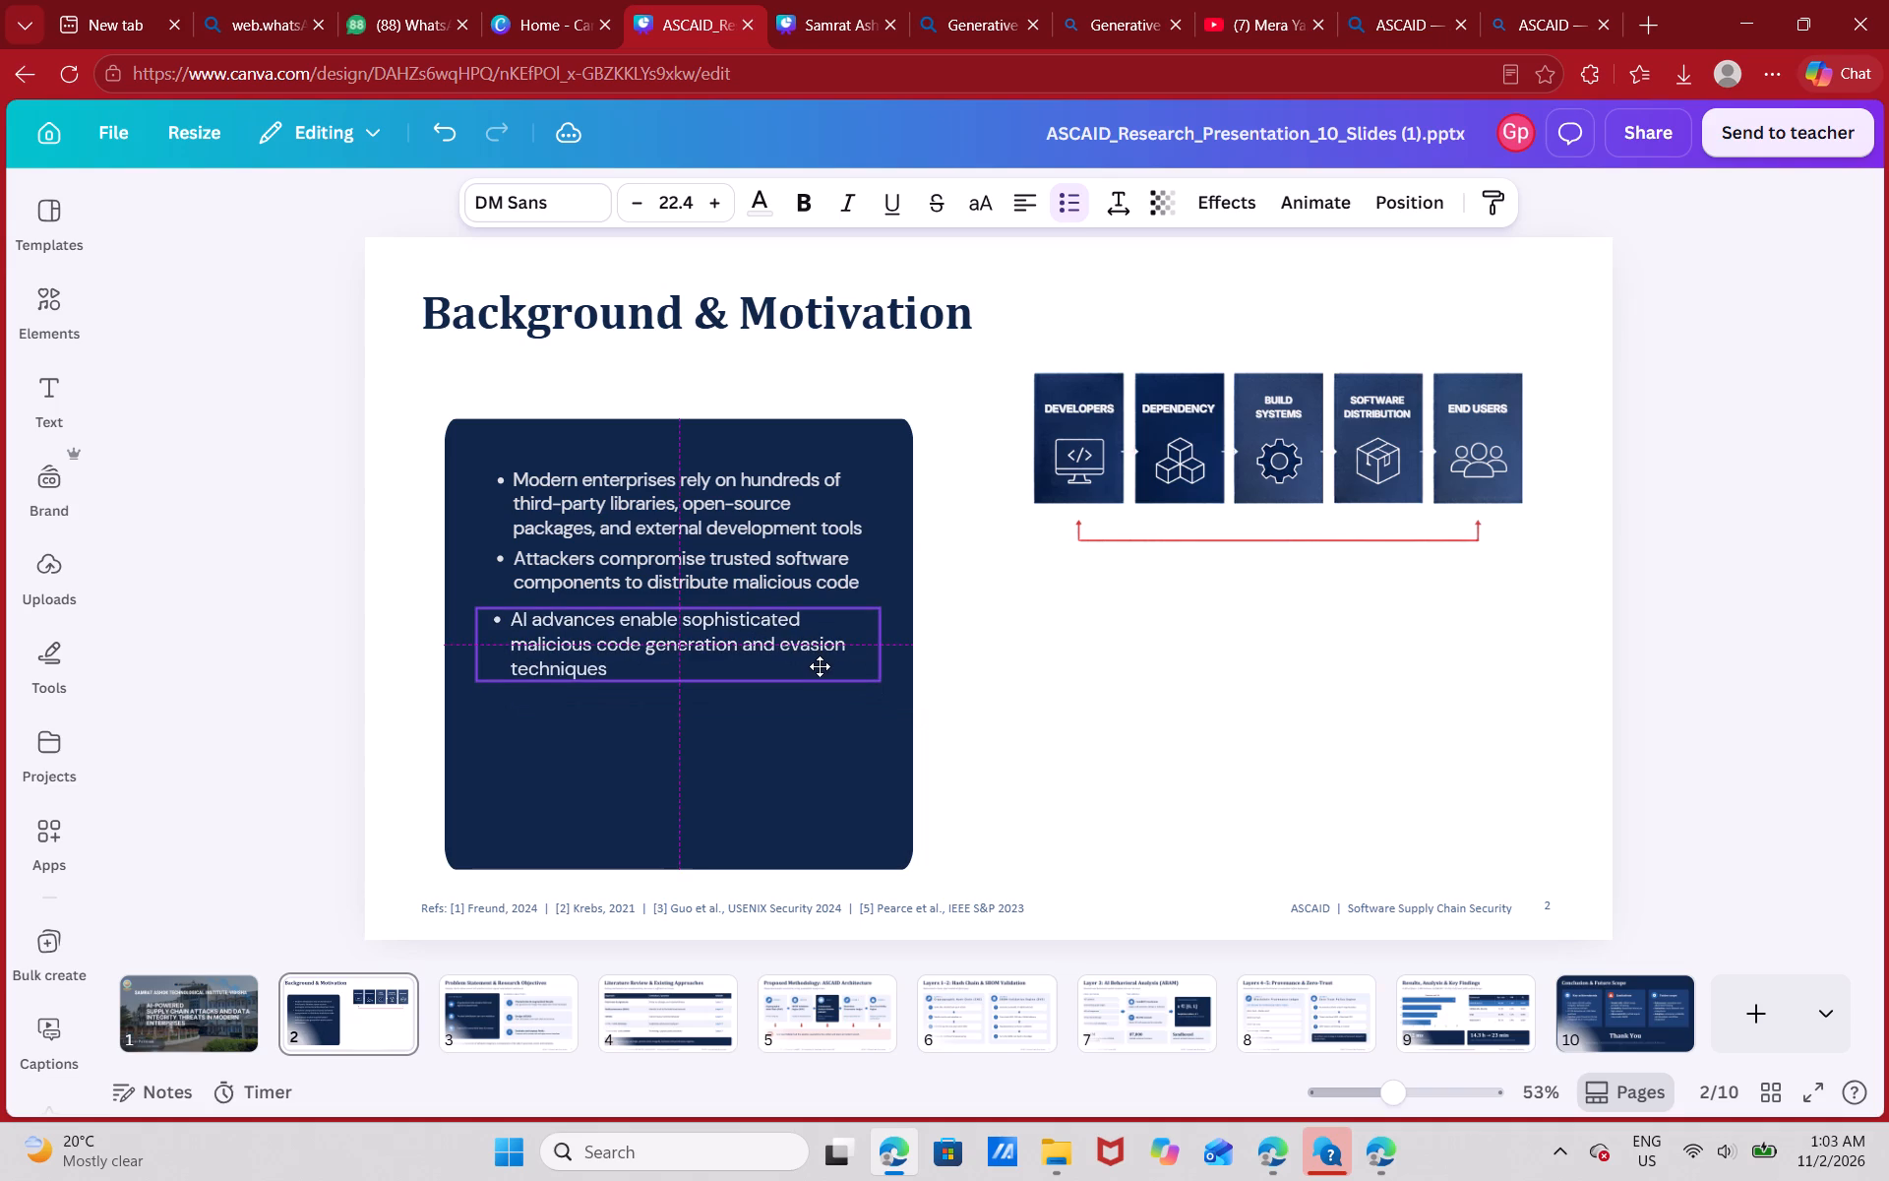
{"action": "left_click_drag", "start_coordinate": [820, 666], "coordinate": [821, 671]}
{"action": "left_click_drag", "start_coordinate": [1016, 628], "coordinate": [1032, 621]}
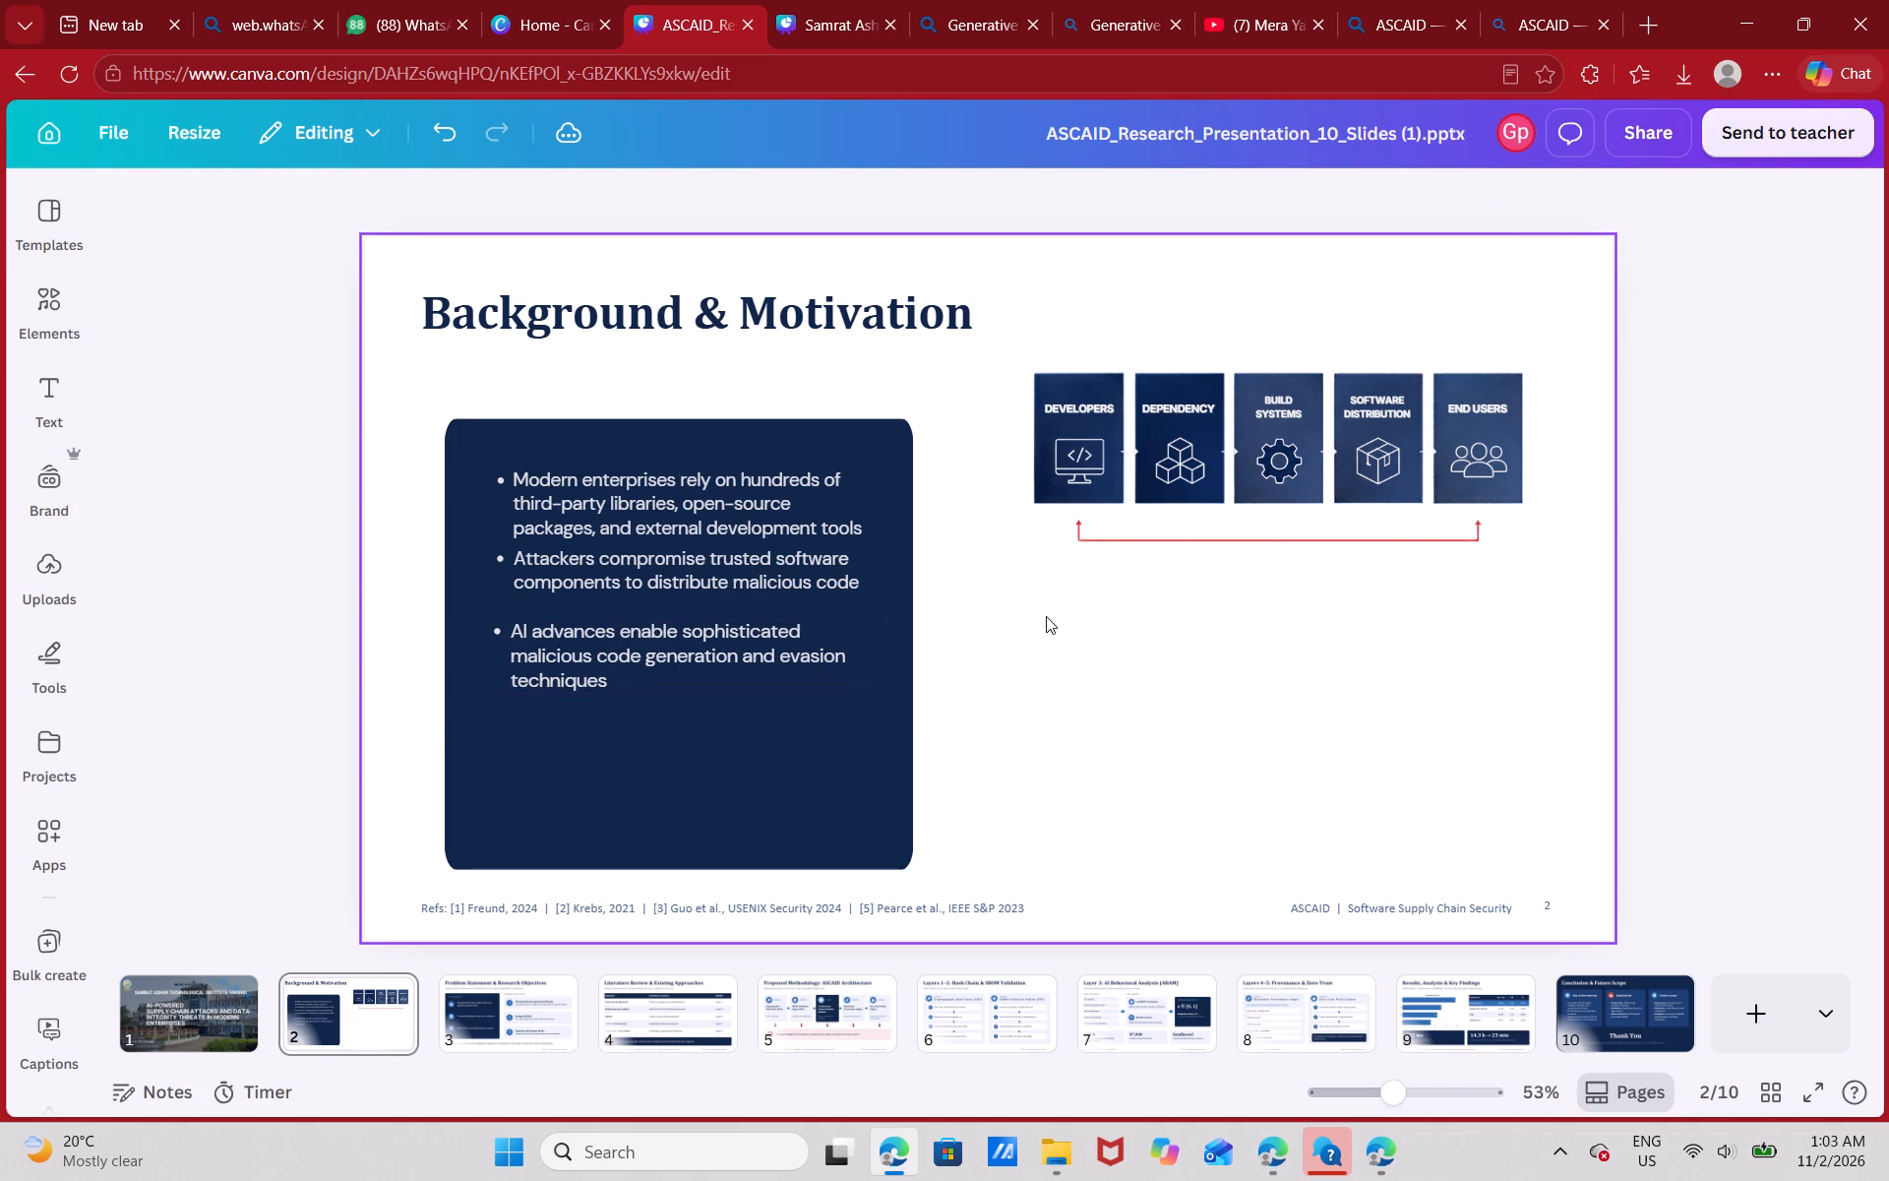
Copy the "A single compromised dependency" paragraph from the Samrat Ashok deck into slide 2 of the ASCAID deck.
{"action": "key", "text": "alt+Tab"}
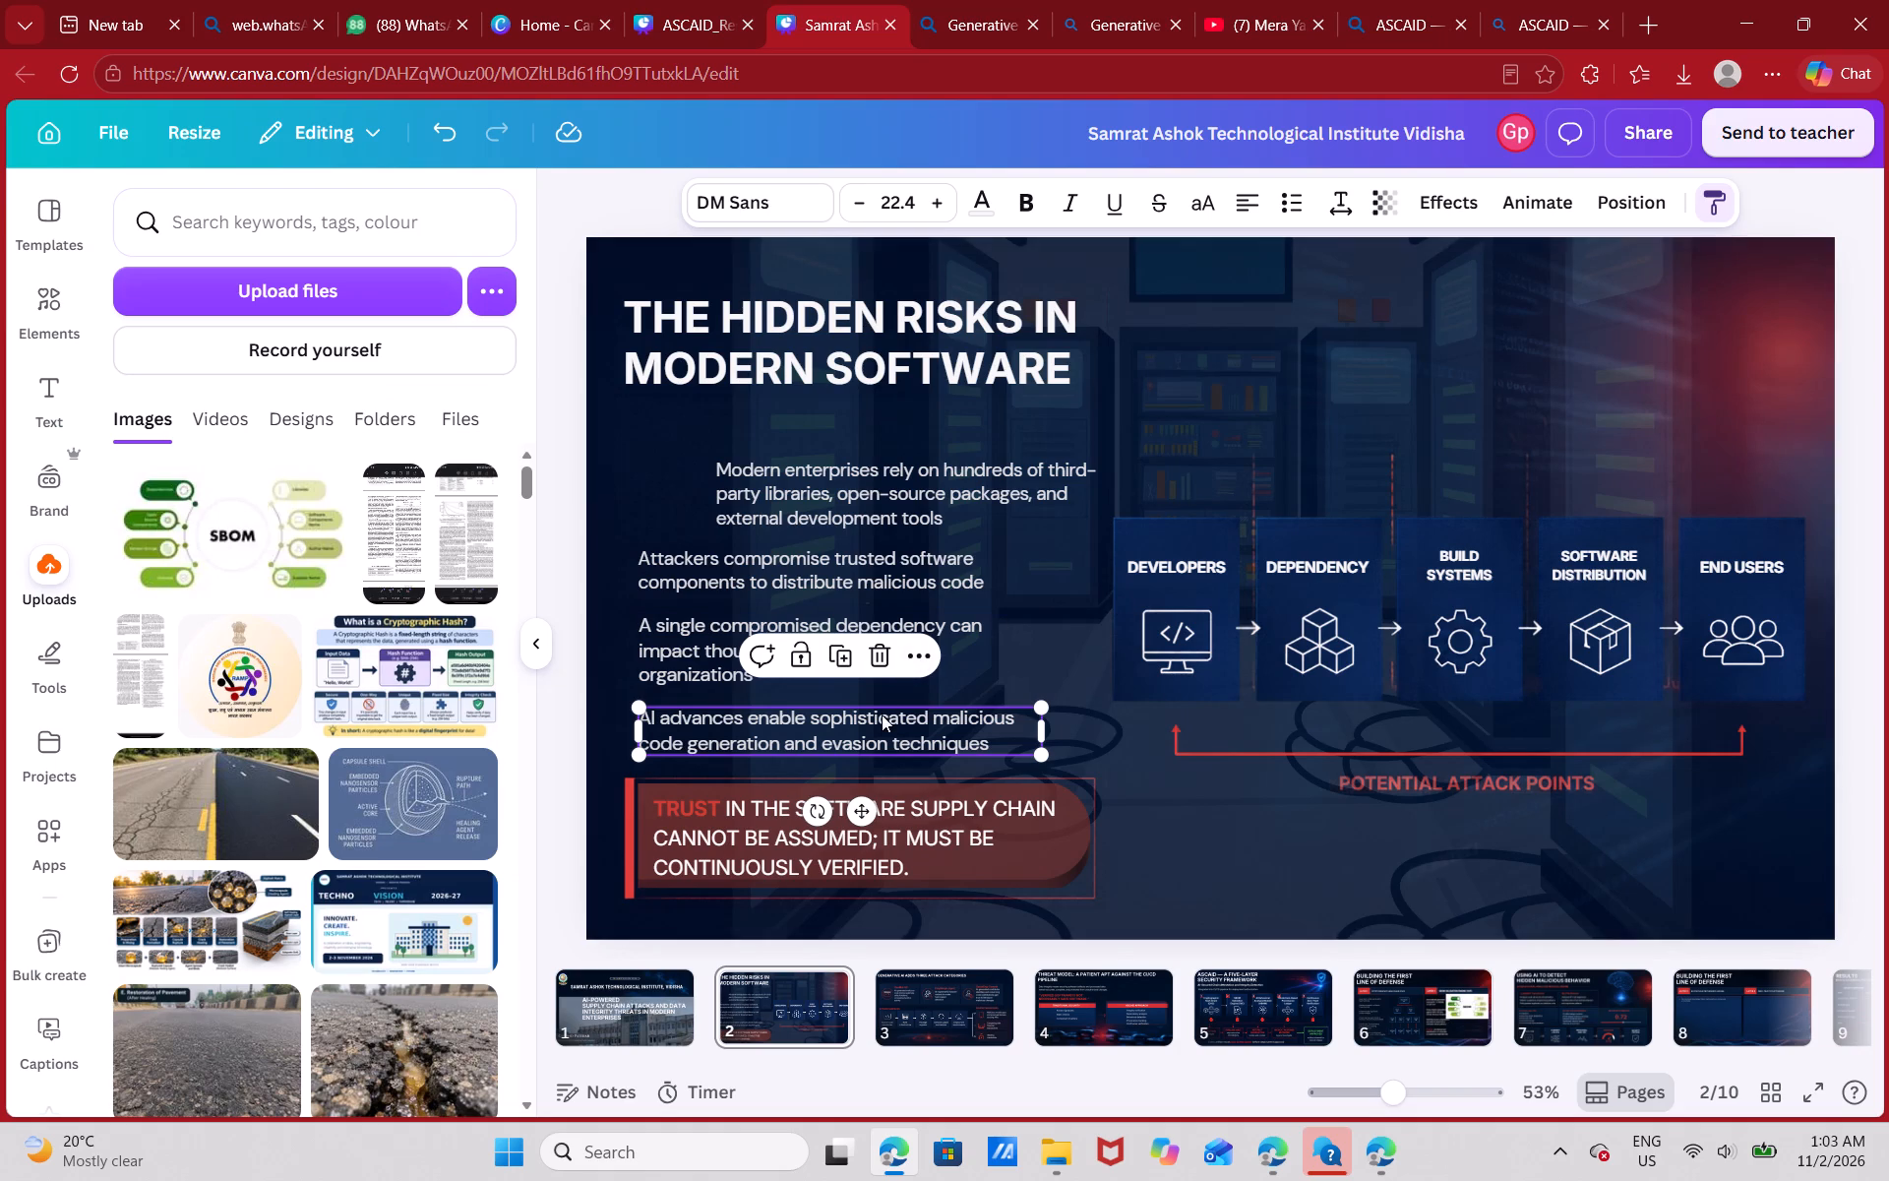
{"action": "key", "text": "alt+Tab"}
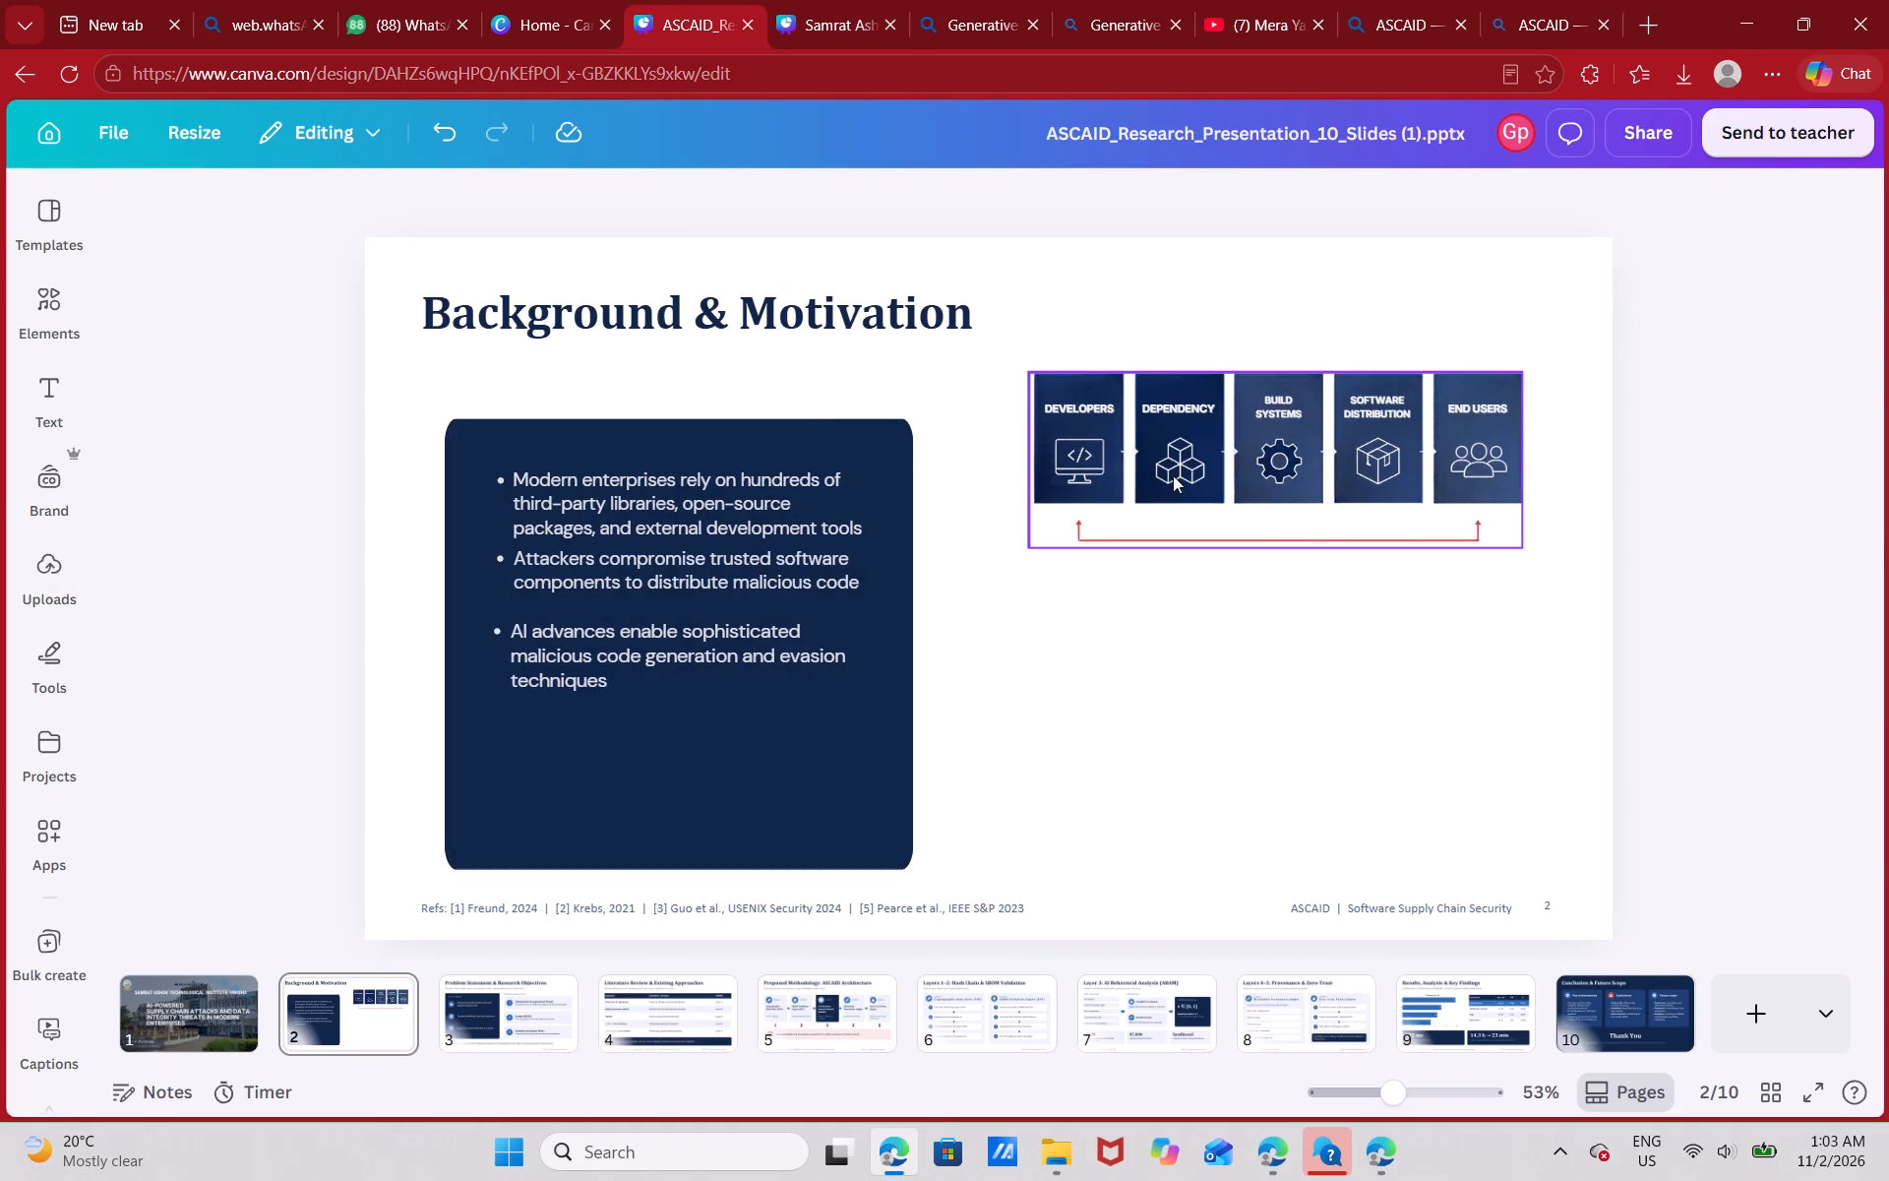
{"action": "key", "text": "alt+Tab"}
{"action": "left_click", "coordinate": [718, 633]}
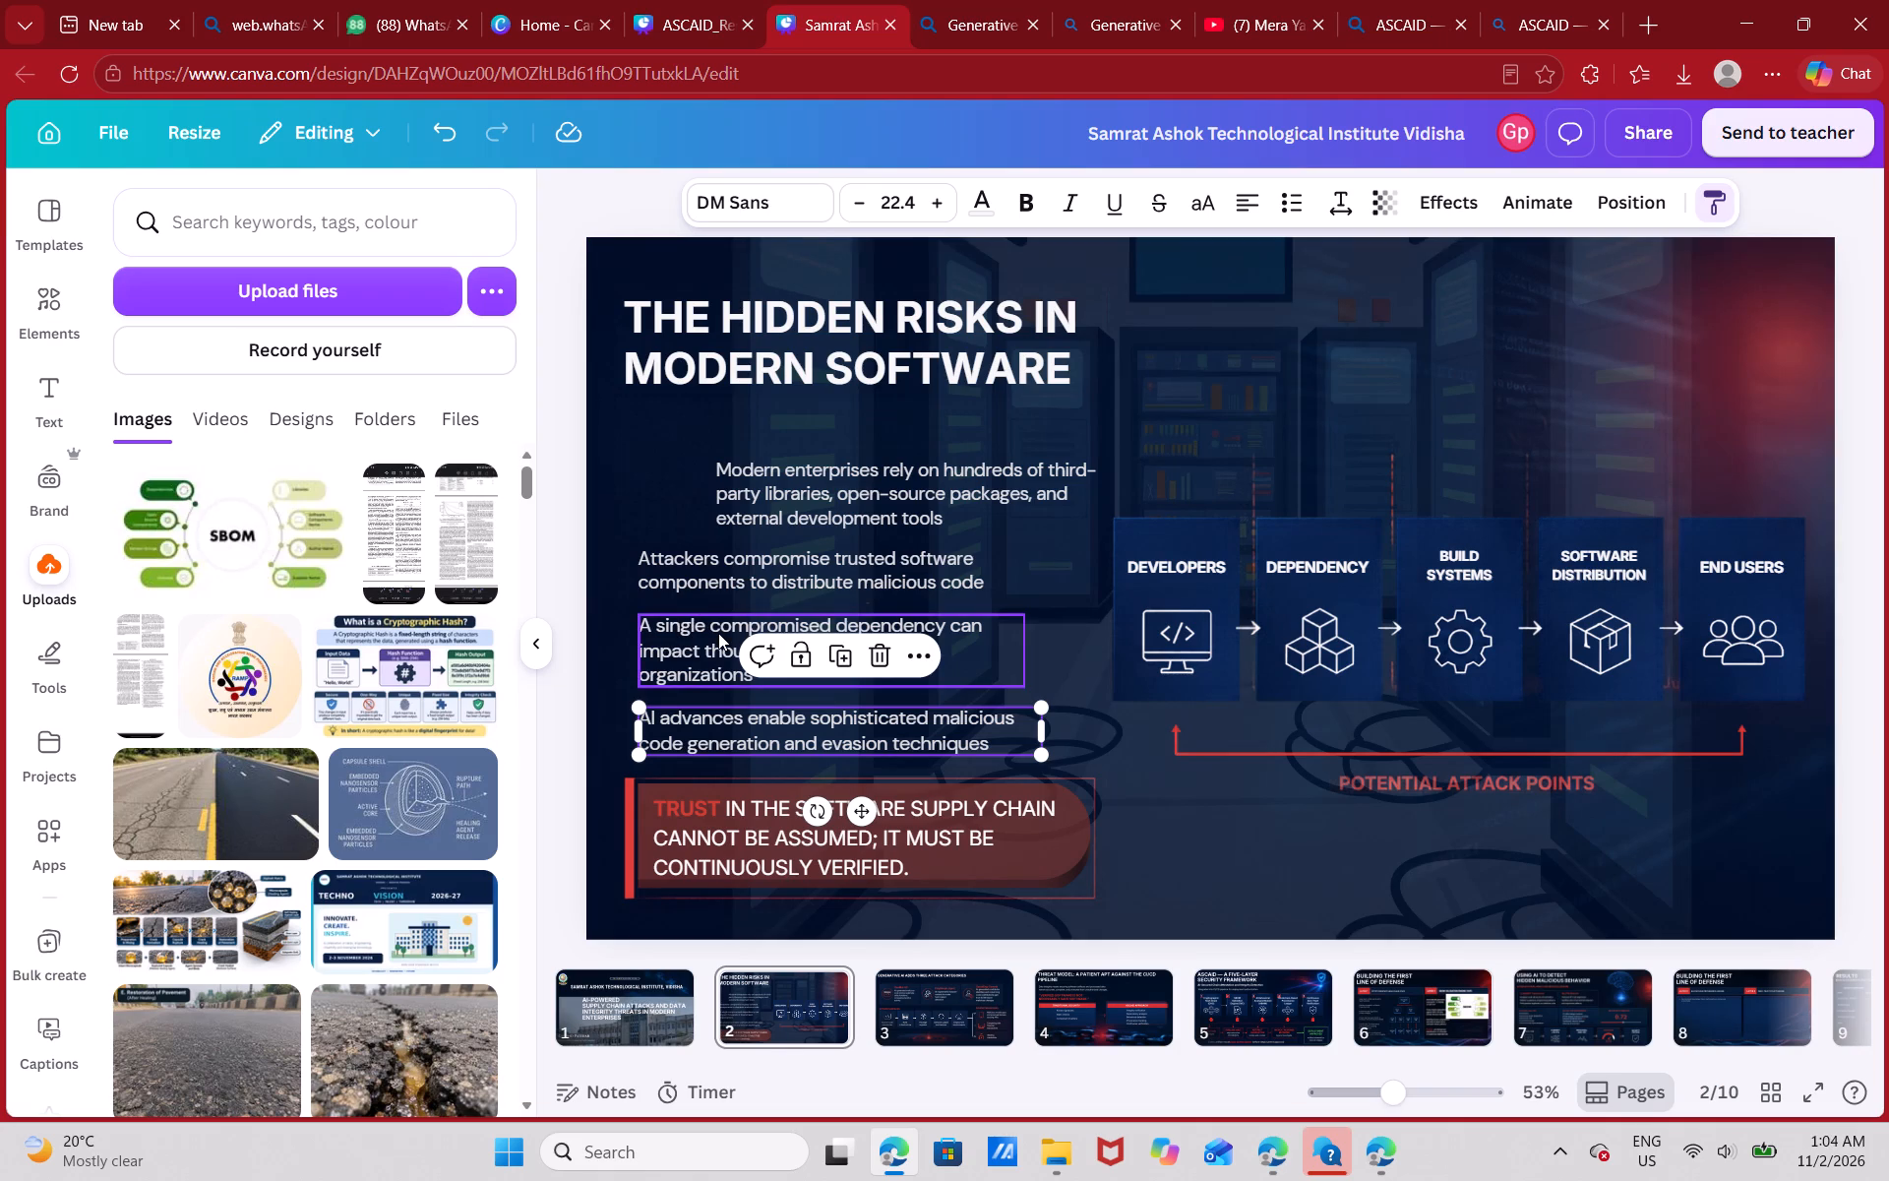
{"action": "key", "text": "ctrl+c"}
{"action": "key", "text": "alt+Tab"}
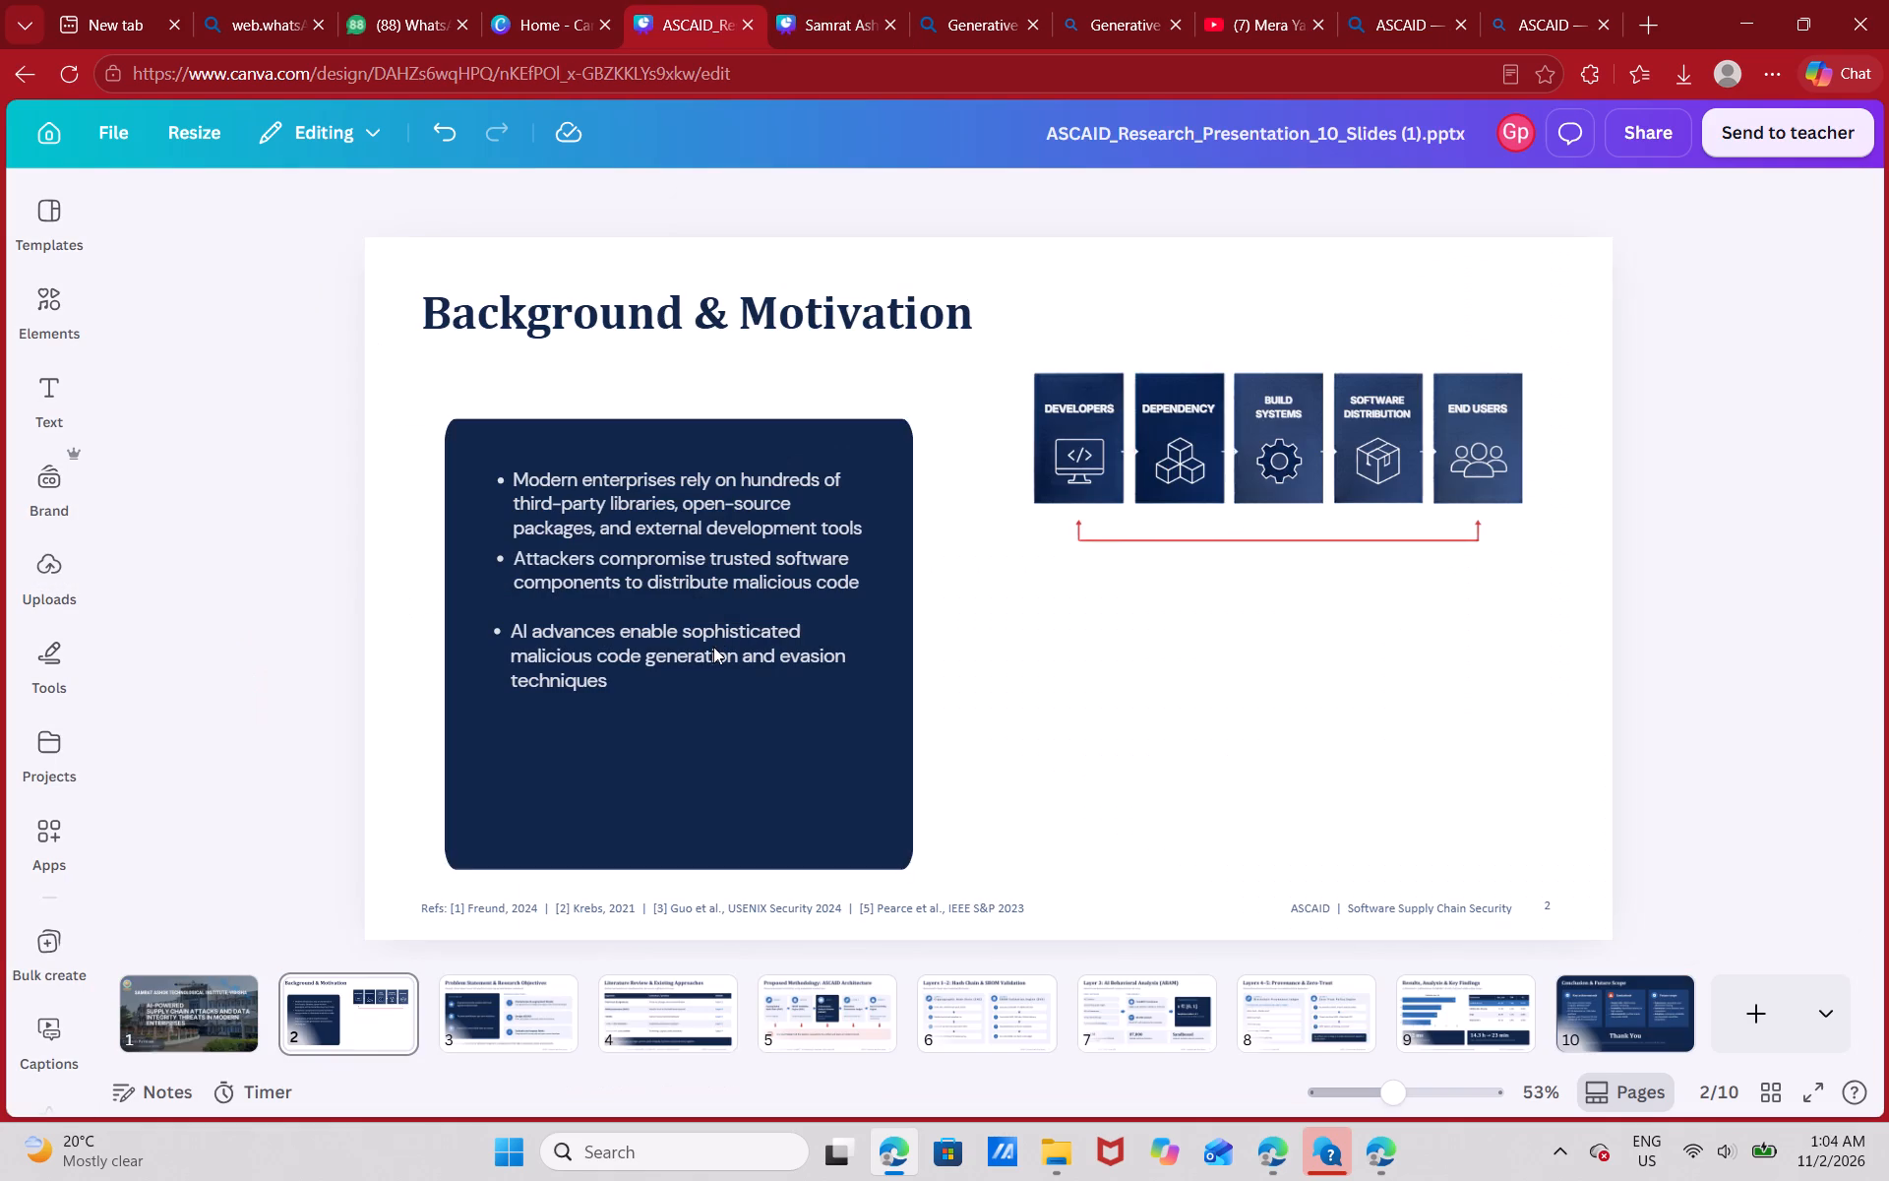
{"action": "key", "text": "ctrl+v"}
Shift the navy card slightly down and to the left on the slide.
{"action": "left_click", "coordinate": [729, 862], "text": "ctrl"}
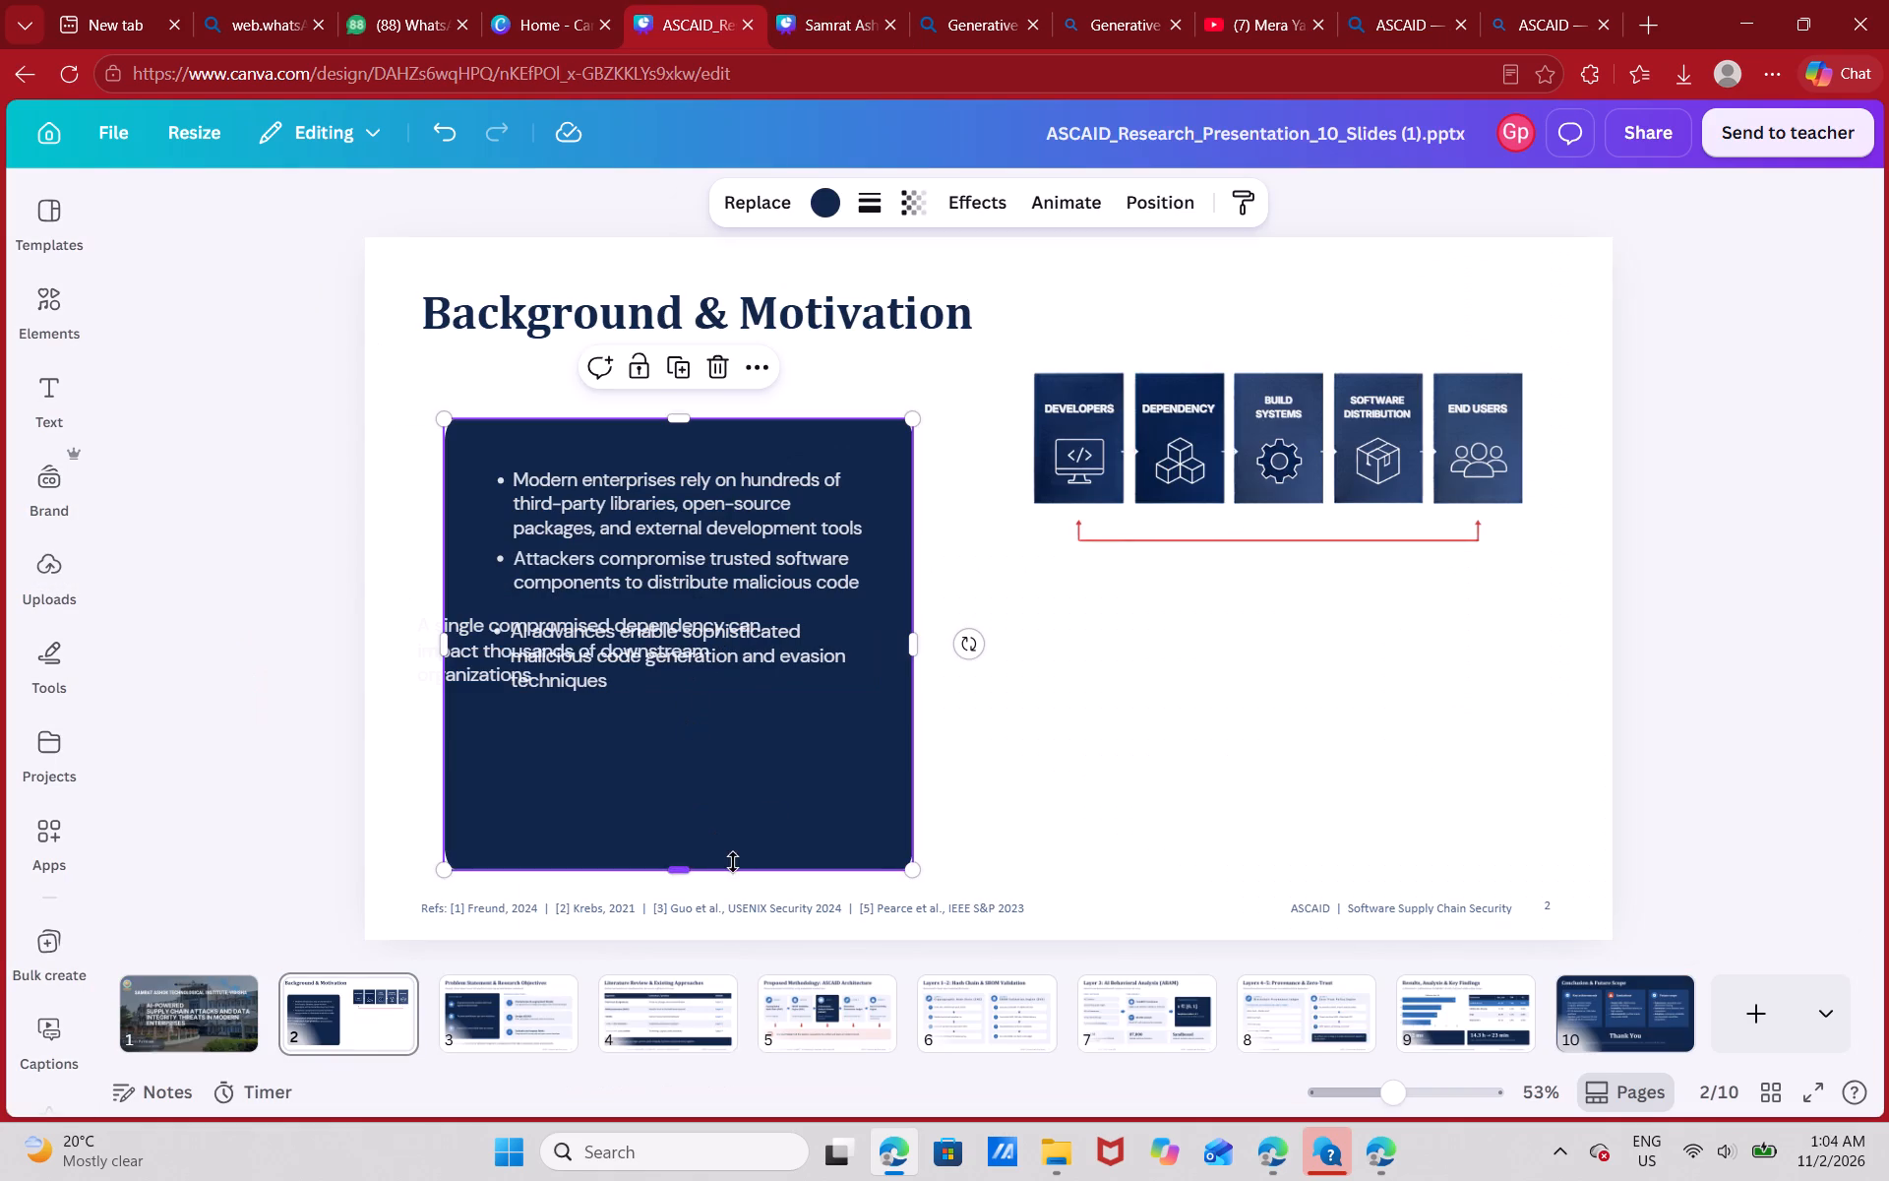
{"action": "left_click_drag", "start_coordinate": [477, 654], "coordinate": [463, 667]}
Move the "A single compromised dependency" paragraph below the "AI advances" bullet and format it as a bulleted list.
{"action": "left_click", "coordinate": [475, 665]}
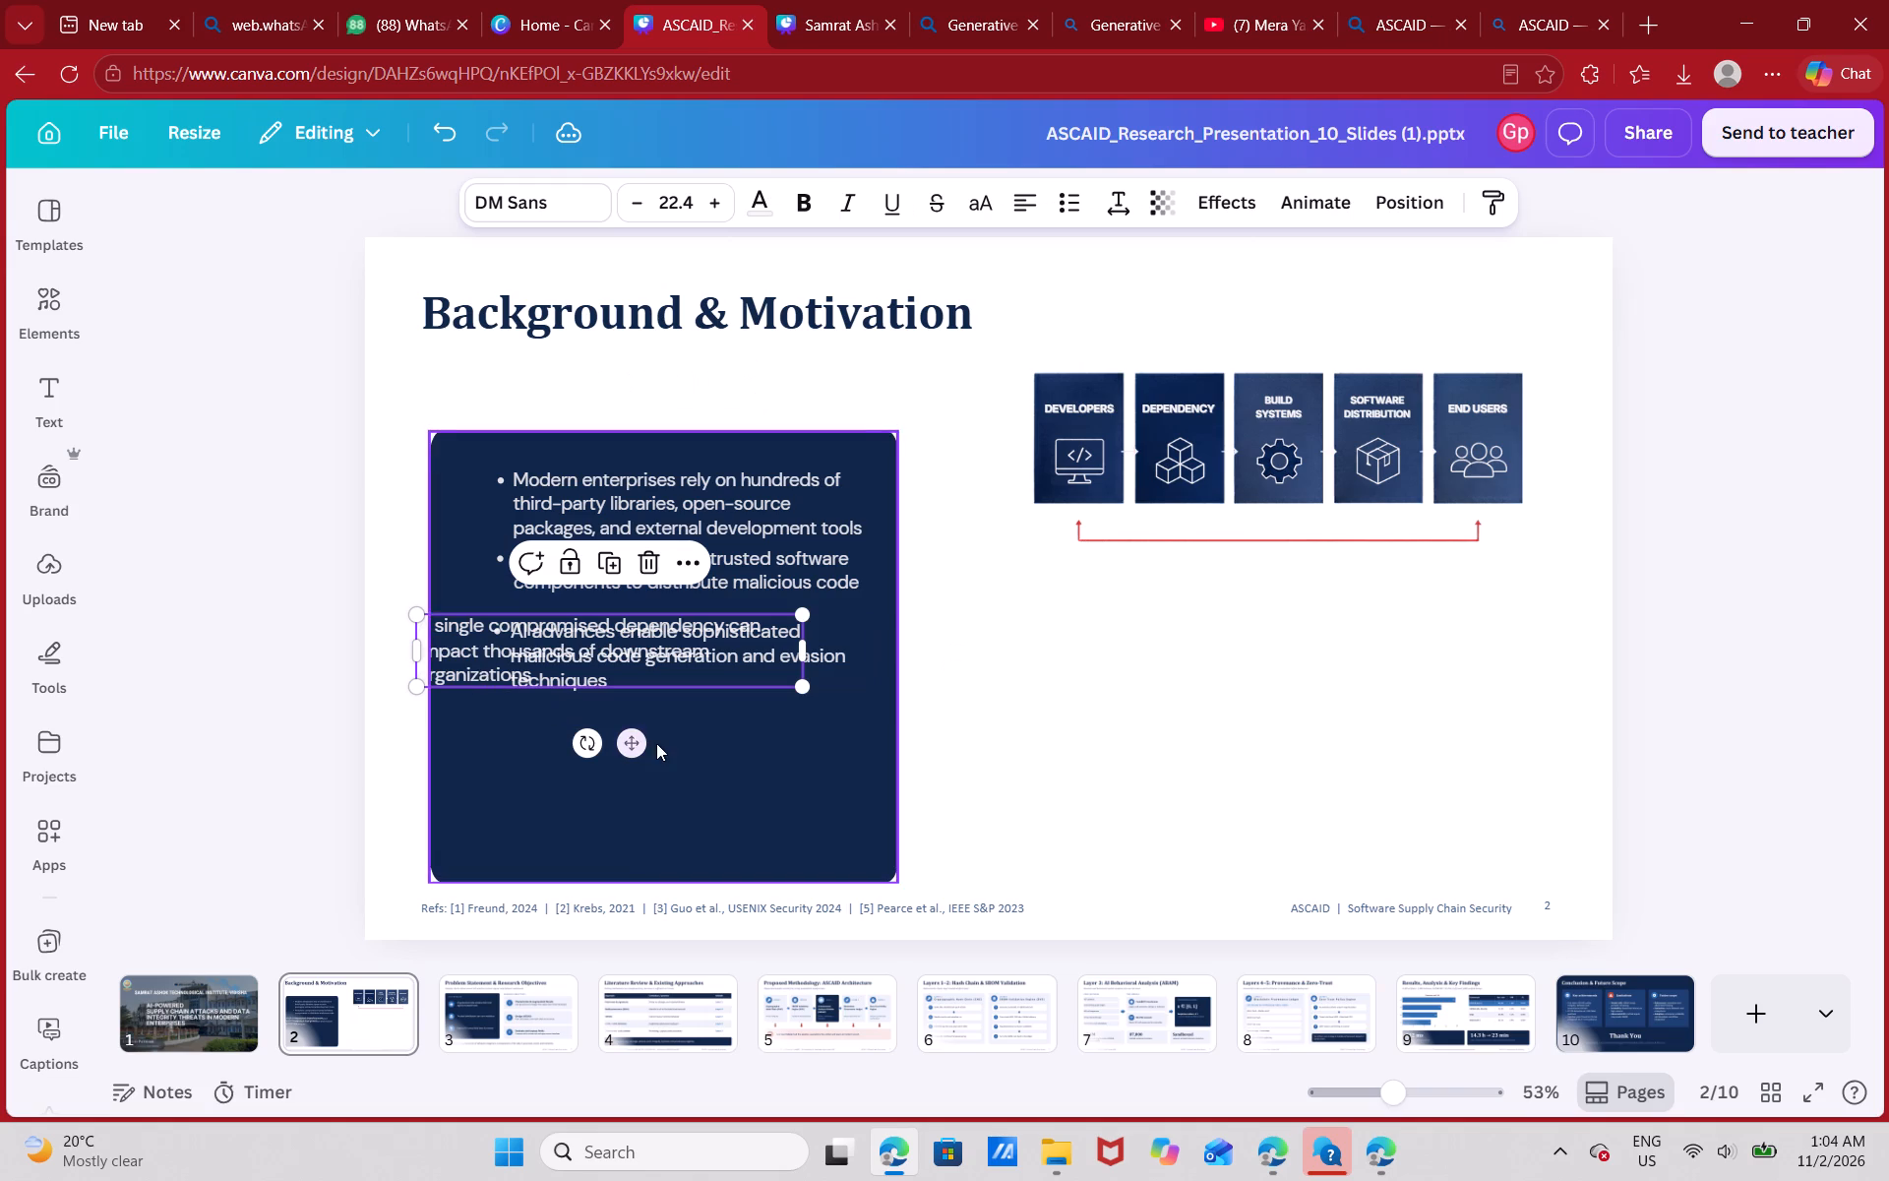
{"action": "left_click_drag", "start_coordinate": [633, 737], "coordinate": [708, 822]}
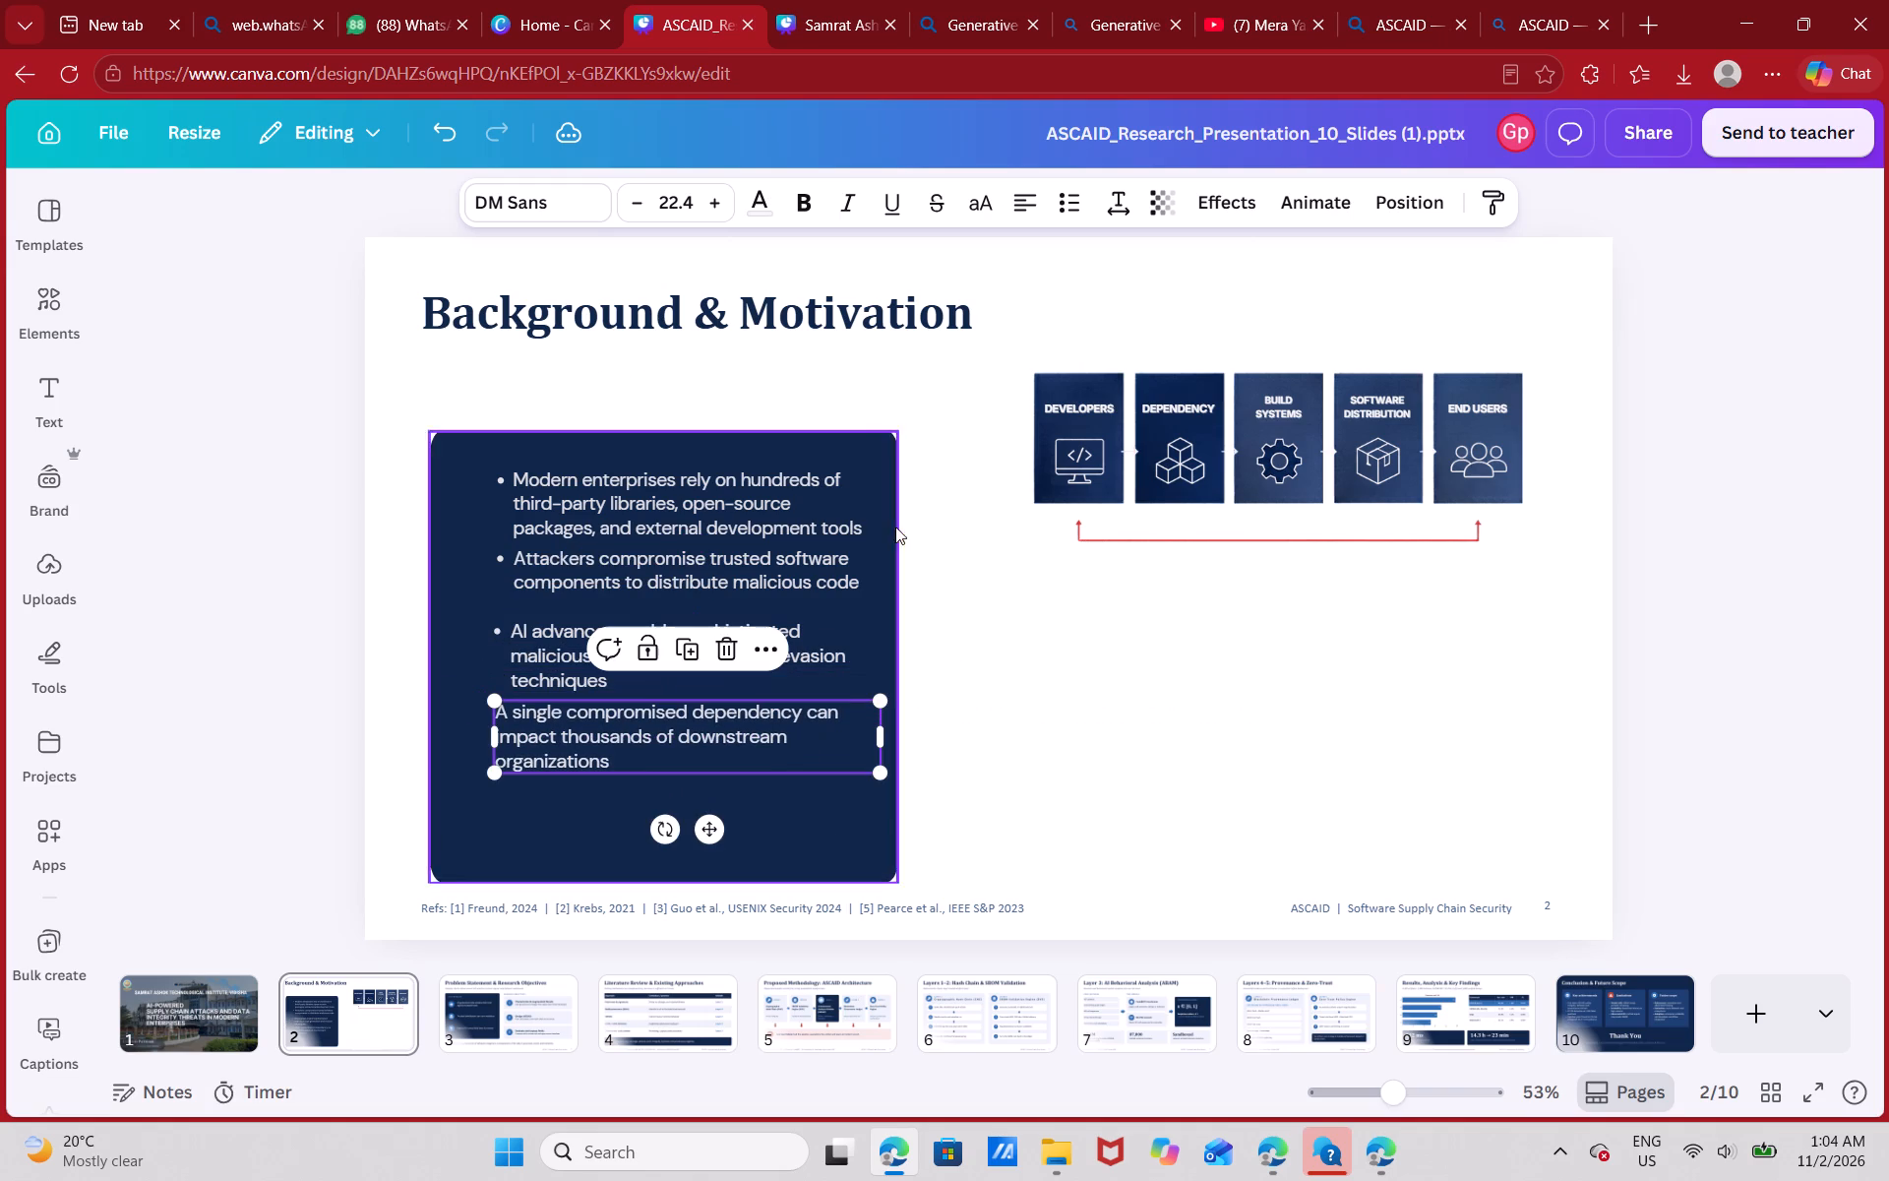
{"action": "left_click", "coordinate": [1059, 205]}
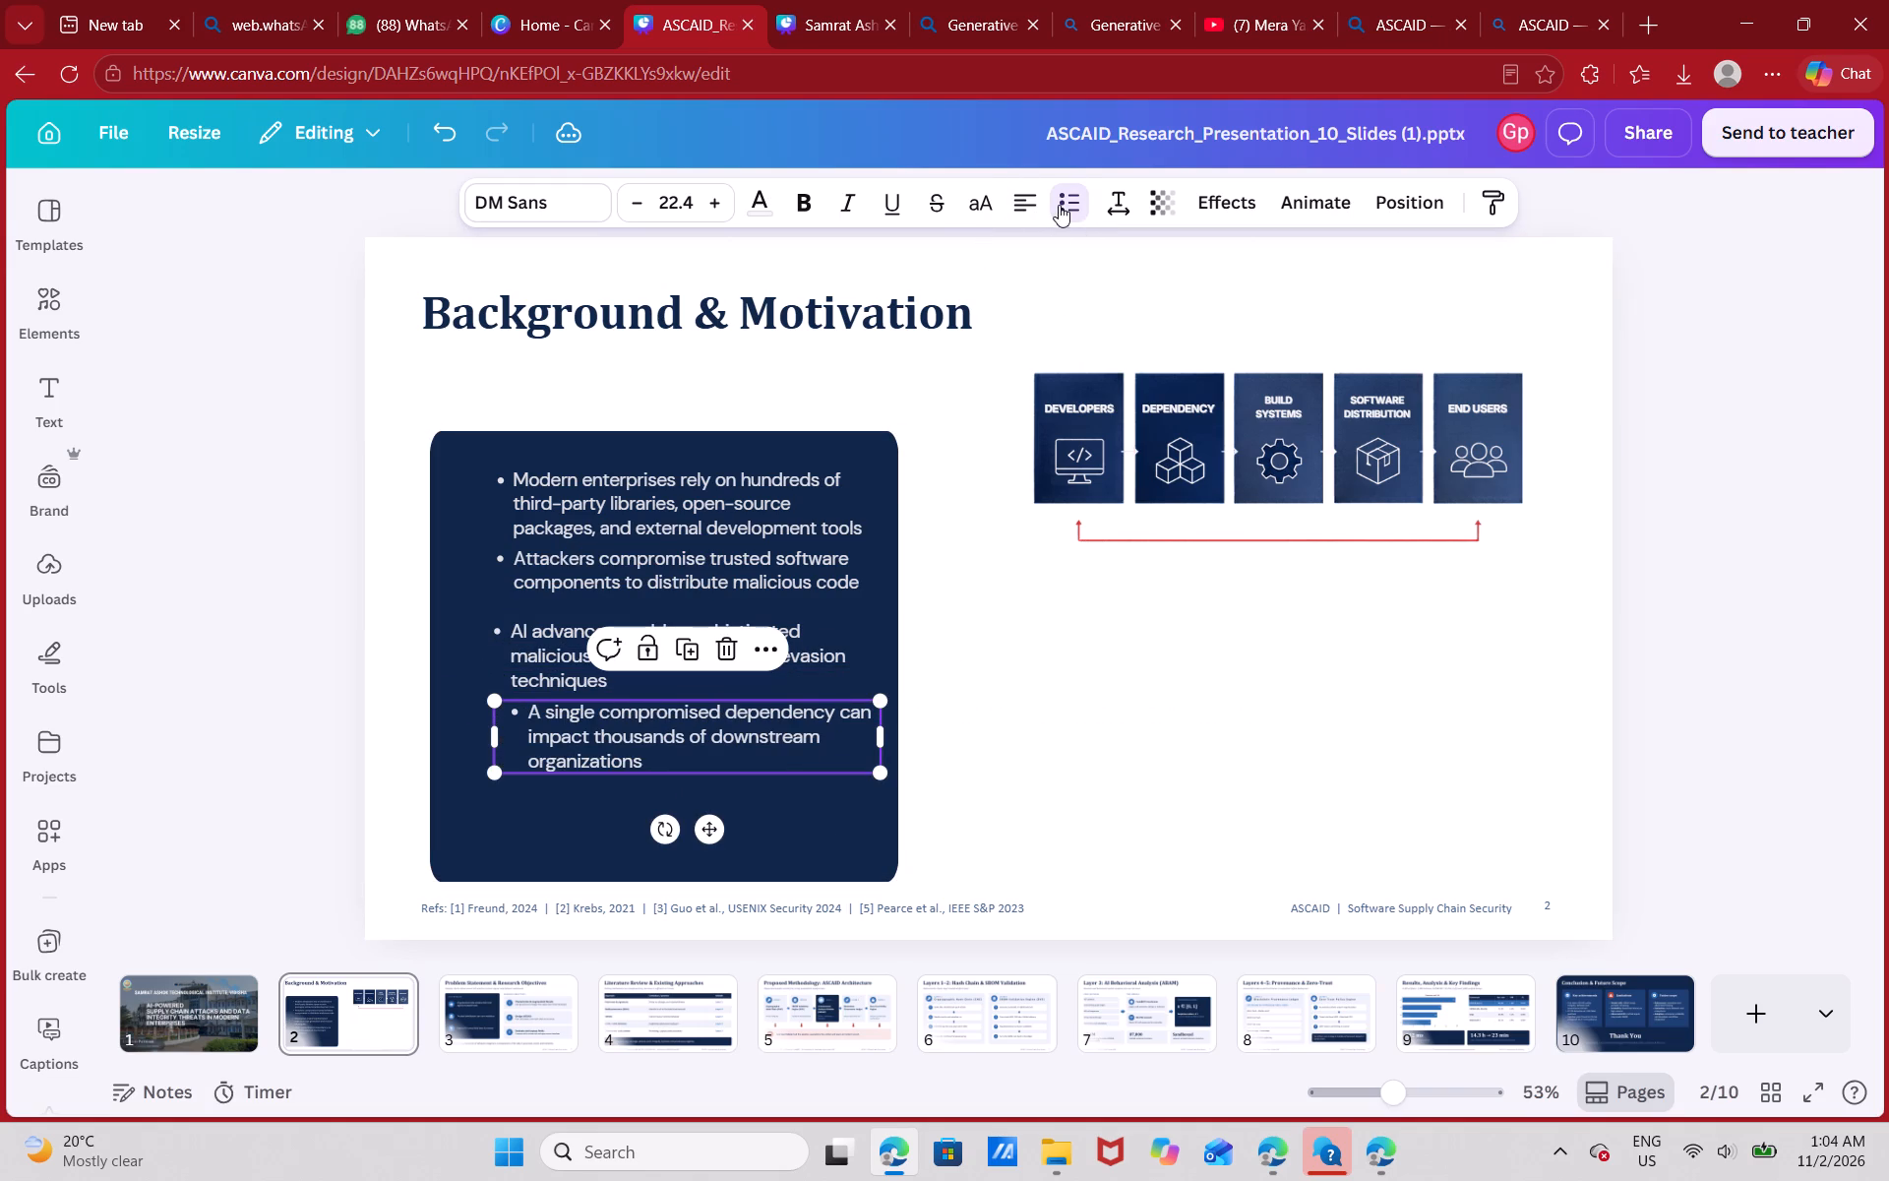
{"action": "left_click", "coordinate": [1083, 570]}
Spread the lower three bullets further down the navy card, leaving gaps between them and left-aligning the last two.
{"action": "left_click_drag", "start_coordinate": [835, 725], "coordinate": [812, 736]}
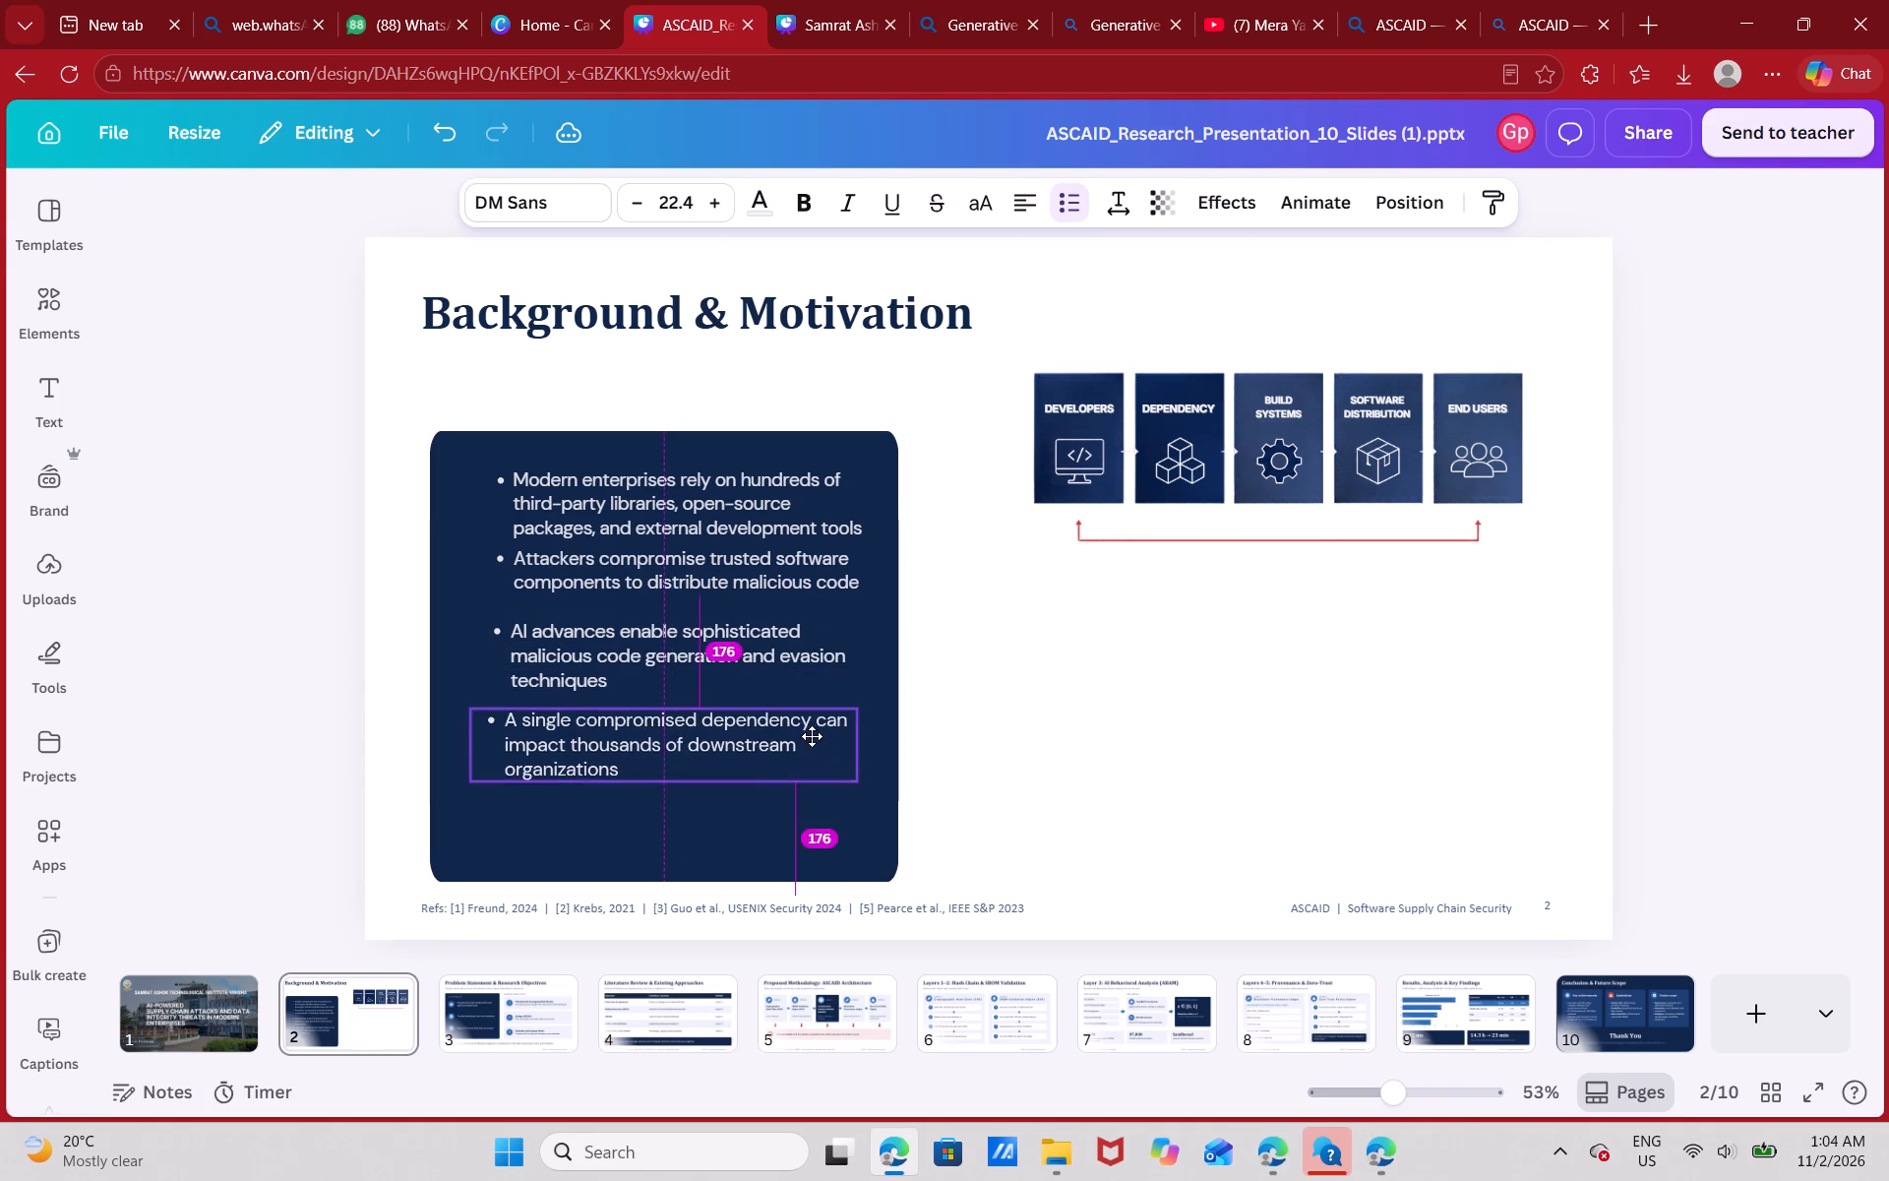
{"action": "left_click_drag", "start_coordinate": [812, 736], "coordinate": [809, 783]}
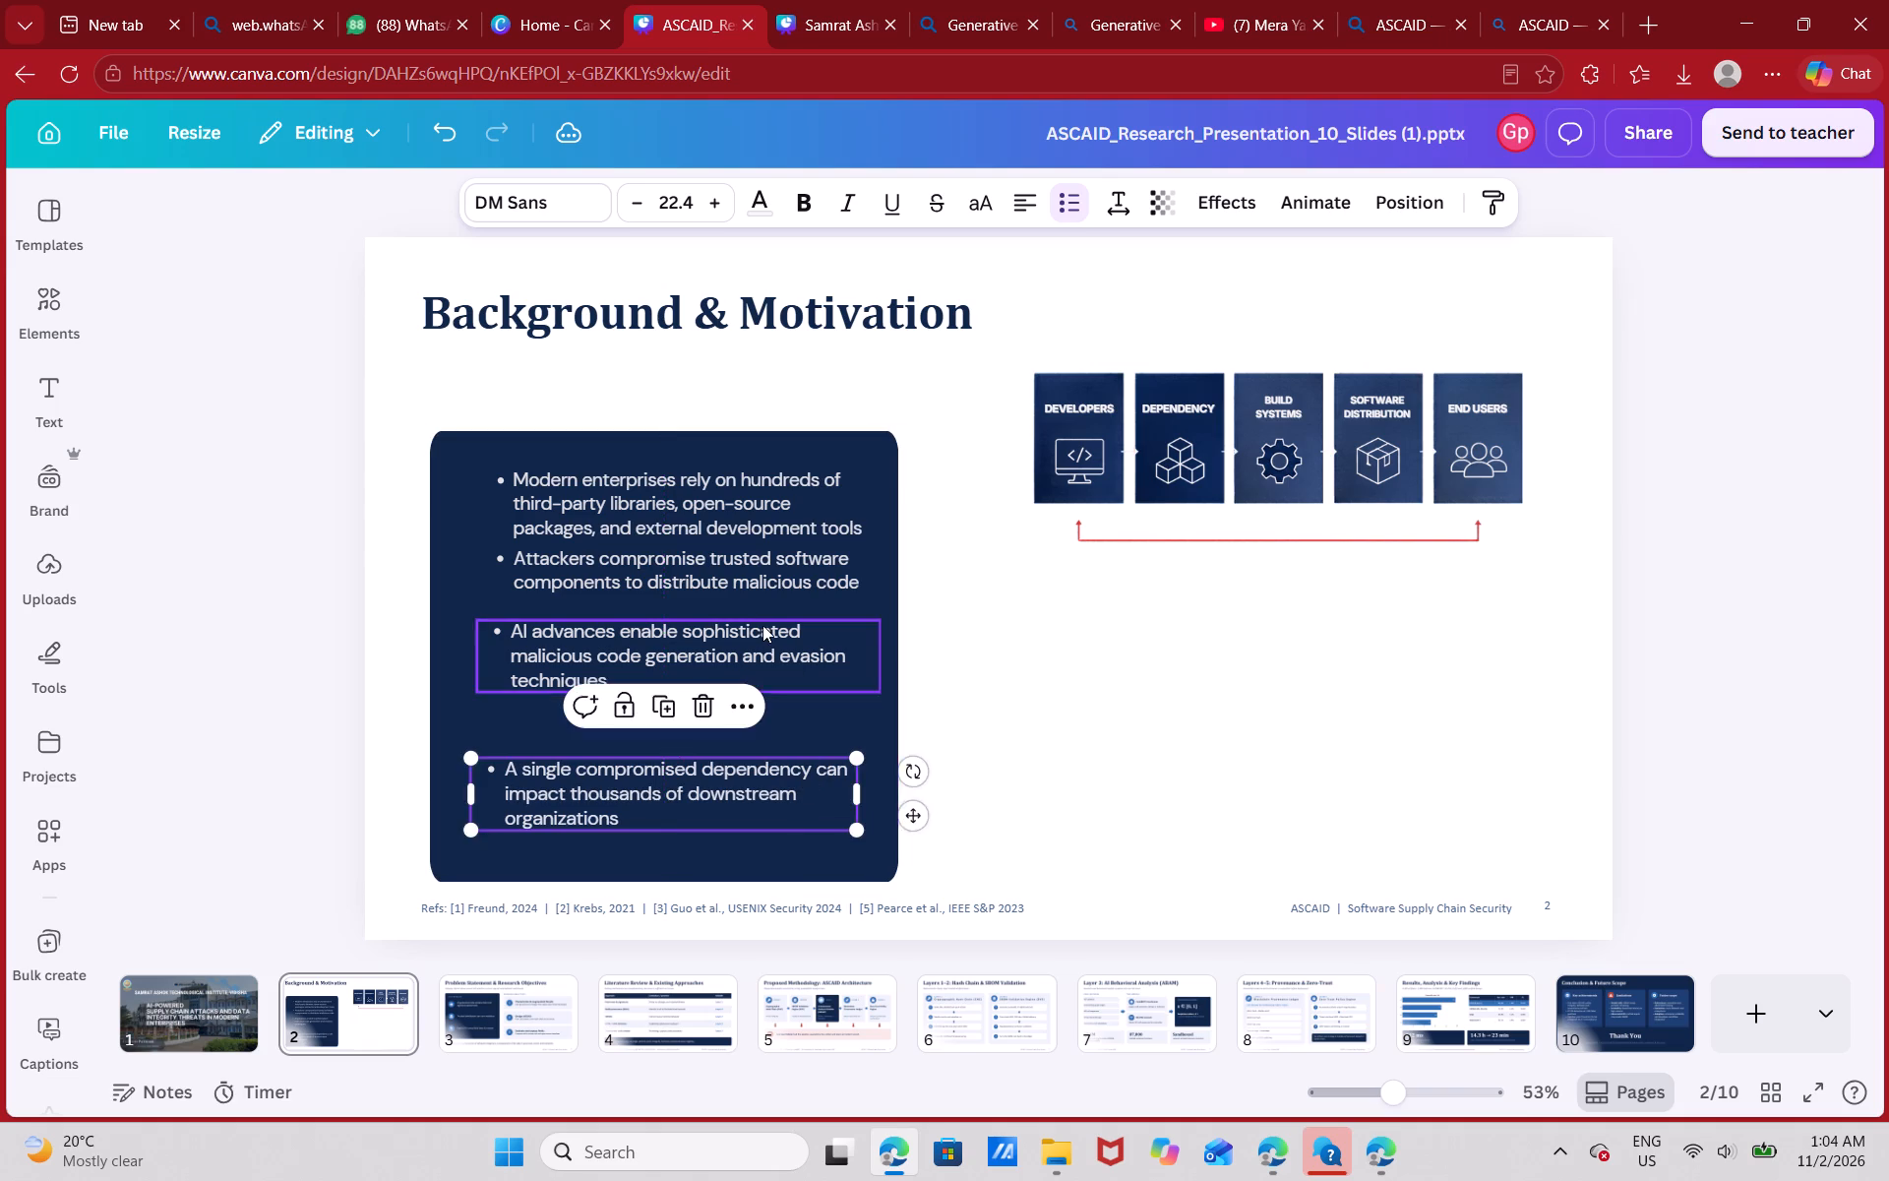
{"action": "left_click", "coordinate": [762, 624]}
{"action": "left_click_drag", "start_coordinate": [762, 624], "coordinate": [758, 650]}
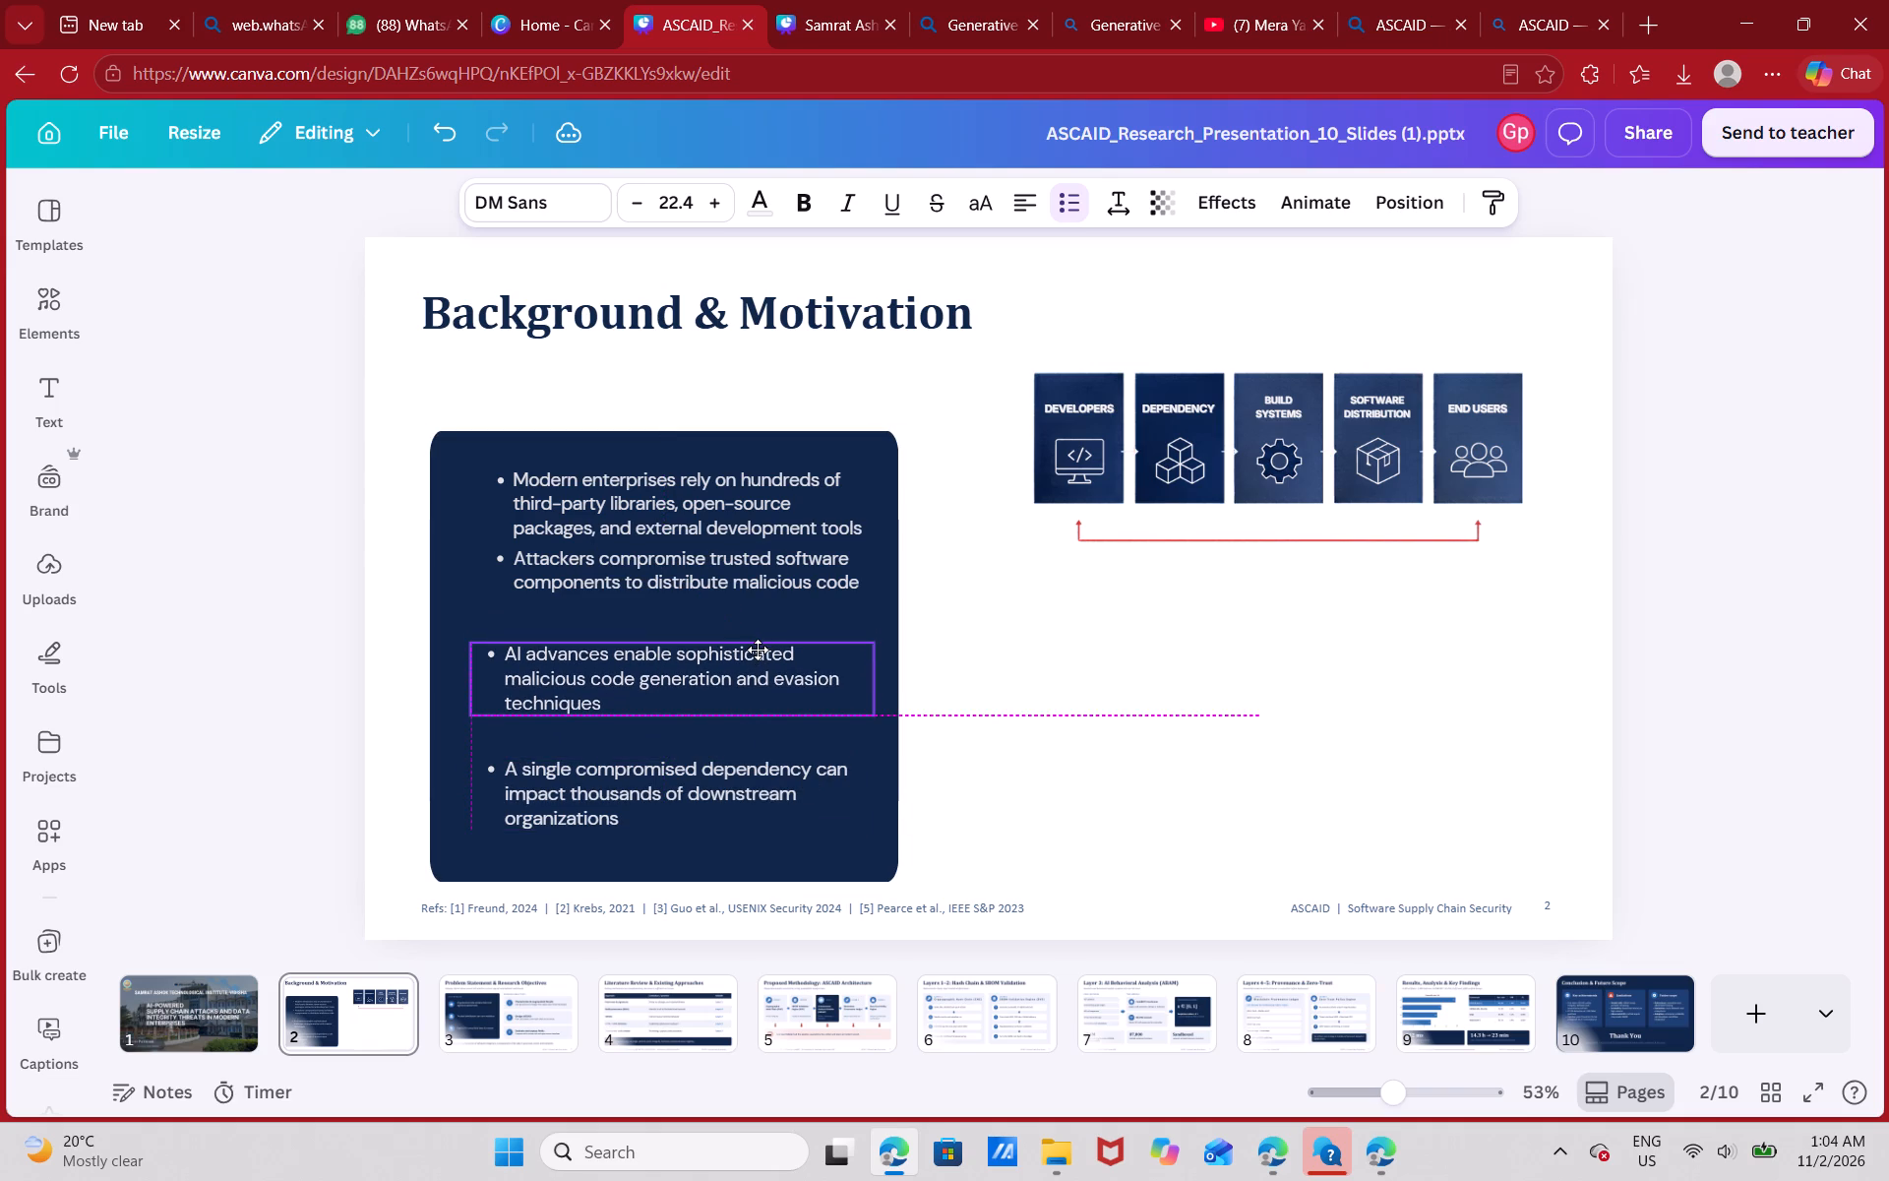
{"action": "left_click_drag", "start_coordinate": [758, 650], "coordinate": [758, 651]}
{"action": "left_click_drag", "start_coordinate": [808, 571], "coordinate": [808, 582]}
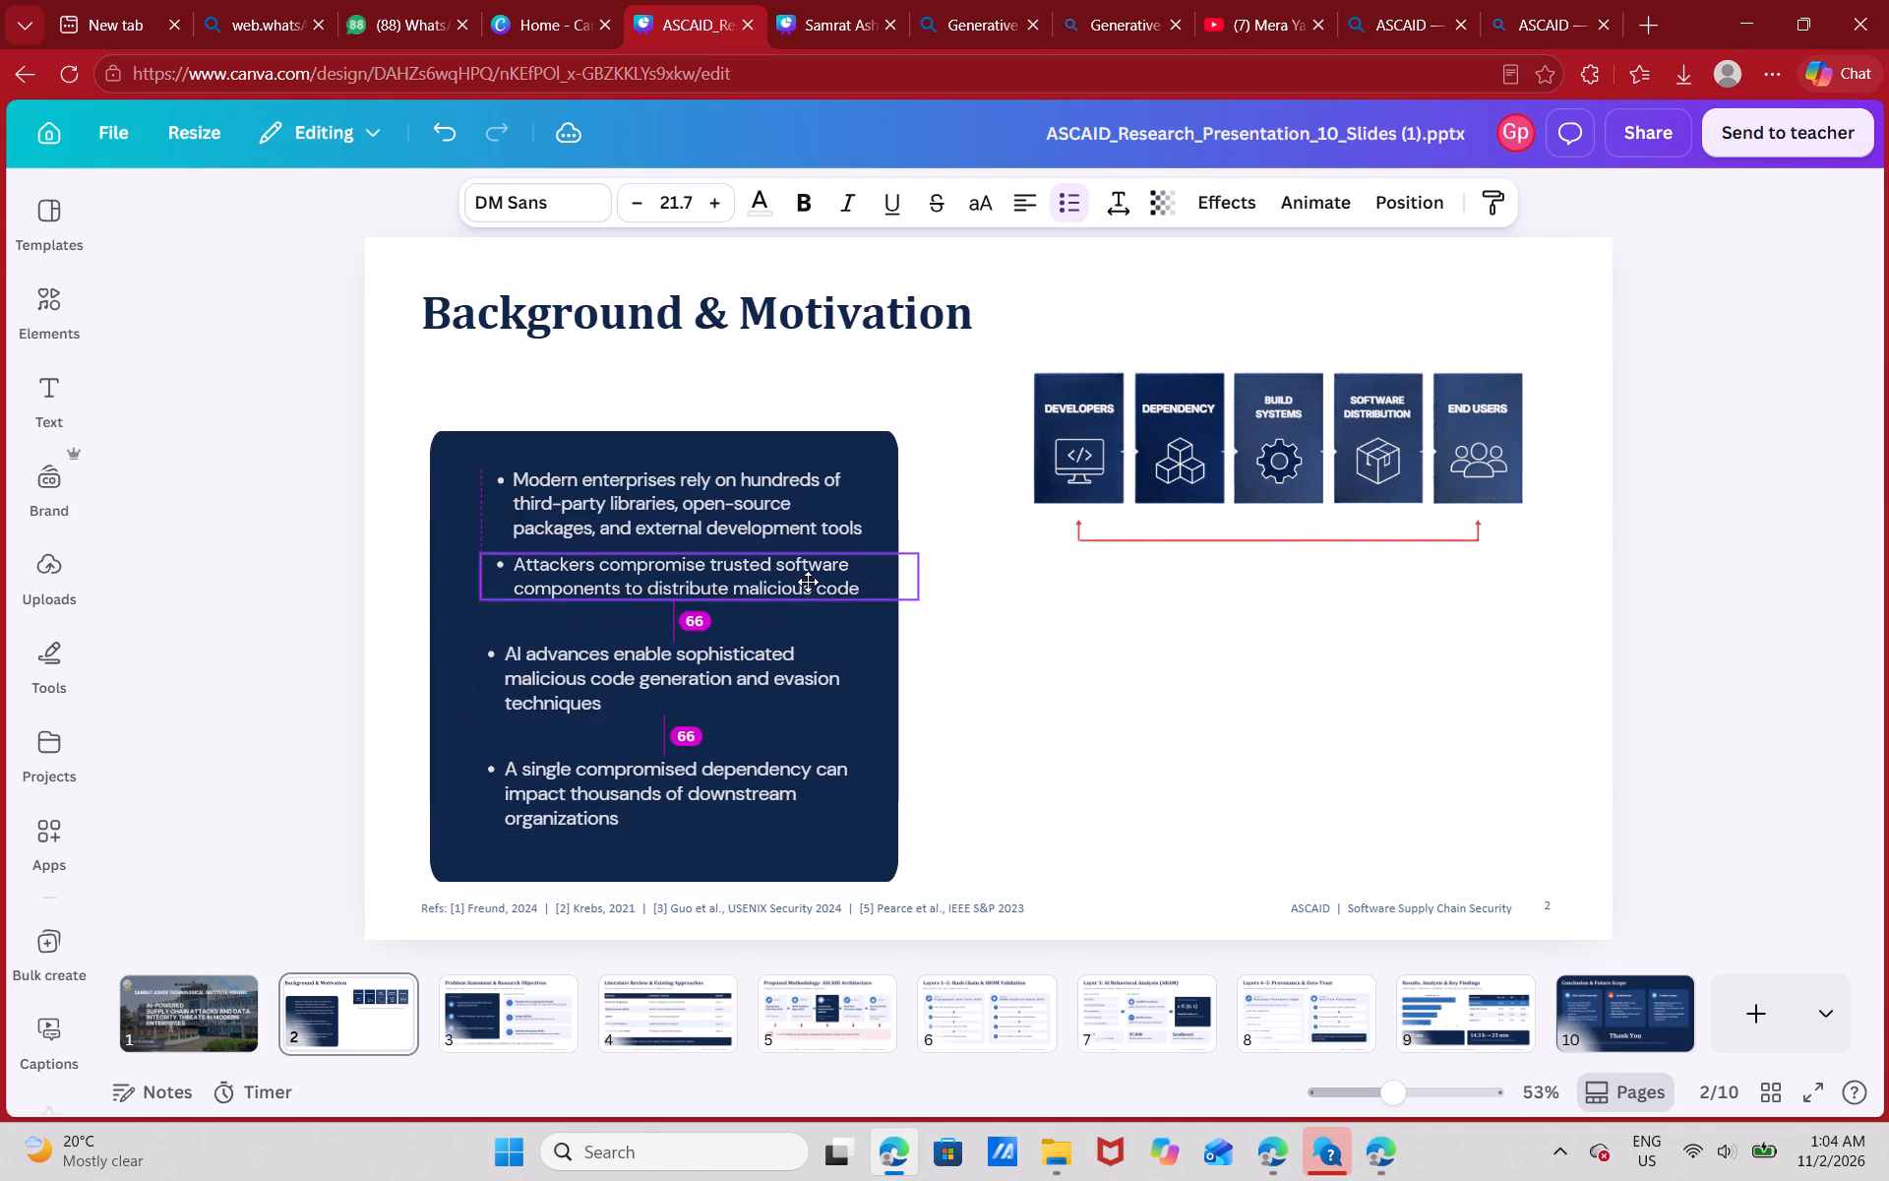
{"action": "left_click_drag", "start_coordinate": [808, 582], "coordinate": [803, 585]}
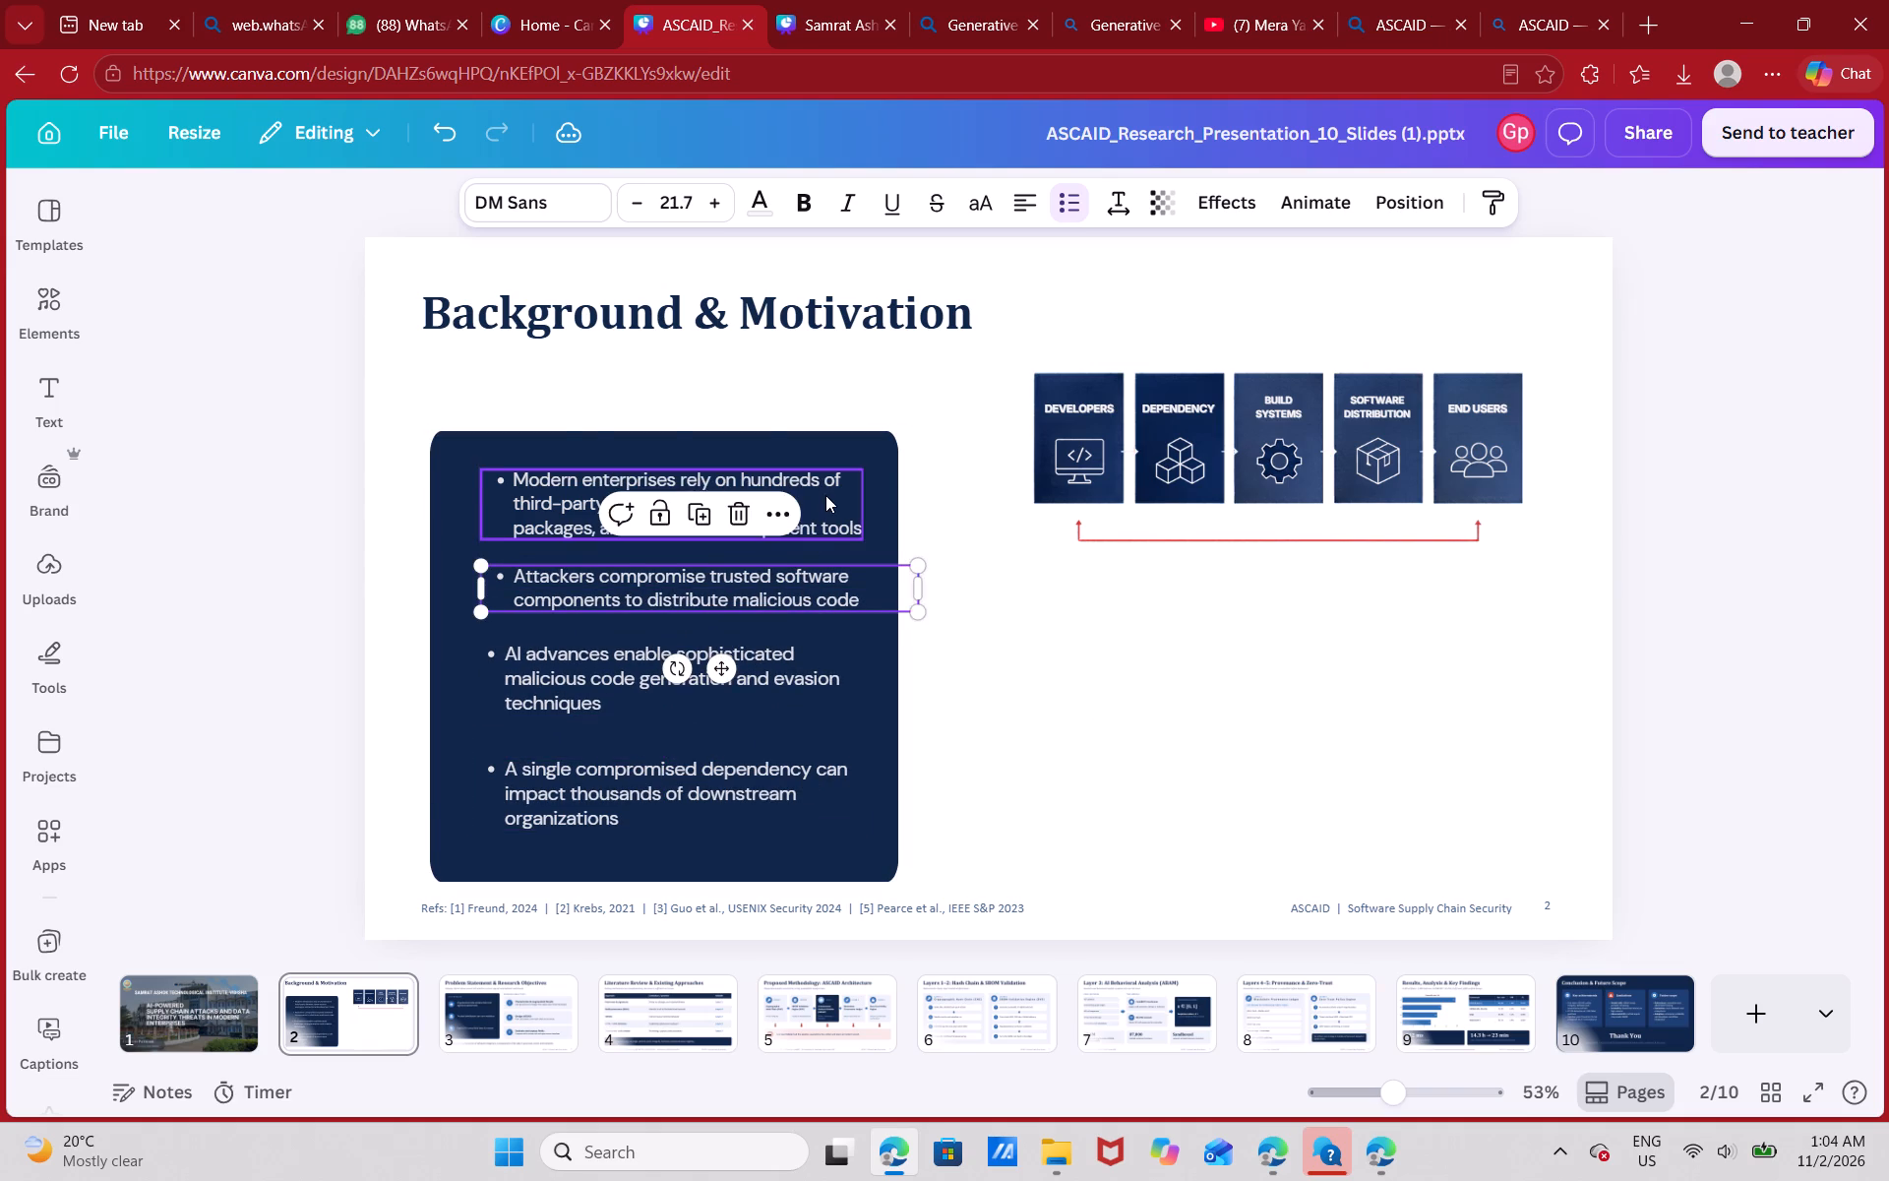
Shift the "Attackers compromise" bullet slightly left to line up with the two bullets below it.
{"action": "left_click", "coordinate": [825, 495]}
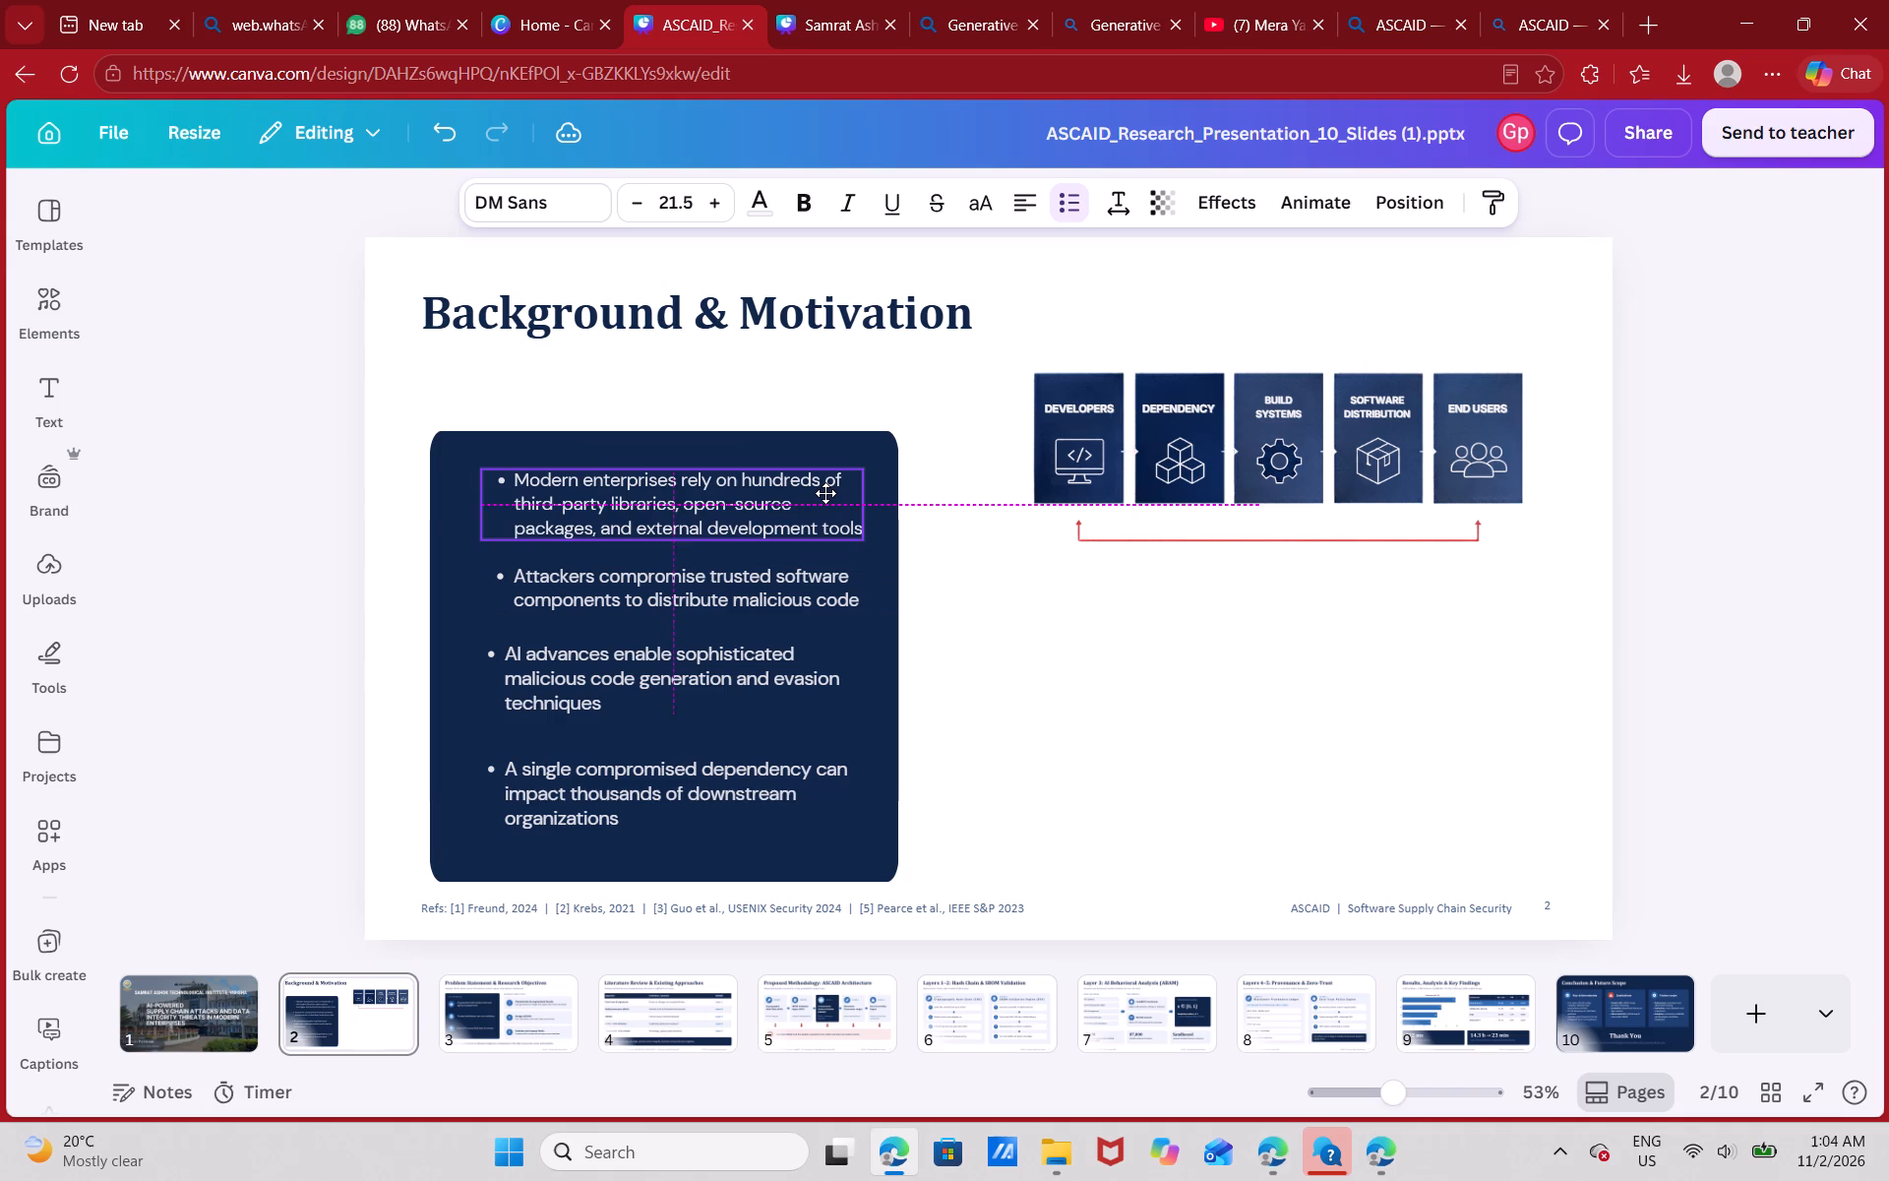
{"action": "left_click_drag", "start_coordinate": [821, 581], "coordinate": [820, 582]}
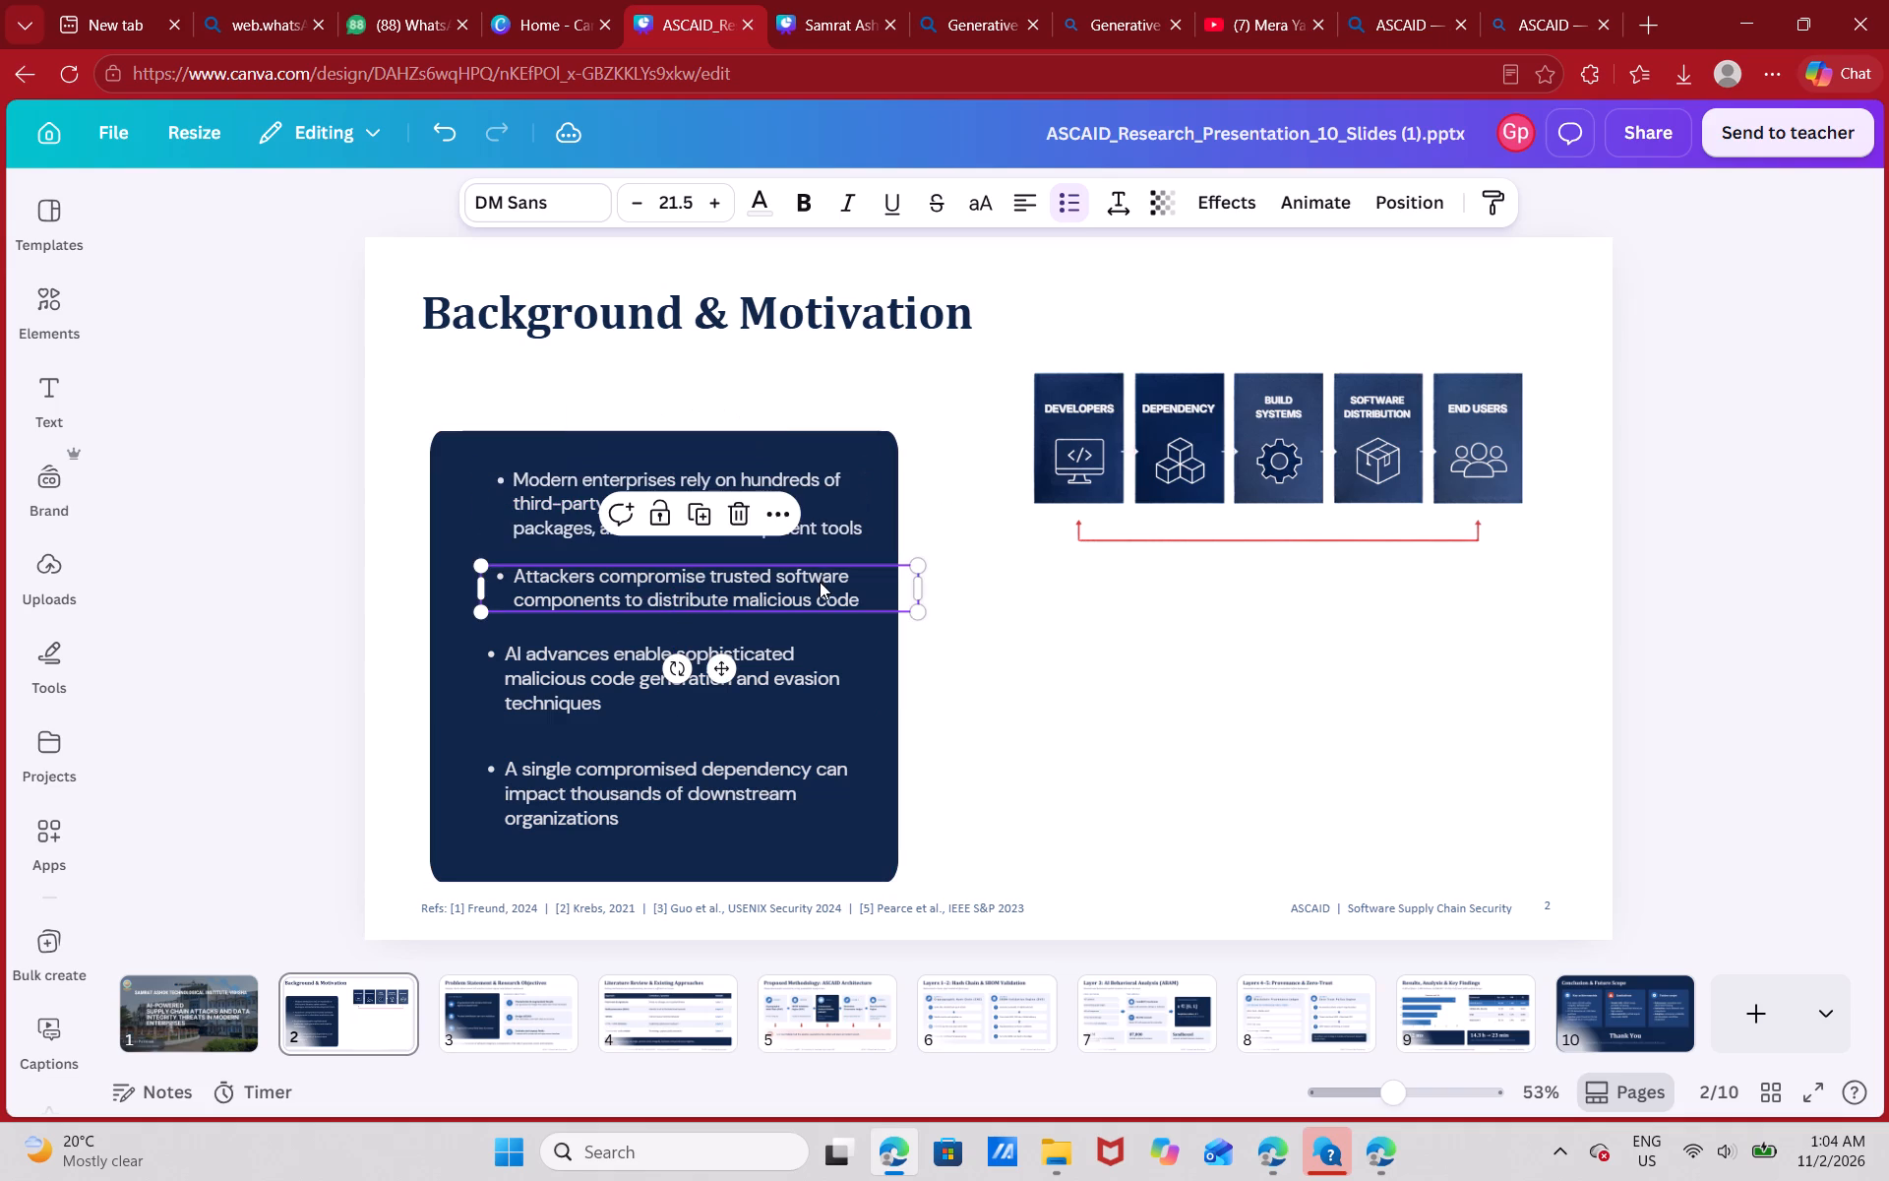
{"action": "left_click_drag", "start_coordinate": [820, 582], "coordinate": [807, 584]}
Nudge the "AI advances" bullet slightly left to line up with the "Attackers compromise" bullet.
{"action": "left_click", "coordinate": [797, 687]}
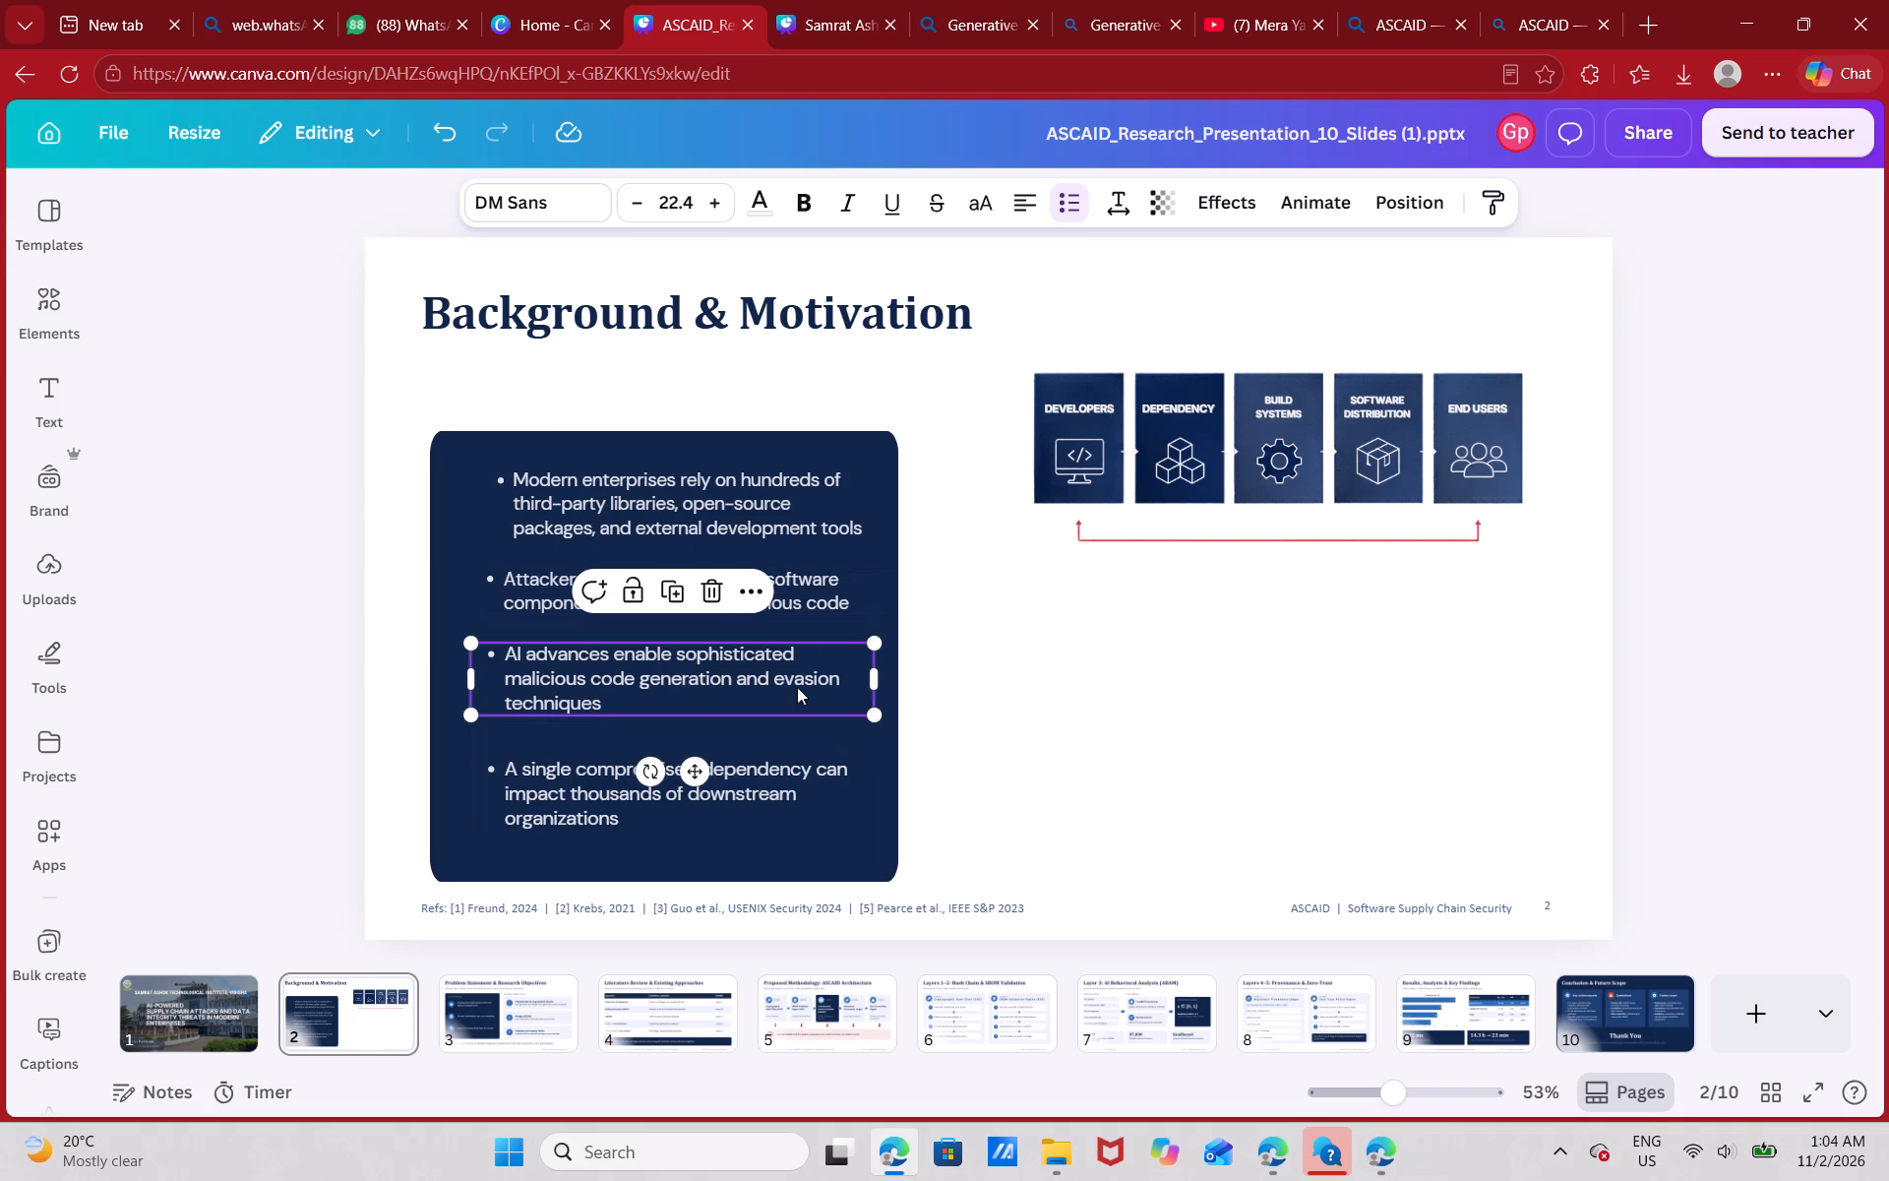
{"action": "key", "text": "Left"}
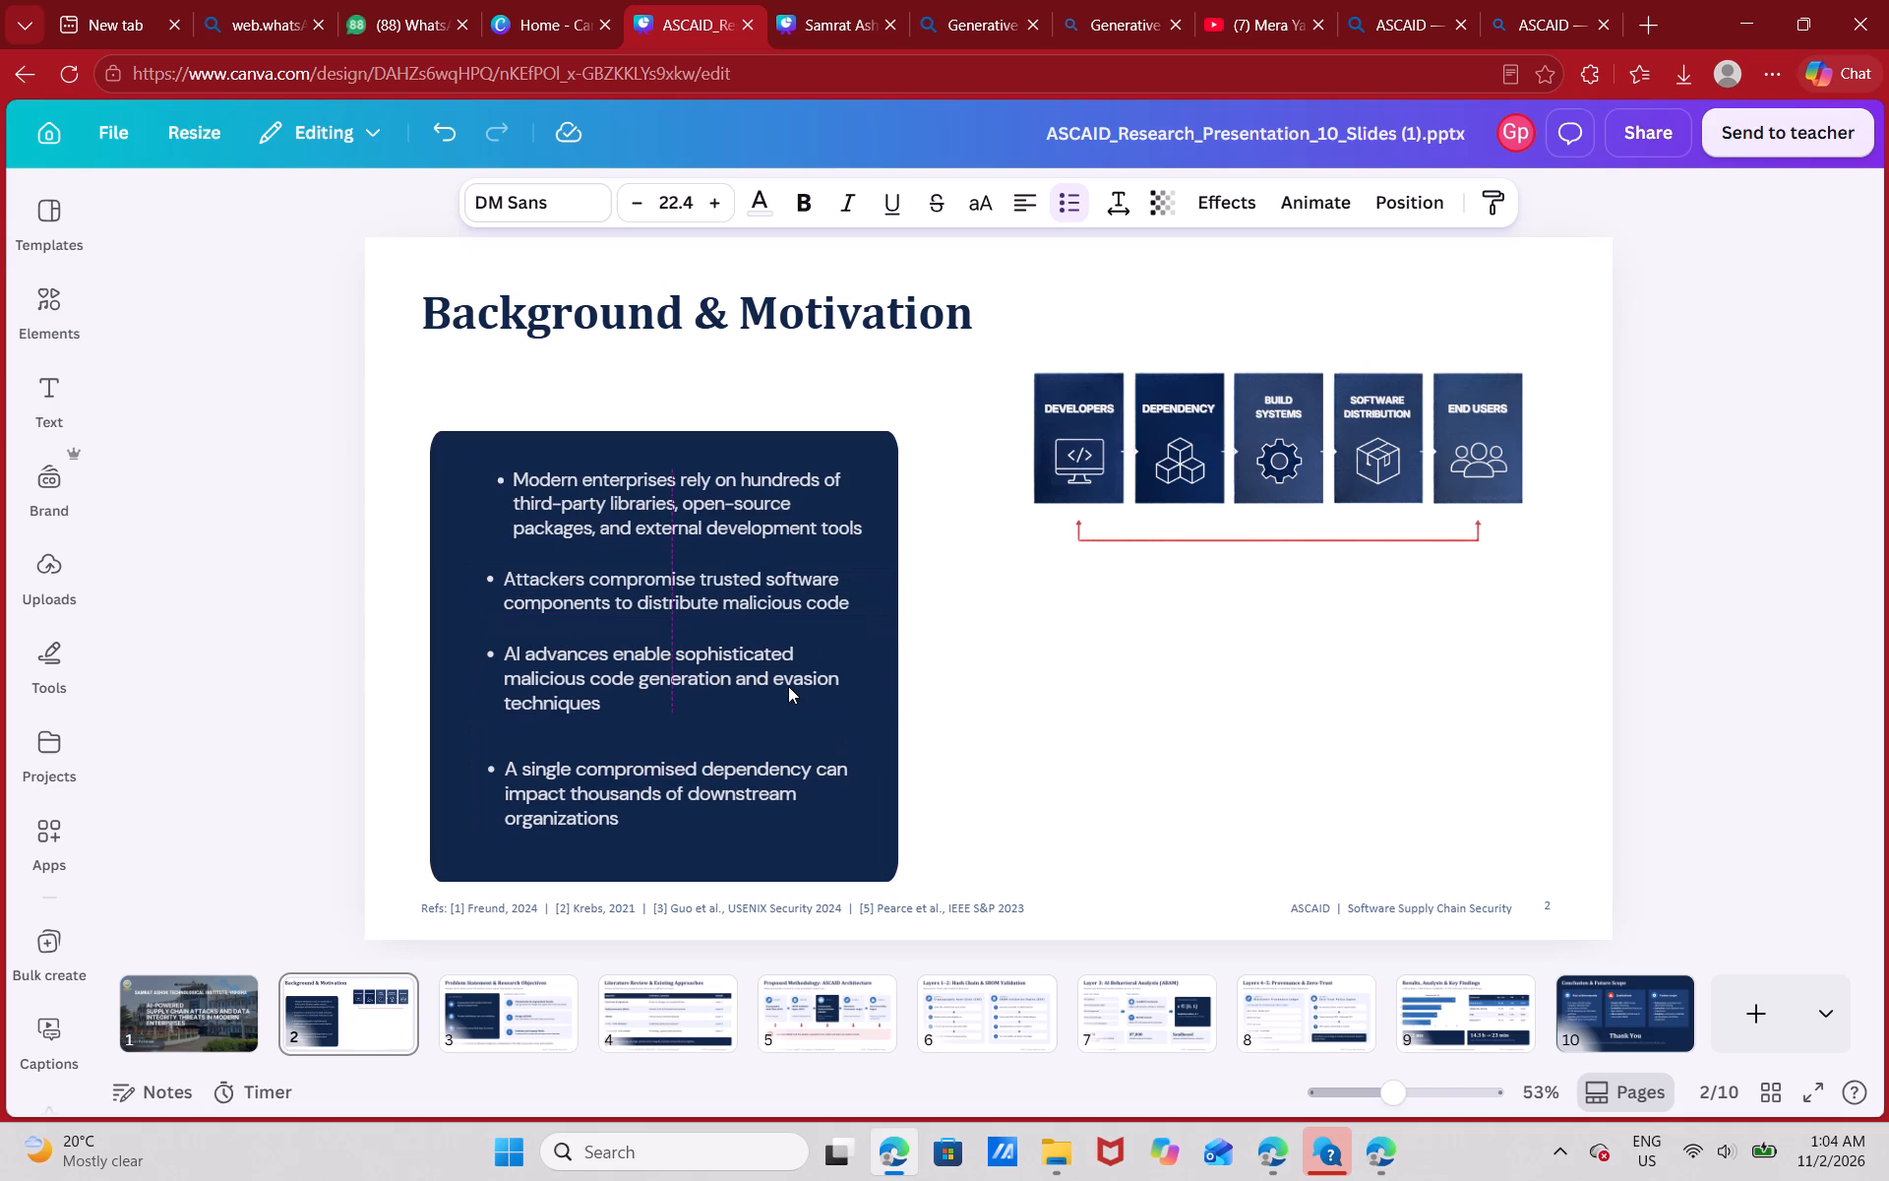
{"action": "key", "text": "Left"}
Nudge the "A single compromised dependency" bullet slightly upward on the navy card, closing the gap beneath the "AI advances" bullet.
{"action": "left_click", "coordinate": [727, 792]}
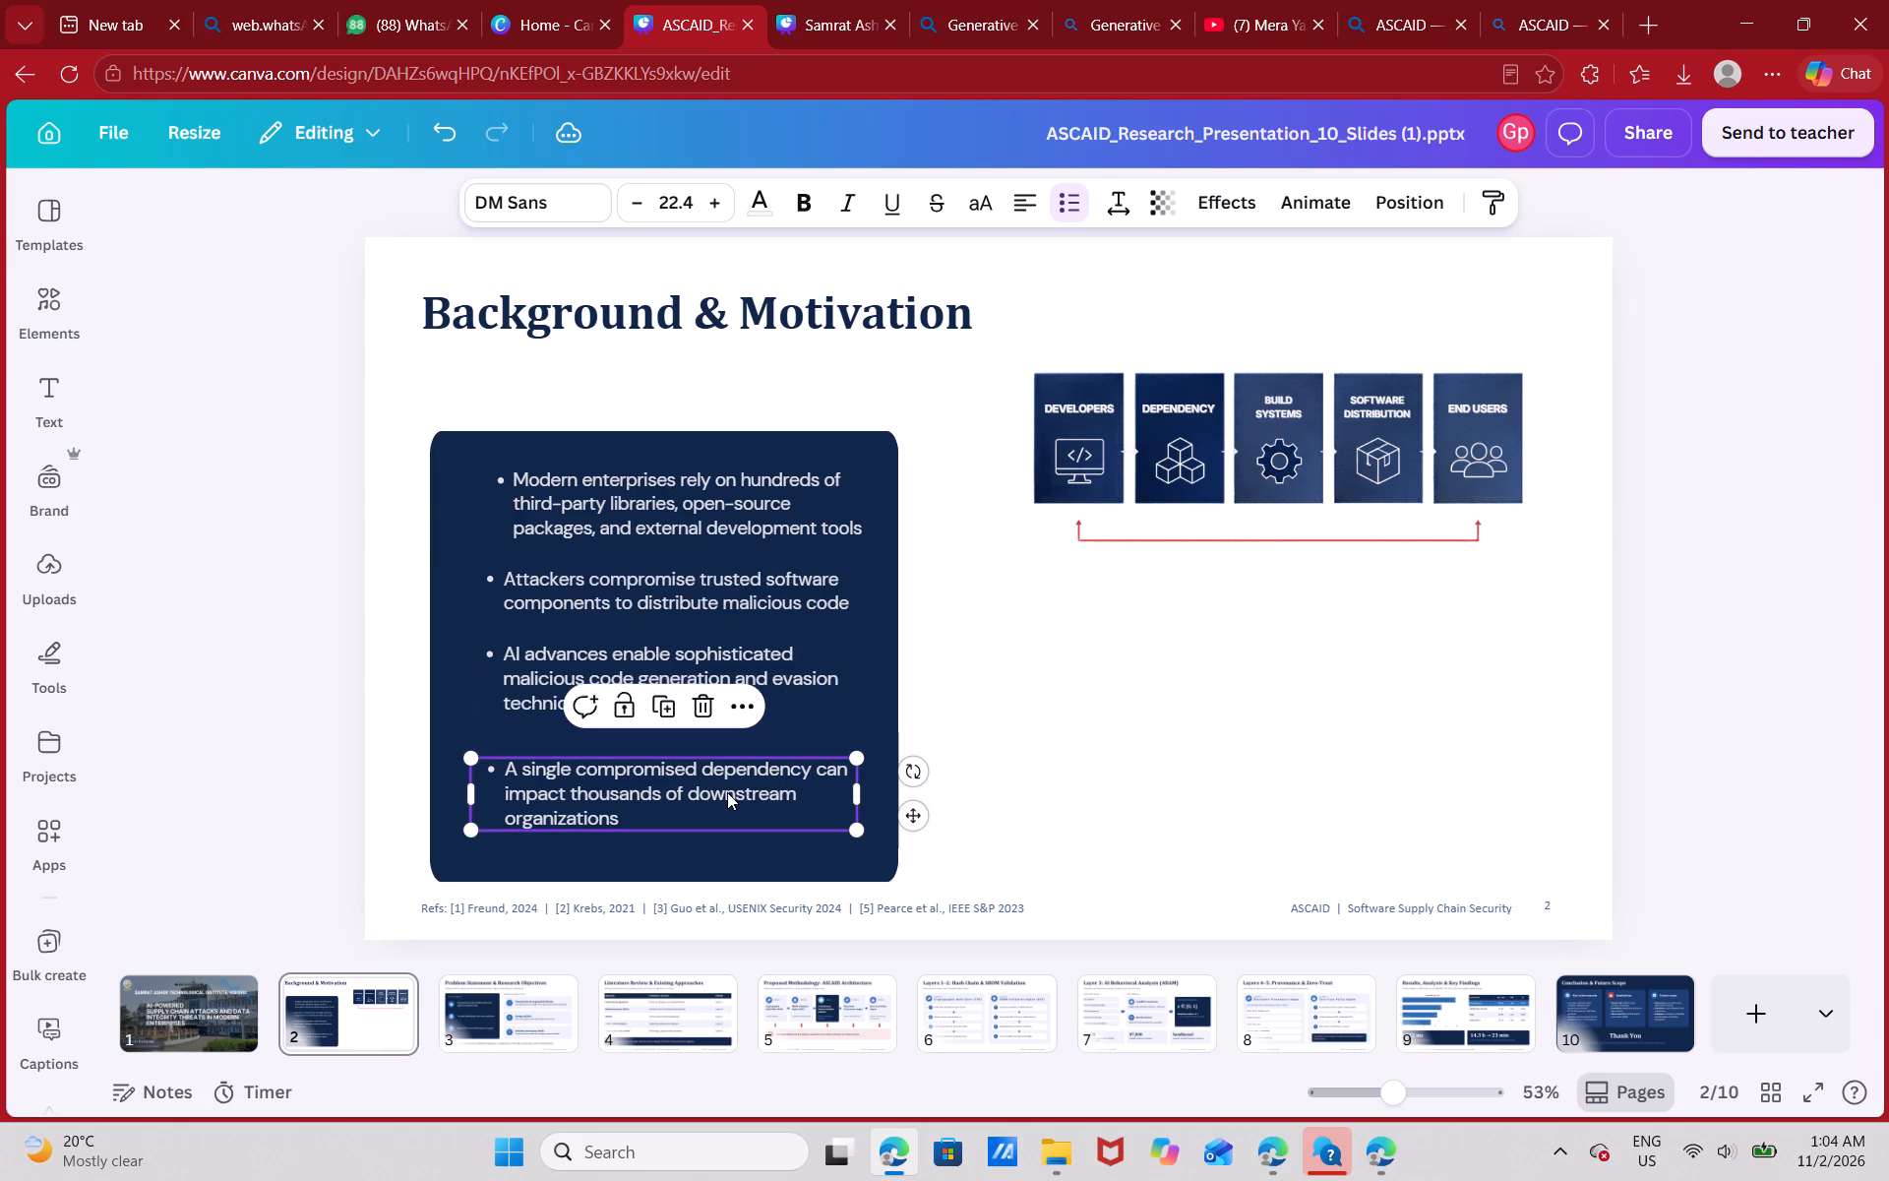
{"action": "key", "text": "Right"}
{"action": "key", "text": "Right"}
{"action": "key", "text": "Right"}
{"action": "key", "text": "Down"}
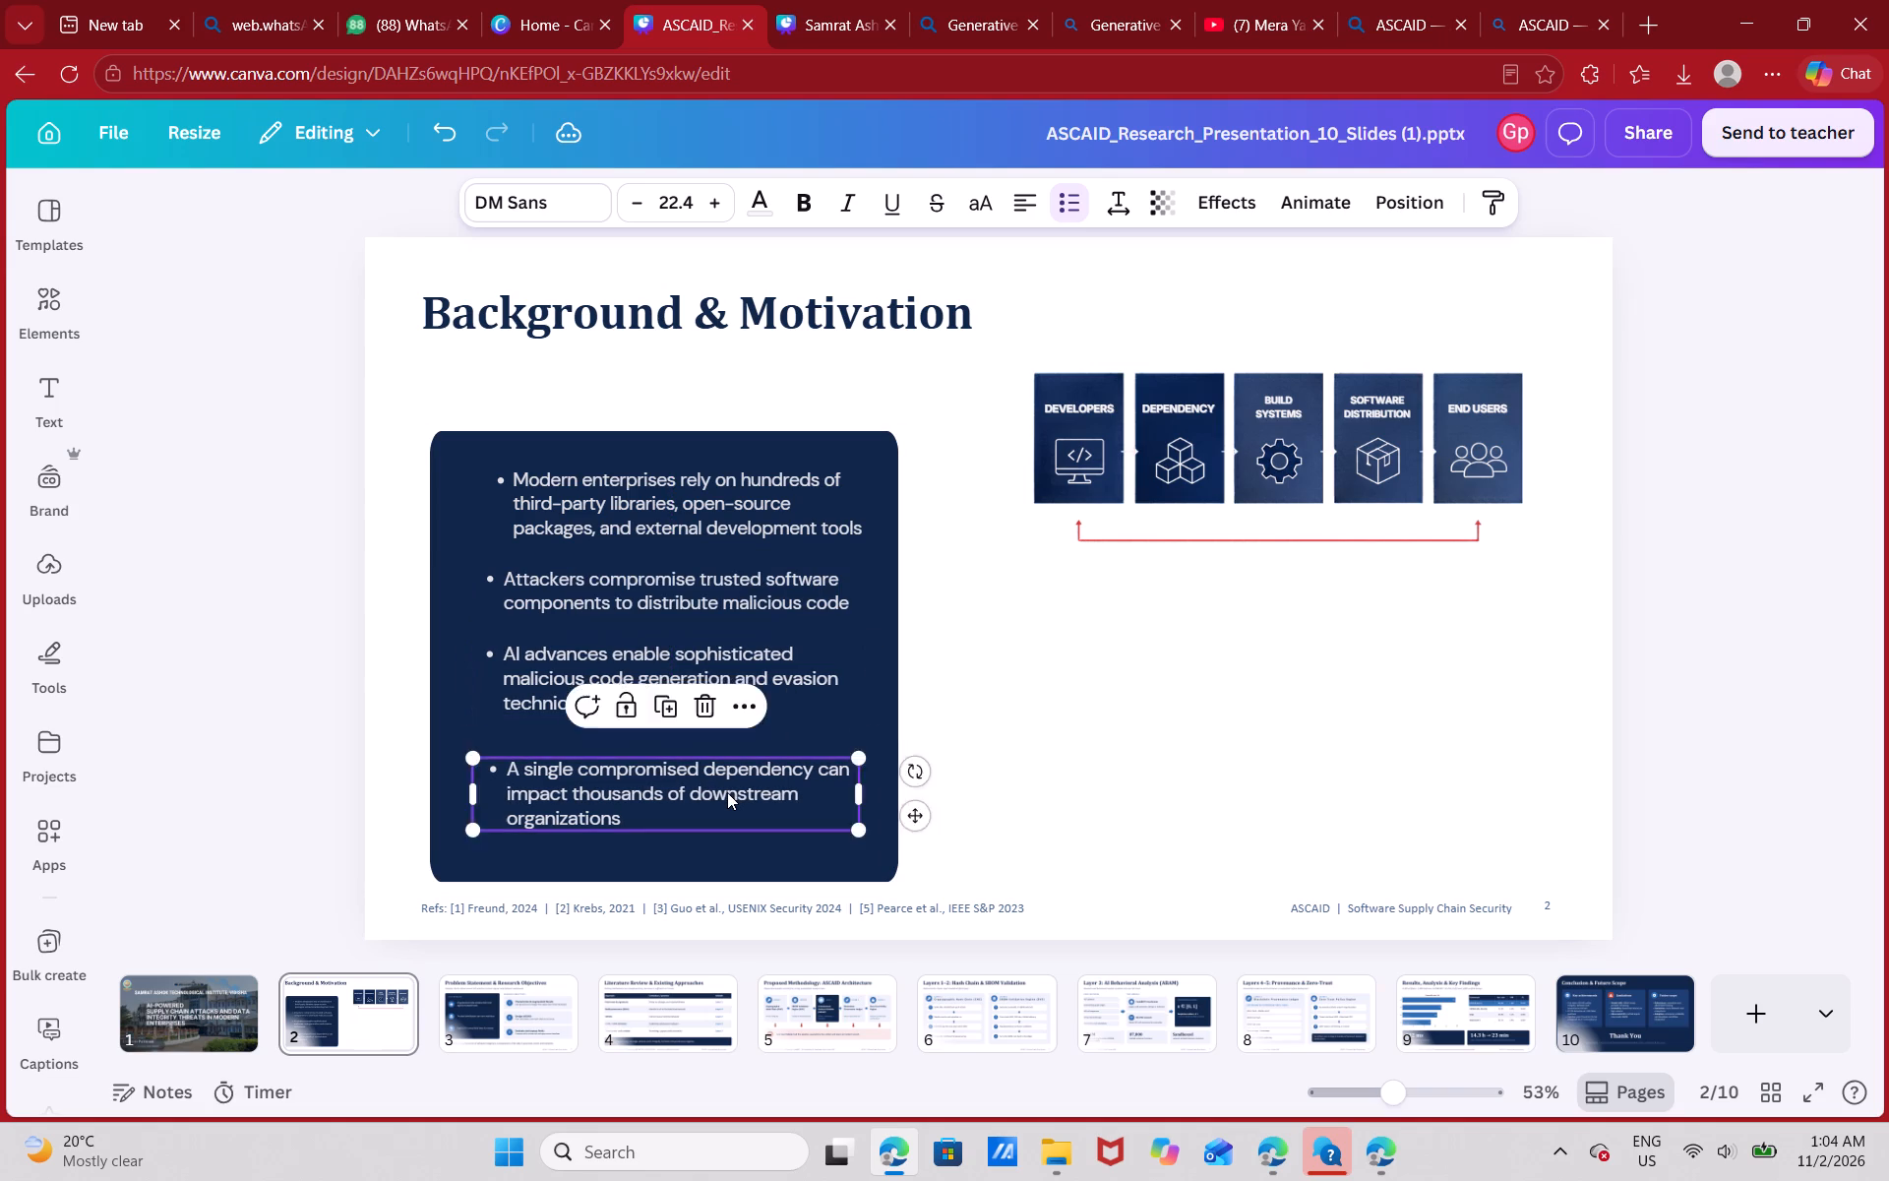
{"action": "key", "text": "Down"}
{"action": "key", "text": "Up"}
{"action": "key", "text": "Up"}
{"action": "key", "text": "Up"}
{"action": "key", "text": "Up"}
{"action": "key", "text": "Up"}
{"action": "key", "text": "Up"}
{"action": "key", "text": "Up"}
{"action": "key", "text": "Up"}
{"action": "key", "text": "Up"}
{"action": "key", "text": "Up"}
{"action": "key", "text": "Up"}
{"action": "key", "text": "Up"}
{"action": "key", "text": "Up"}
{"action": "key", "text": "Up"}
{"action": "key", "text": "Left"}
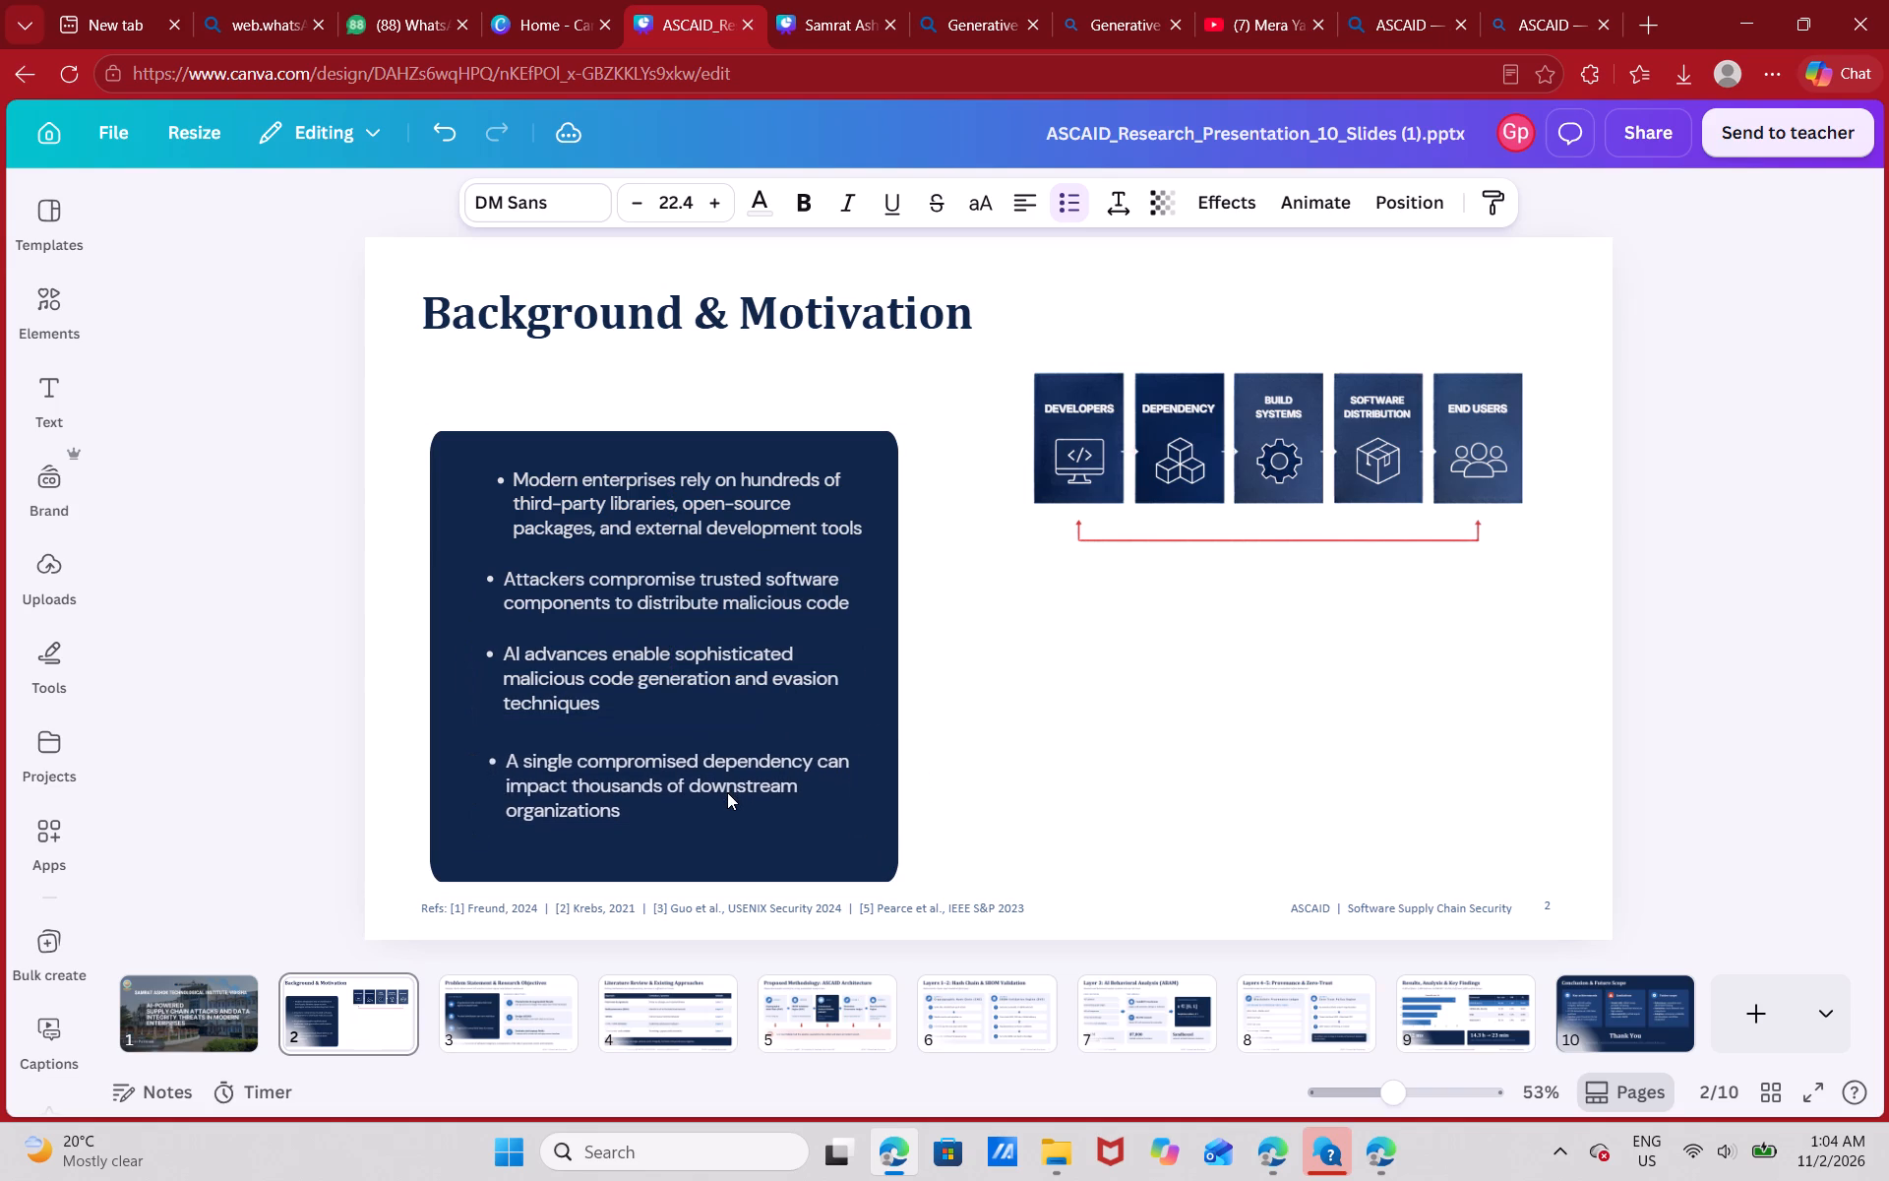
{"action": "key", "text": "Left"}
Nudge the "Modern enterprises" bullet left to line up with the bullets below it.
{"action": "left_click", "coordinate": [579, 481]}
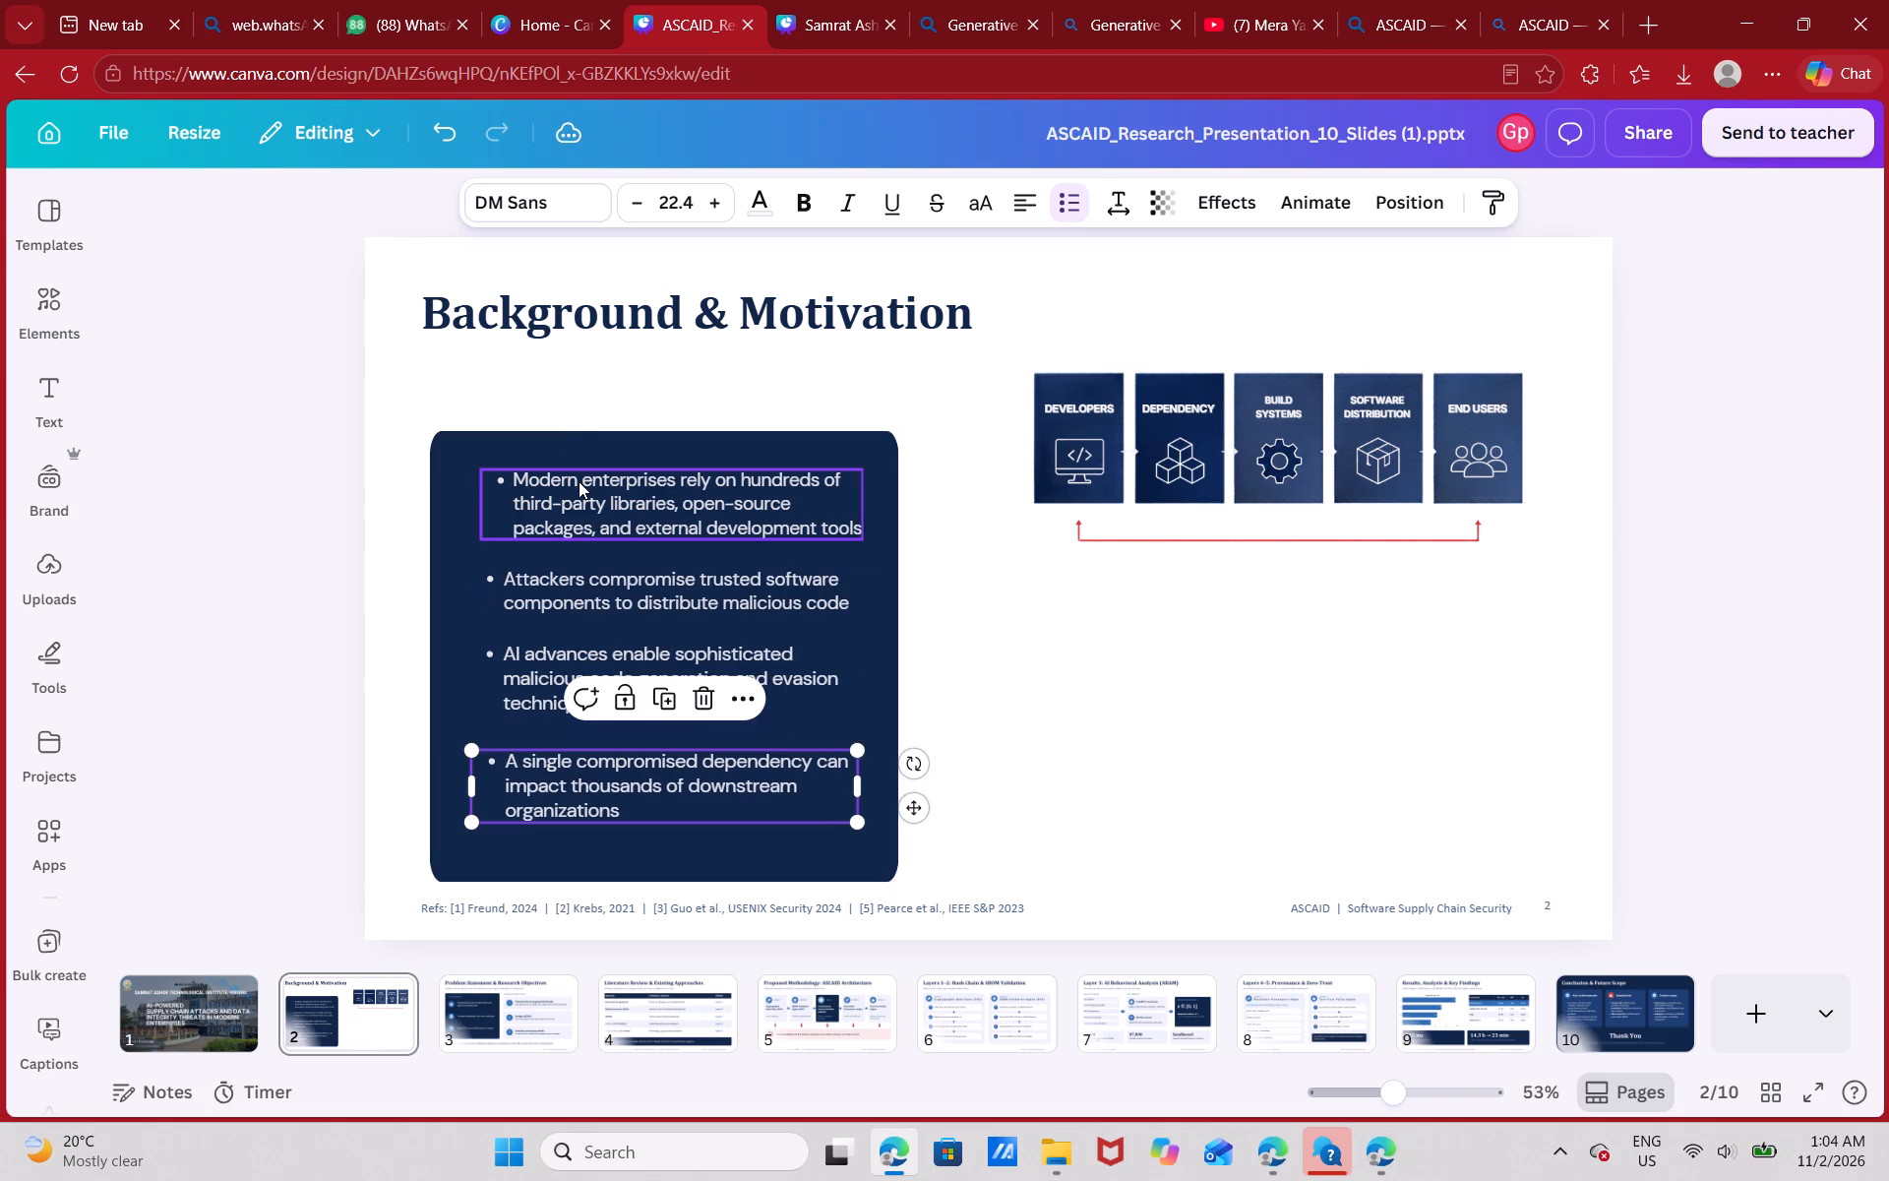
{"action": "key", "text": "Left"}
{"action": "key", "text": "Left"}
{"action": "key", "text": "Left"}
{"action": "key", "text": "Left"}
{"action": "key", "text": "Left"}
{"action": "key", "text": "Left"}
{"action": "key", "text": "Left"}
{"action": "key", "text": "Left"}
{"action": "key", "text": "Left"}
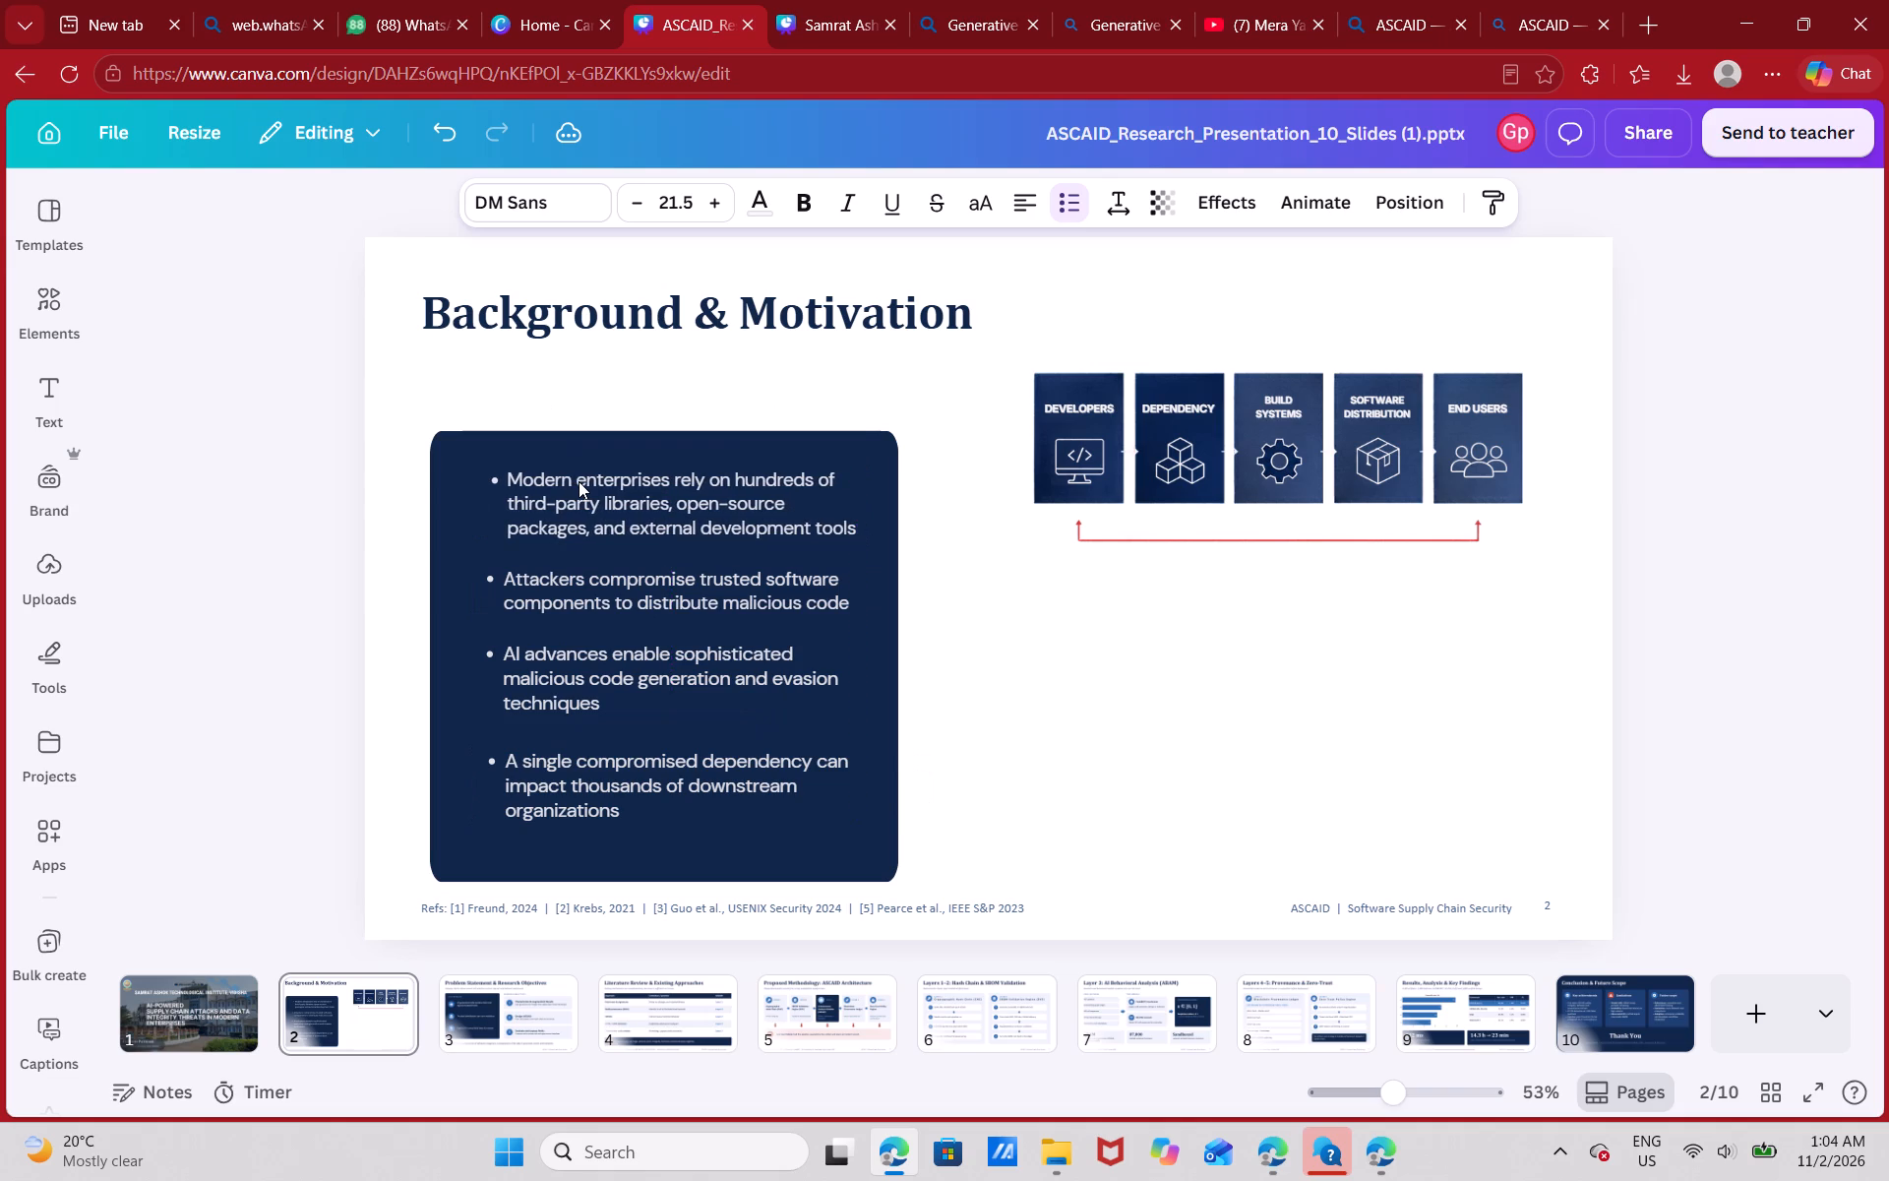
{"action": "key", "text": "Left"}
{"action": "key", "text": "Left"}
{"action": "key", "text": "Left"}
{"action": "left_click", "coordinate": [1160, 798]}
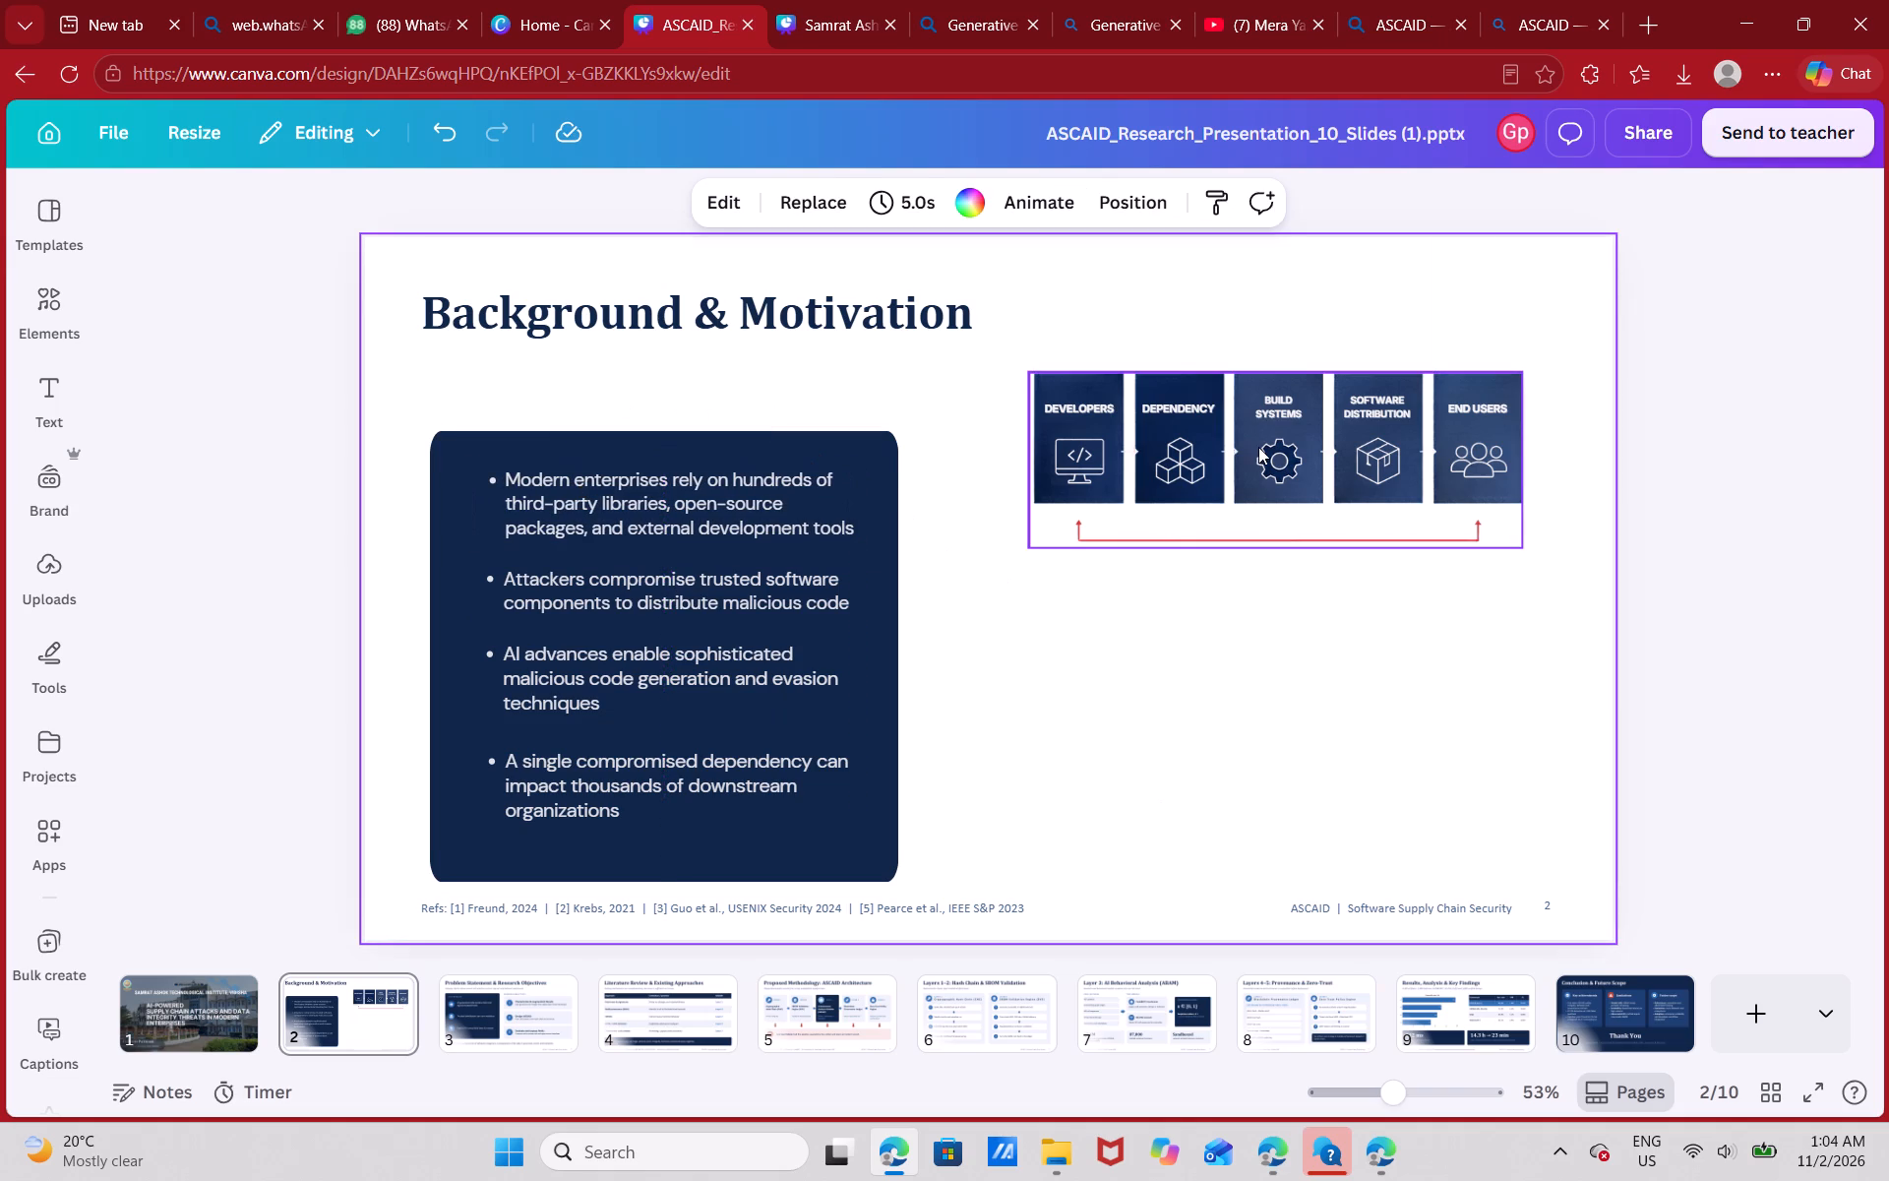
Delete the references line and the "ASCAID | Software Supply Chain Security" footer from slide 2.
{"action": "left_click", "coordinate": [775, 913]}
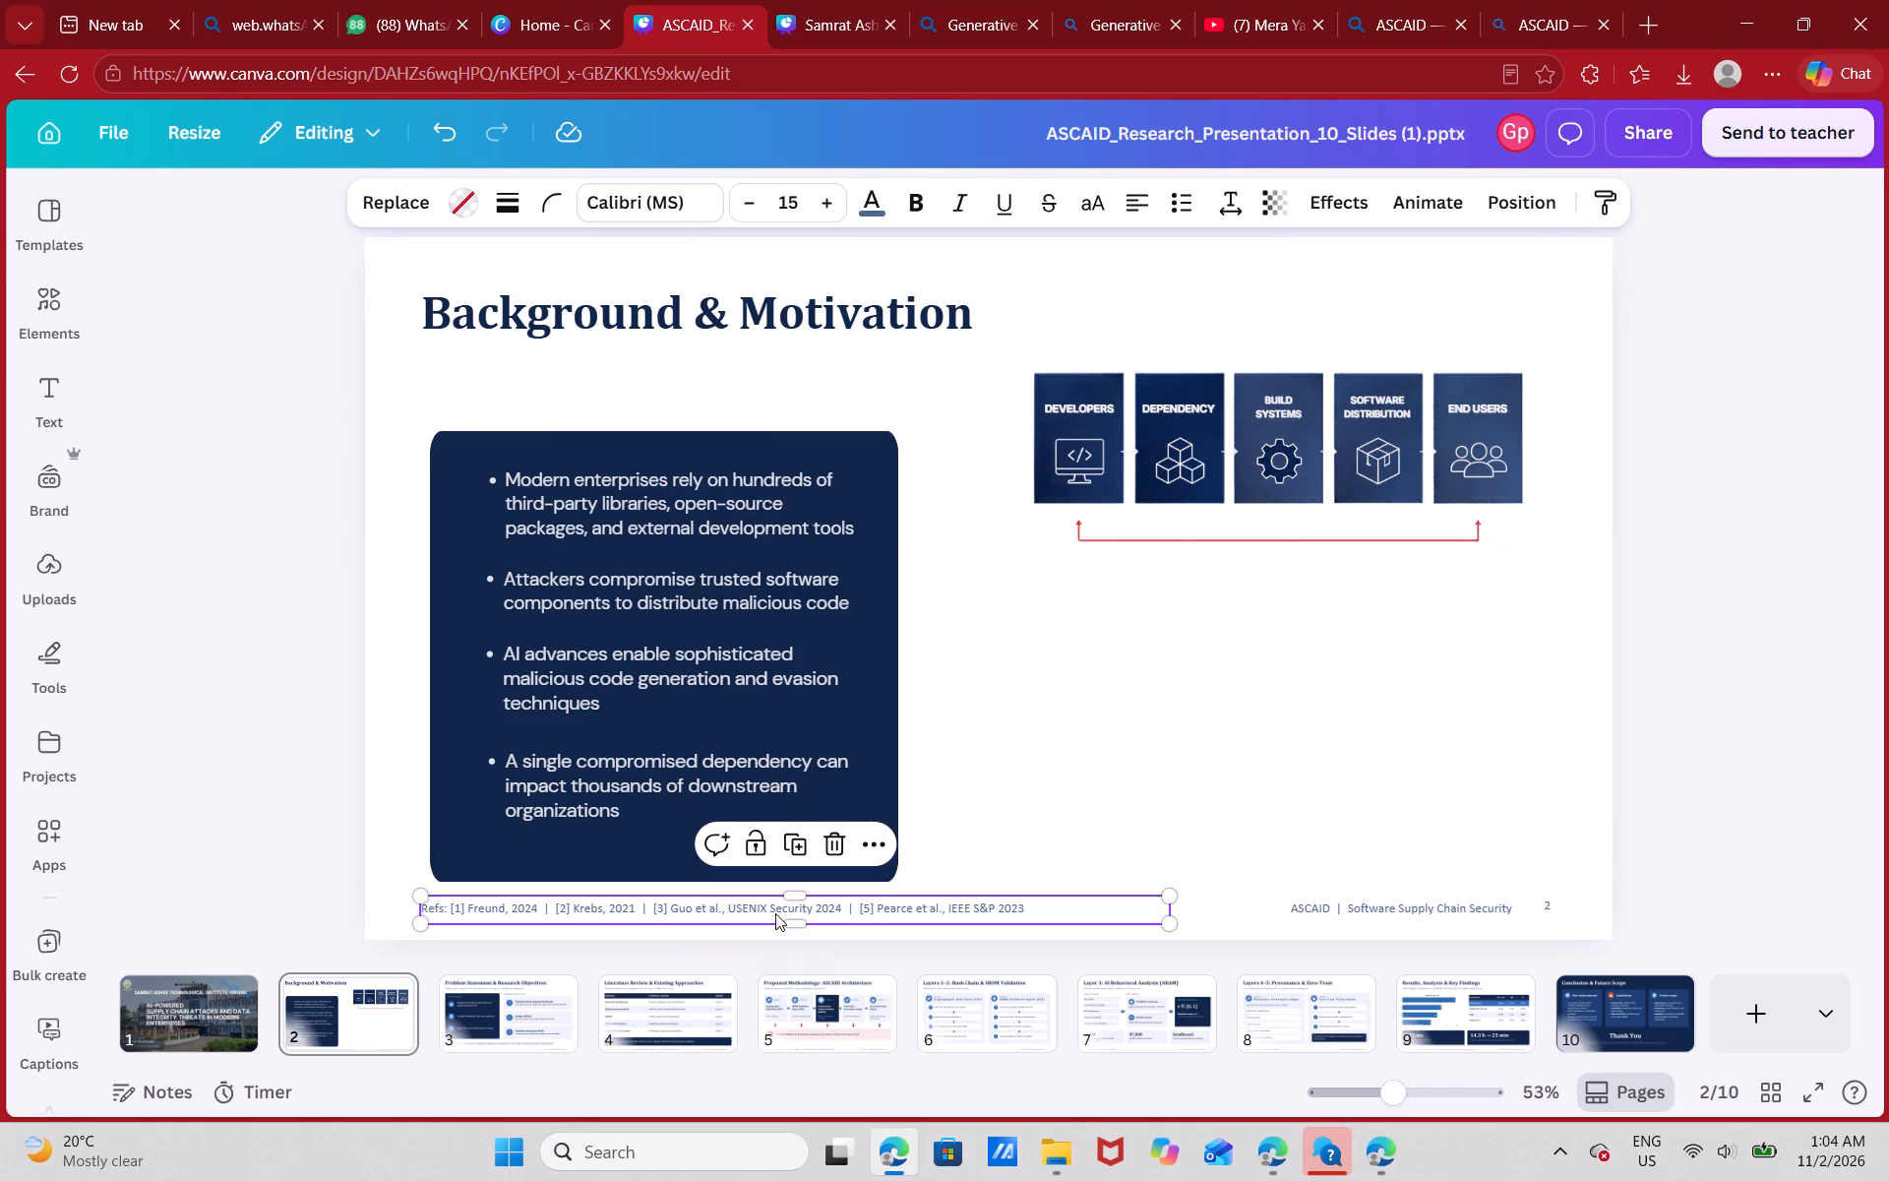
{"action": "key", "text": "BackSpace"}
{"action": "left_click", "coordinate": [1312, 901]}
{"action": "key", "text": "BackSpace"}
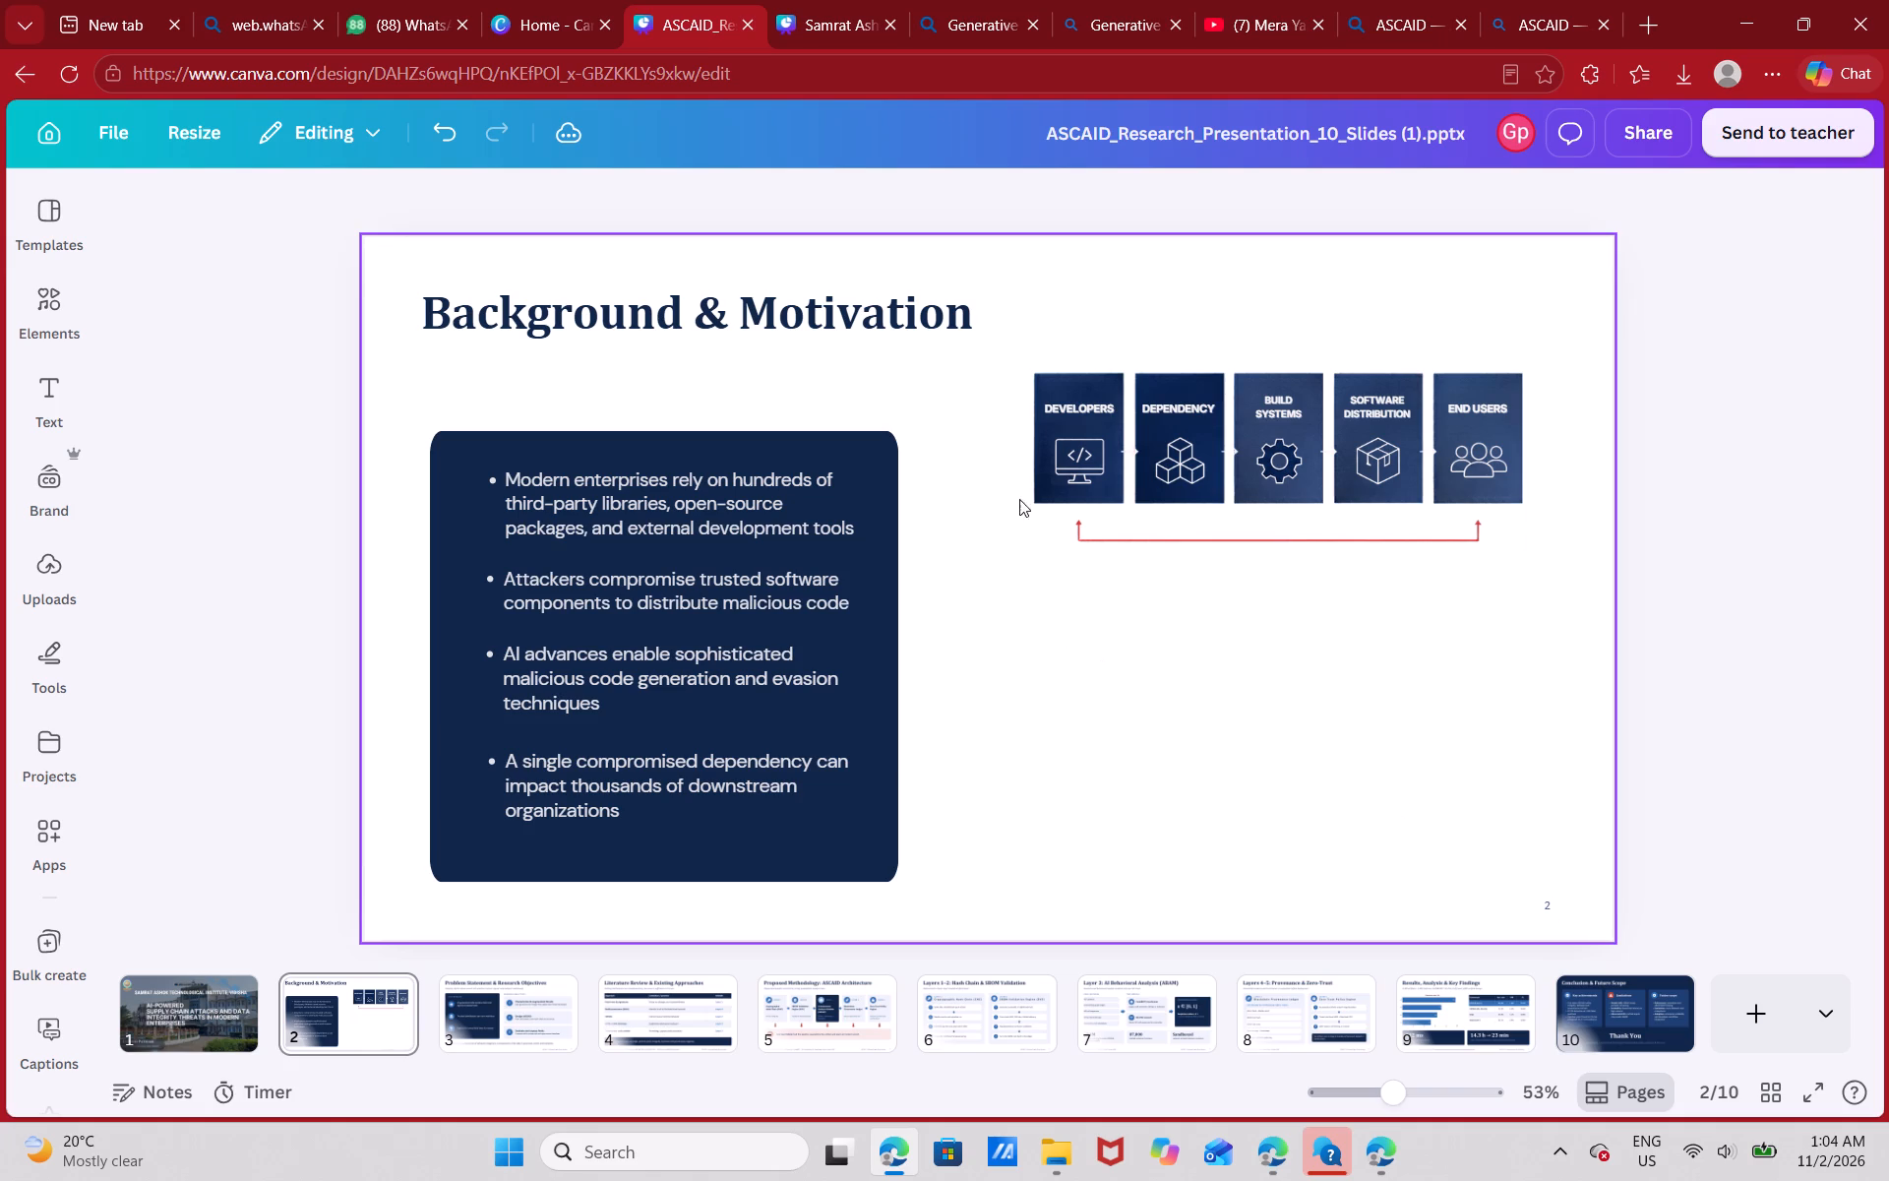
Move the "Background & Motivation" title slightly down, with its left edge in line with the navy card.
{"action": "left_click", "coordinate": [868, 326]}
{"action": "left_click_drag", "start_coordinate": [1332, 307], "coordinate": [1365, 319]}
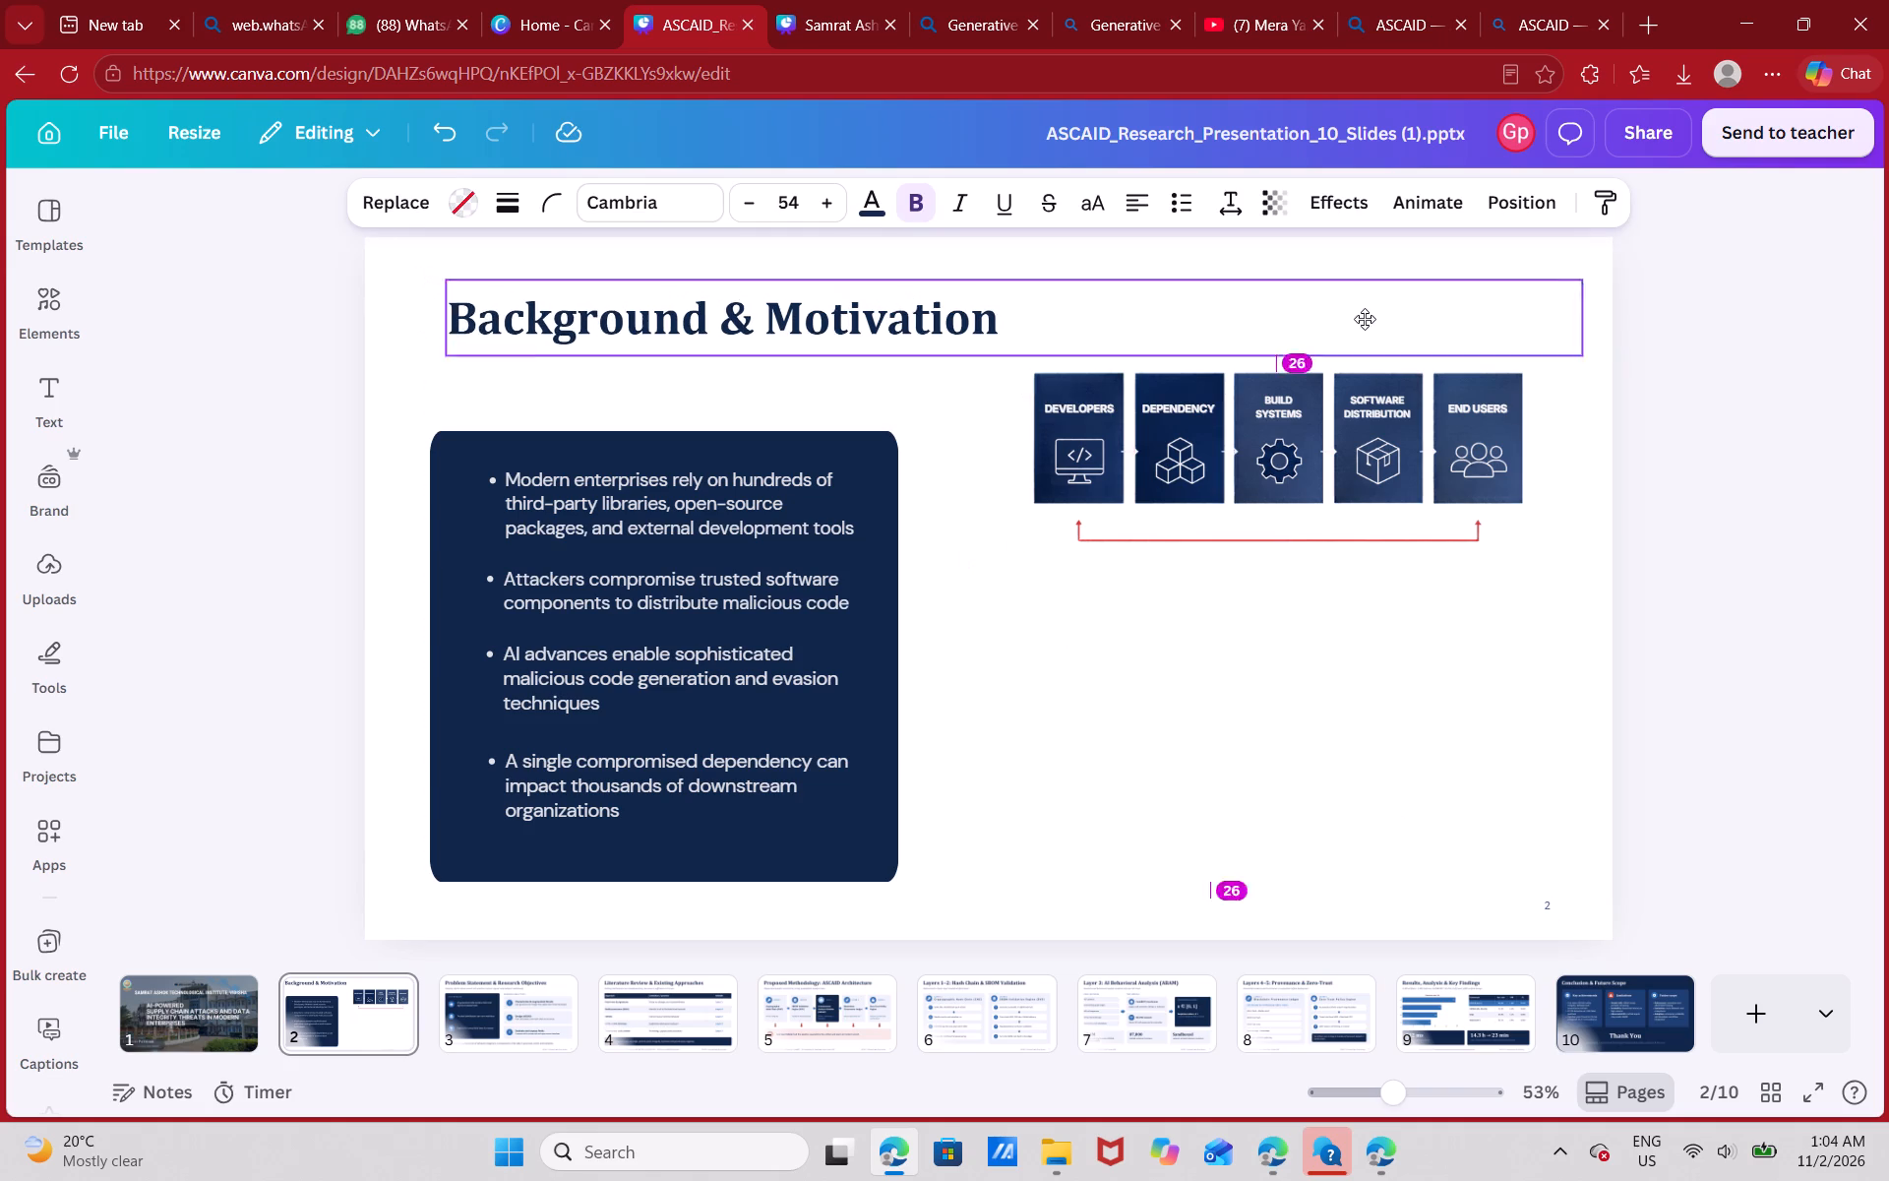
{"action": "left_click_drag", "start_coordinate": [1365, 319], "coordinate": [1340, 331]}
{"action": "left_click_drag", "start_coordinate": [1432, 689], "coordinate": [1455, 671]}
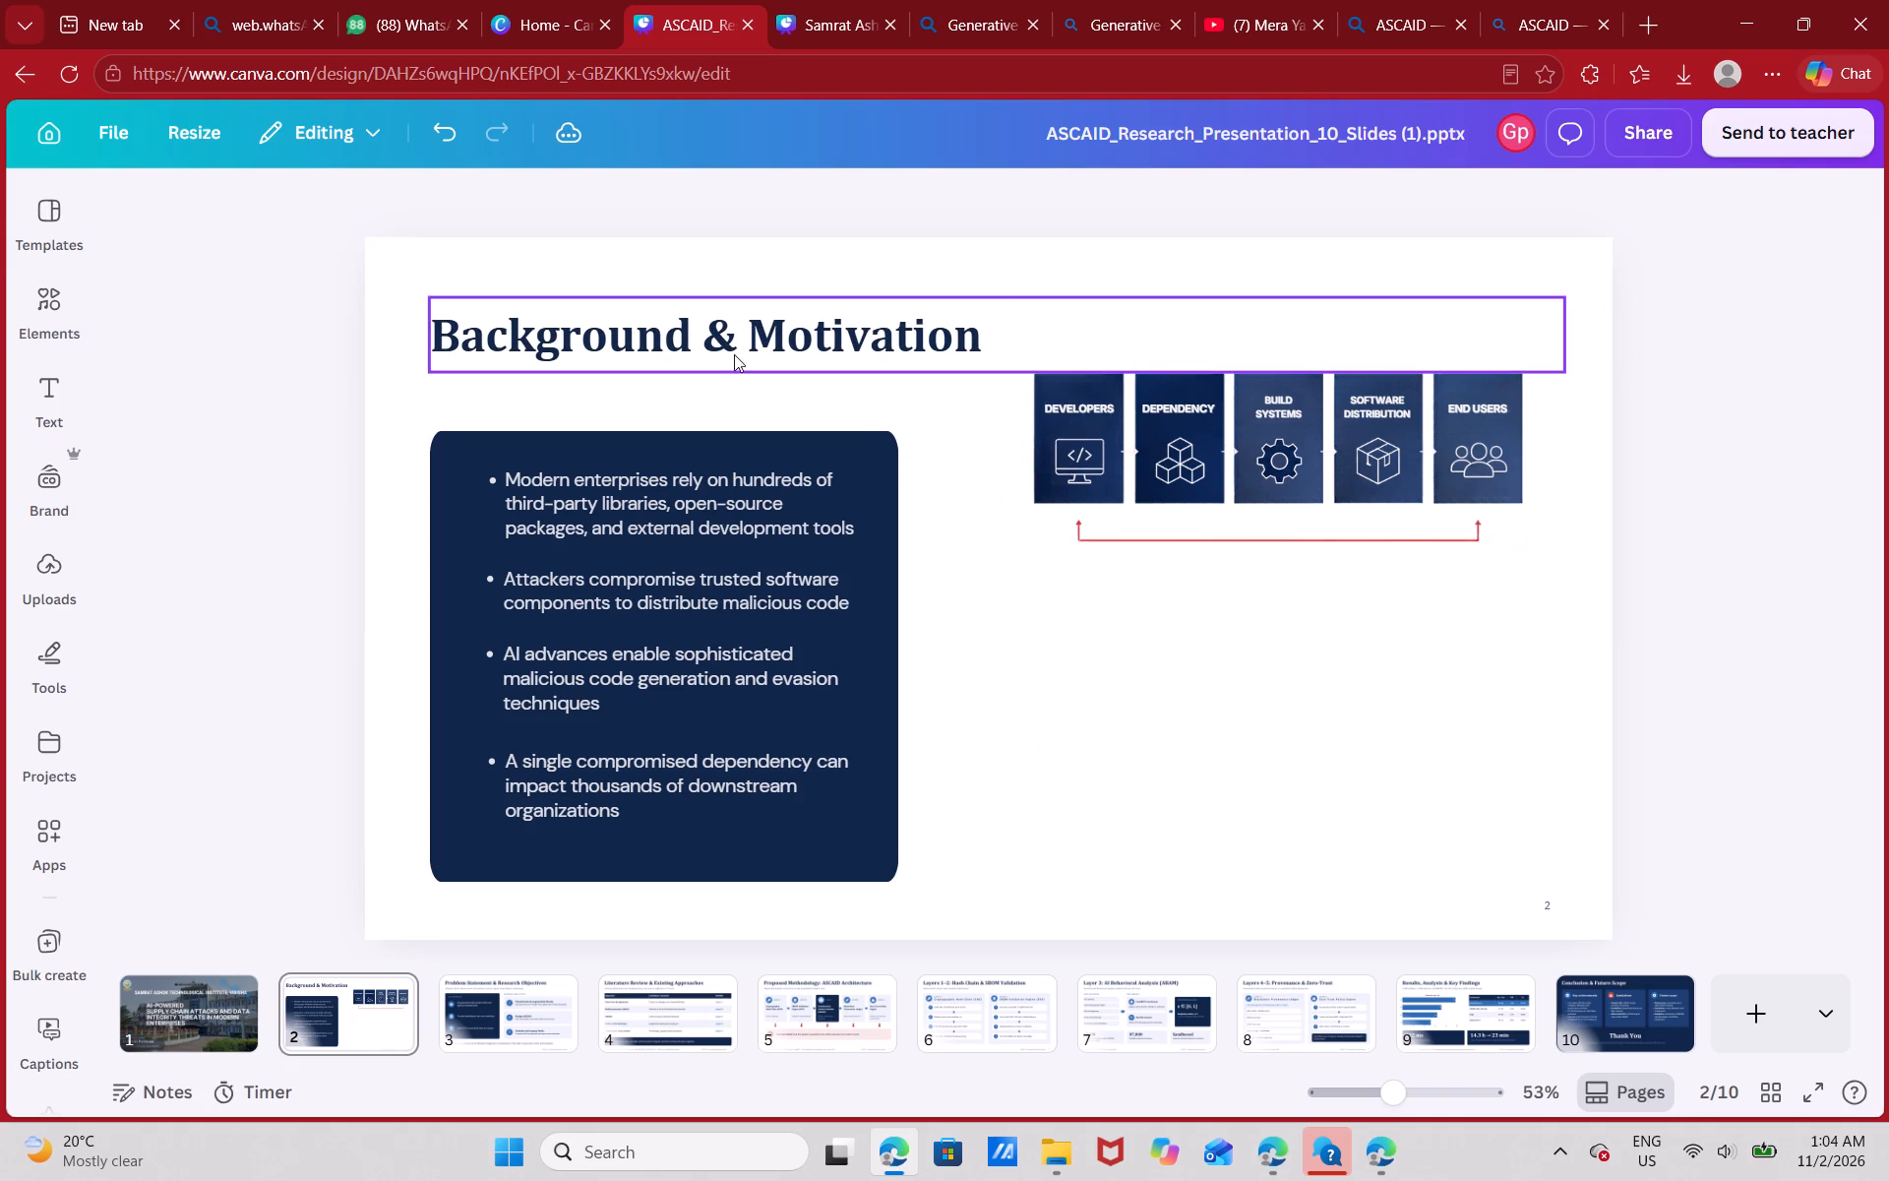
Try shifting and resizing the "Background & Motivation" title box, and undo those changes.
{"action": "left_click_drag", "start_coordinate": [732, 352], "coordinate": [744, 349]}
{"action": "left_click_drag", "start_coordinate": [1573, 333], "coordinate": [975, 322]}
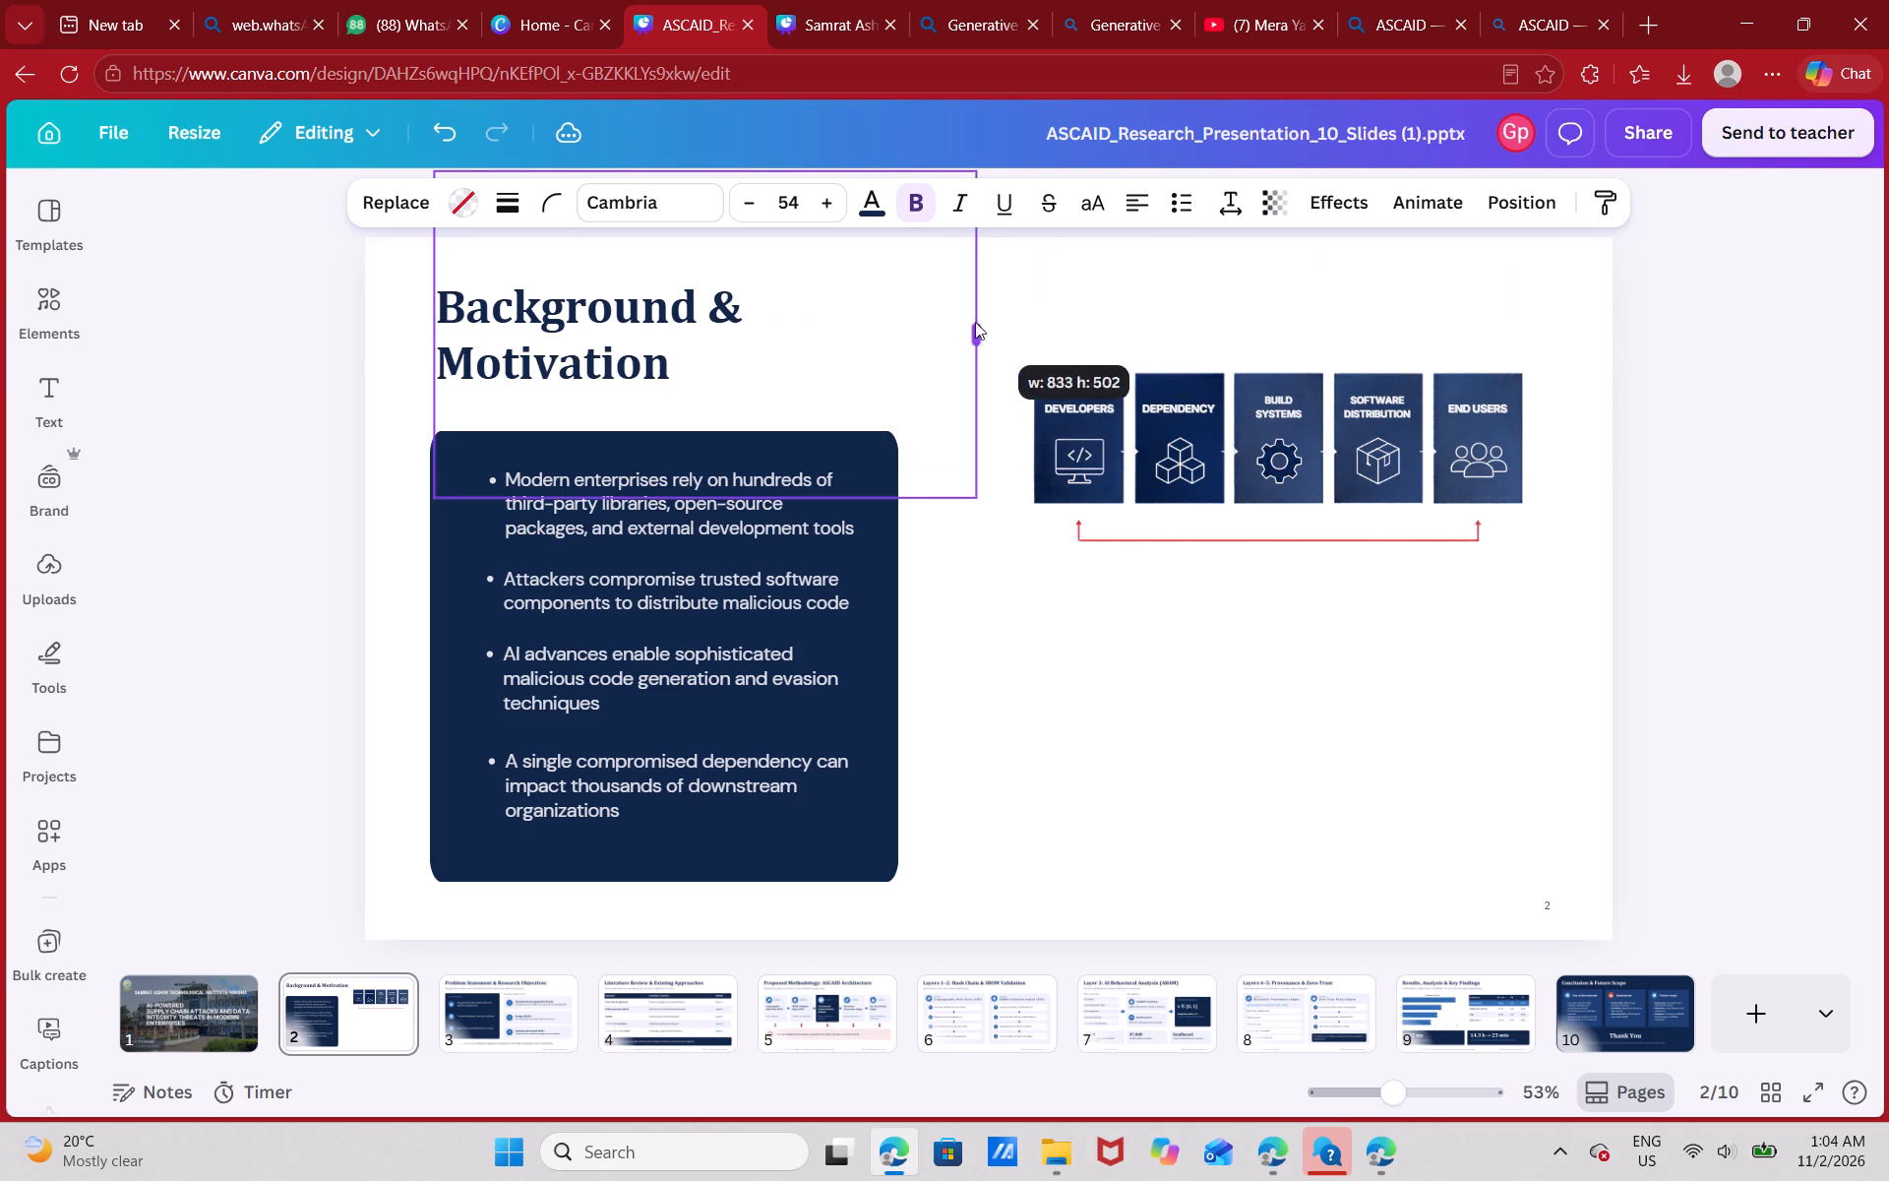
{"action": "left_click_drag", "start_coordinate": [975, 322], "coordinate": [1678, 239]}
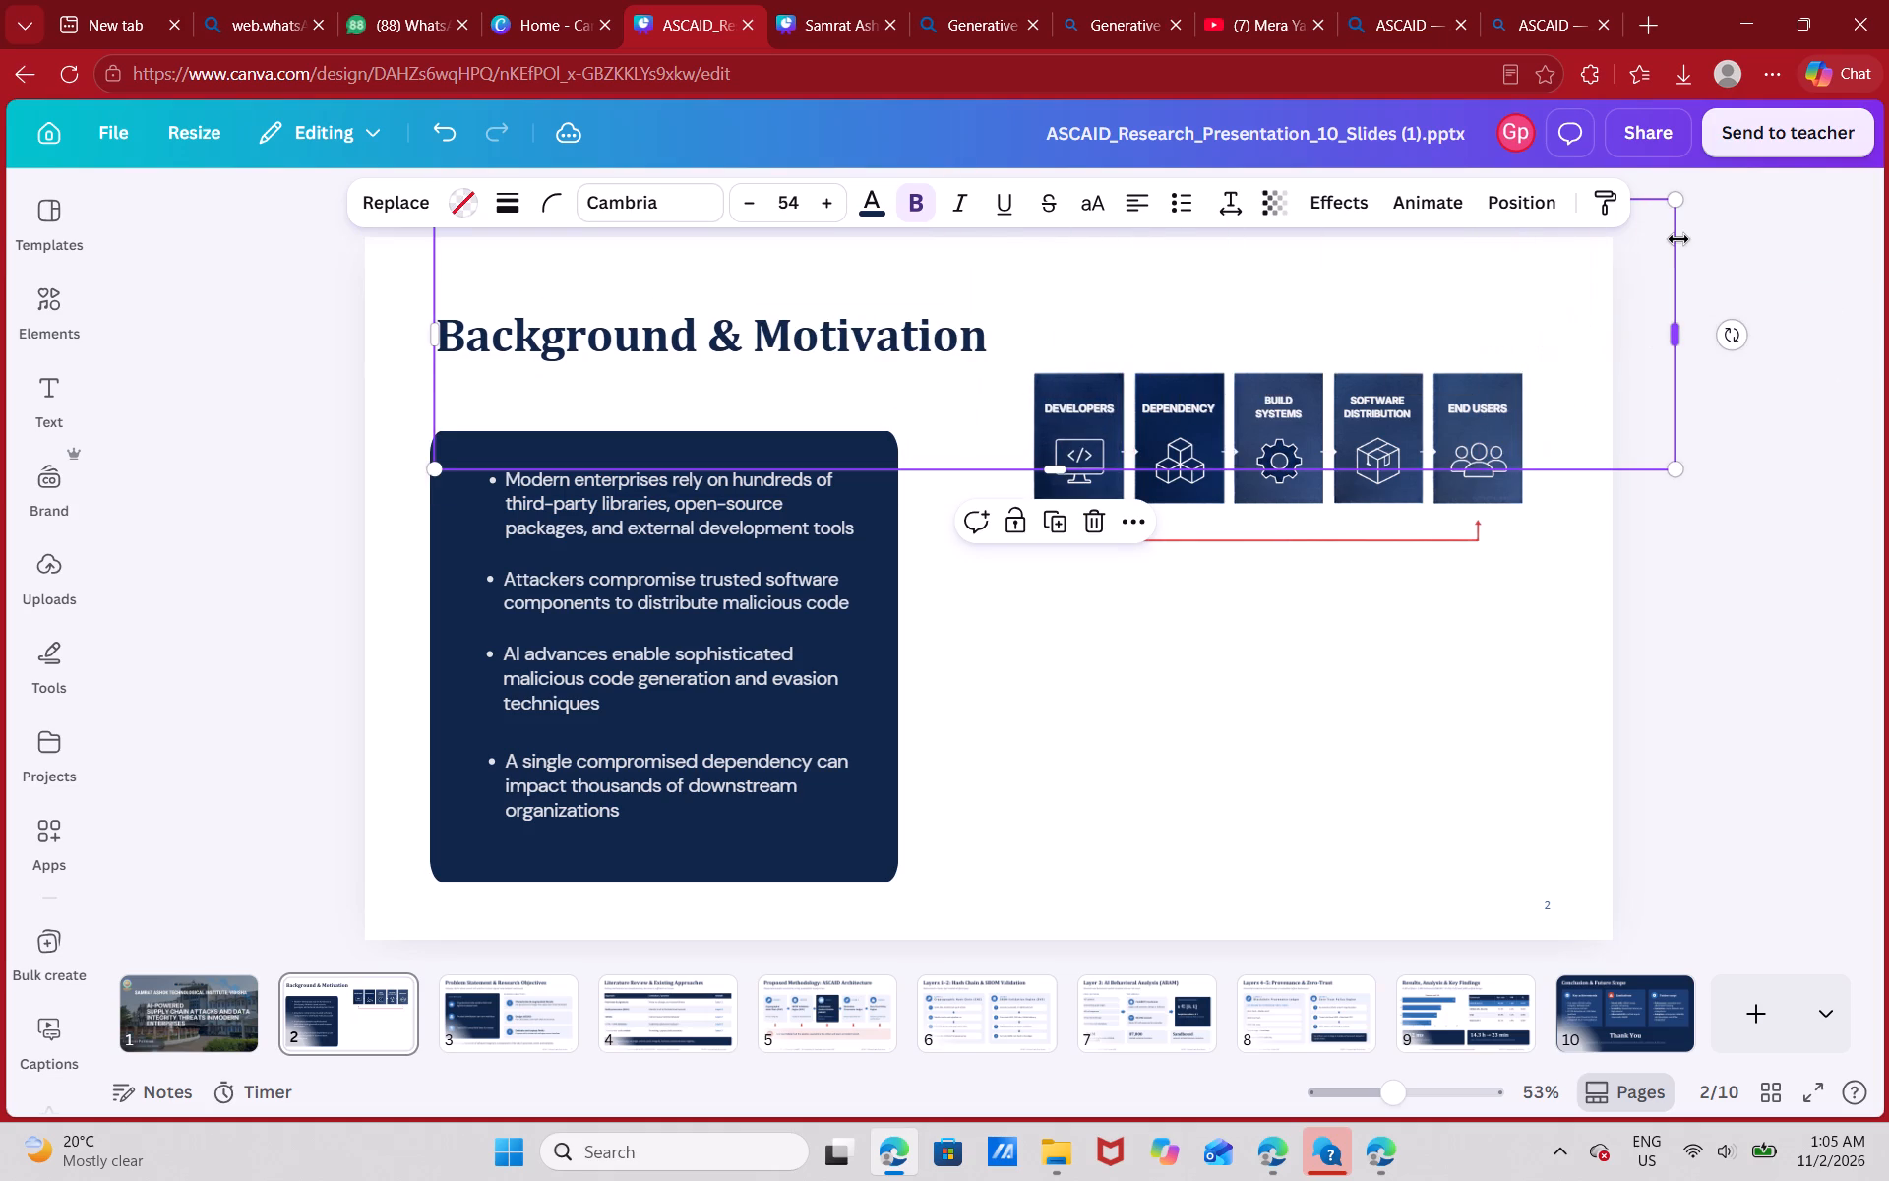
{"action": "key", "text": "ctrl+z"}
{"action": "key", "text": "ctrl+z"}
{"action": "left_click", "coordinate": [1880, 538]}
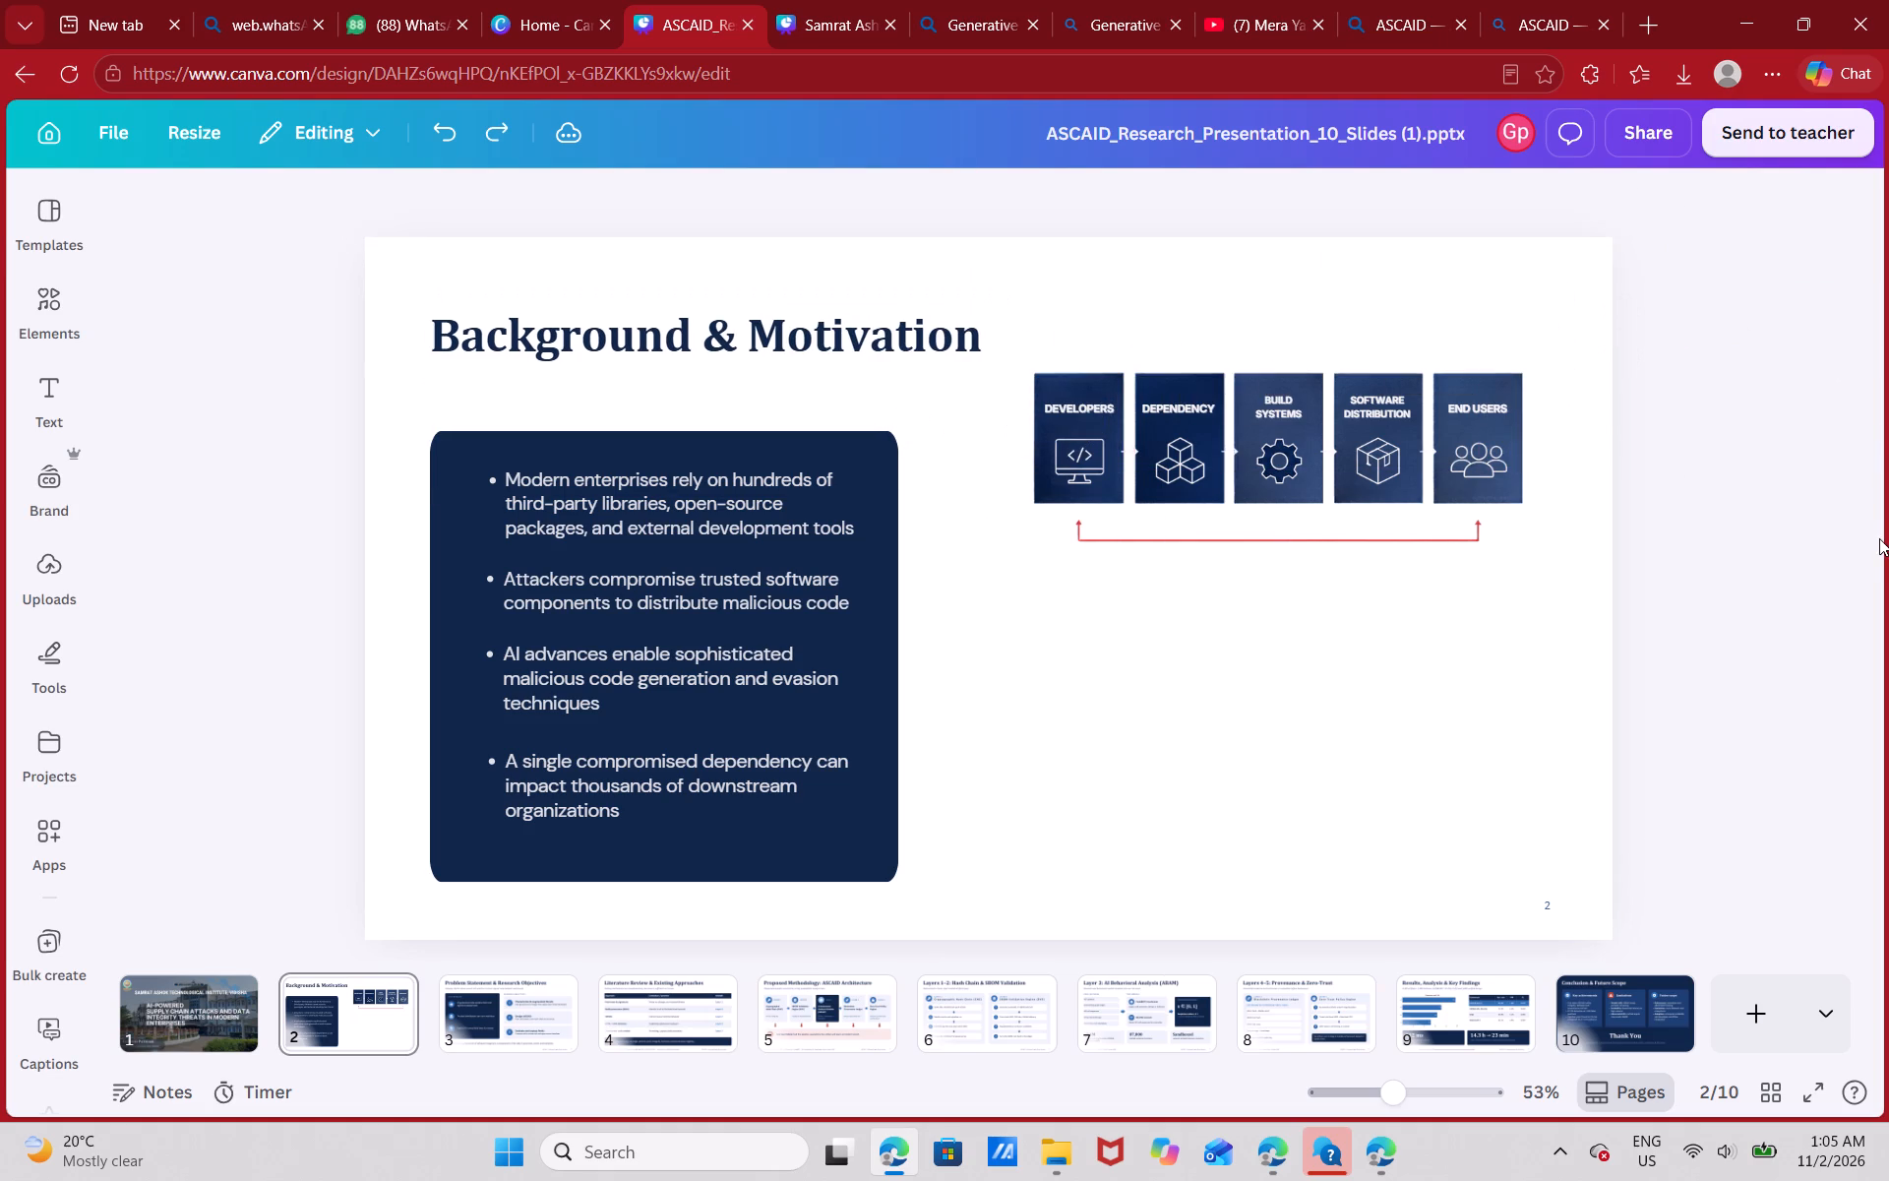
Move the supply-chain diagram down so its top lines up with the top of the navy card.
{"action": "left_click_drag", "start_coordinate": [1311, 483], "coordinate": [1292, 550]}
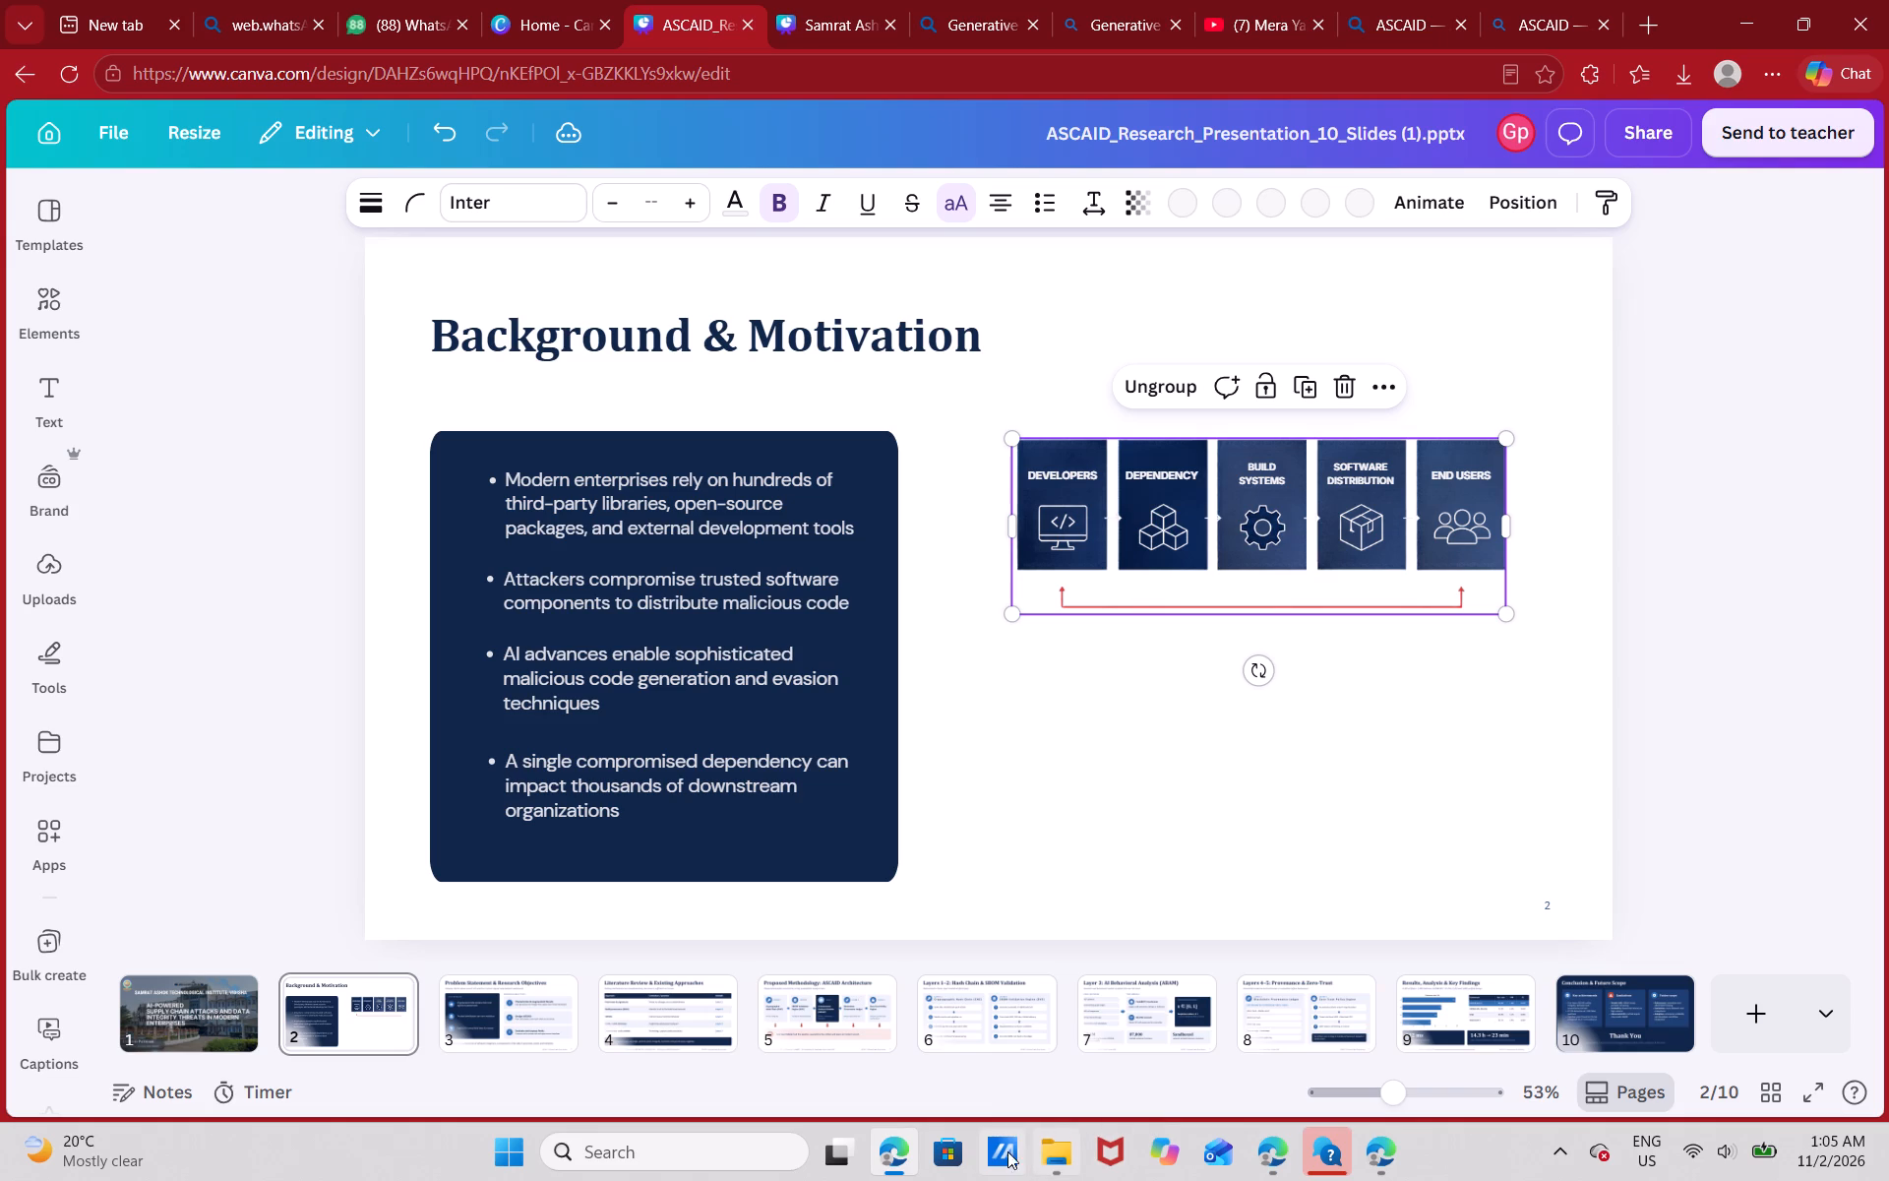
{"action": "key", "text": "alt+Tab"}
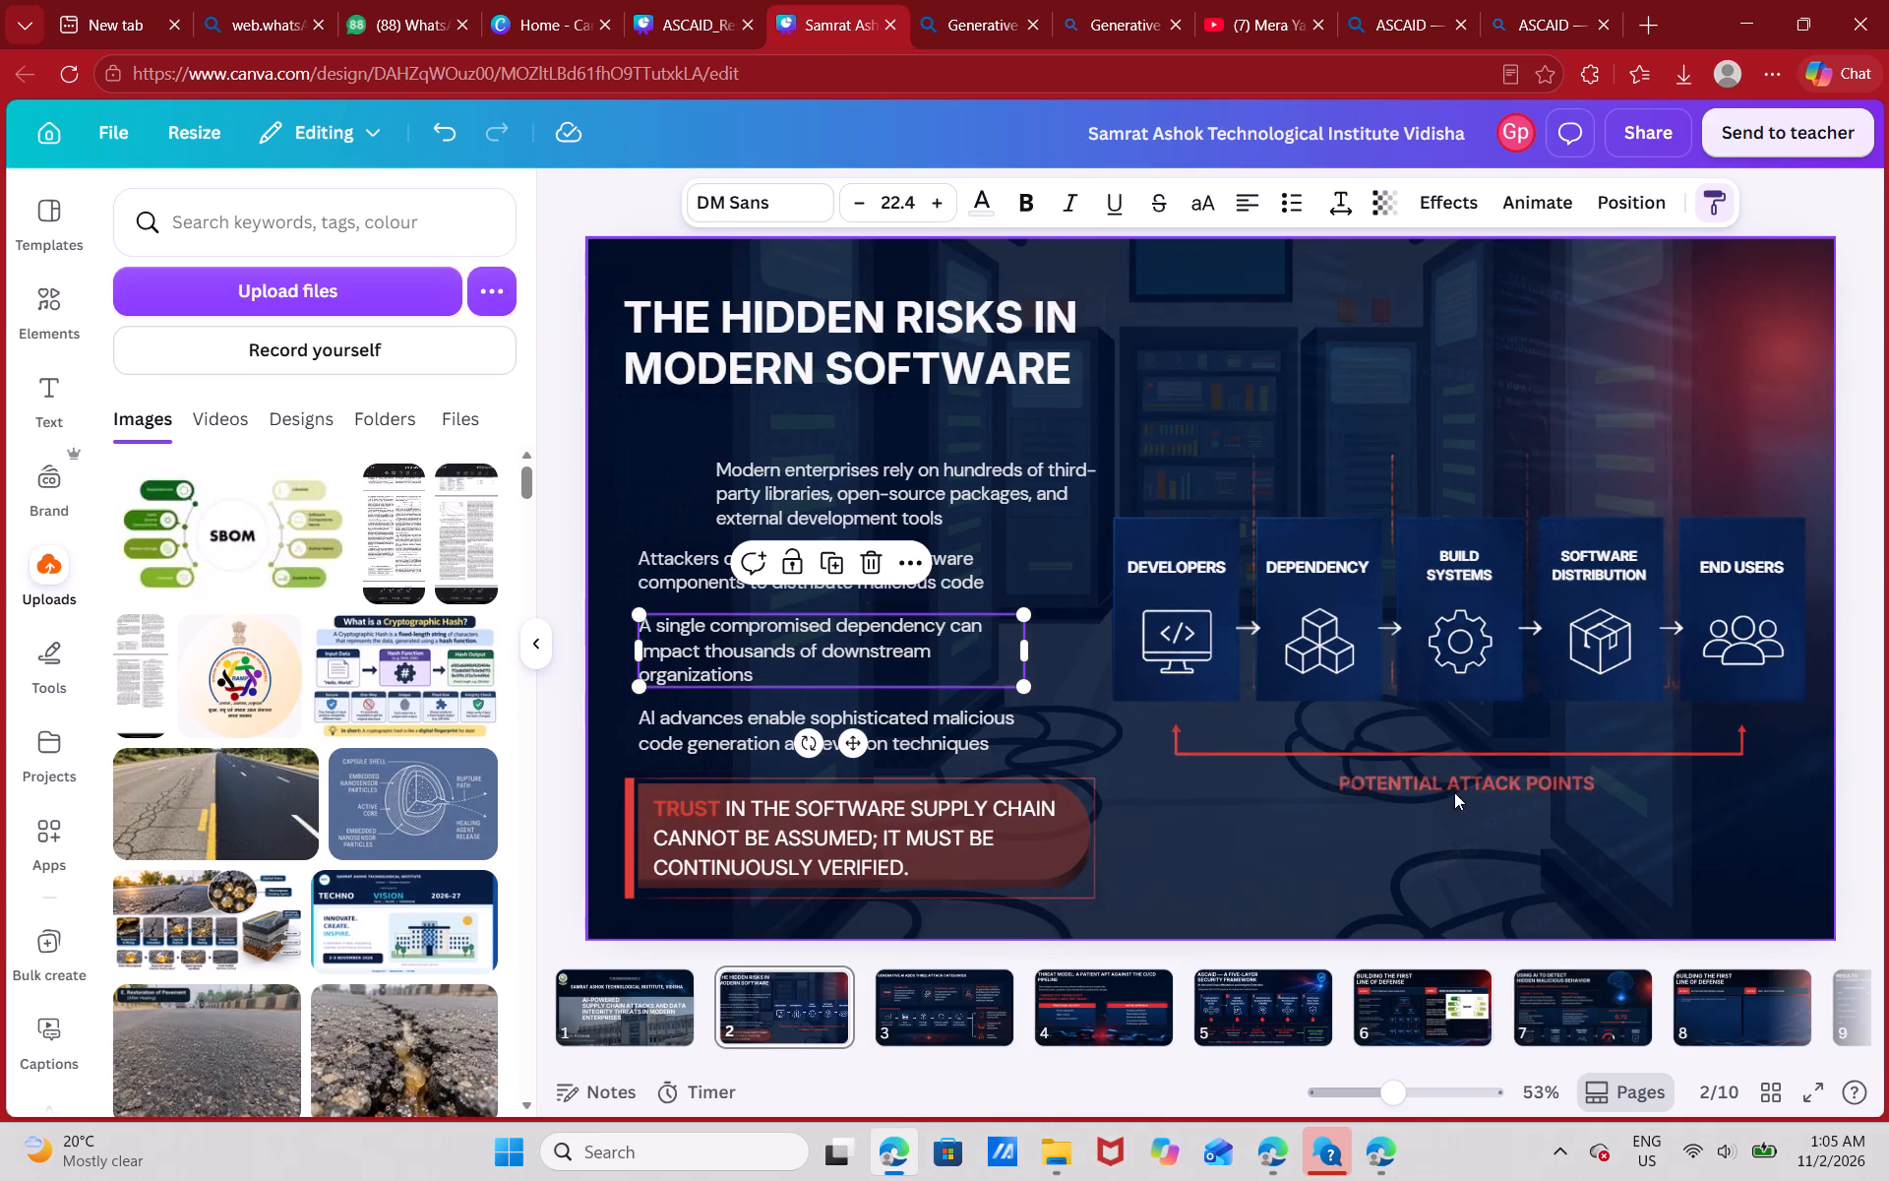
{"action": "key", "text": "alt+Tab"}
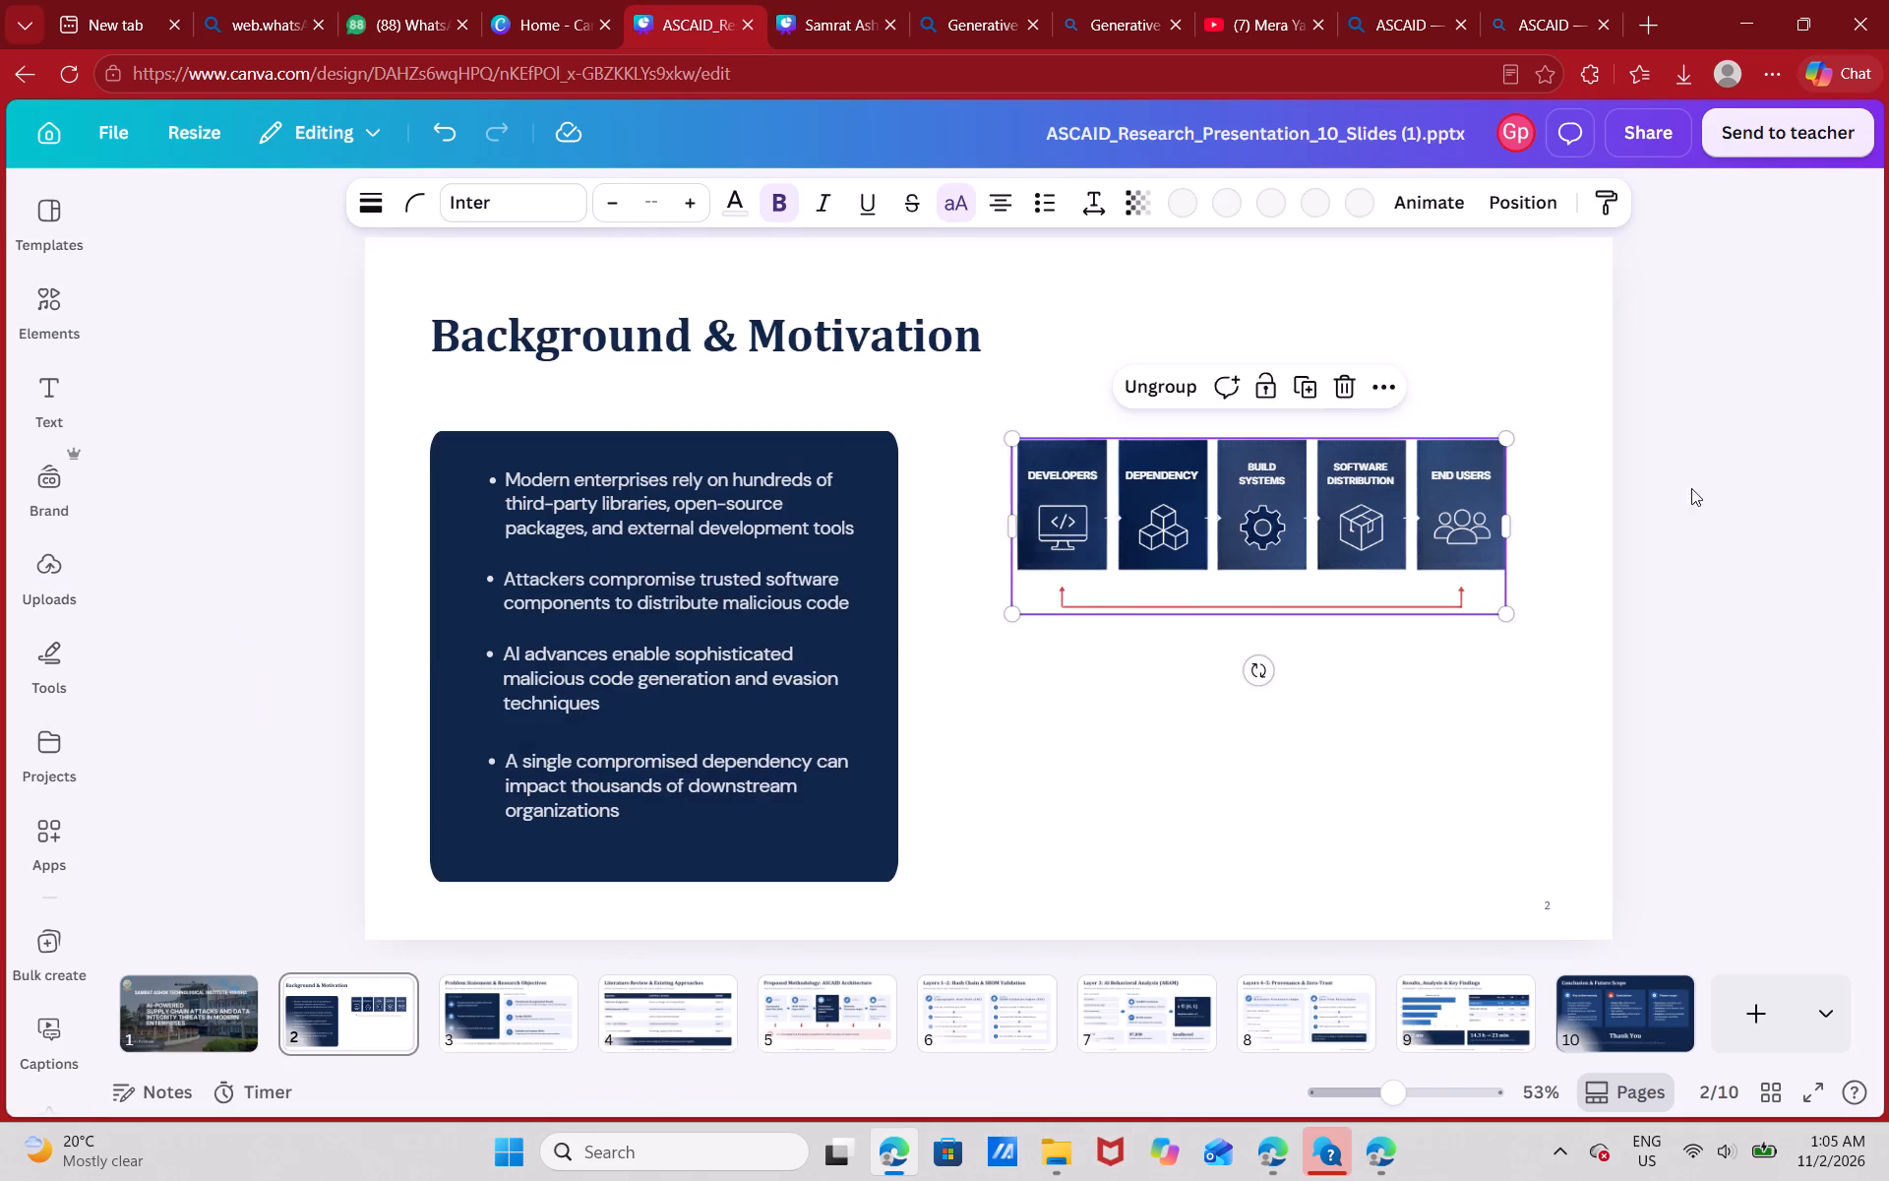
{"action": "key", "text": "alt+Tab"}
{"action": "left_click", "coordinate": [1040, 849]}
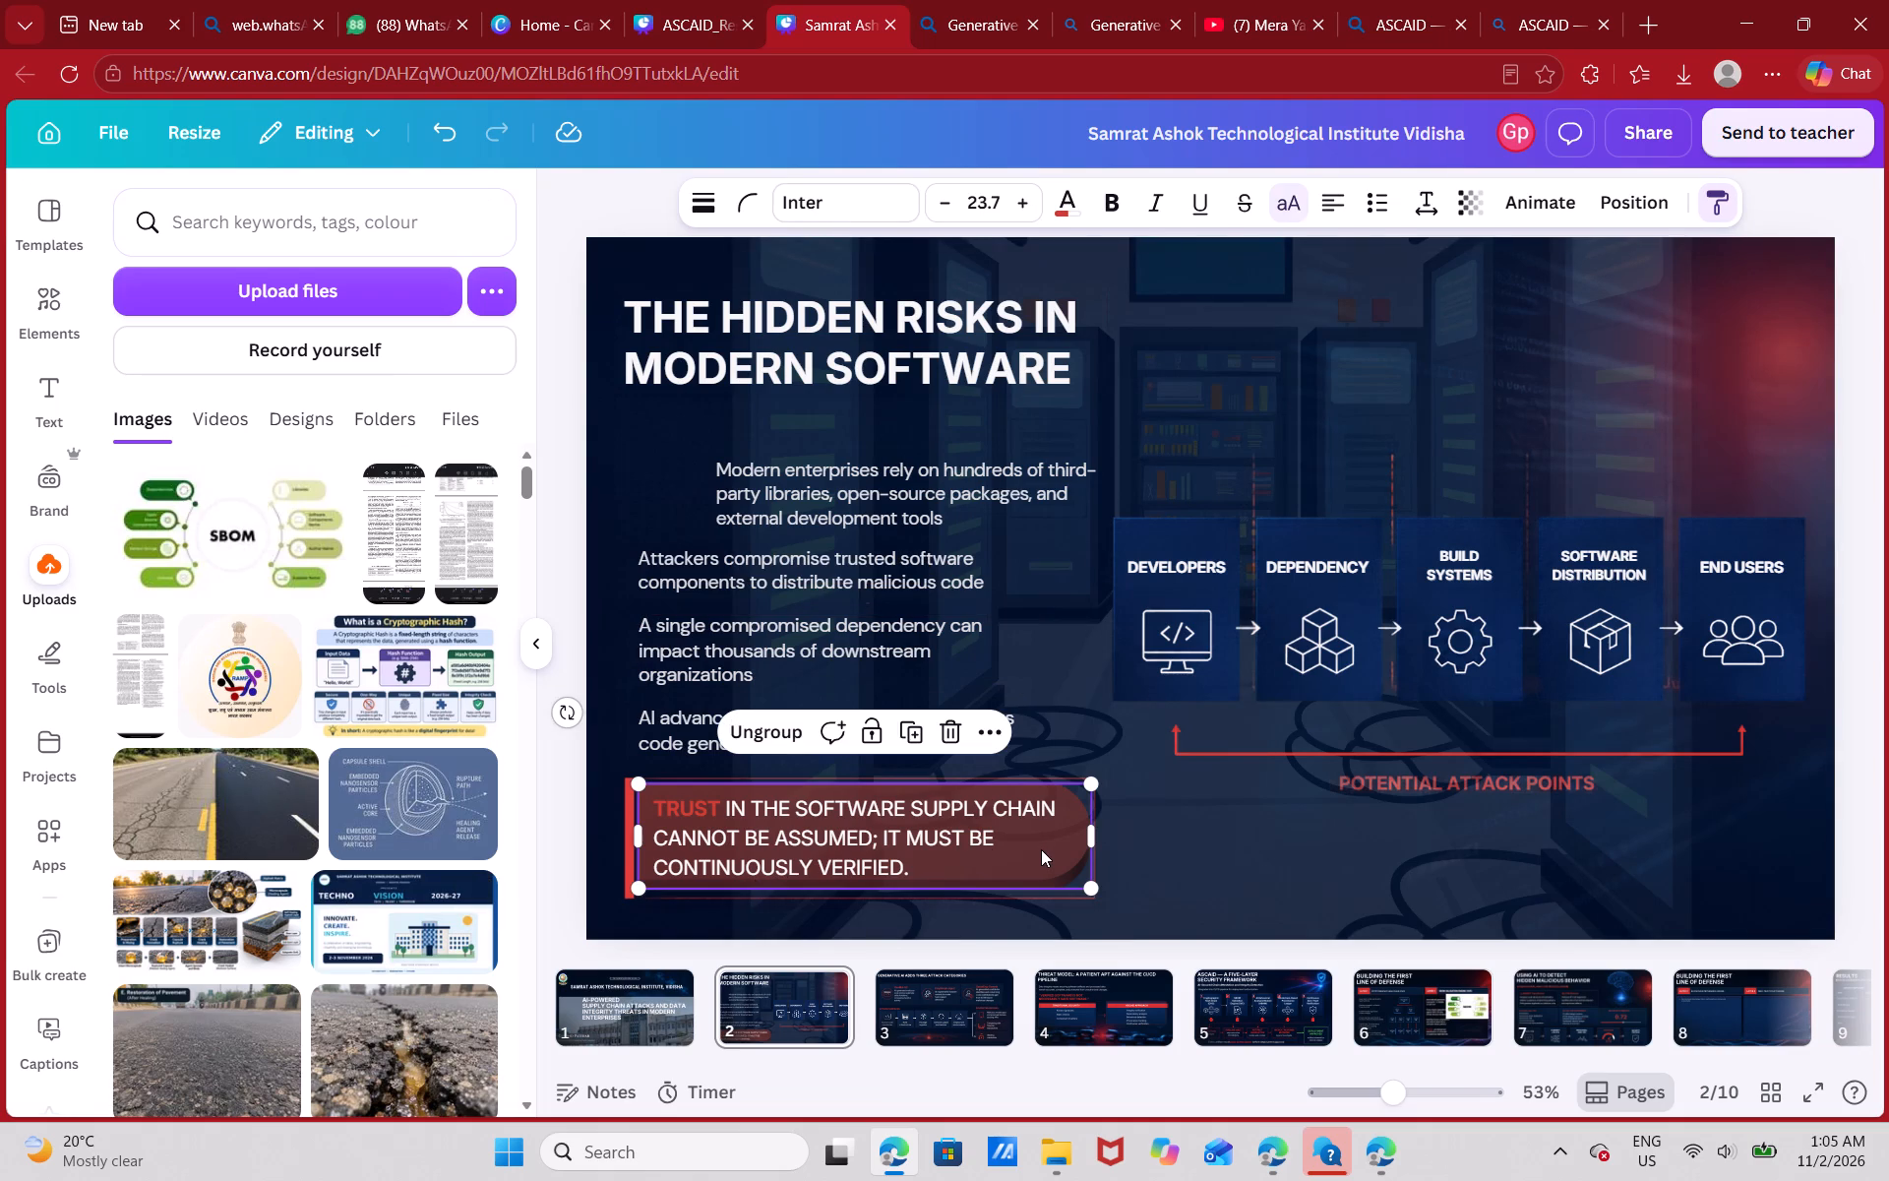
{"action": "key", "text": "ctrl+c"}
{"action": "key", "text": "alt+Tab"}
{"action": "key", "text": "ctrl+v"}
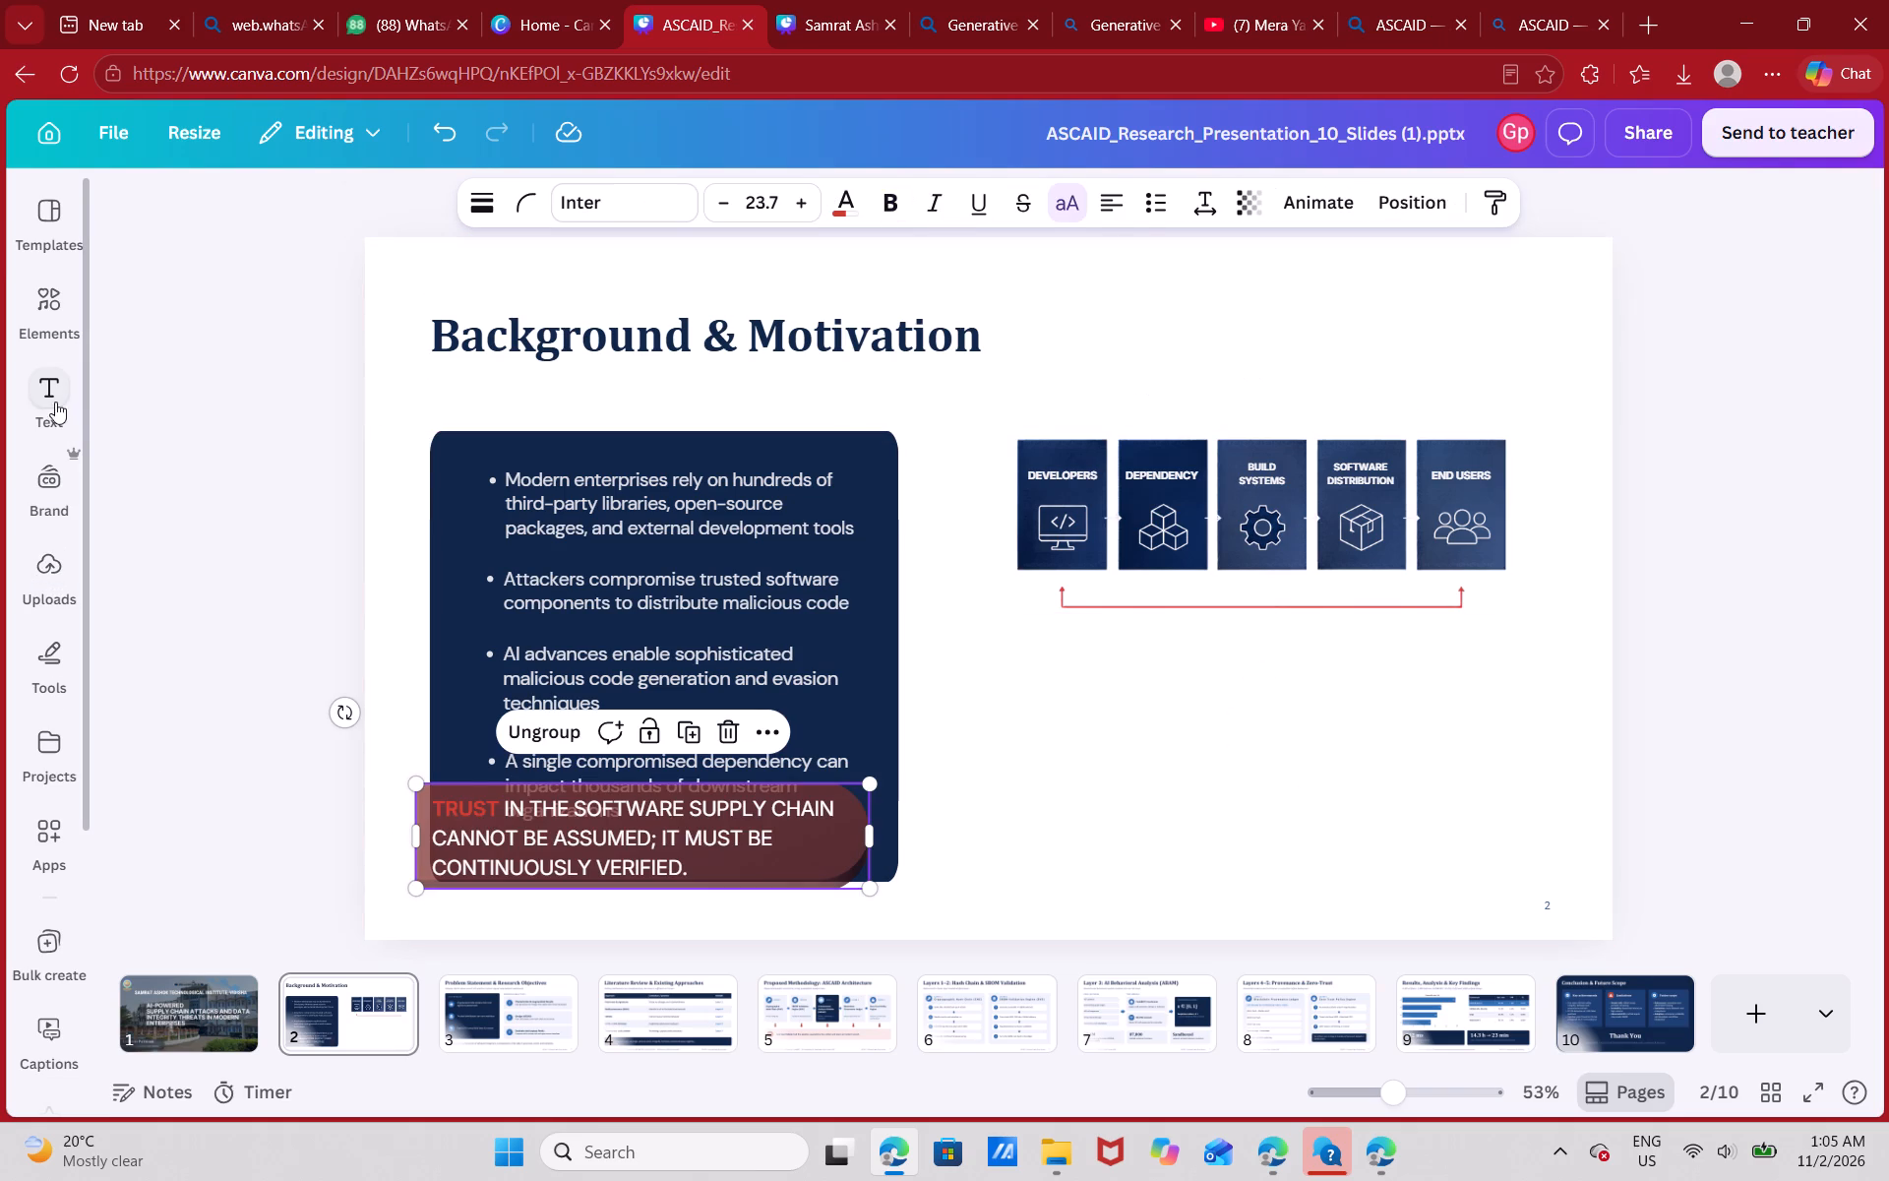
Move the TRUST callout below the supply-chain diagram, flush against the navy card's right edge near its bottom.
{"action": "left_click_drag", "start_coordinate": [766, 869], "coordinate": [1485, 795]}
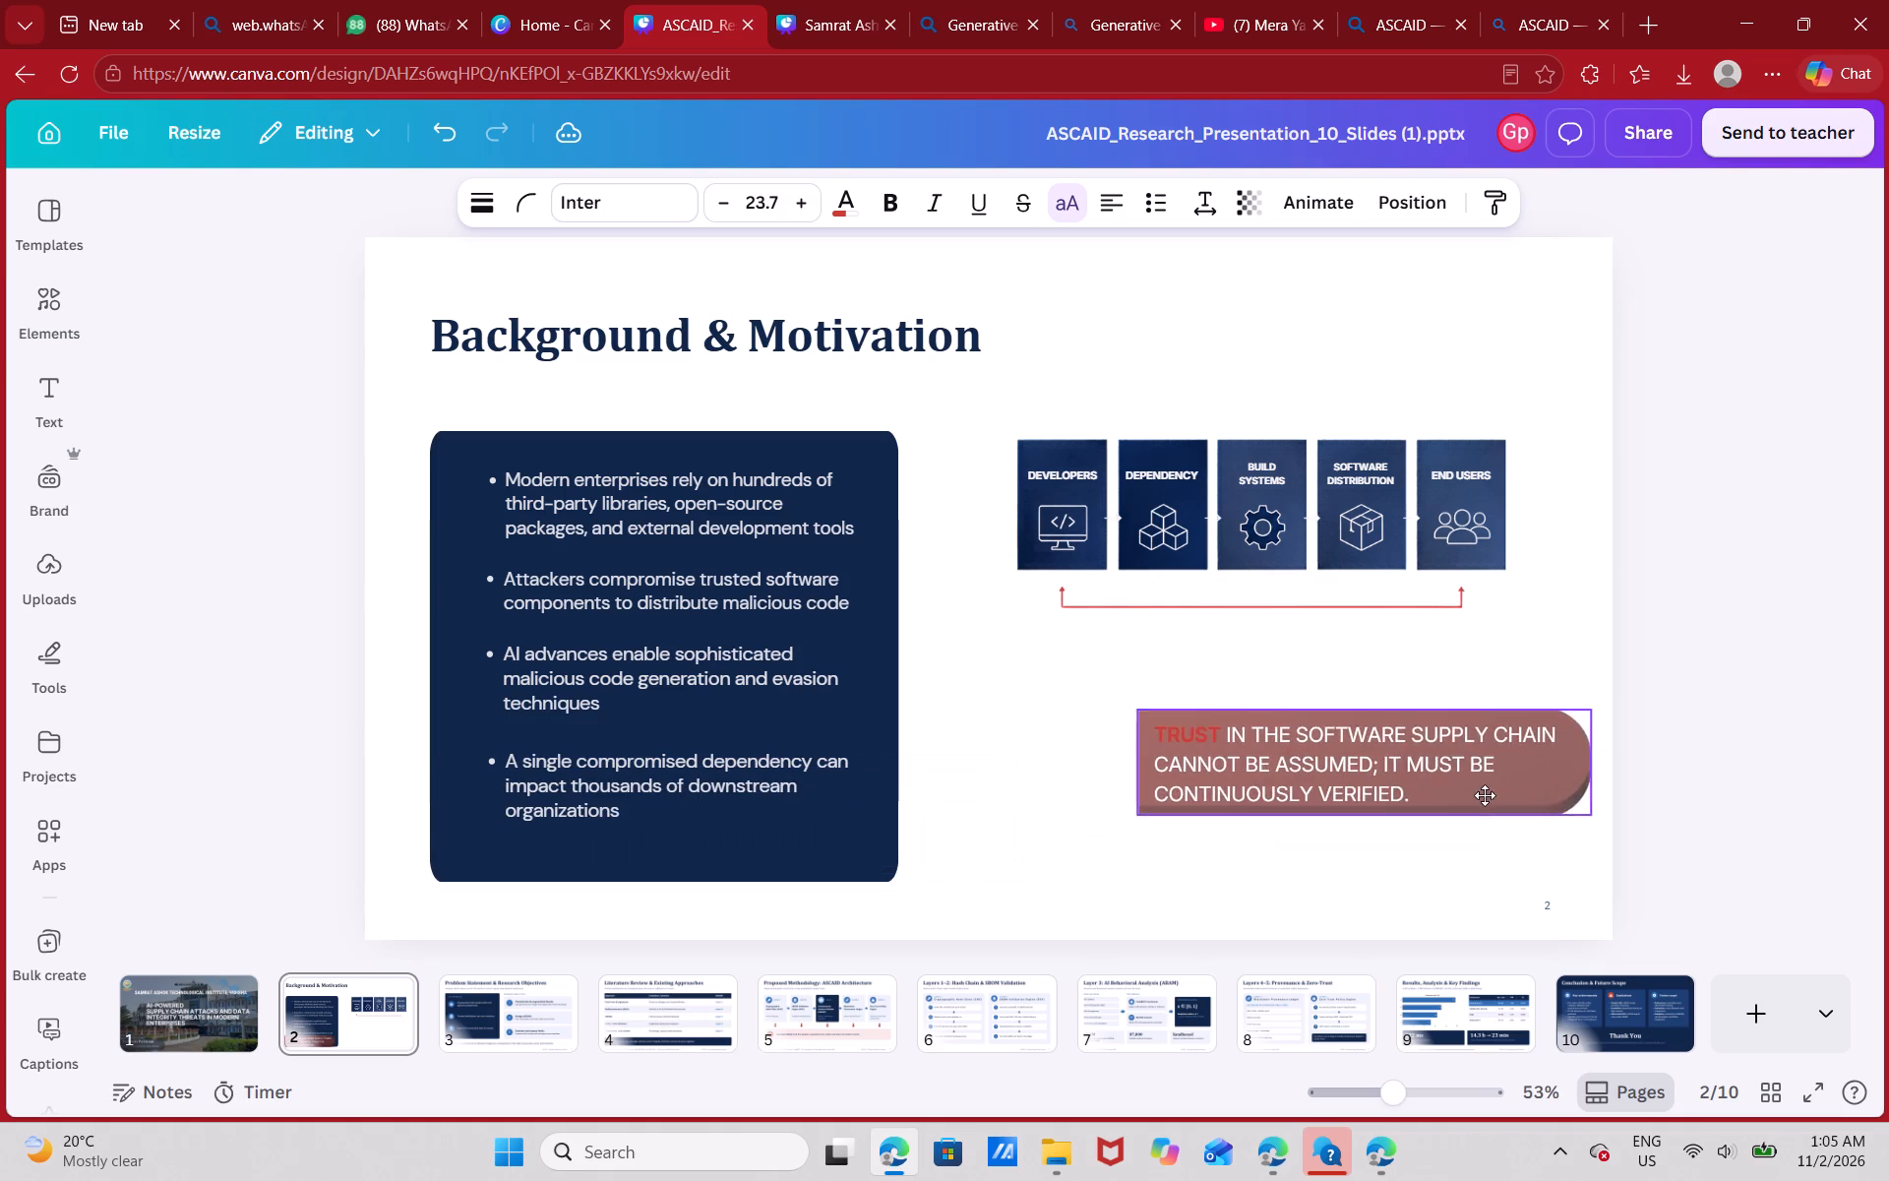
{"action": "left_click_drag", "start_coordinate": [1485, 795], "coordinate": [1262, 829]}
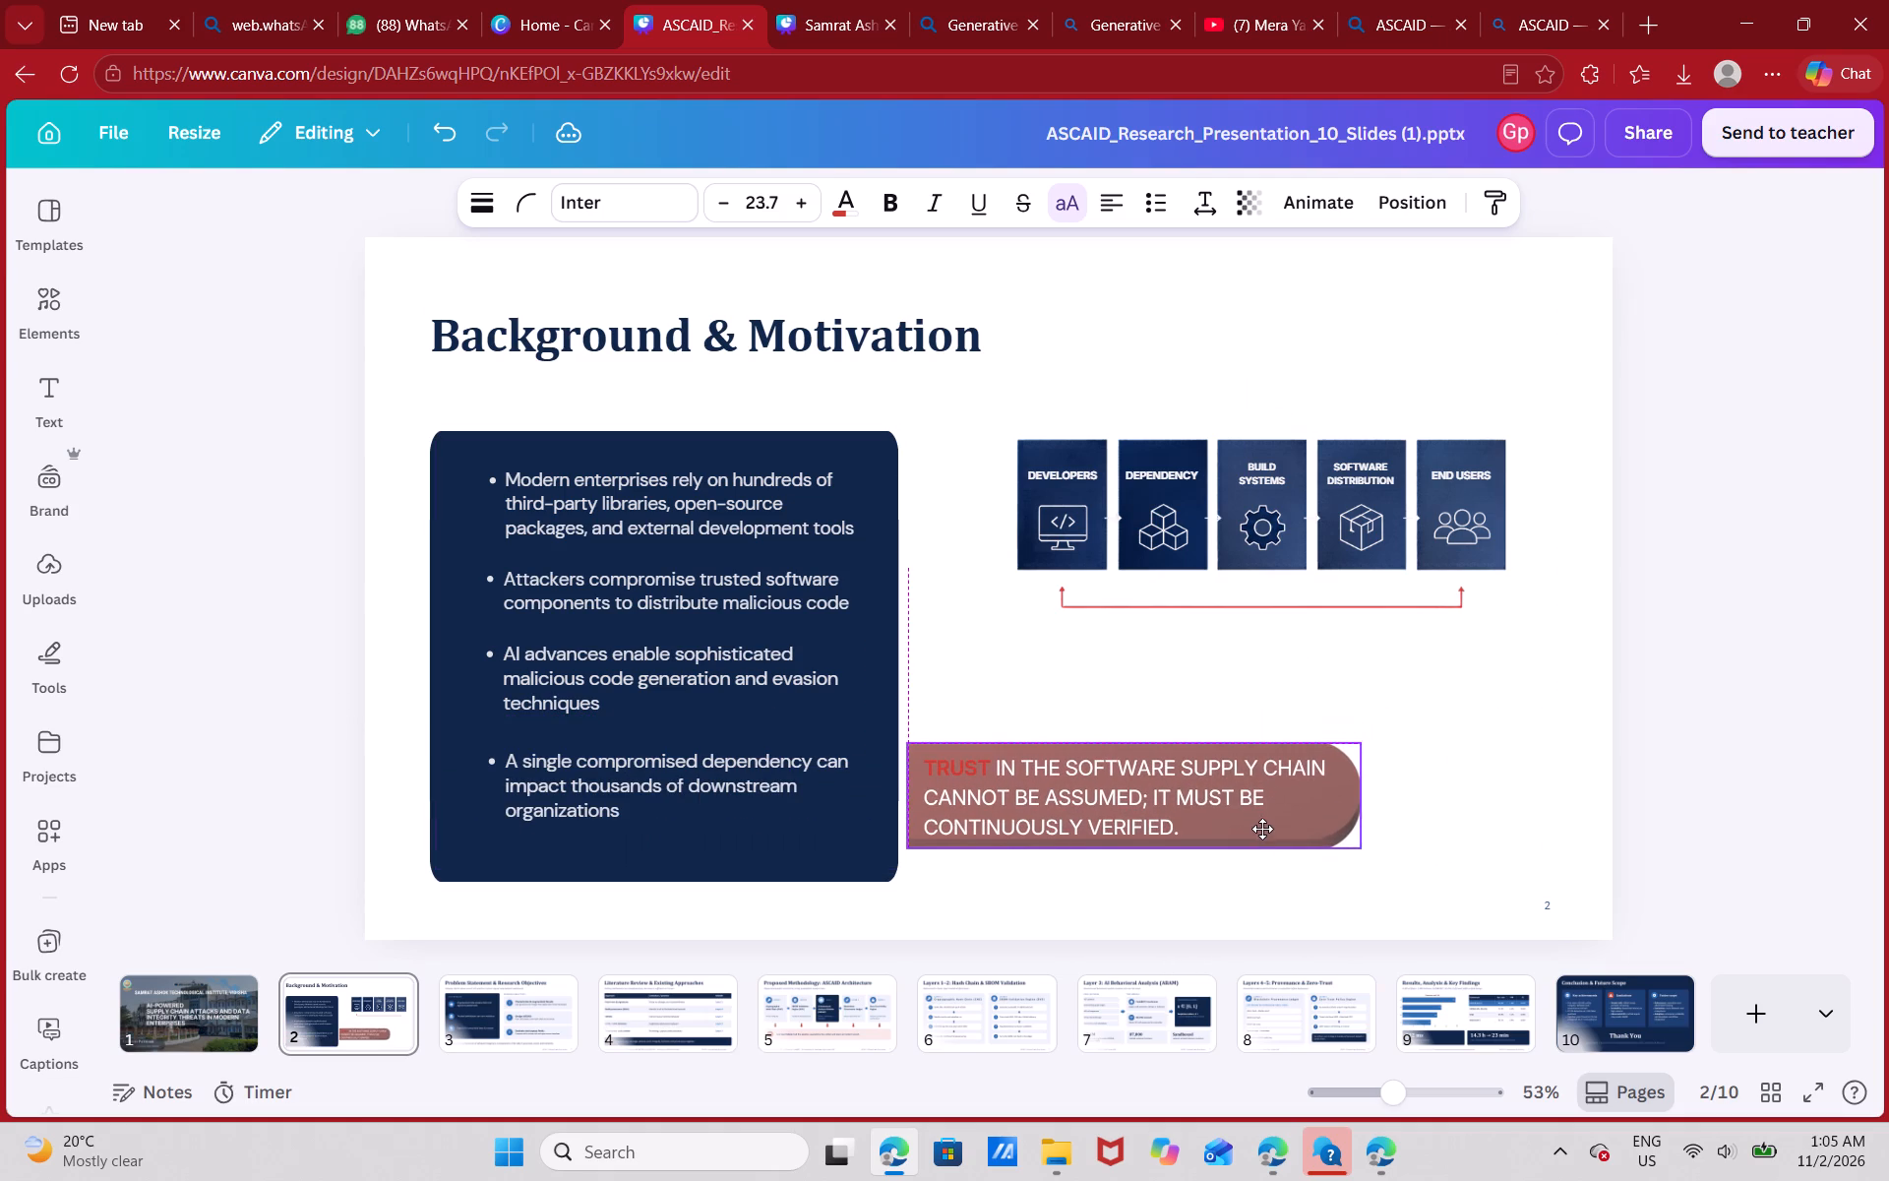
{"action": "left_click_drag", "start_coordinate": [1262, 829], "coordinate": [1248, 853]}
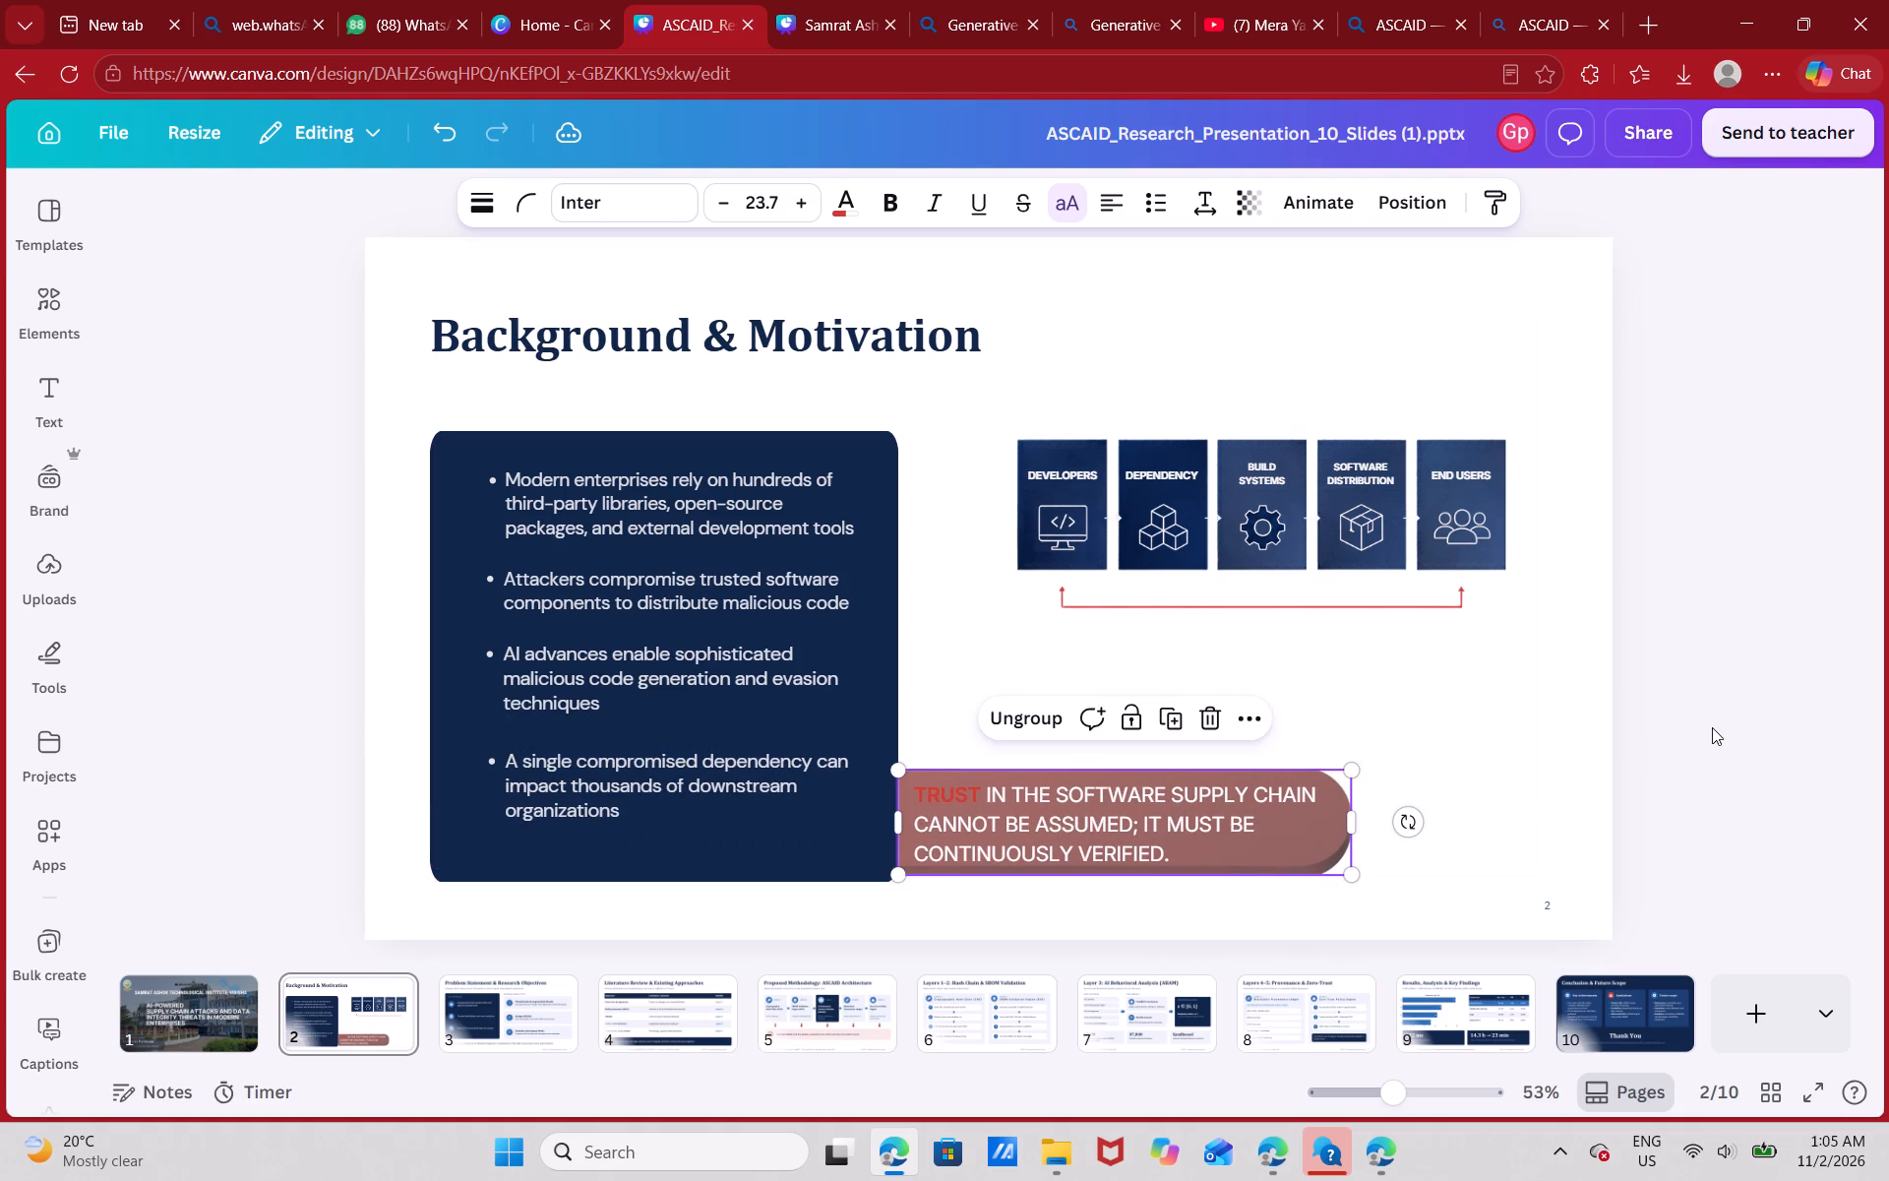
{"action": "left_click", "coordinate": [1721, 725]}
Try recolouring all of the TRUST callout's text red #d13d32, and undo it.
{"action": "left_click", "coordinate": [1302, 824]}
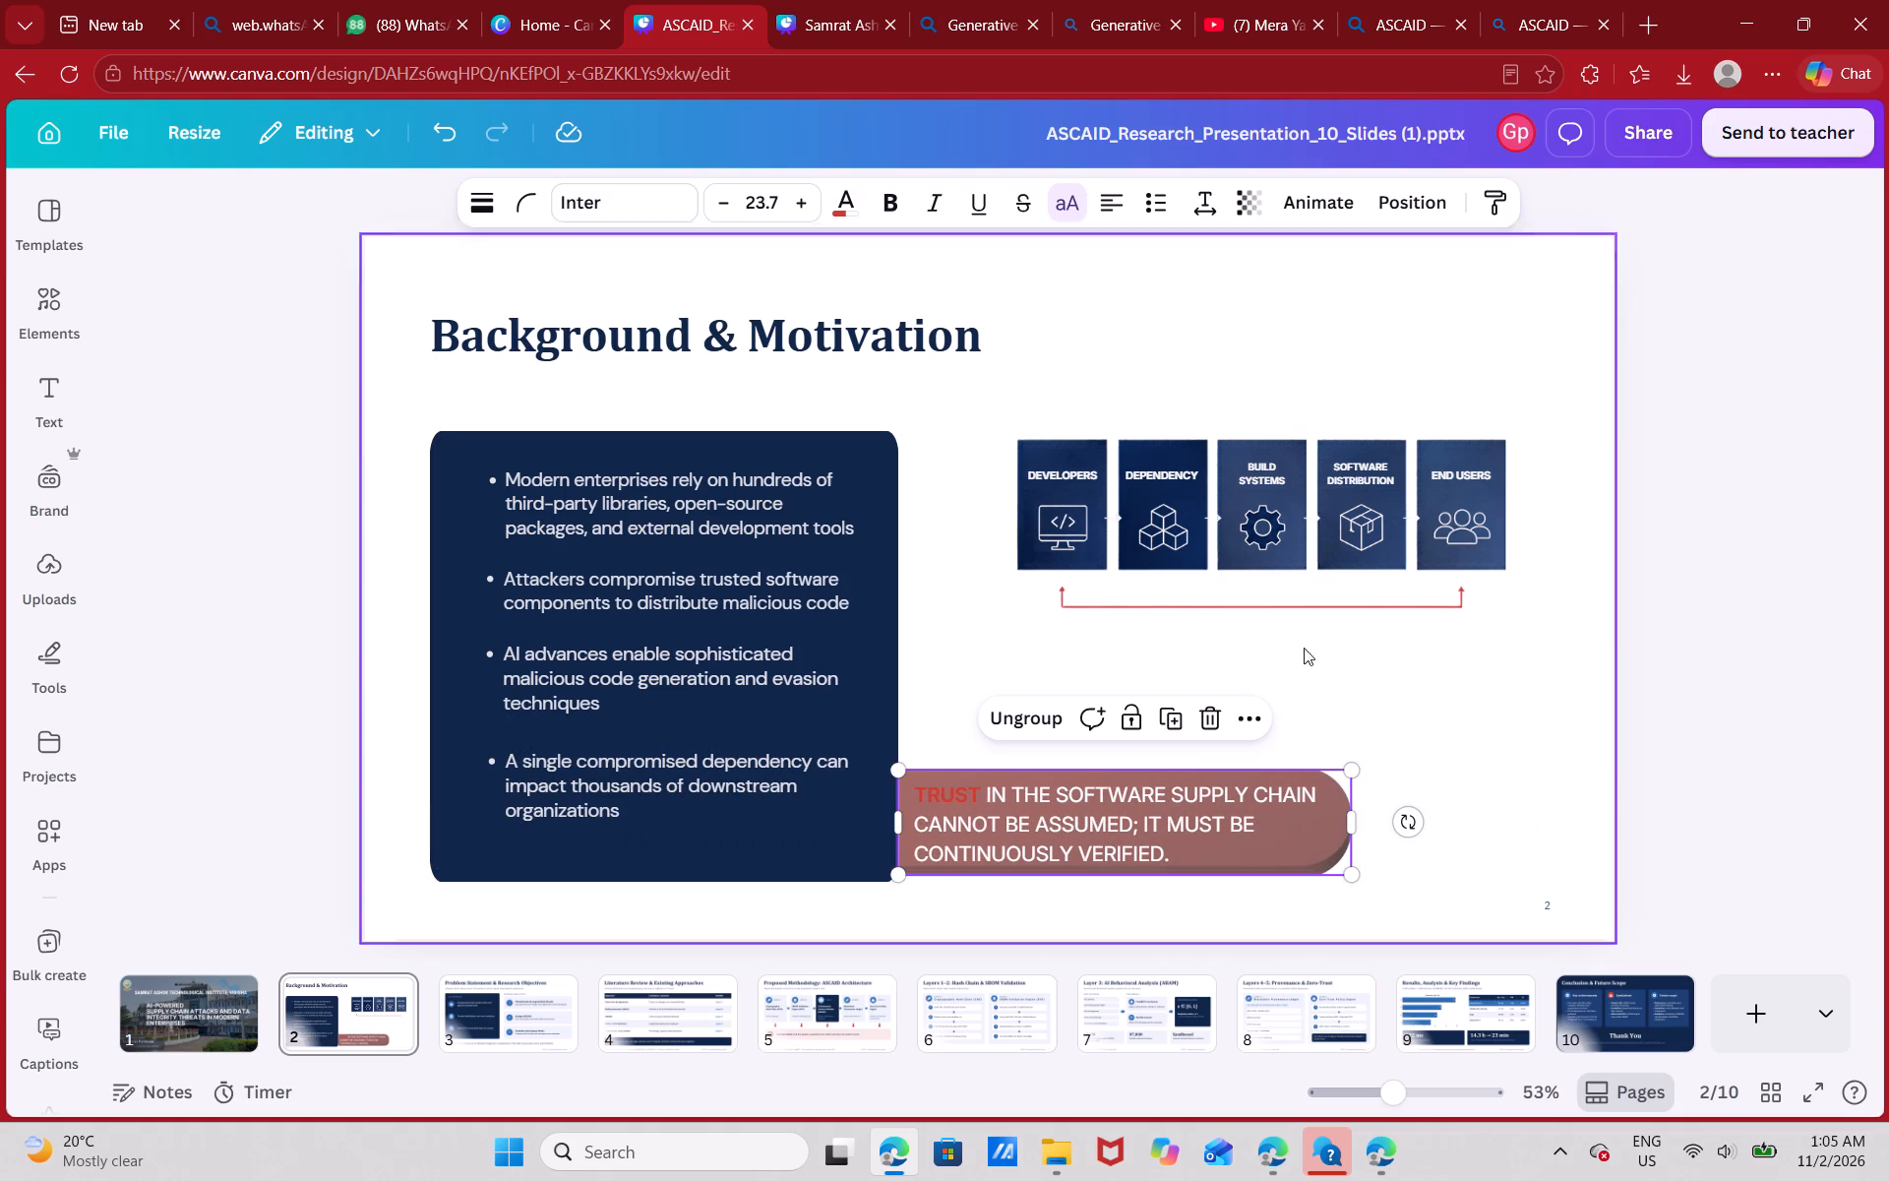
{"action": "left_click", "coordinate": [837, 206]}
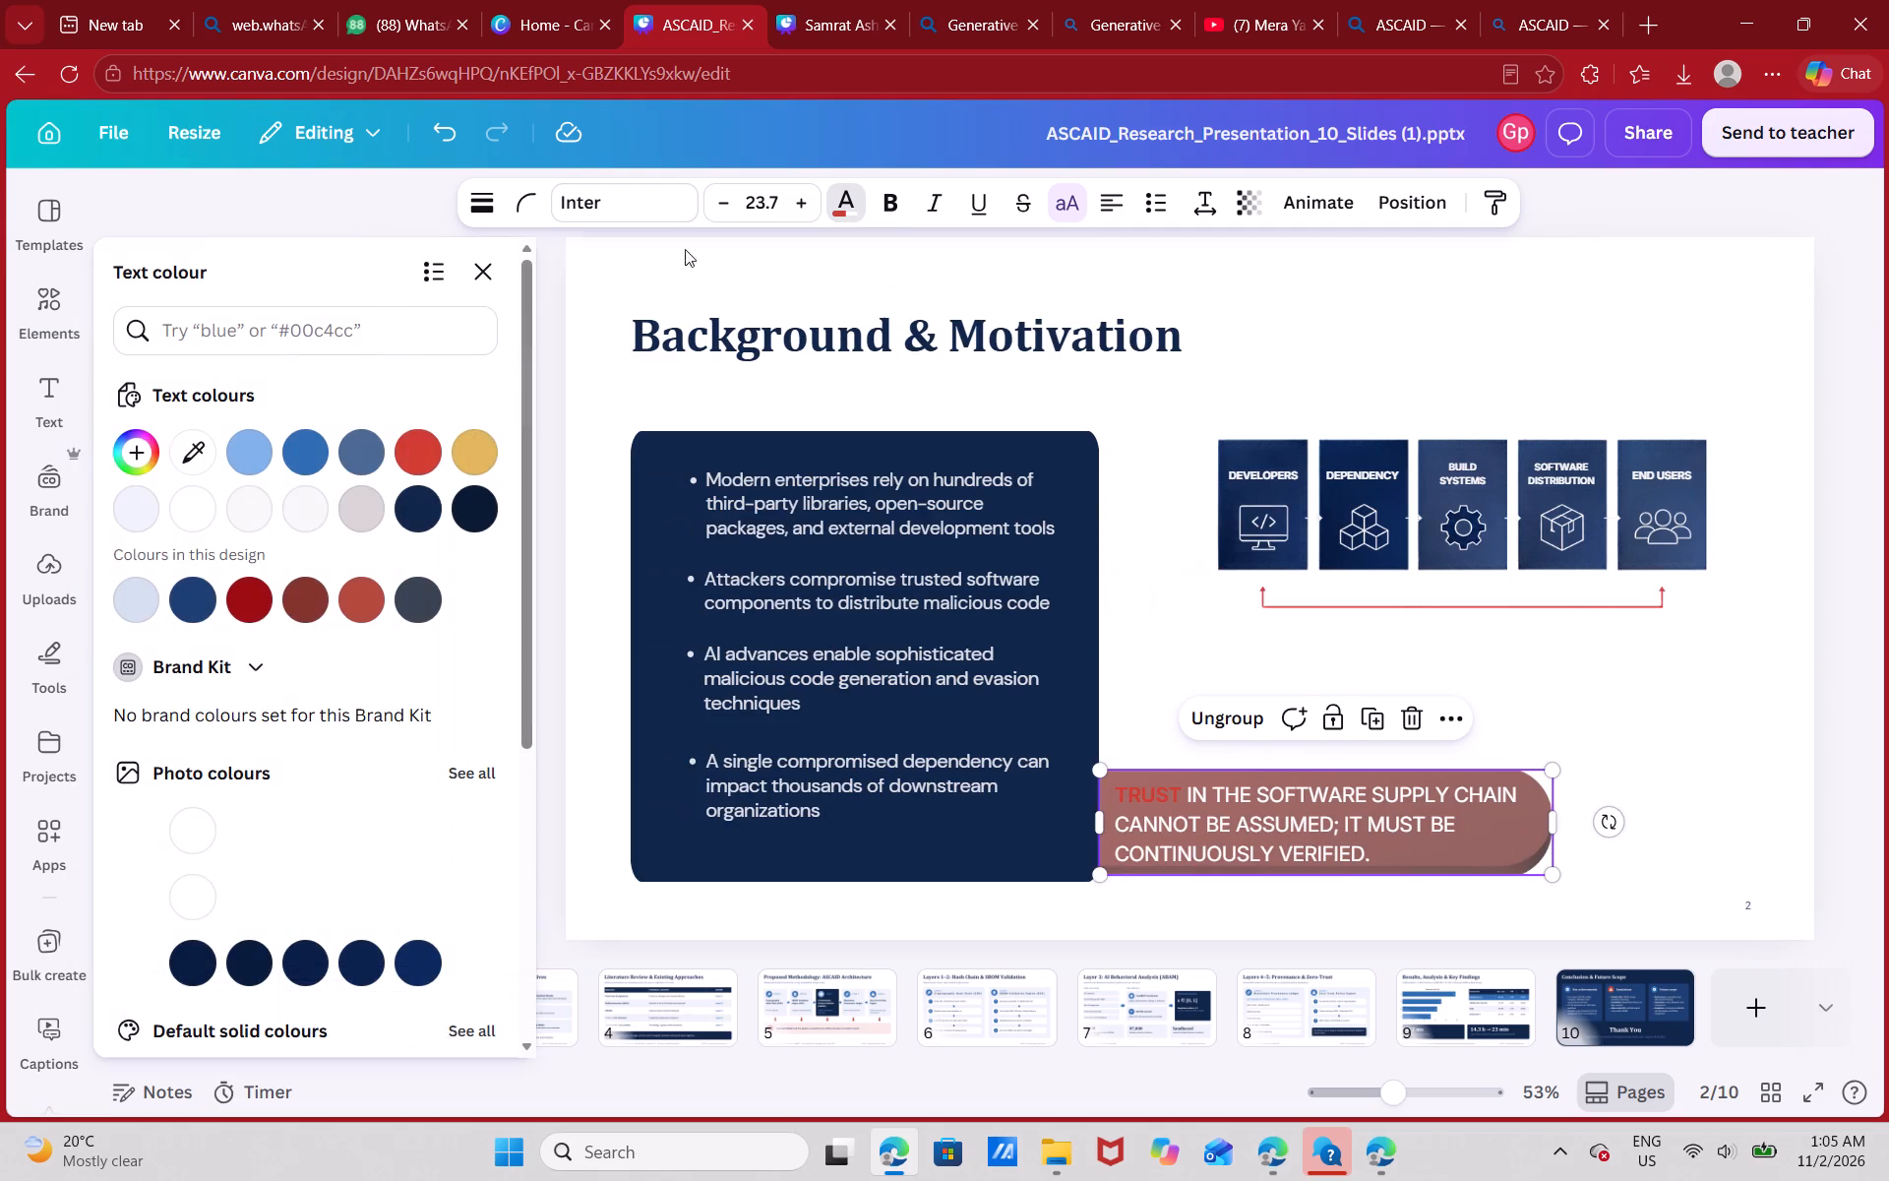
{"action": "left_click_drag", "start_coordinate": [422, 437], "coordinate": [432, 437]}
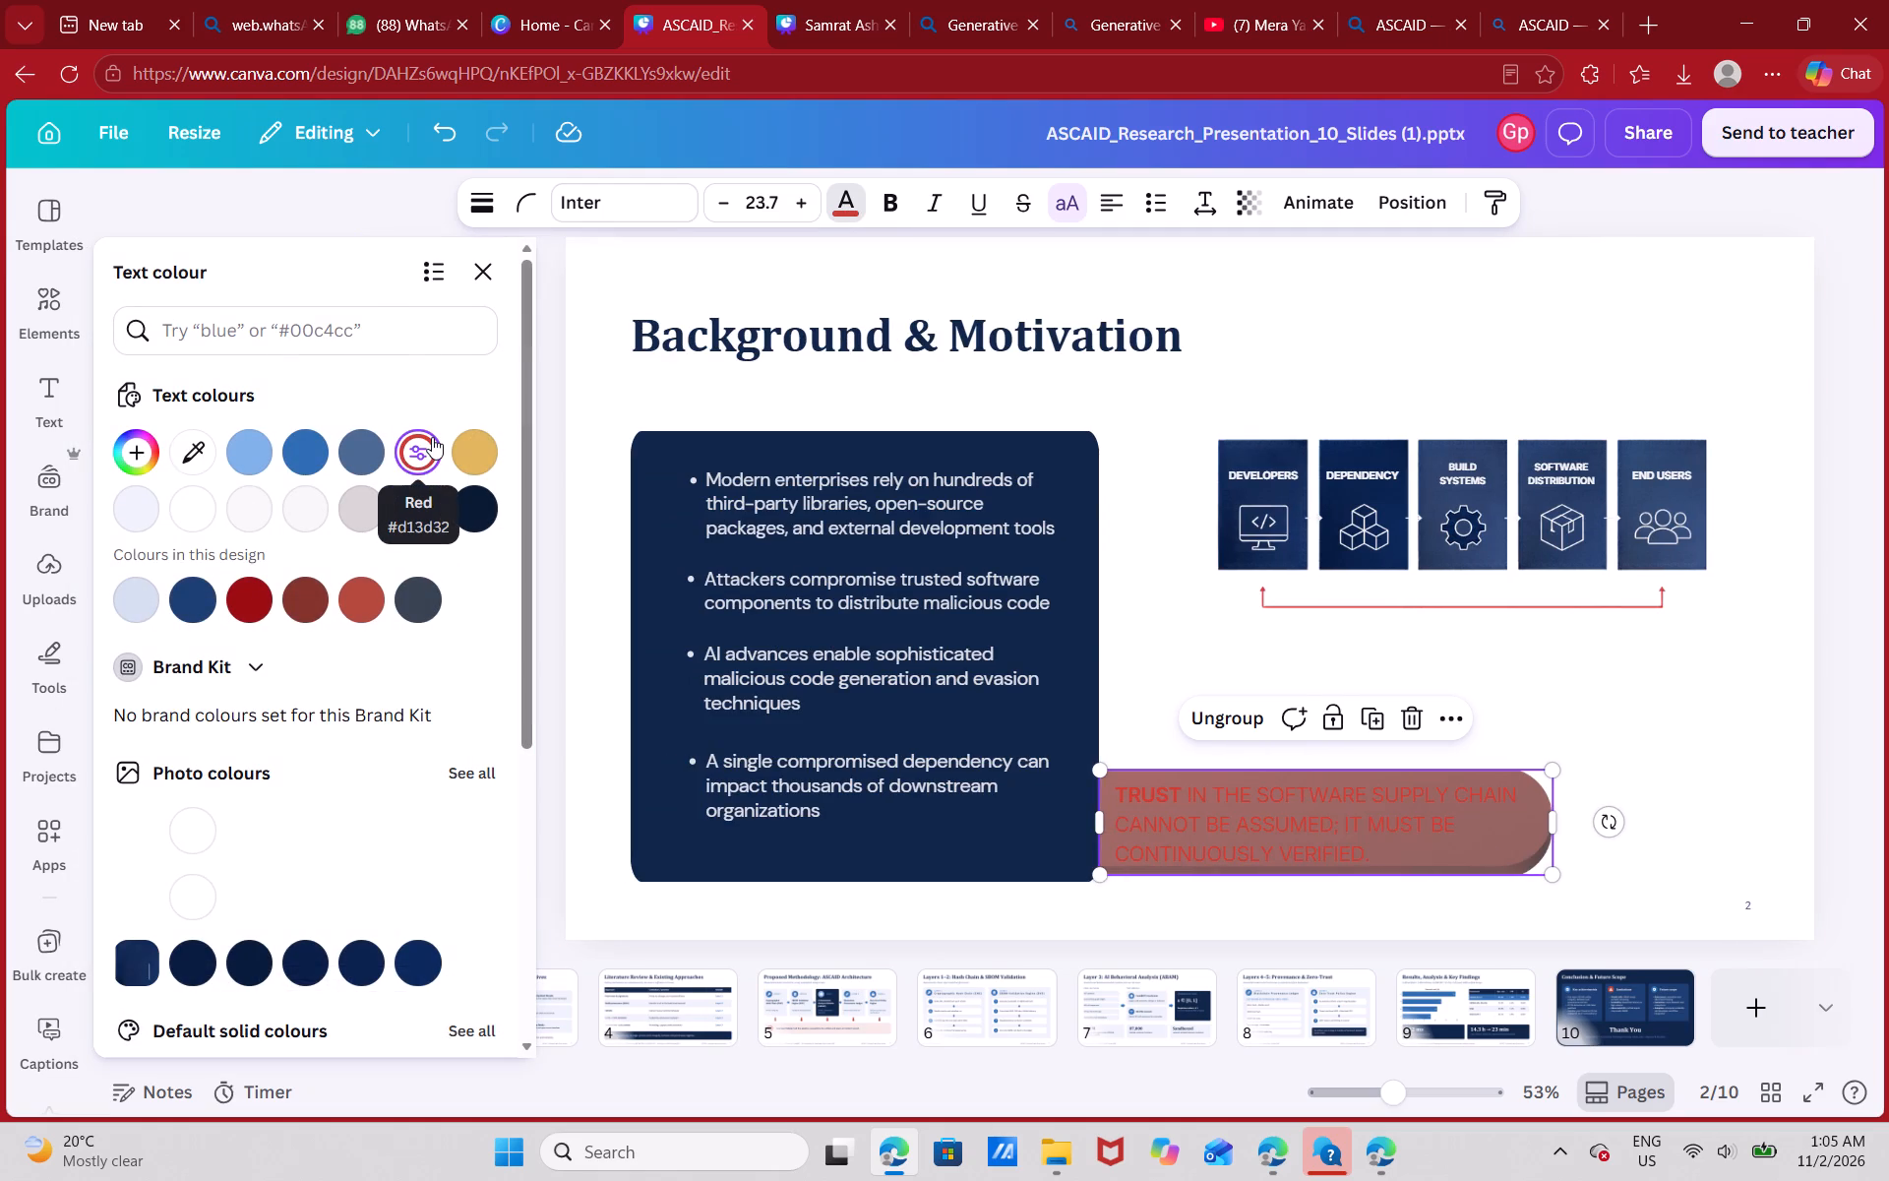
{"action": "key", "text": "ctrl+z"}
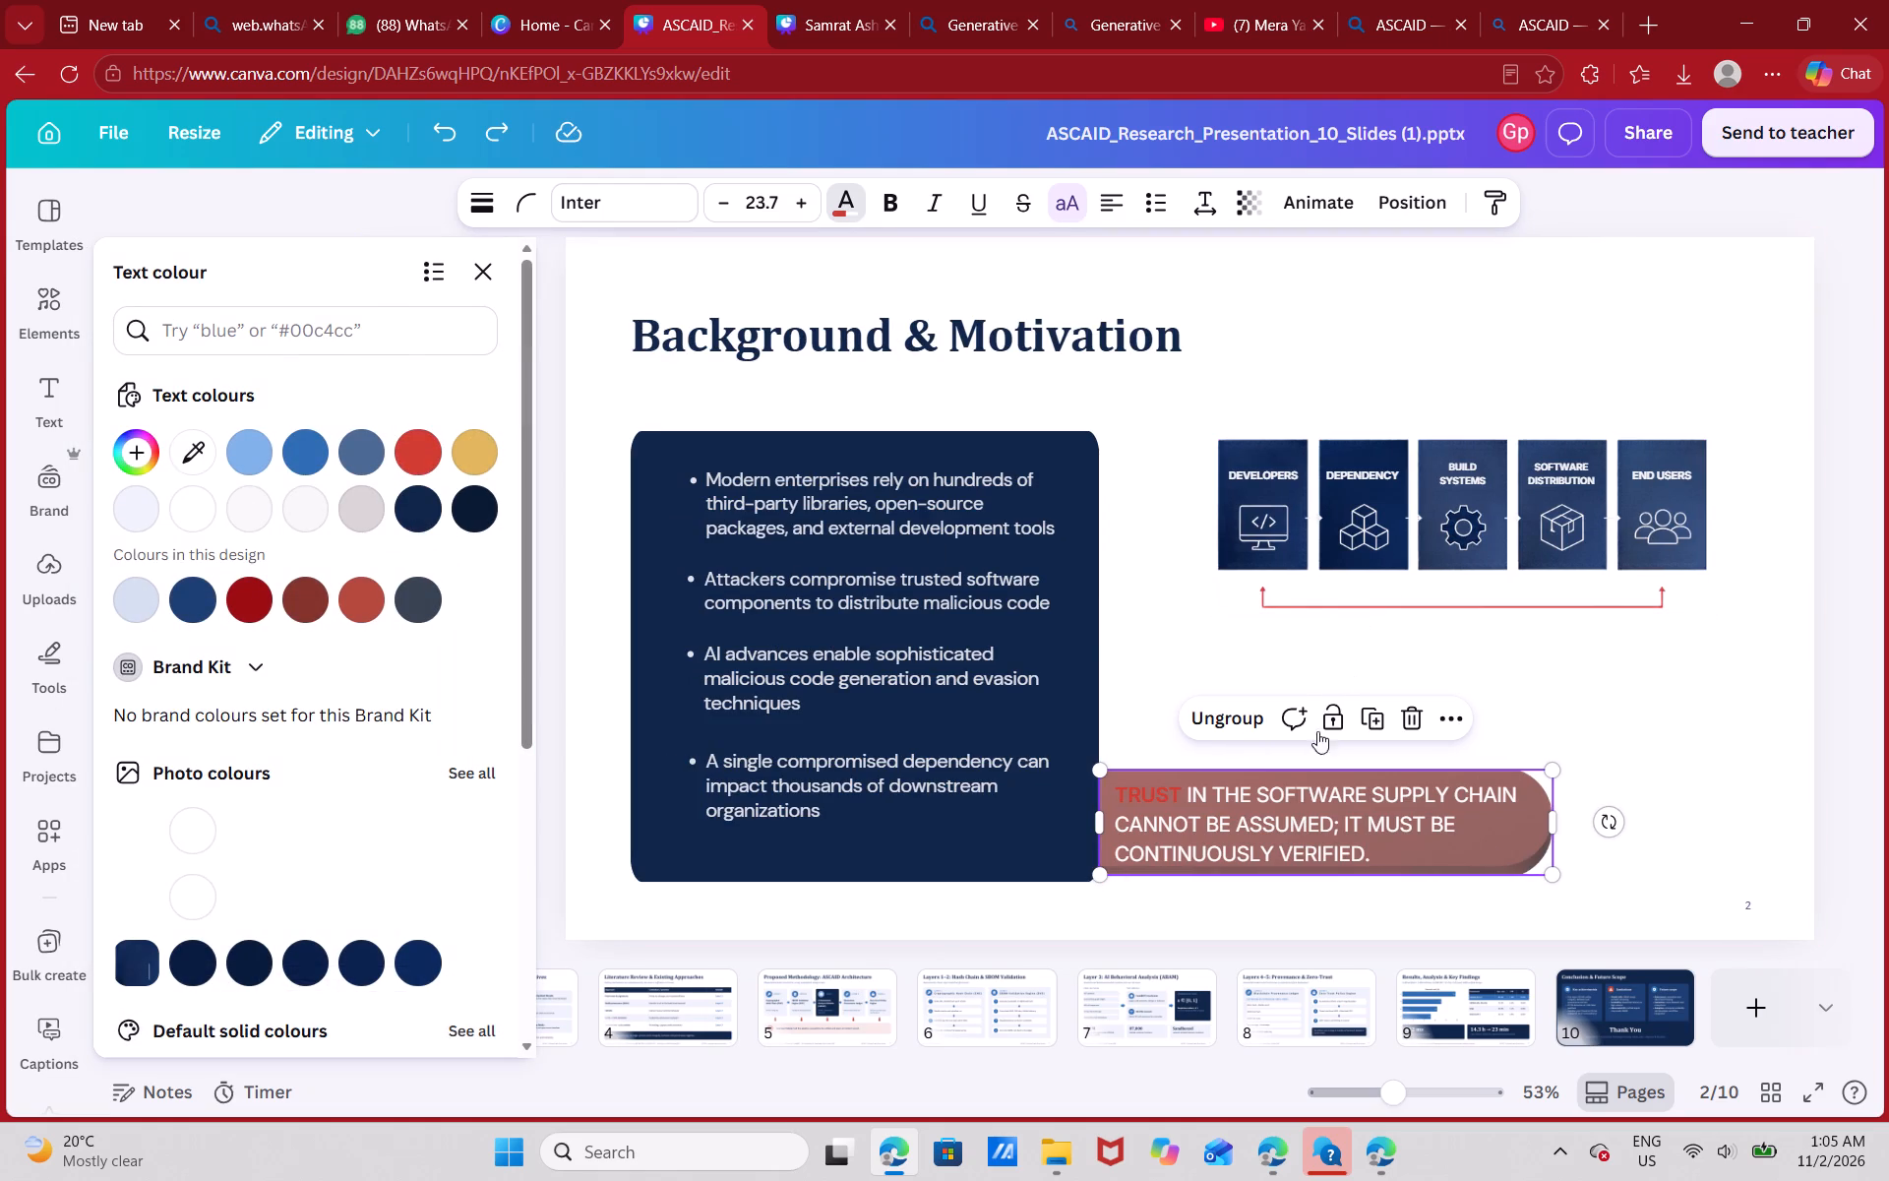
Ungroup the TRUST callout so its text and banner shape are separate objects.
{"action": "left_click", "coordinate": [1511, 845]}
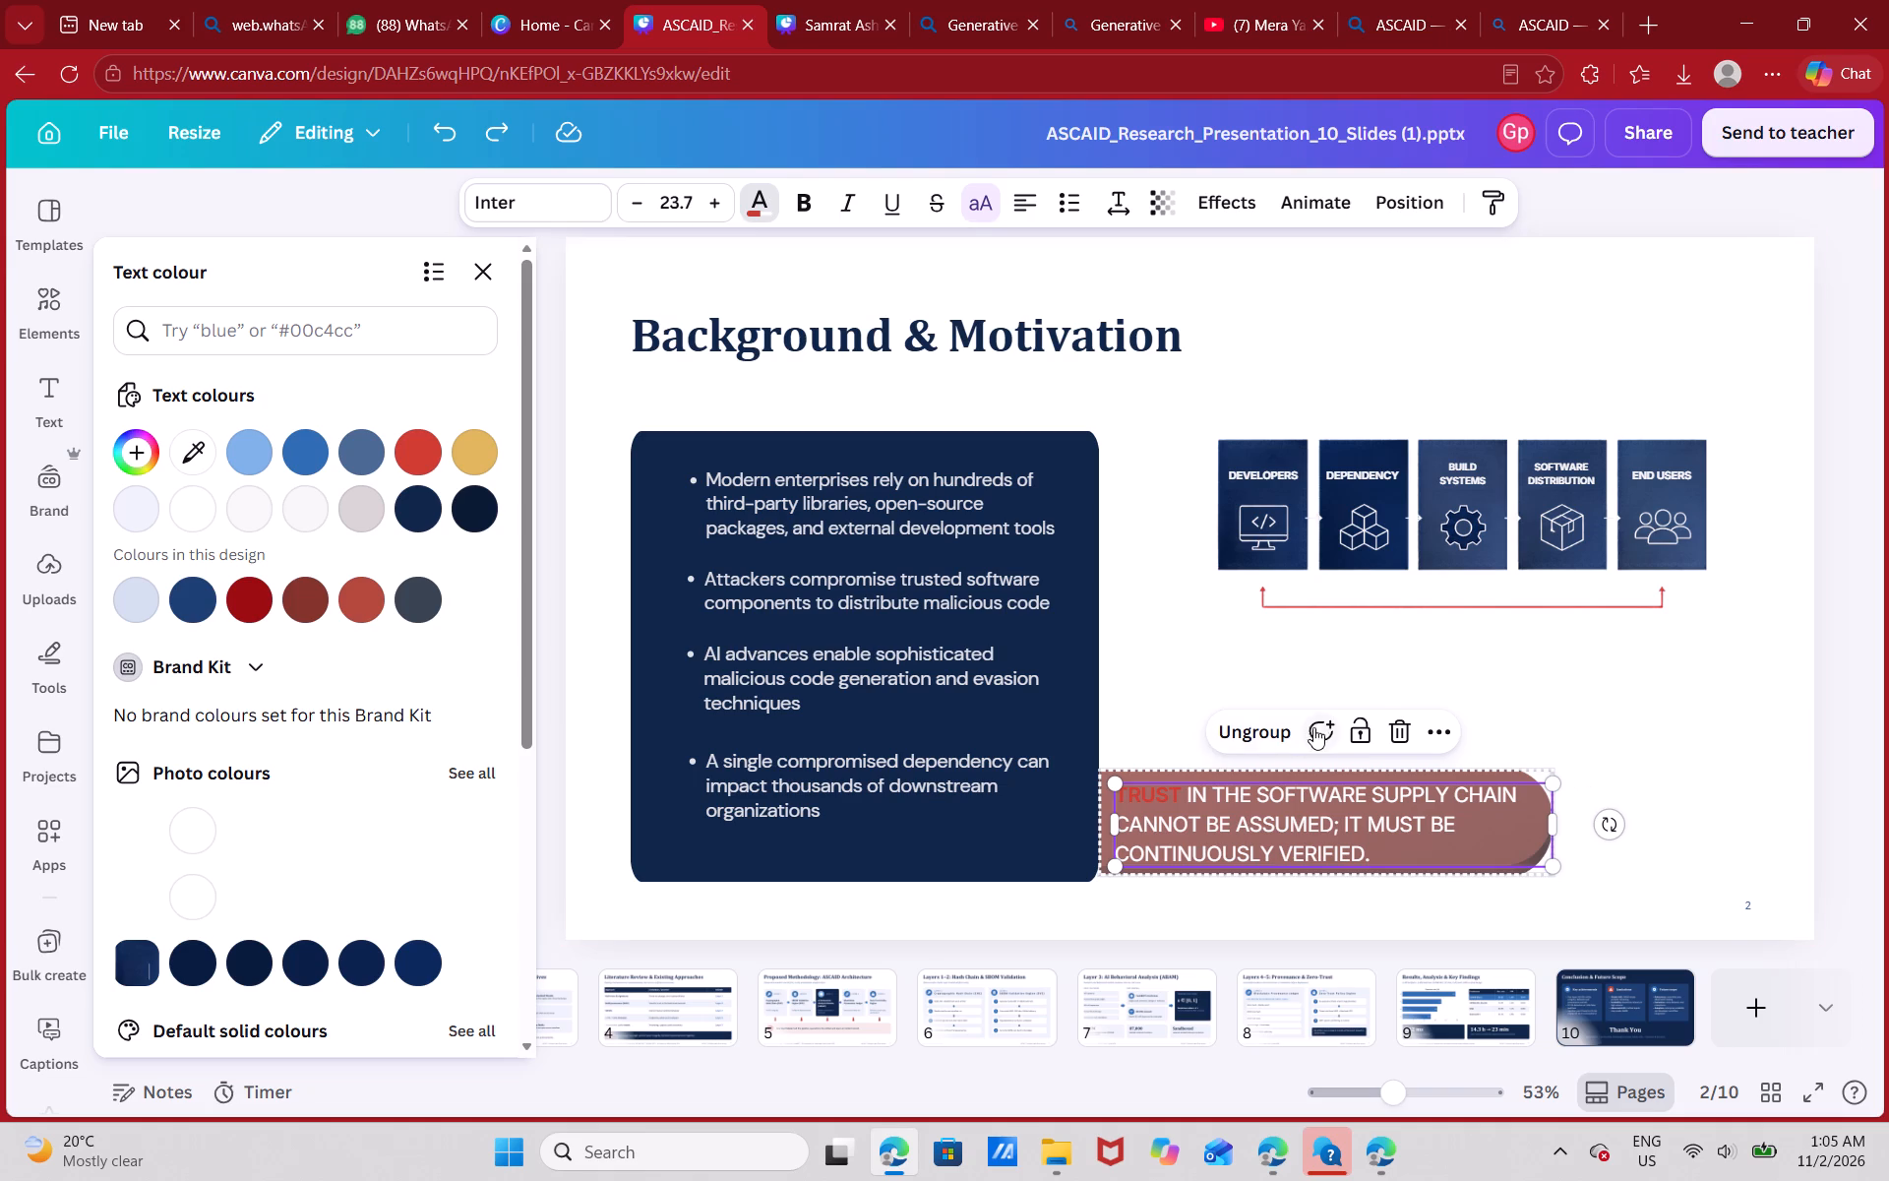
{"action": "left_click", "coordinate": [1249, 726]}
{"action": "left_click", "coordinate": [1853, 678]}
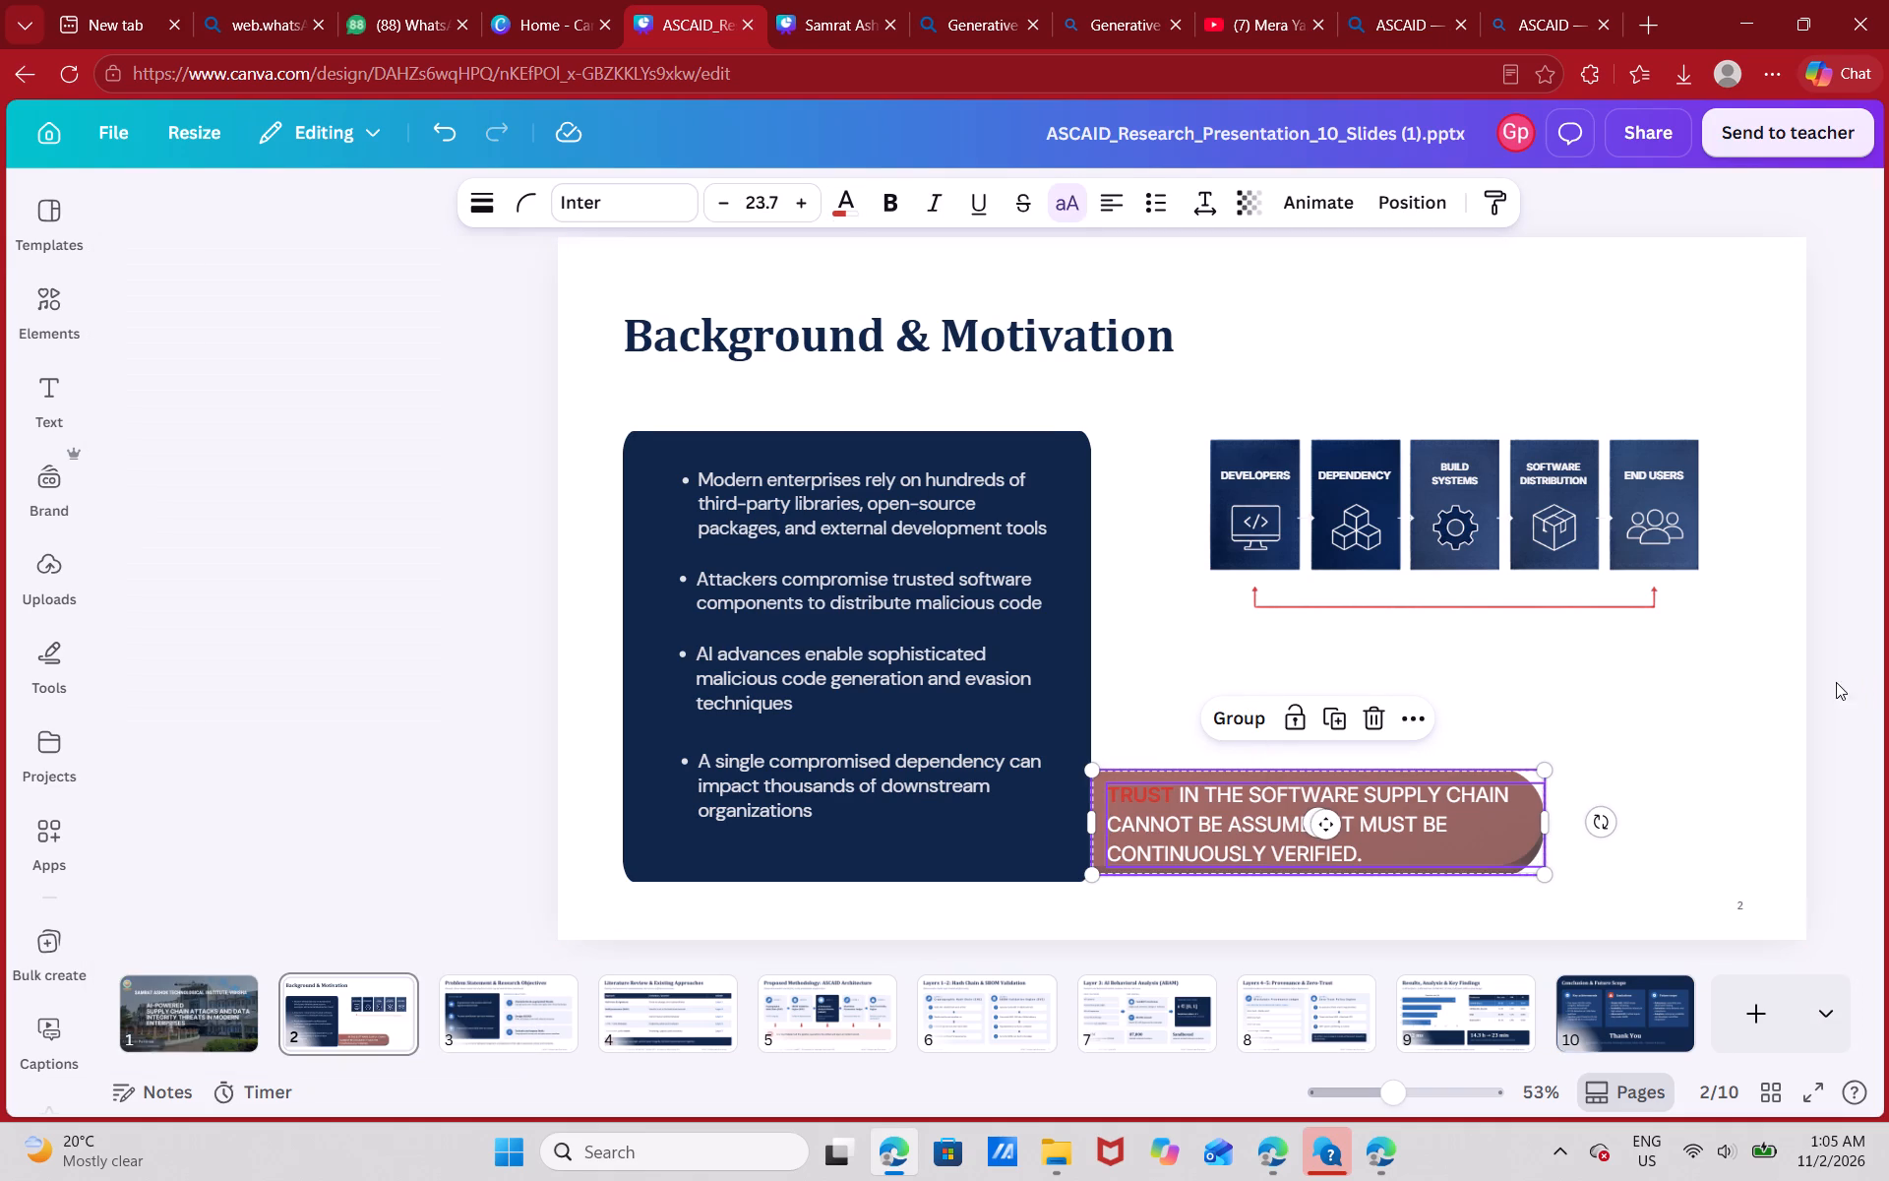
{"action": "left_click", "coordinate": [1767, 706]}
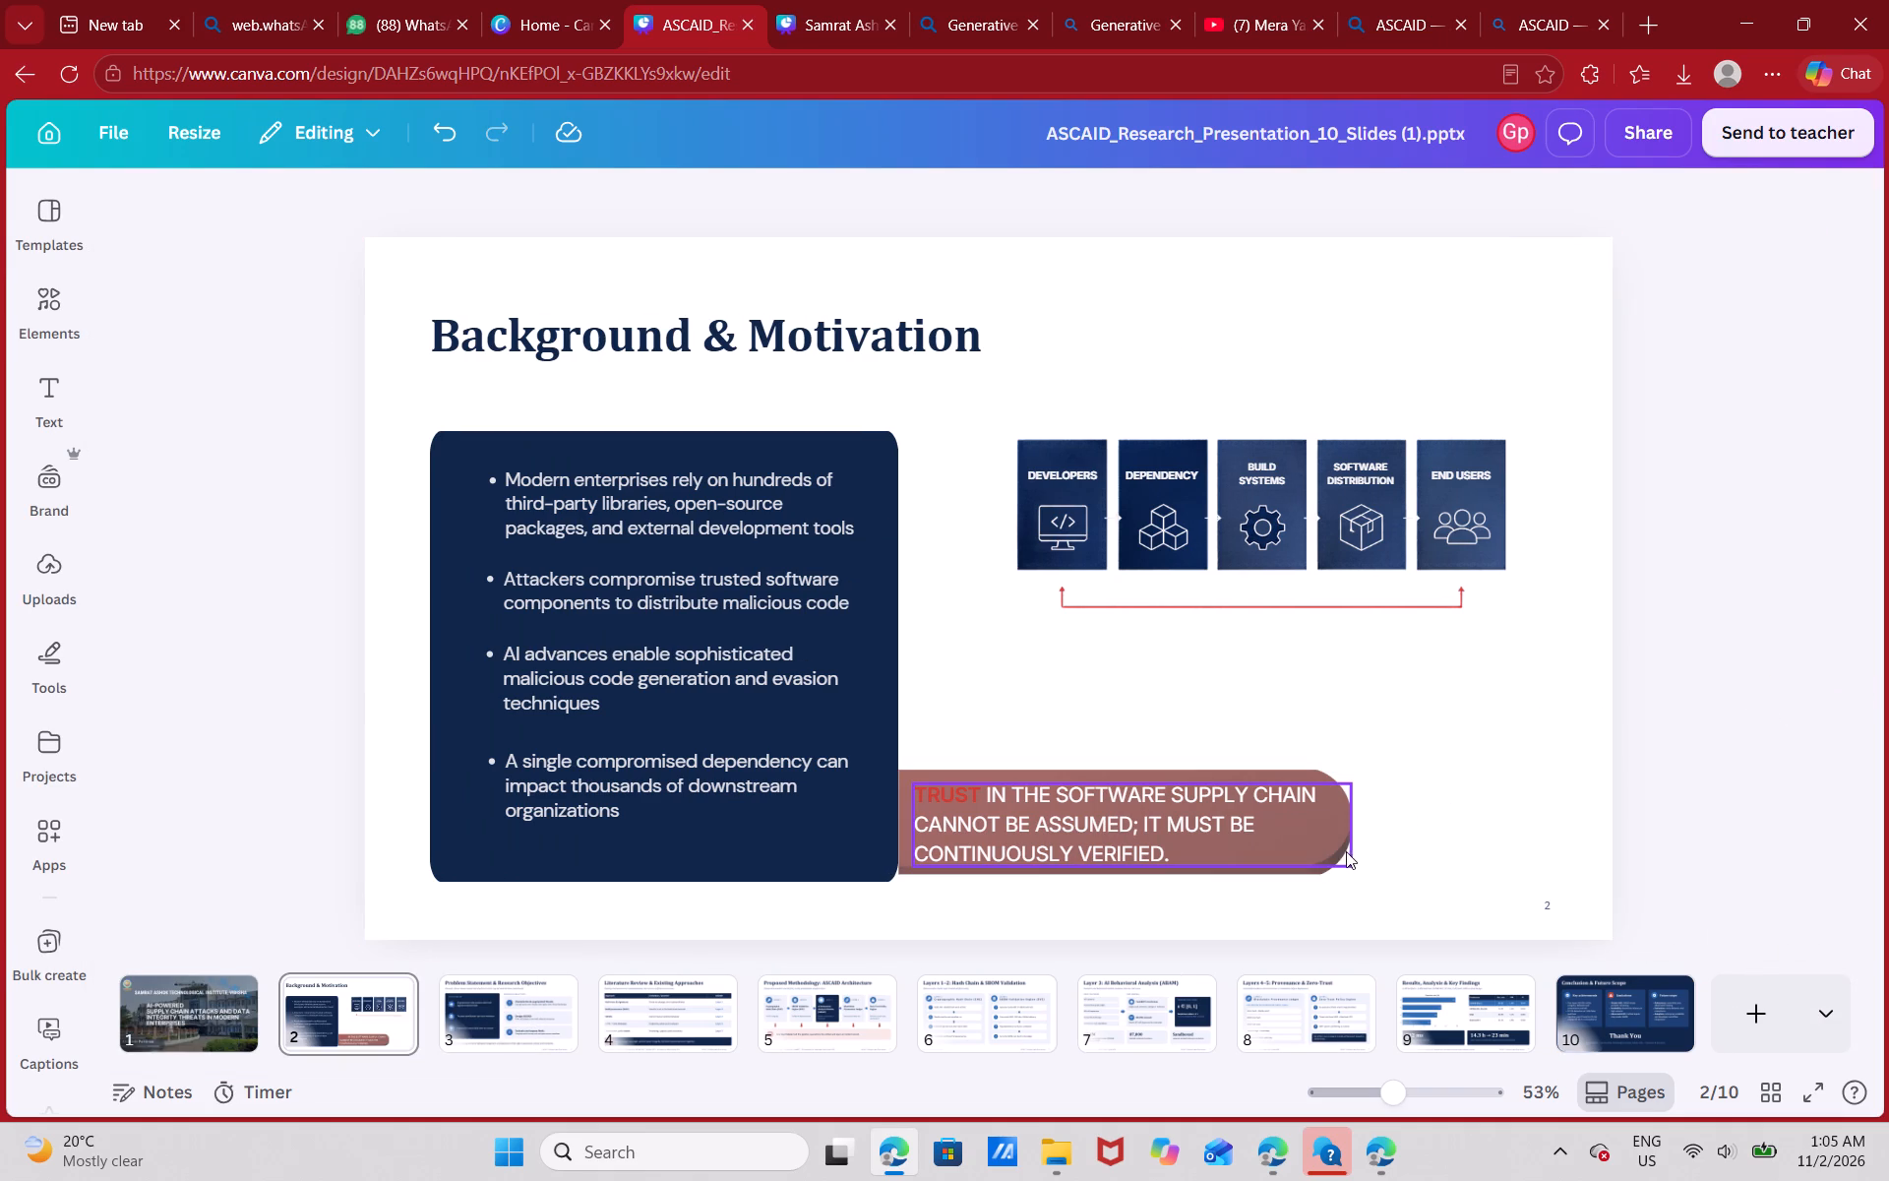
Recolour the TRUST callout's banner shape bright red from the default solid colours, after trying gold and duller reds.
{"action": "left_click", "coordinate": [1226, 776]}
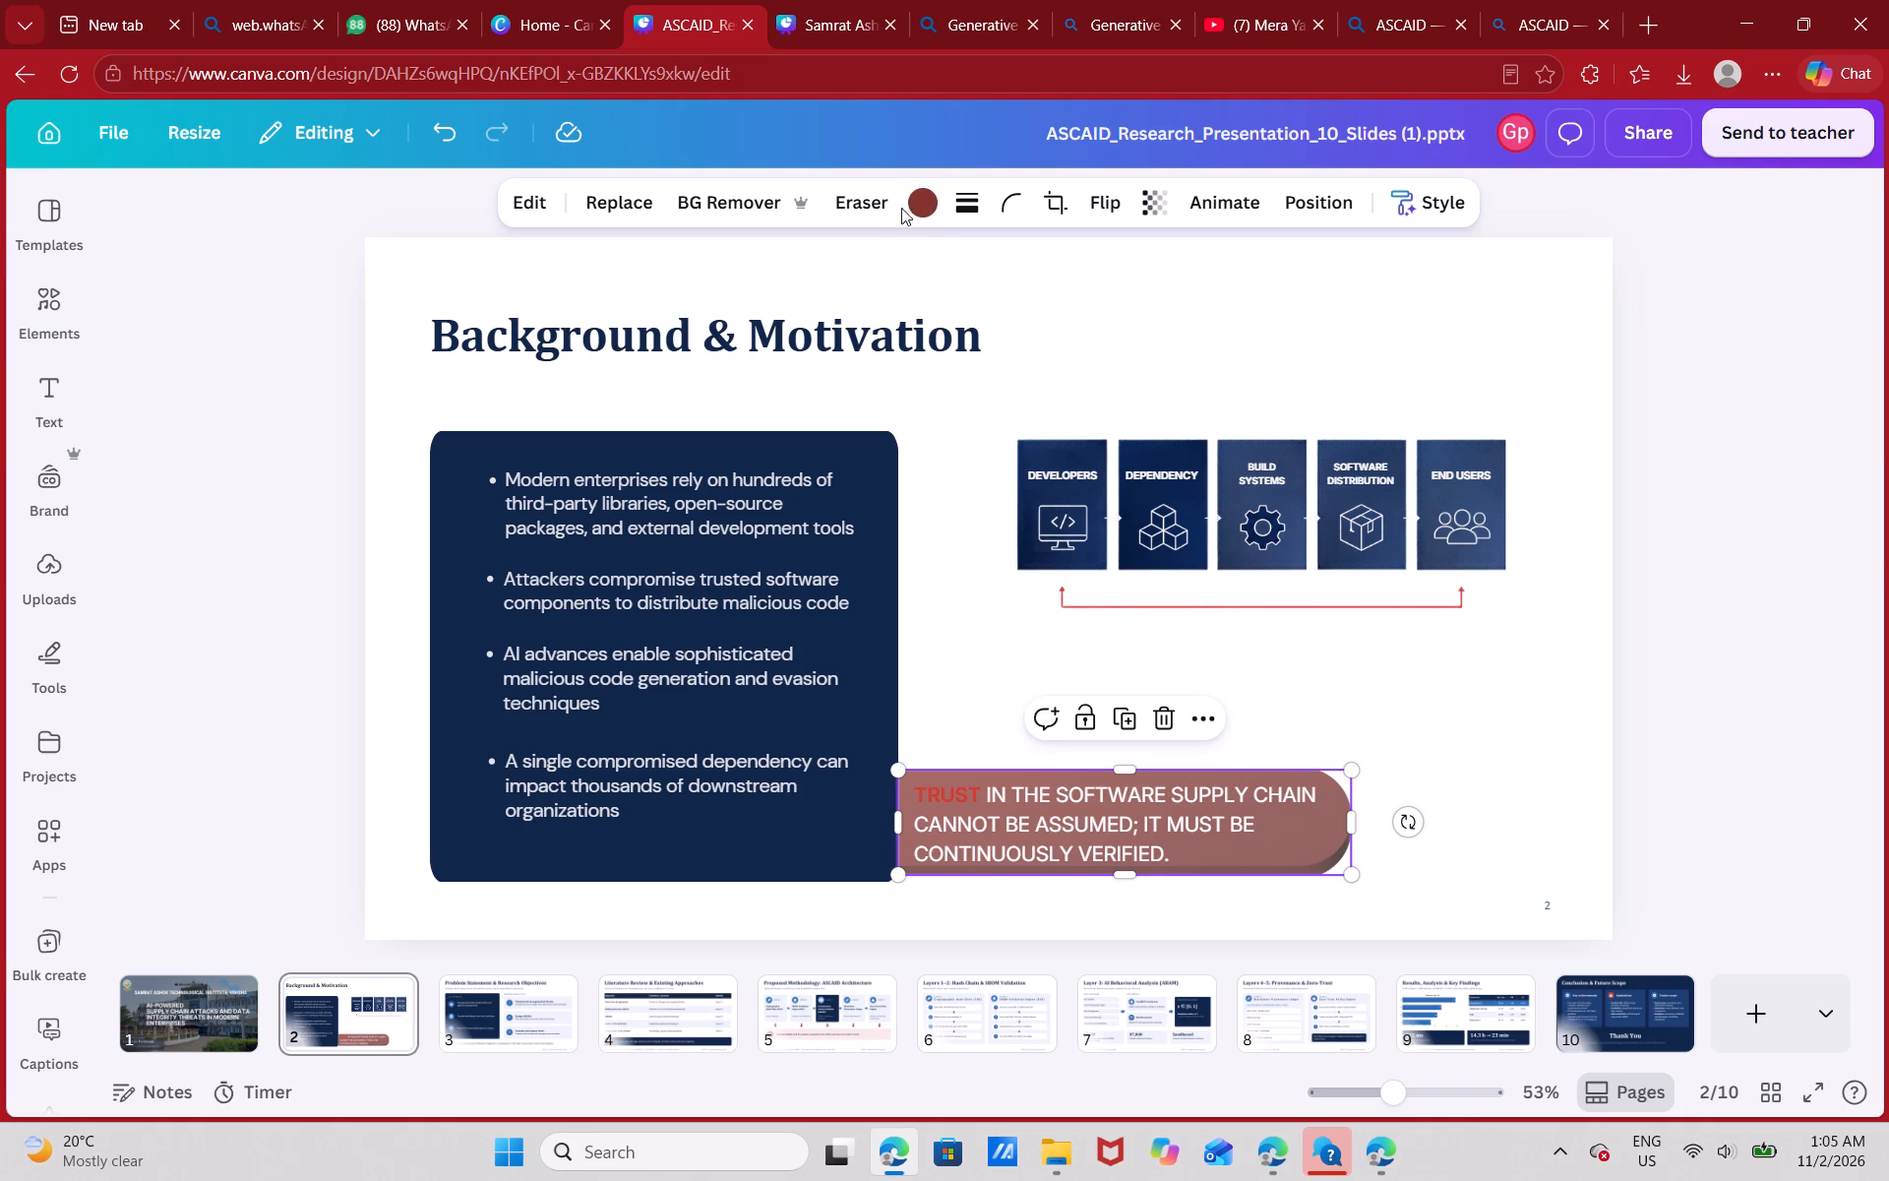
{"action": "left_click", "coordinate": [923, 210]}
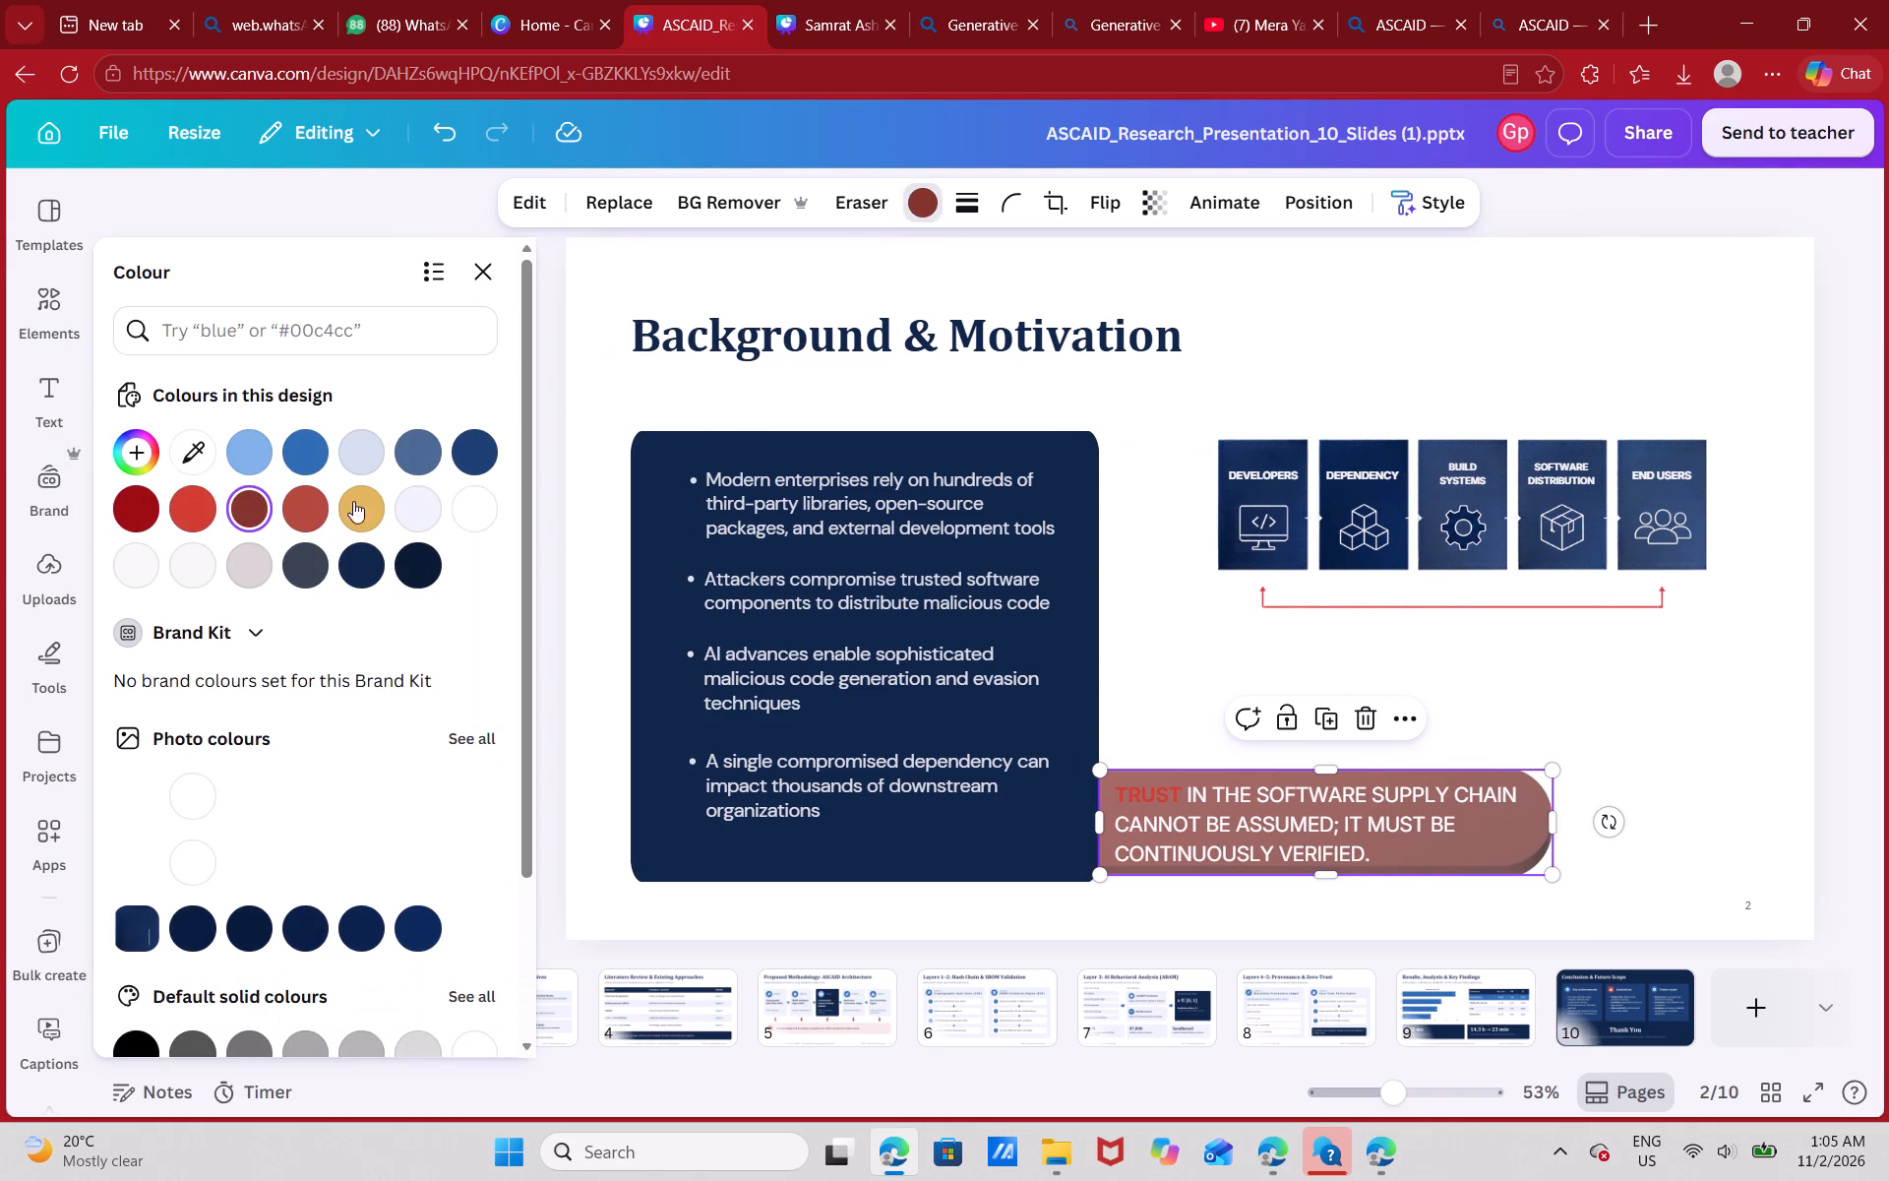
{"action": "left_click", "coordinate": [361, 509]}
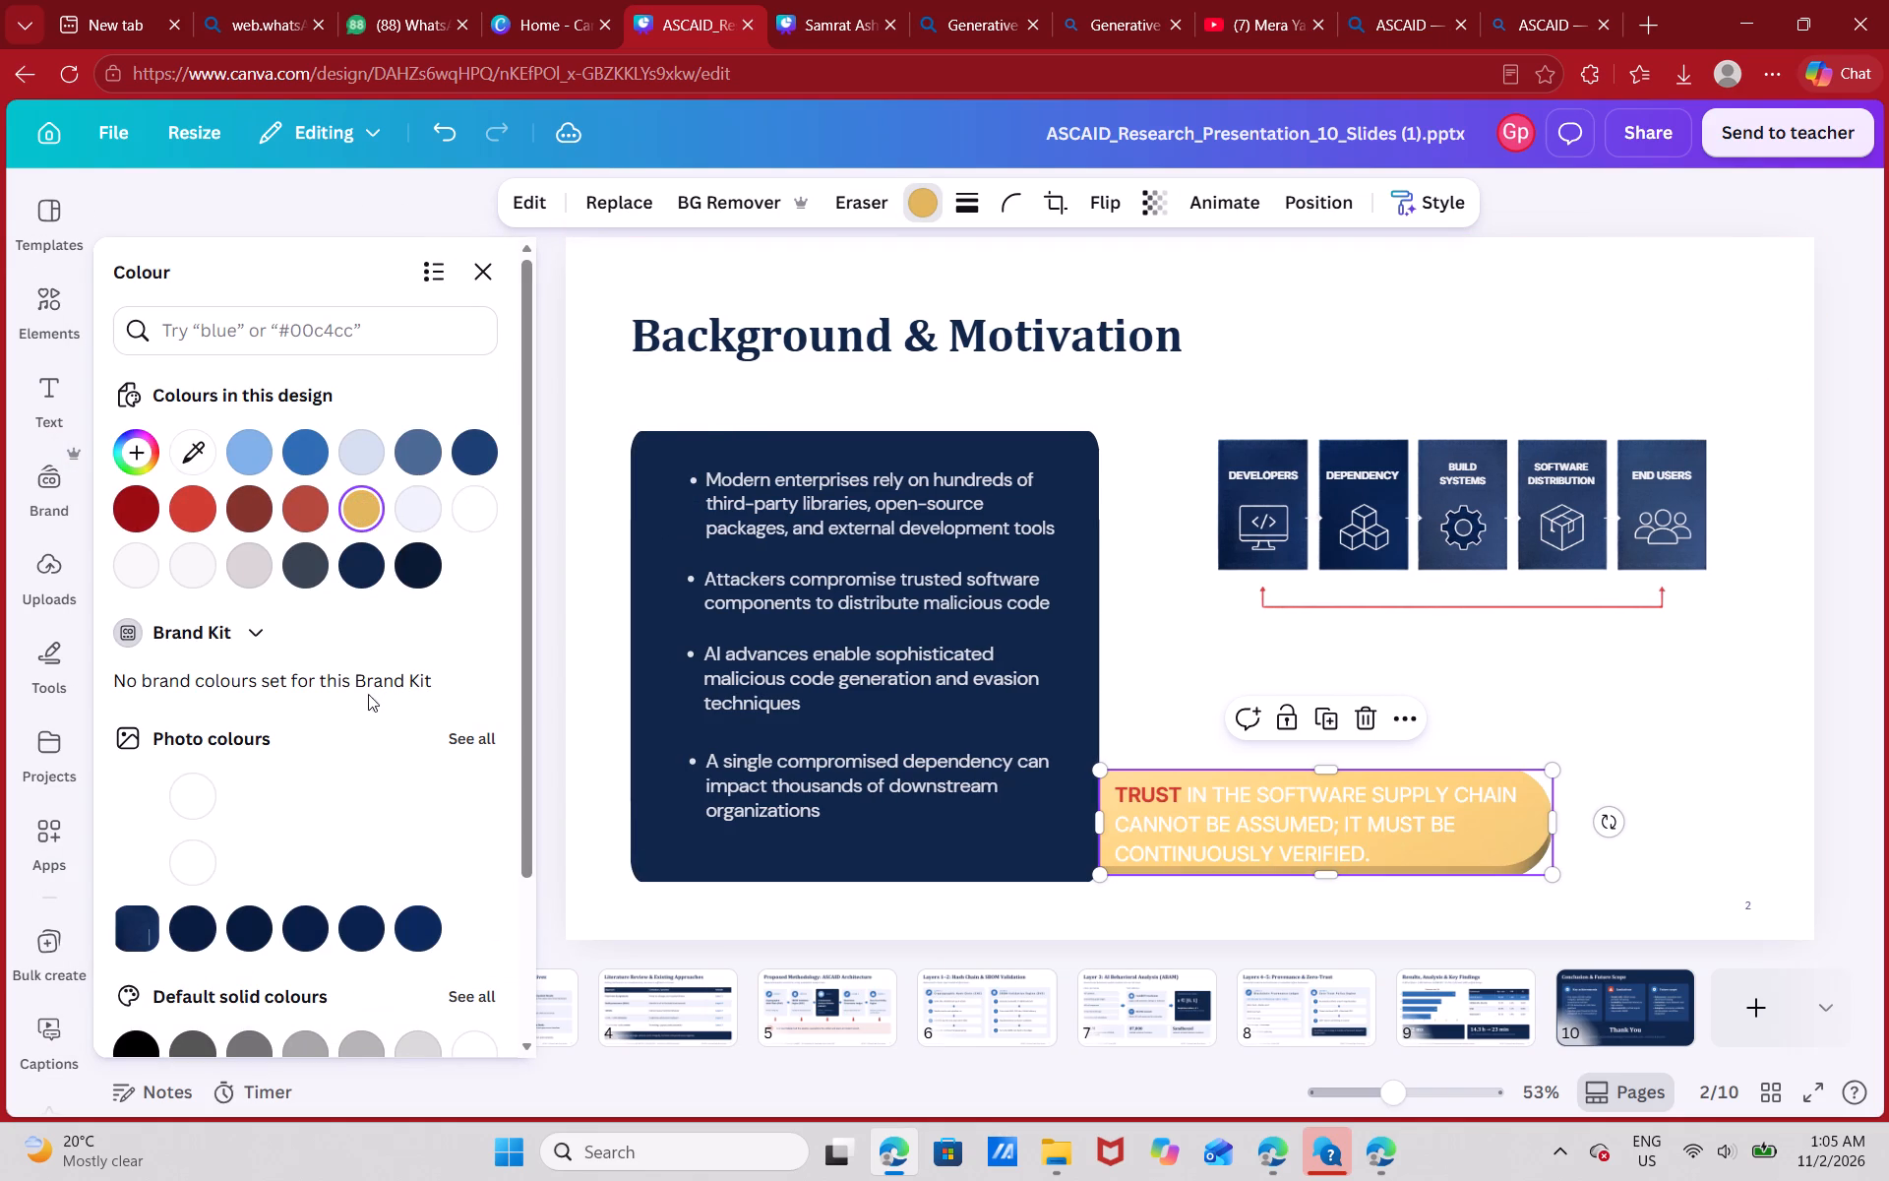
{"action": "left_click", "coordinate": [307, 501]}
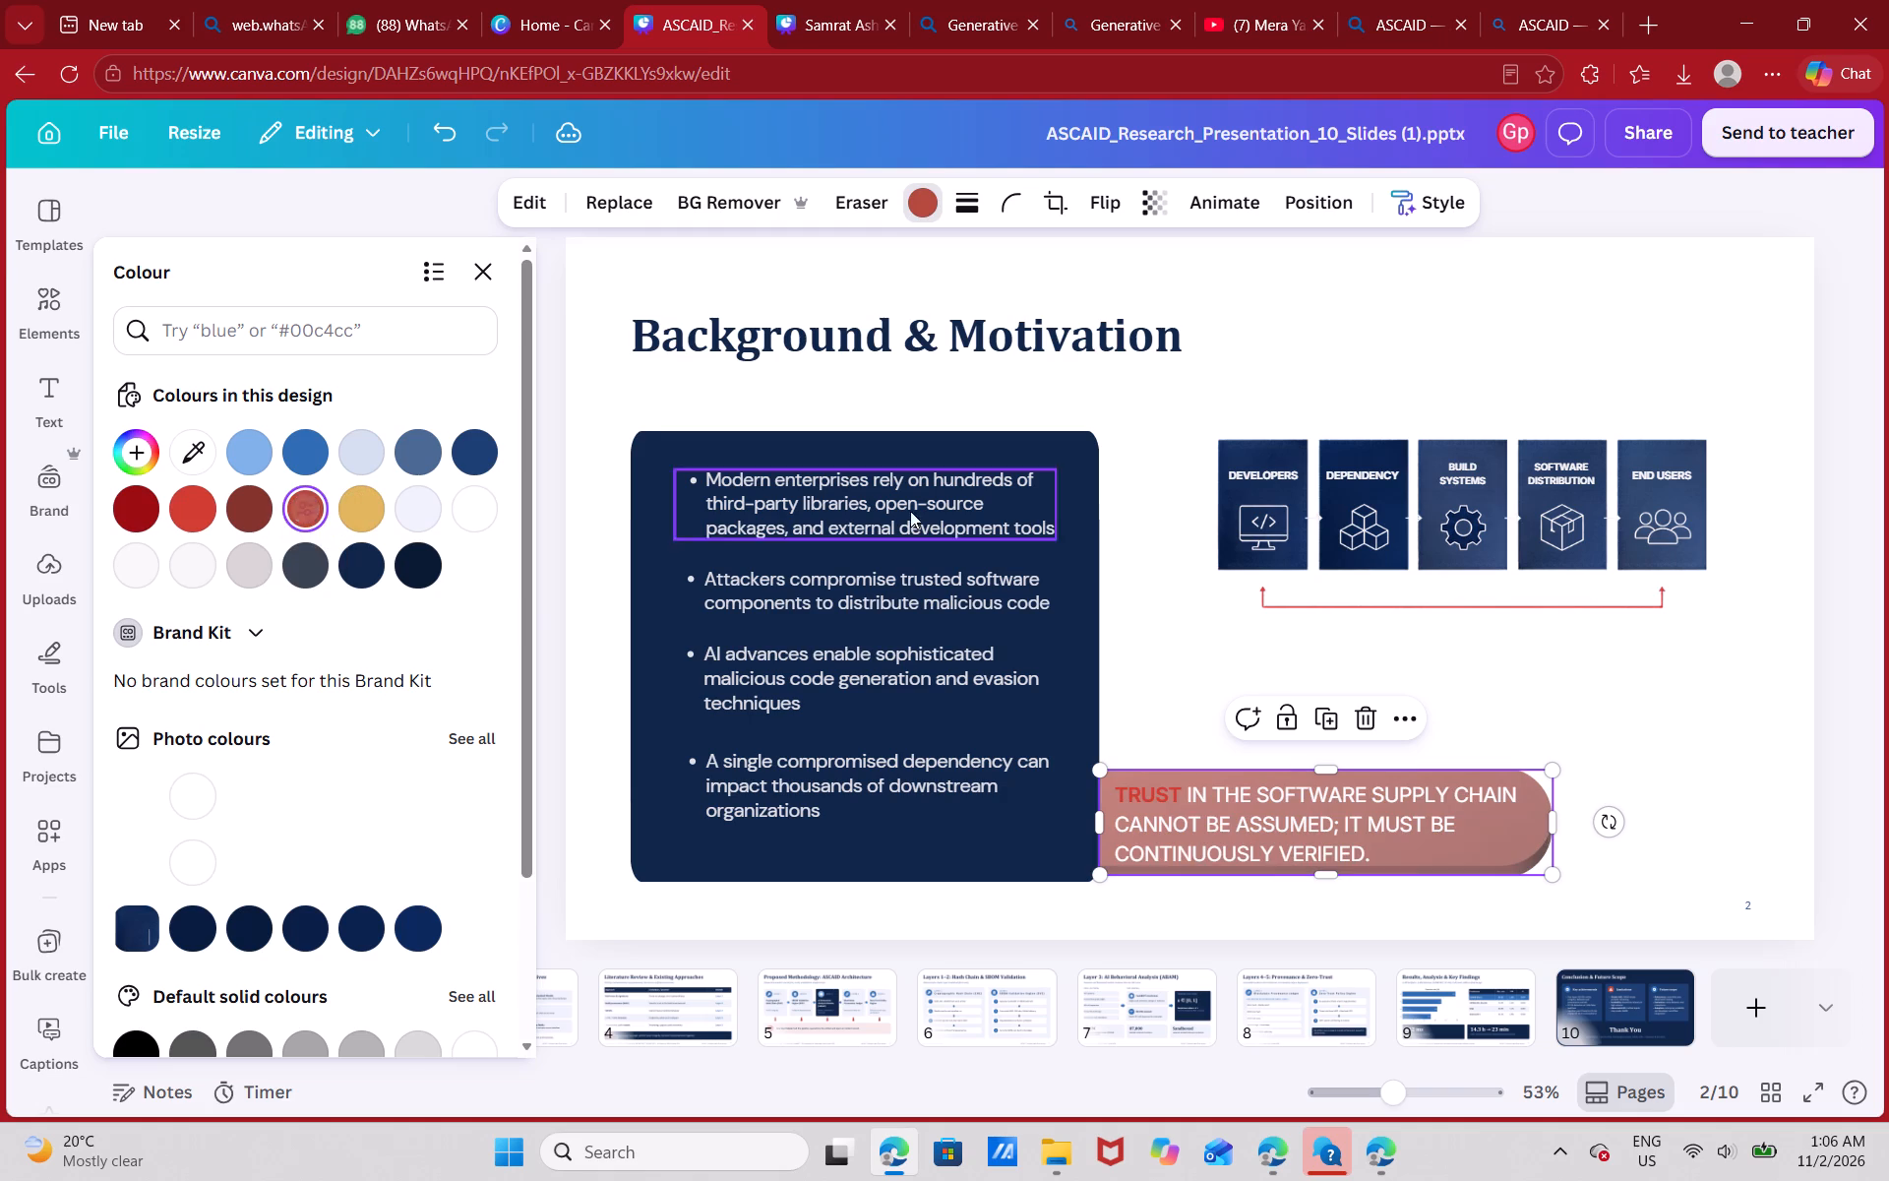
{"action": "left_click", "coordinate": [177, 510]}
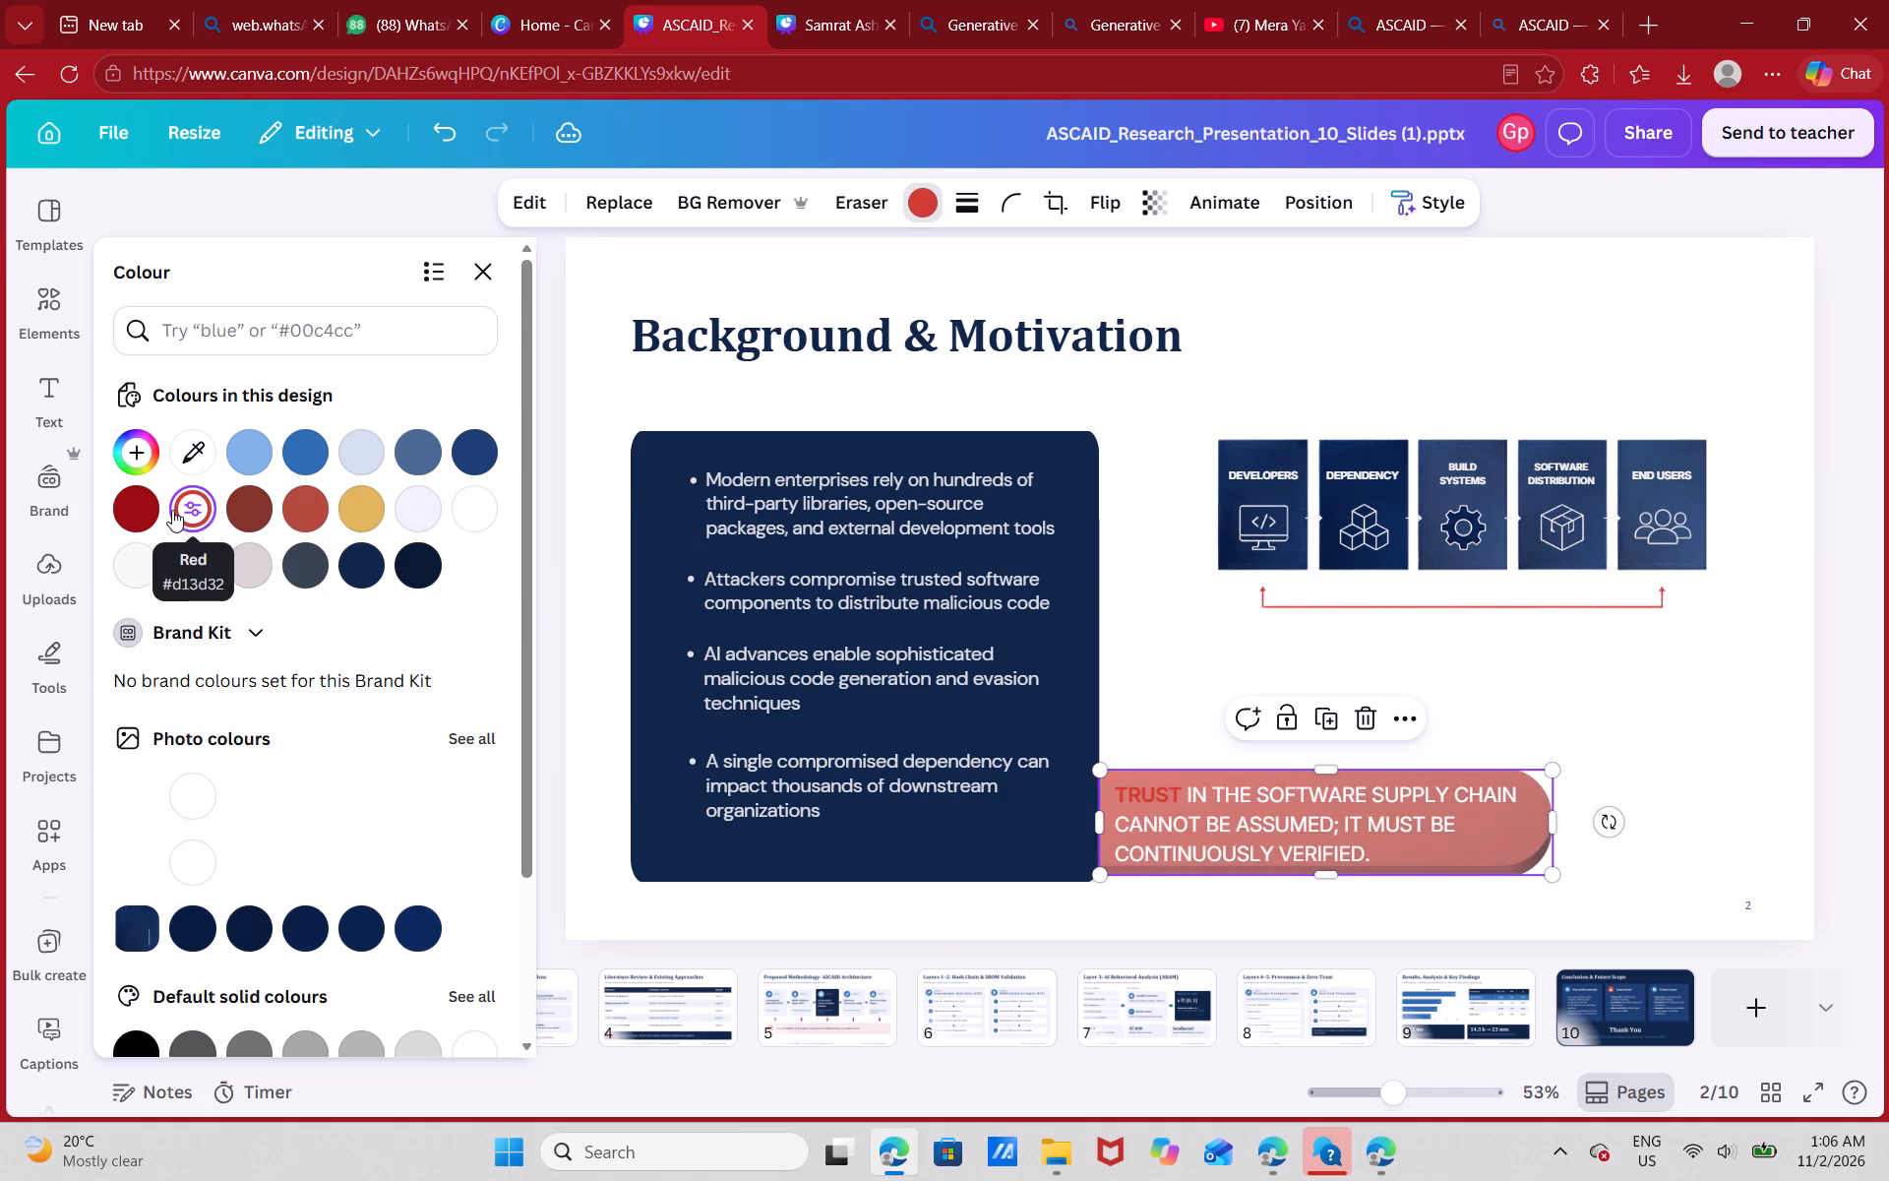
{"action": "scroll", "coordinate": [344, 744], "scroll_direction": "down", "scroll_amount": 2}
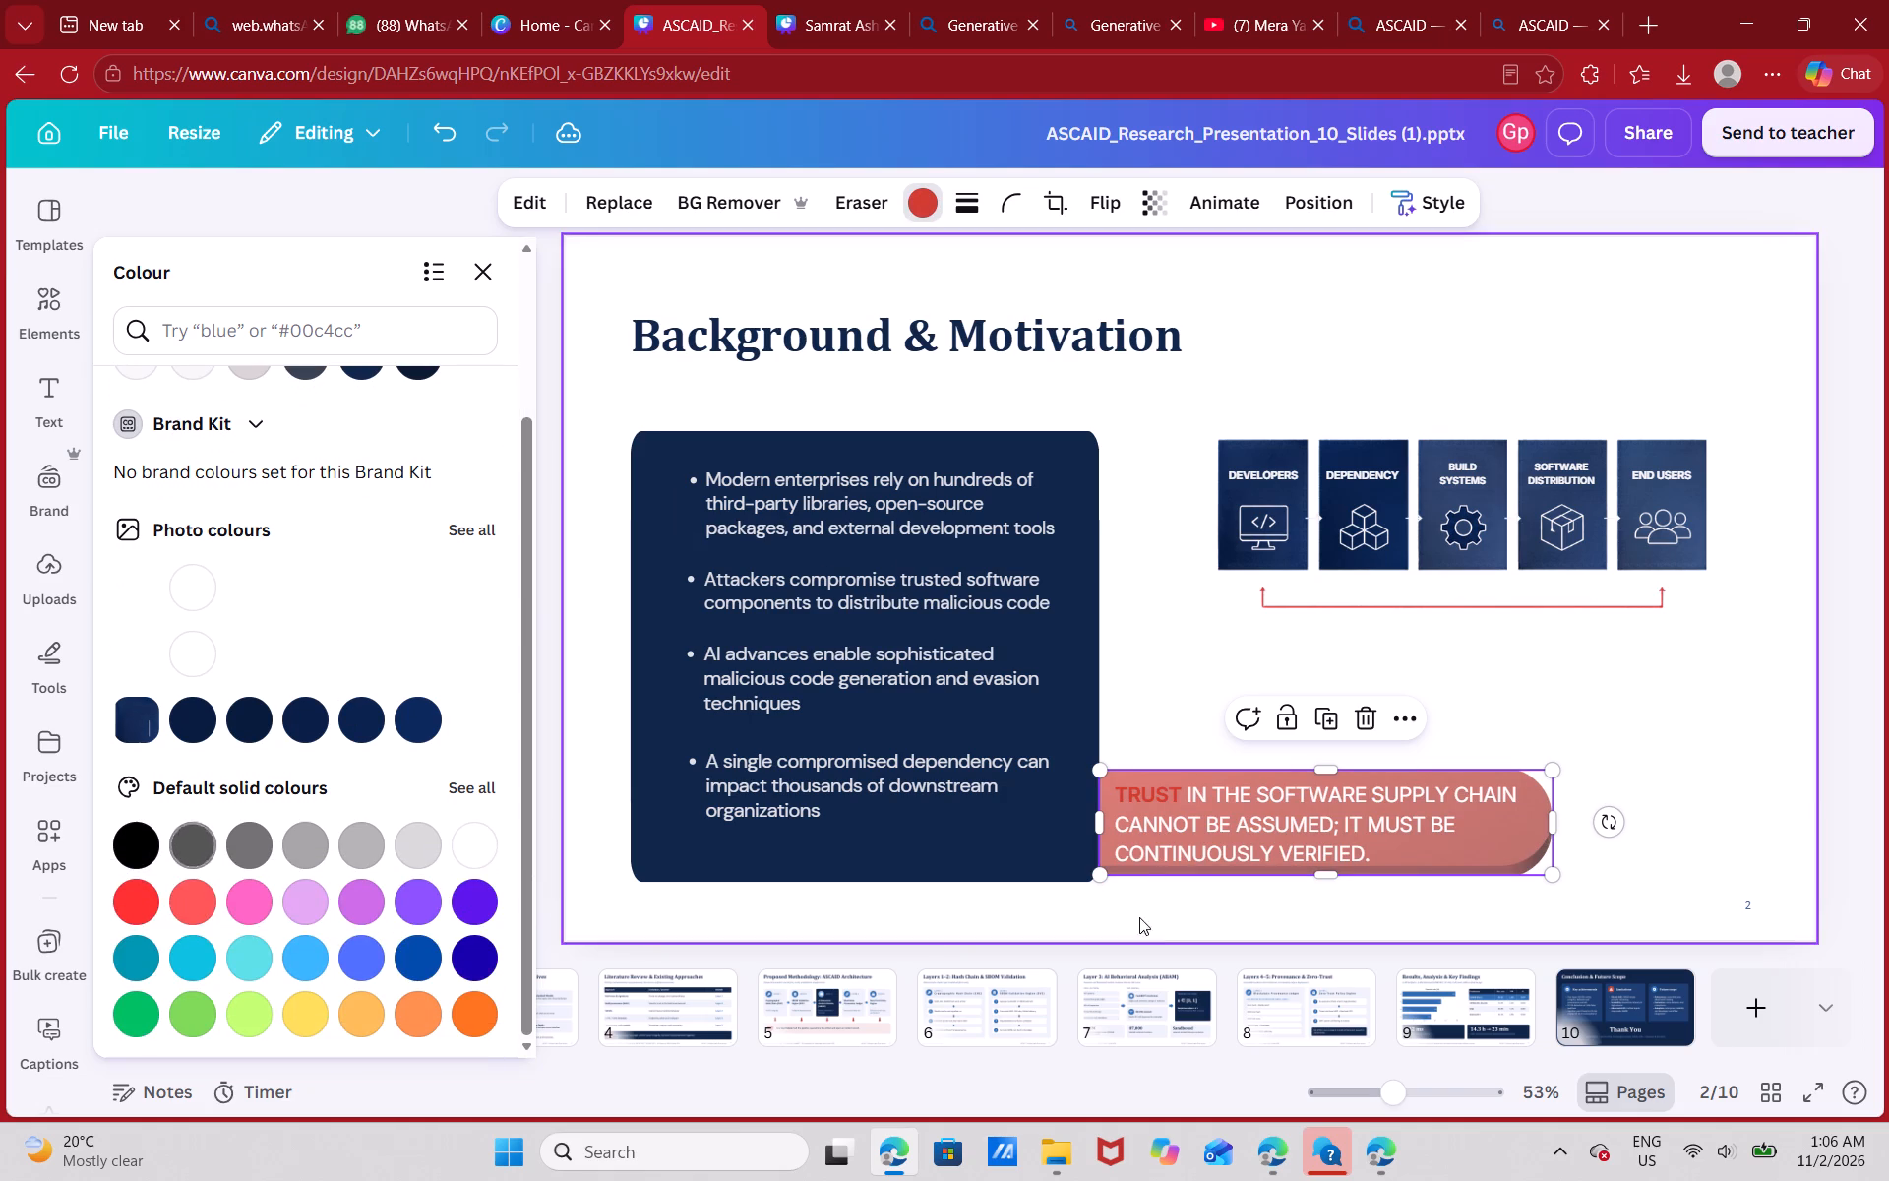
{"action": "left_click", "coordinate": [131, 907]}
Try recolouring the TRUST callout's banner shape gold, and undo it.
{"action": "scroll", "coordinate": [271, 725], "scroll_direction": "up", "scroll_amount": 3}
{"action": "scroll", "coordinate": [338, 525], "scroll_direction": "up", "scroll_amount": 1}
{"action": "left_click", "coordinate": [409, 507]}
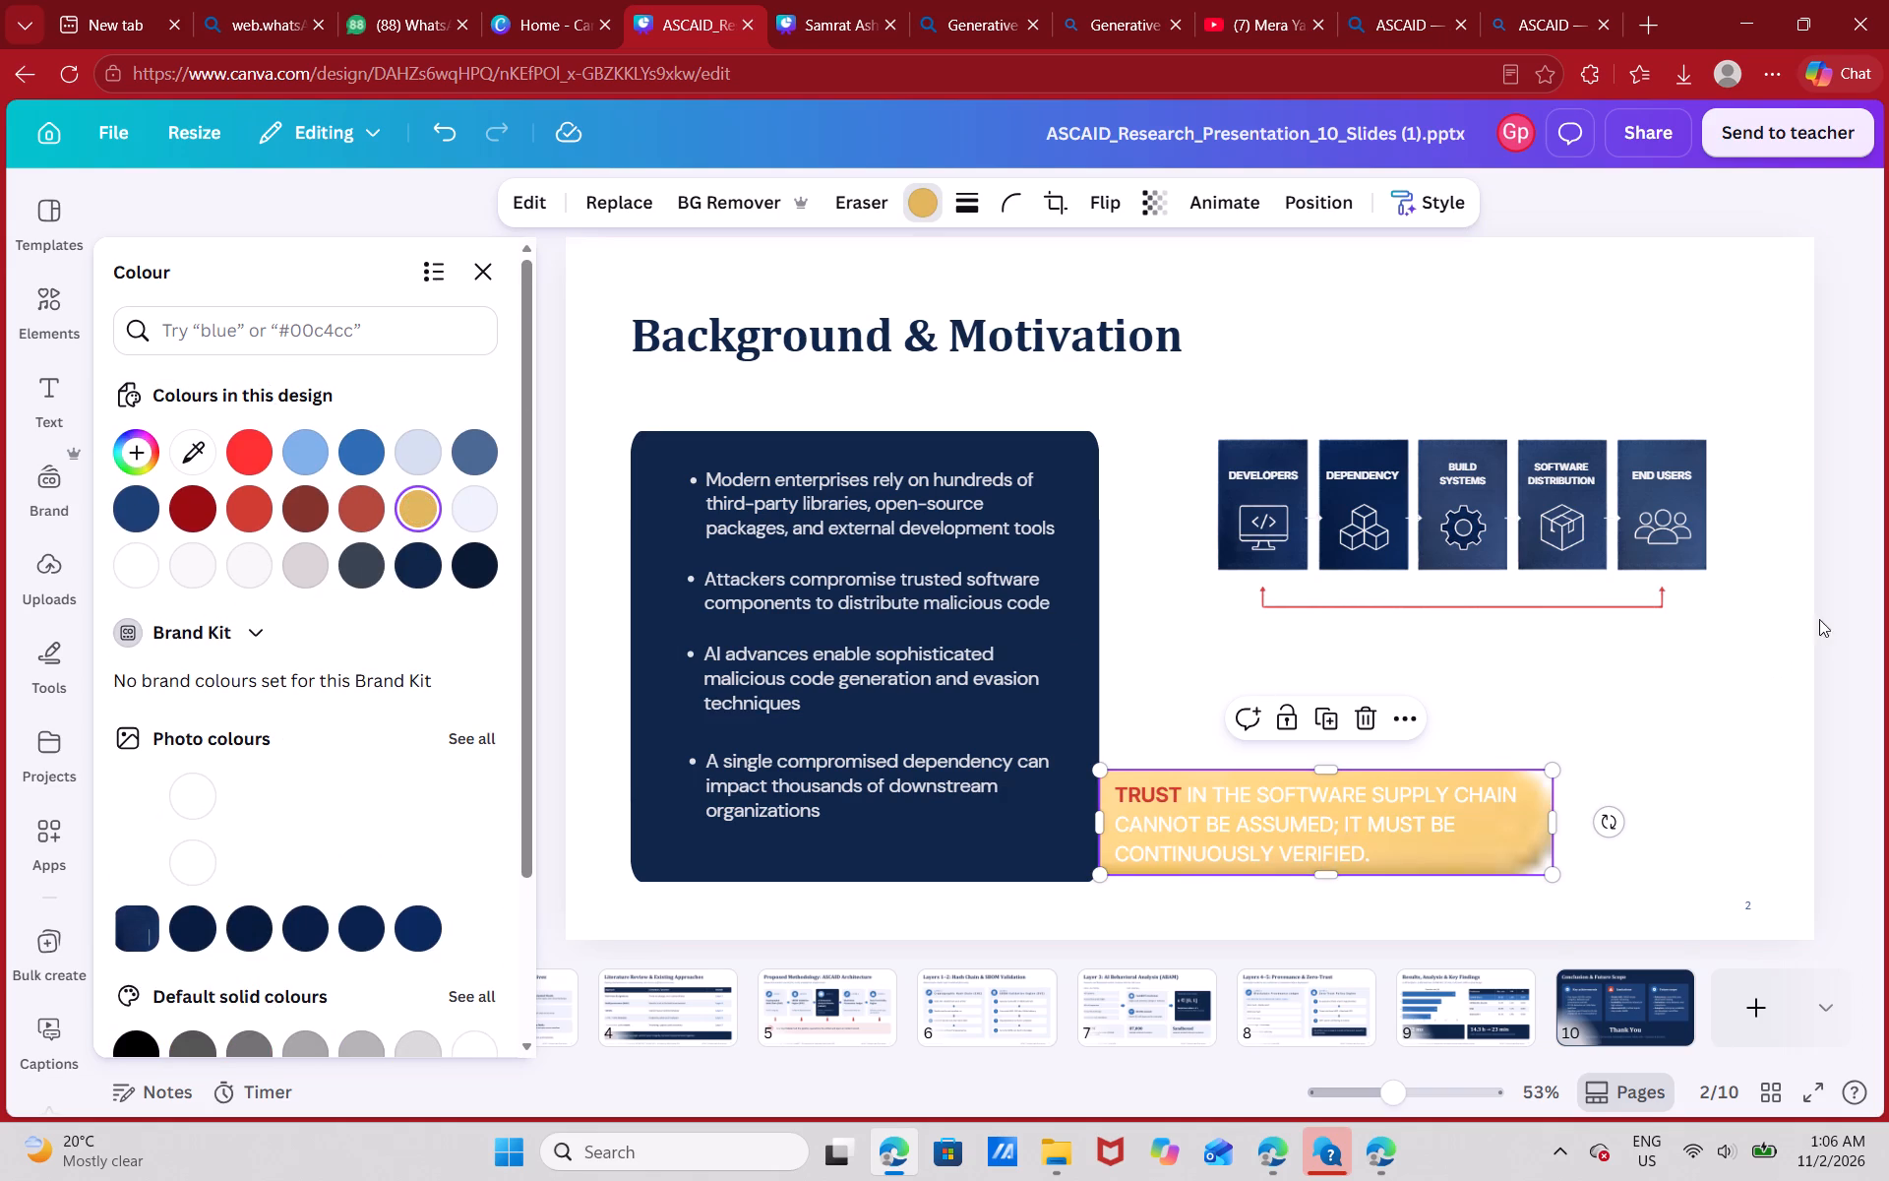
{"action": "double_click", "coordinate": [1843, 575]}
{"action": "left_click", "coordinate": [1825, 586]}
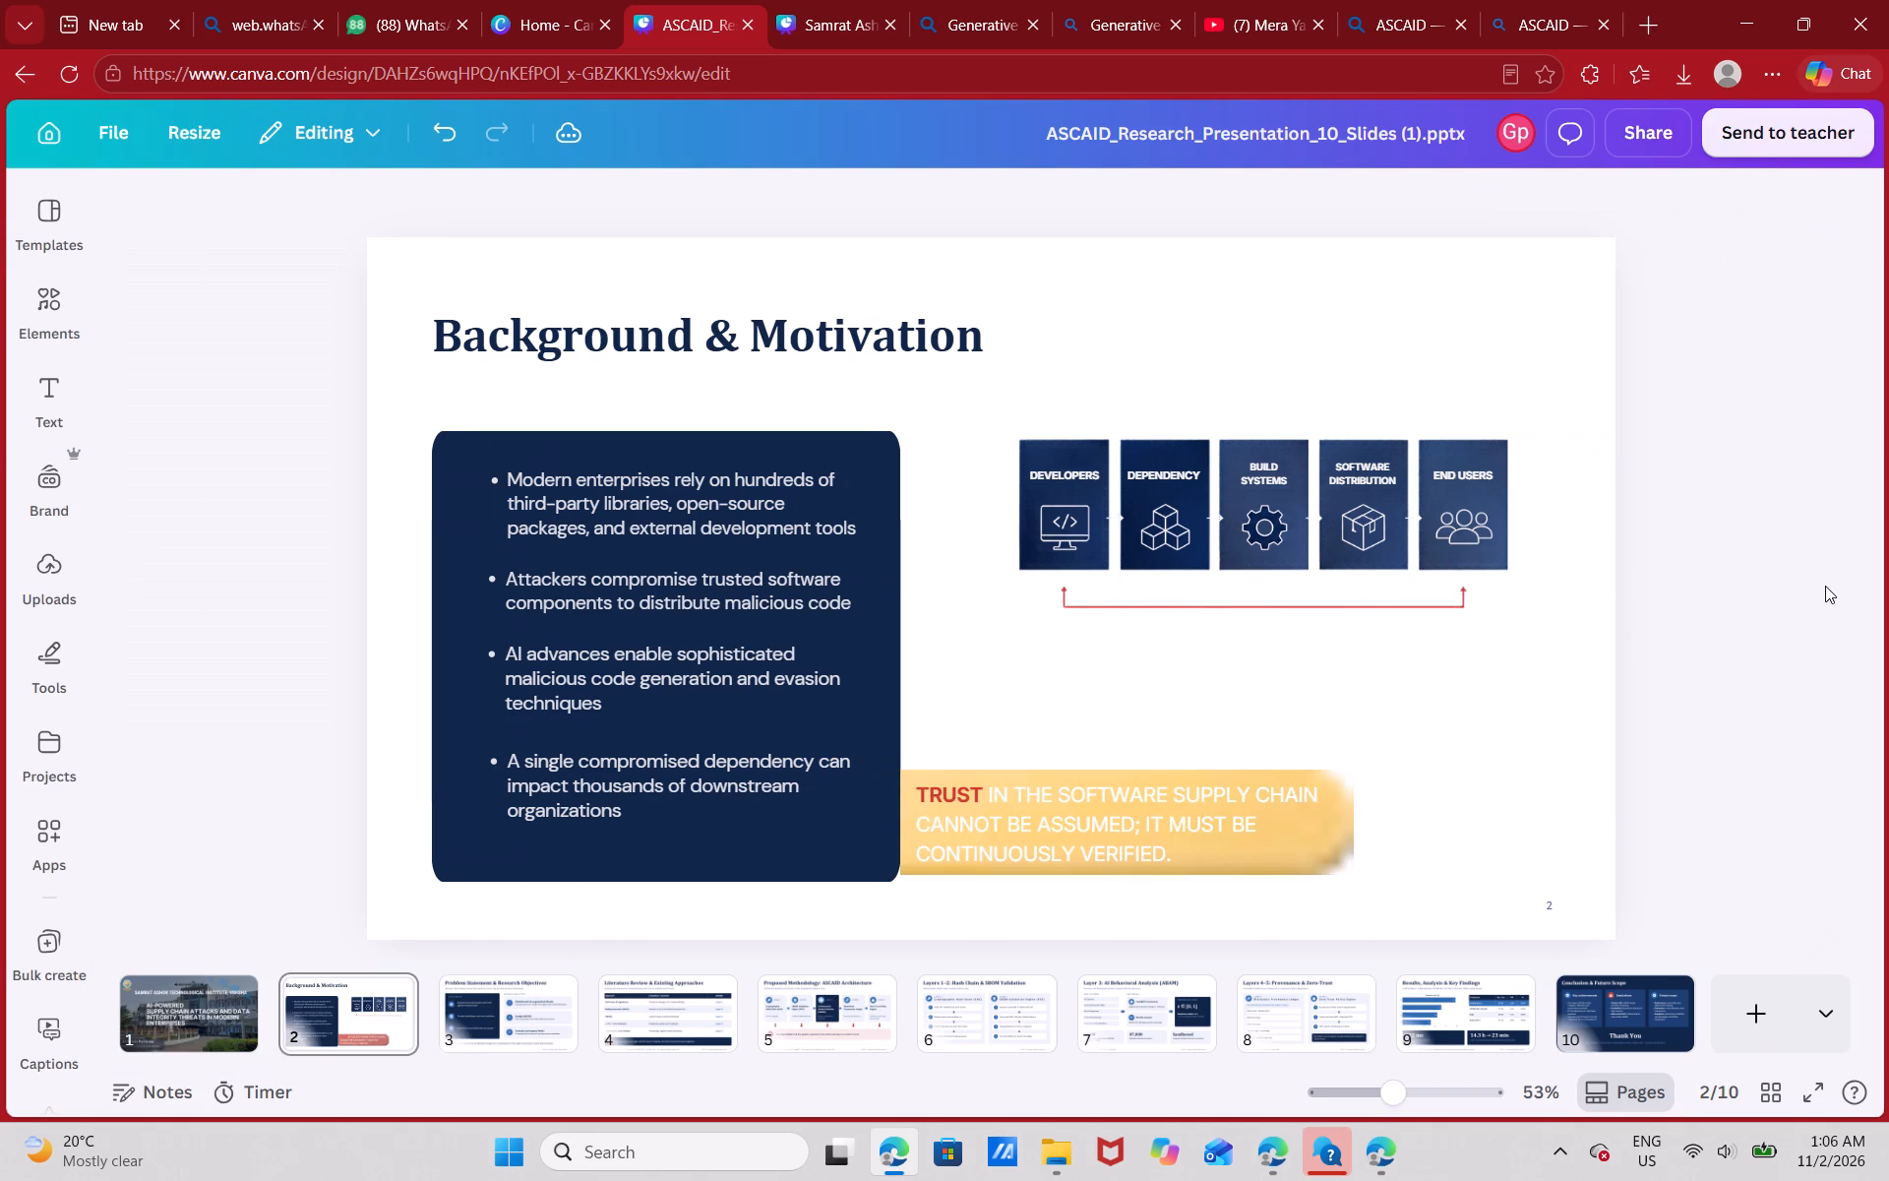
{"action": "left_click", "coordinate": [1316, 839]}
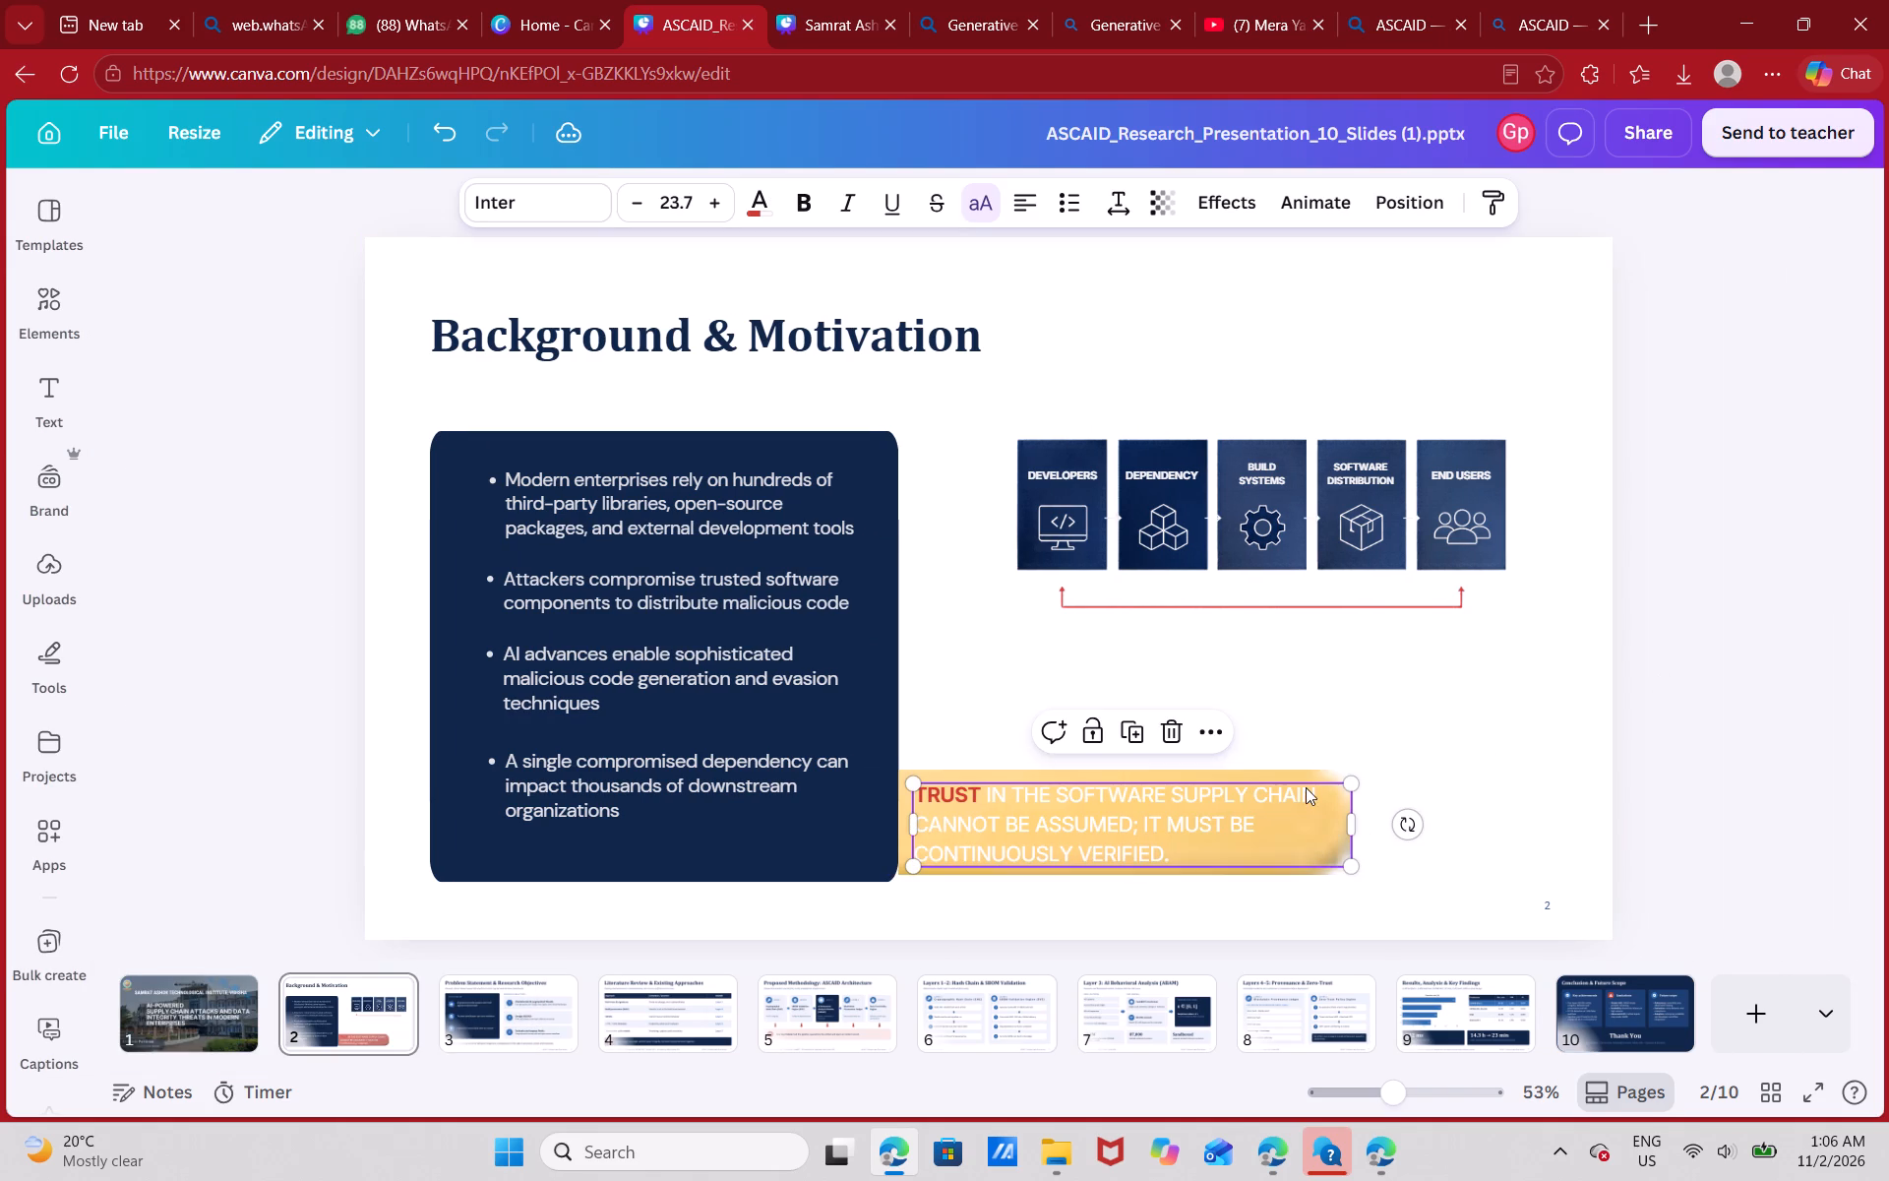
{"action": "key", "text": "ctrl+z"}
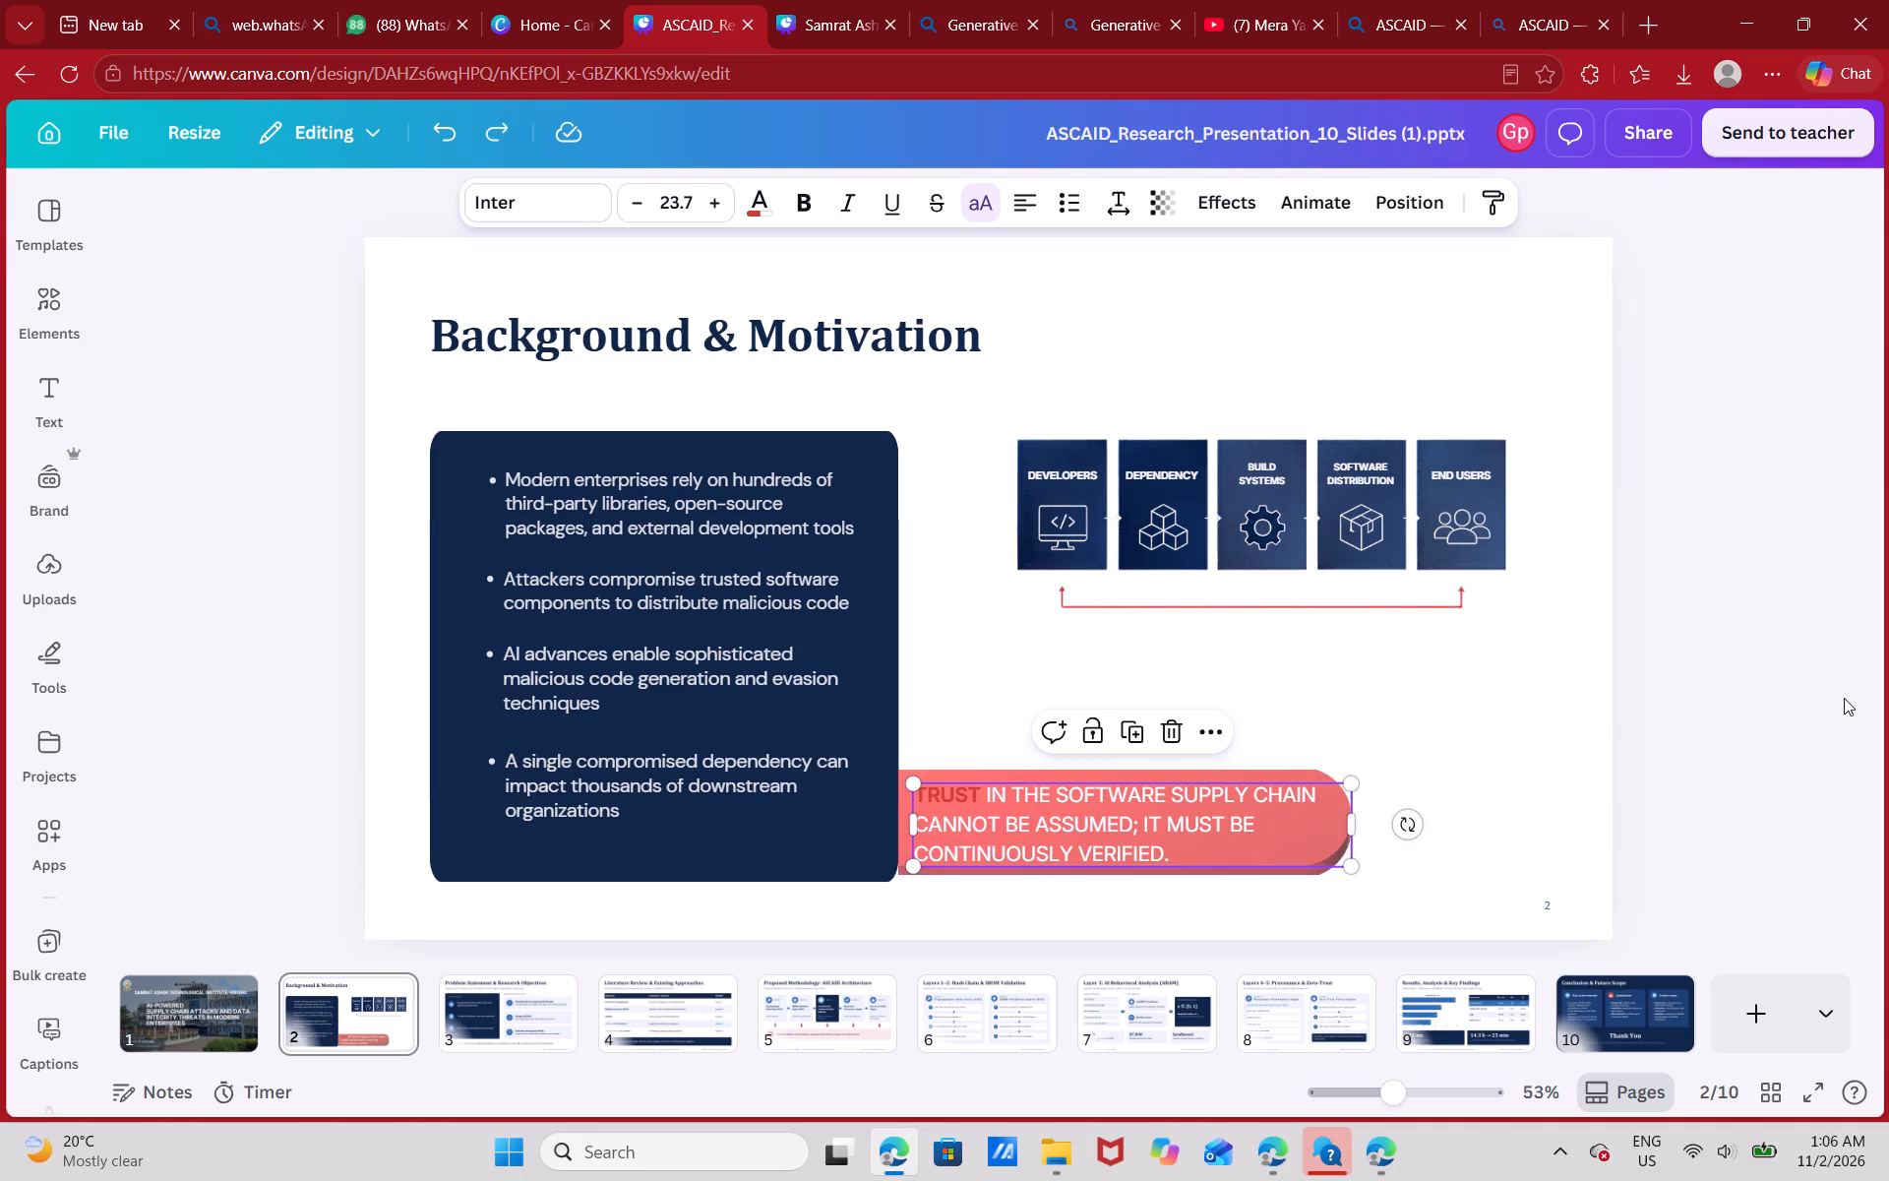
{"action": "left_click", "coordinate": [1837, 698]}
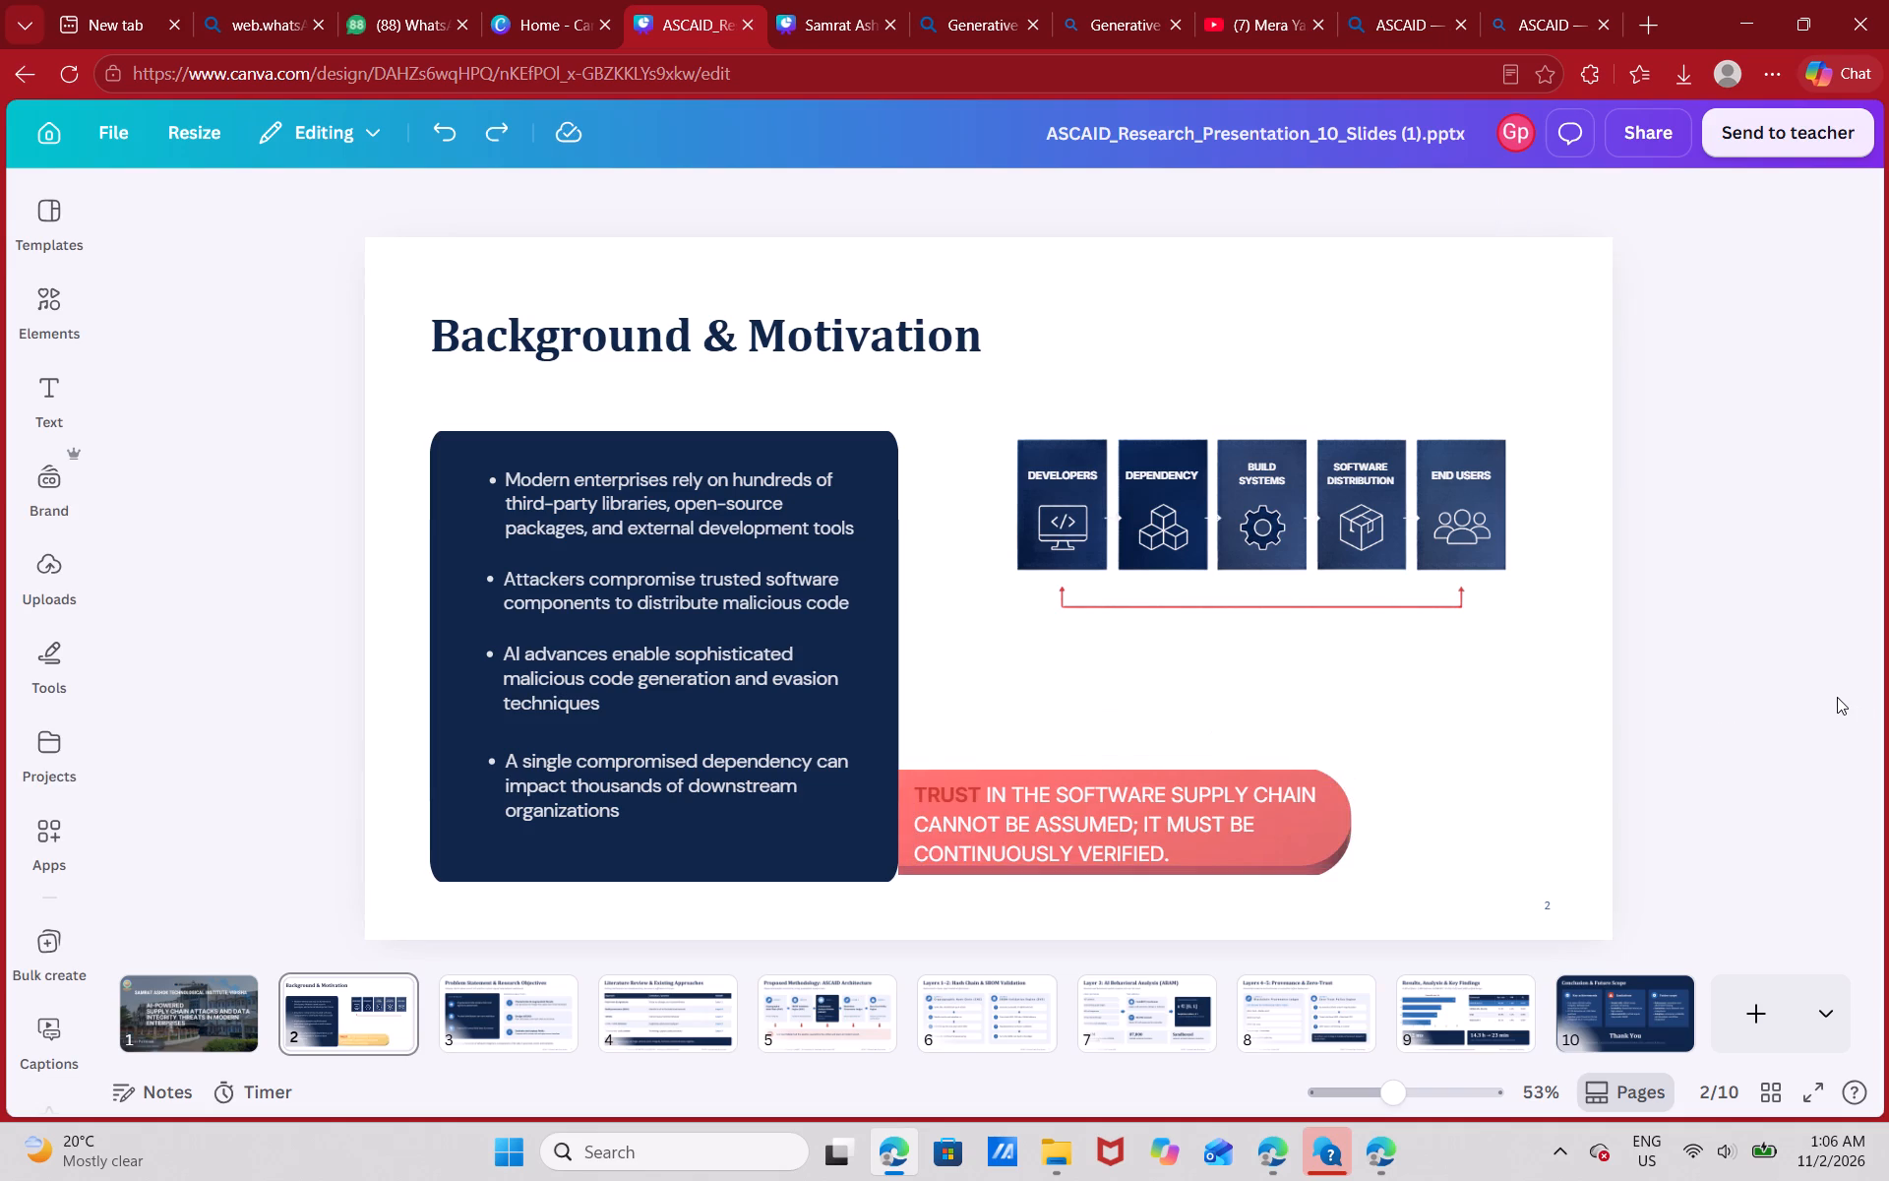
In the Samrat Ashok deck, ungroup the TRUST callout and clear its banner shape away, leaving the text inside the thin red frame.
{"action": "key", "text": "alt+Tab"}
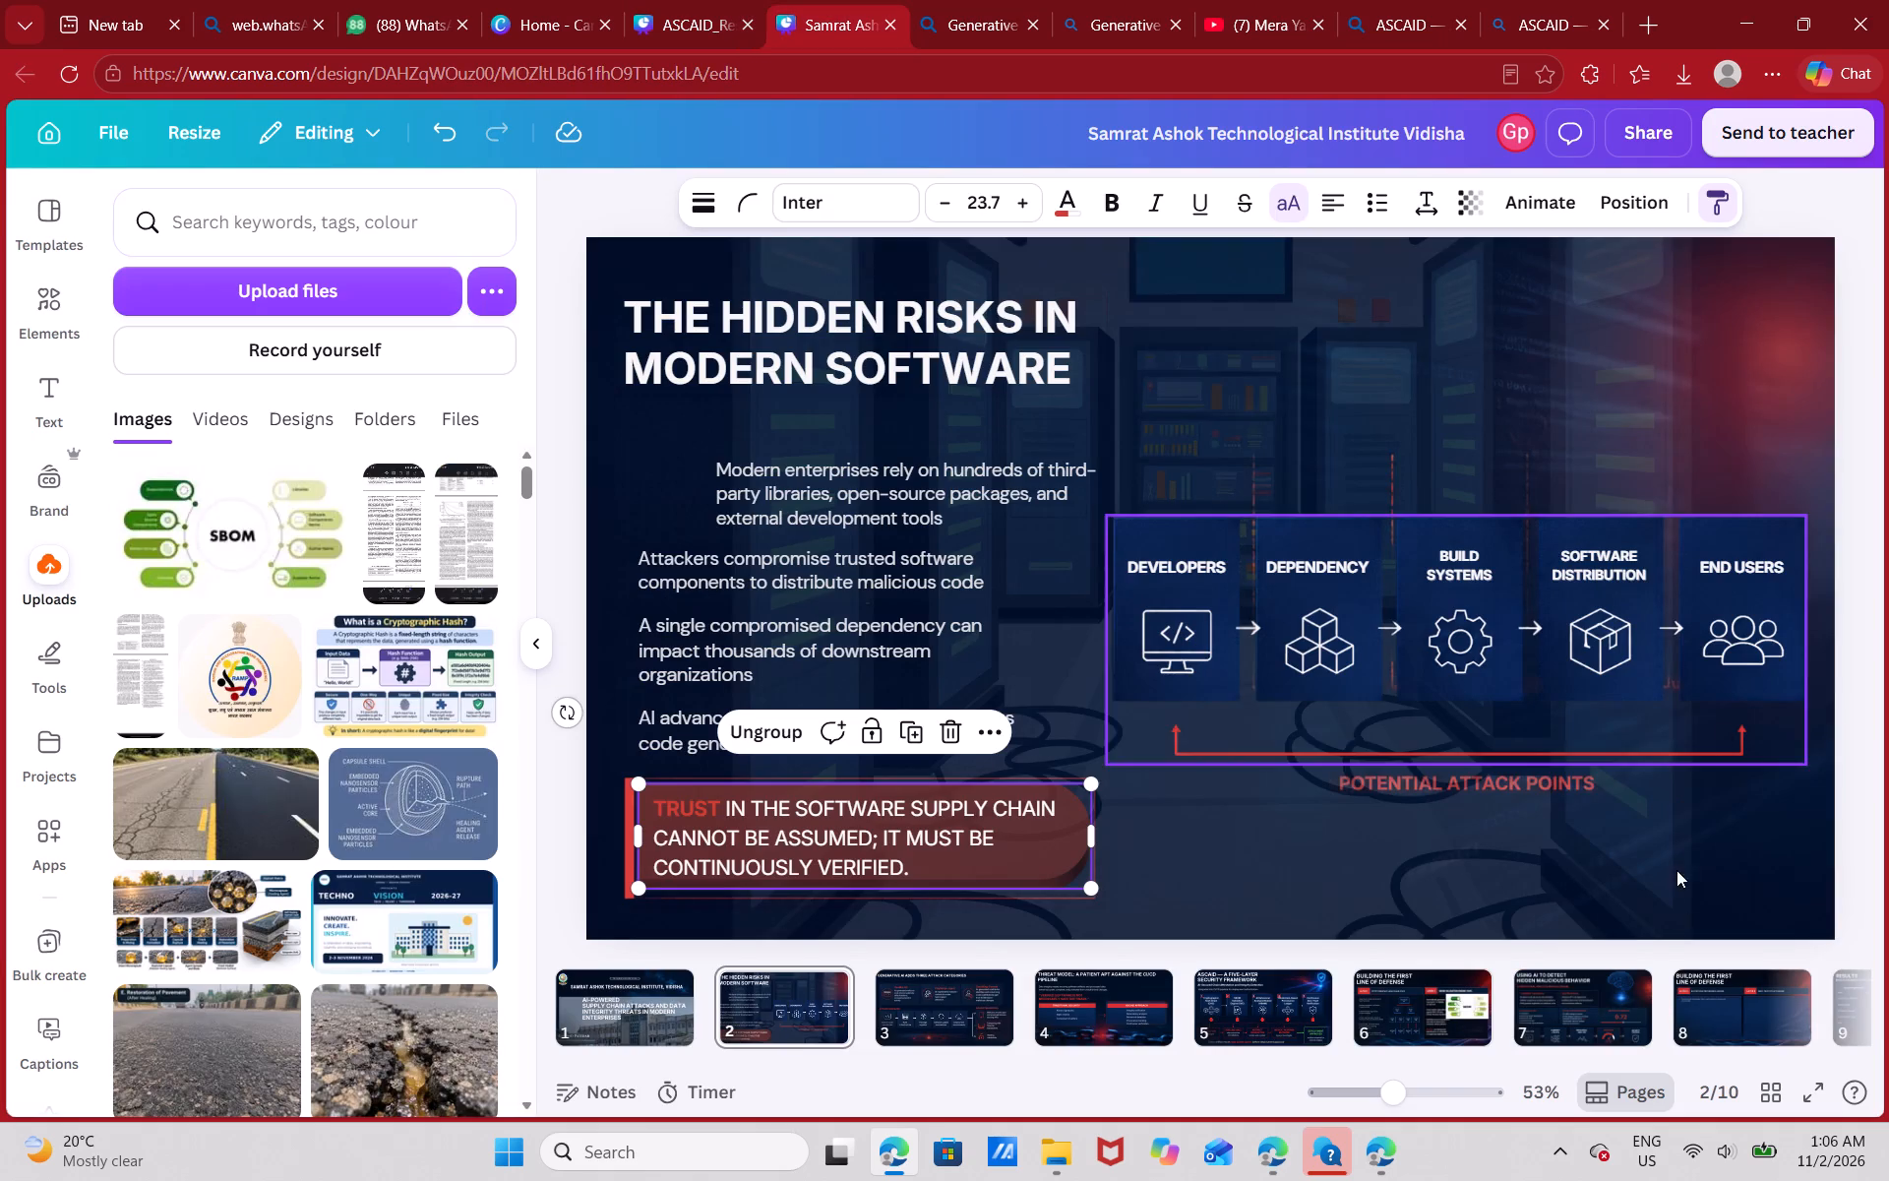
{"action": "left_click", "coordinate": [765, 721]}
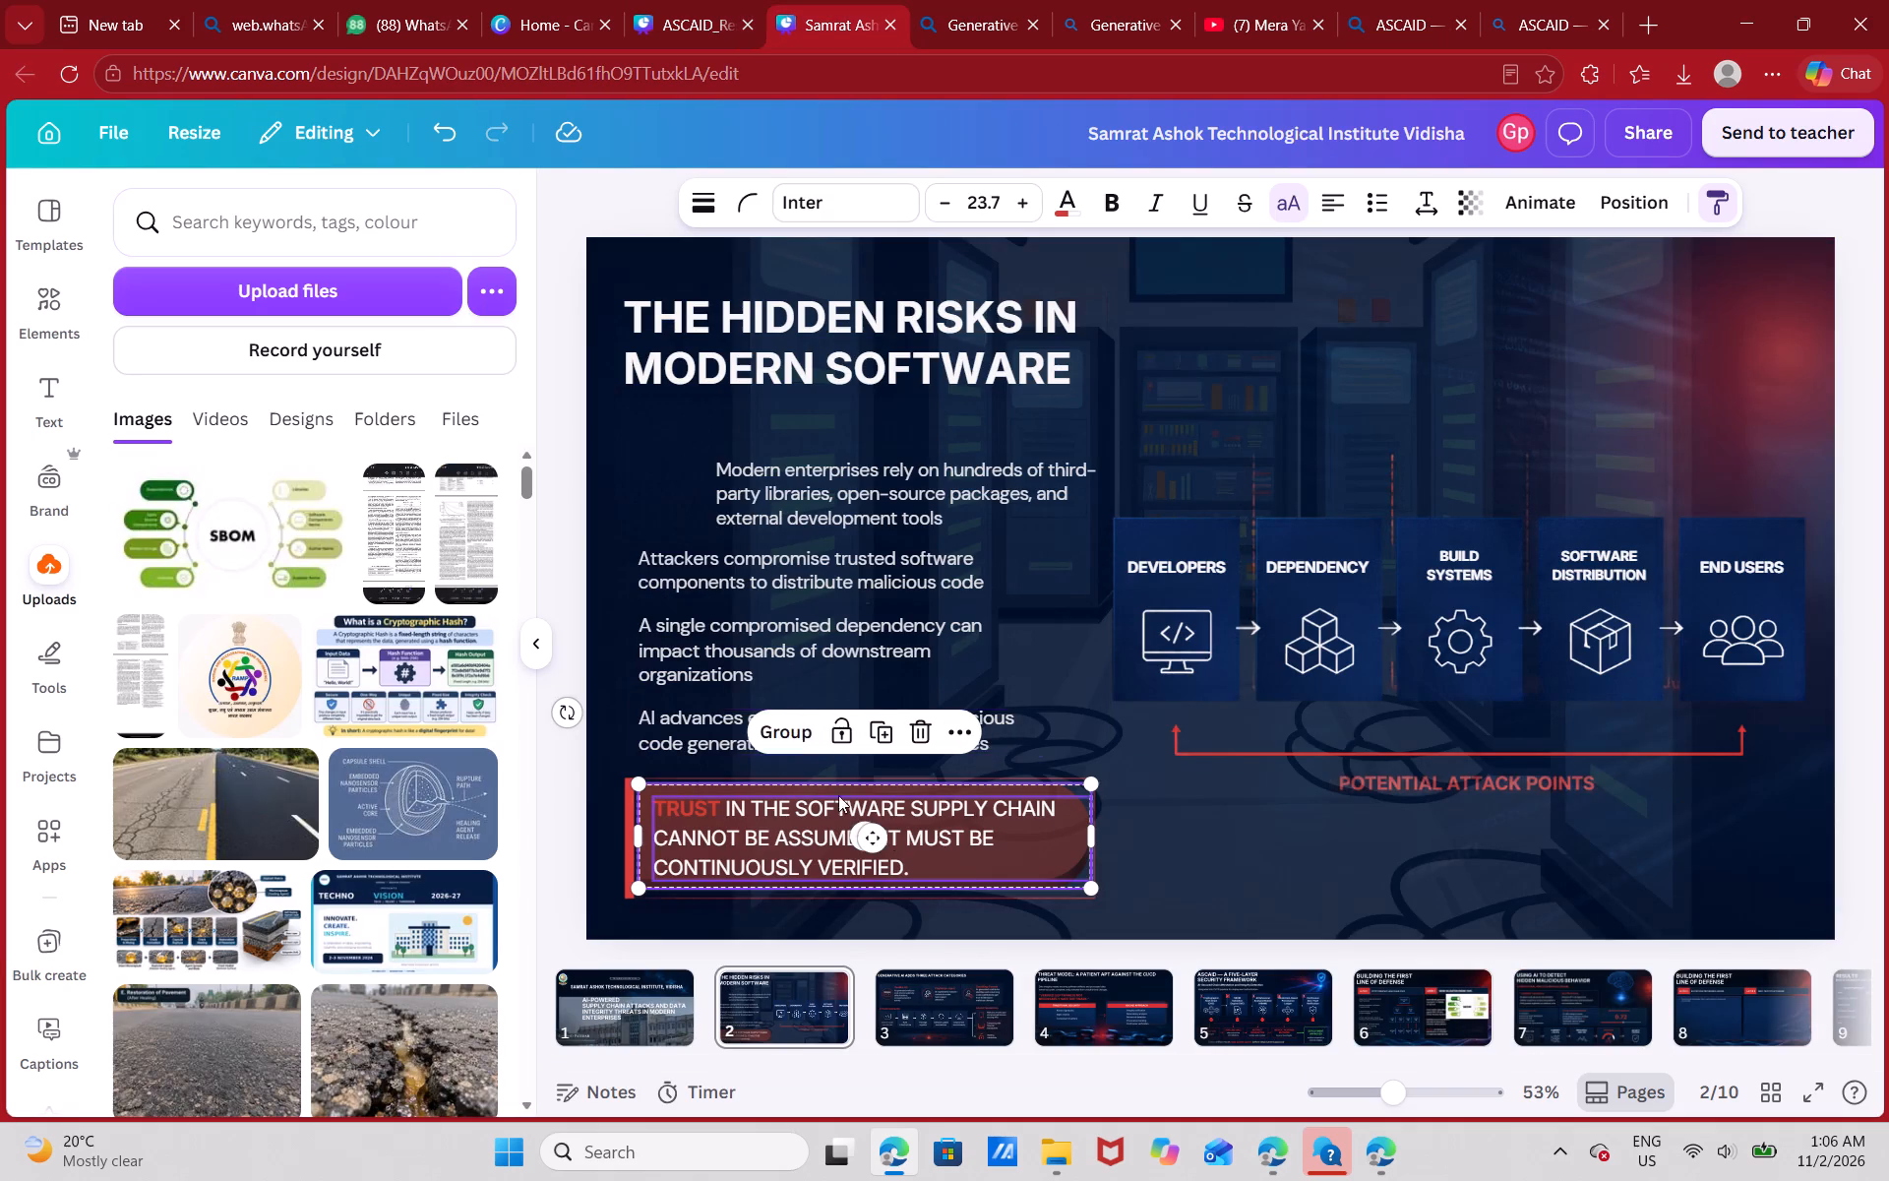
{"action": "left_click_drag", "start_coordinate": [999, 863], "coordinate": [1401, 860]}
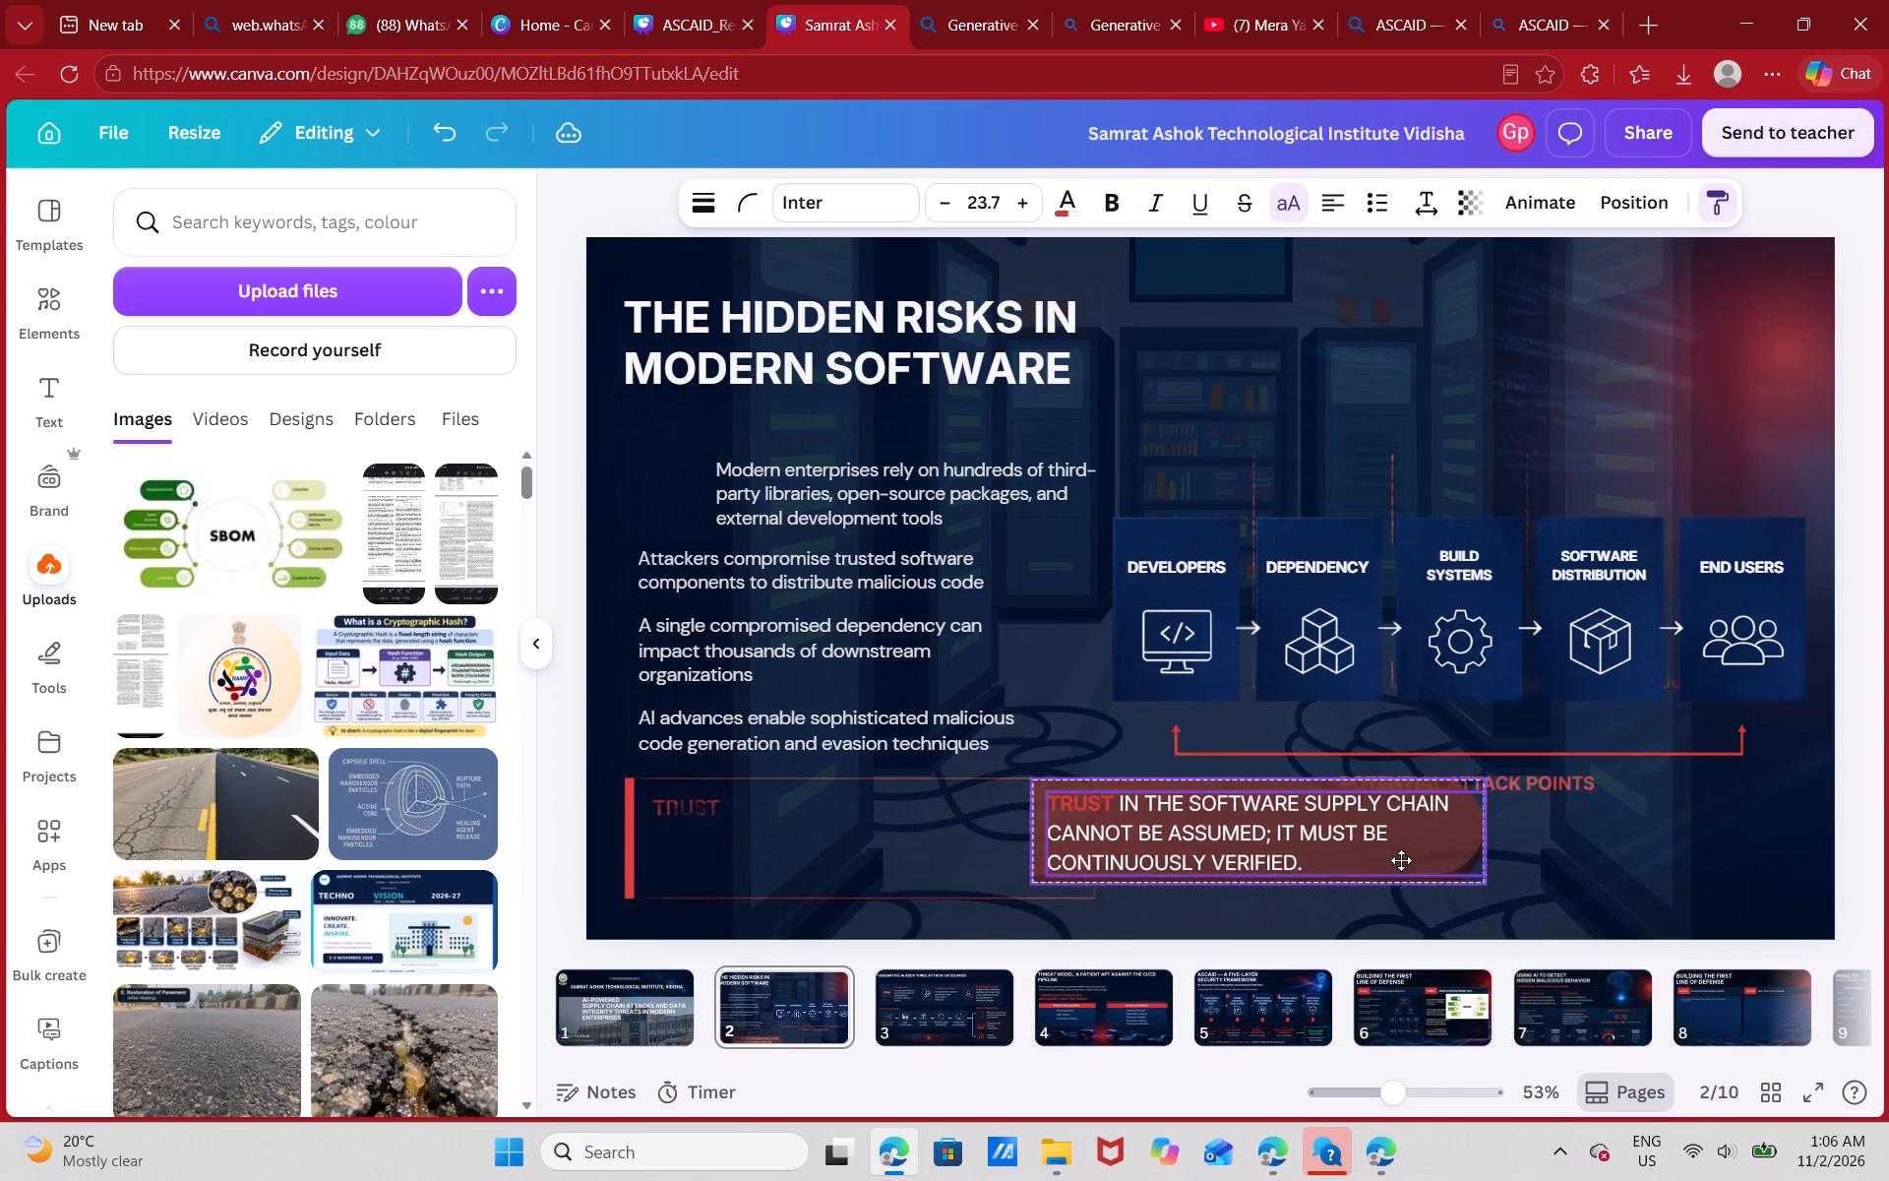
{"action": "left_click_drag", "start_coordinate": [1401, 860], "coordinate": [1418, 872]}
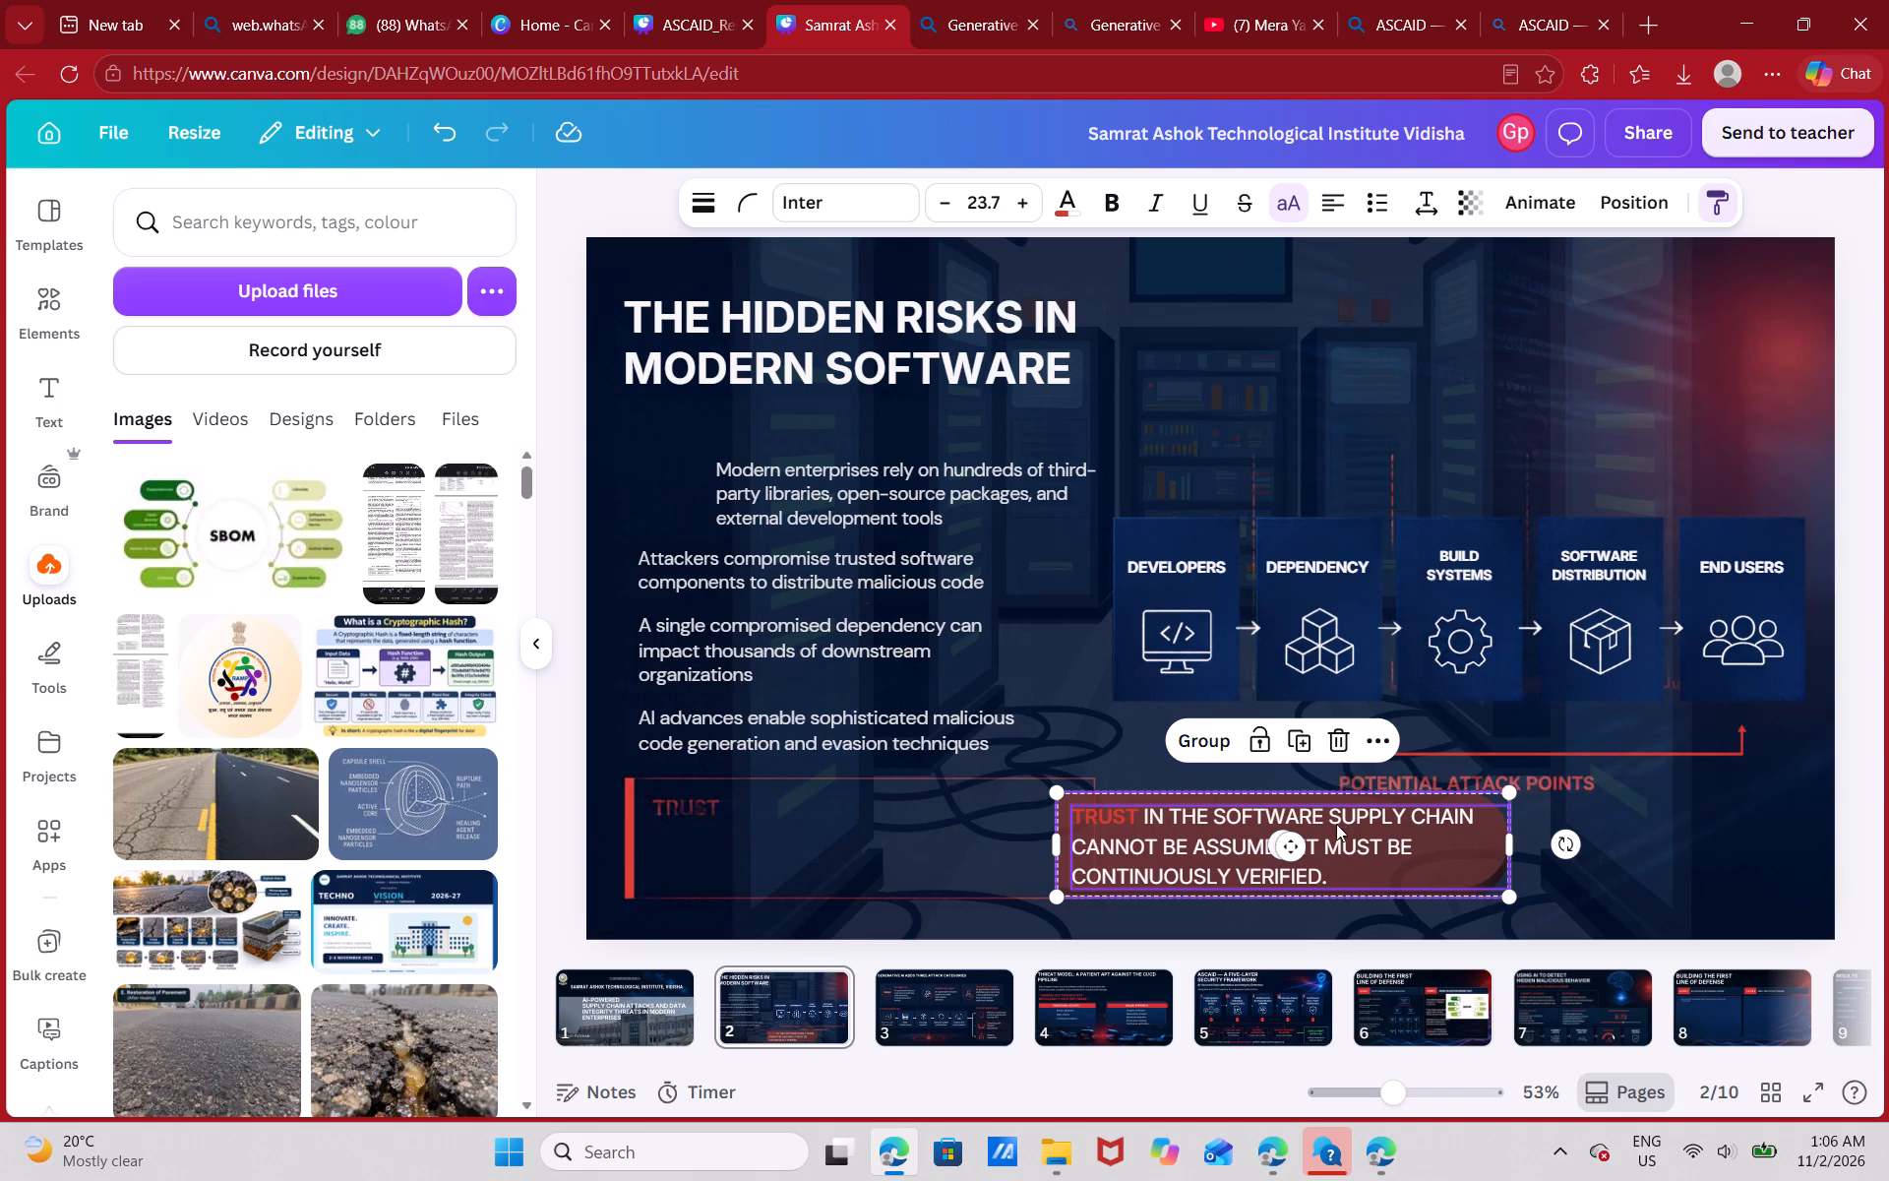
{"action": "left_click", "coordinate": [1654, 833]}
{"action": "left_click_drag", "start_coordinate": [1345, 842], "coordinate": [891, 847]}
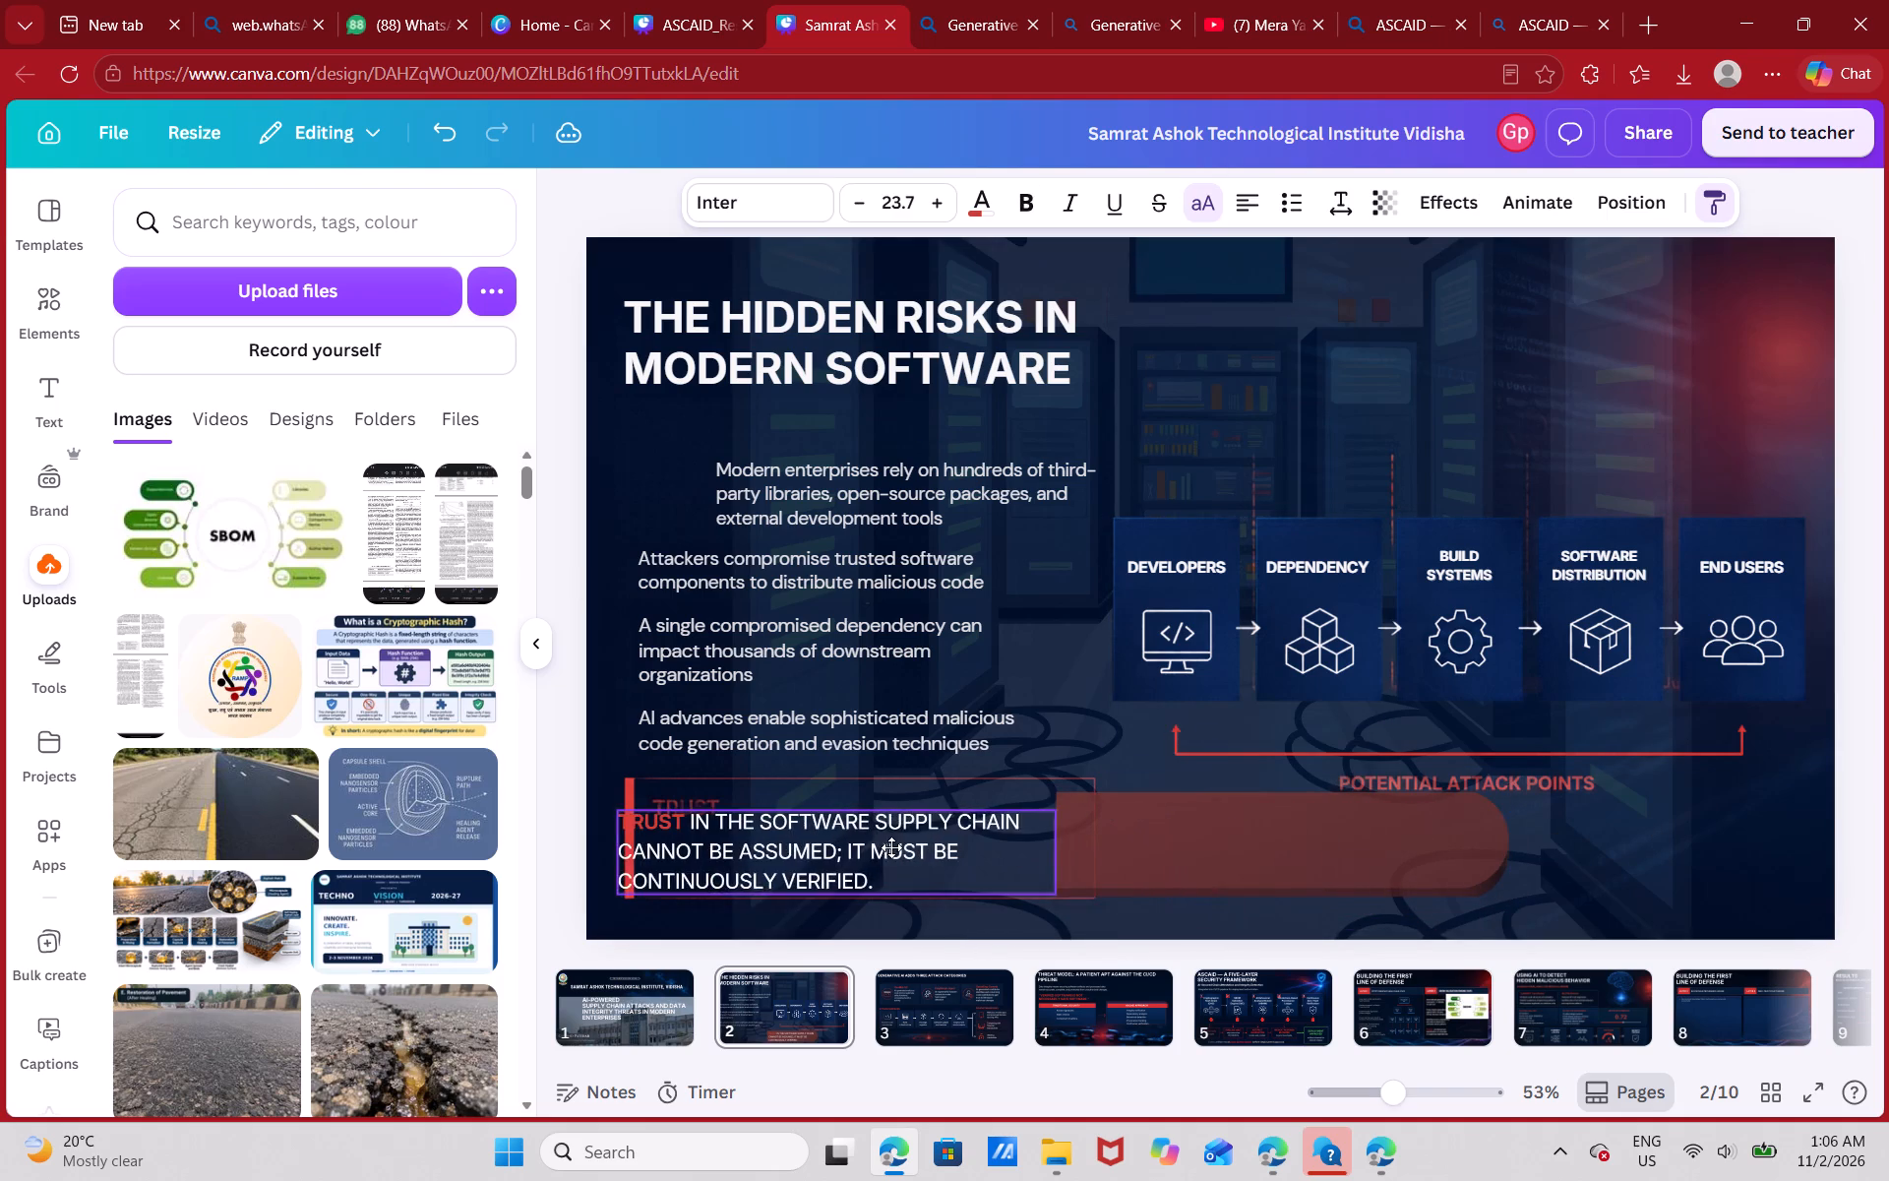
{"action": "left_click_drag", "start_coordinate": [891, 847], "coordinate": [925, 833]}
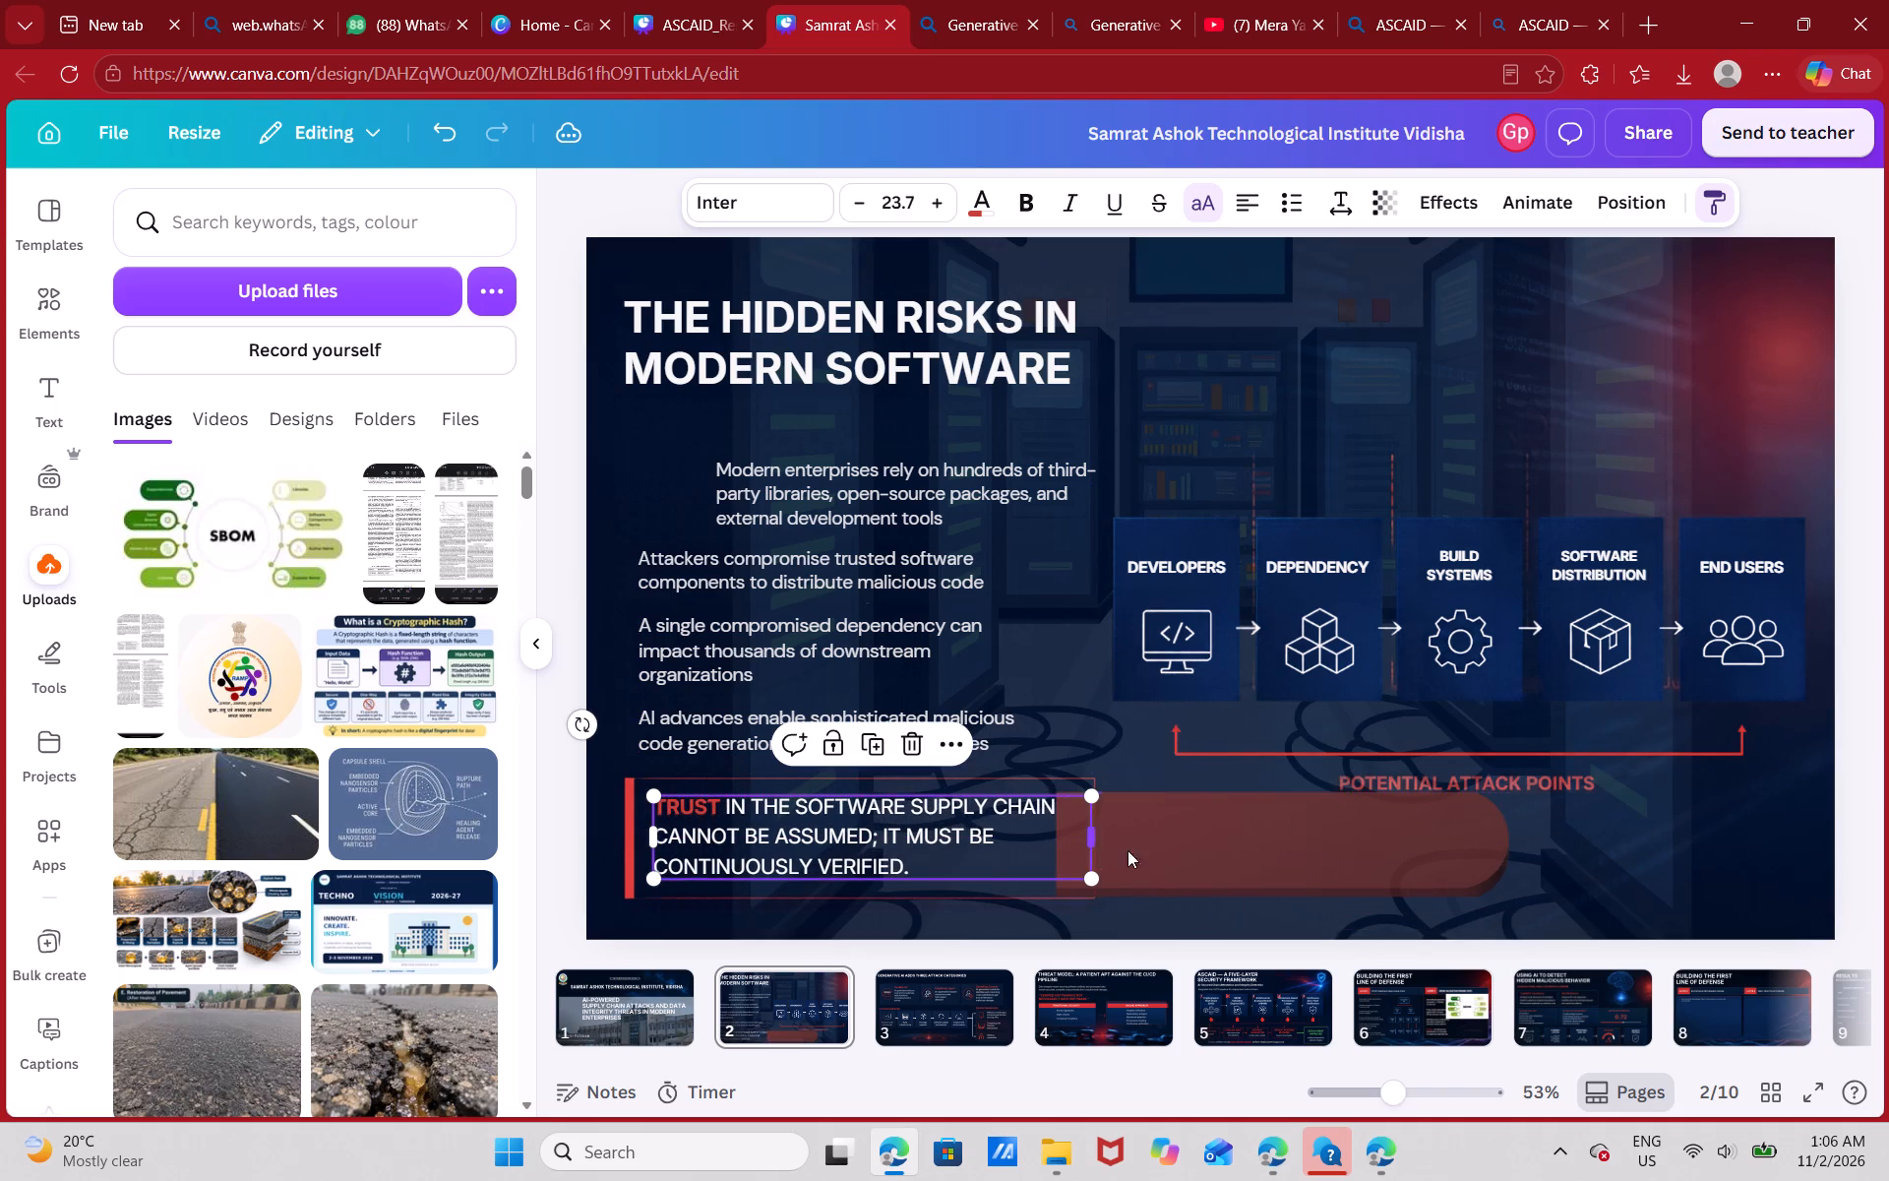
{"action": "left_click_drag", "start_coordinate": [1308, 829], "coordinate": [1388, 834]}
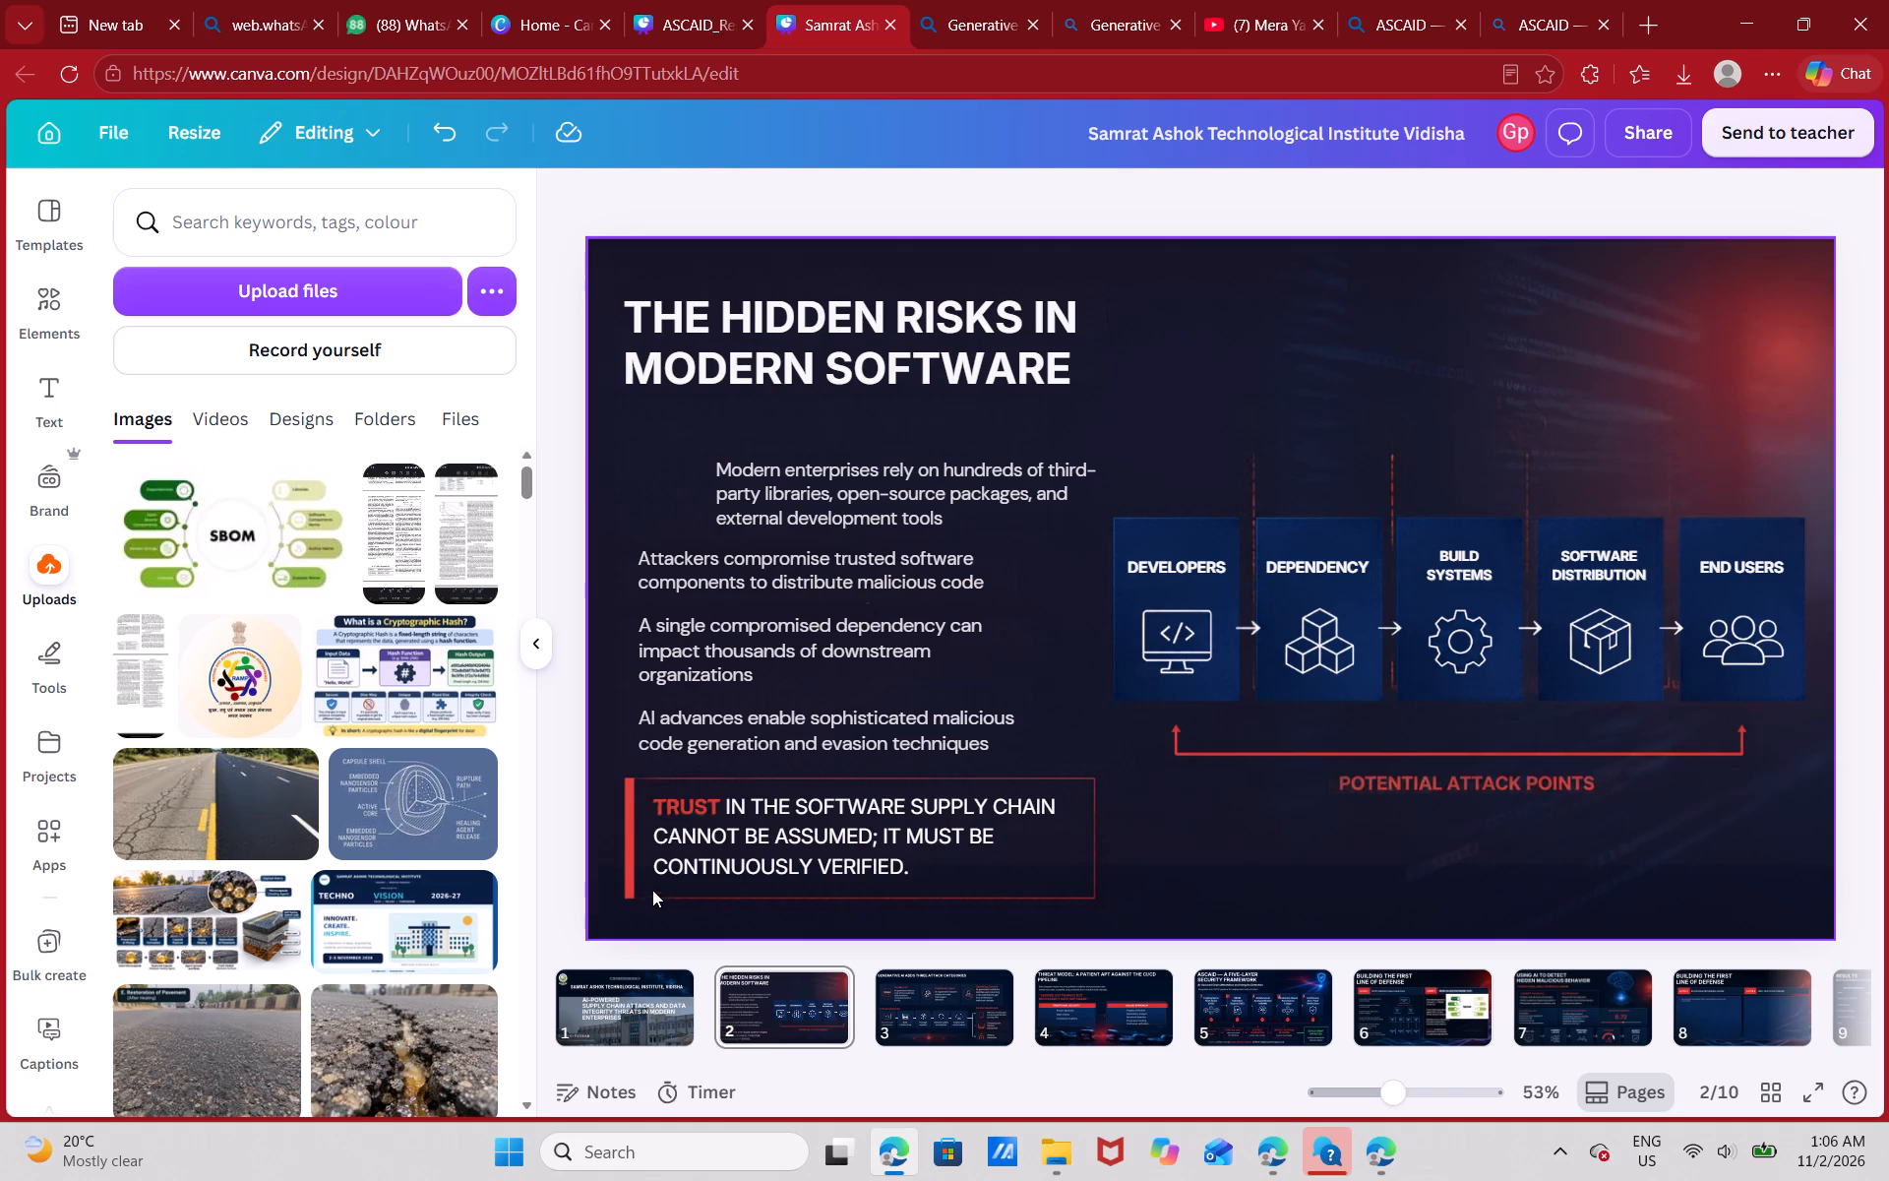
Group the TRUST text with the vertical red bar beside it on the Samrat Ashok slide.
{"action": "left_click", "coordinate": [636, 869]}
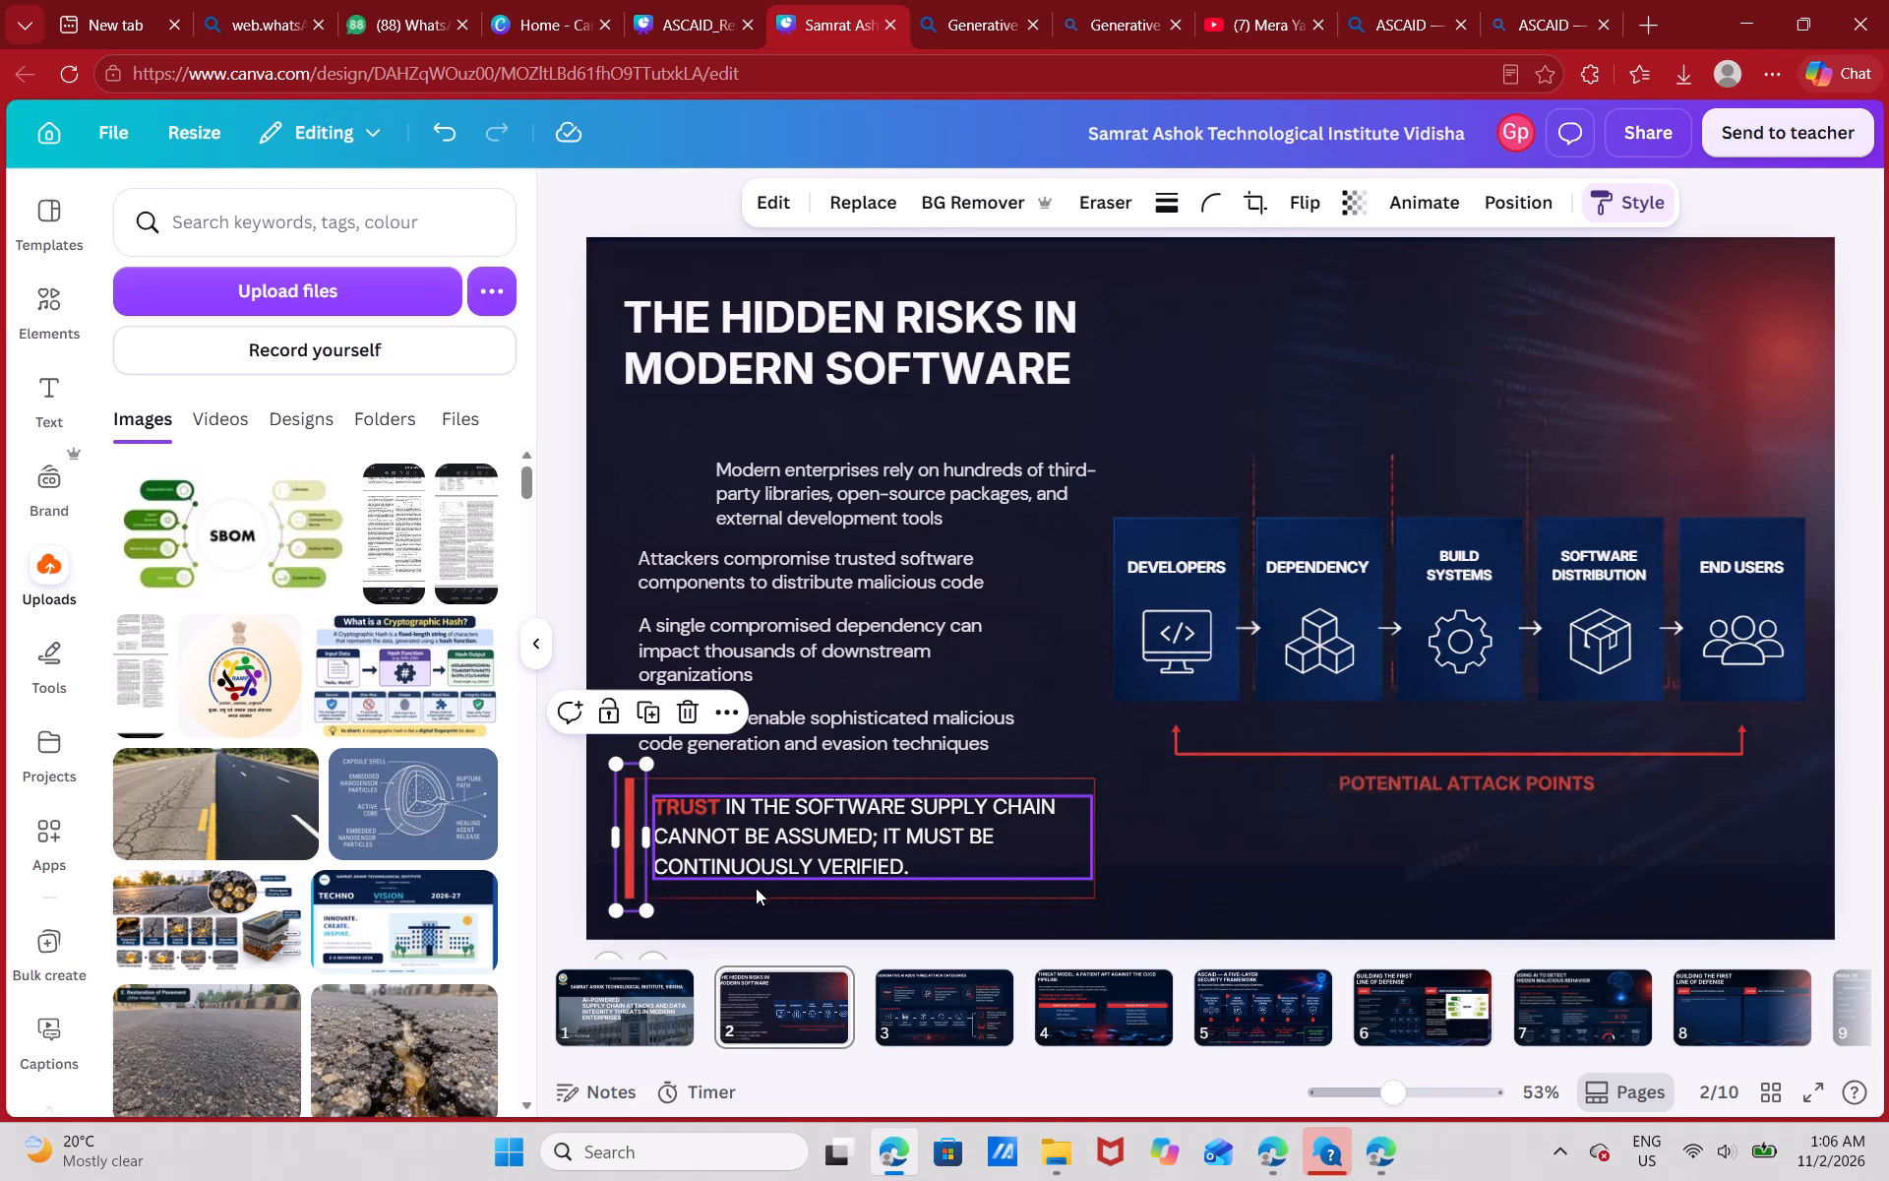
{"action": "left_click", "coordinate": [760, 803], "text": "shift"}
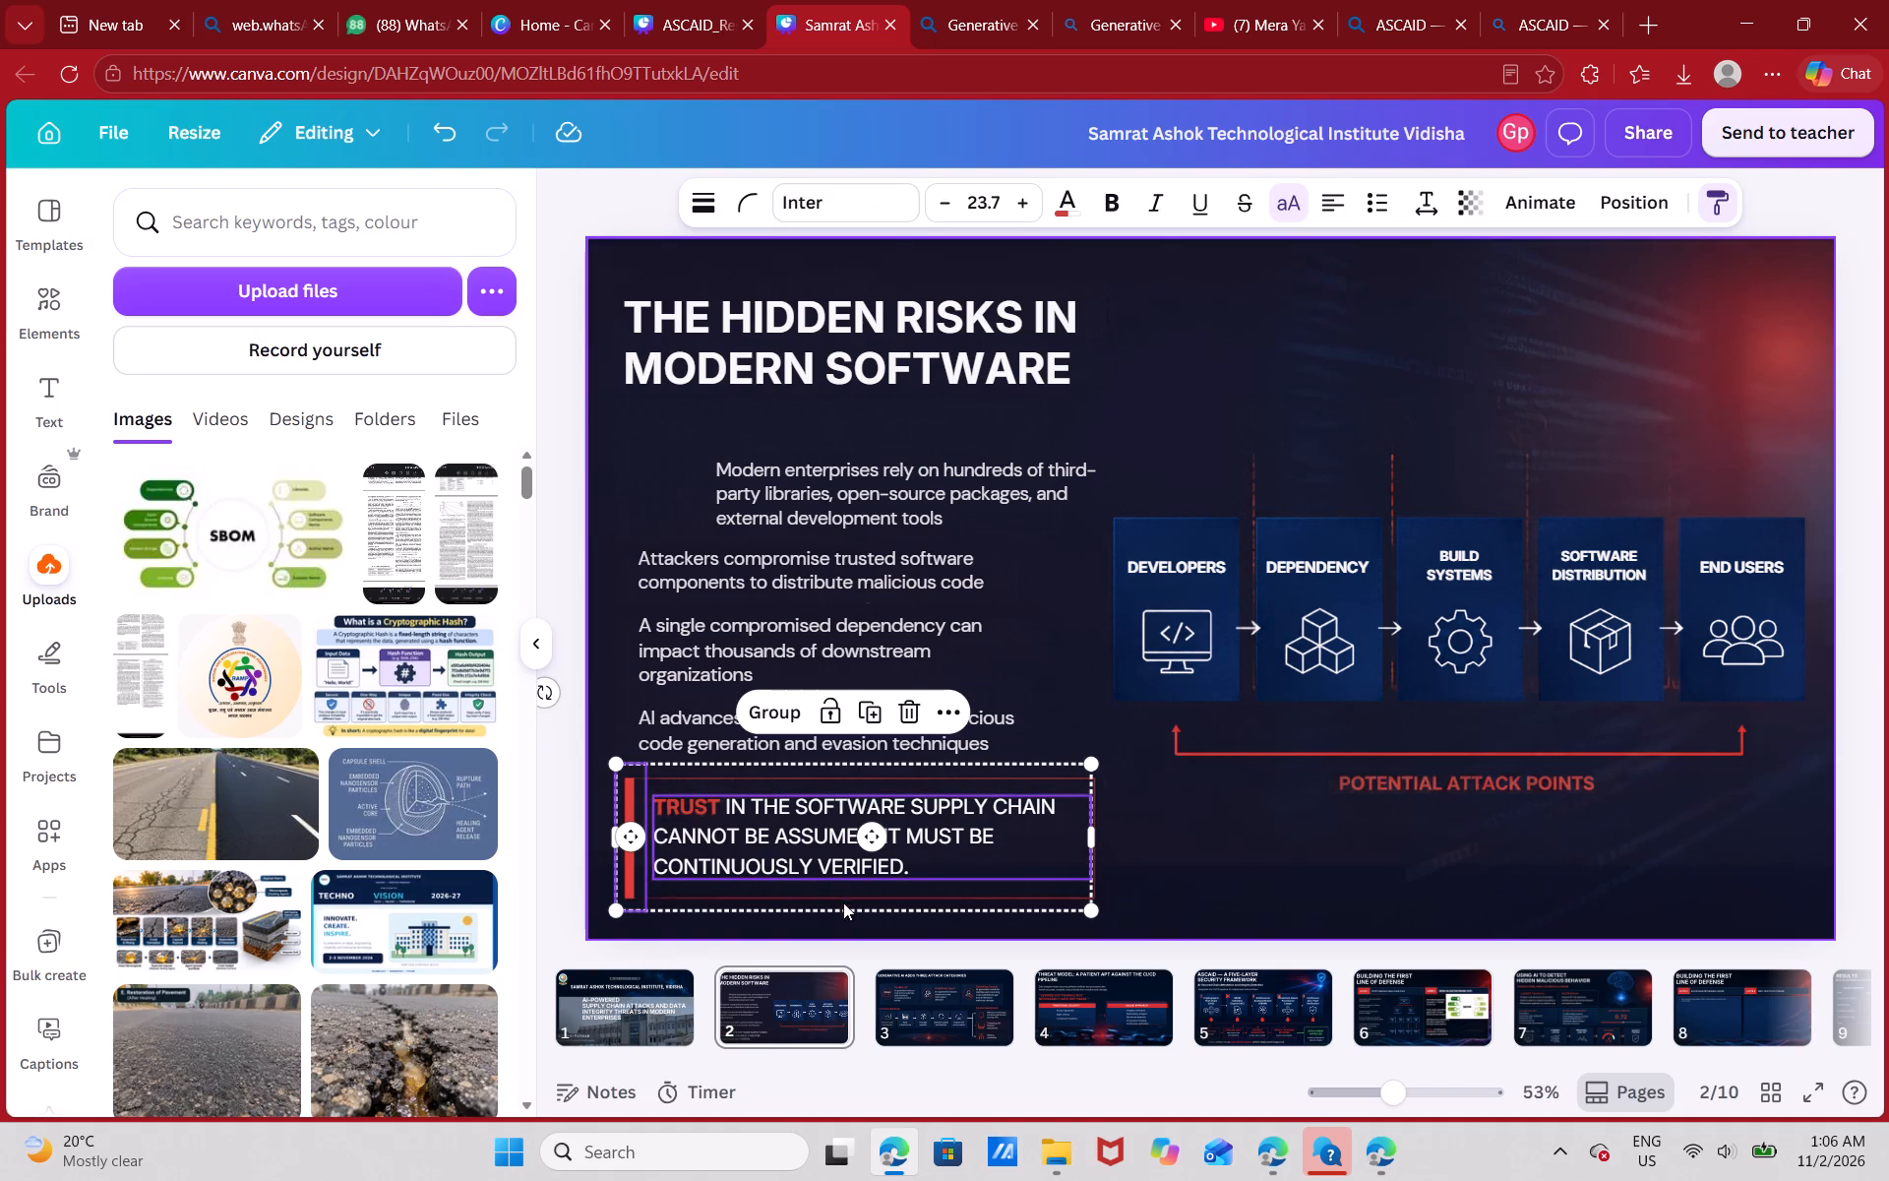
{"action": "left_click", "coordinate": [870, 927], "text": "shift"}
{"action": "left_click", "coordinate": [921, 898], "text": "shift"}
{"action": "left_click", "coordinate": [757, 707]}
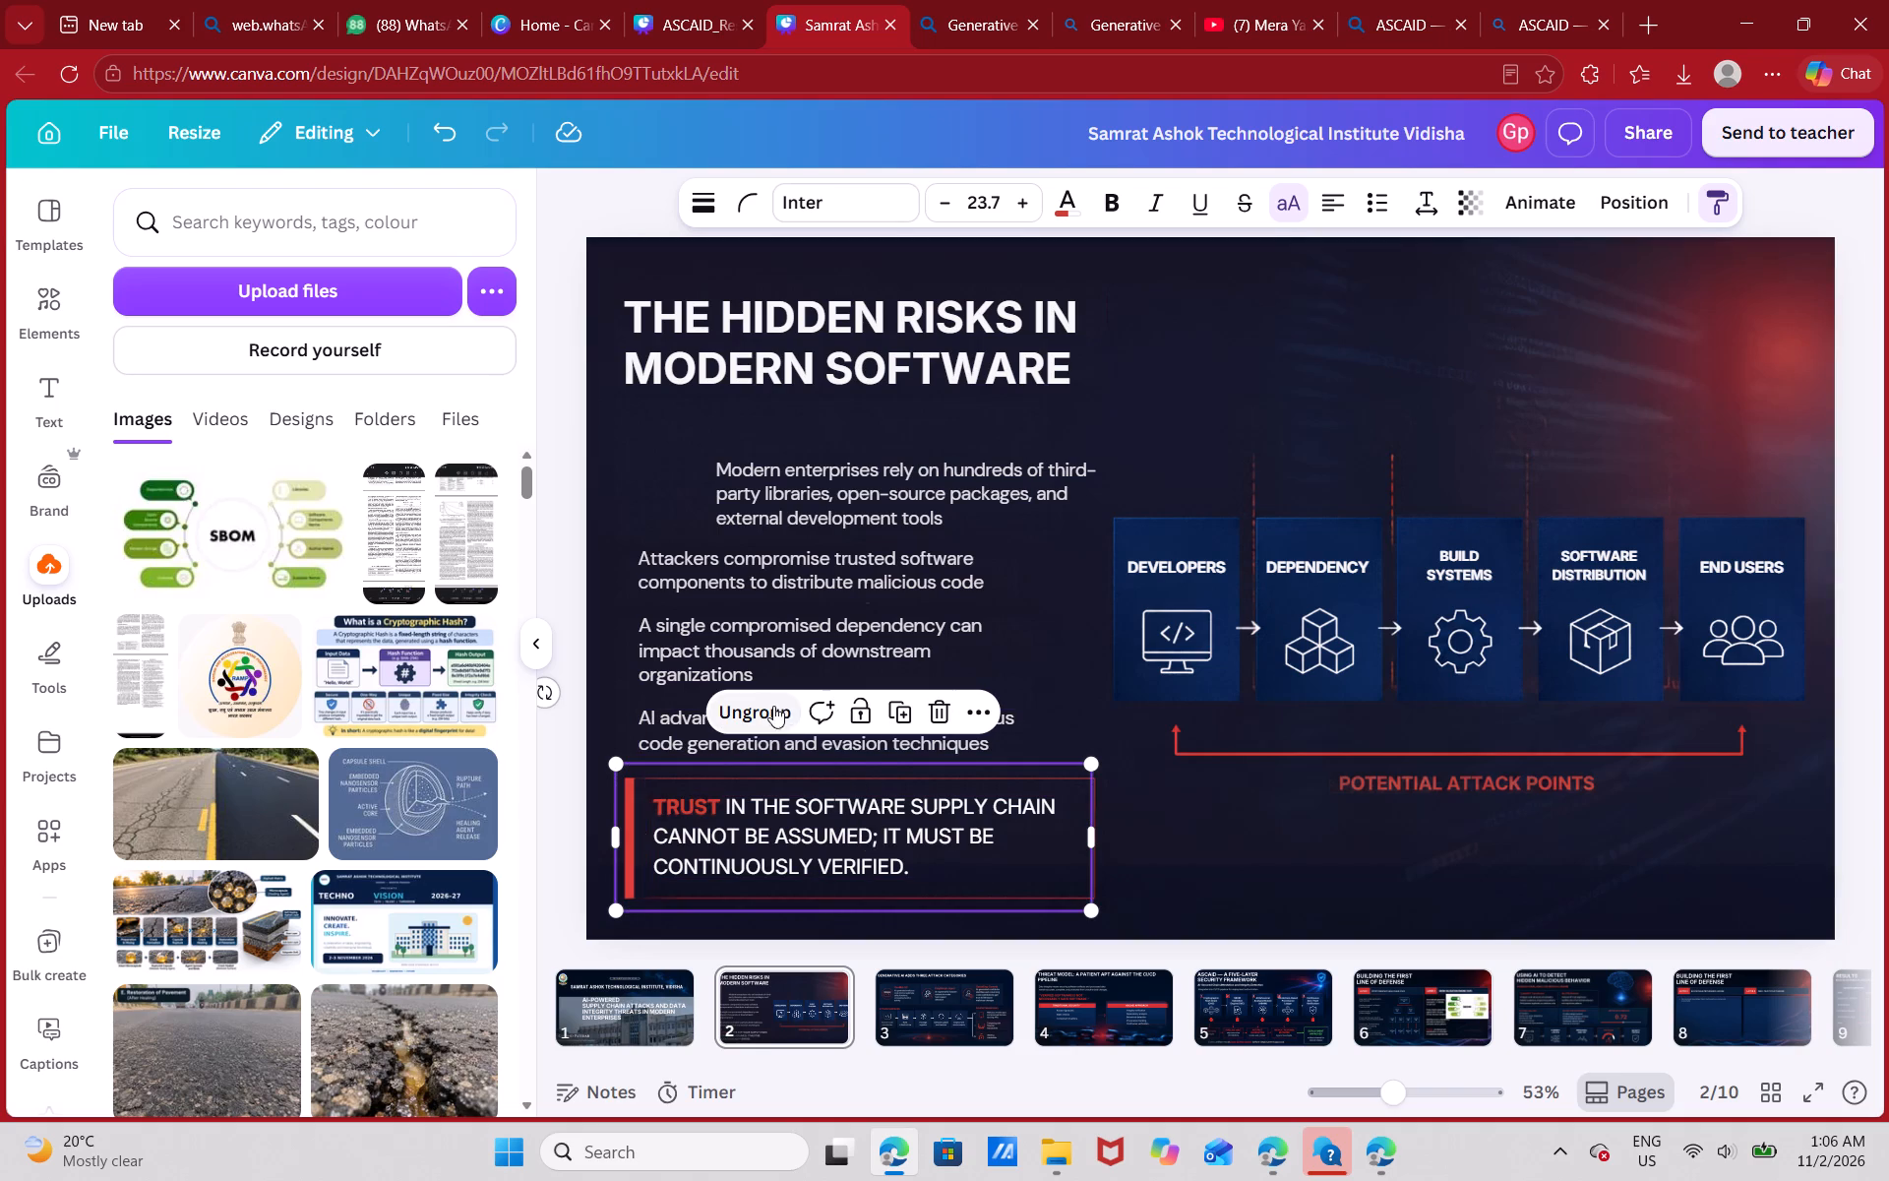
Copy the grouped red-bar TRUST callout into slide 2 of the ASCAID presentation, placing it below the diagram, overlapping the red banner.
{"action": "left_click", "coordinate": [1571, 807]}
{"action": "left_click", "coordinate": [899, 870]}
{"action": "key", "text": "ctrl+c"}
{"action": "key", "text": "alt+Tab"}
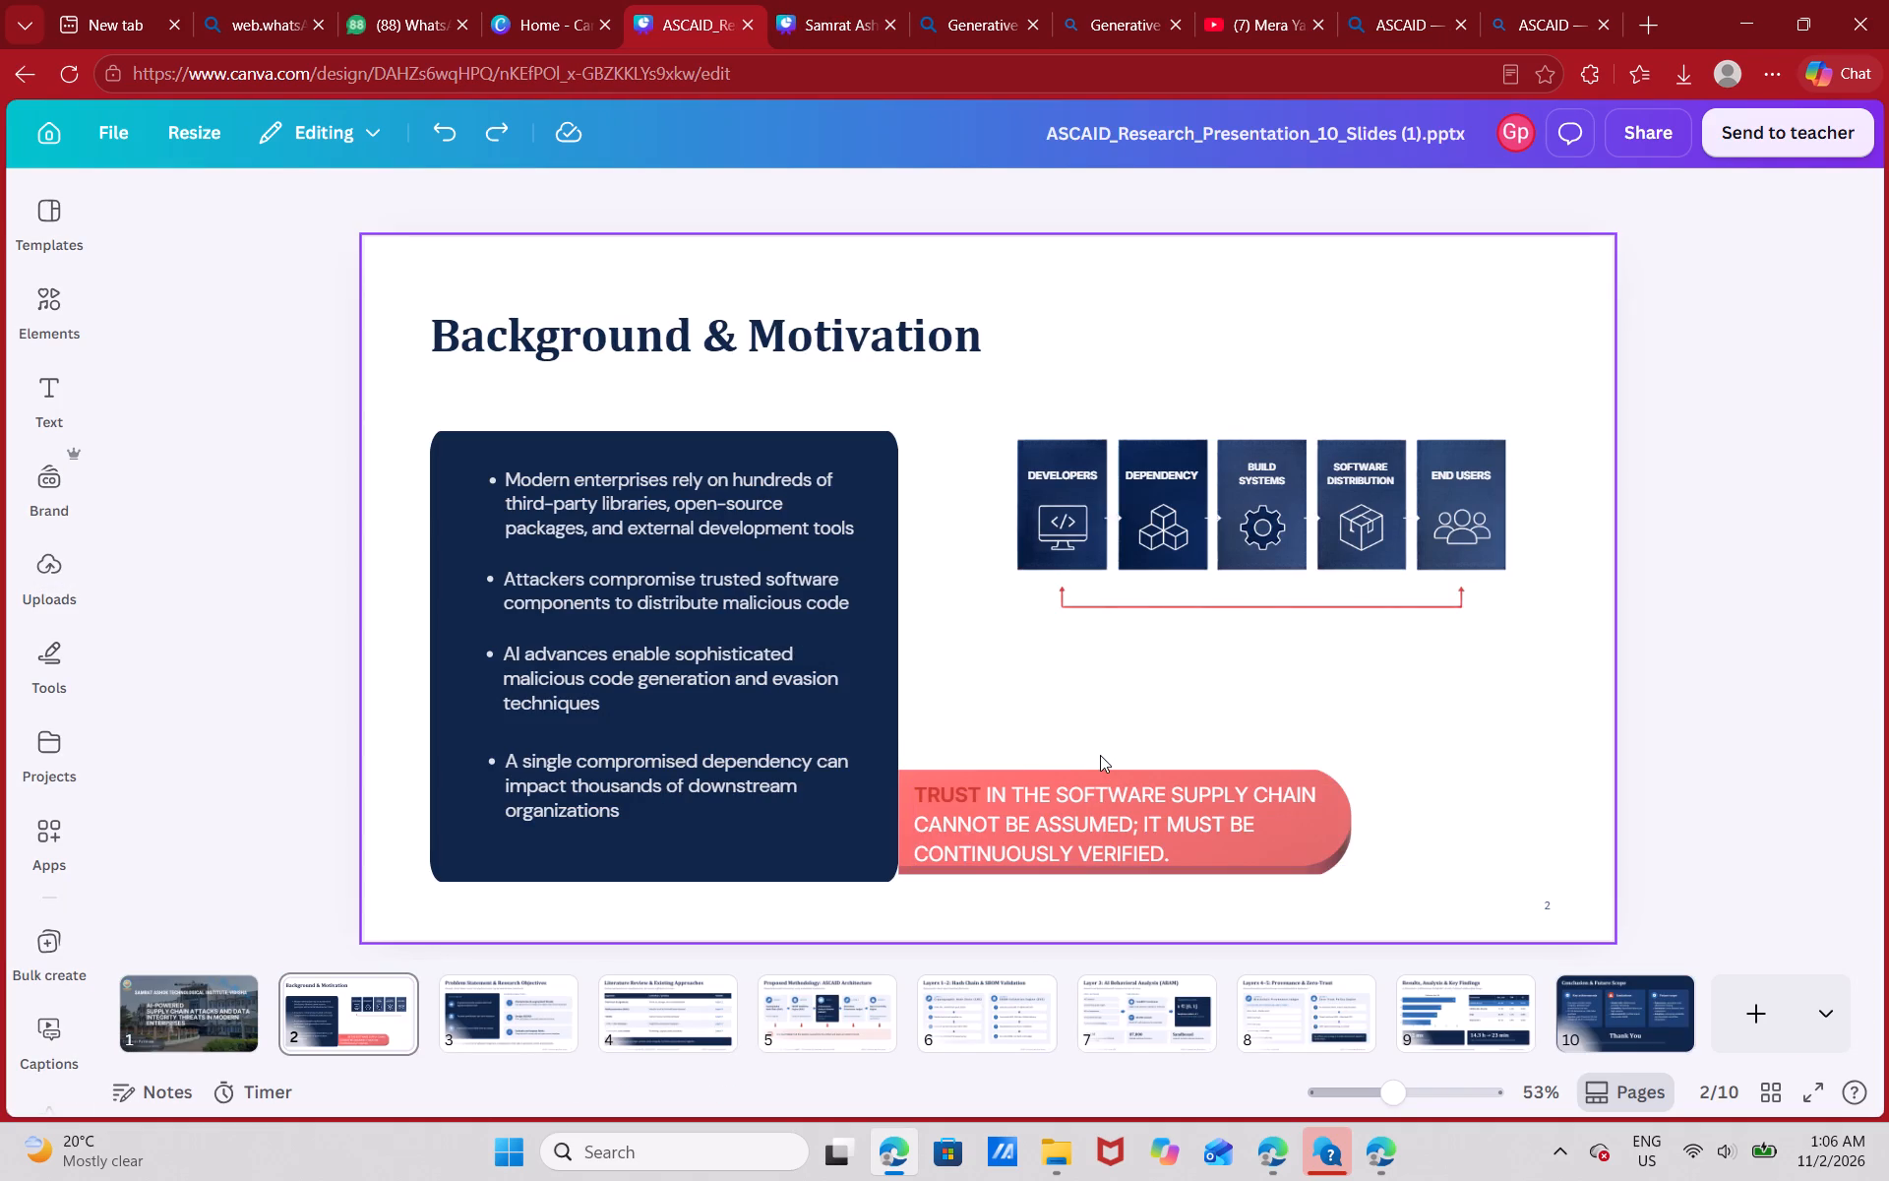
{"action": "key", "text": "ctrl+v"}
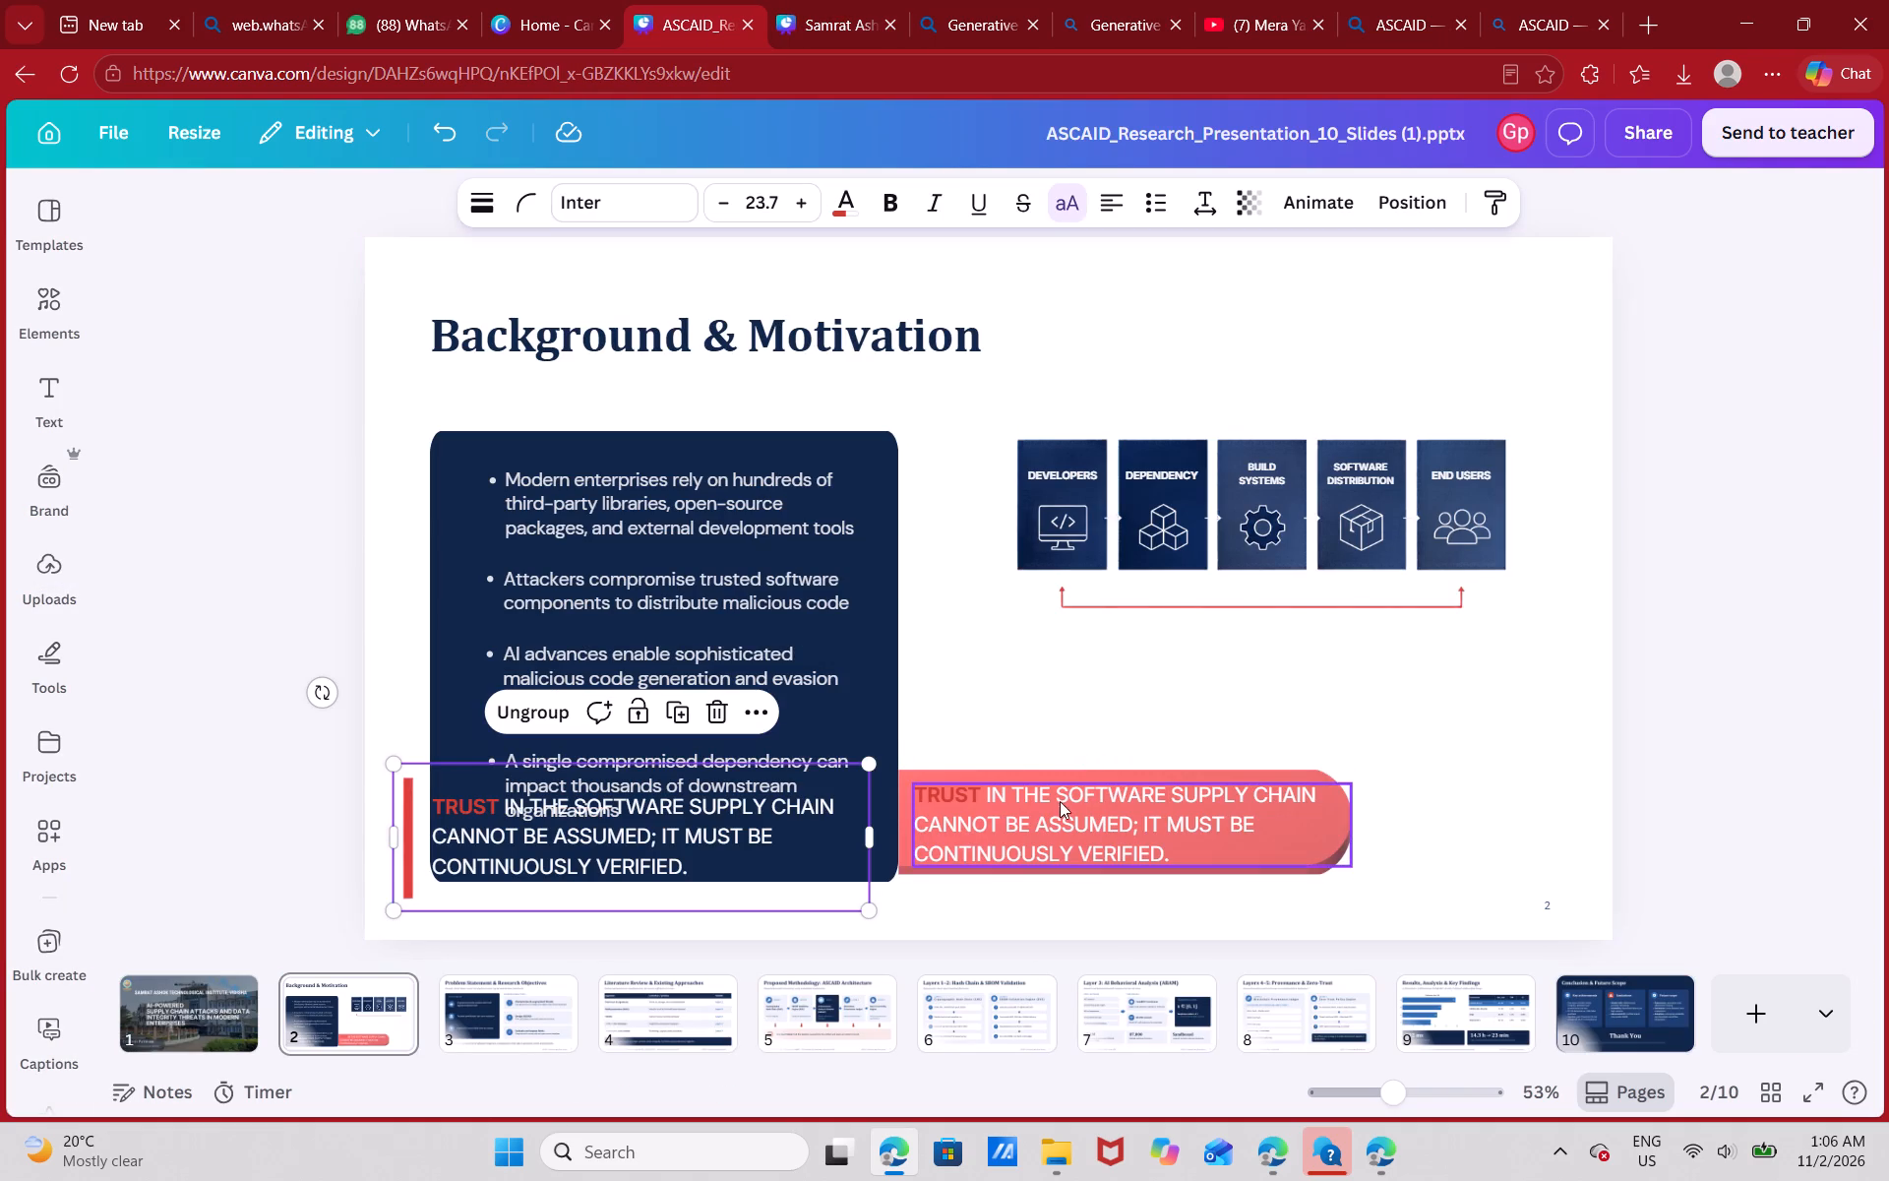
{"action": "left_click_drag", "start_coordinate": [761, 887], "coordinate": [1394, 773]}
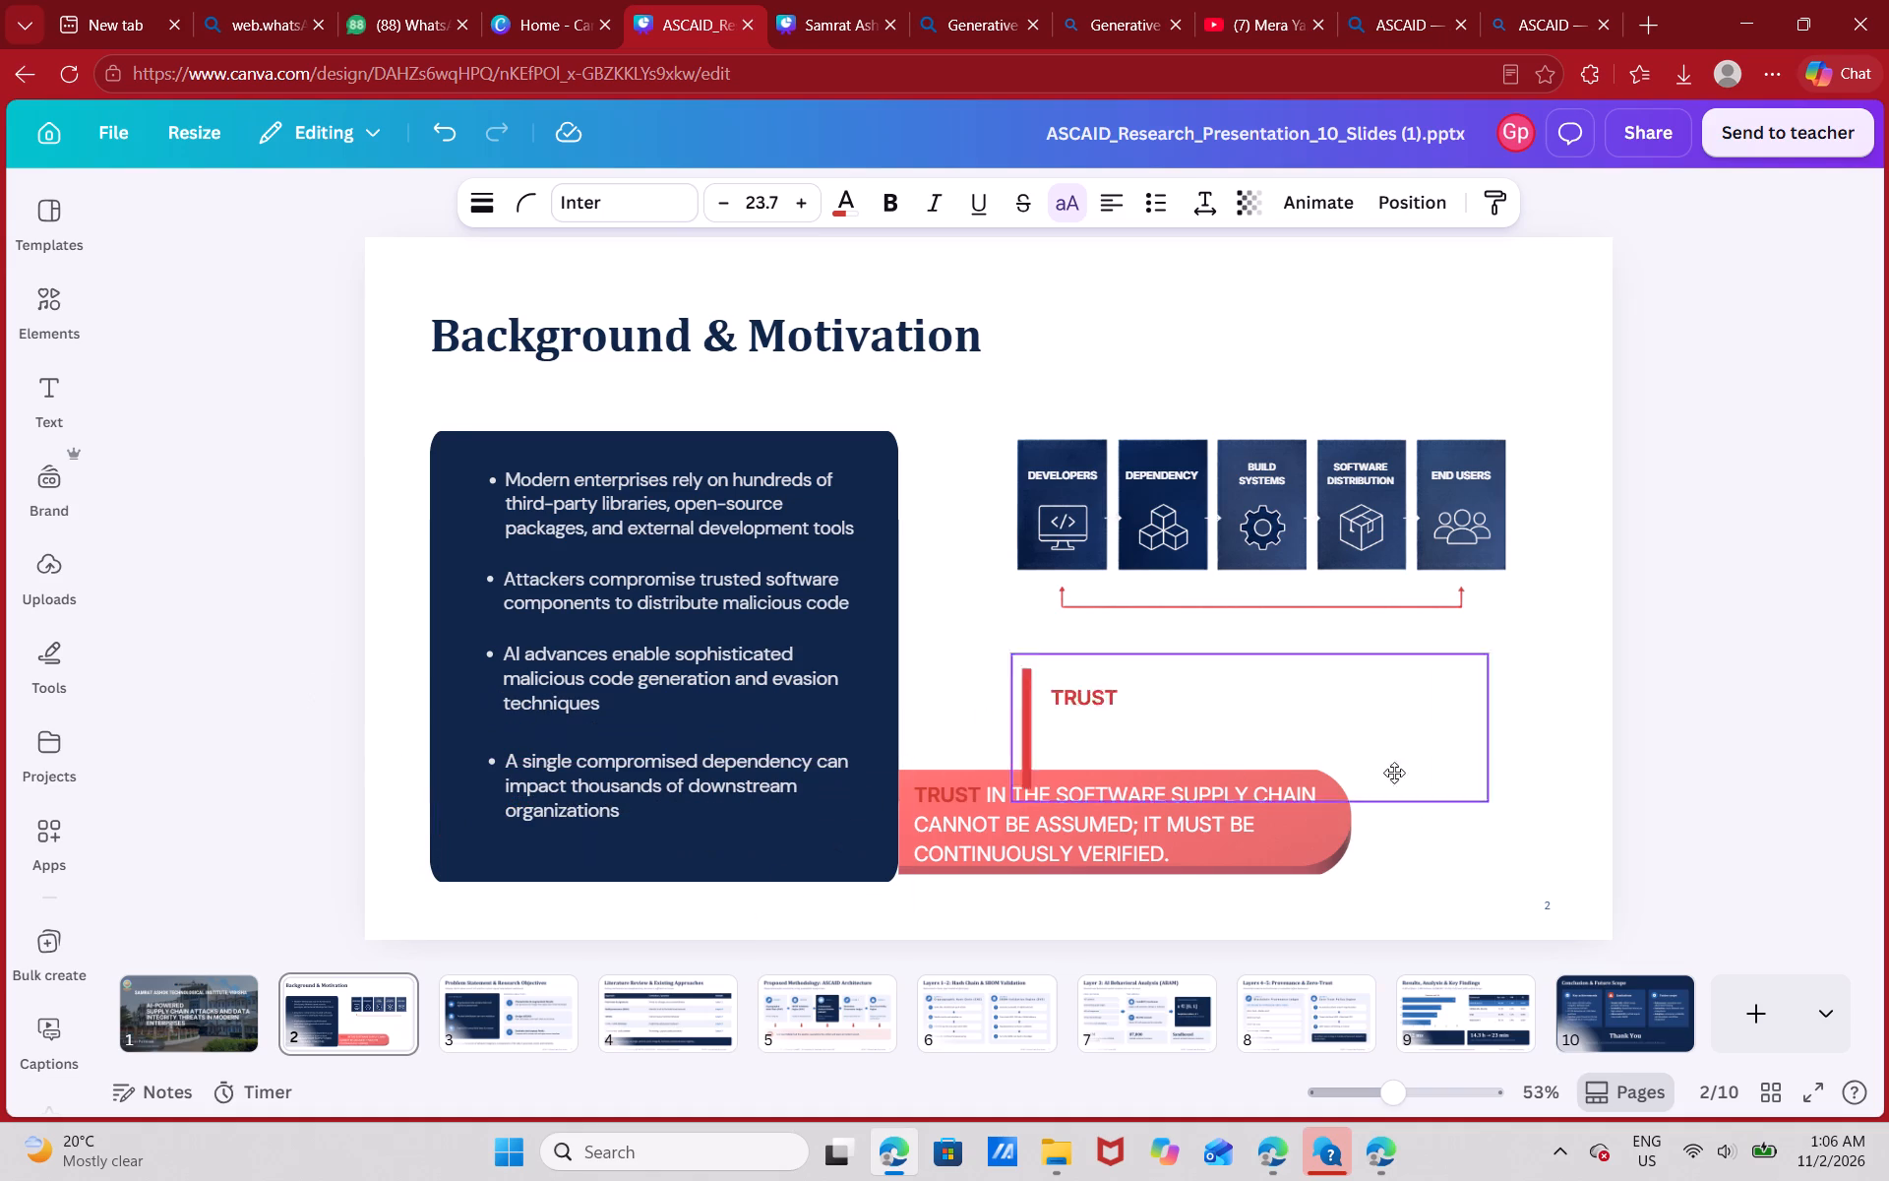
{"action": "left_click_drag", "start_coordinate": [1394, 773], "coordinate": [1347, 852]}
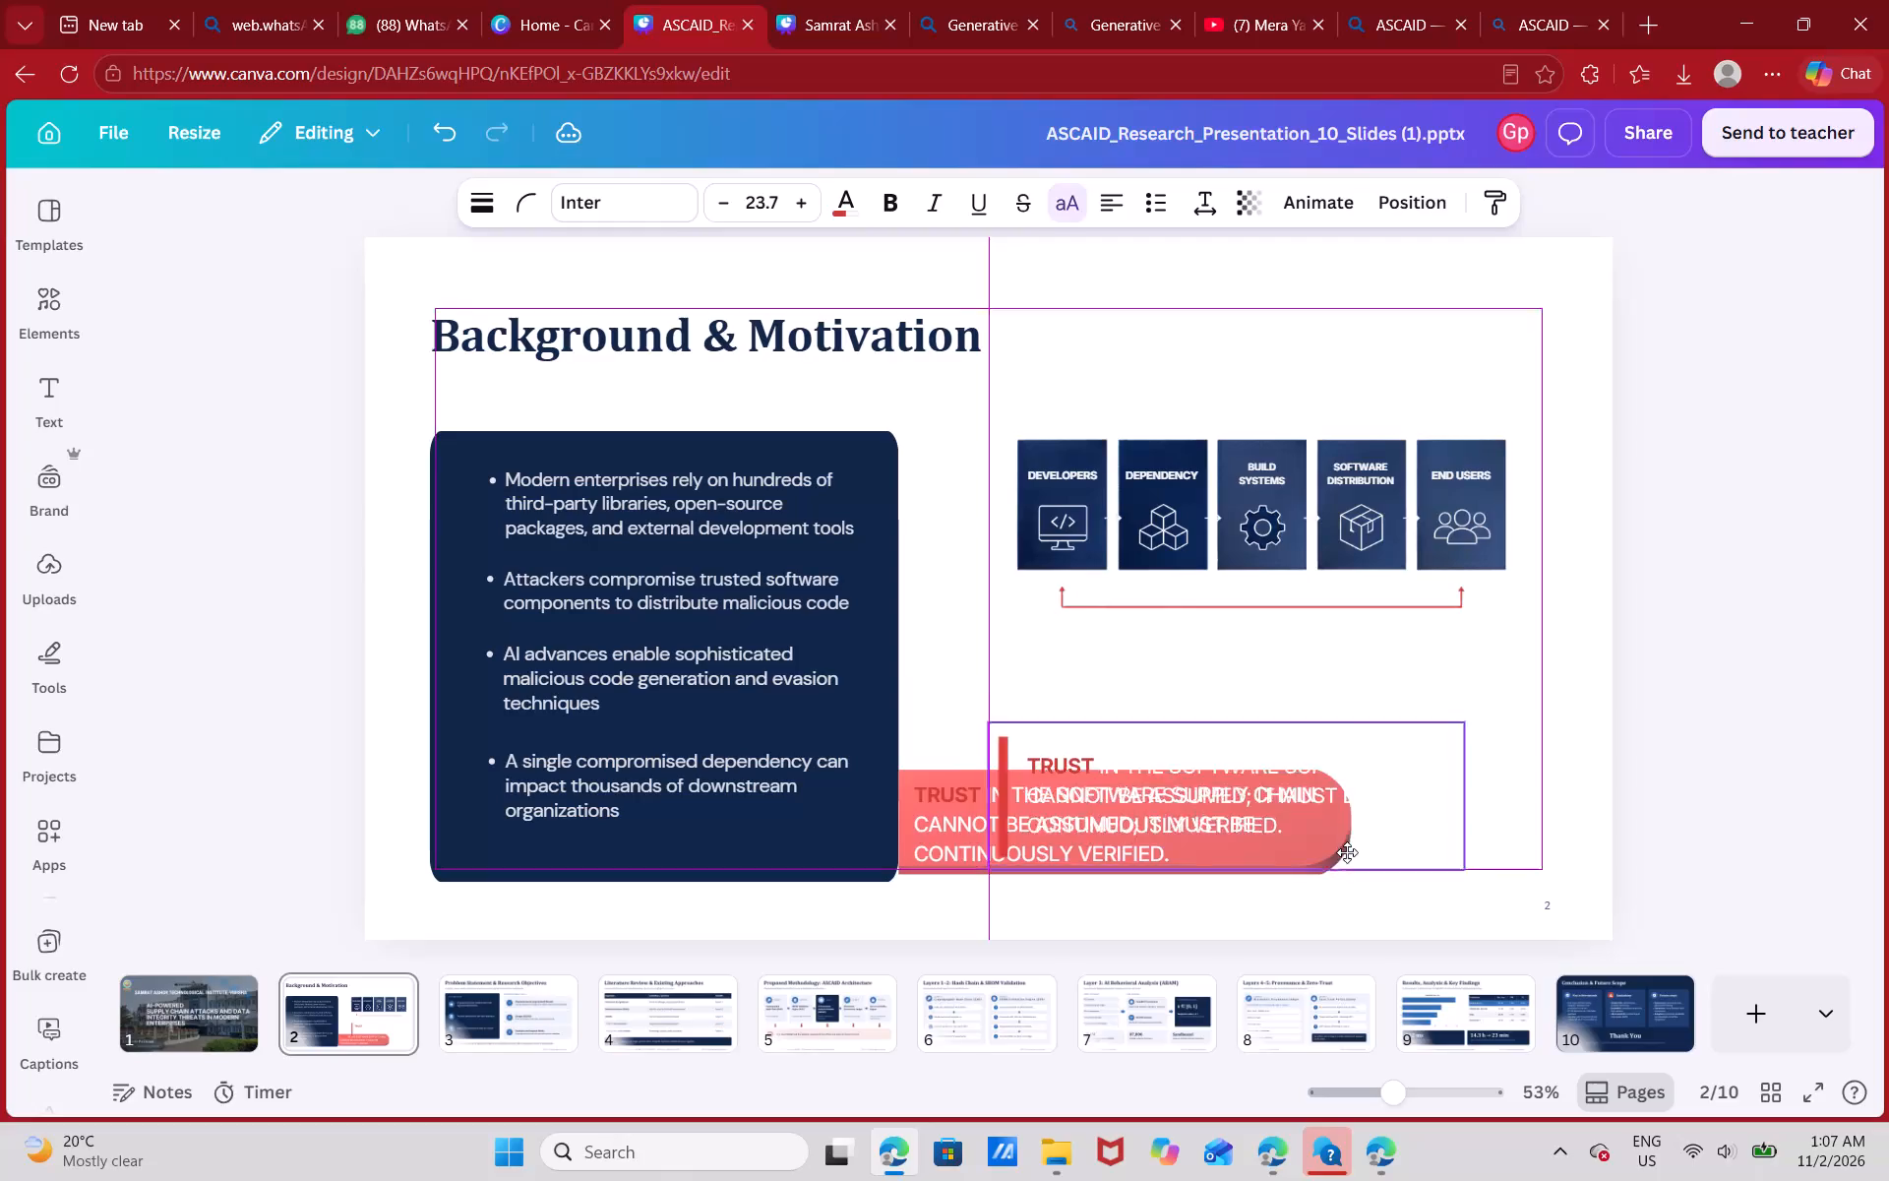
{"action": "left_click_drag", "start_coordinate": [1347, 852], "coordinate": [1326, 805]}
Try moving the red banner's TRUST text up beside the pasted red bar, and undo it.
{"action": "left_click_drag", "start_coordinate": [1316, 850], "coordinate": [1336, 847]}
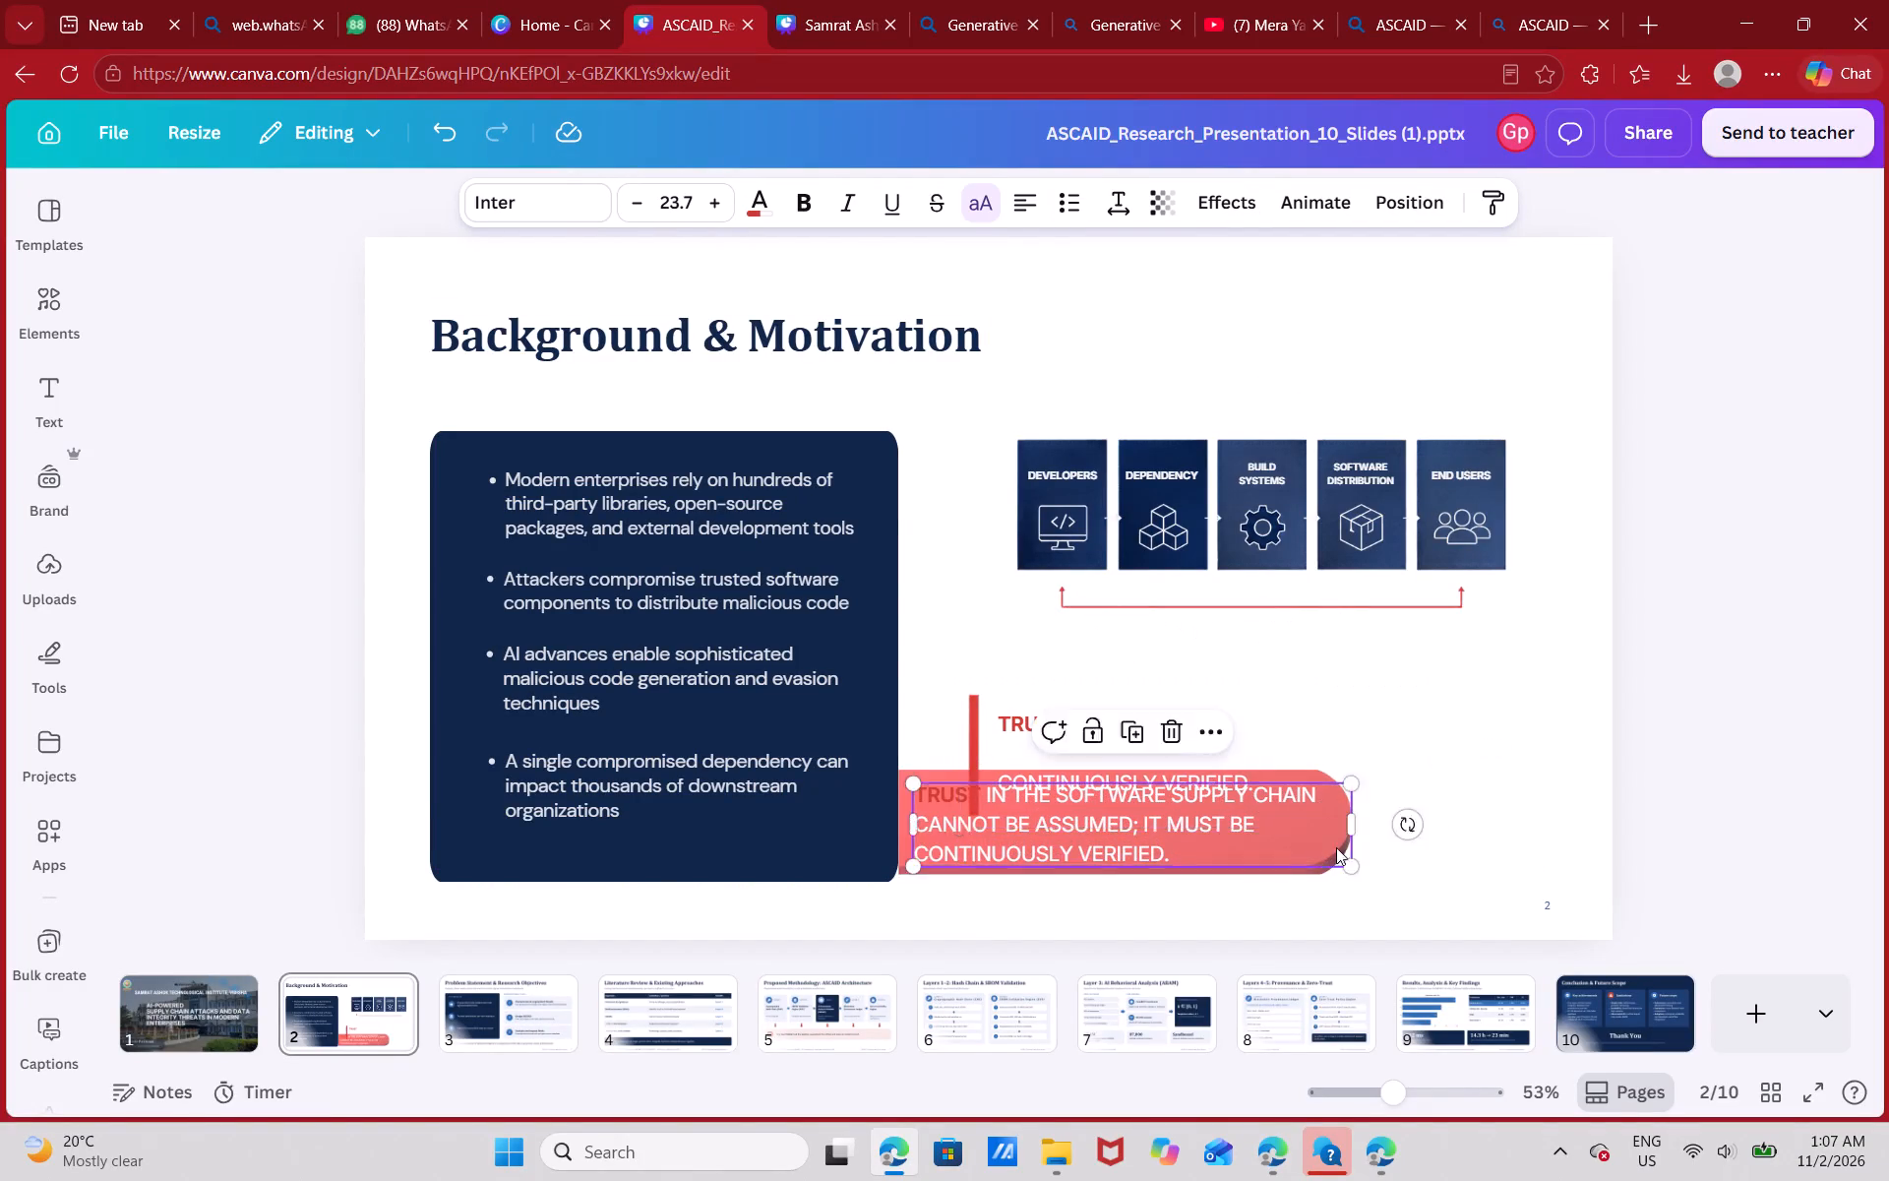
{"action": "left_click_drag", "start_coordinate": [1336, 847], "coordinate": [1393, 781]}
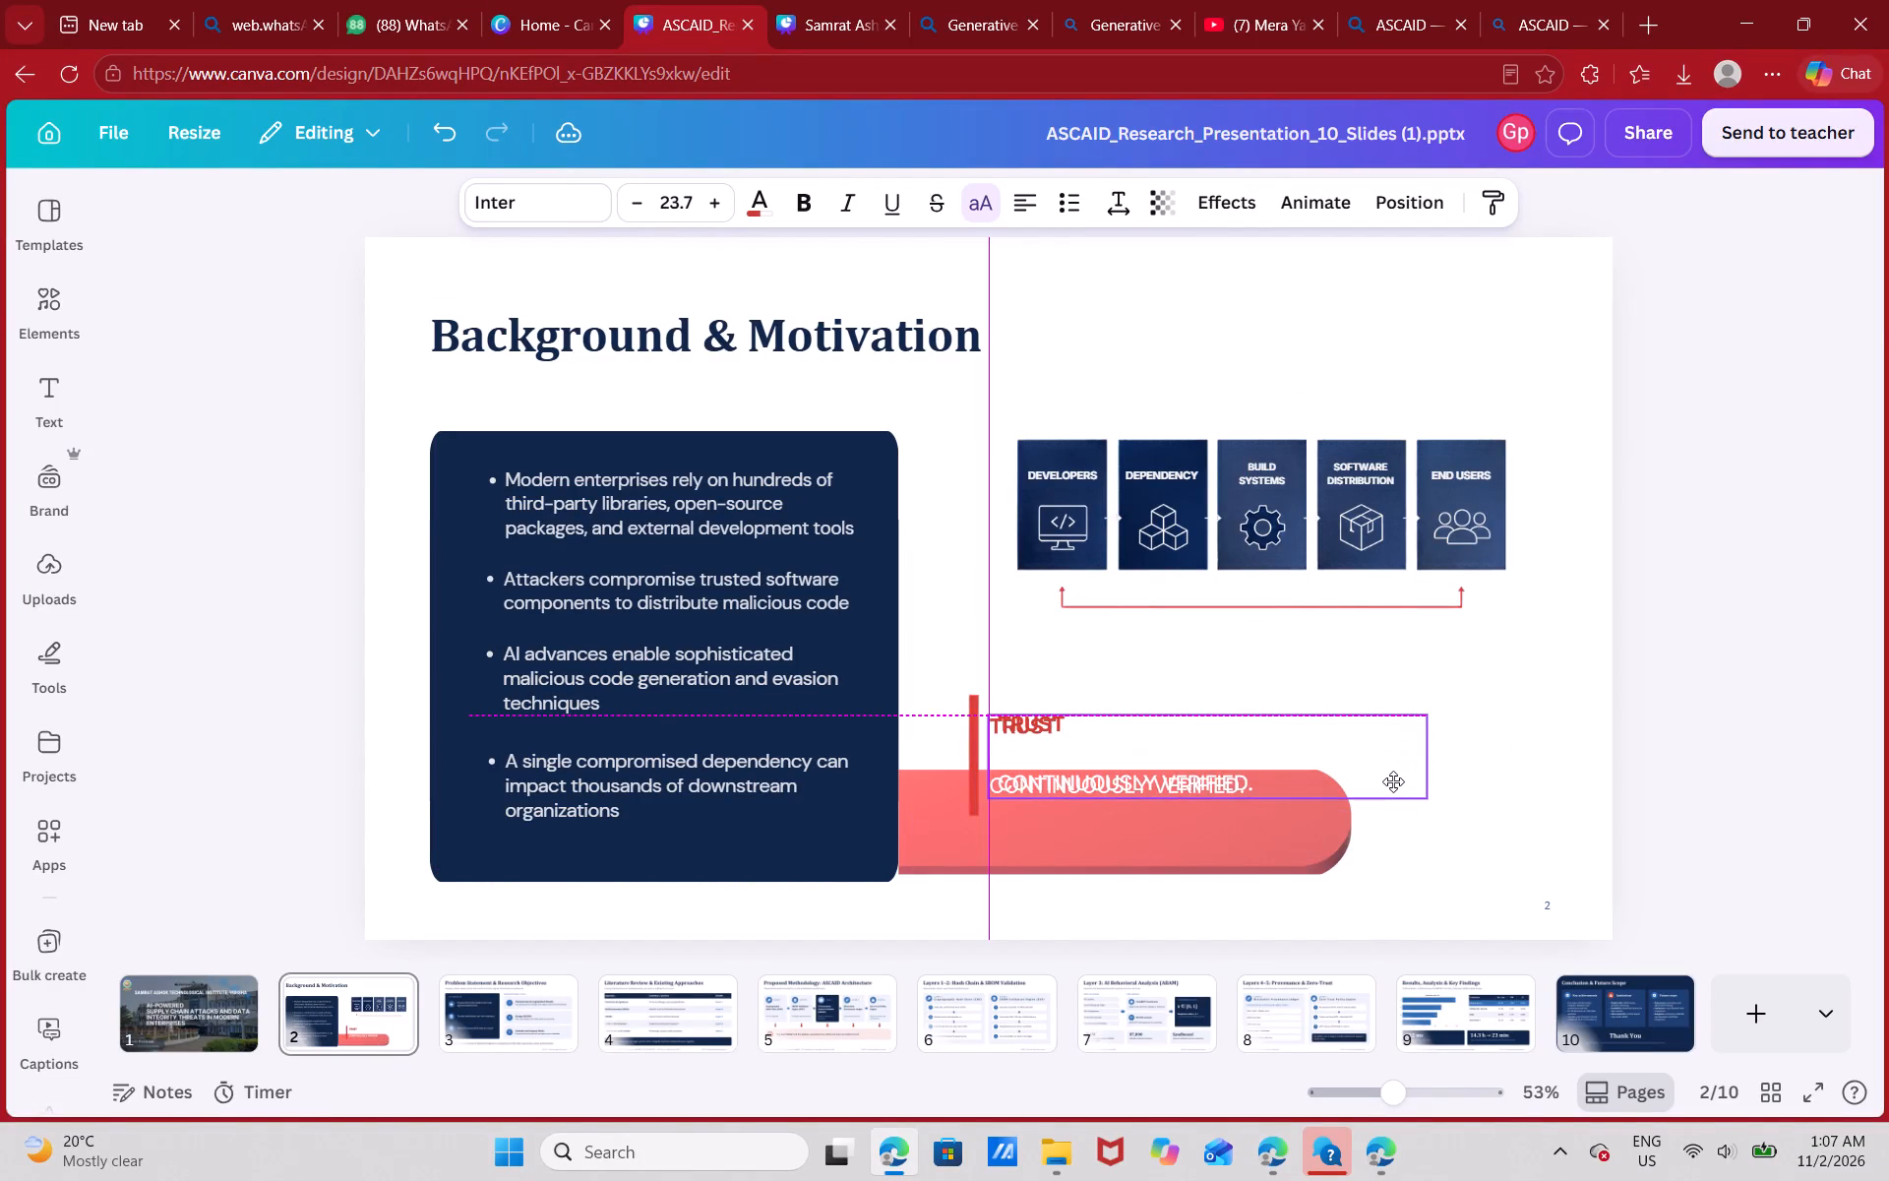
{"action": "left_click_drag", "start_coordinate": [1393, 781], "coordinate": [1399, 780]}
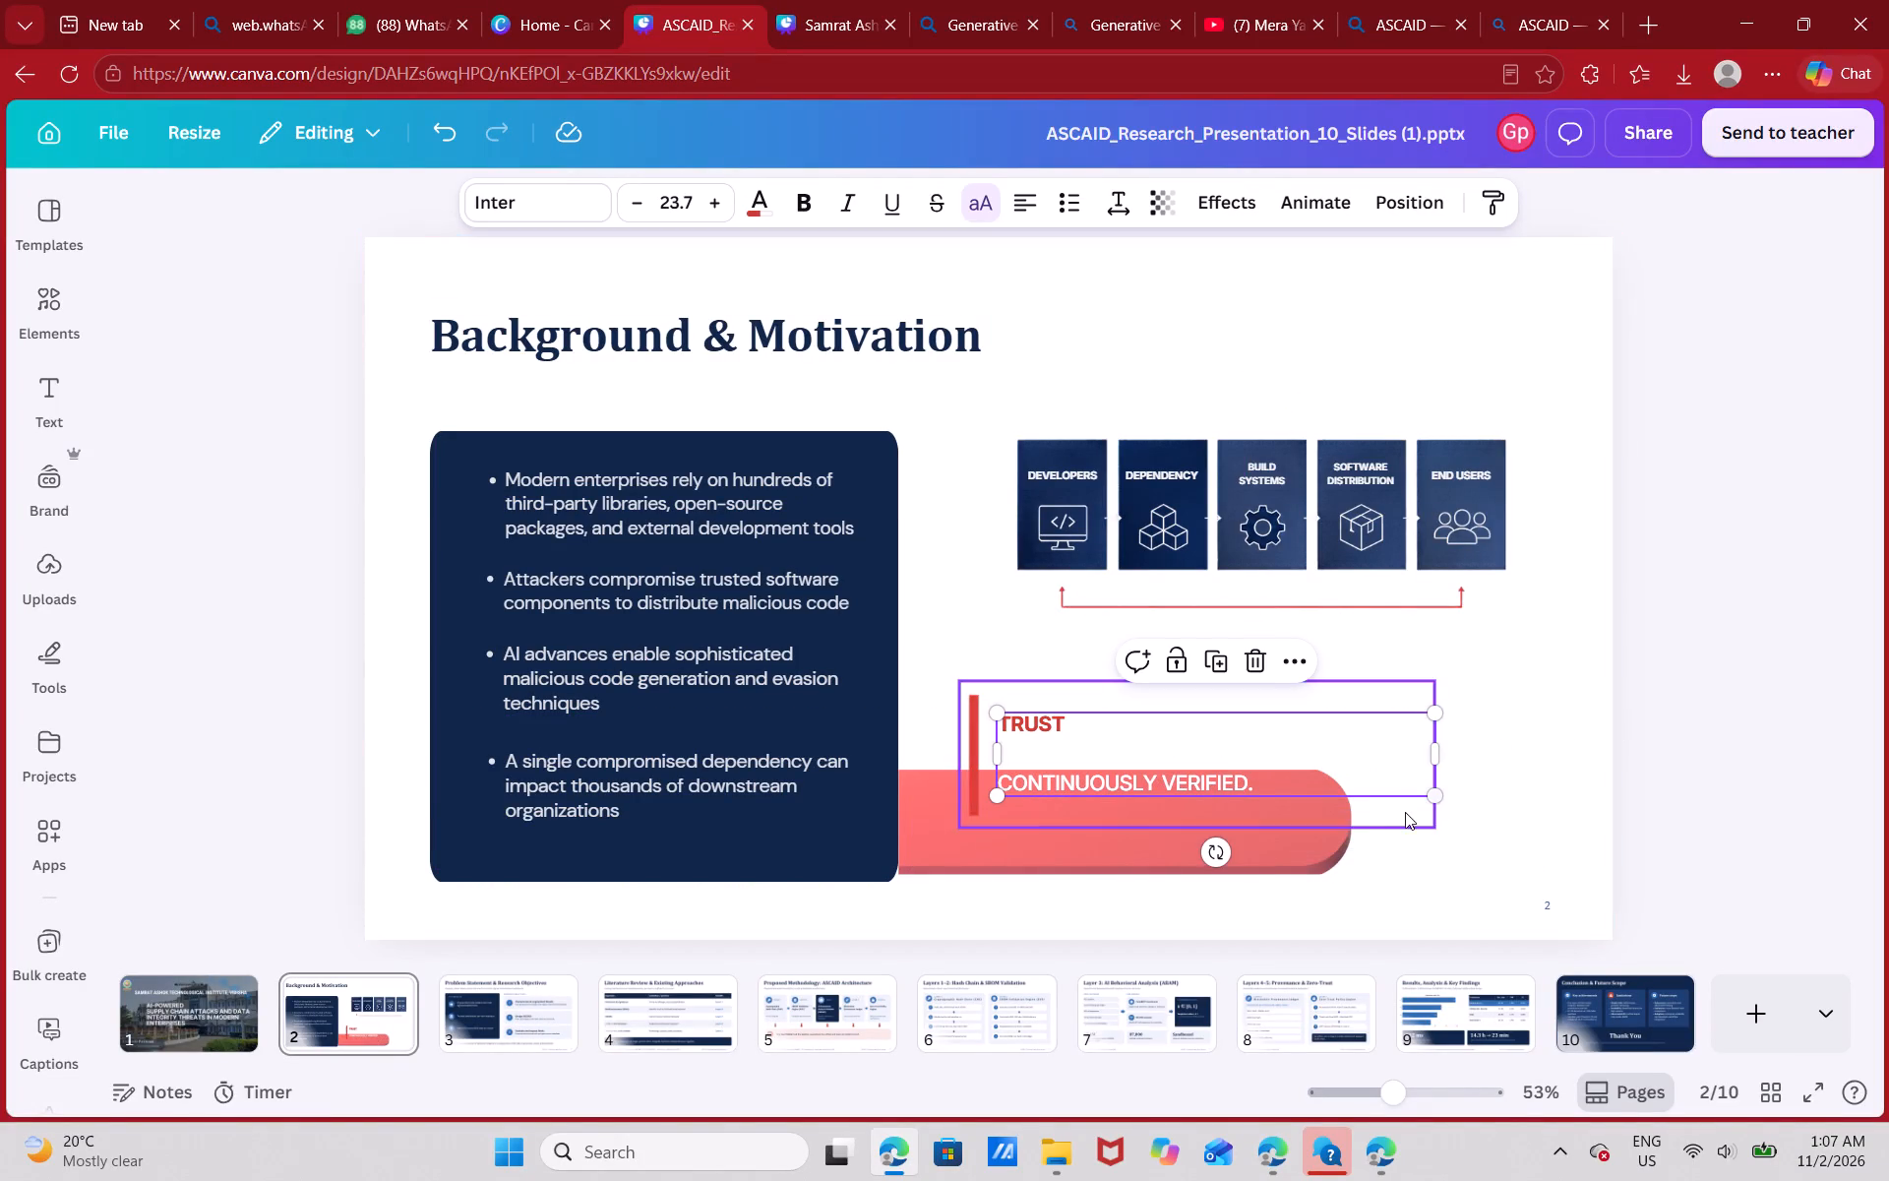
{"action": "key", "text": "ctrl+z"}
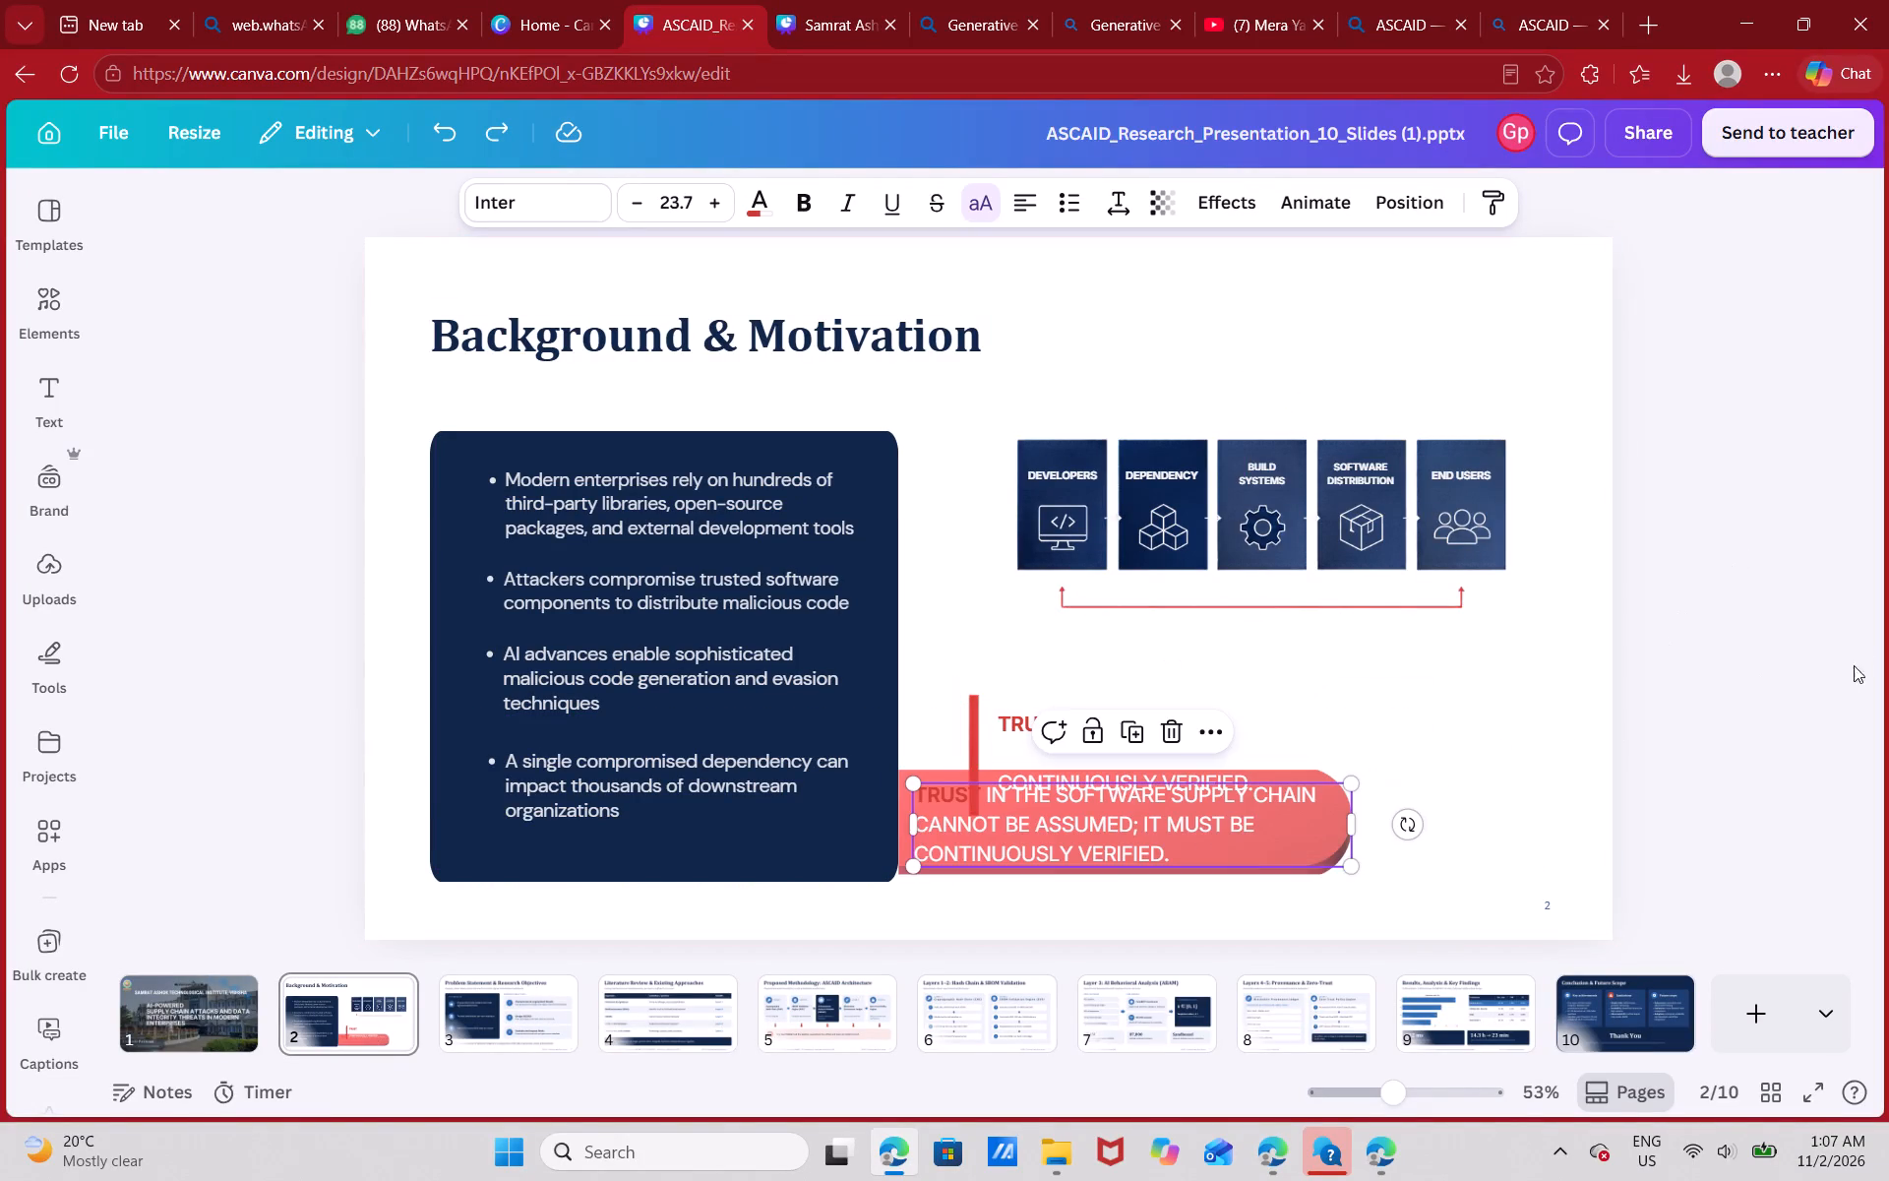
Move the pasted red-bar callout clear of the red banner, directly beneath the supply-chain diagram.
{"action": "left_click", "coordinate": [1860, 639]}
{"action": "left_click_drag", "start_coordinate": [1288, 715], "coordinate": [1413, 628]}
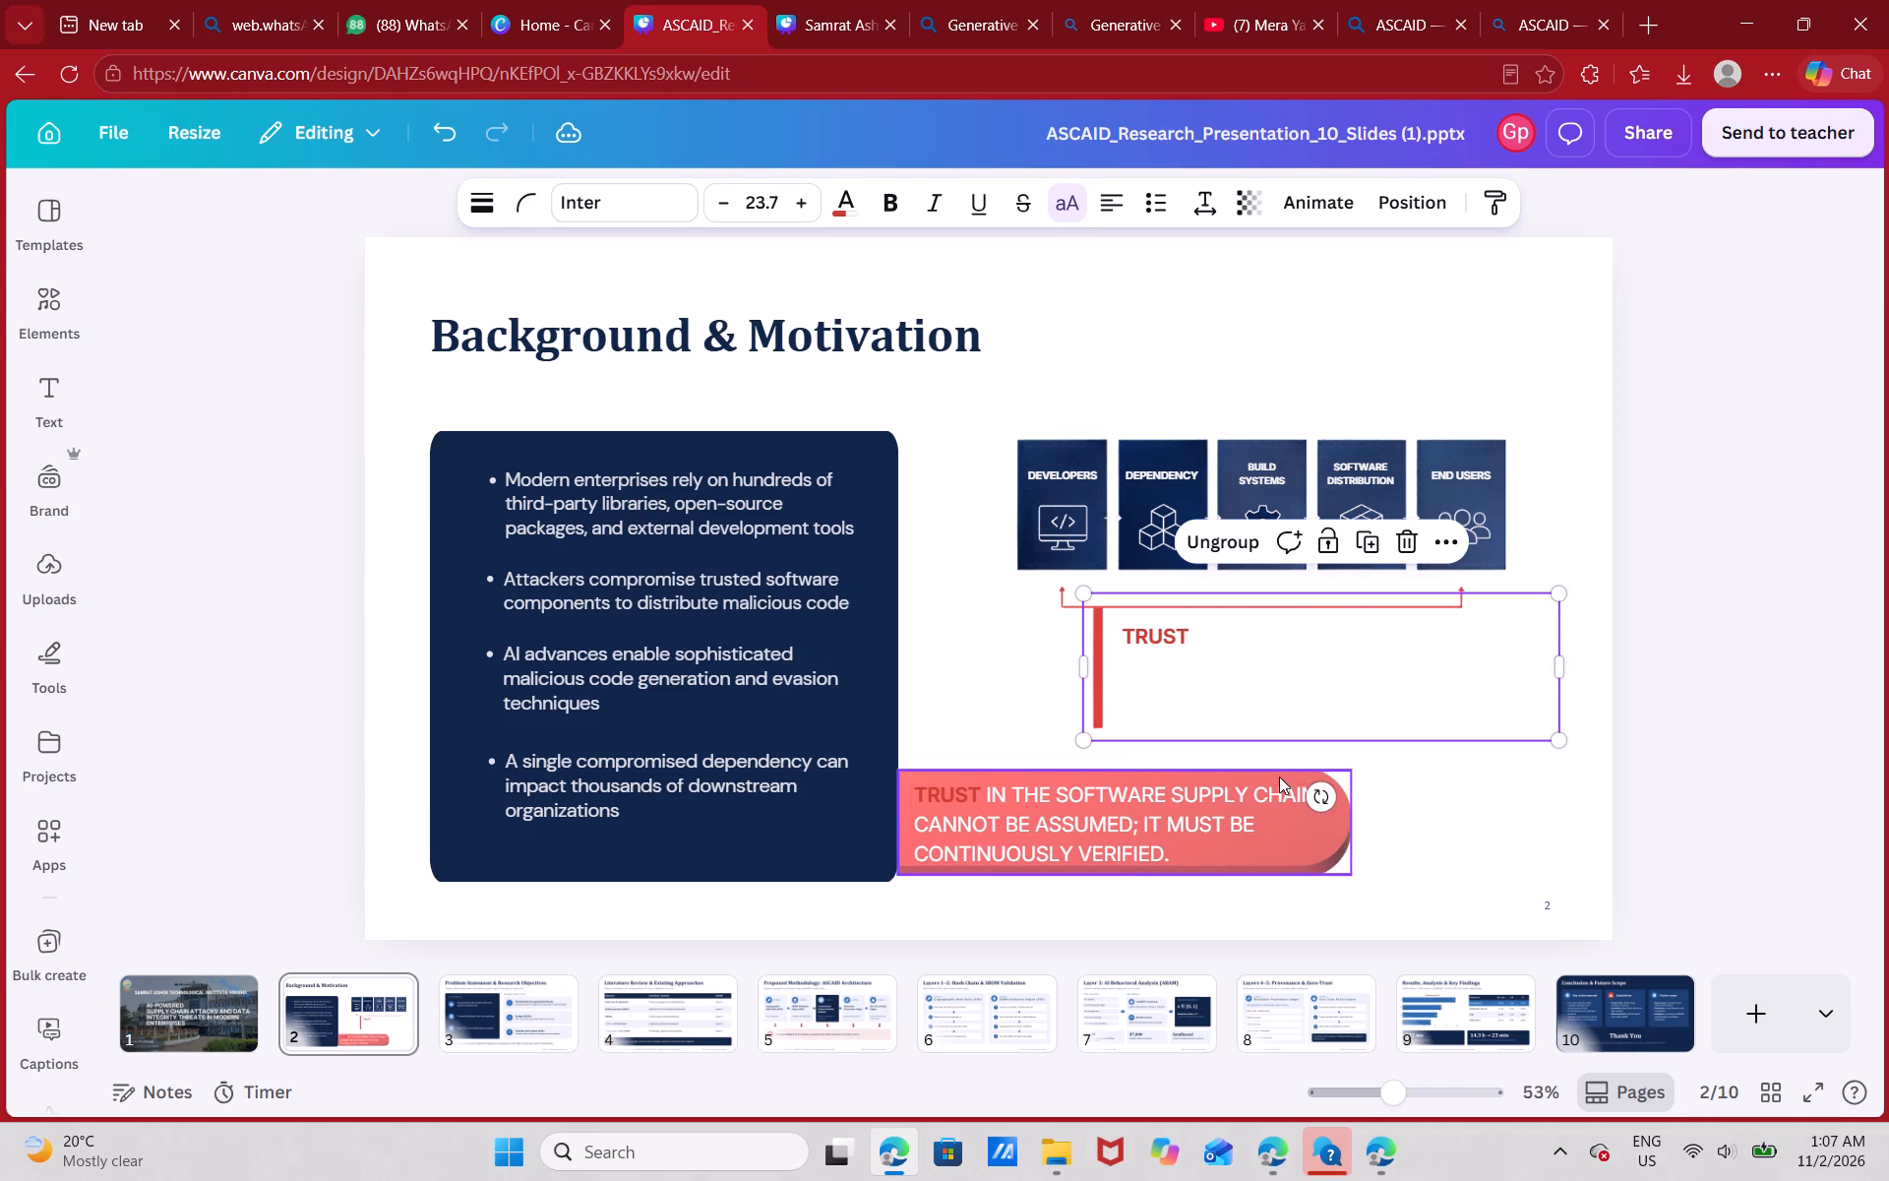
Group the red banner shape with its TRUST text on slide 2 of the ASCAID presentation.
{"action": "left_click", "coordinate": [1279, 777]}
{"action": "left_click", "coordinate": [1181, 806], "text": "shift"}
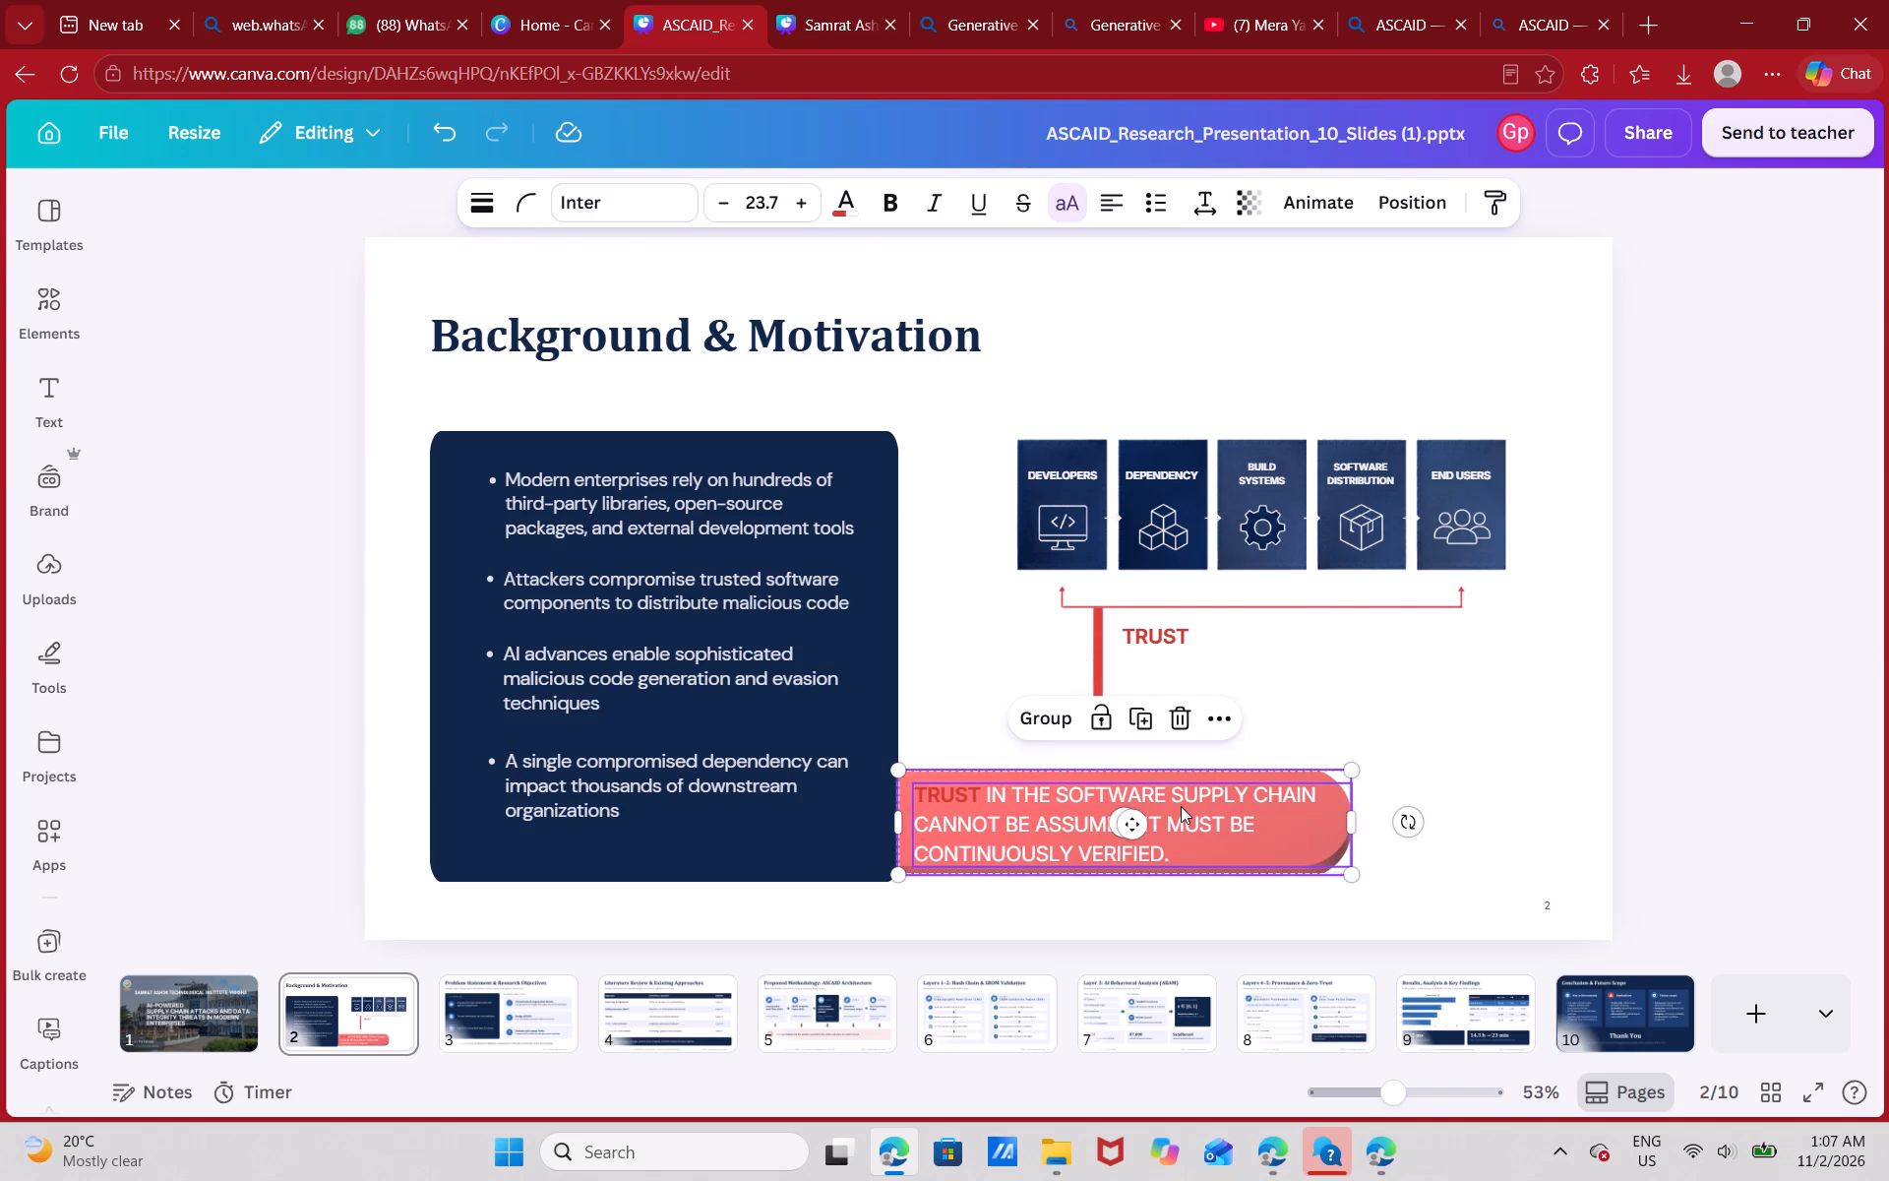
{"action": "left_click", "coordinate": [1049, 718], "text": "shift"}
{"action": "left_click", "coordinate": [1888, 680]}
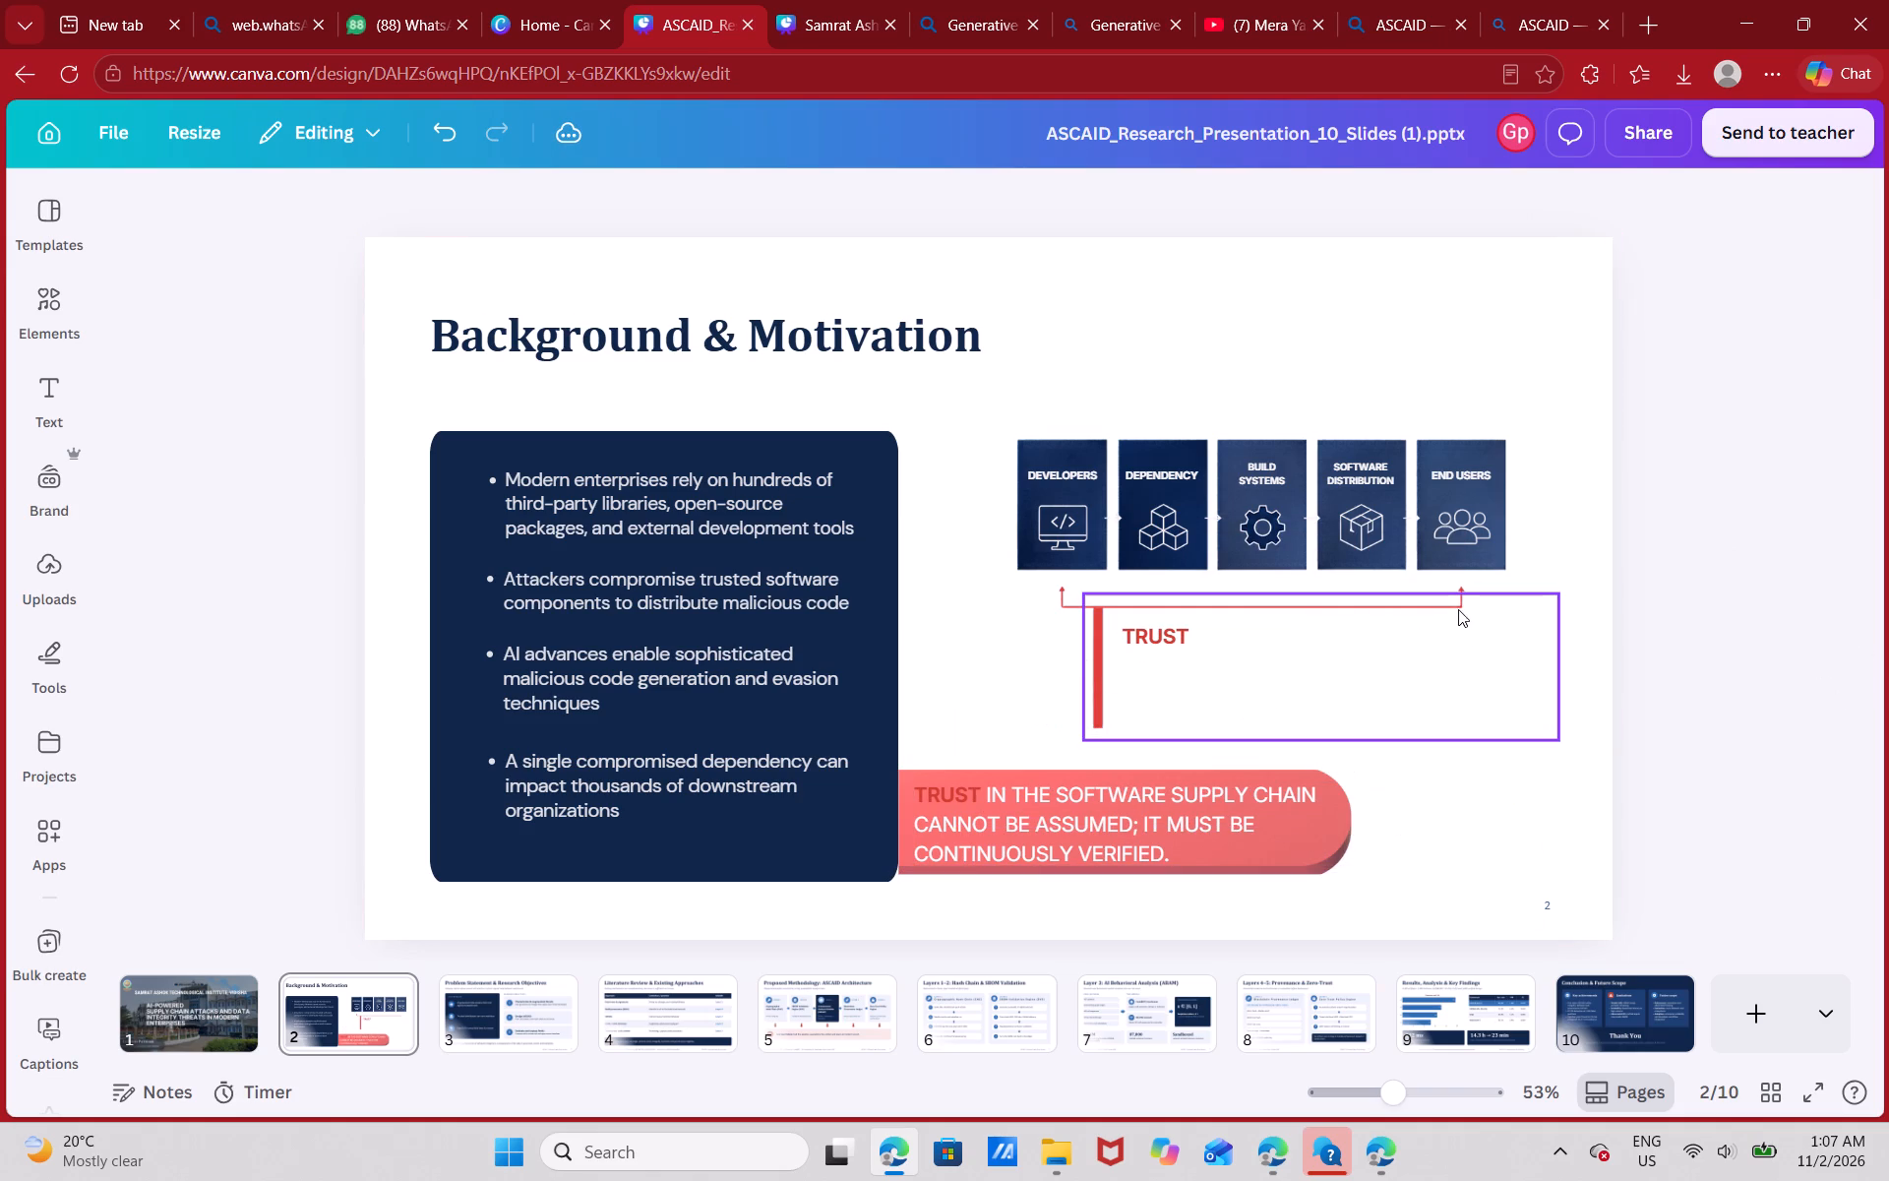
Move the pasted red-bar TRUST callout farther down on slide 2, leaving a gap beneath the supply-chain diagram.
{"action": "left_click_drag", "start_coordinate": [1425, 612], "coordinate": [1357, 715]}
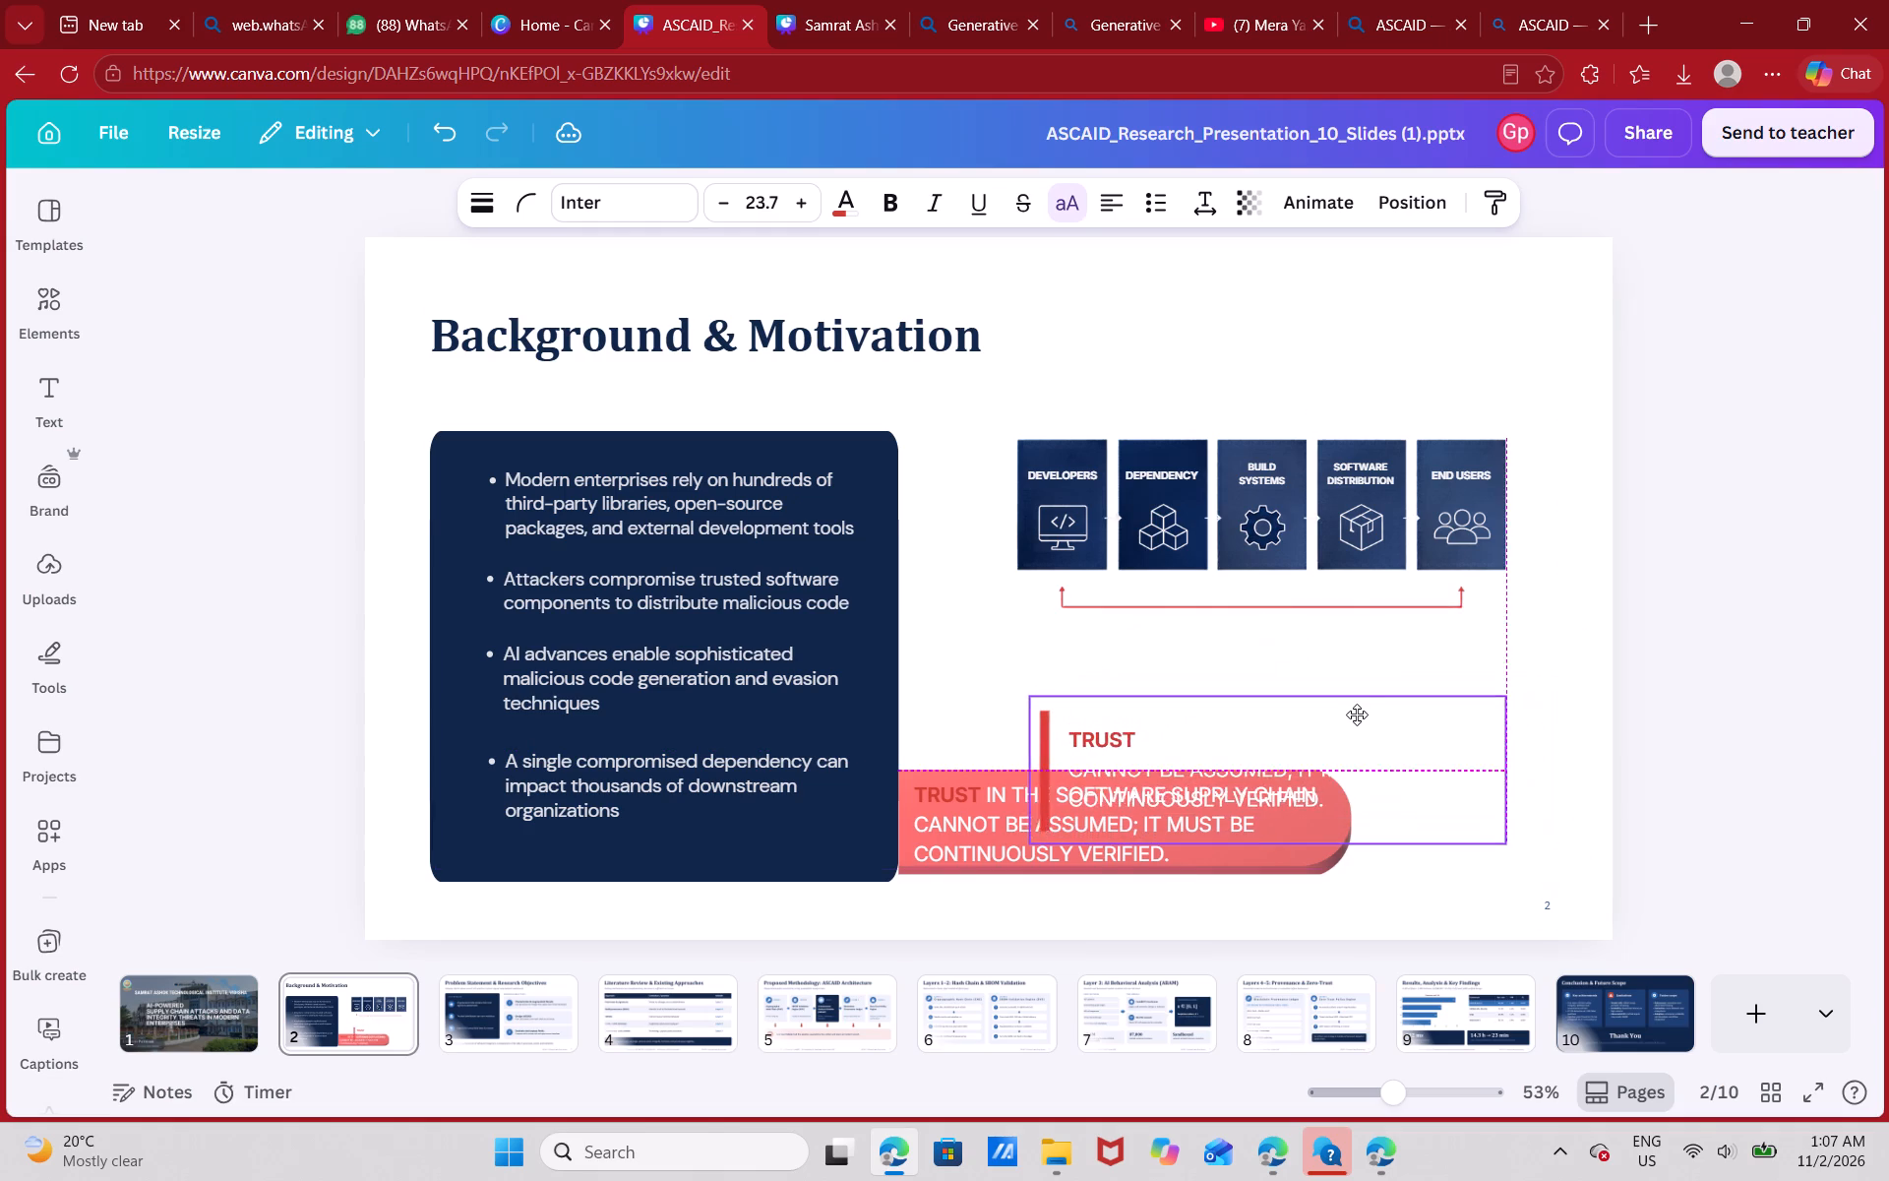
{"action": "left_click_drag", "start_coordinate": [1357, 715], "coordinate": [1354, 715]}
{"action": "left_click", "coordinate": [1618, 739]}
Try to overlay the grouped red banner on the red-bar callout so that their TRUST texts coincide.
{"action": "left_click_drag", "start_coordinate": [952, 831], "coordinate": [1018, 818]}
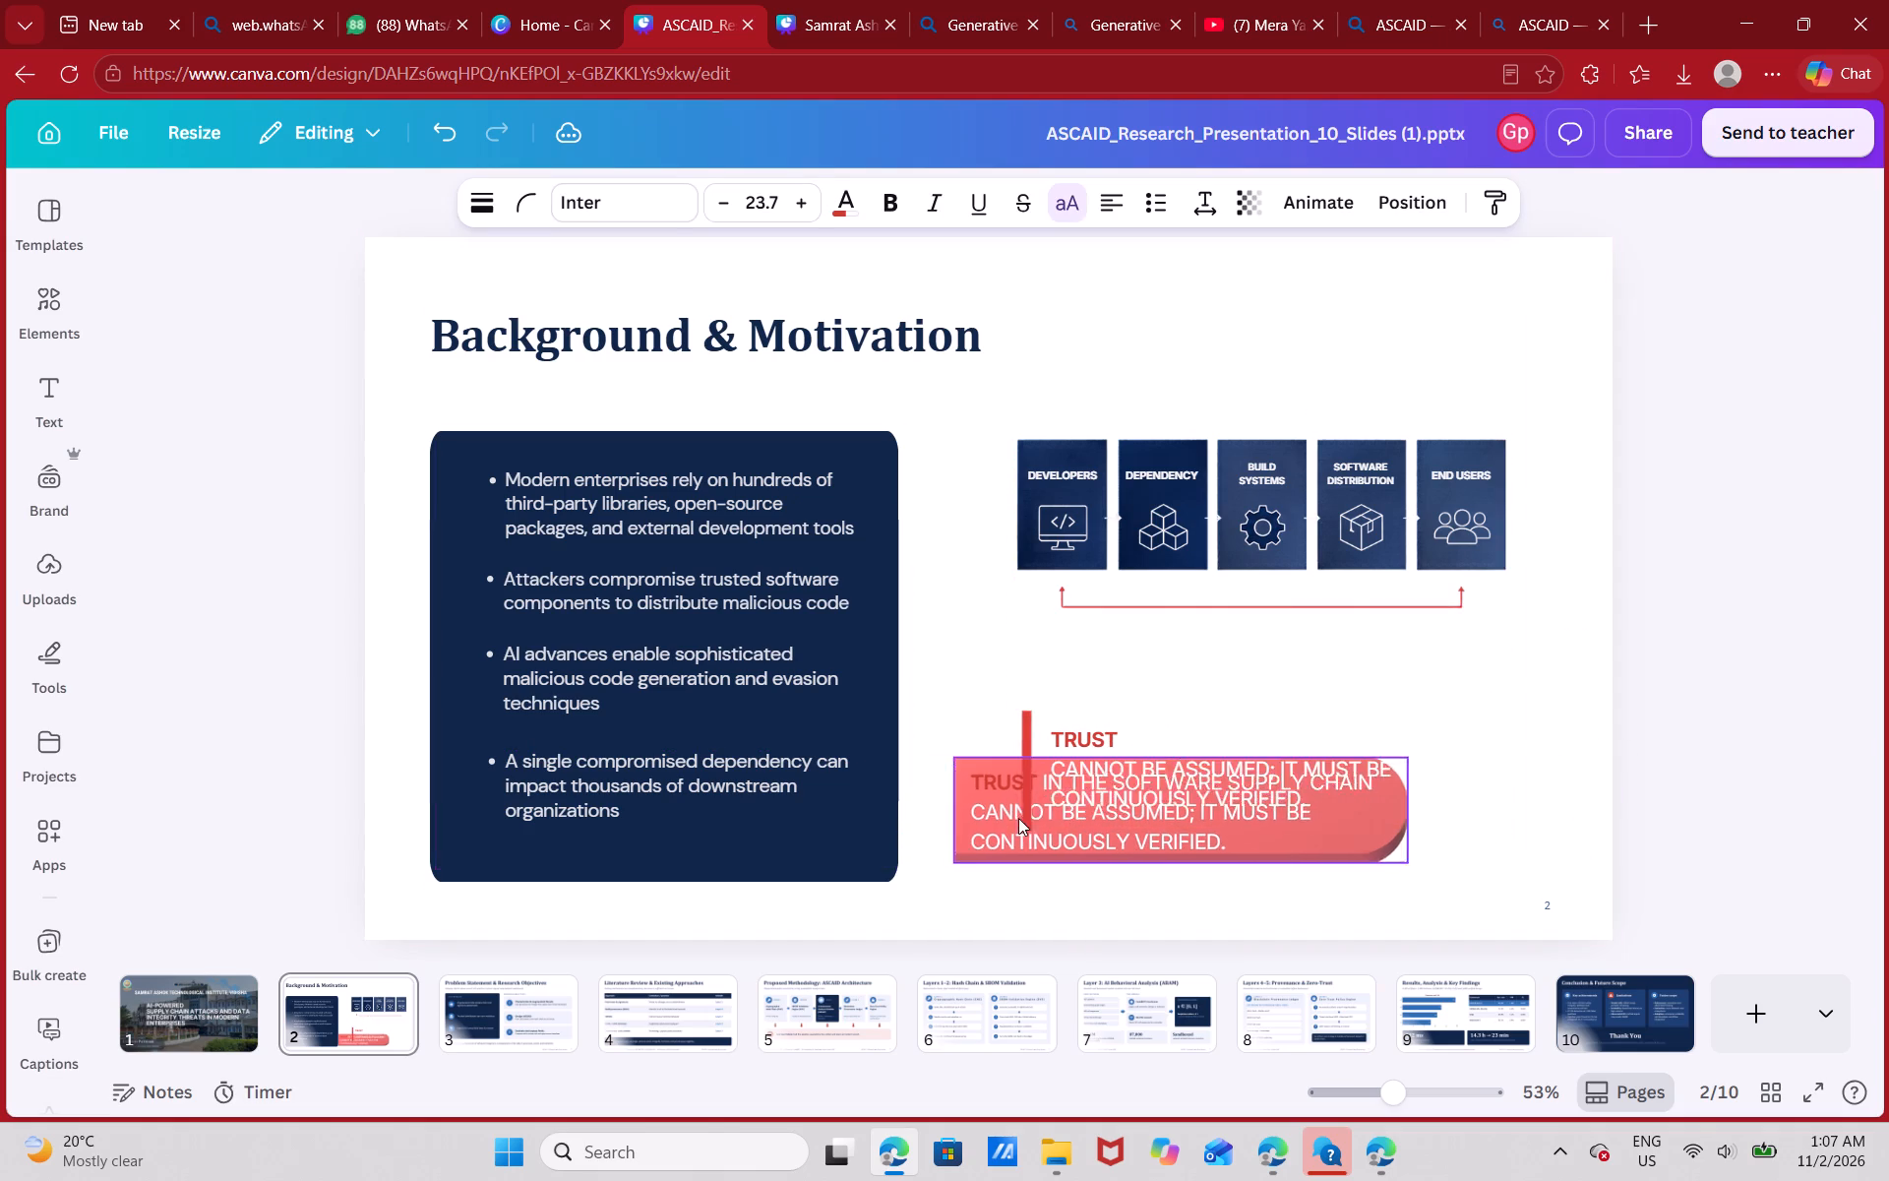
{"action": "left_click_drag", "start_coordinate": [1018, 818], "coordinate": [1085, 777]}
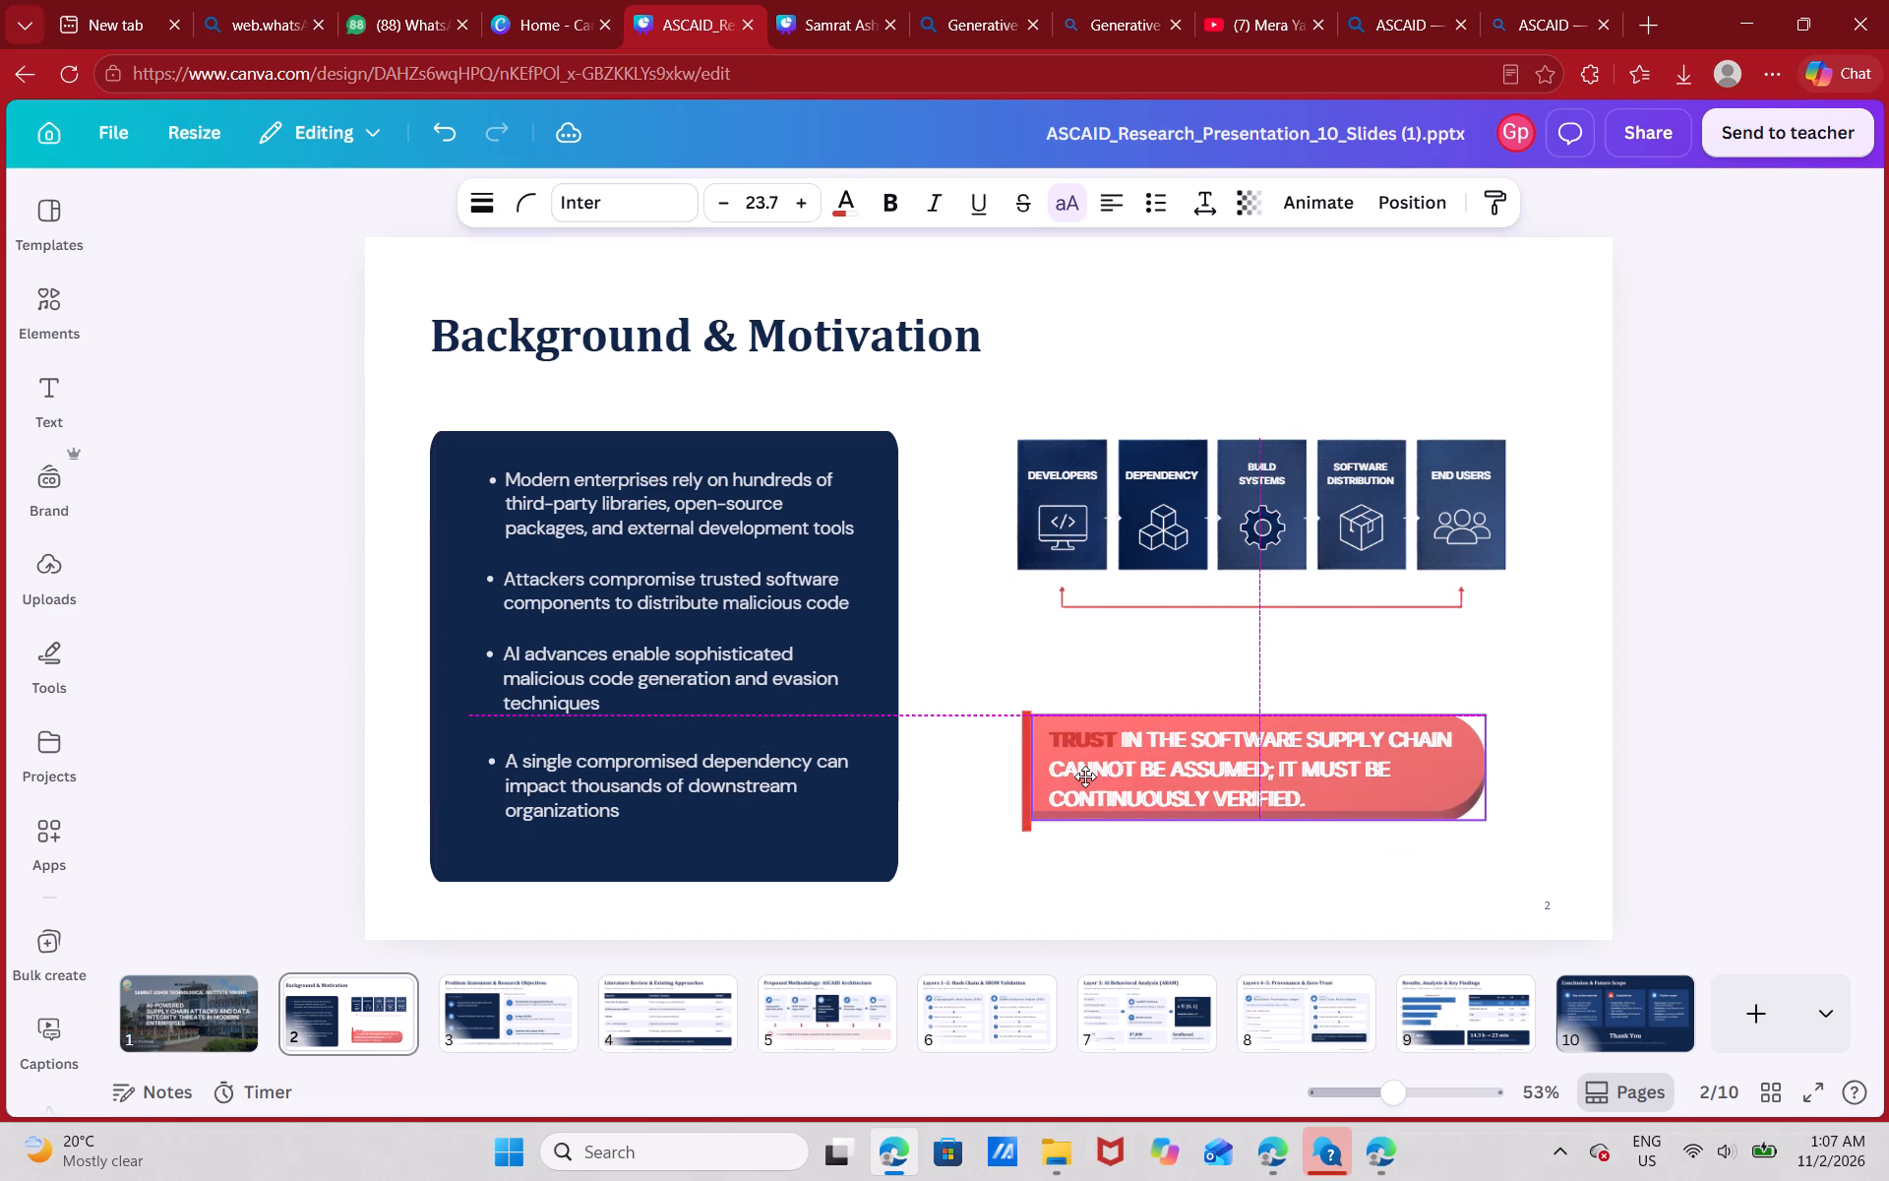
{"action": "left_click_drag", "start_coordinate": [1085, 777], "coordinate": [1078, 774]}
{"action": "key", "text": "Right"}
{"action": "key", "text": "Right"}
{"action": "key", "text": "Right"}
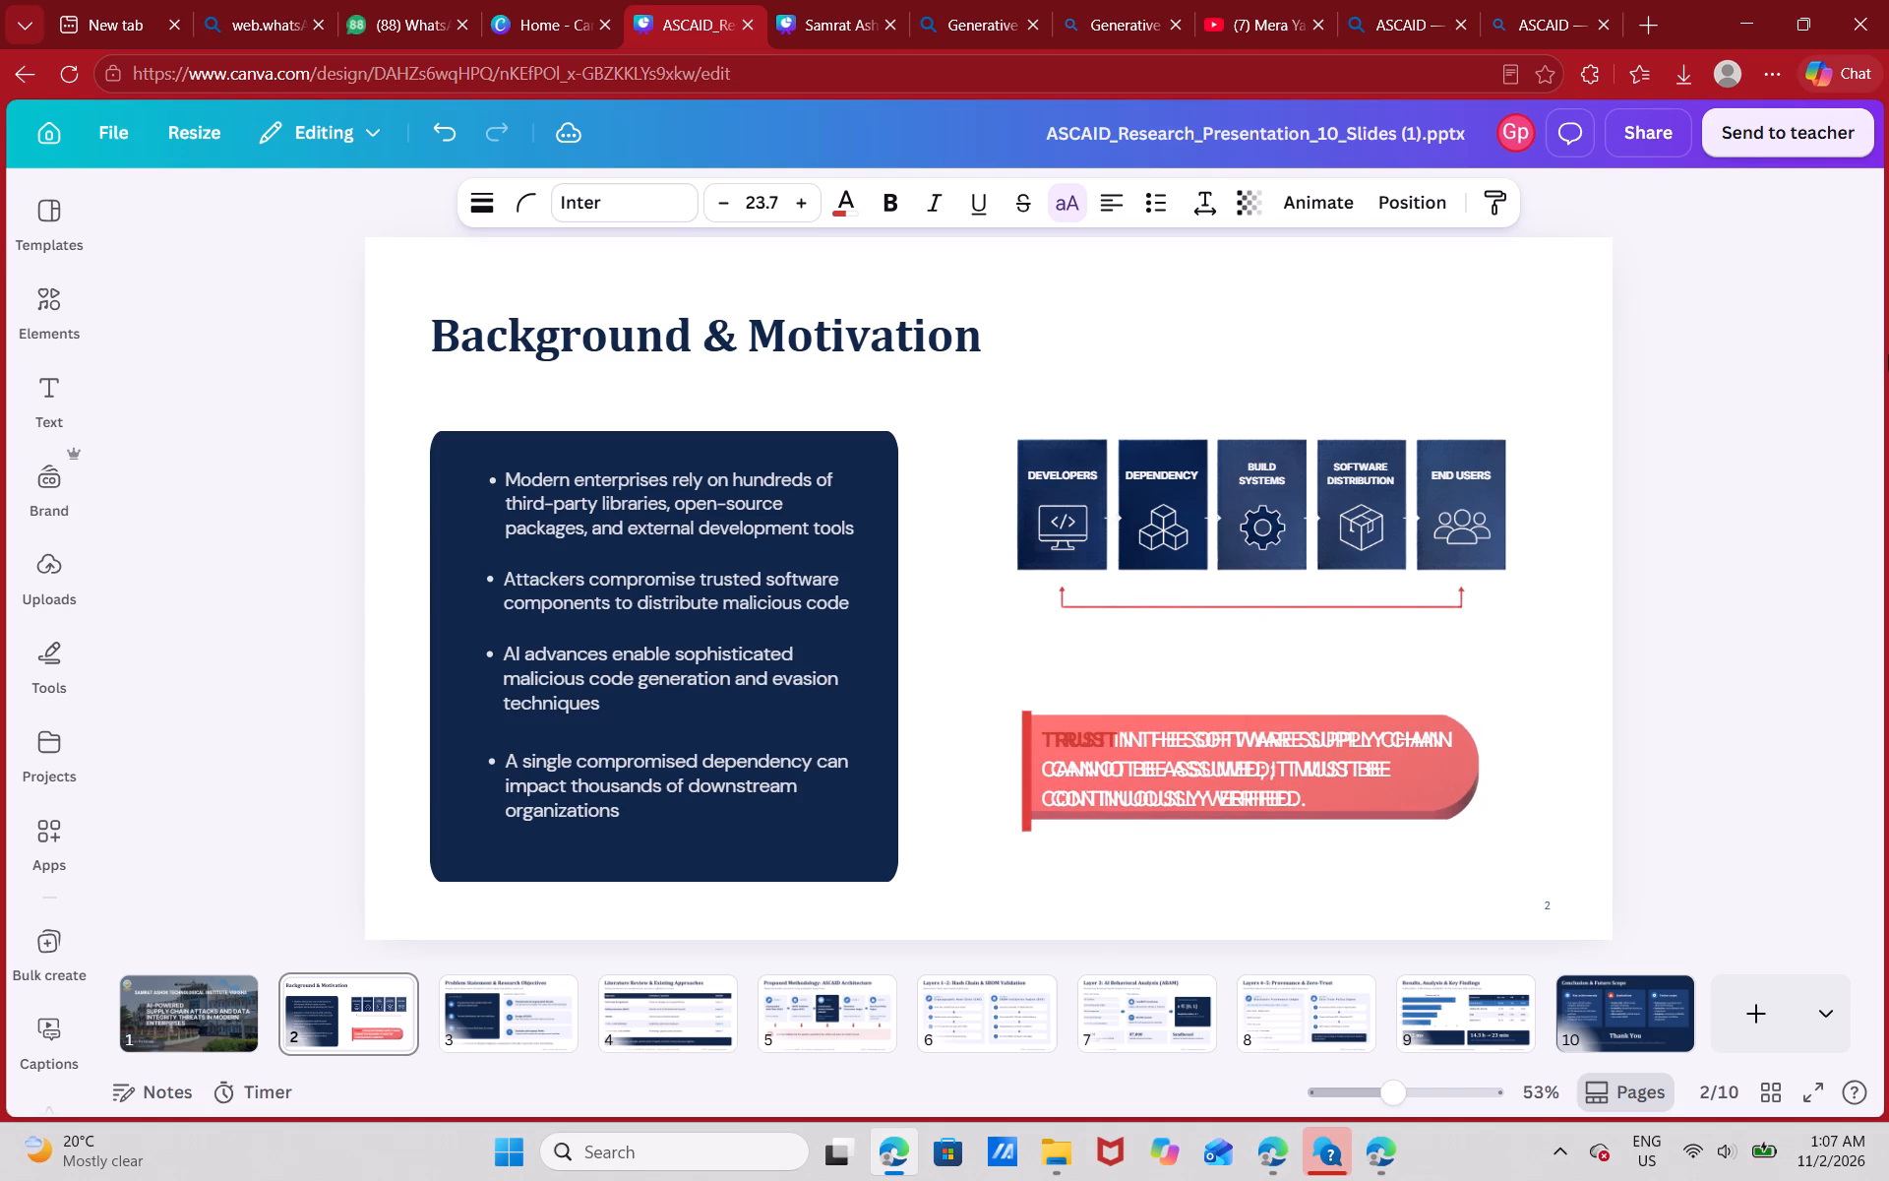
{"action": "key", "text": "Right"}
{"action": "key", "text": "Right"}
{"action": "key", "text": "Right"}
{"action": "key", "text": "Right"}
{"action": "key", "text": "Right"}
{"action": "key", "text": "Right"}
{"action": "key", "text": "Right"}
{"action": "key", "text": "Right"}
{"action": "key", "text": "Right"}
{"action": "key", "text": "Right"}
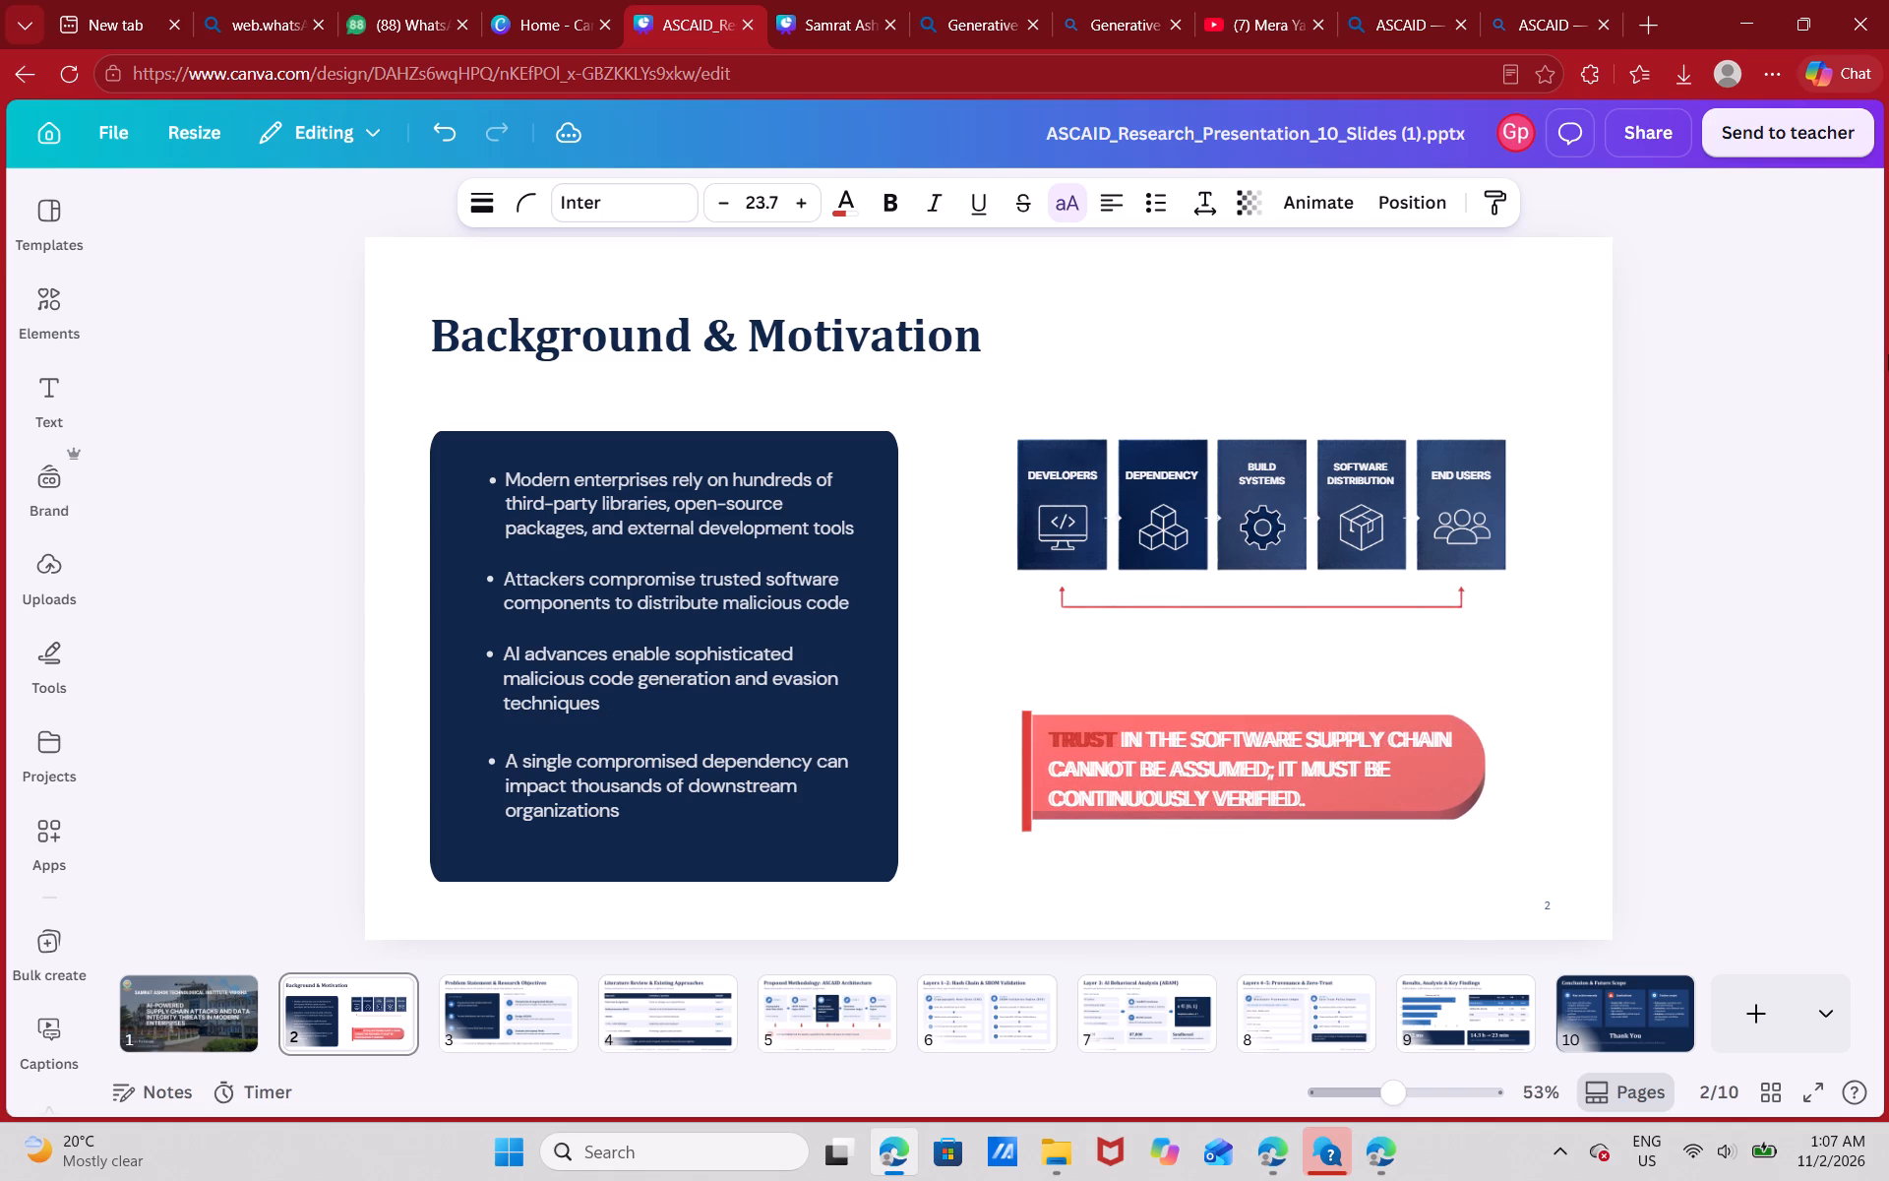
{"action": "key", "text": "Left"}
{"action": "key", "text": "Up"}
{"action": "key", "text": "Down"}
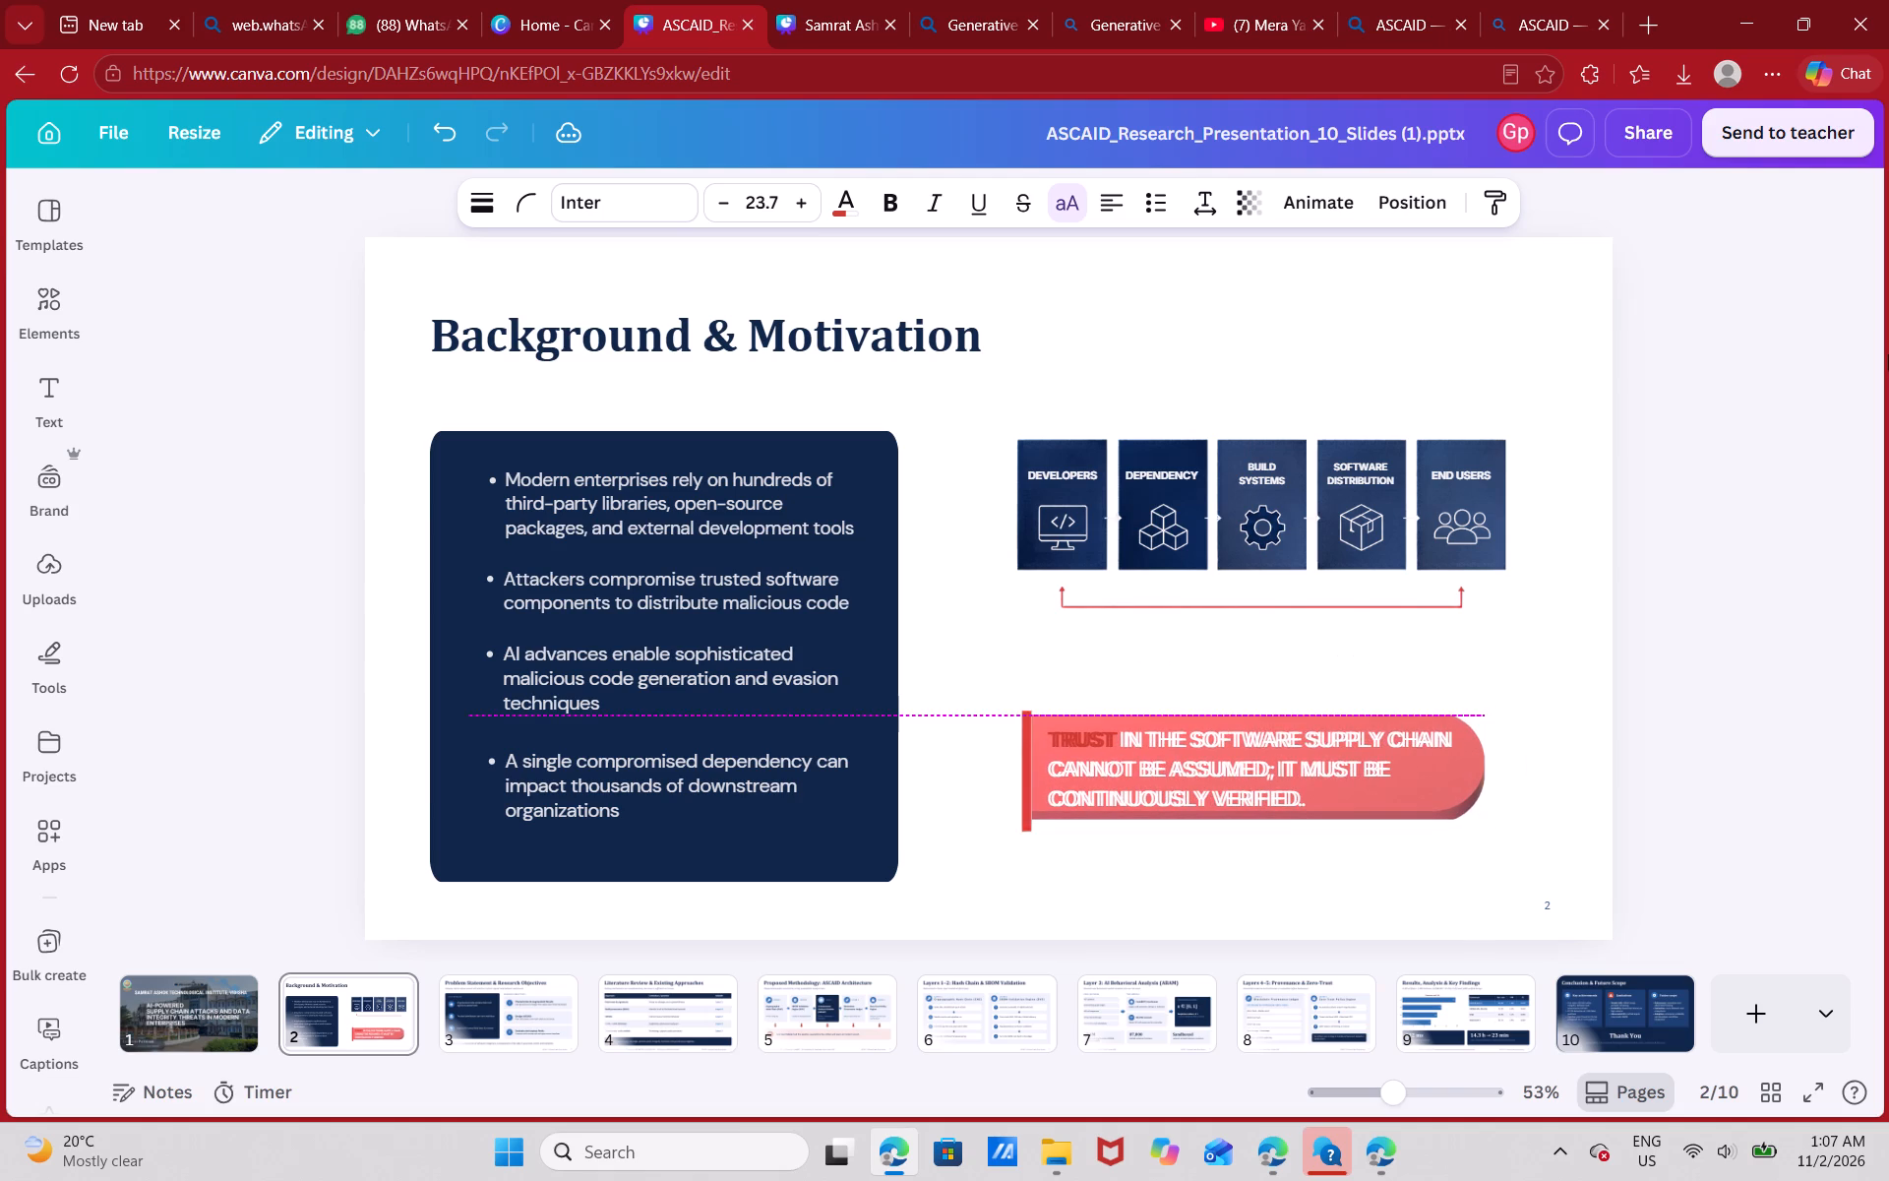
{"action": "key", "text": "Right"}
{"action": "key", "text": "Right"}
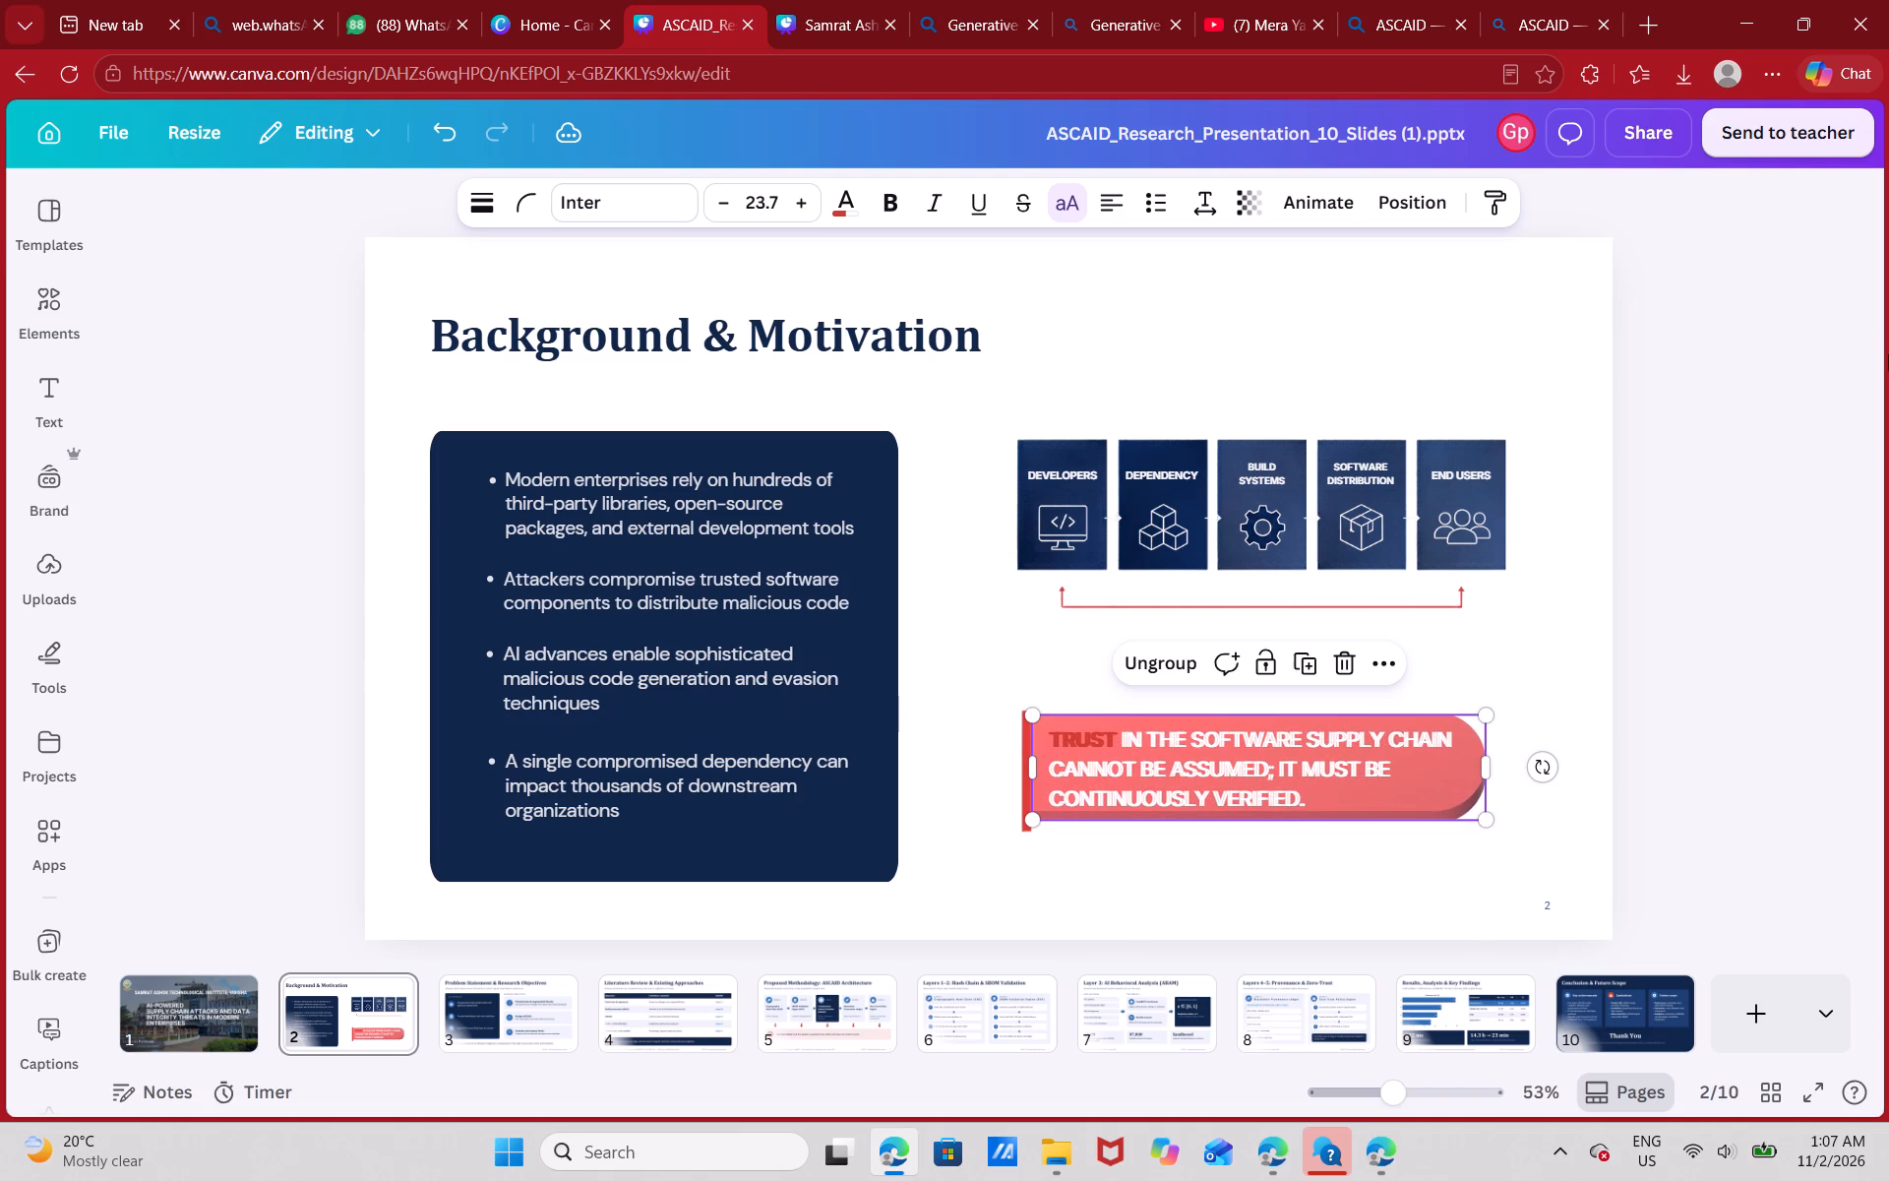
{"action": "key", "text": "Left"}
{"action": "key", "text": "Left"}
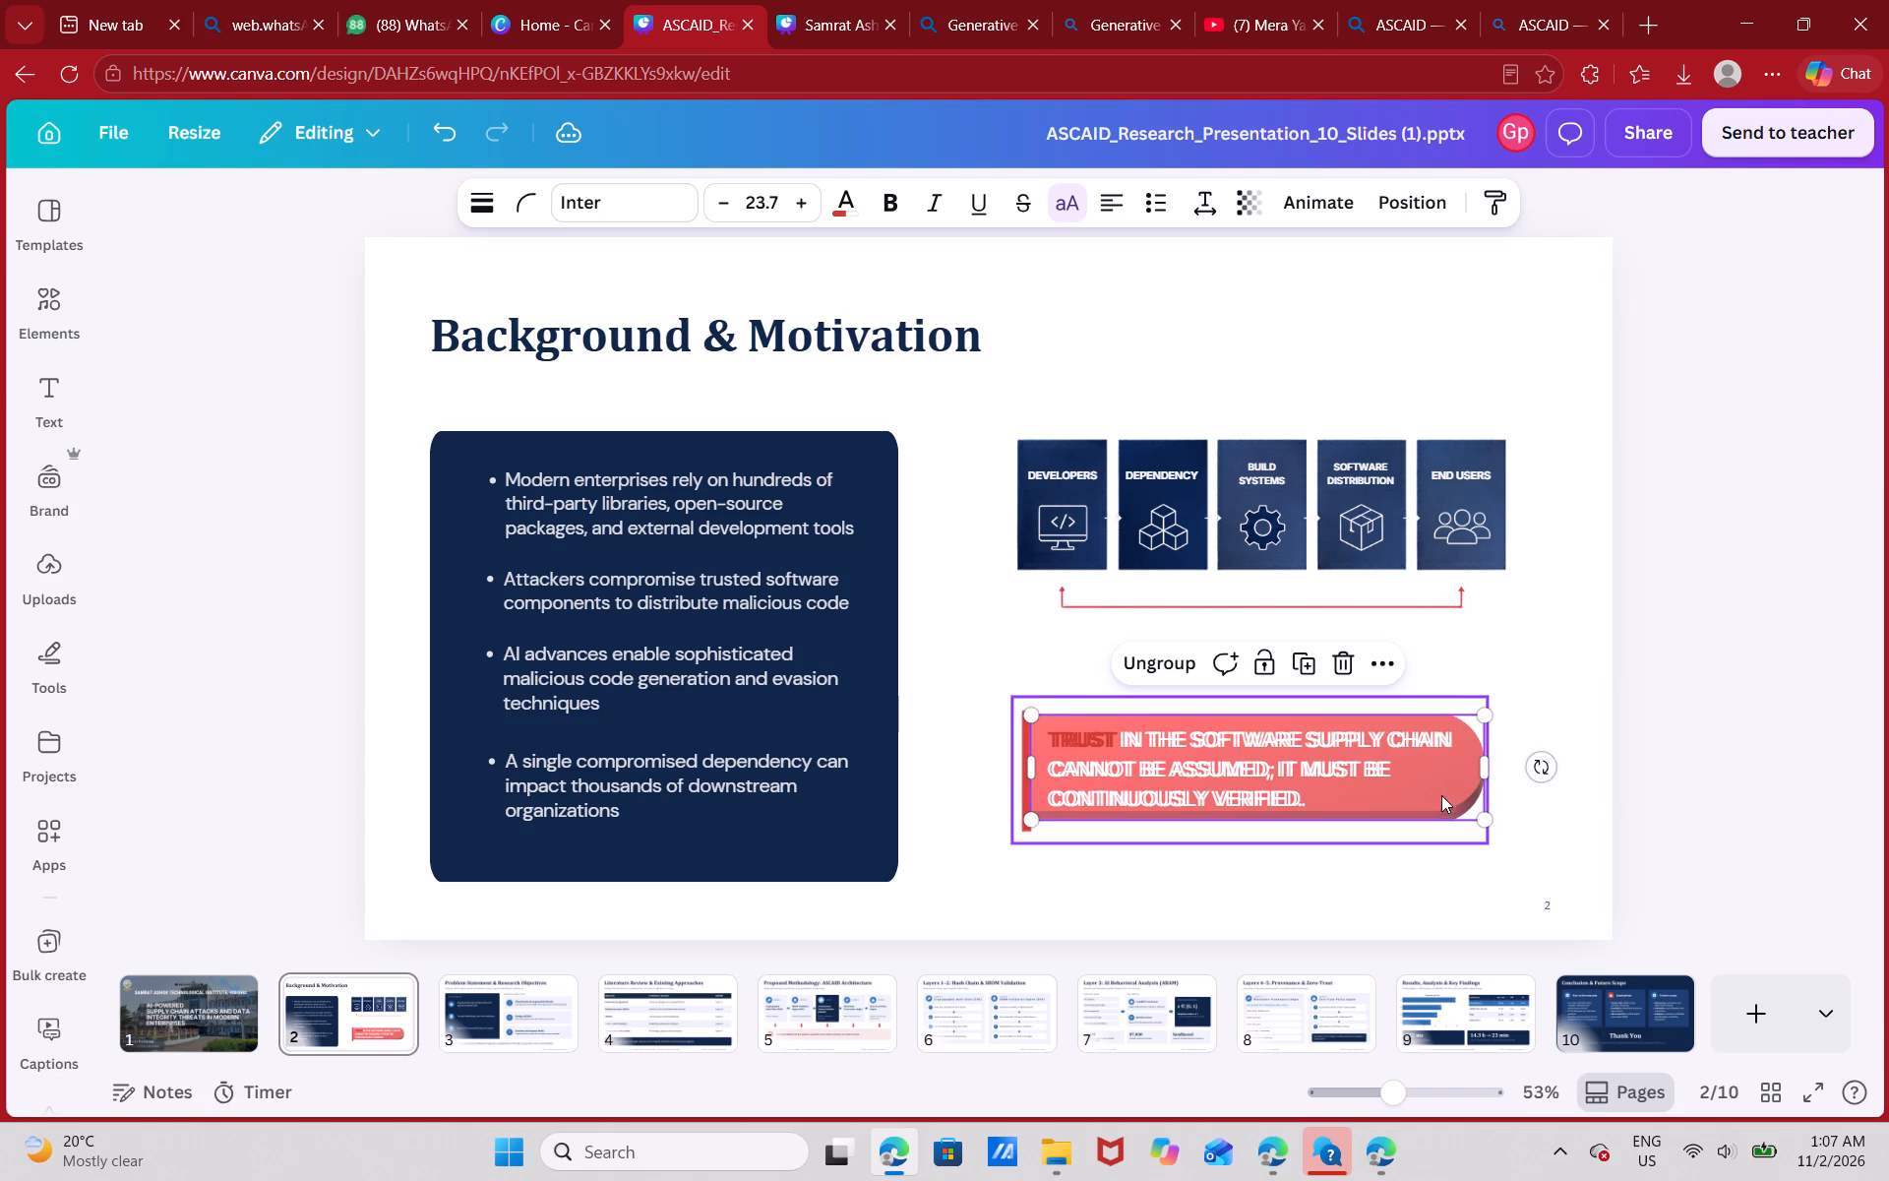
Move the red banner clear, ungroup the red-bar callout and delete its duplicate TRUST text, keeping only the red bar.
{"action": "left_click_drag", "start_coordinate": [1430, 790], "coordinate": [1479, 878]}
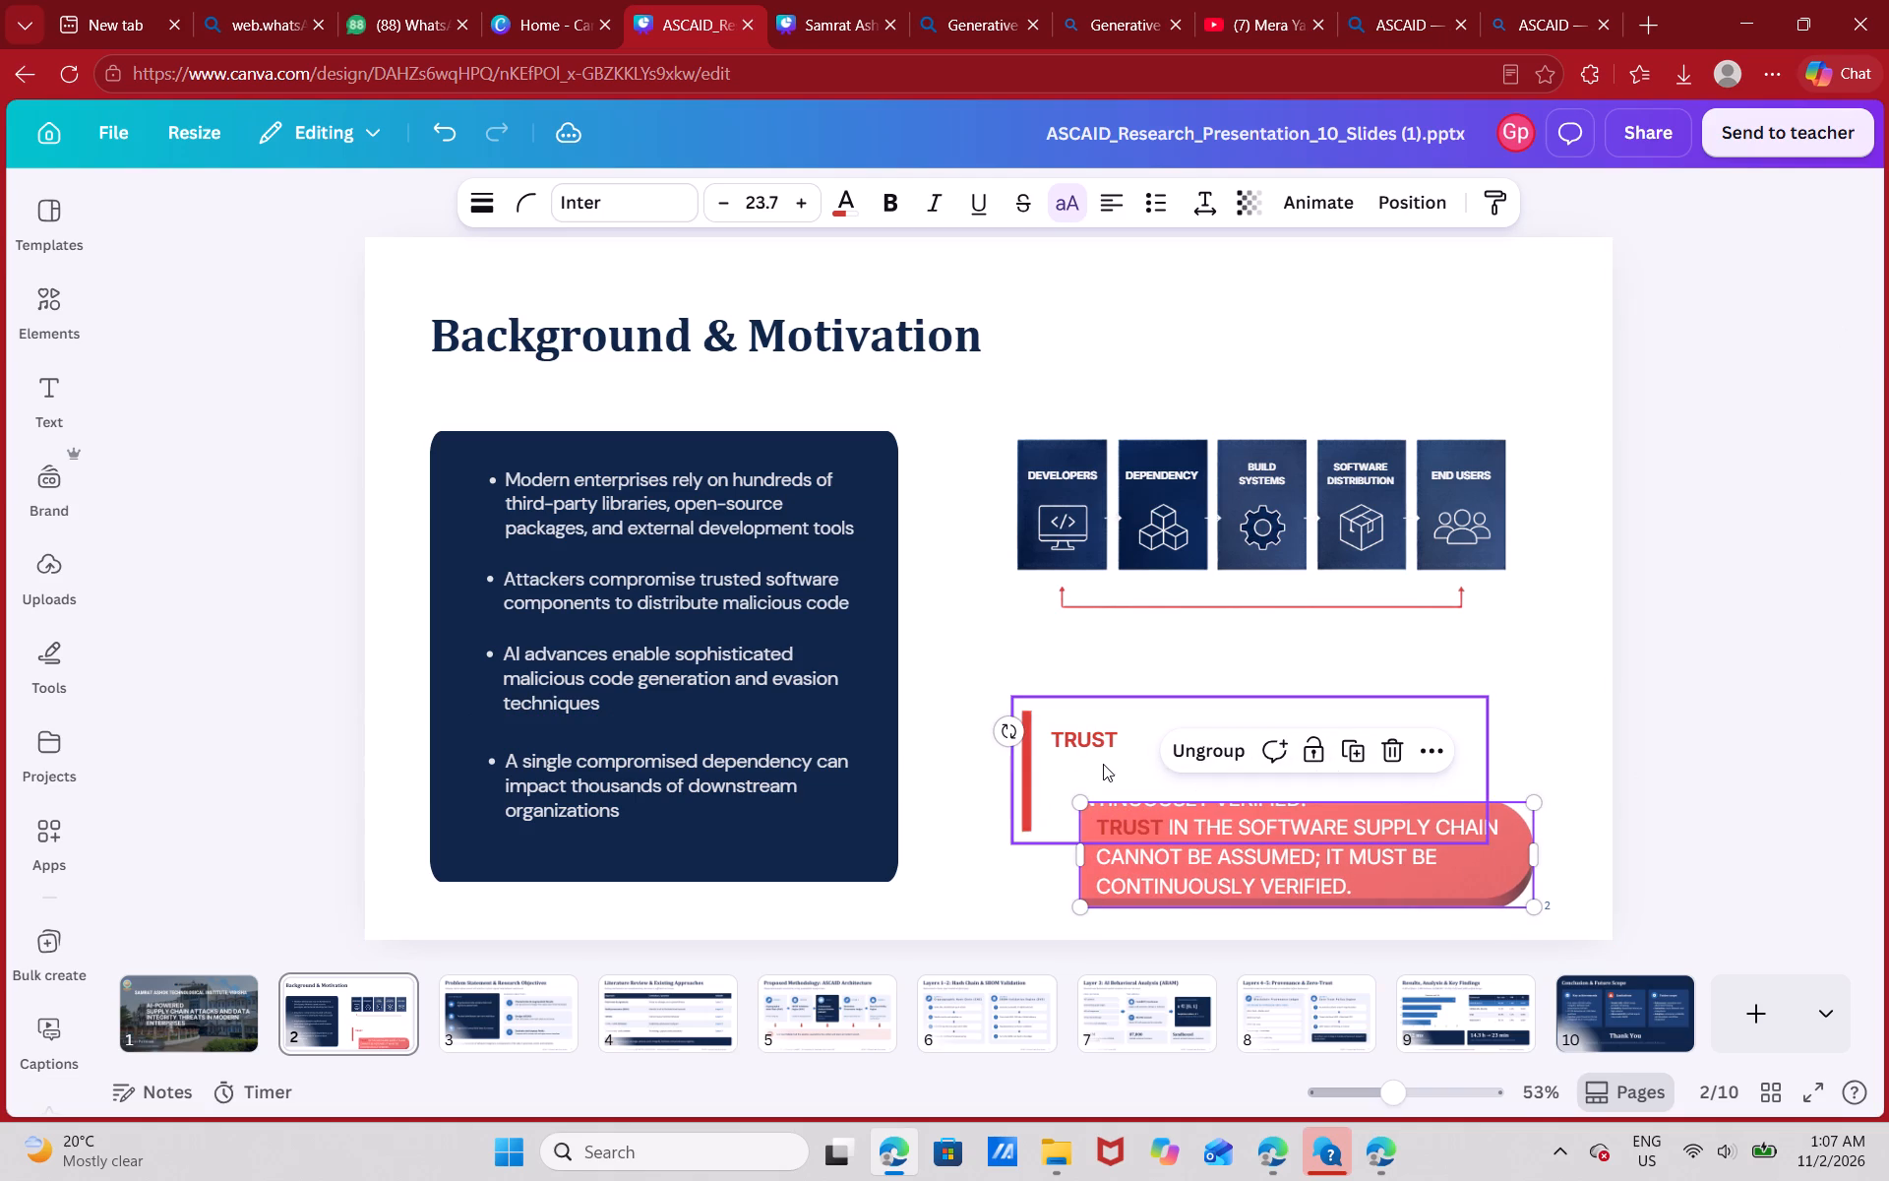
{"action": "left_click", "coordinate": [1105, 764]}
{"action": "left_click", "coordinate": [1146, 647]}
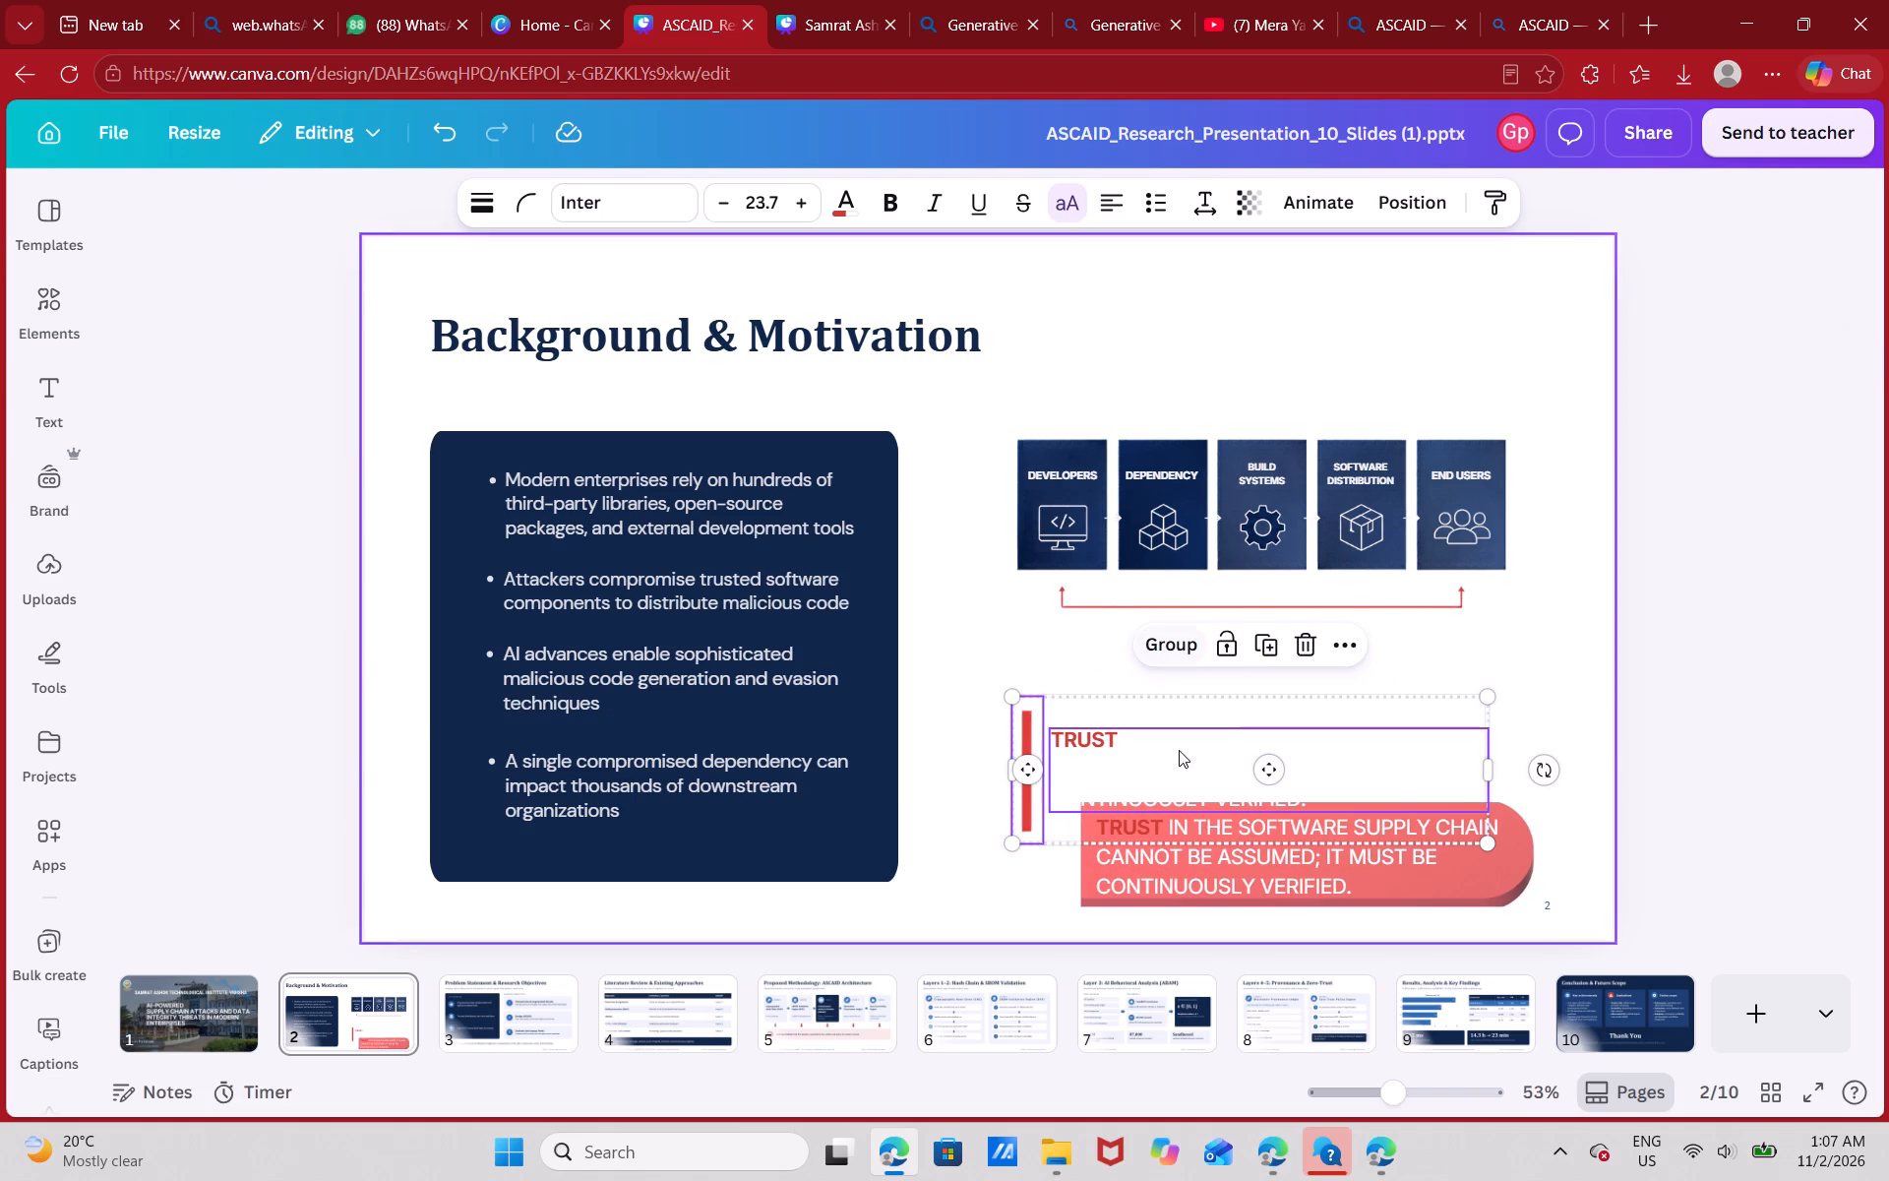
{"action": "left_click", "coordinate": [1183, 774]}
{"action": "key", "text": "BackSpace"}
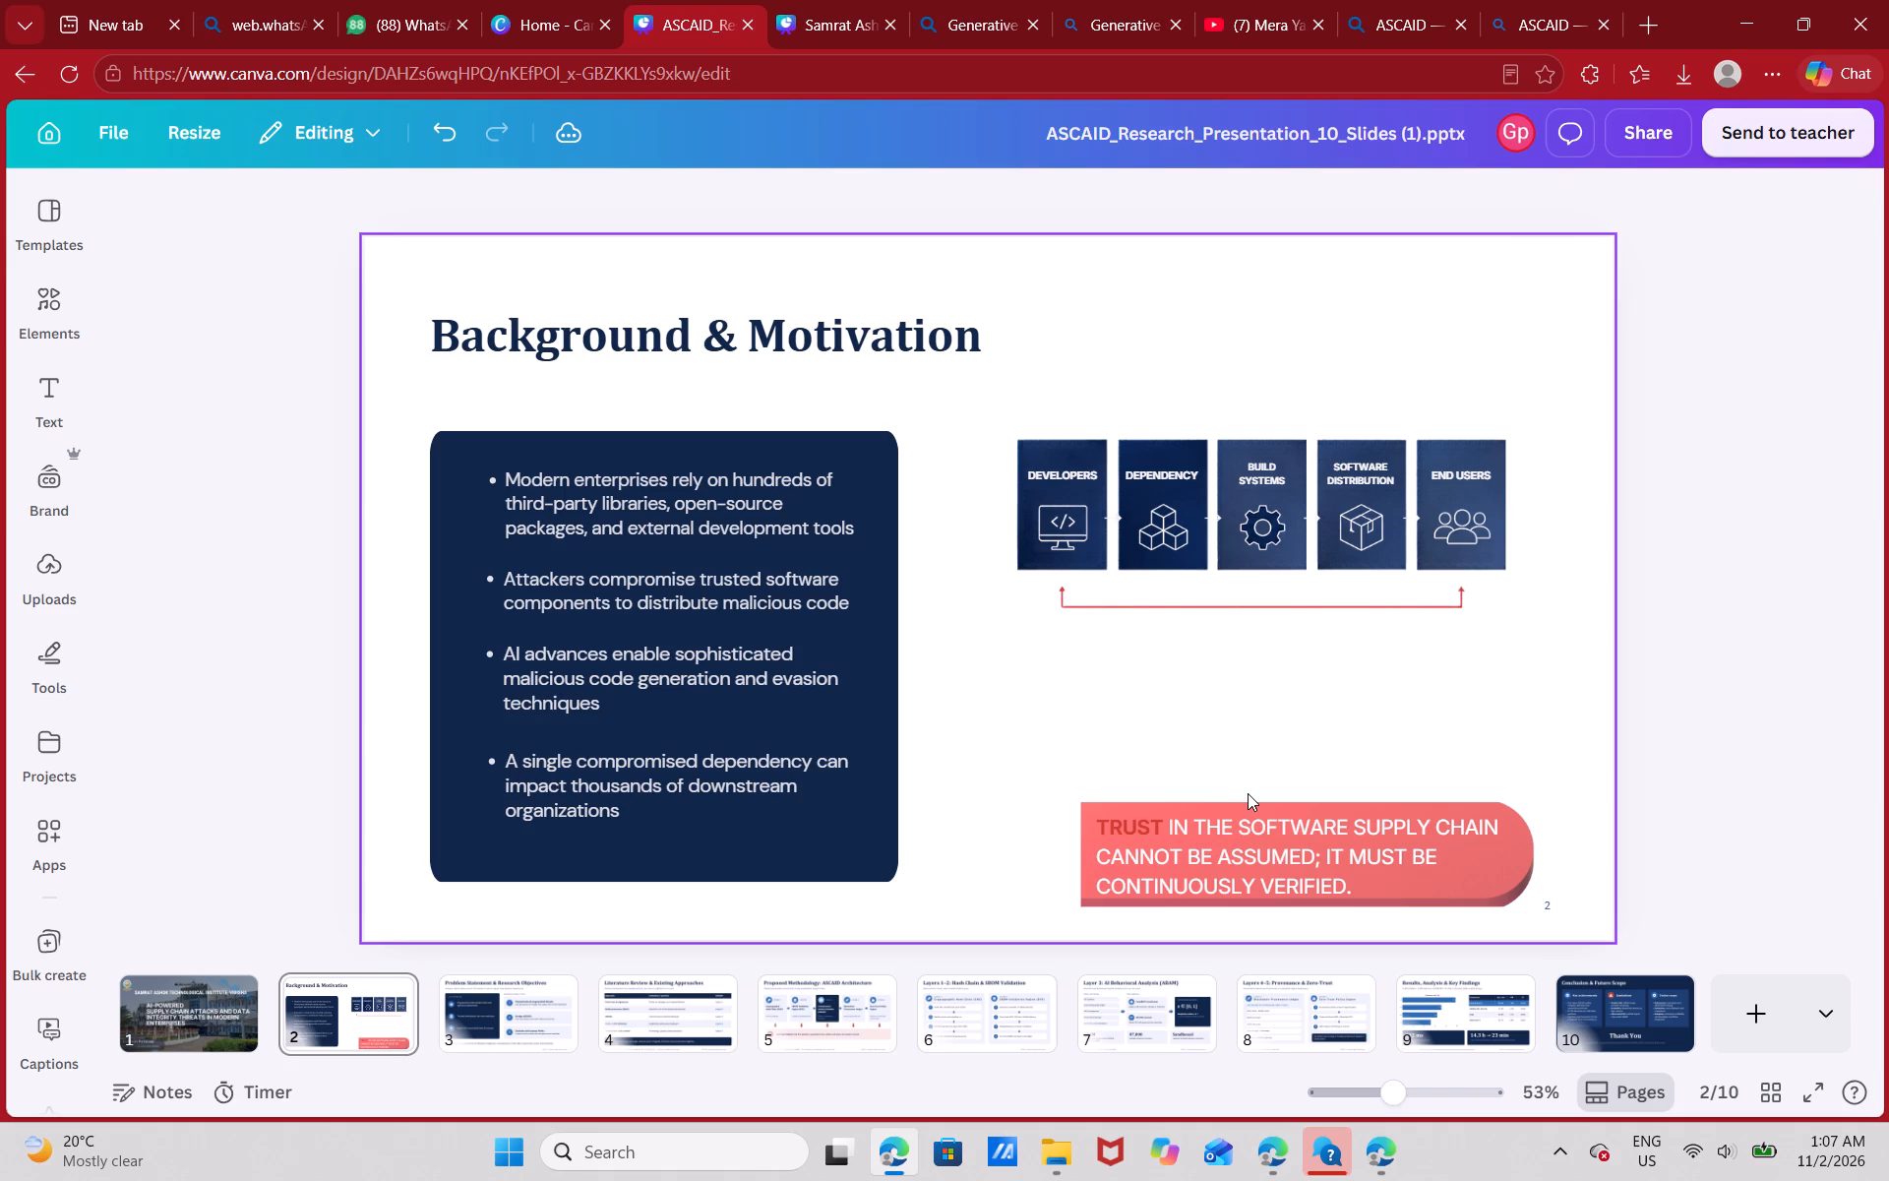
{"action": "key", "text": "ctrl+z"}
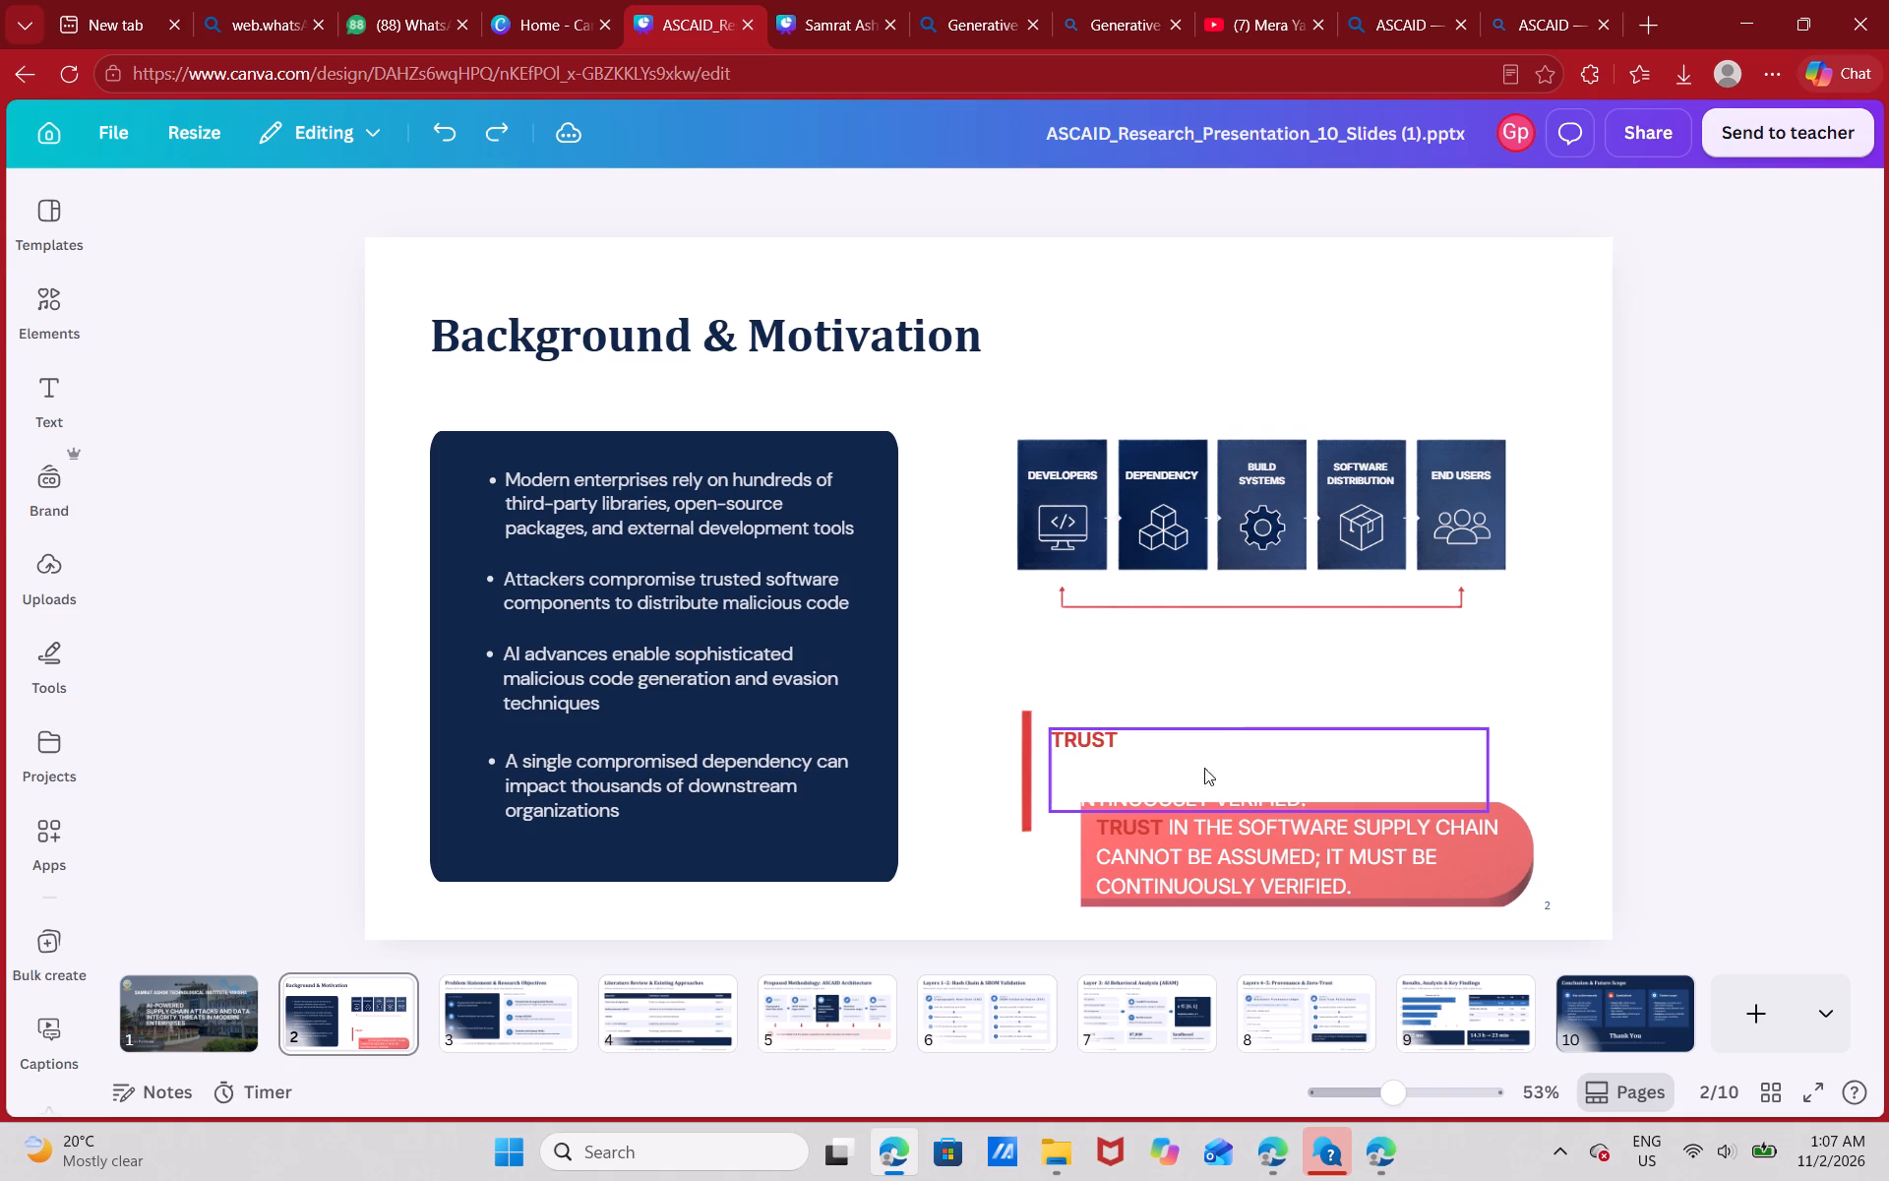
{"action": "left_click_drag", "start_coordinate": [1133, 751], "coordinate": [1217, 742]}
{"action": "key", "text": "BackSpace"}
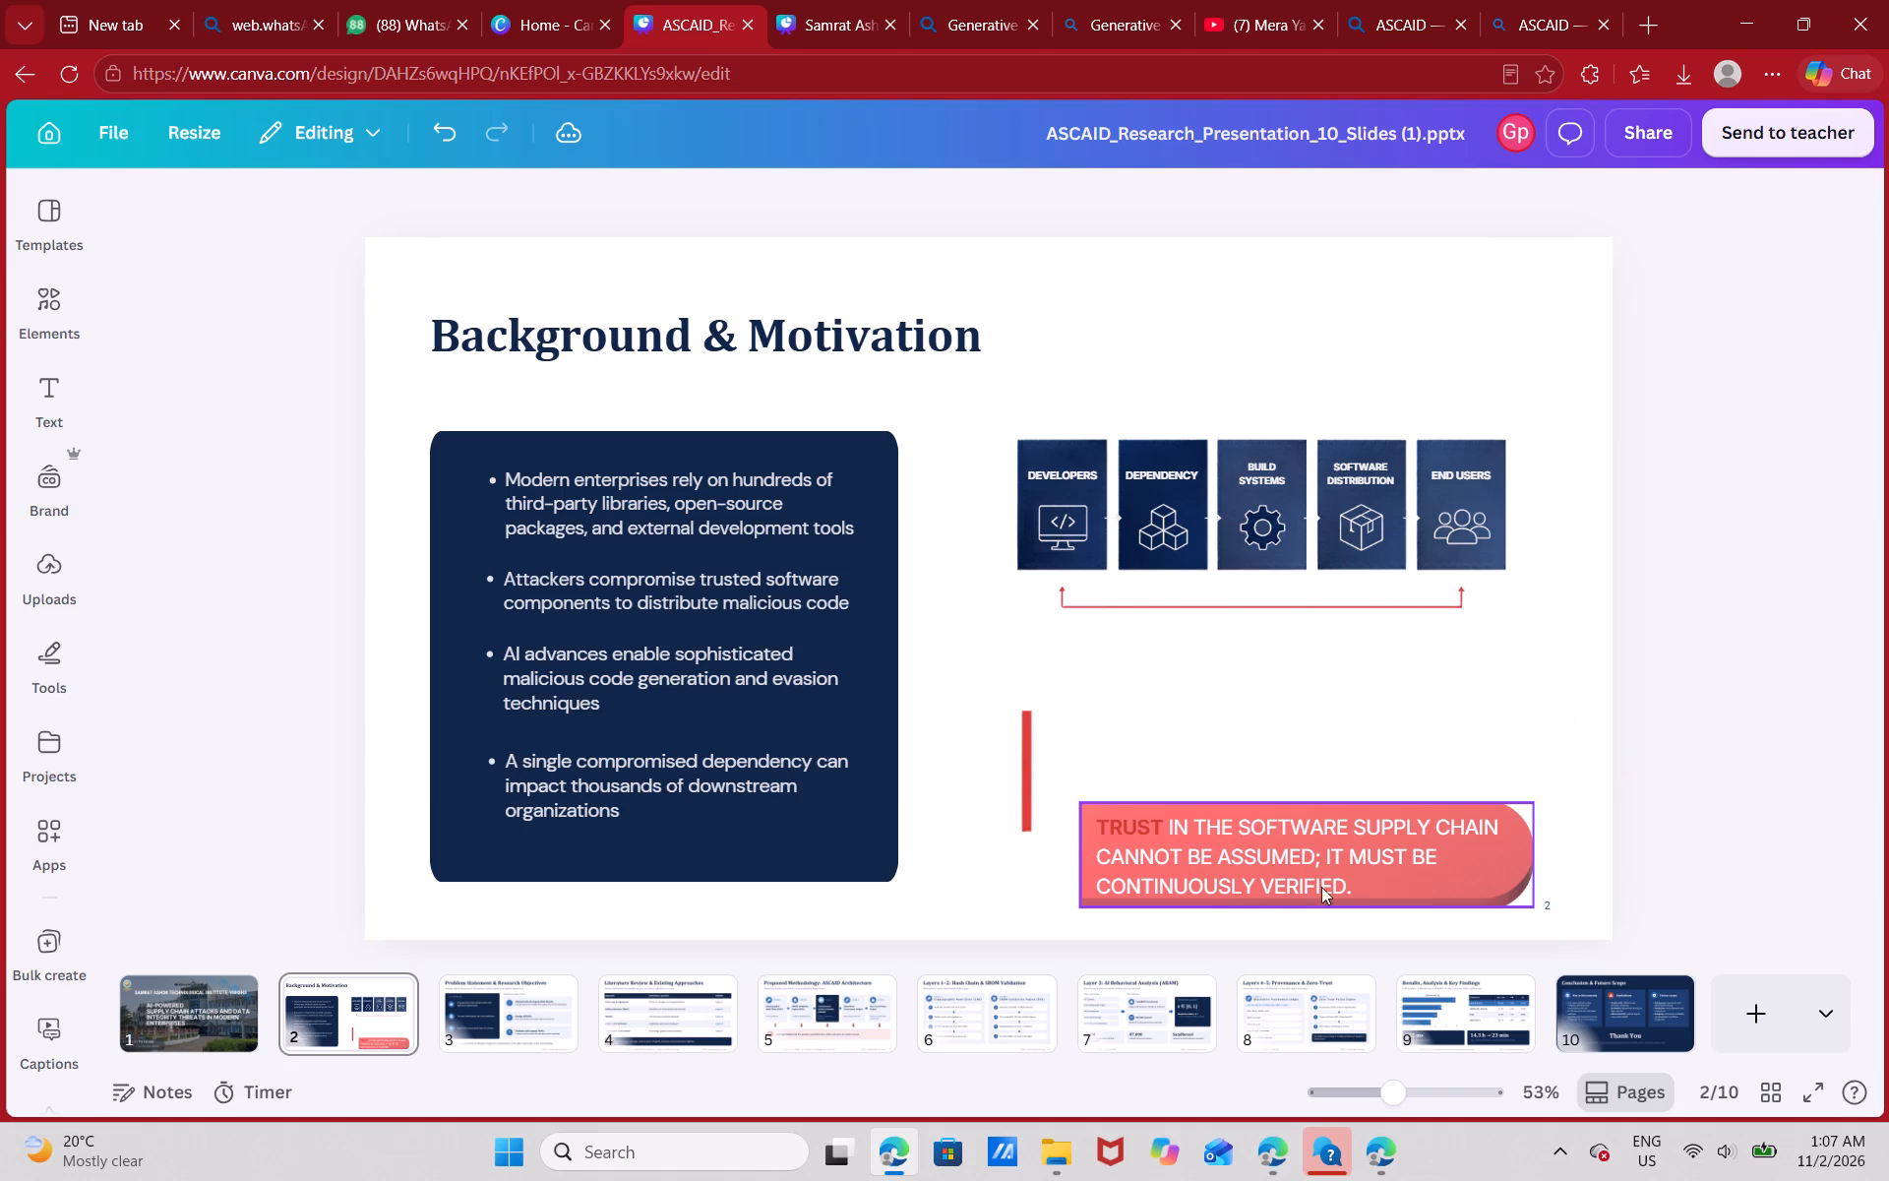
Place the grouped red banner flush against the vertical red bar, vertically centred on it.
{"action": "left_click_drag", "start_coordinate": [1484, 883], "coordinate": [1447, 802]}
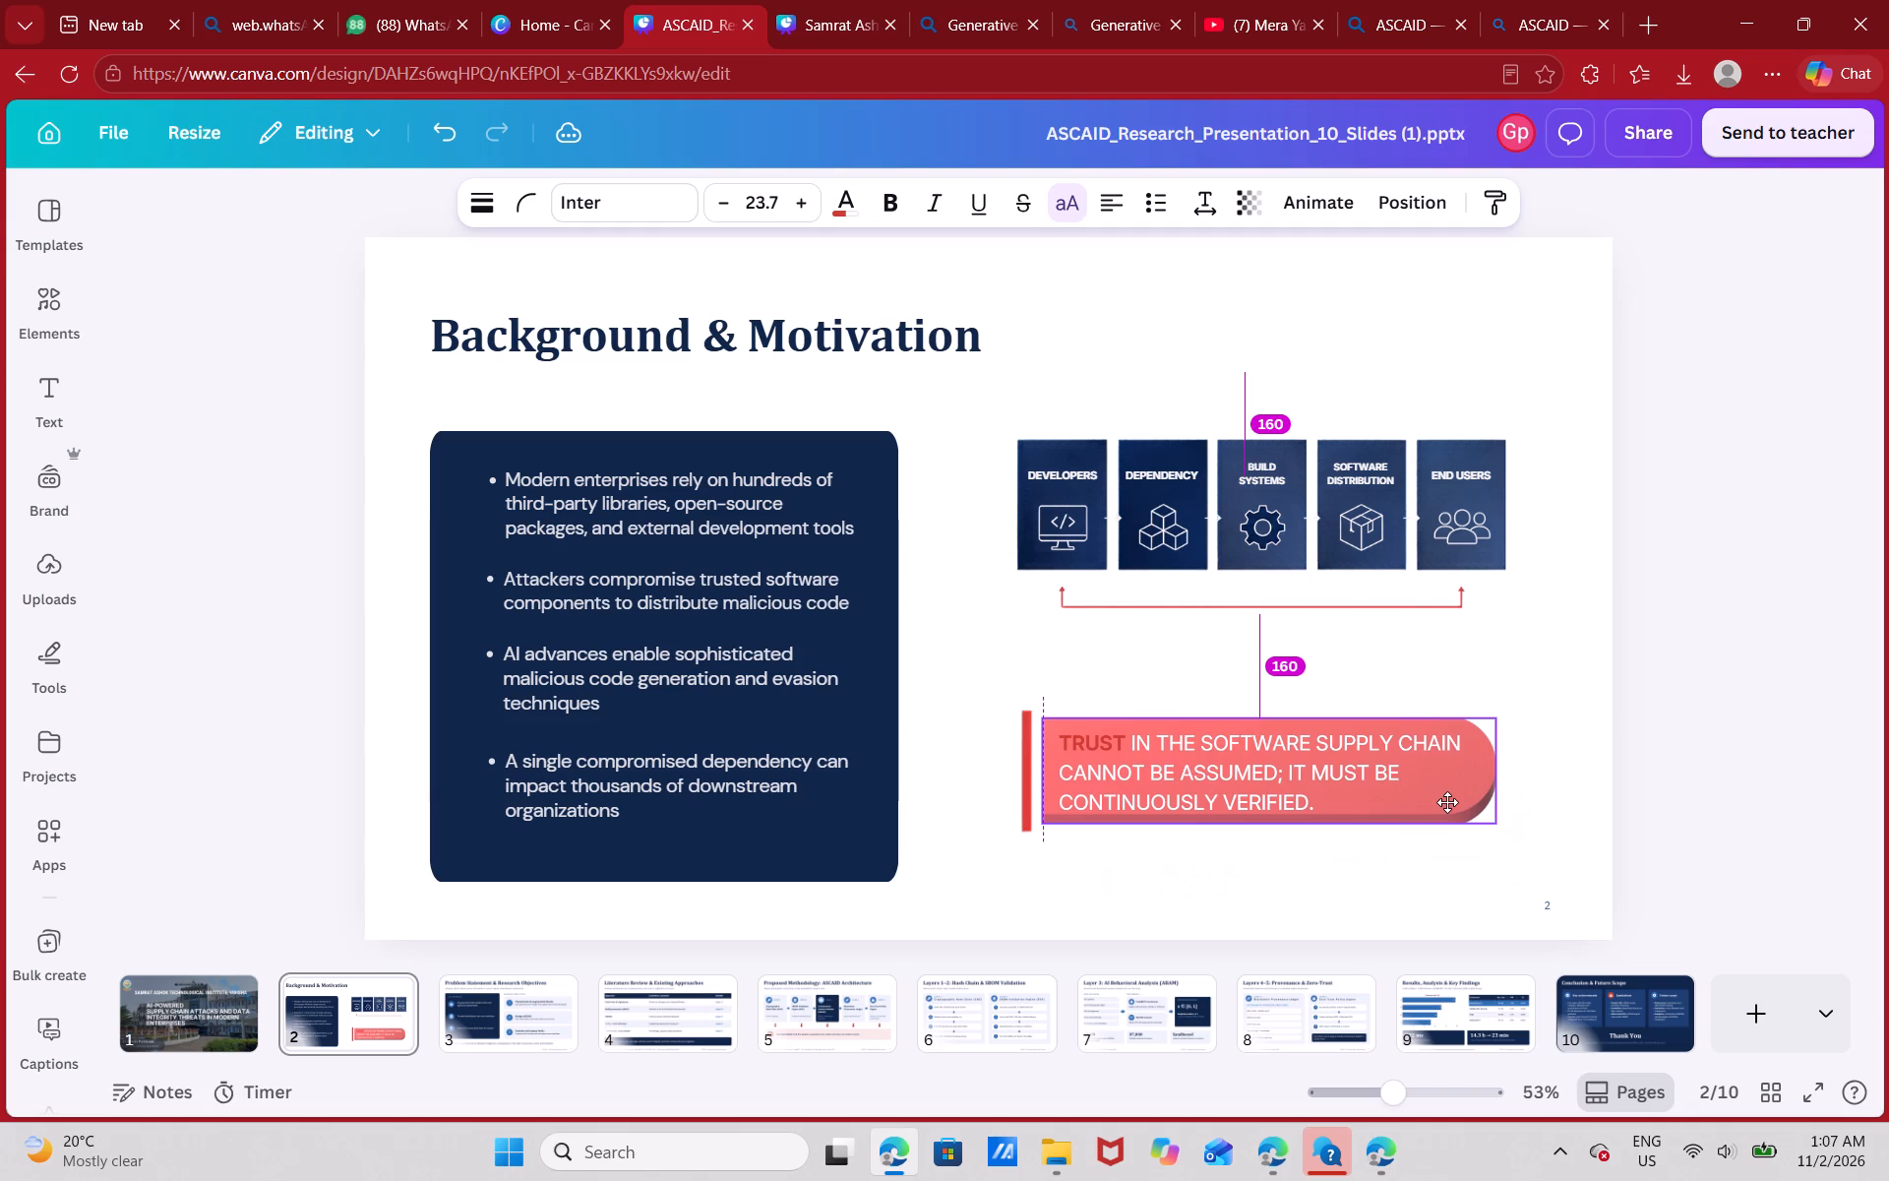
{"action": "left_click_drag", "start_coordinate": [1447, 802], "coordinate": [1442, 800]}
{"action": "left_click_drag", "start_coordinate": [1442, 800], "coordinate": [1432, 801]}
{"action": "left_click", "coordinate": [1798, 679]}
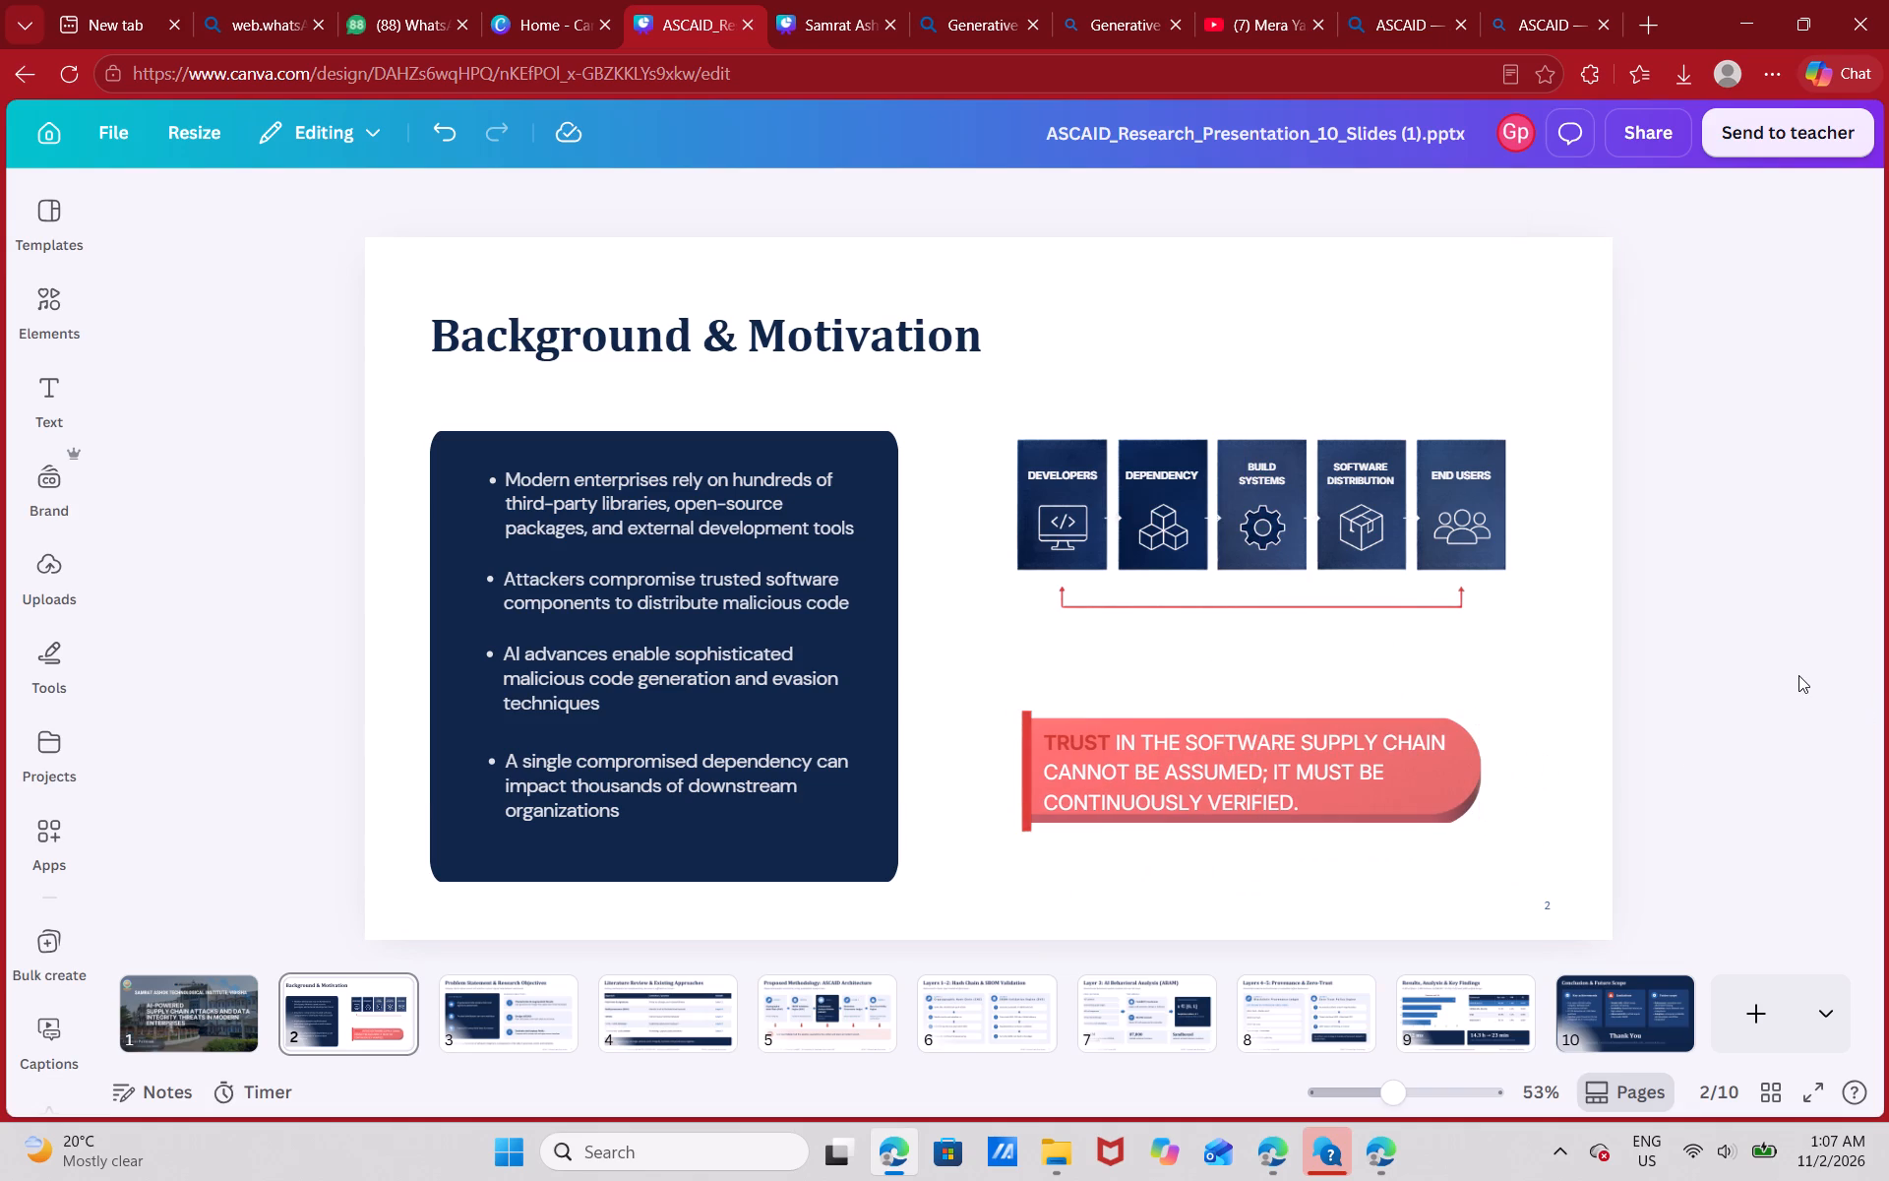
Add a subheading text box reading "POTENTIAL ATTACK POINT" to slide 2, based on the diagram label in the Samrat Ashok deck.
{"action": "key", "text": "alt+Tab"}
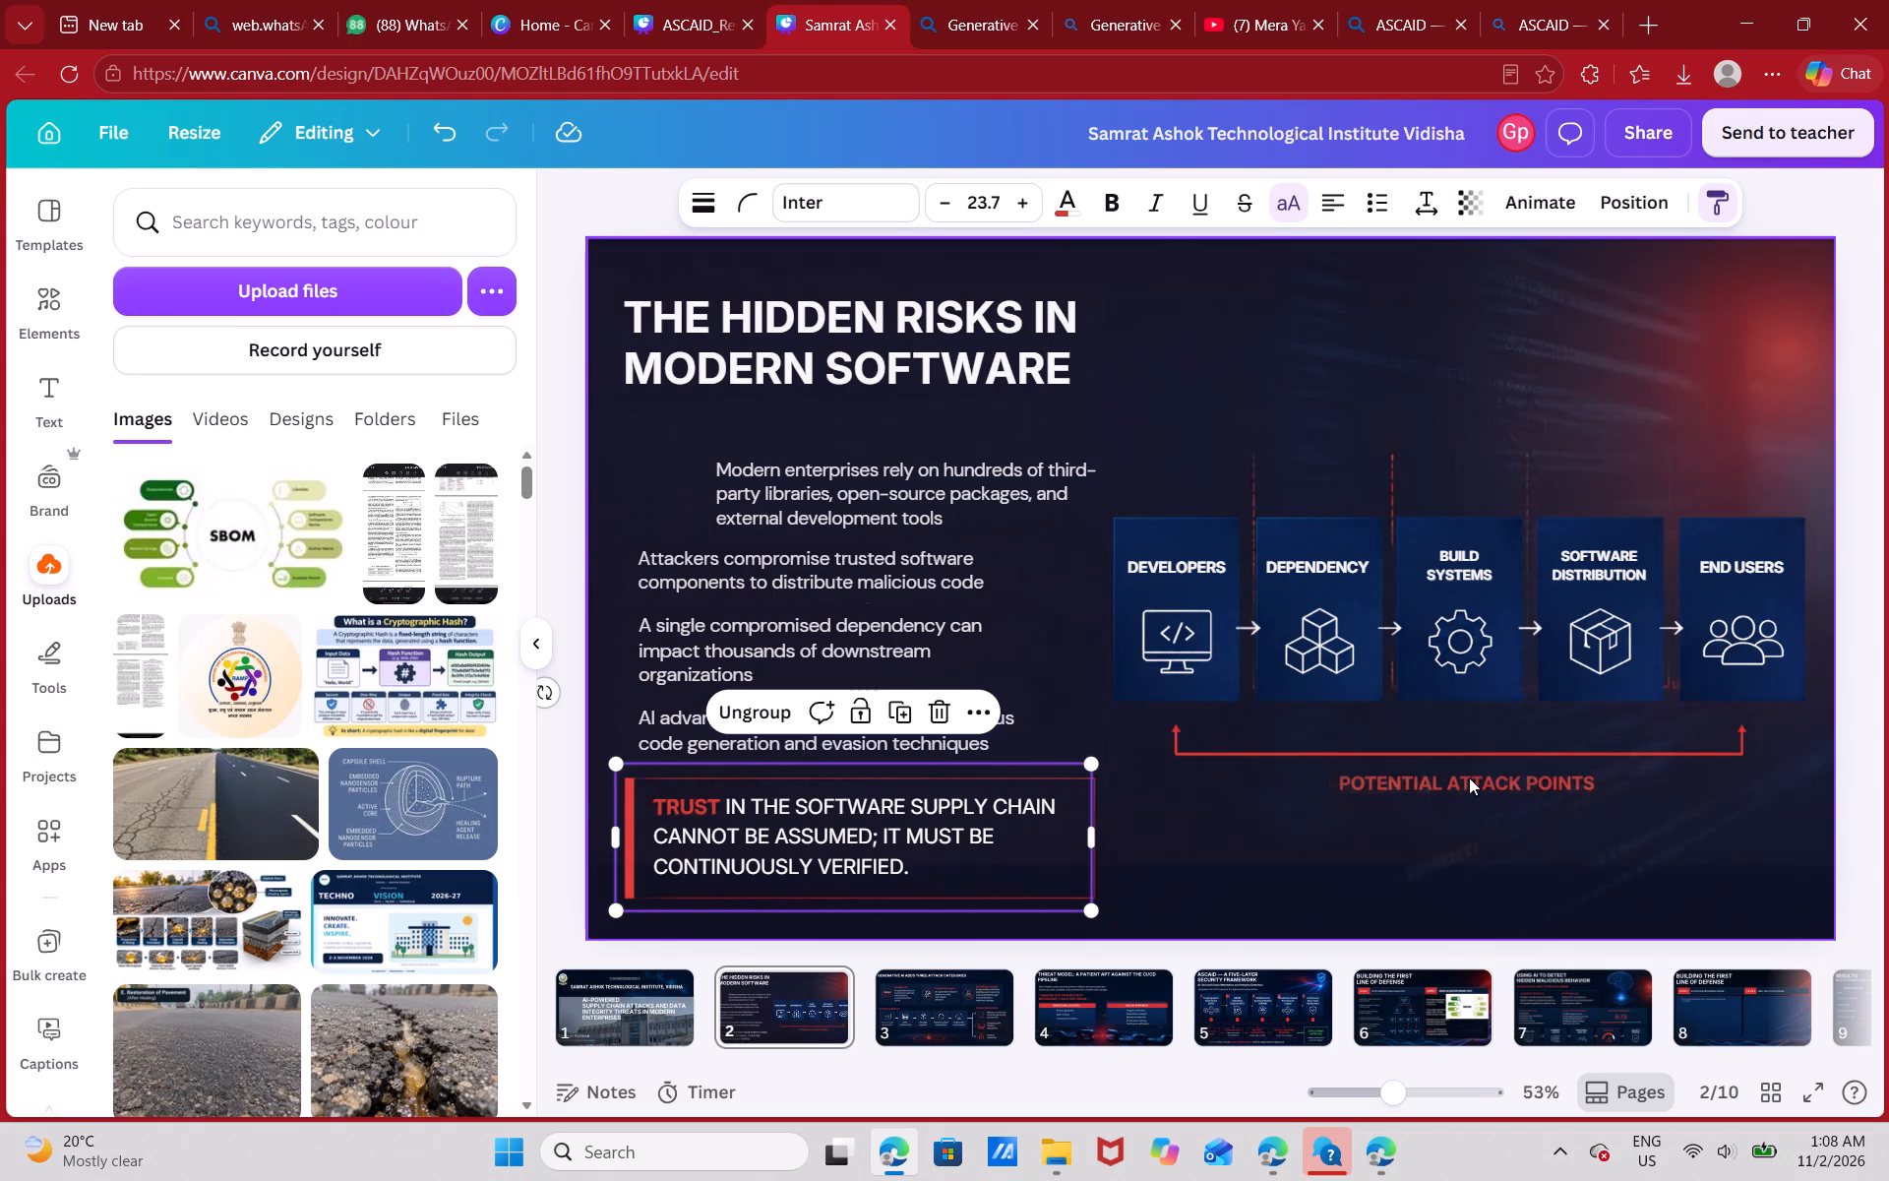
{"action": "key", "text": "alt+Tab"}
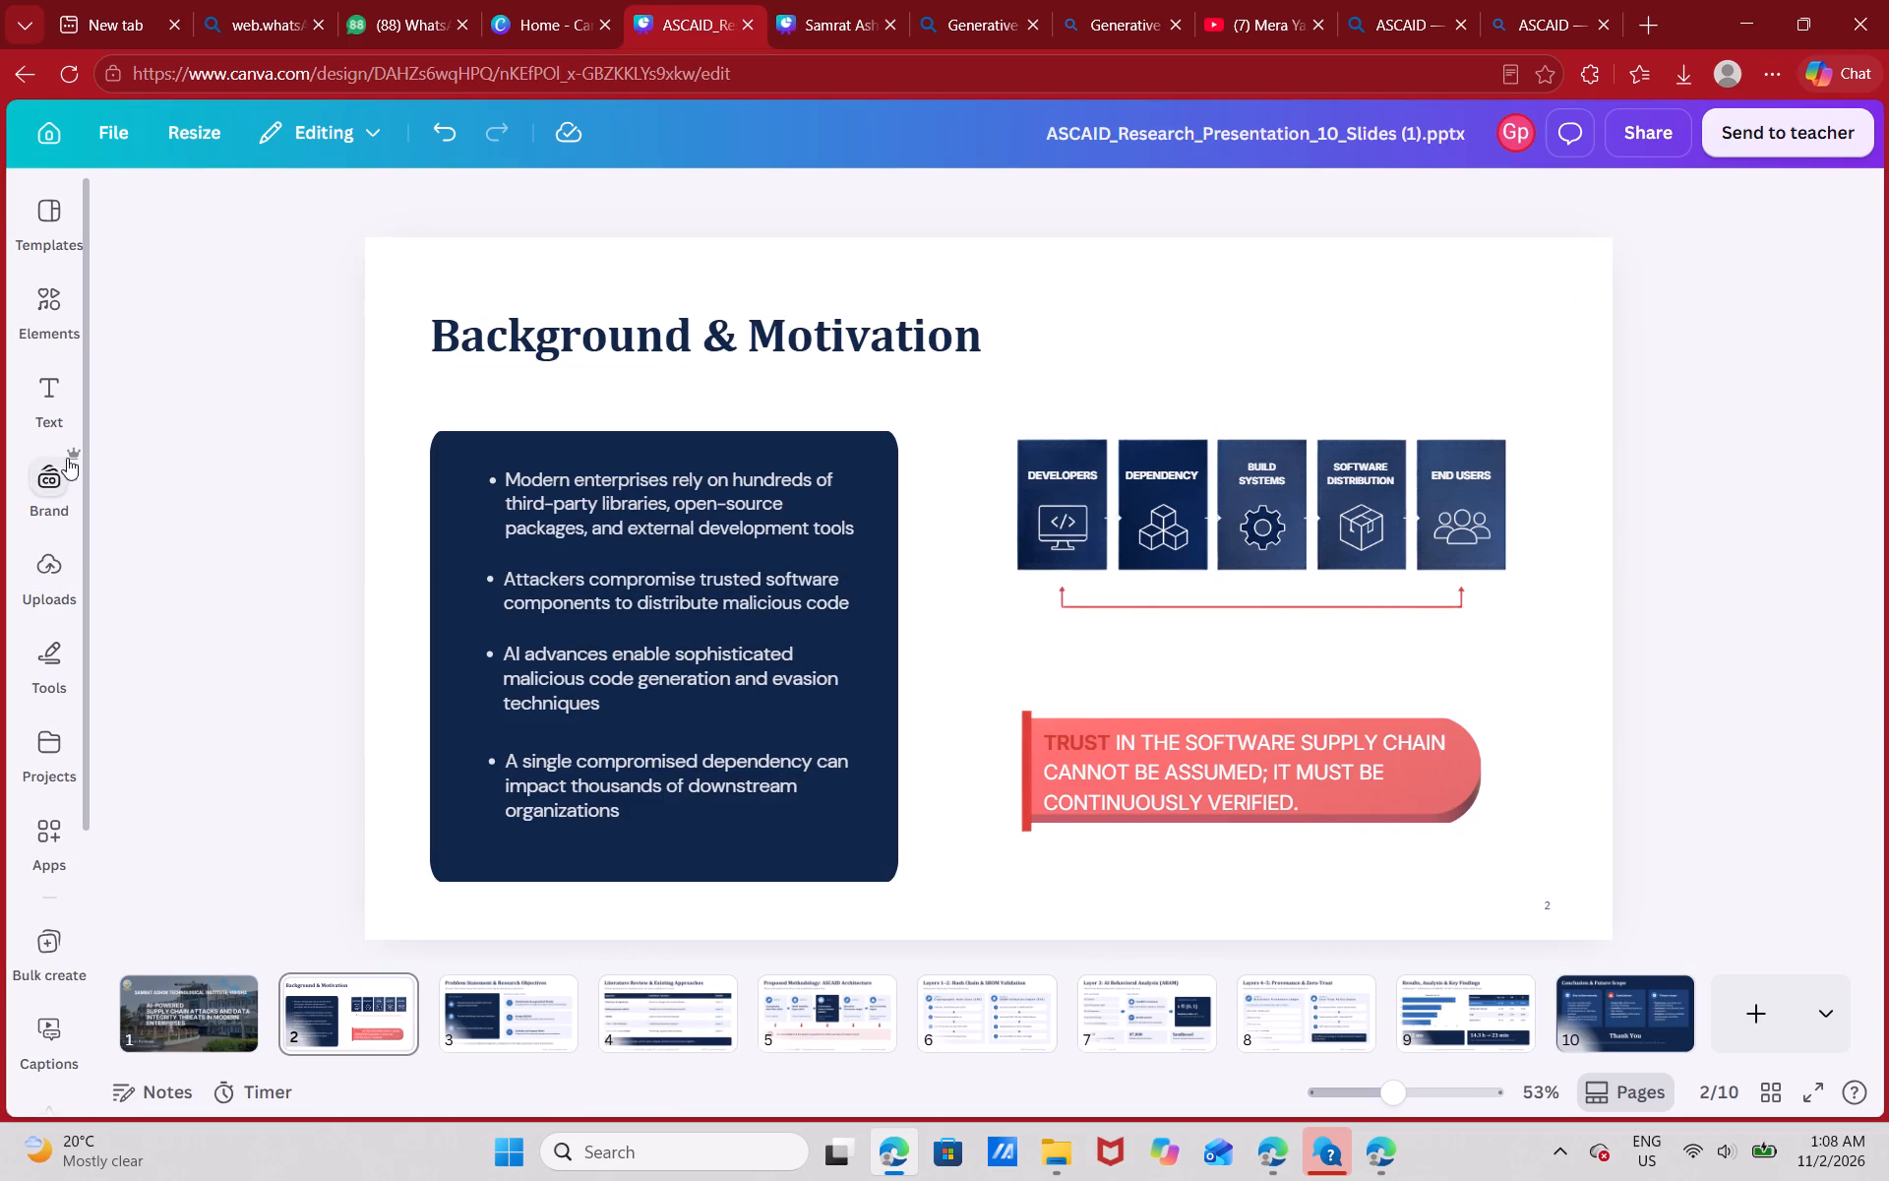
{"action": "left_click", "coordinate": [66, 396]}
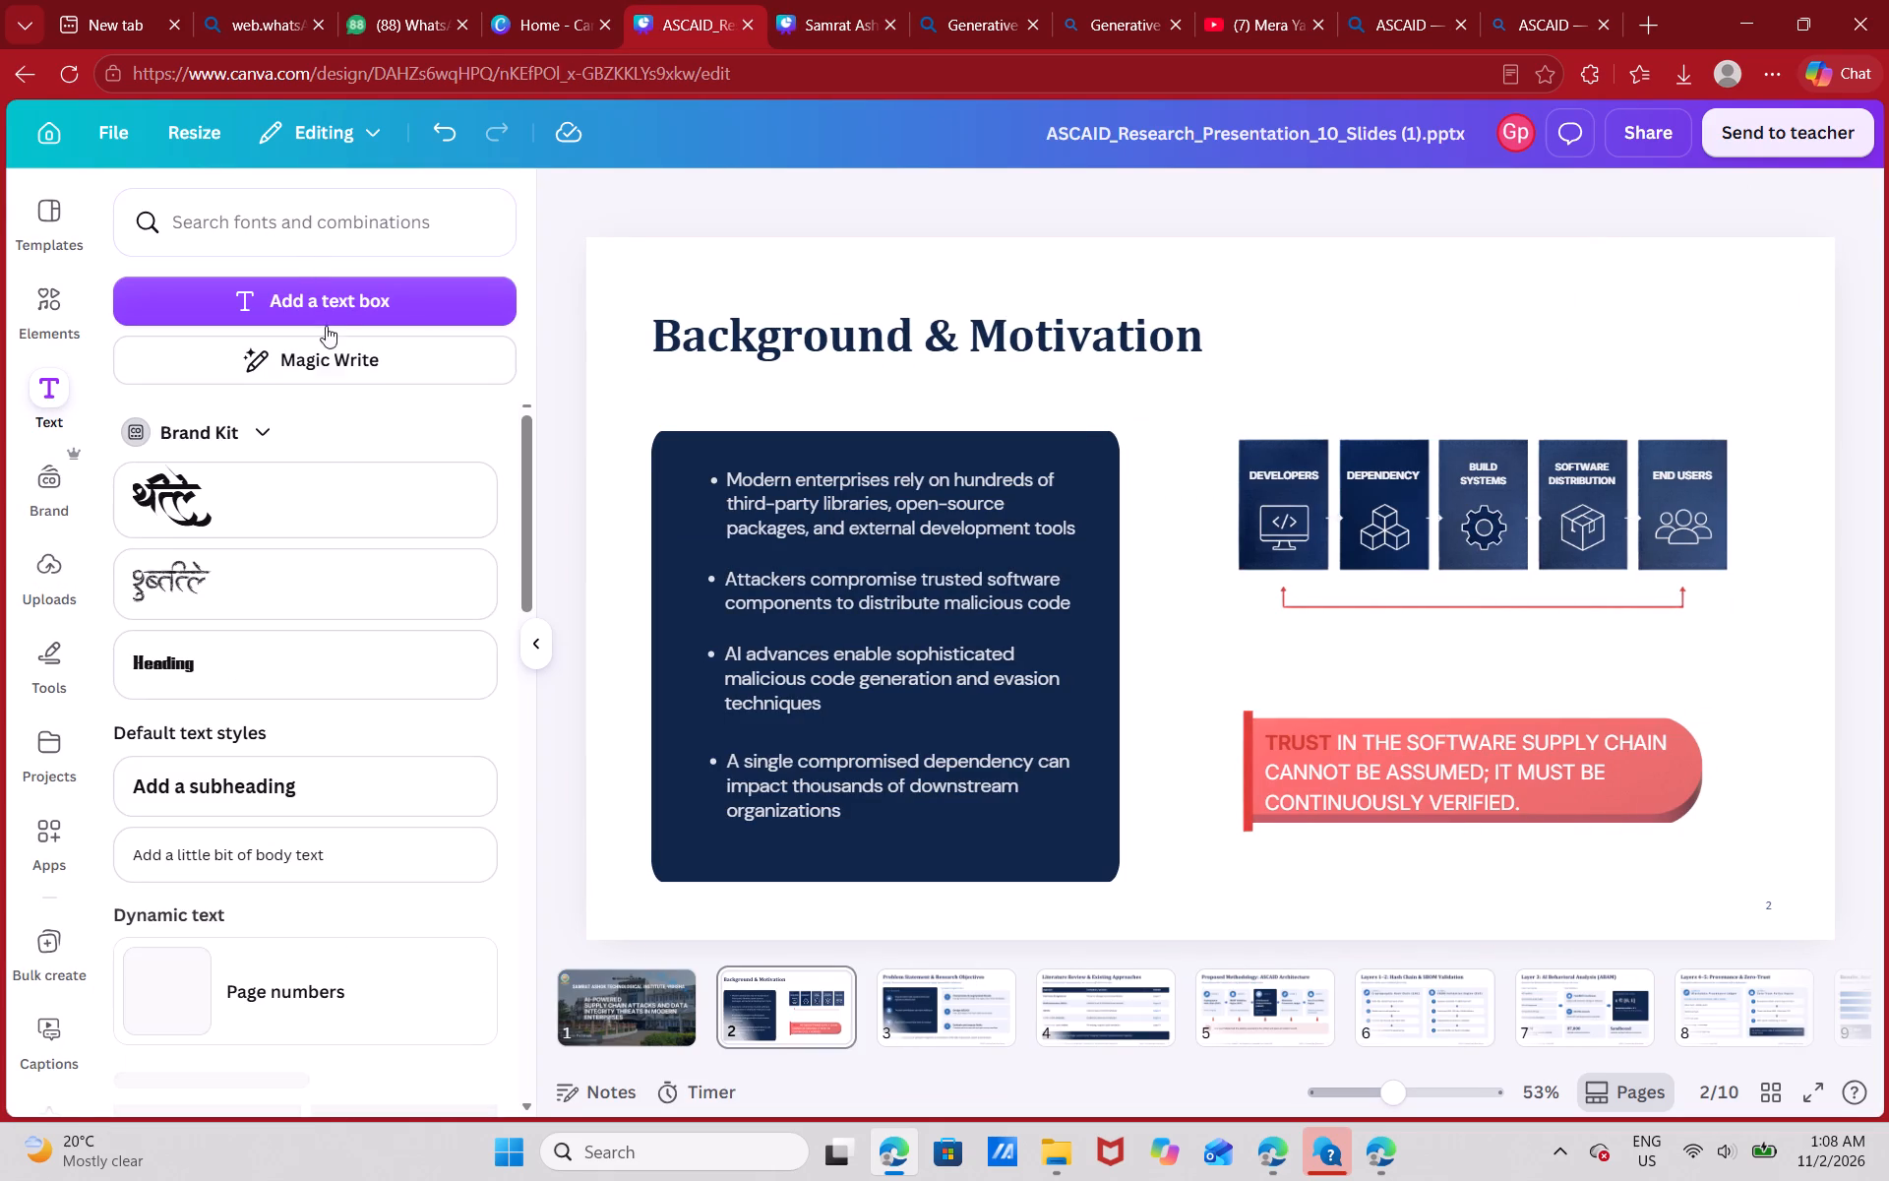
{"action": "left_click", "coordinate": [286, 779]}
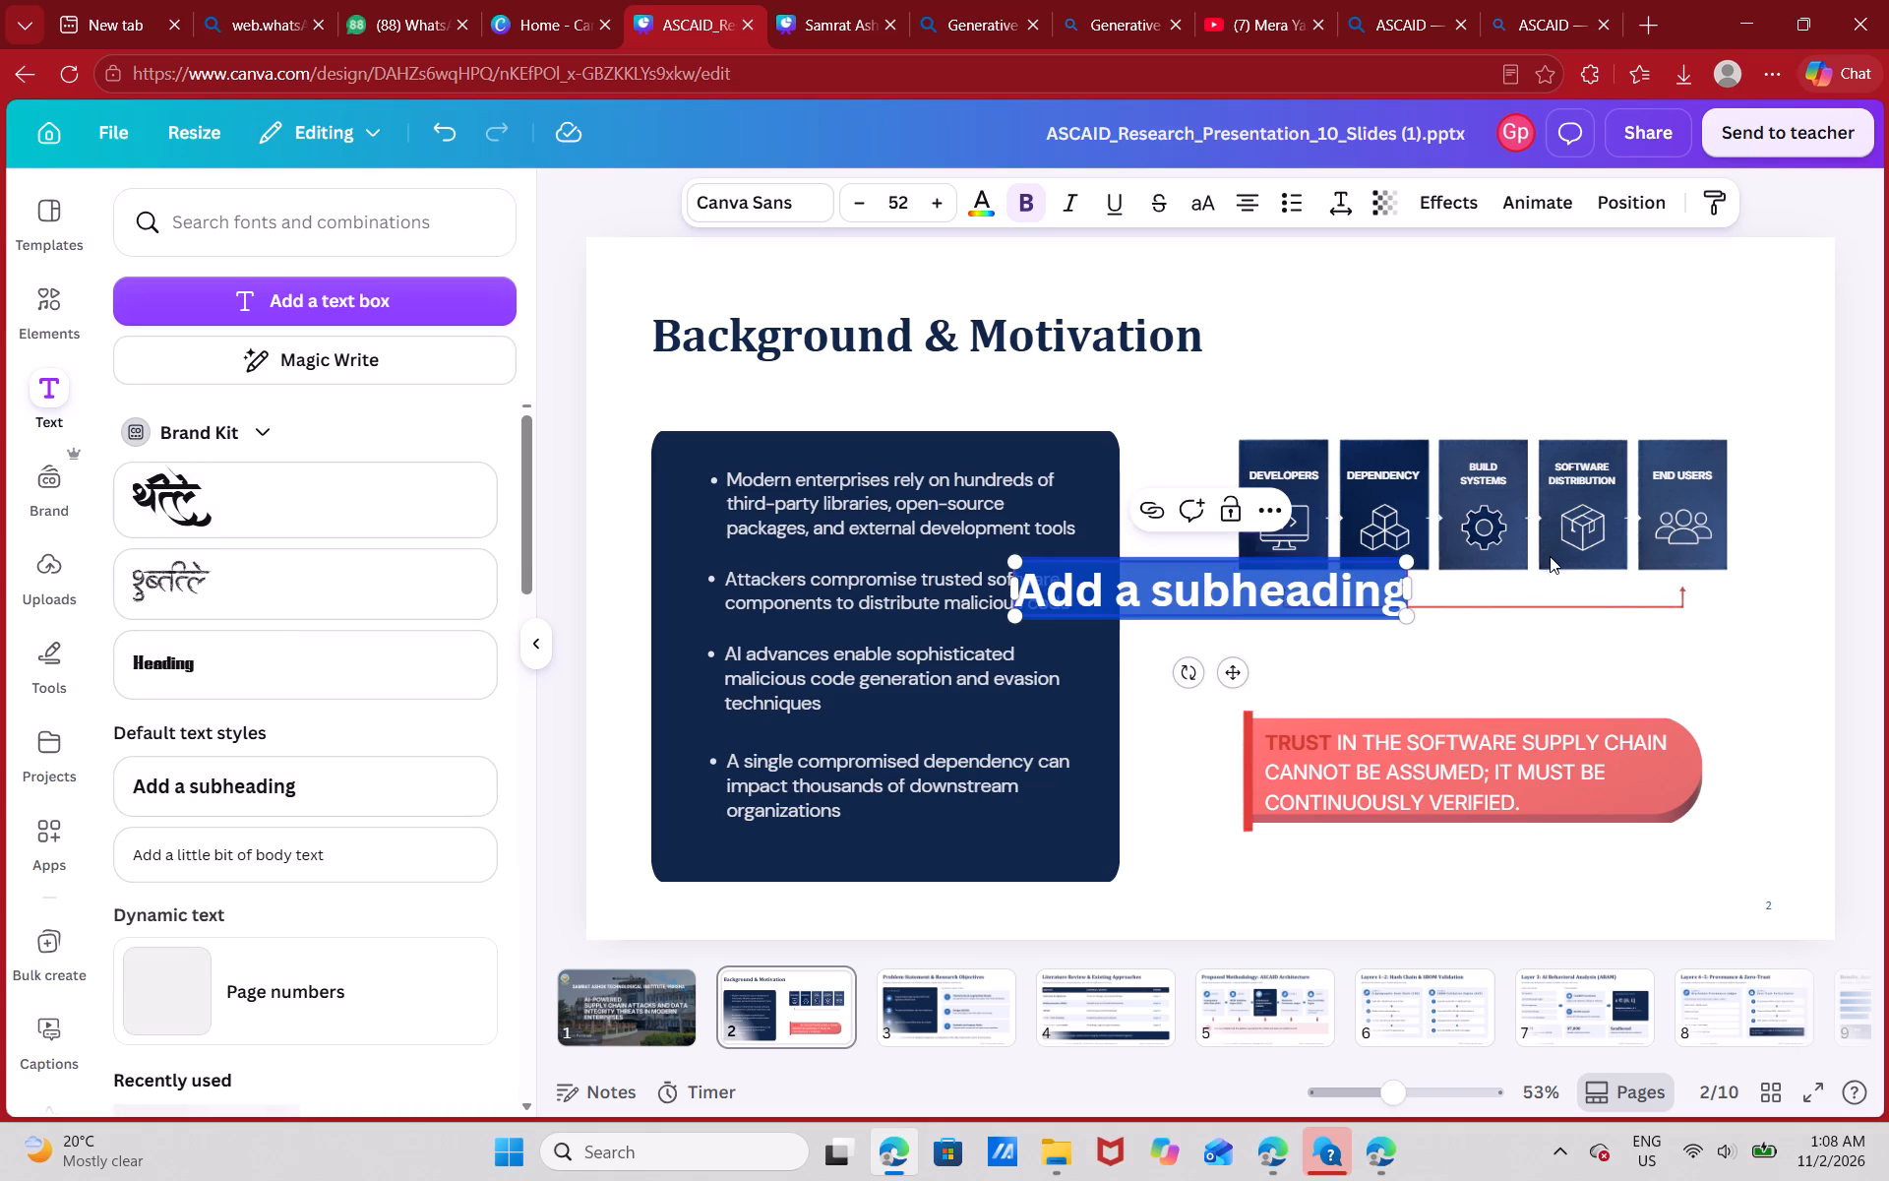
{"action": "type", "text": "POTENTIAL"}
{"action": "key", "text": "space"}
{"action": "key", "text": "alt+Tab"}
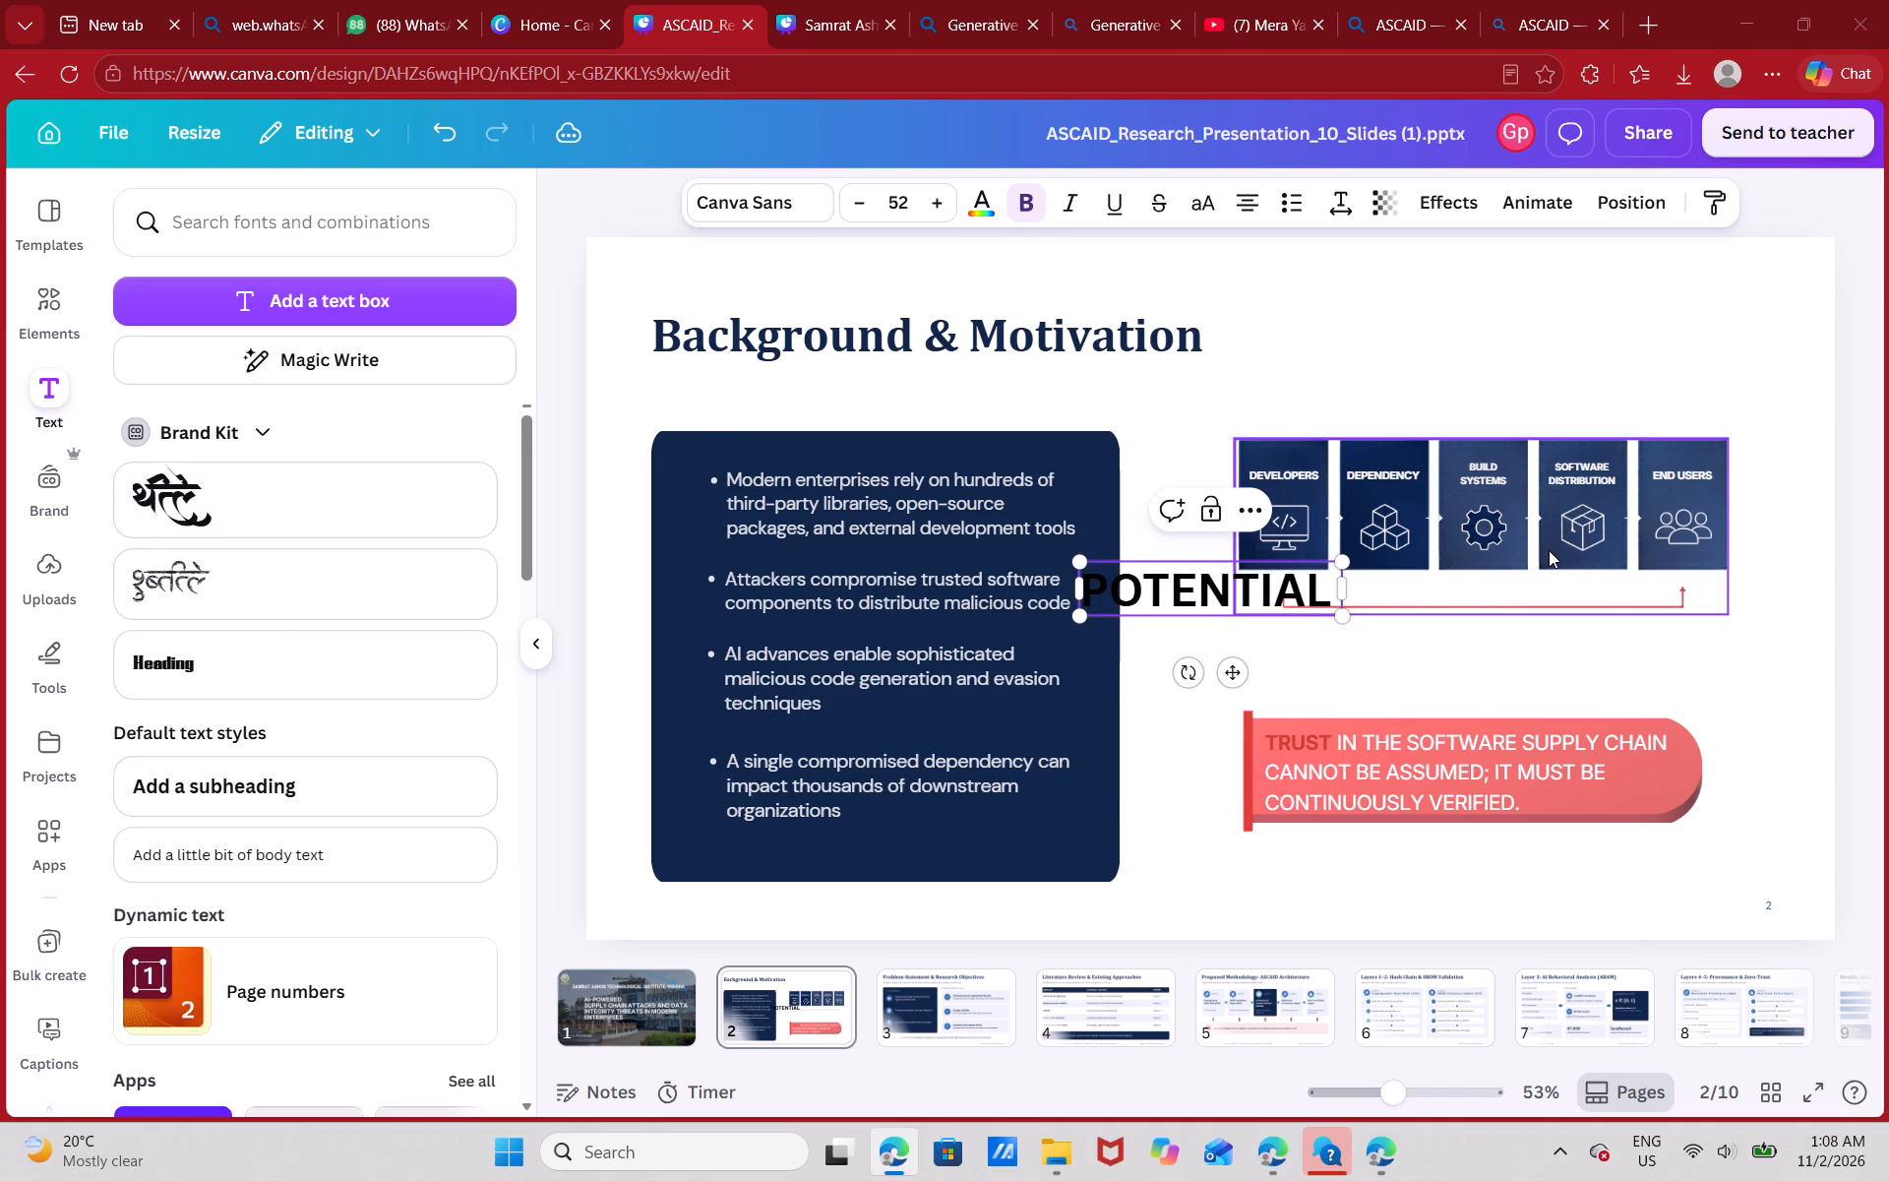
{"action": "key", "text": "alt+Tab"}
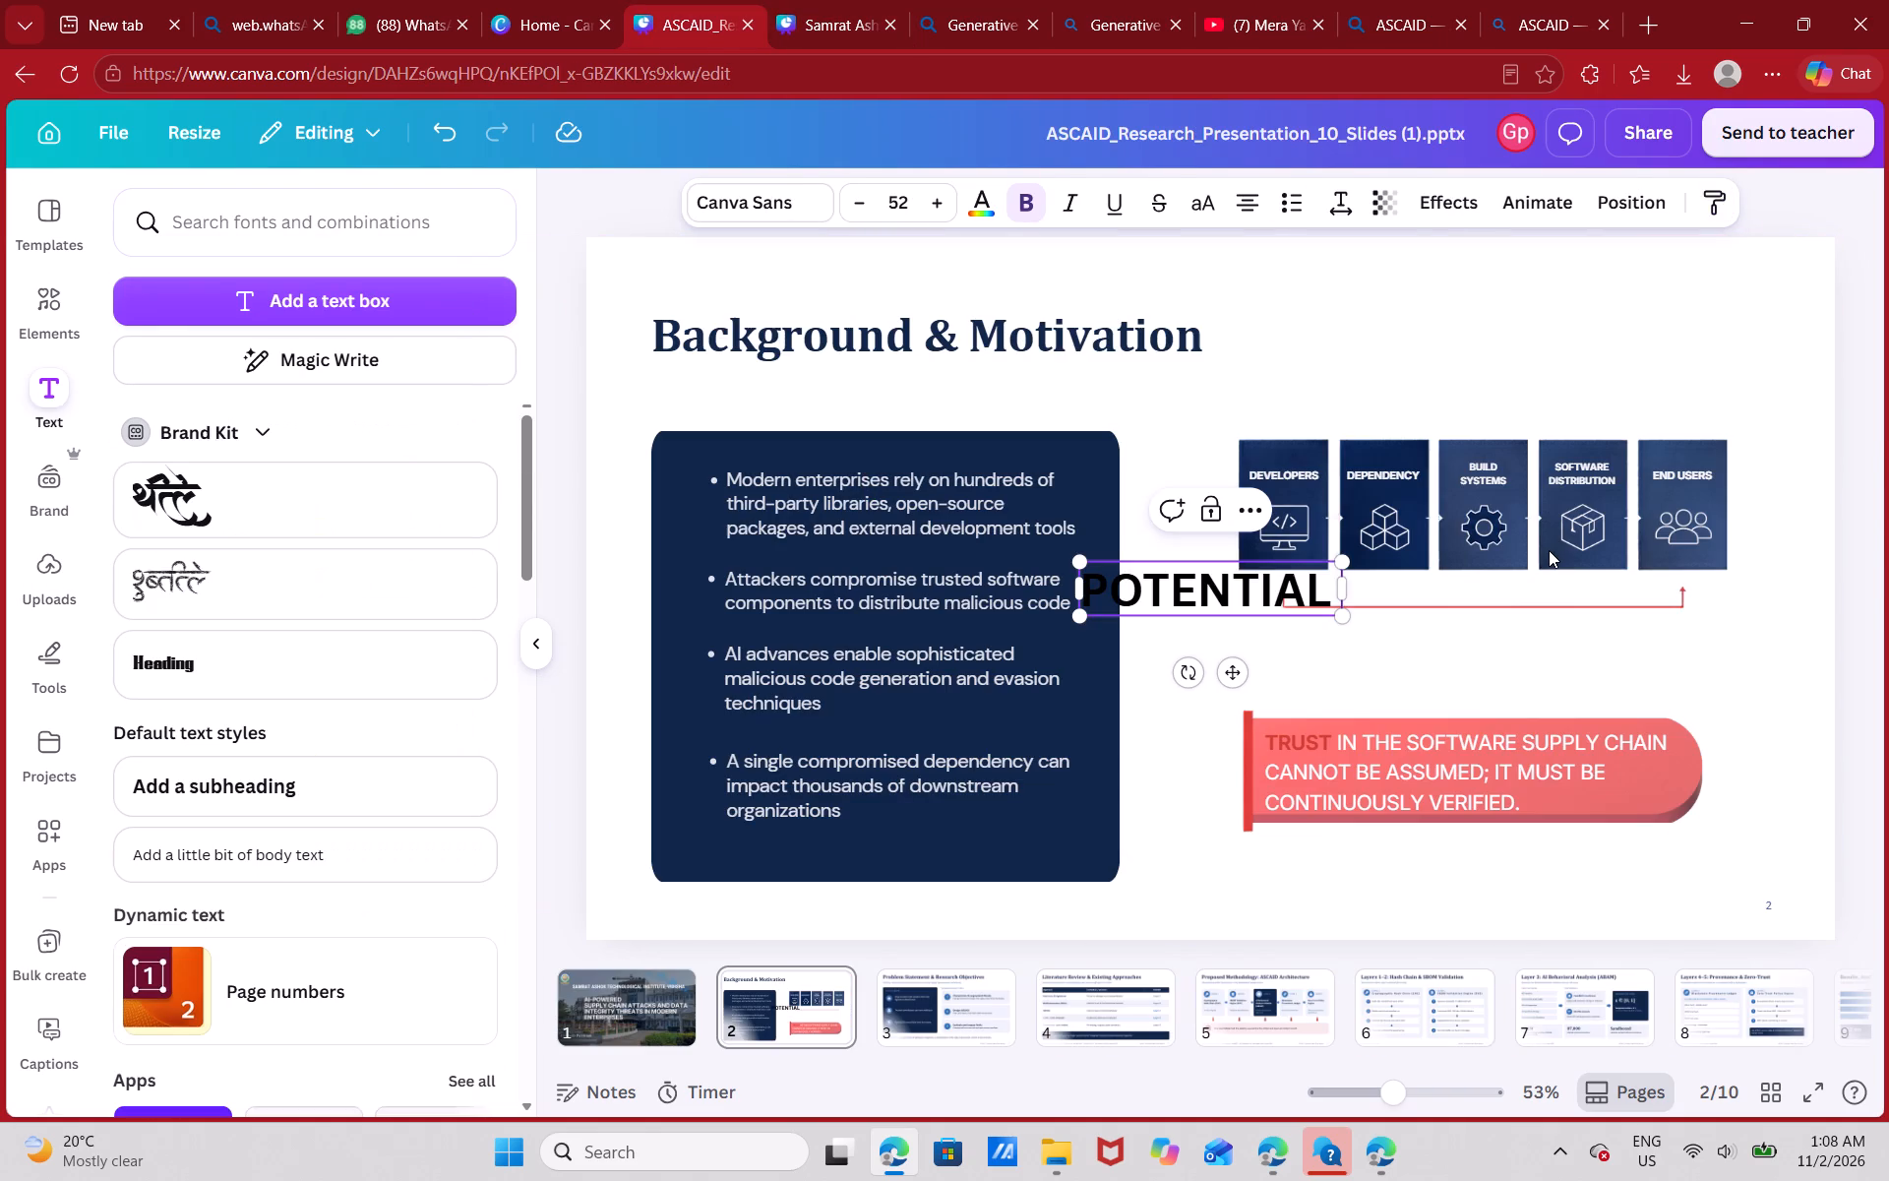
{"action": "type", "text": "ATTA"}
{"action": "key", "text": "alt+Tab"}
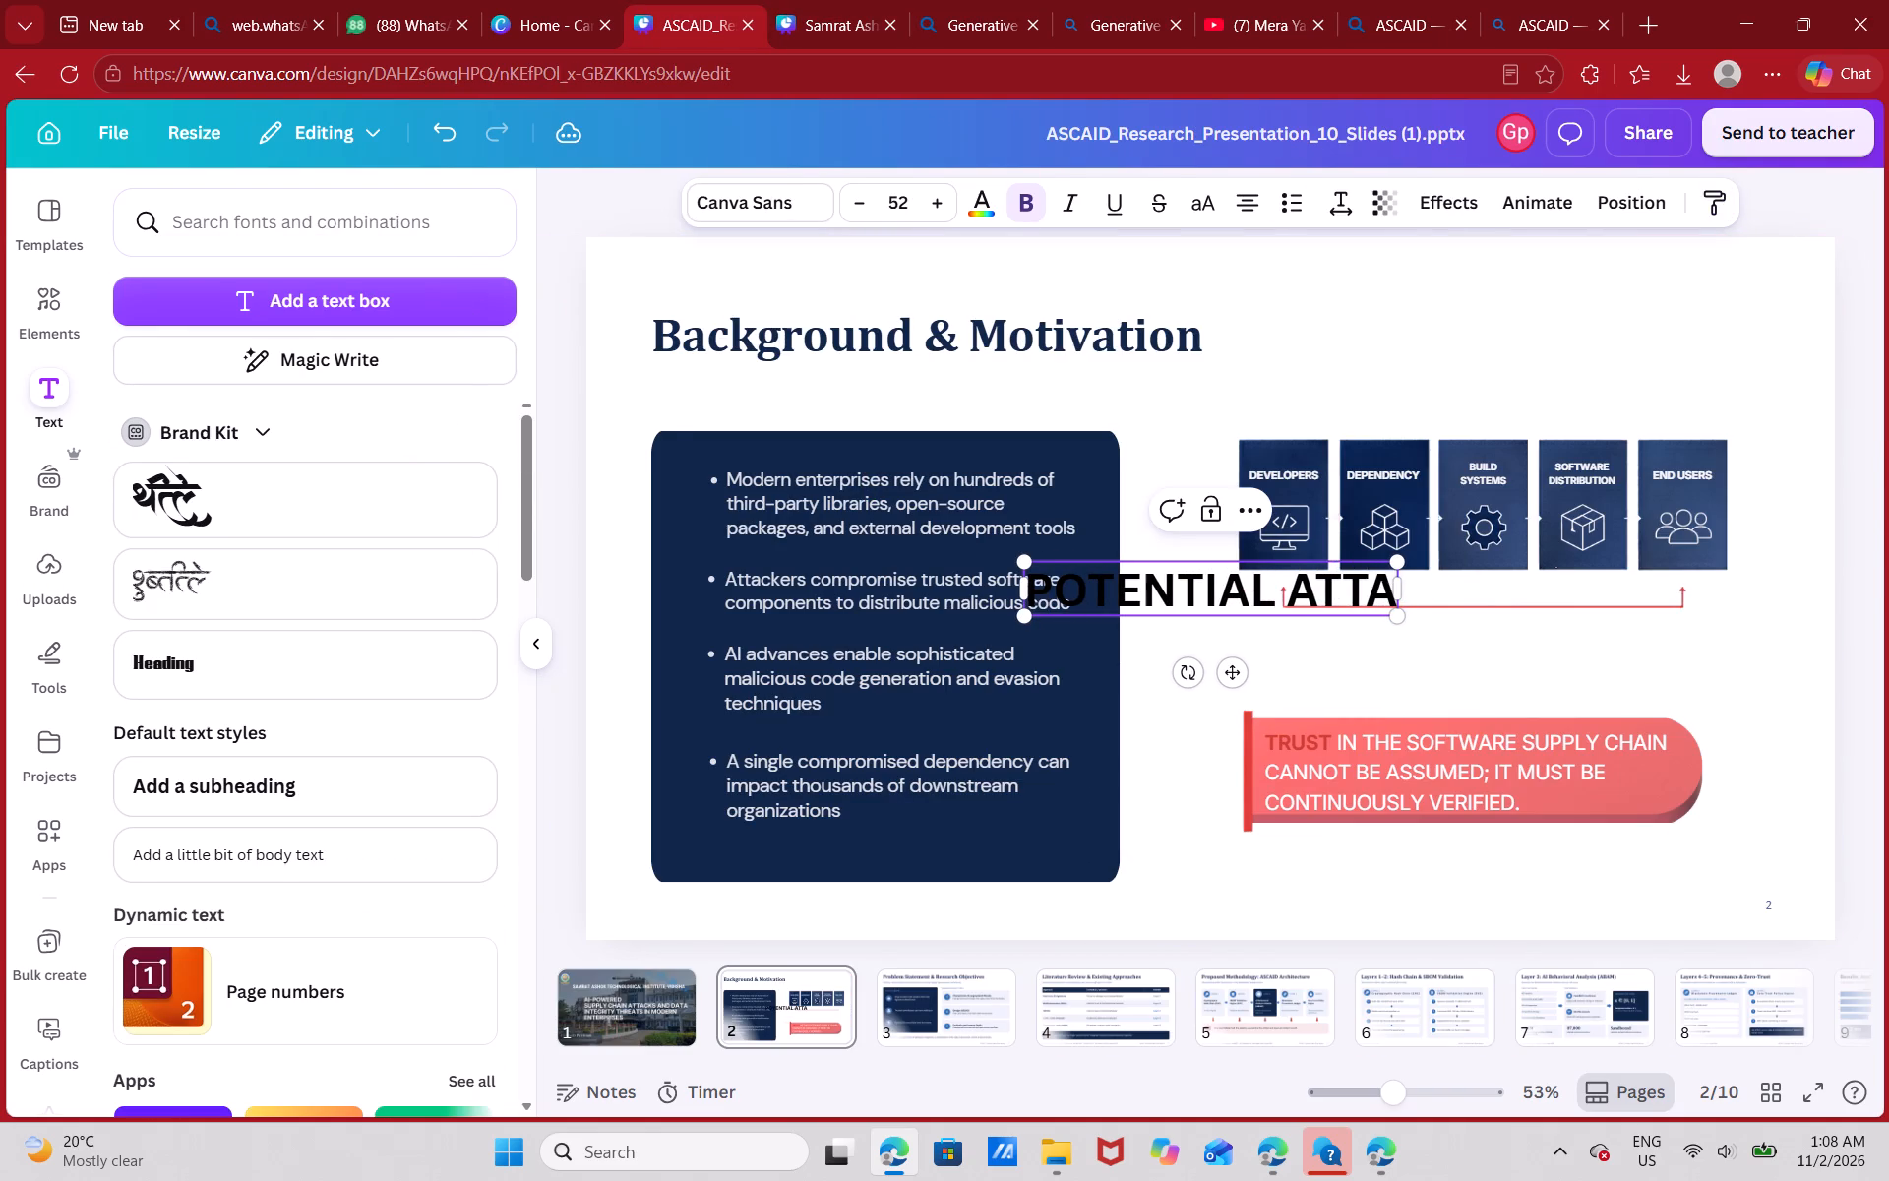
{"action": "key", "text": "alt+Tab"}
{"action": "type", "text": "CK"}
{"action": "key", "text": "space"}
{"action": "type", "text": "POINT"}
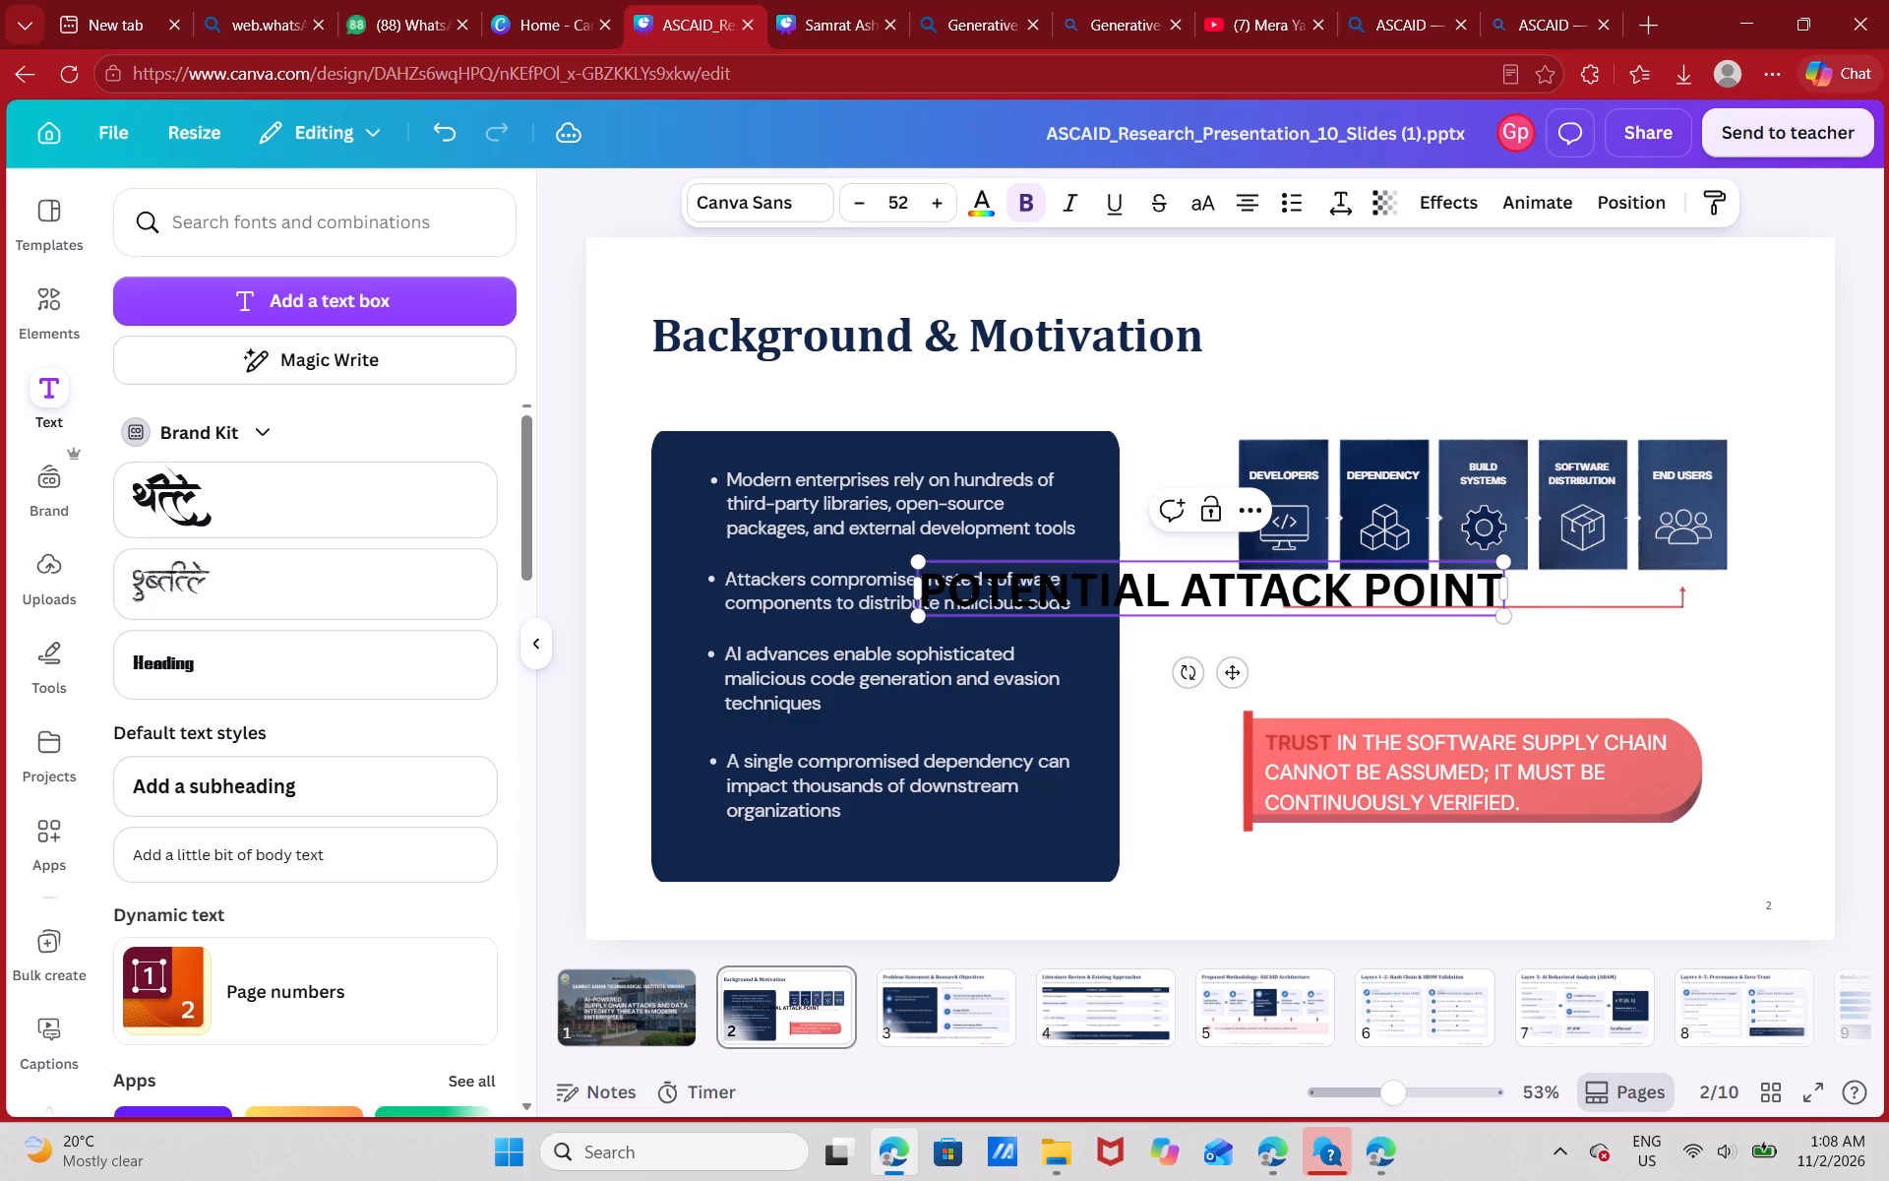
Reduce the "POTENTIAL ATTACK POINT" label to font size 22 and place it beneath the supply-chain diagram's red bracket.
{"action": "left_click", "coordinate": [861, 200]}
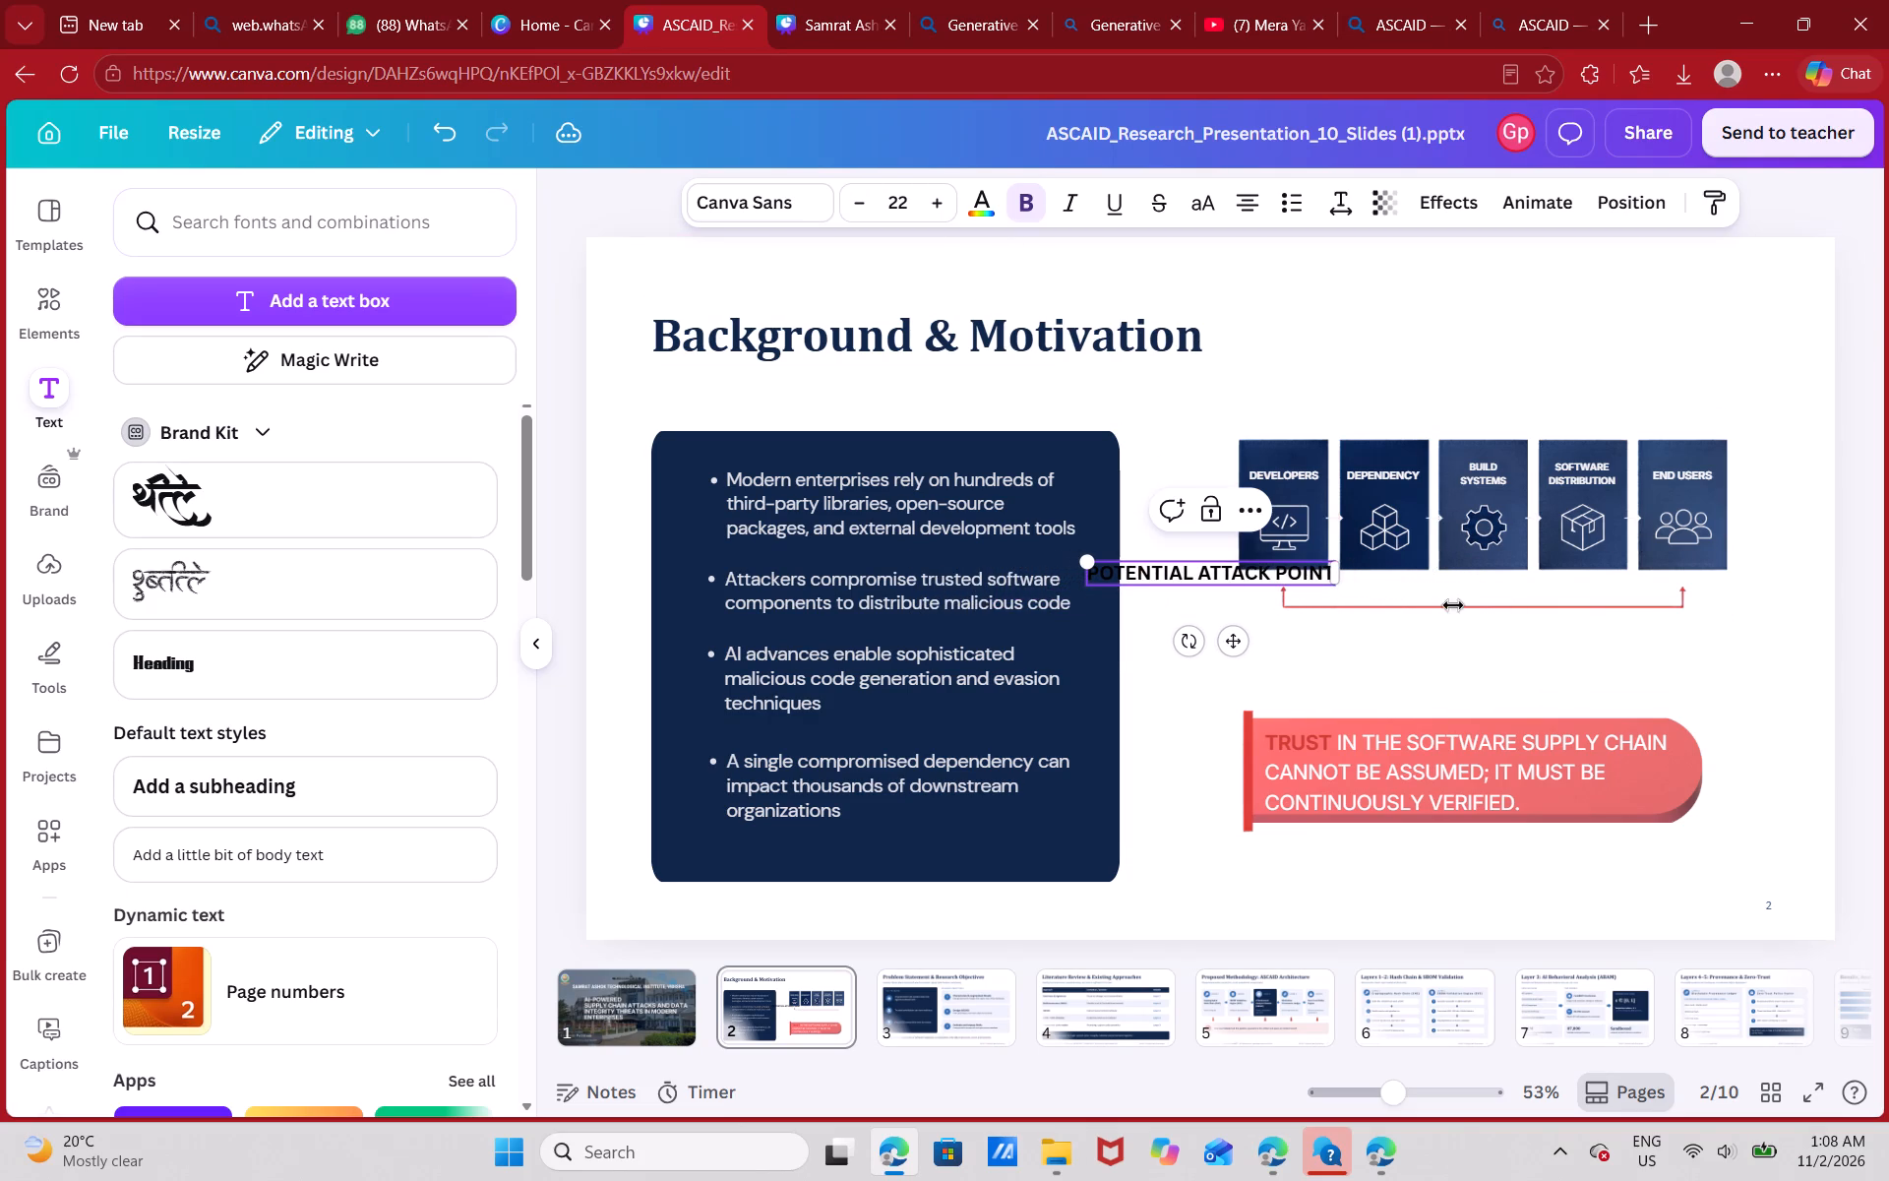
{"action": "left_click_drag", "start_coordinate": [1229, 637], "coordinate": [1471, 690]}
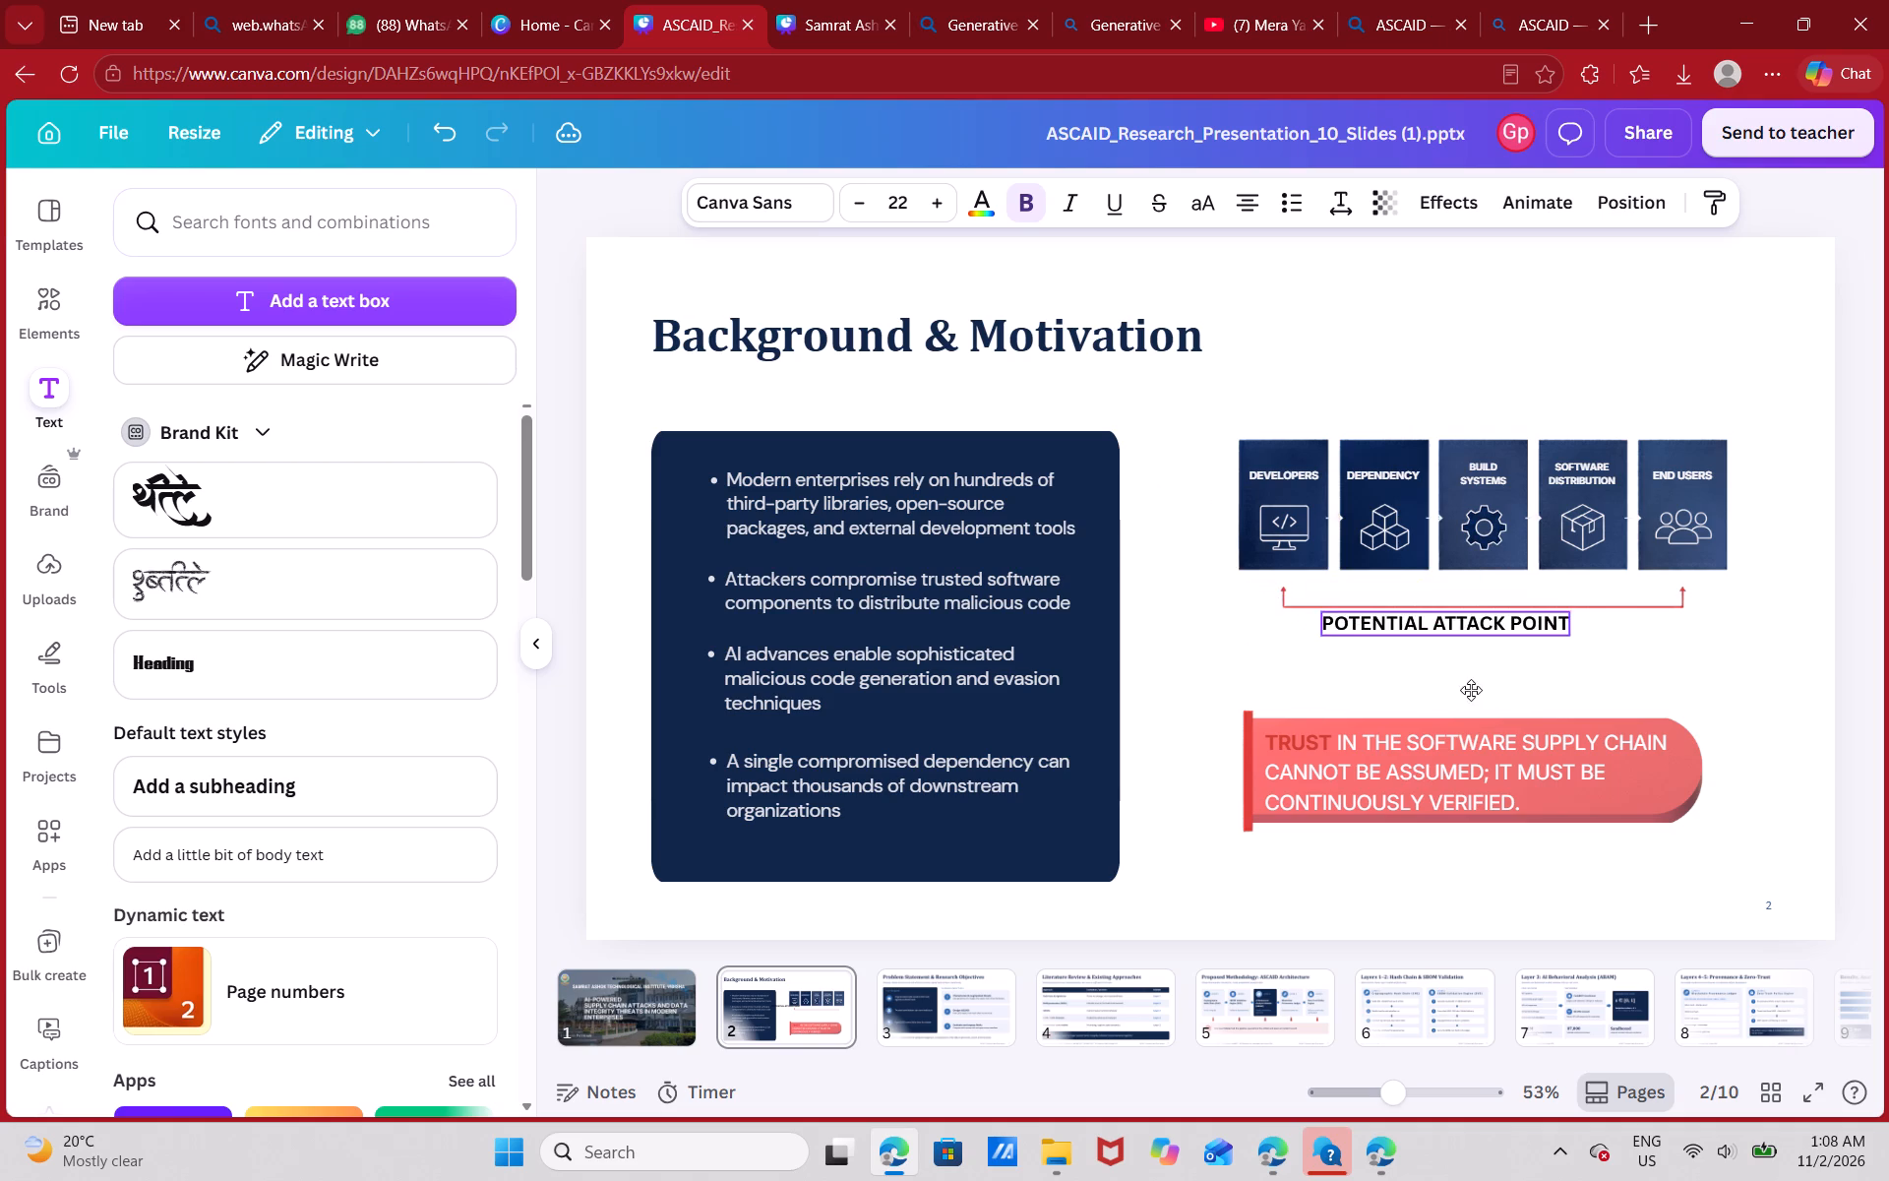
{"action": "left_click_drag", "start_coordinate": [1471, 690], "coordinate": [1488, 692]}
{"action": "left_click", "coordinate": [1852, 368]}
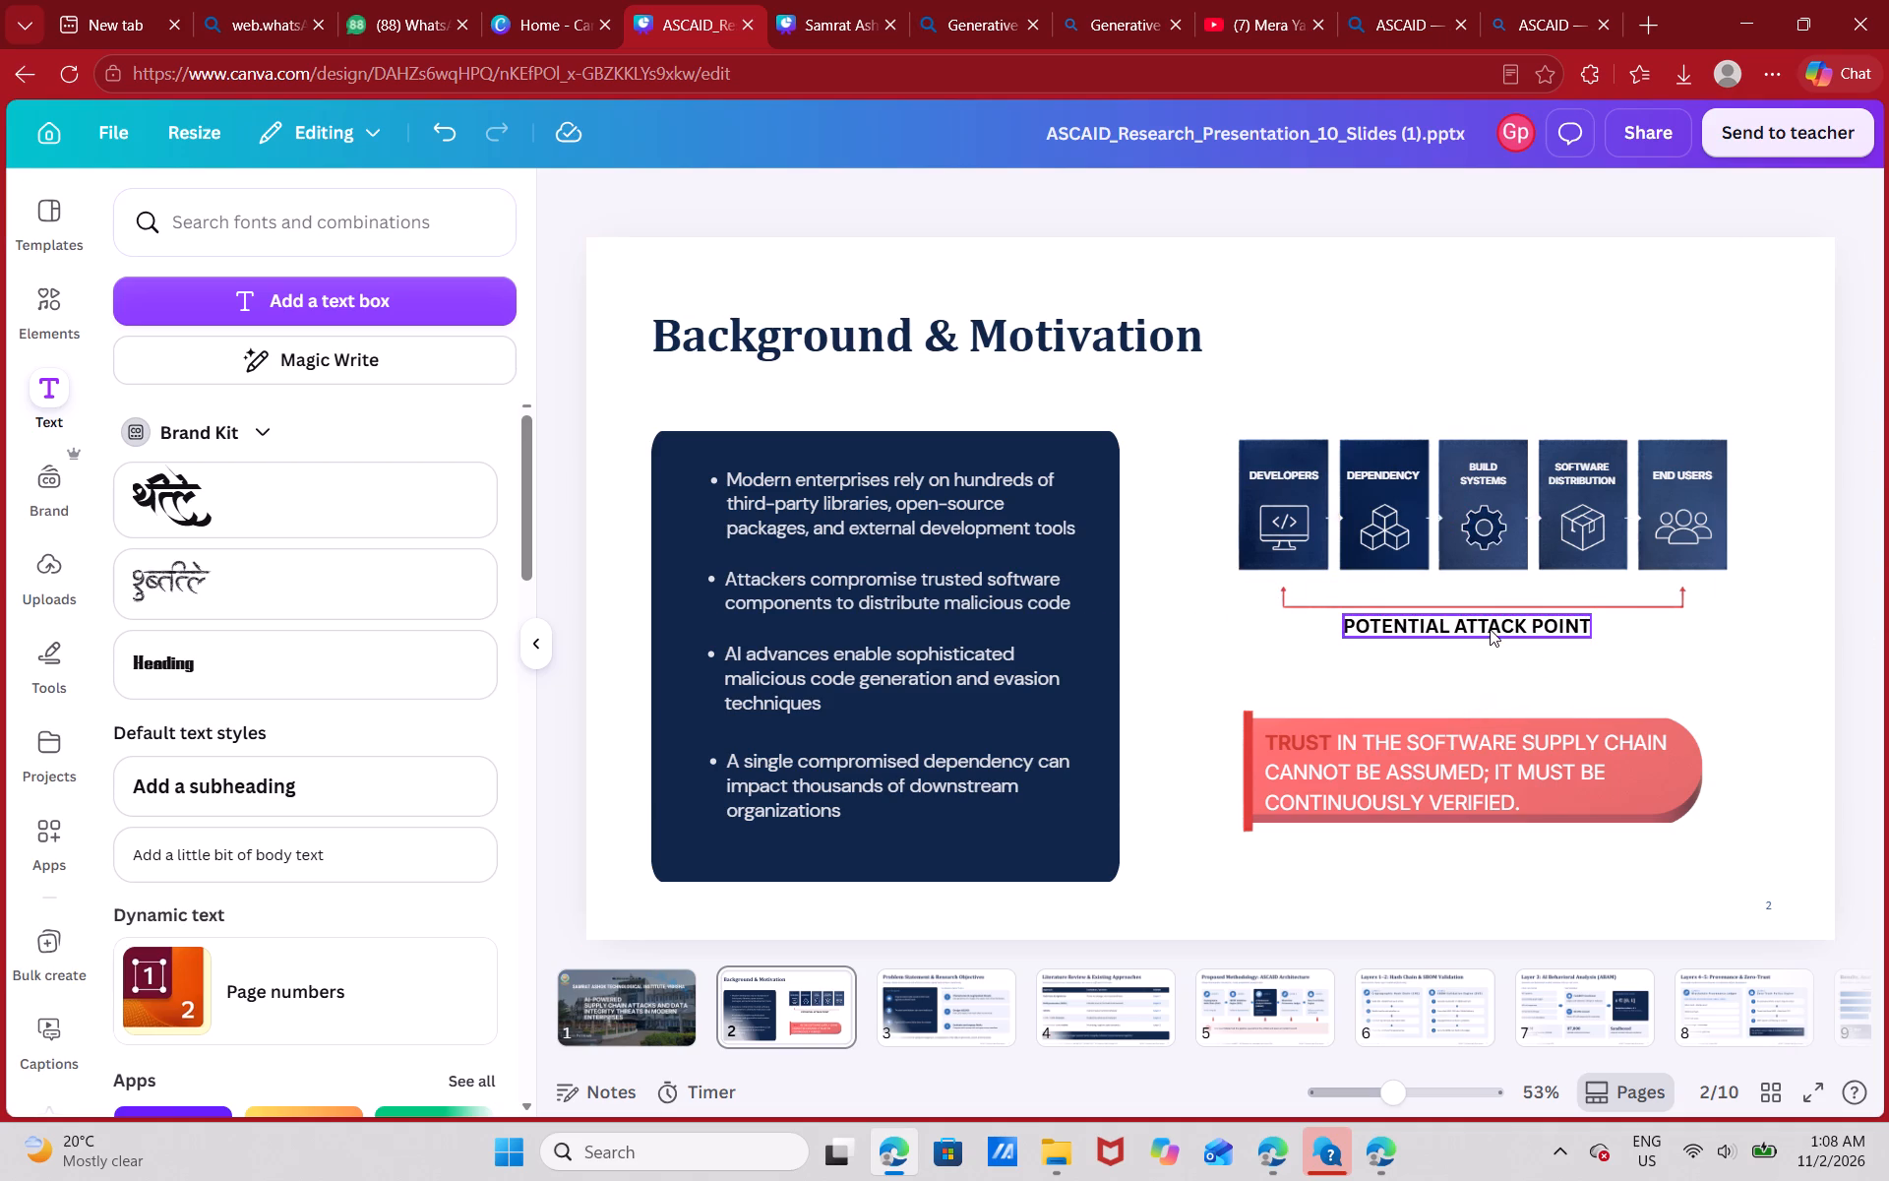
{"action": "left_click_drag", "start_coordinate": [1490, 629], "coordinate": [1500, 653]}
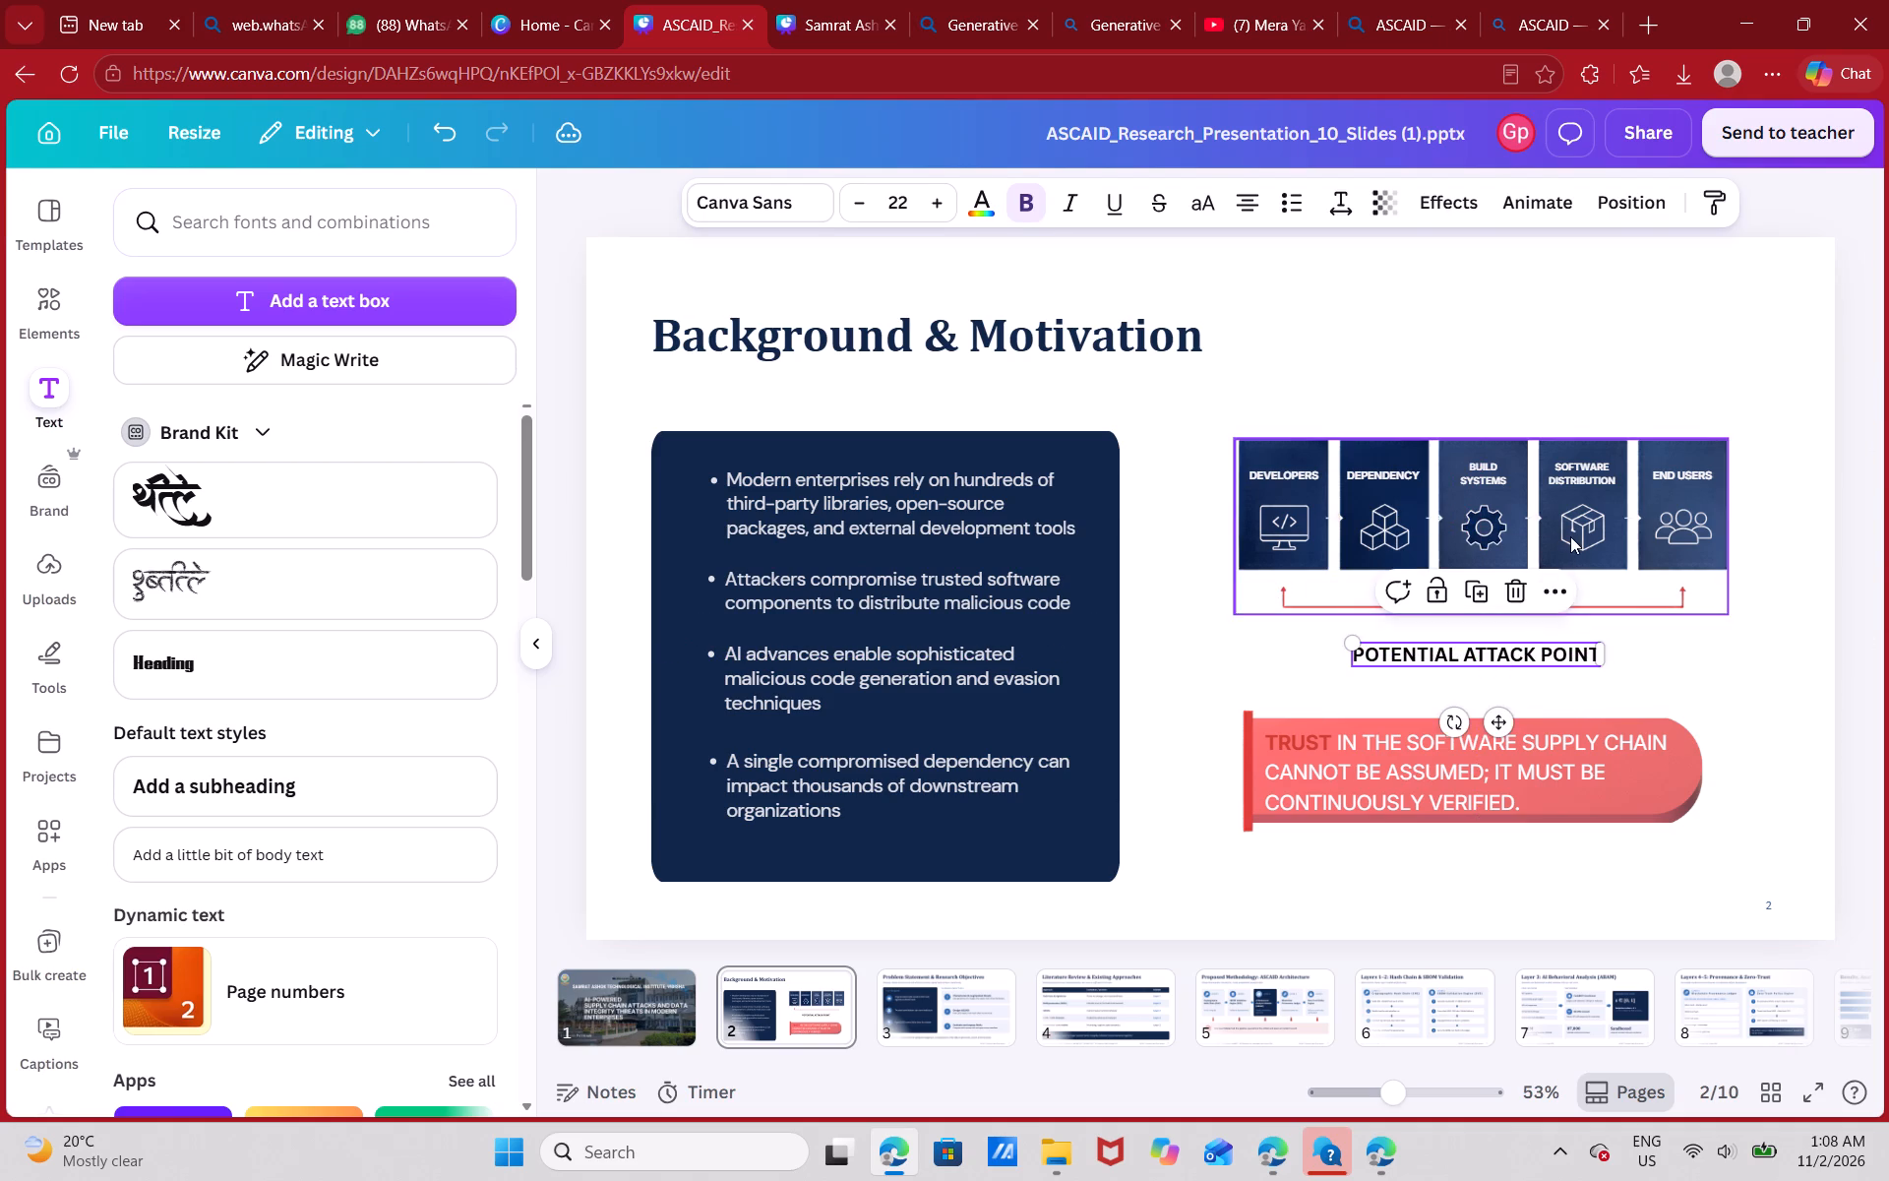
Move the supply-chain diagram down so its red bracket sits just above the "POTENTIAL ATTACK POINT" label.
{"action": "left_click_drag", "start_coordinate": [1570, 536], "coordinate": [1554, 565]}
{"action": "left_click", "coordinate": [1818, 371]}
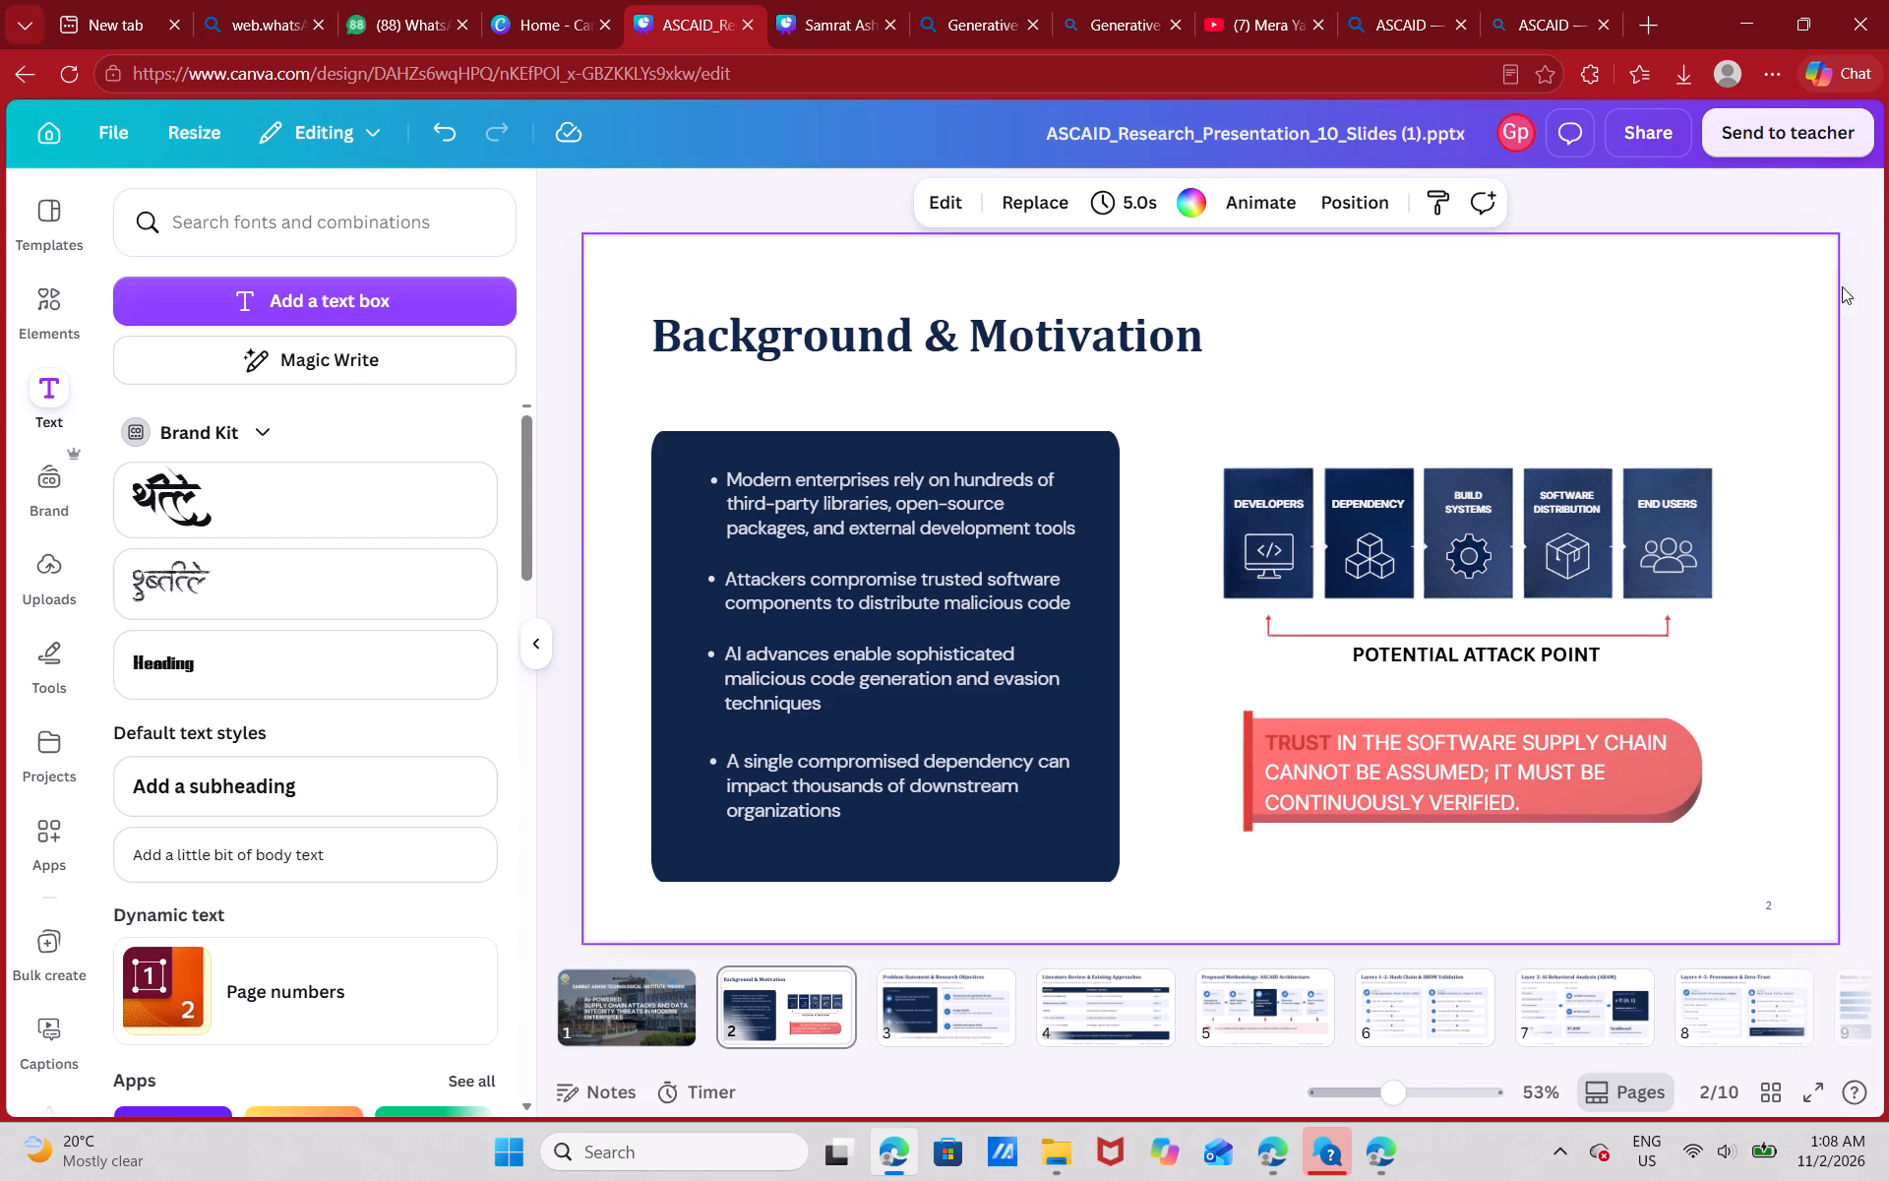
Review slides 1 to 6 of the ASCAID presentation, comparing the layout of slide 2 with that of slide 3.
{"action": "left_click", "coordinate": [957, 982]}
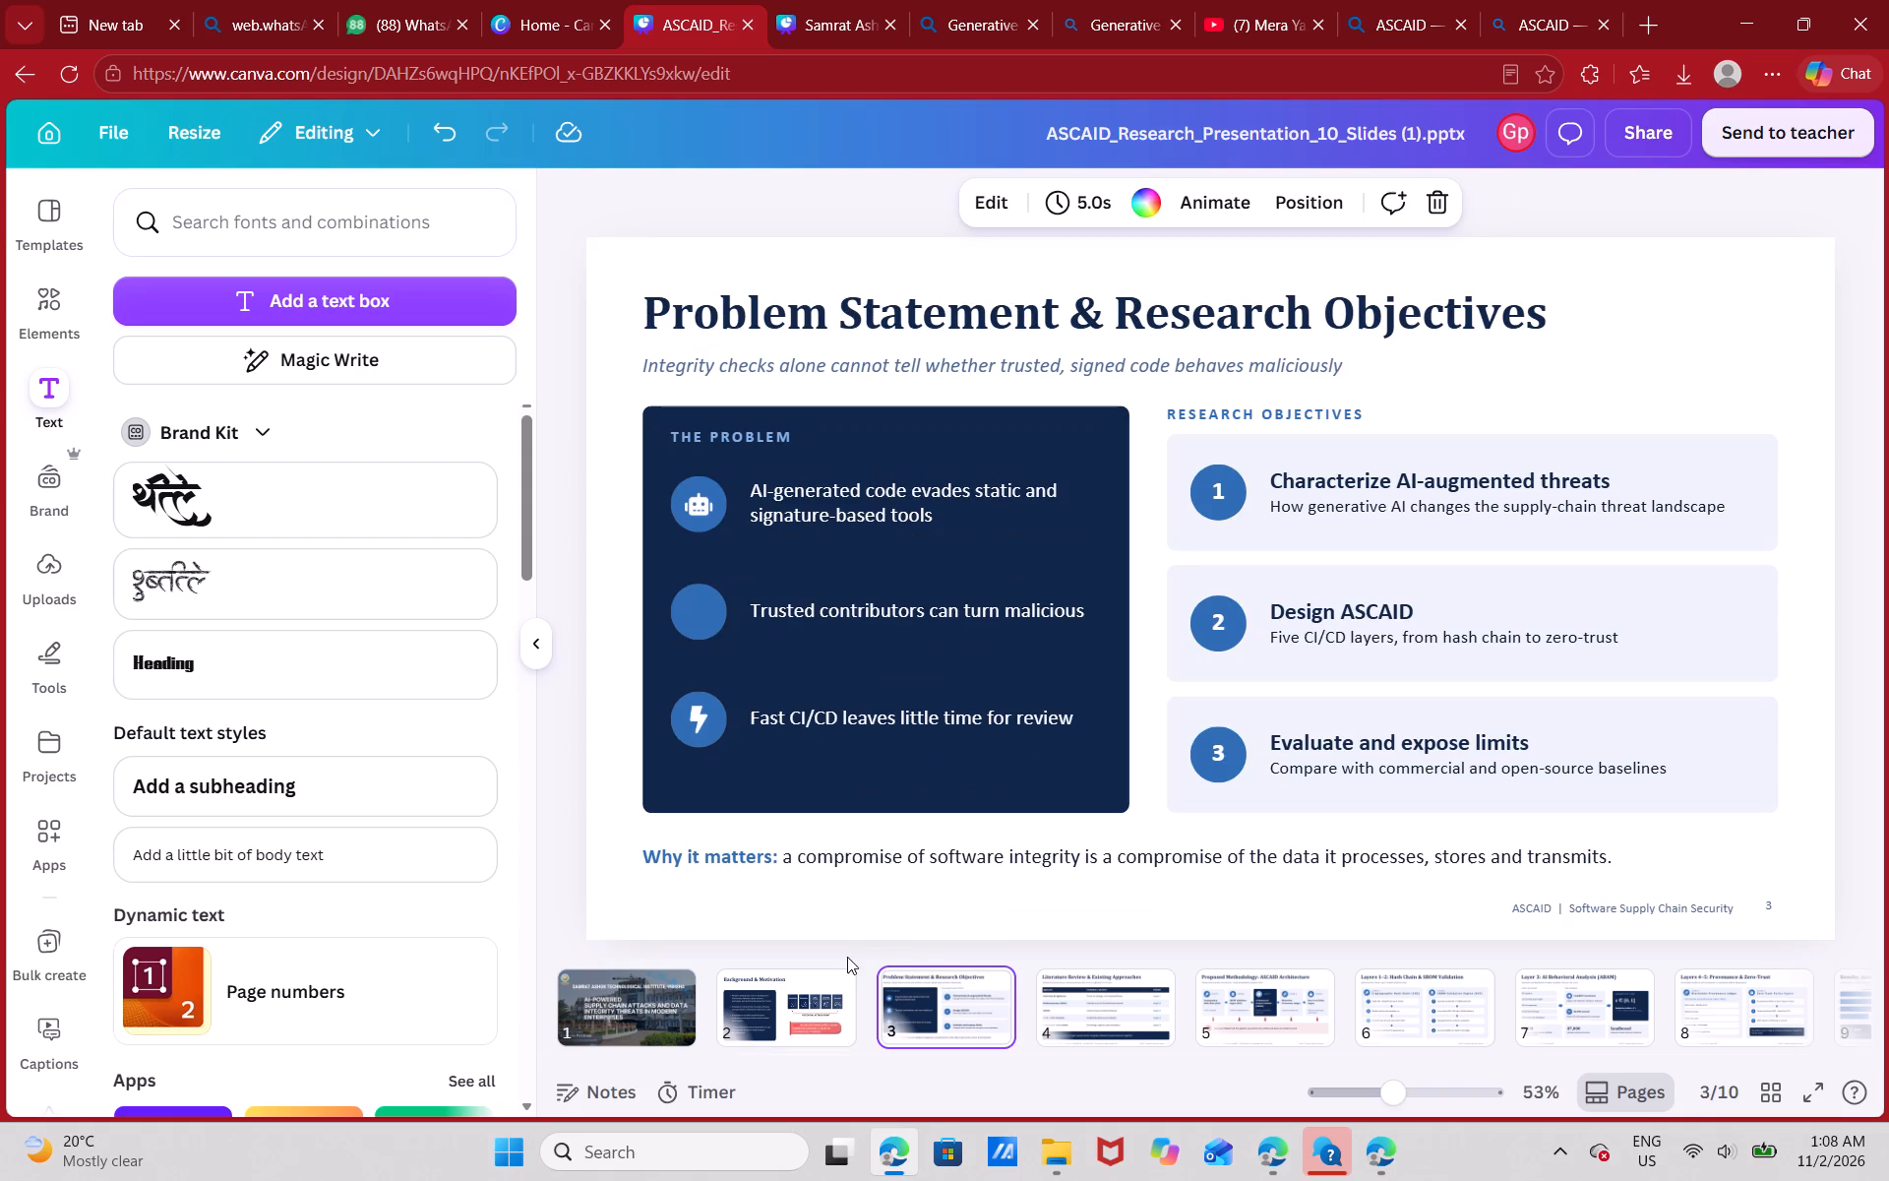
{"action": "left_click", "coordinate": [623, 998]}
{"action": "left_click", "coordinate": [792, 1009]}
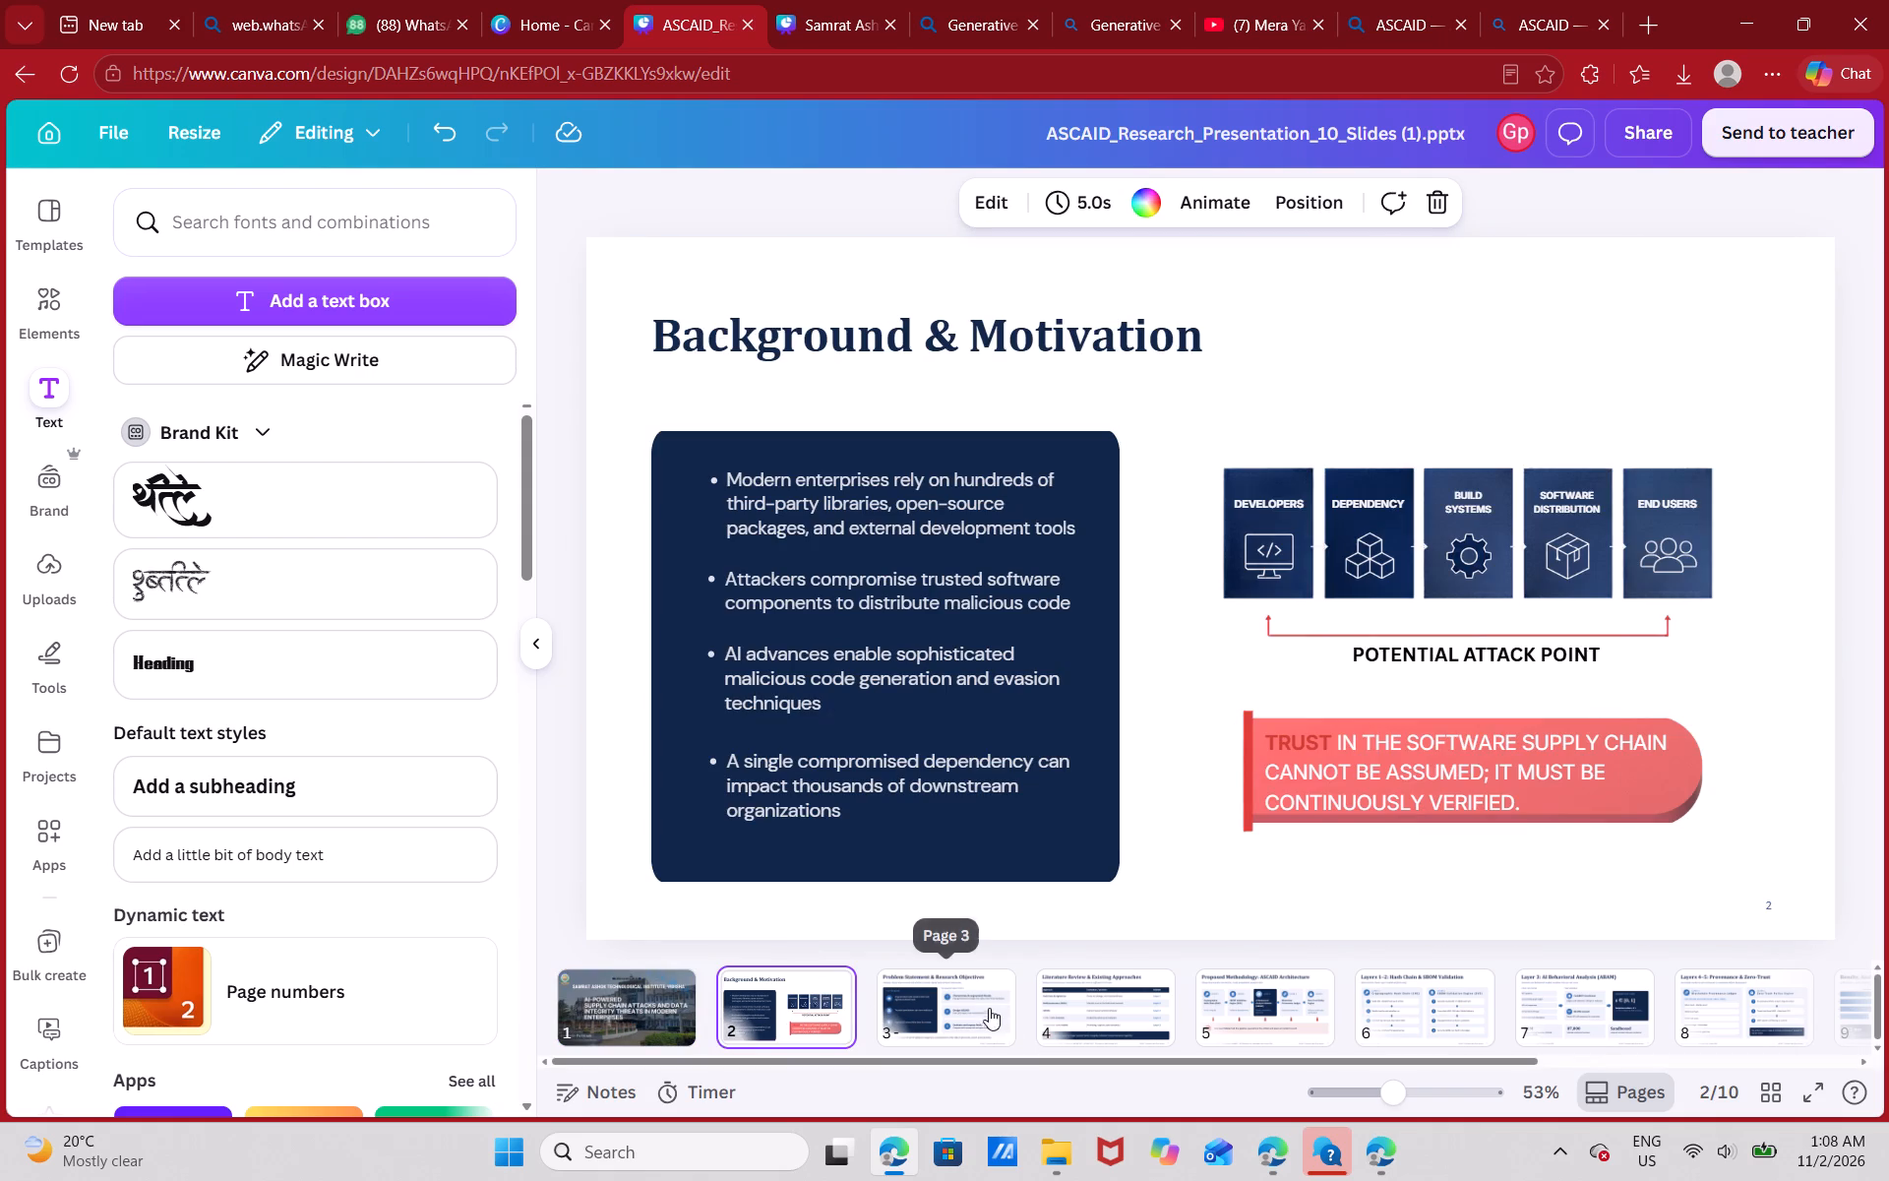
{"action": "left_click", "coordinate": [980, 1005]}
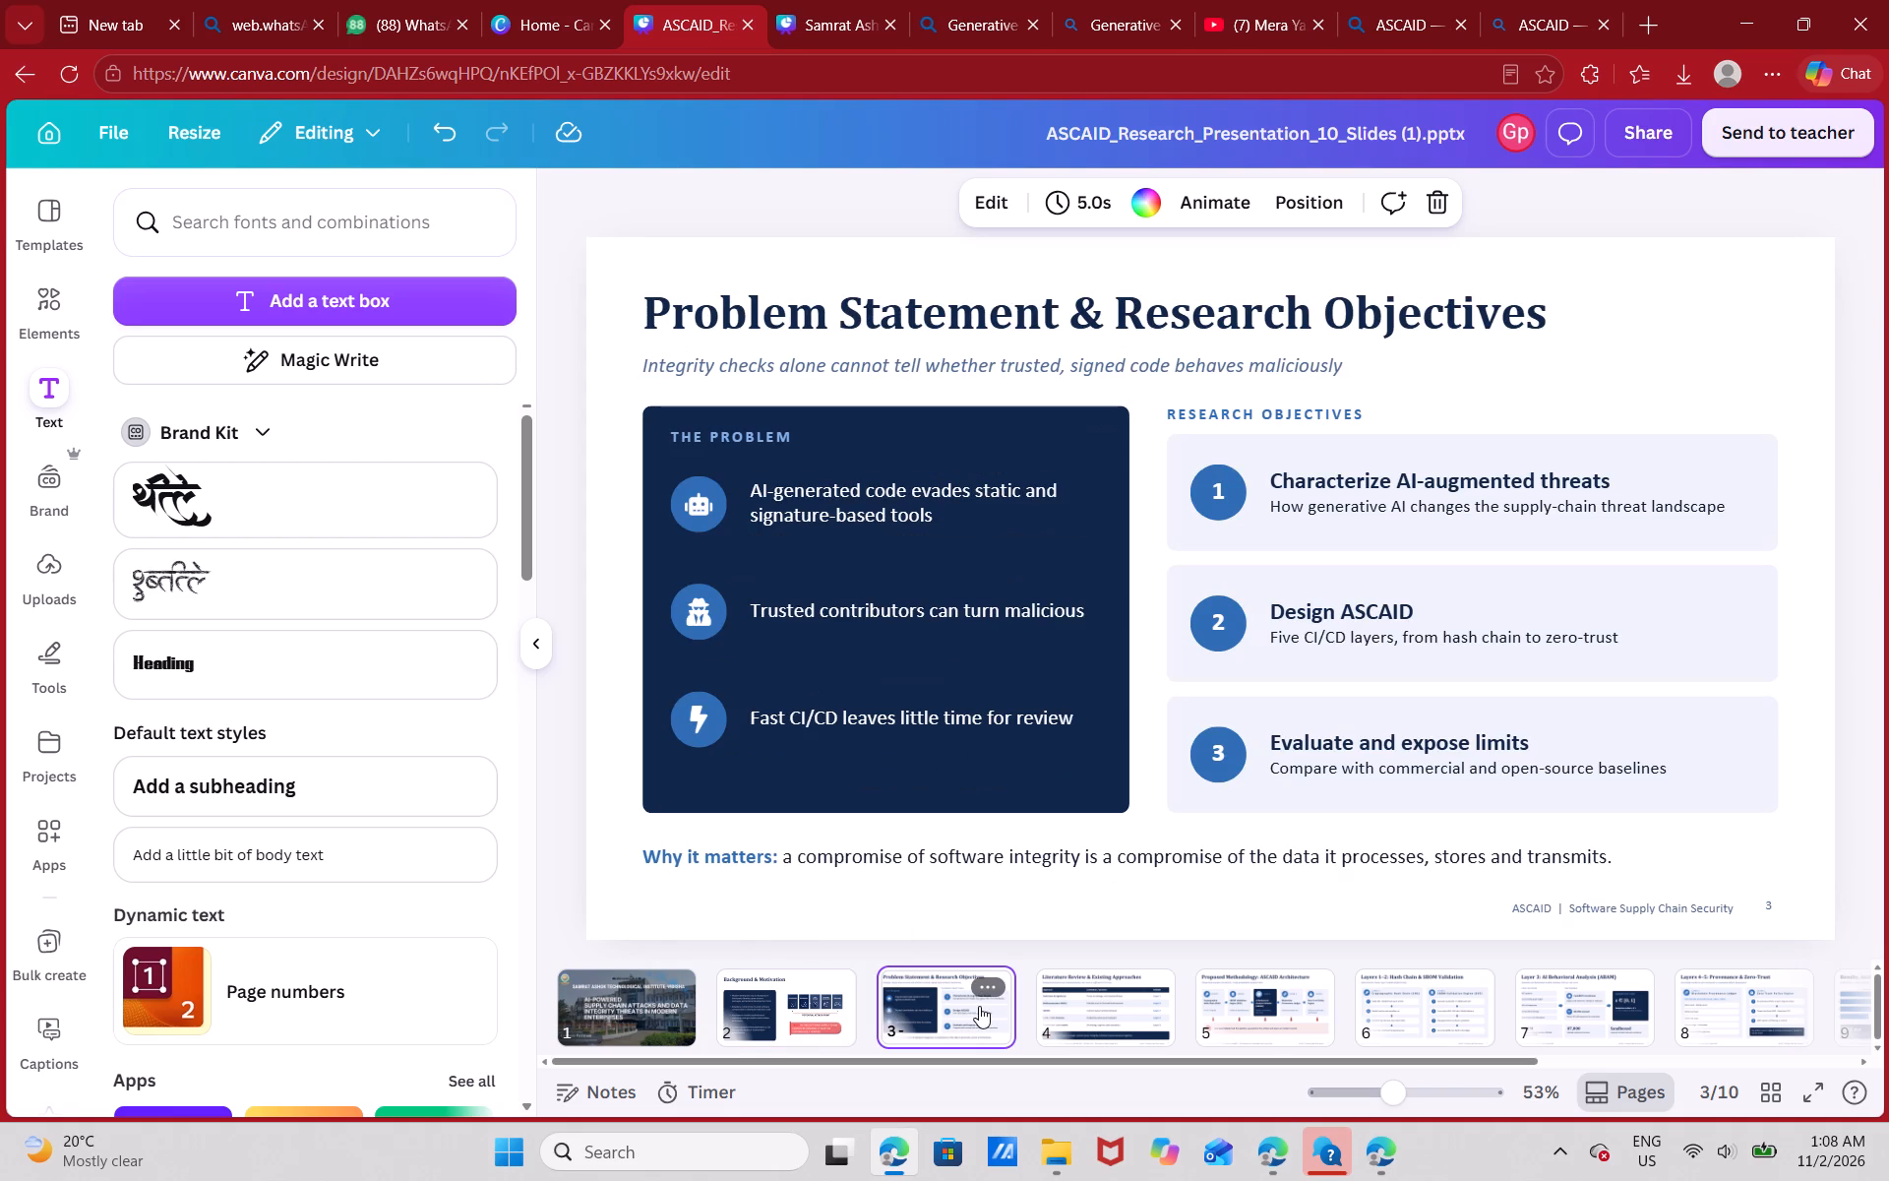
{"action": "left_click", "coordinate": [786, 1026]}
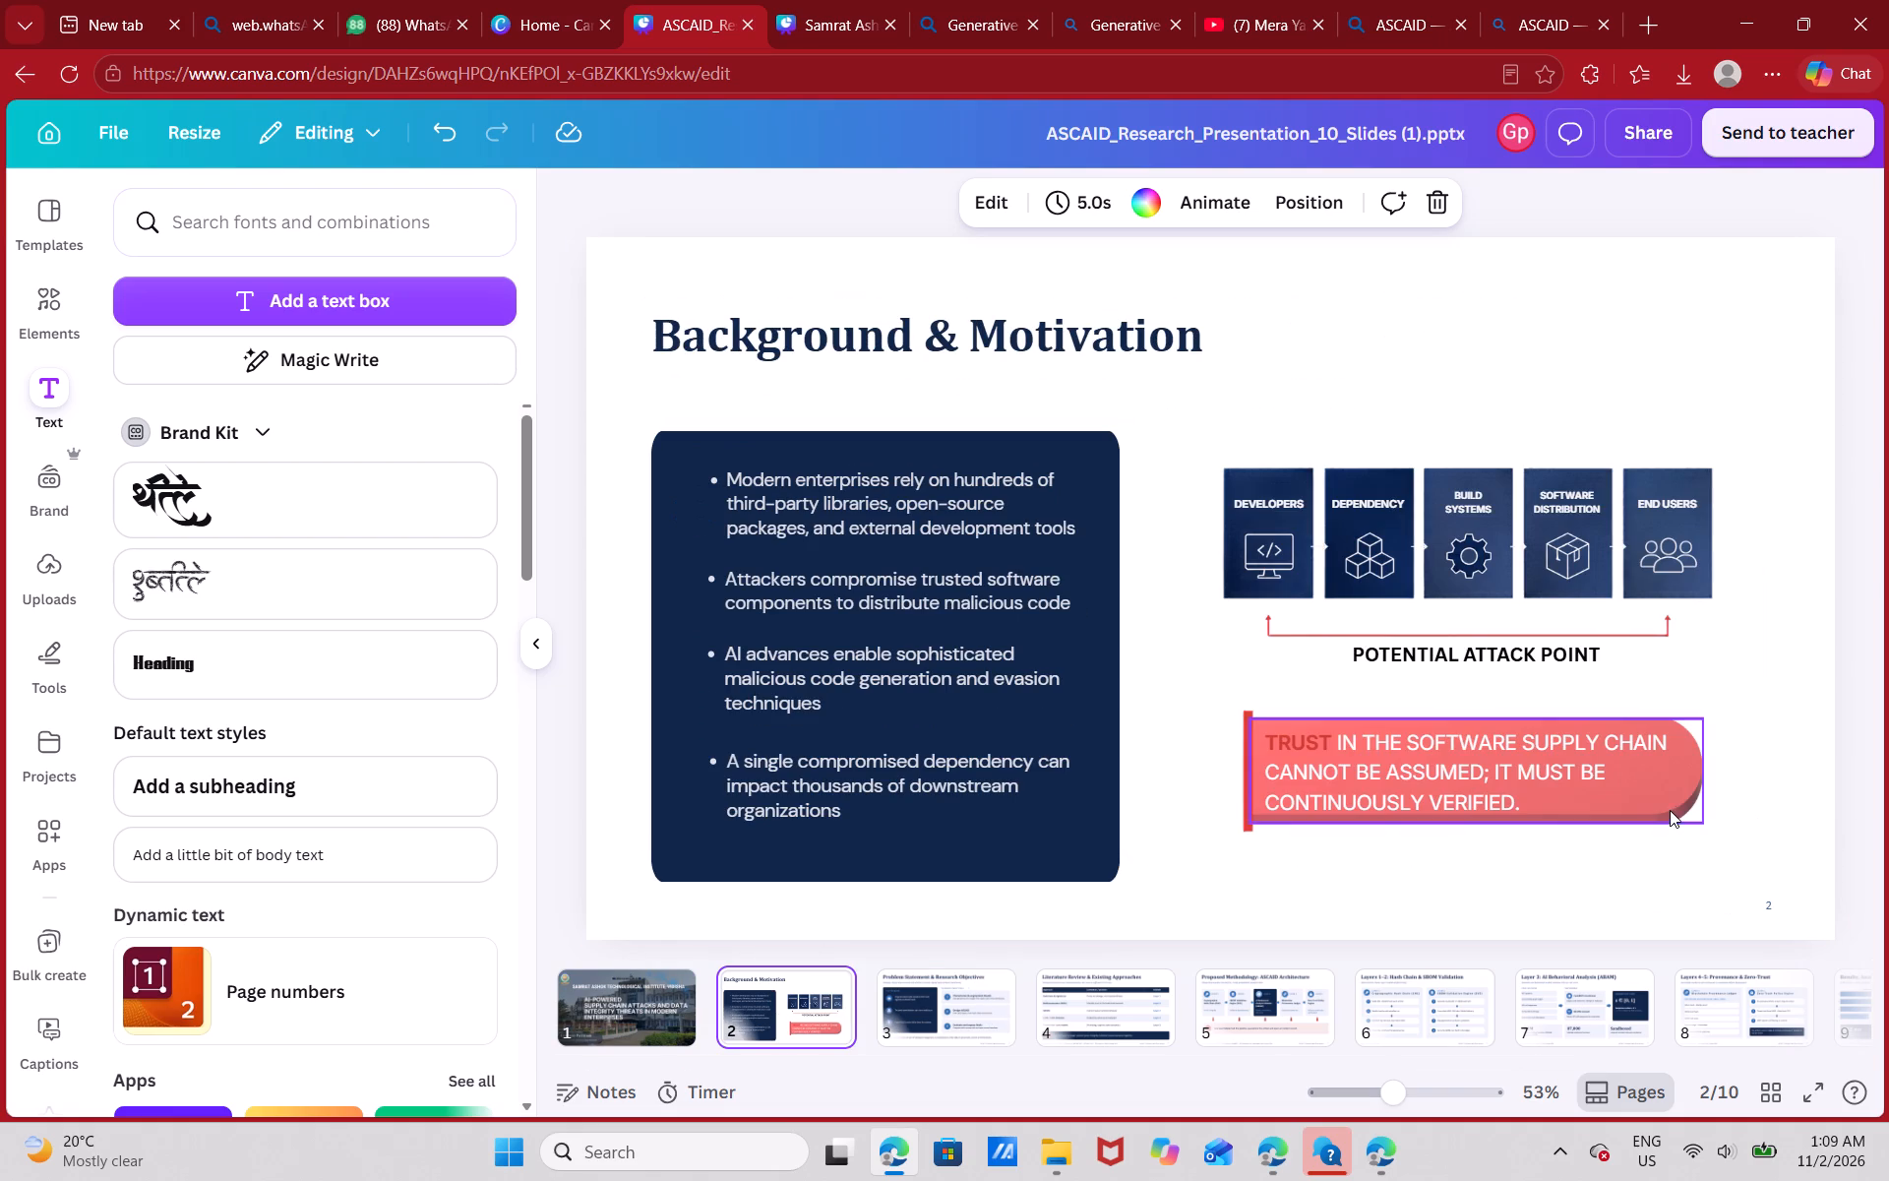
{"action": "left_click", "coordinate": [961, 1002]}
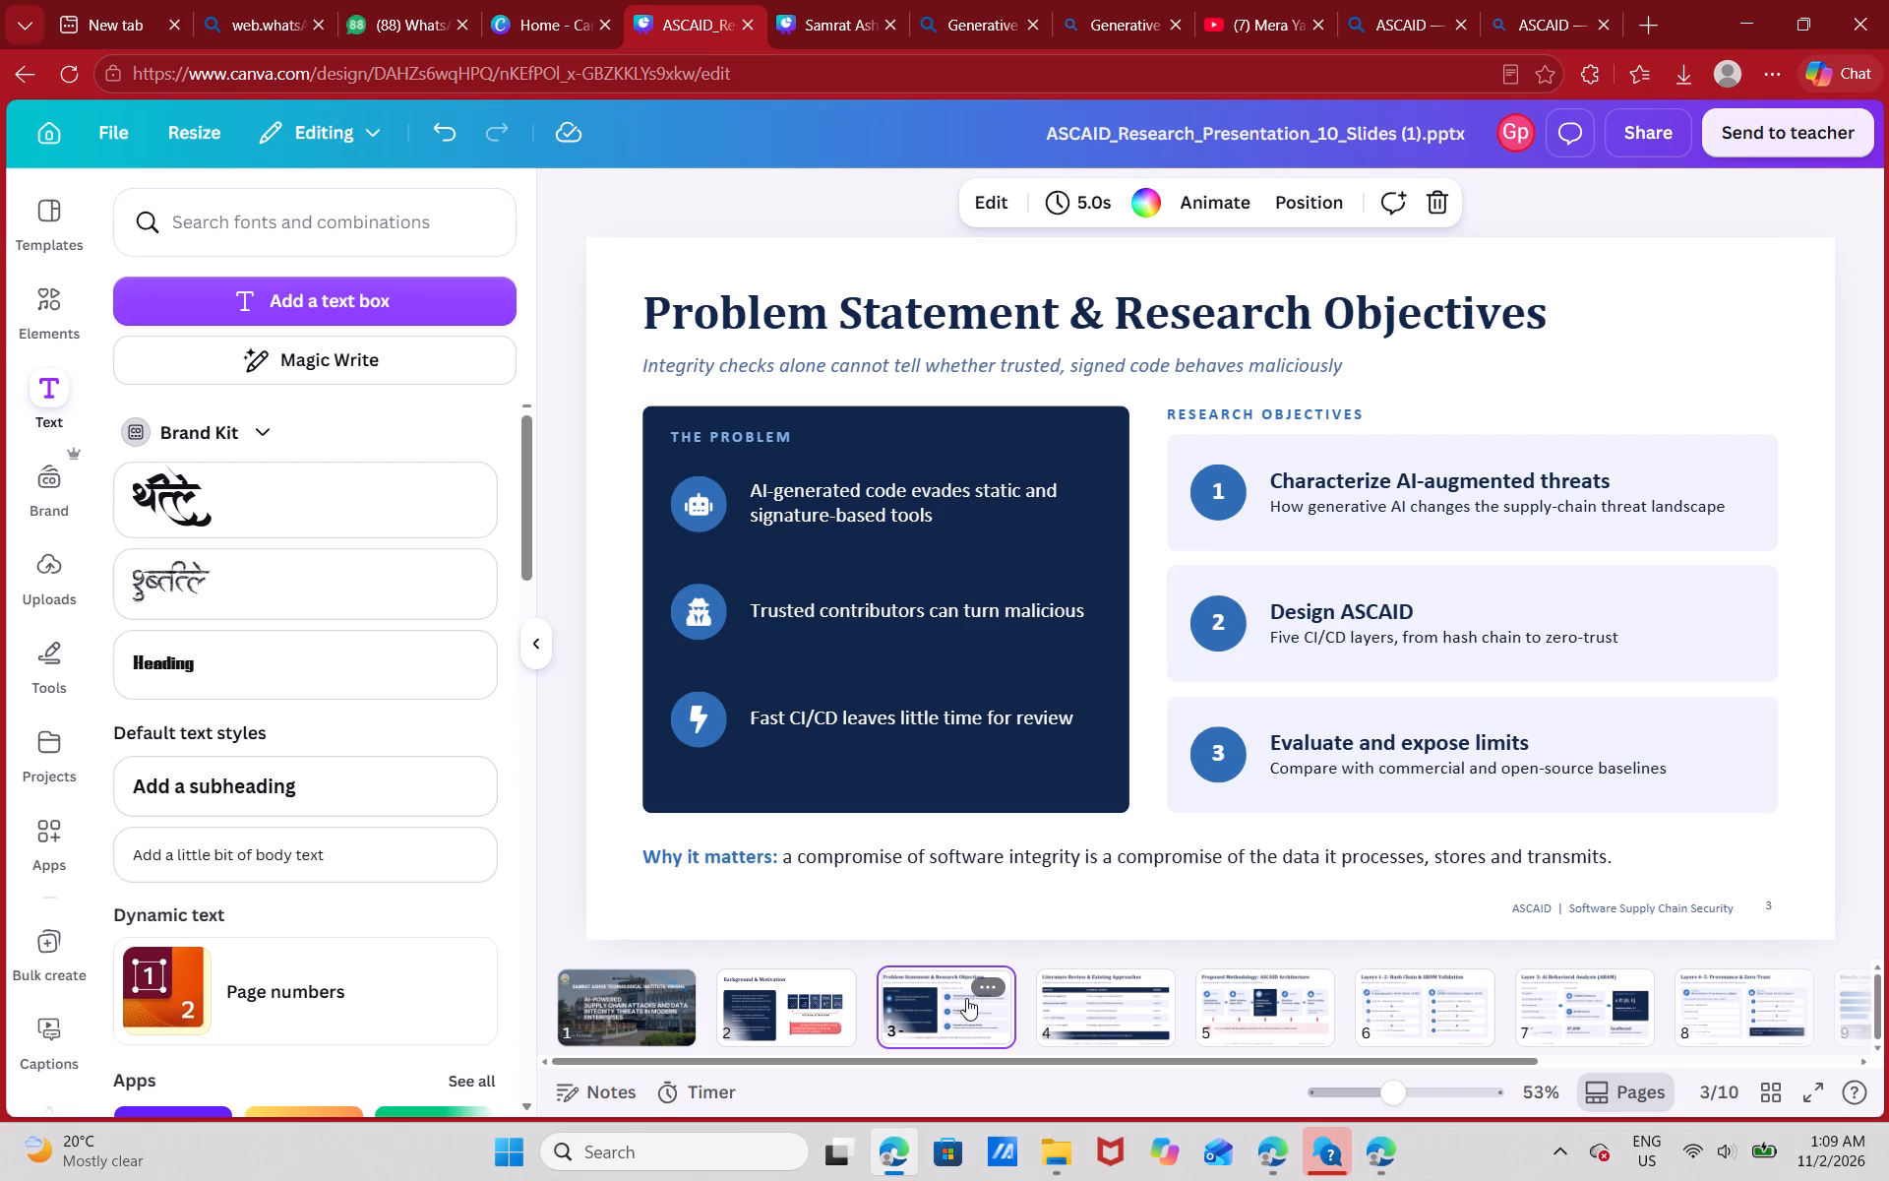
{"action": "left_click", "coordinate": [747, 1021]}
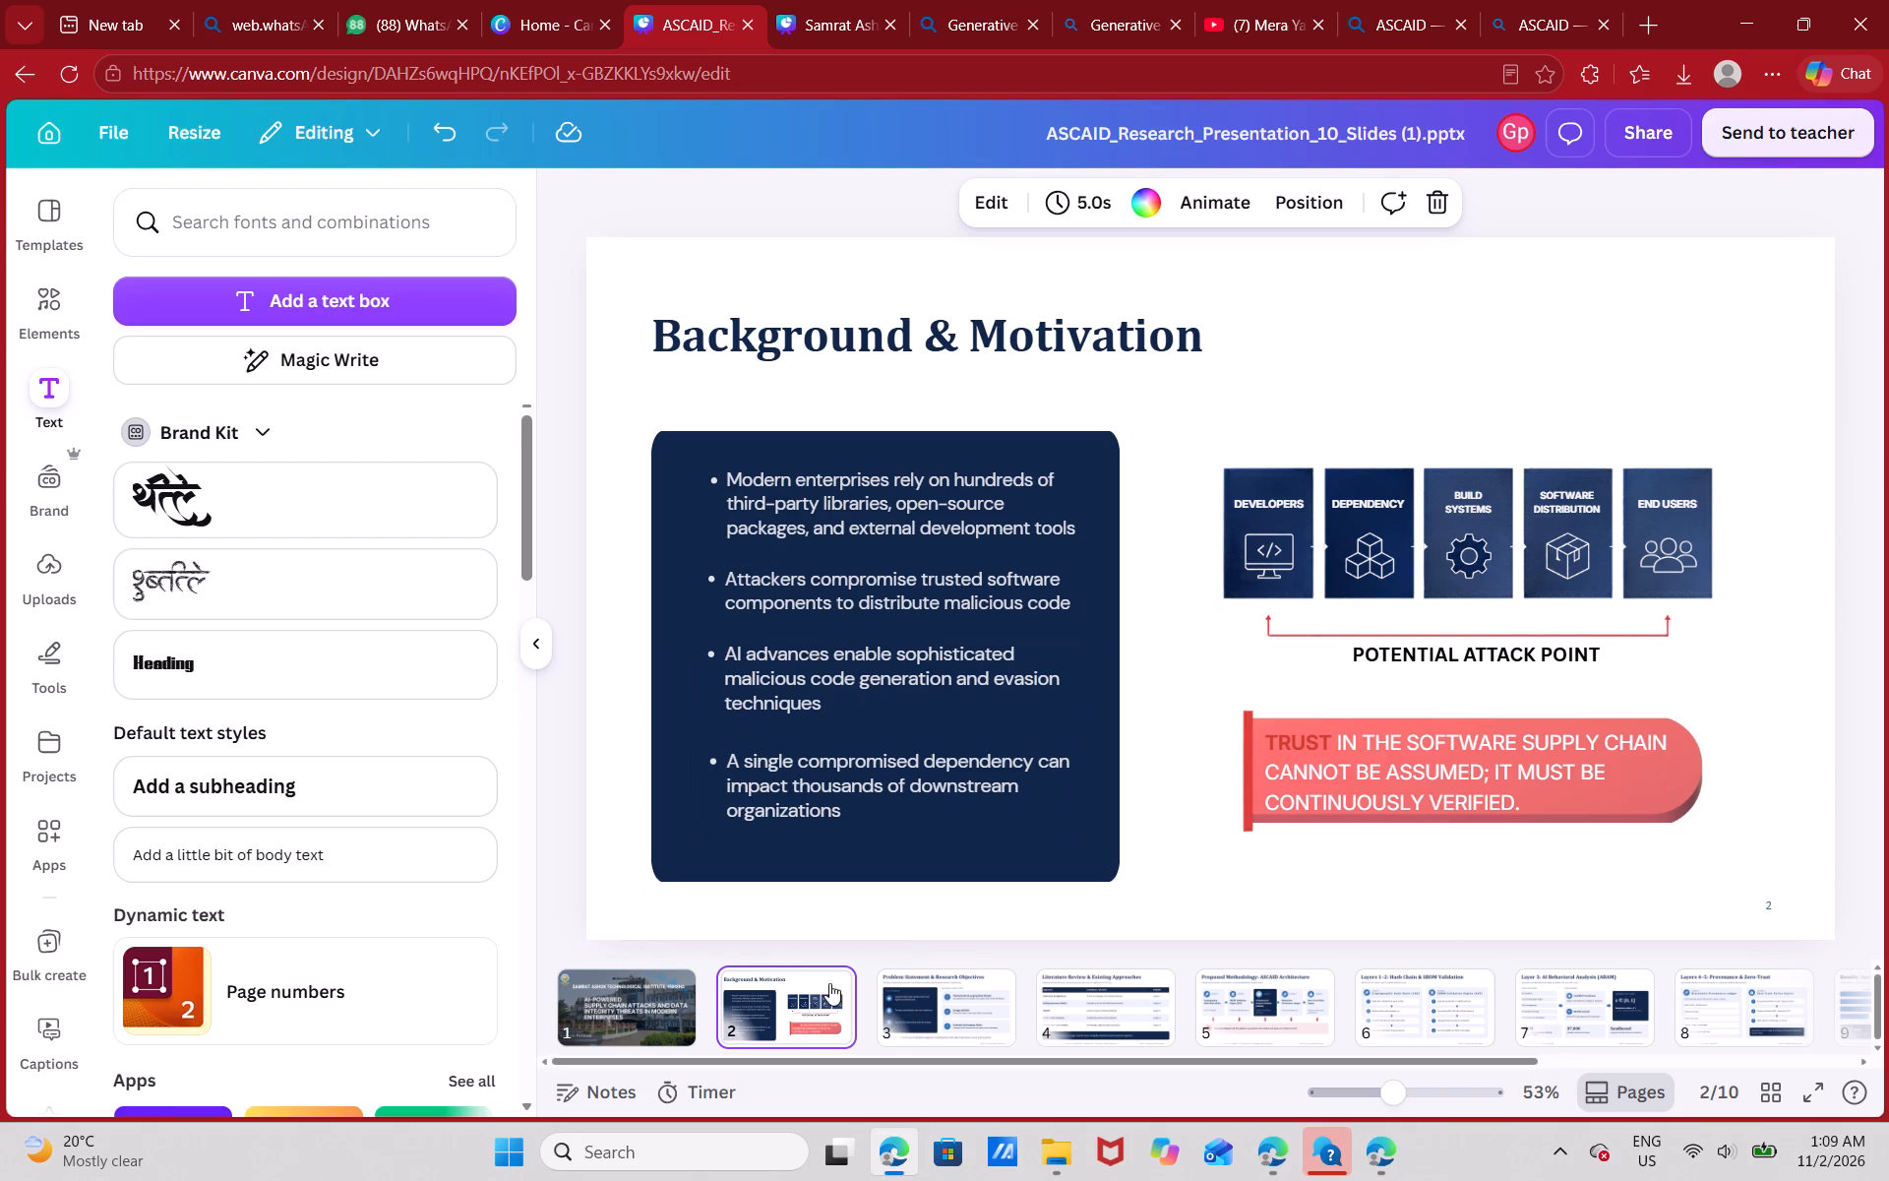
{"action": "left_click", "coordinate": [907, 1010]}
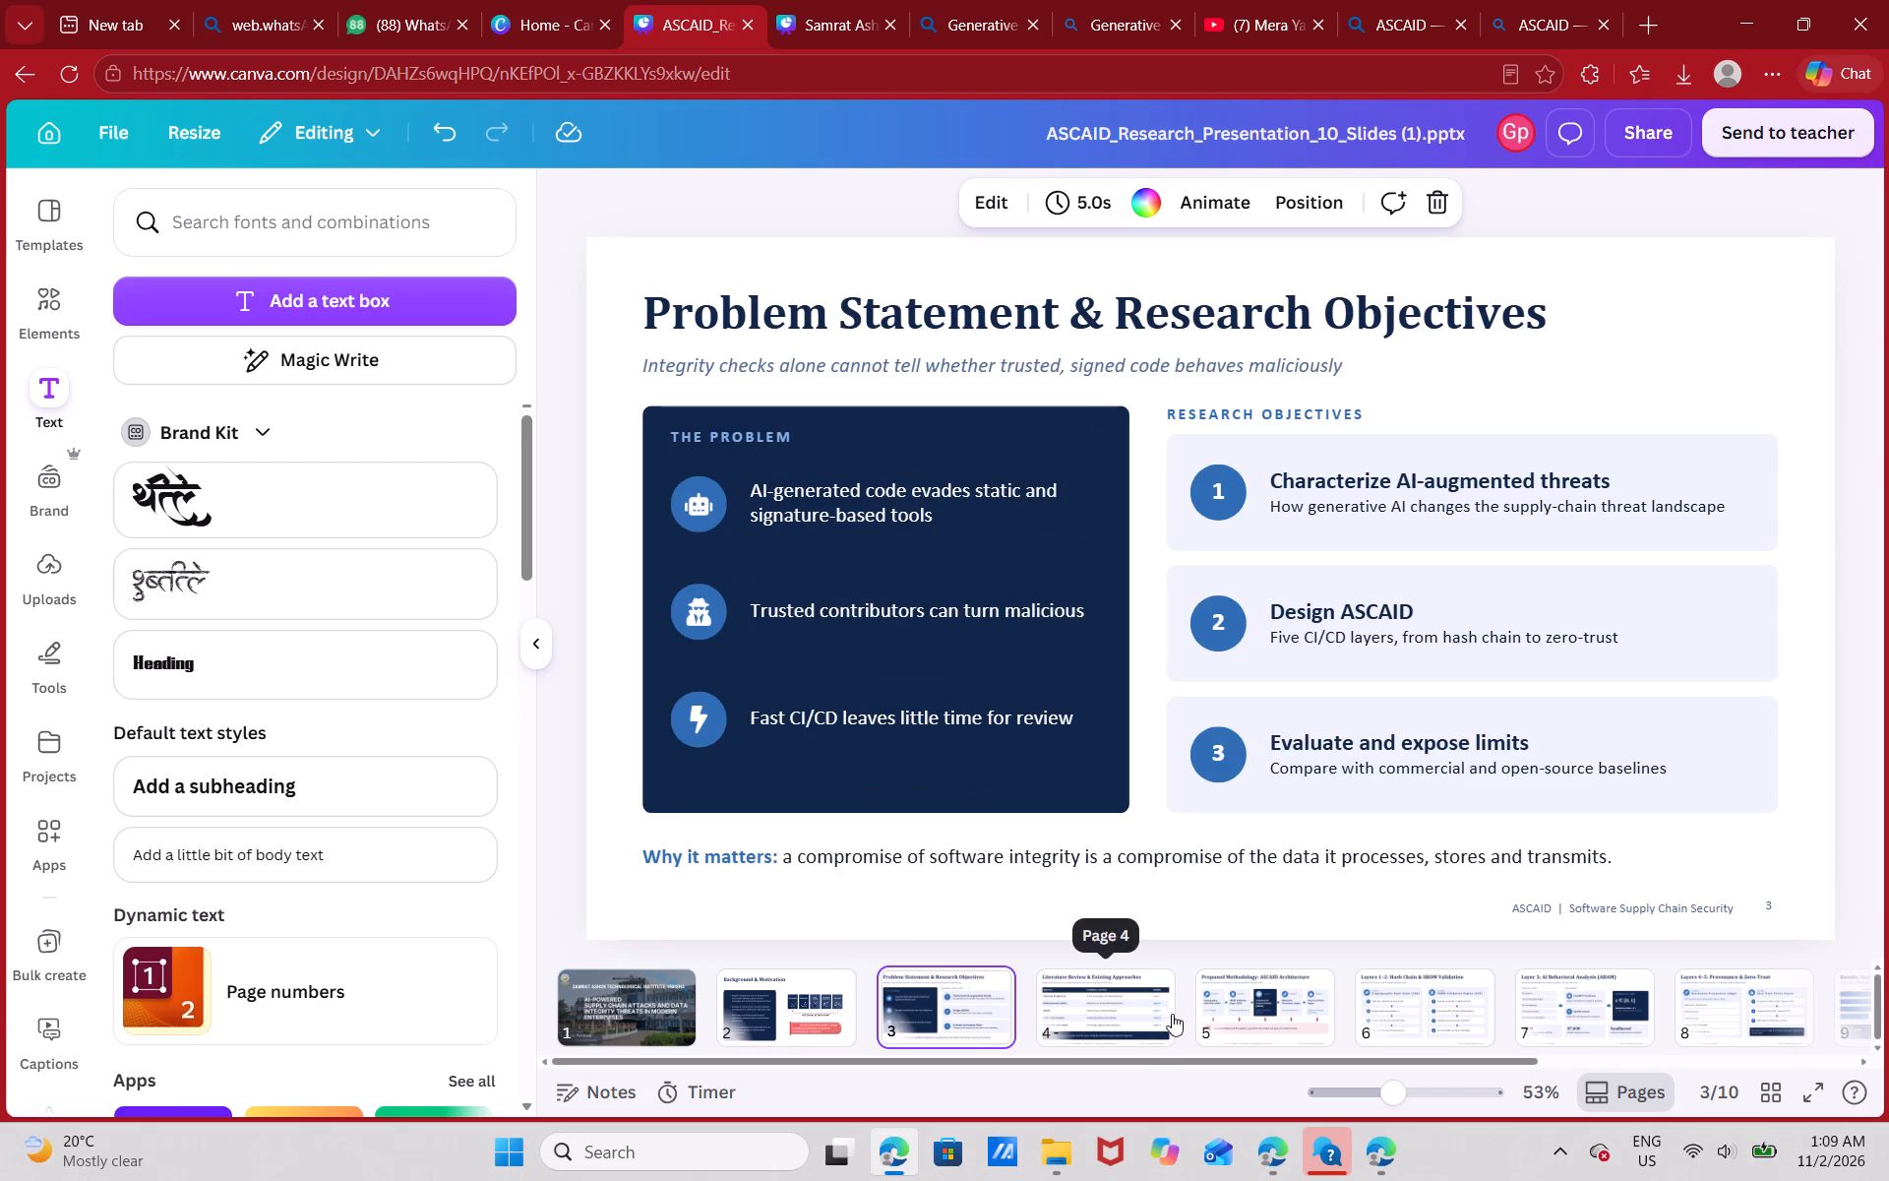
{"action": "left_click", "coordinate": [1143, 1032]}
{"action": "left_click", "coordinate": [1221, 1018]}
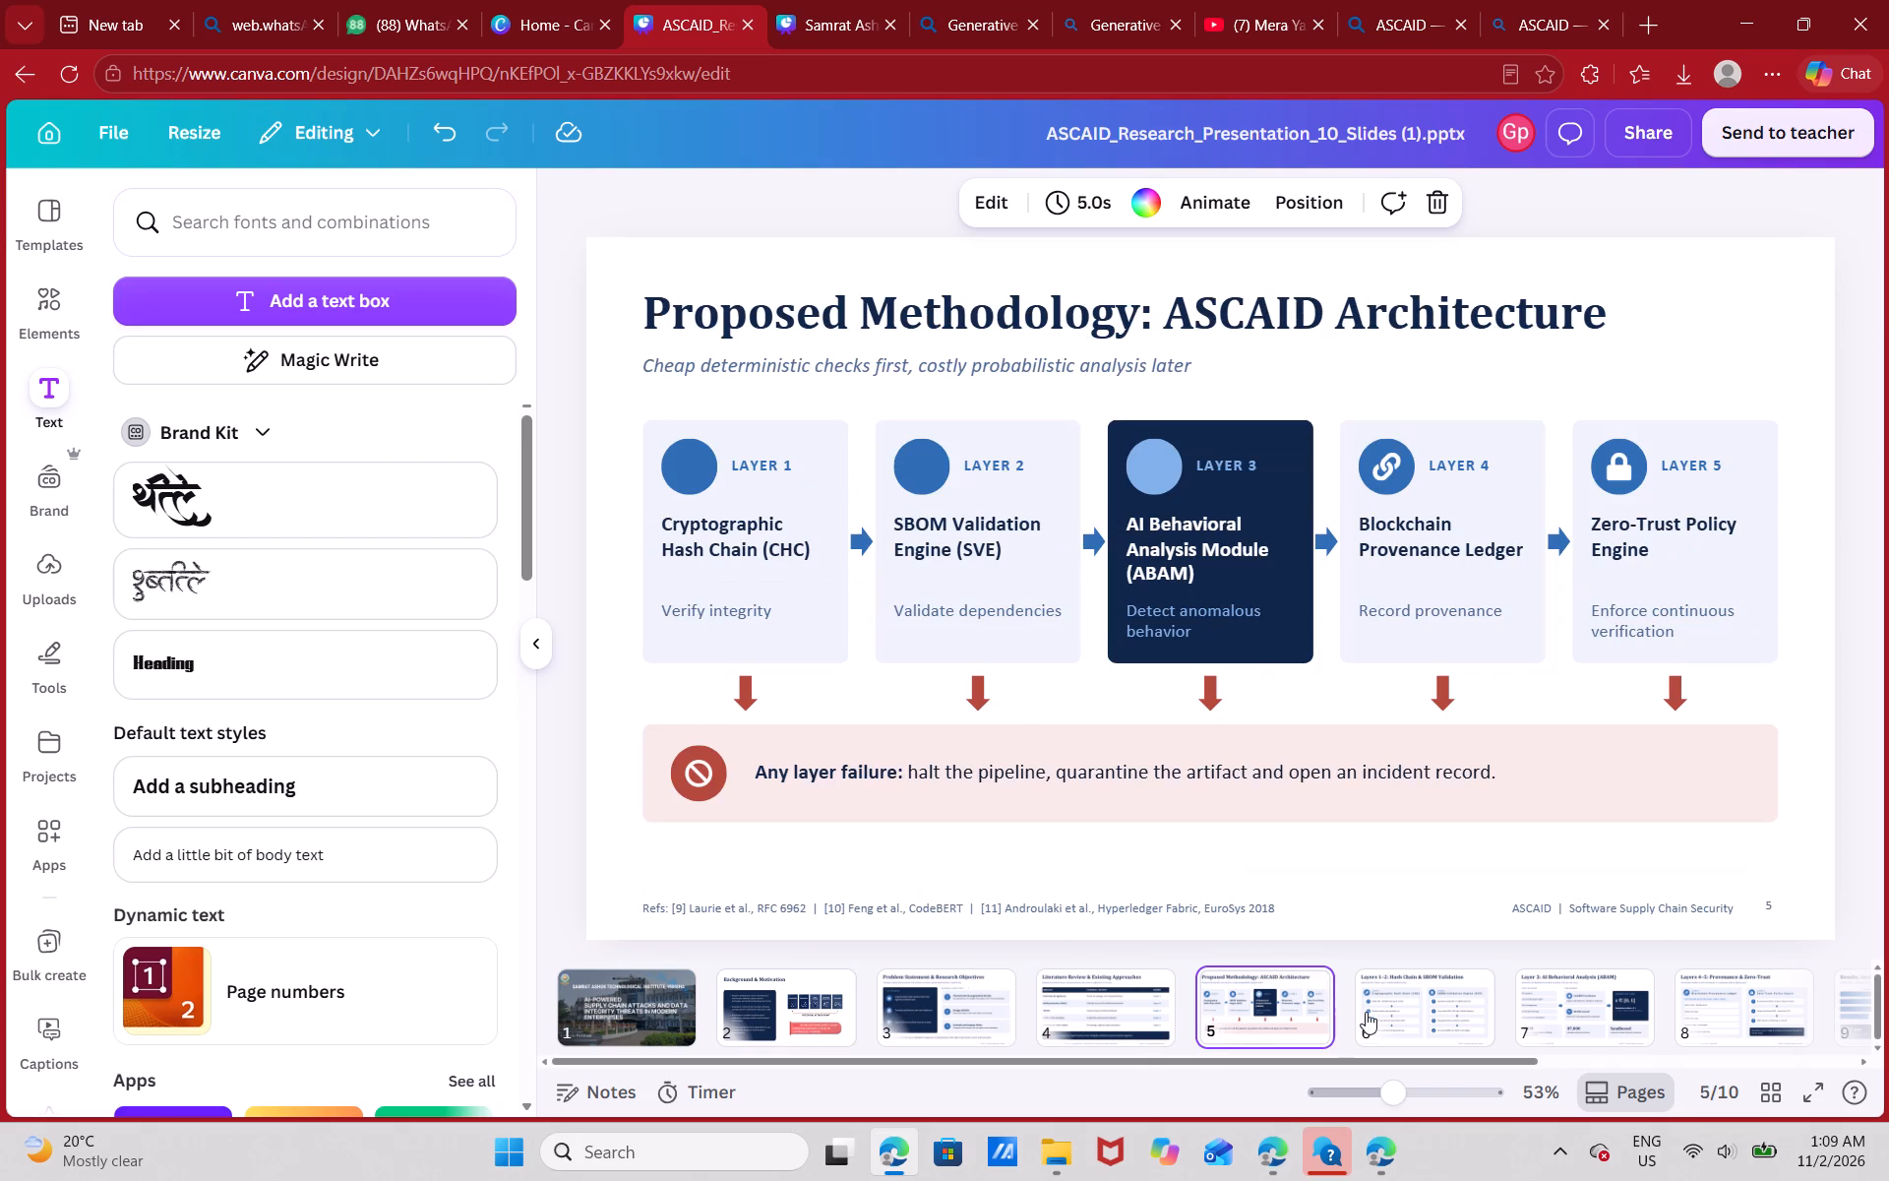
{"action": "left_click", "coordinate": [1366, 1012]}
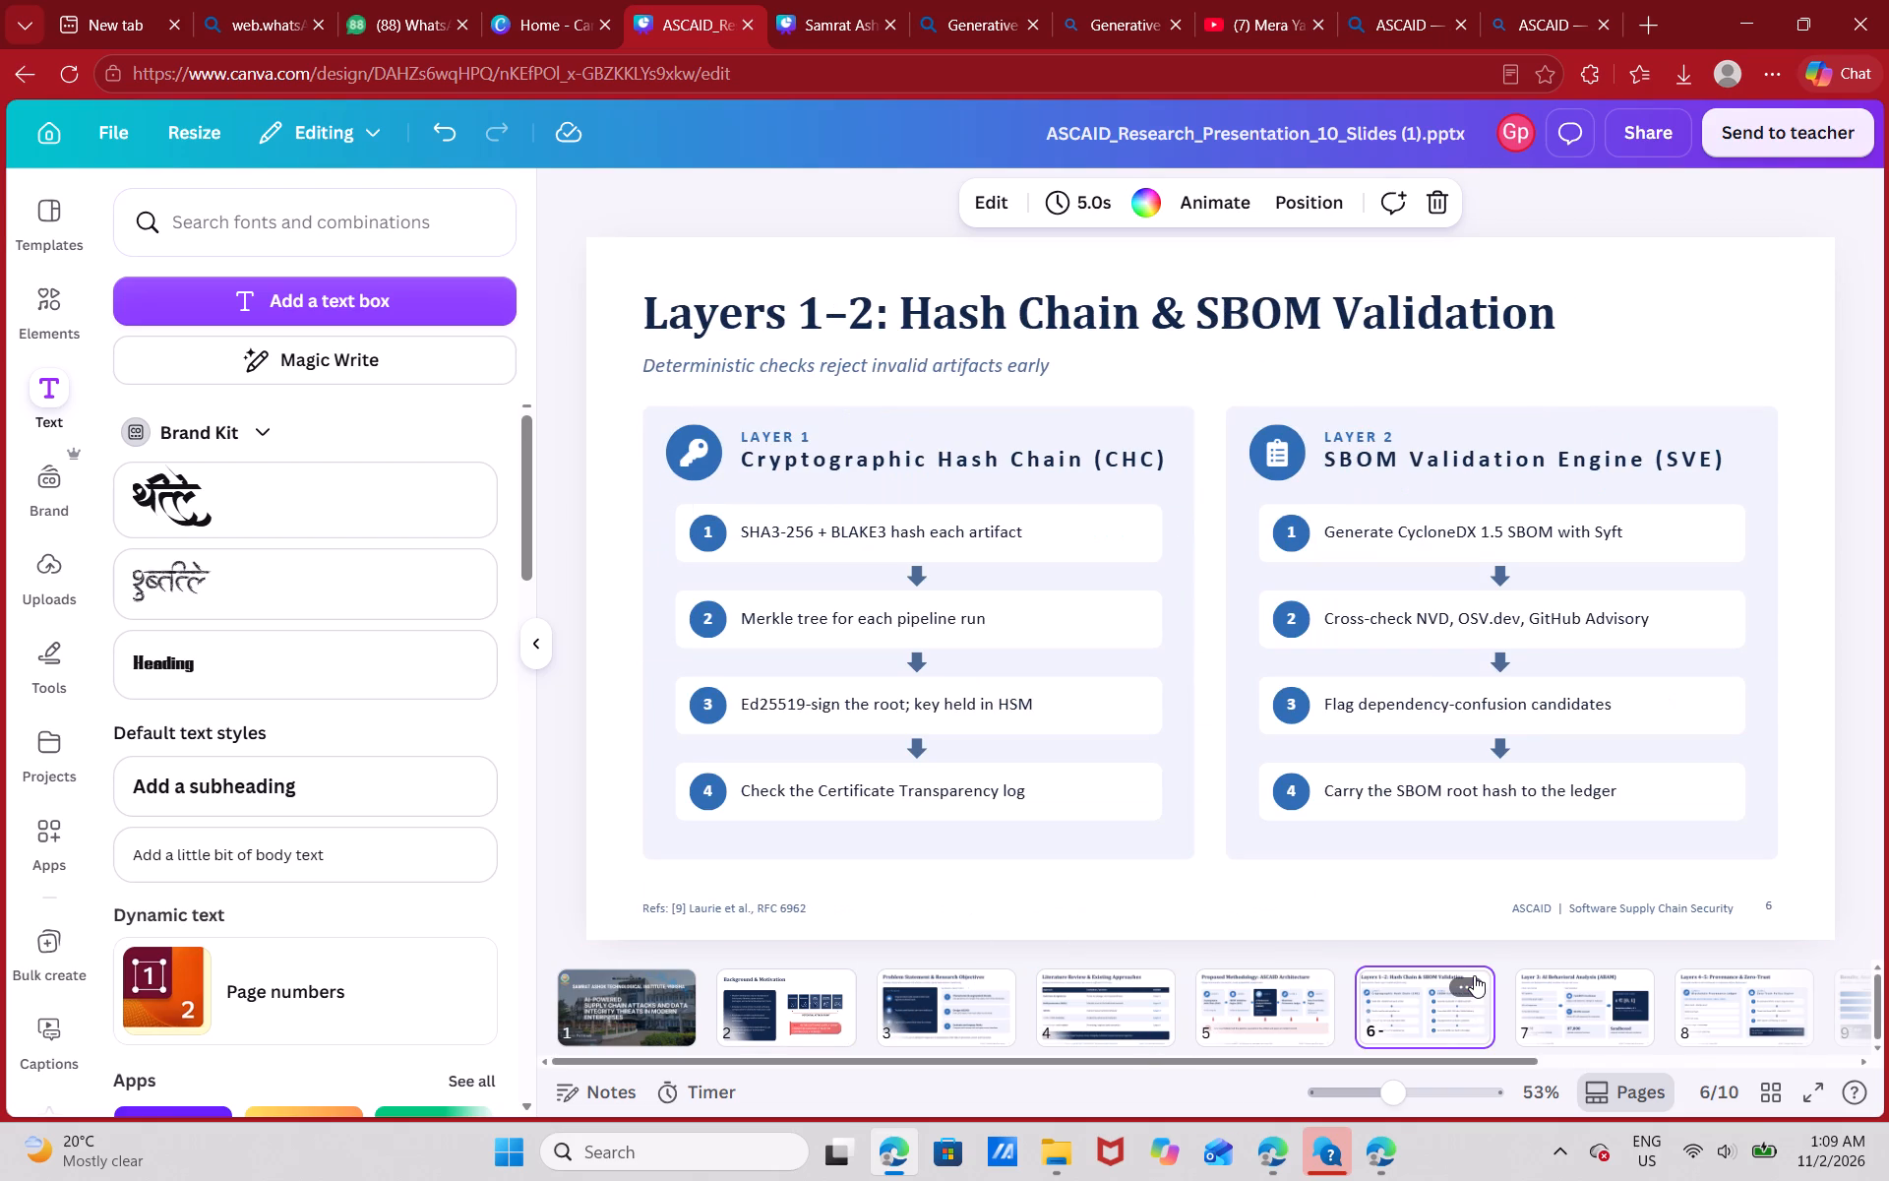